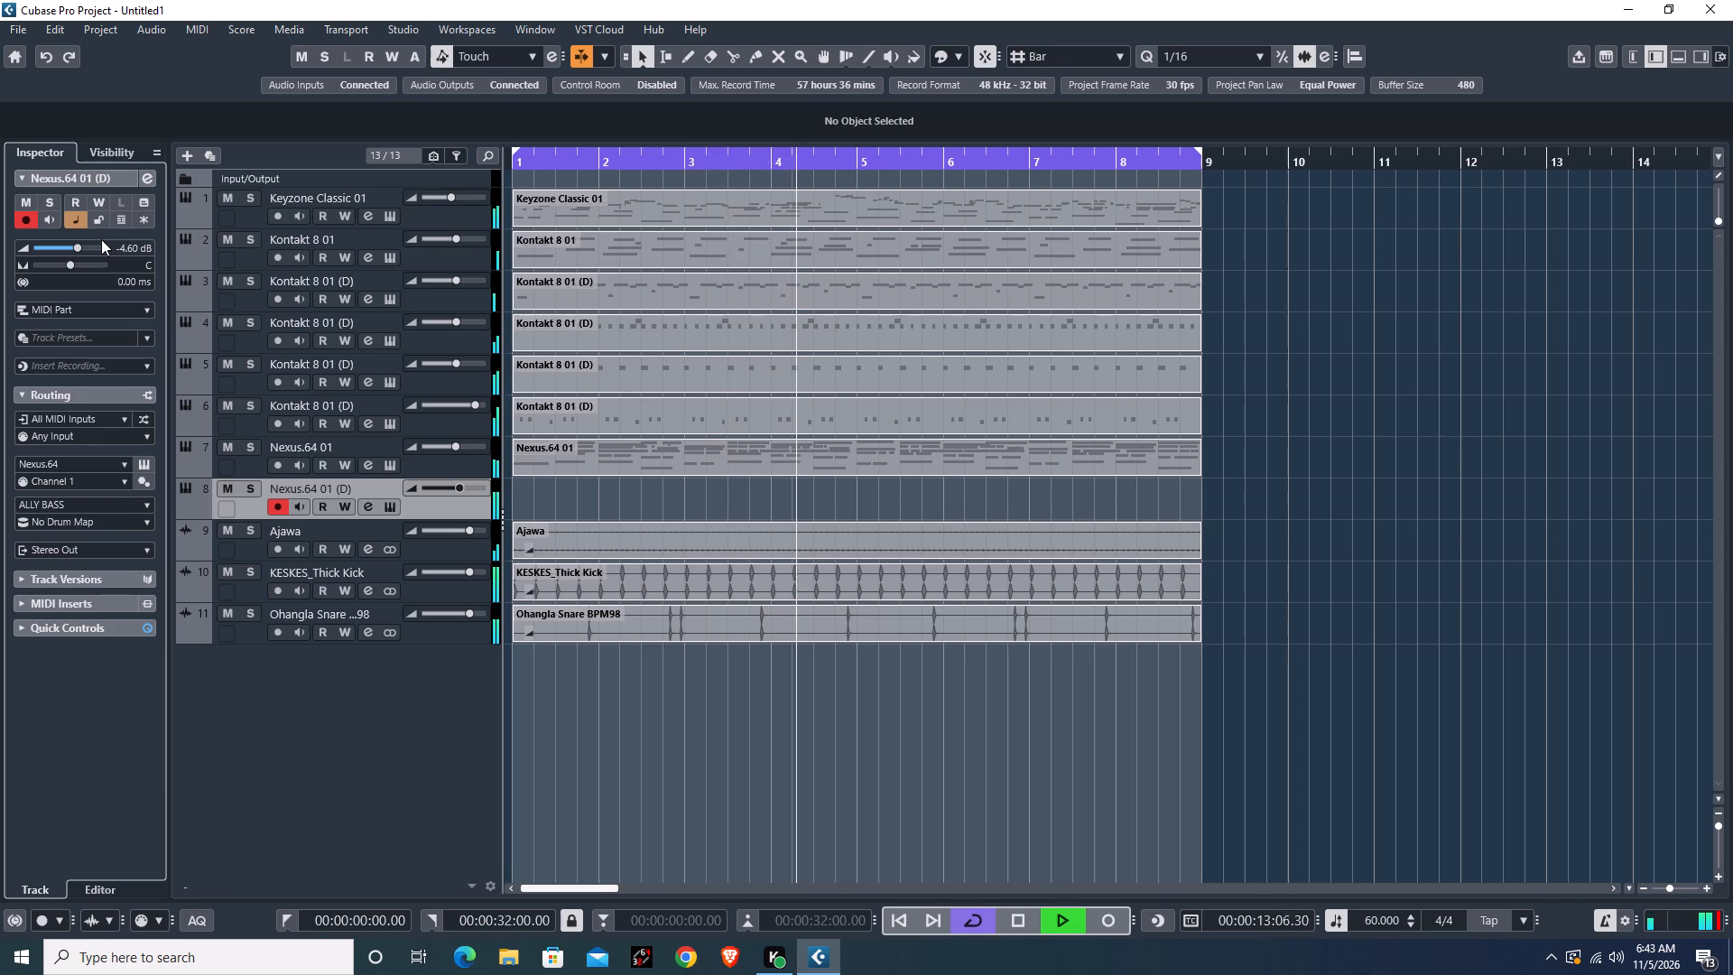
Record an eight-bar ALLY BASS MIDI part on the second Nexus.64 track and quantize it to 1/16.
{"action": "key", "text": "asterisk"}
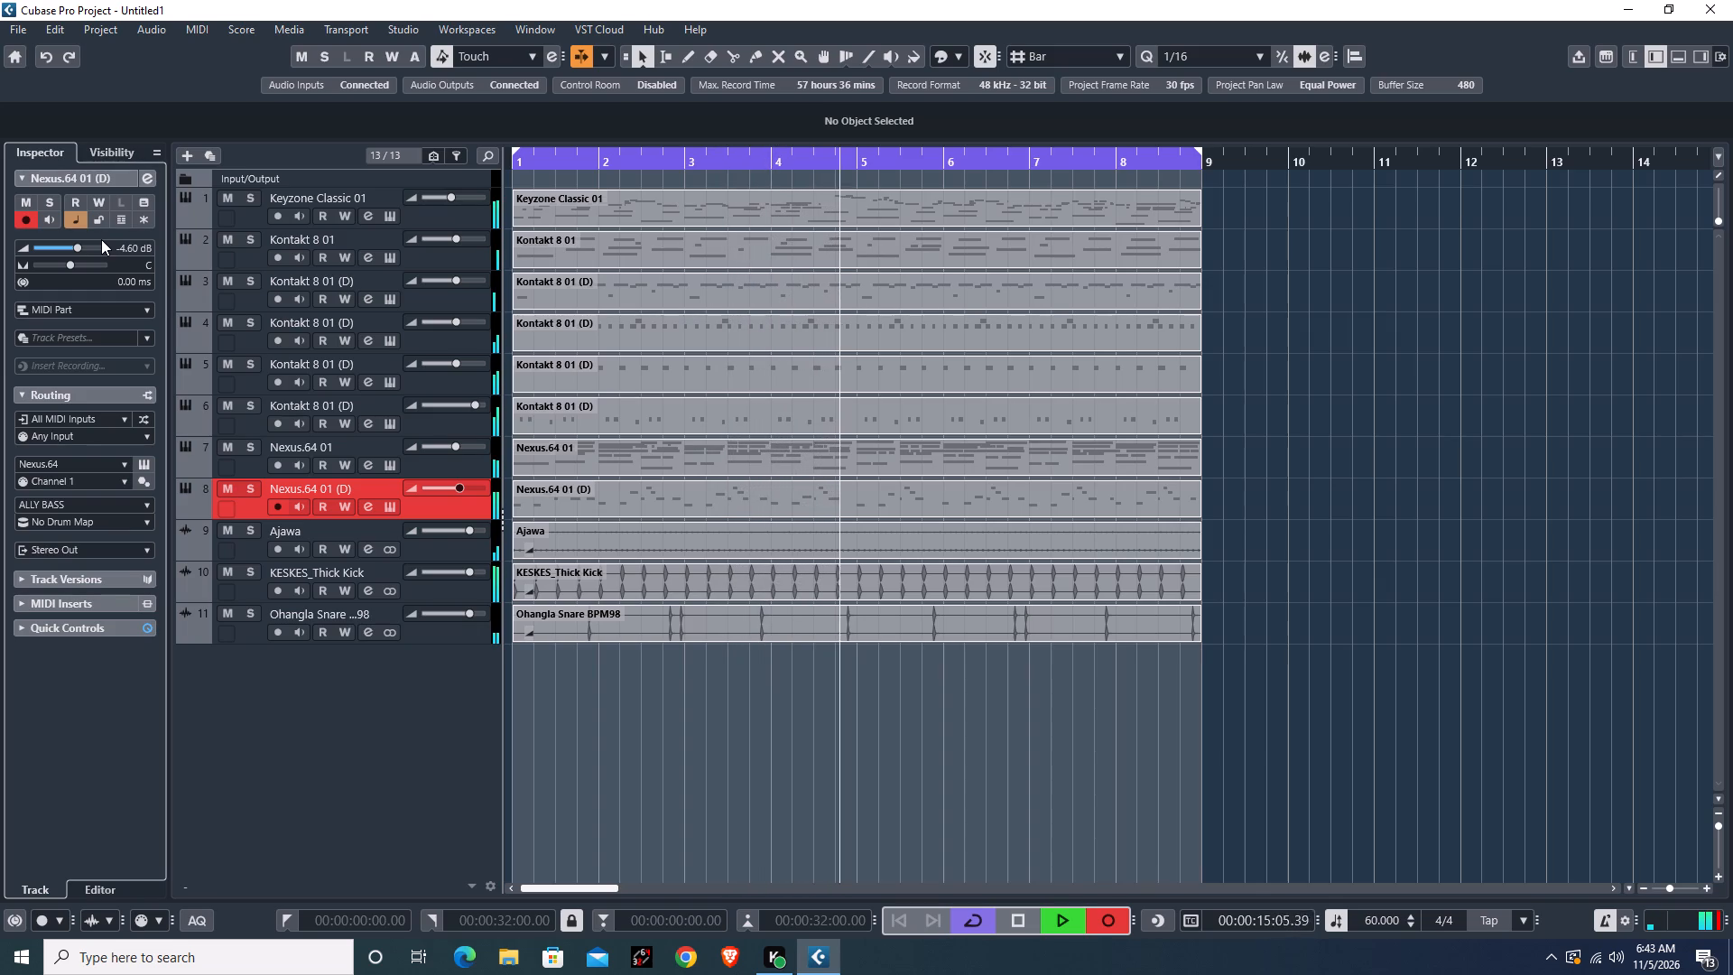
{"action": "key", "text": "asterisk"}
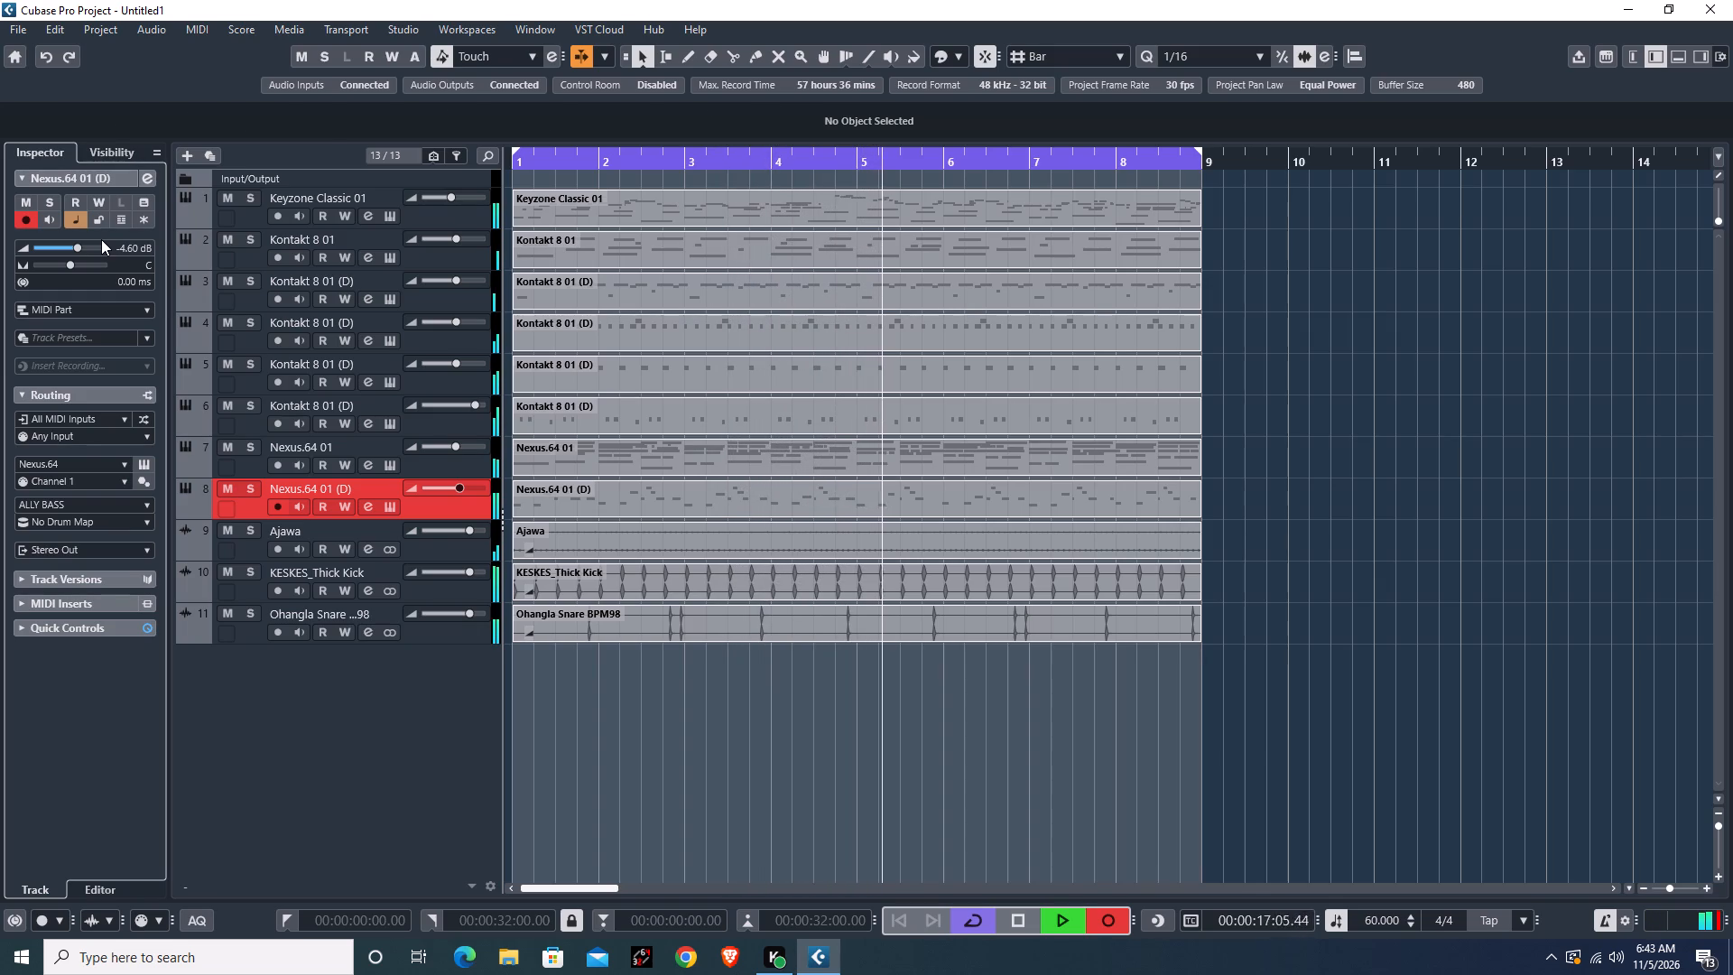
{"action": "key", "text": "q"}
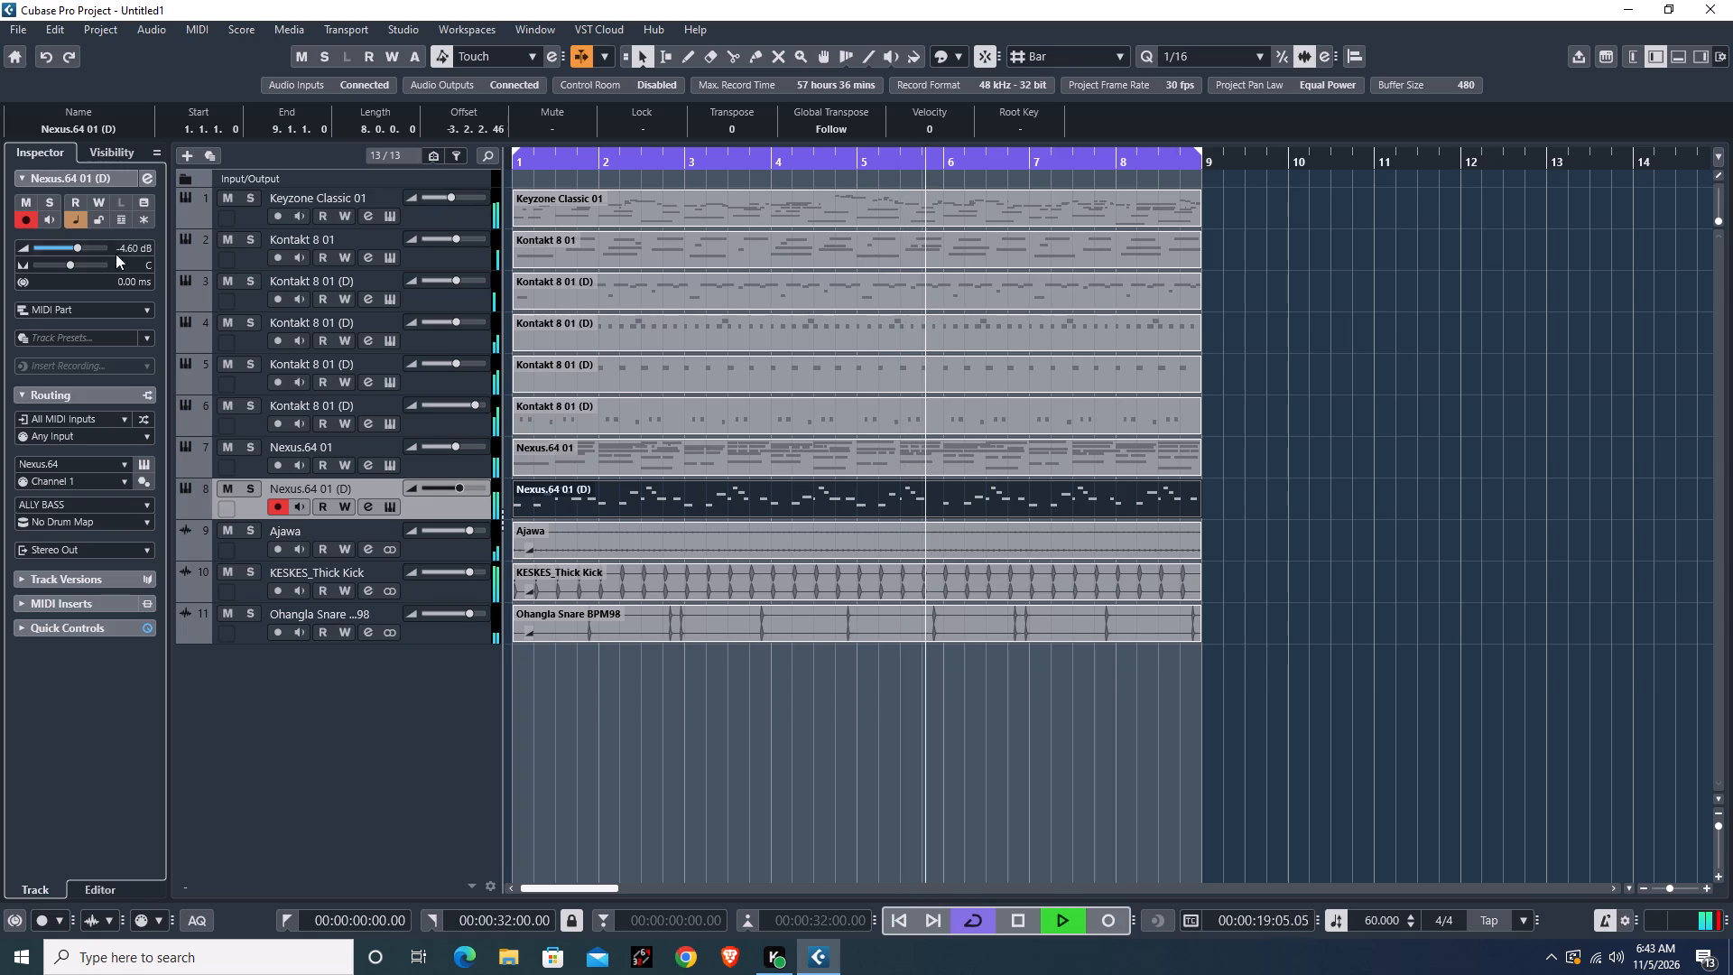
Lower the Keyzone Classic 01 track's volume to about -11.4 dB.
{"action": "left_click", "coordinate": [450, 638]}
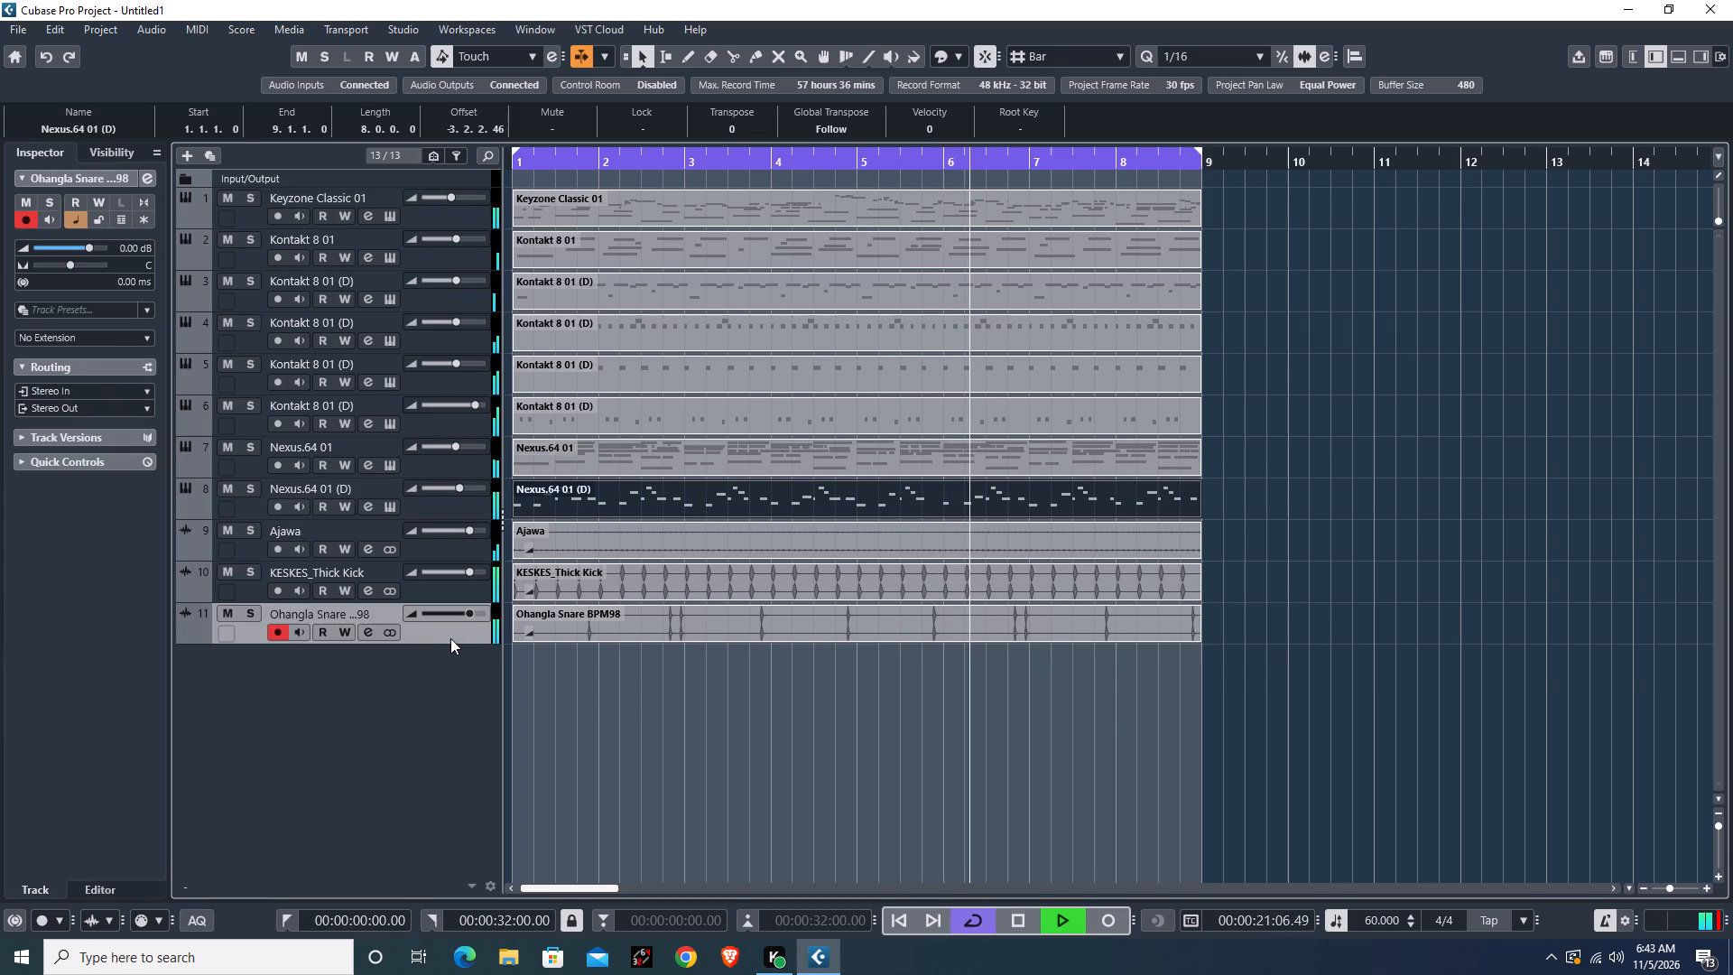
{"action": "left_click", "coordinate": [474, 211]}
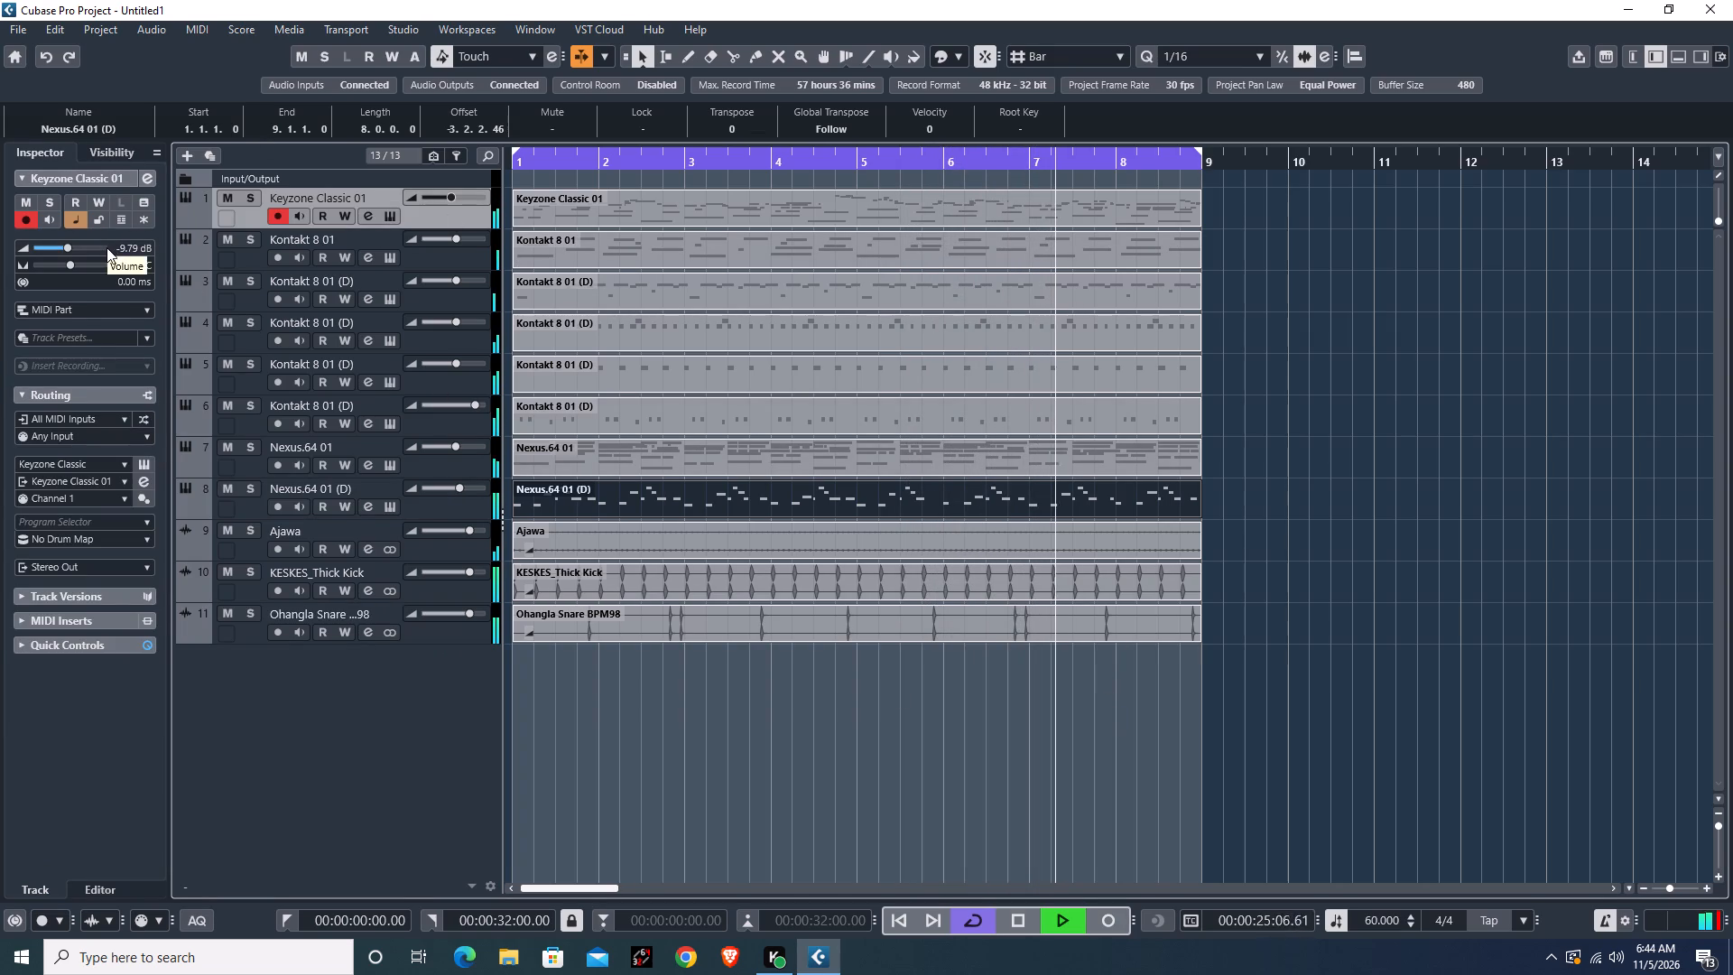
{"action": "scroll", "coordinate": [107, 247], "scroll_direction": "down", "scroll_amount": 4}
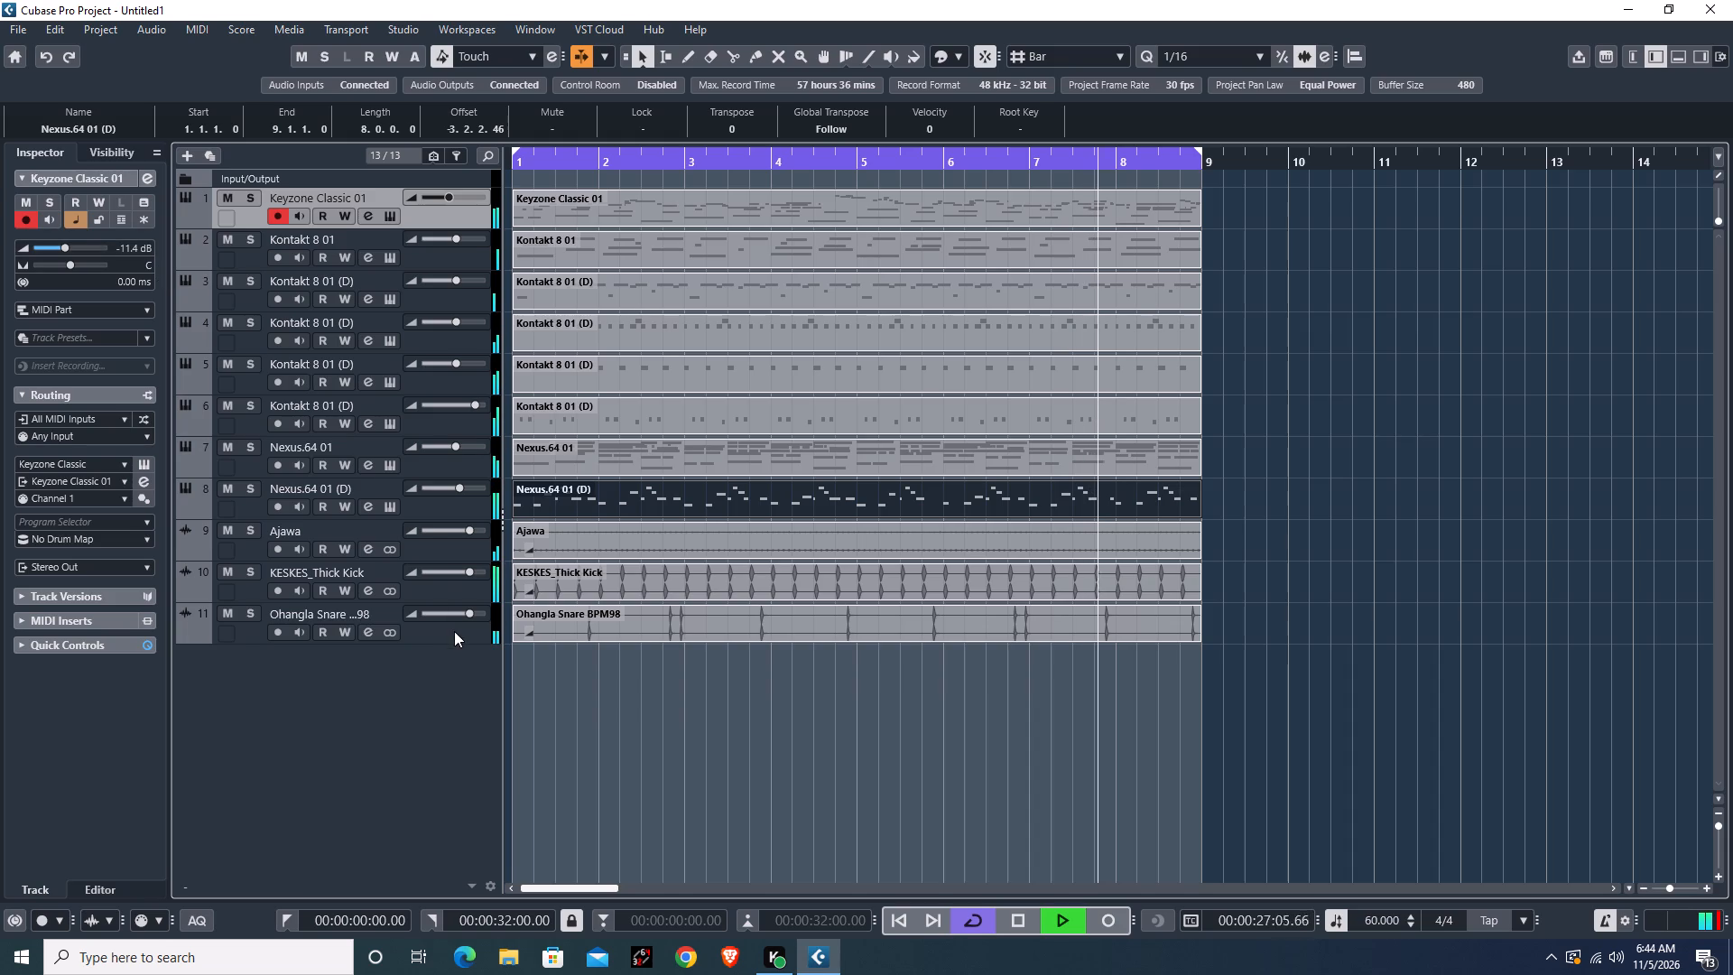
Duplicate the eight-bar events on all eleven tracks seven times, filling the arrangement up to bar 65.
{"action": "left_click", "coordinate": [459, 632]}
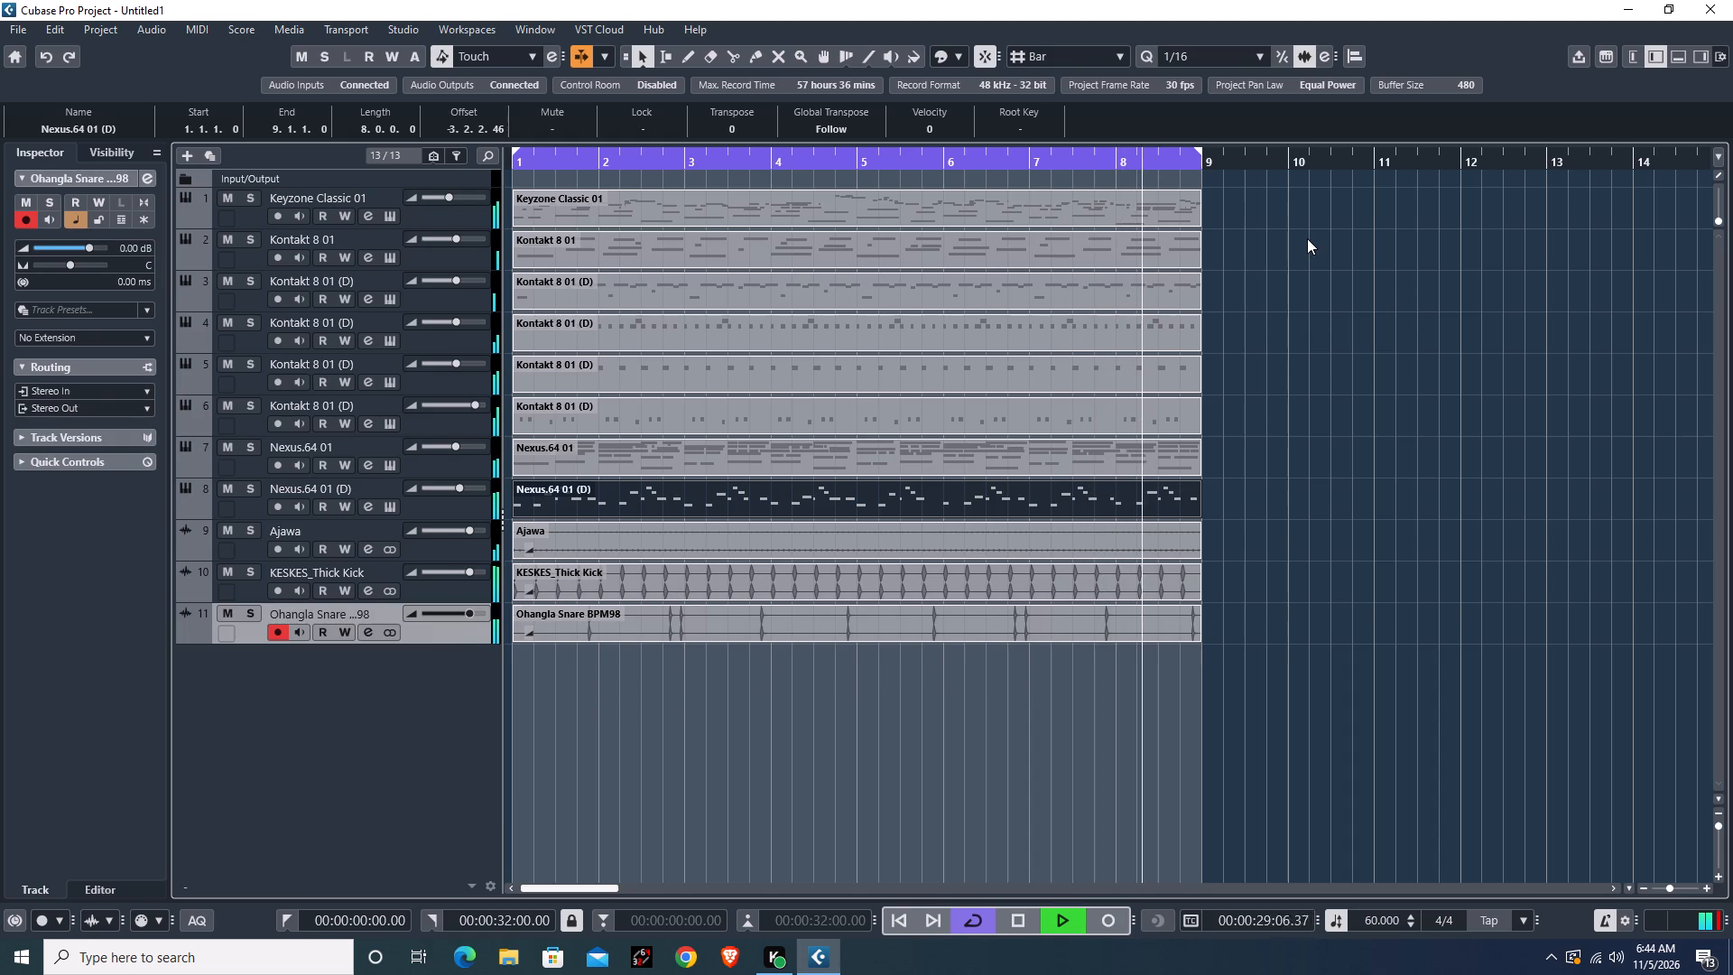
{"action": "key", "text": "g"}
{"action": "key", "text": "g"}
{"action": "key", "text": "g"}
{"action": "key", "text": "g"}
{"action": "key", "text": "g"}
{"action": "key", "text": "g"}
{"action": "key", "text": "g"}
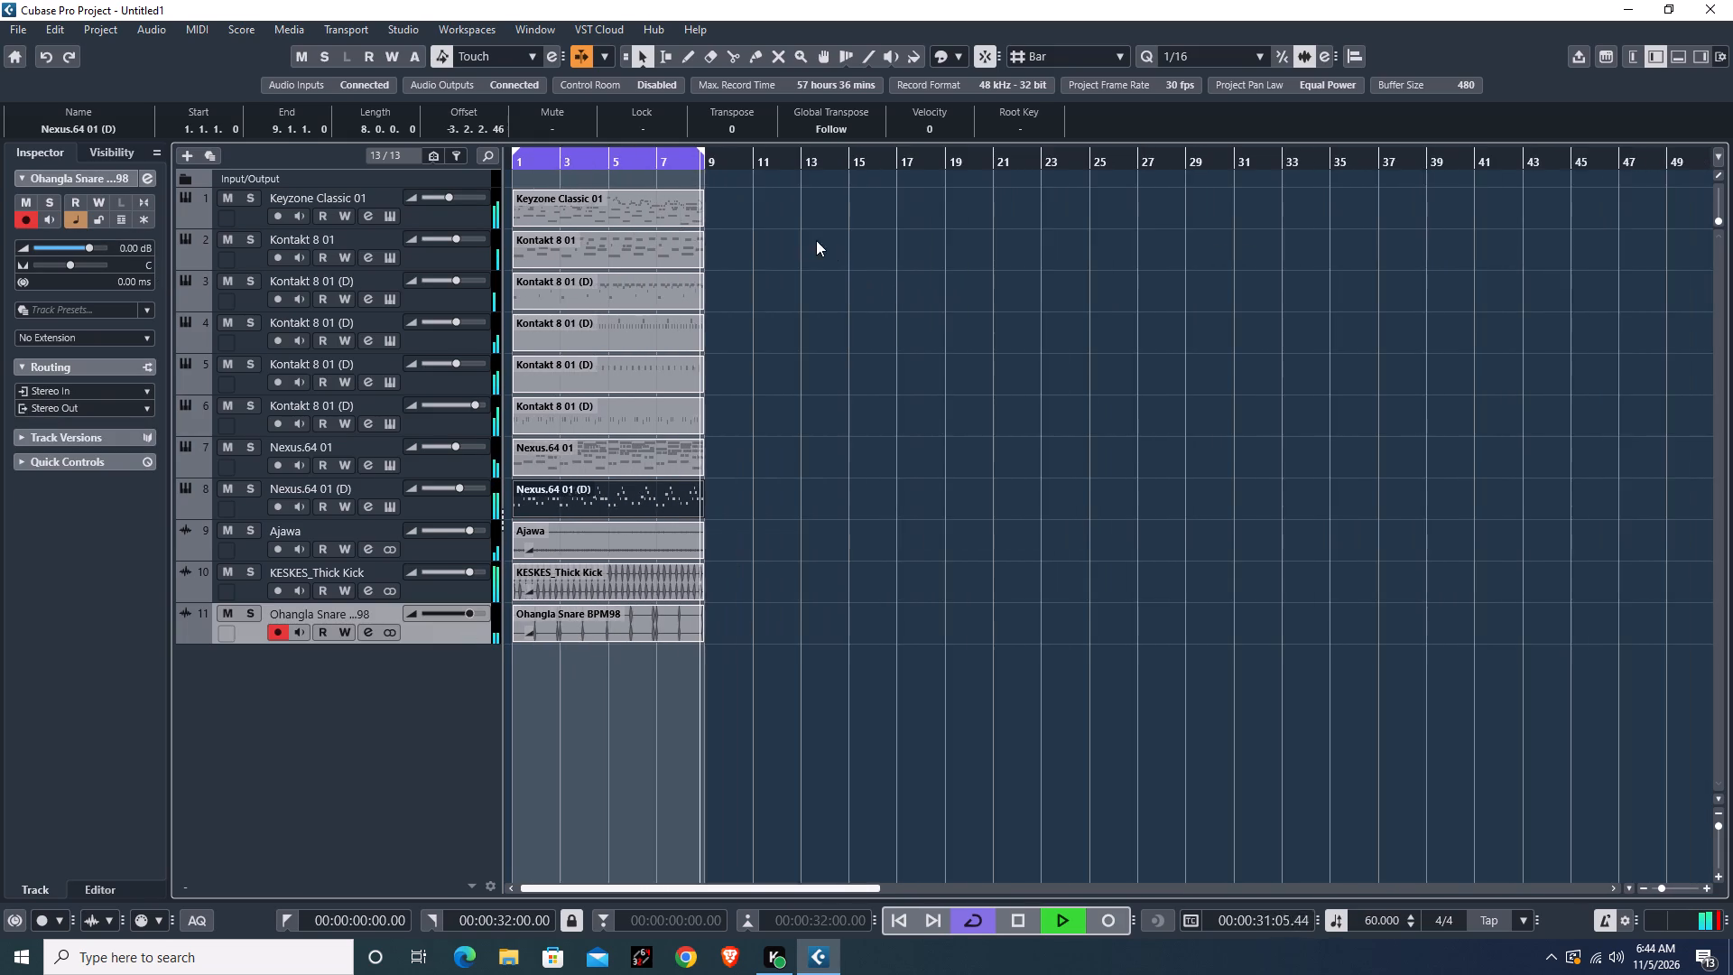
{"action": "key", "text": "g"}
{"action": "left_click_drag", "start_coordinate": [734, 222], "coordinate": [606, 711]}
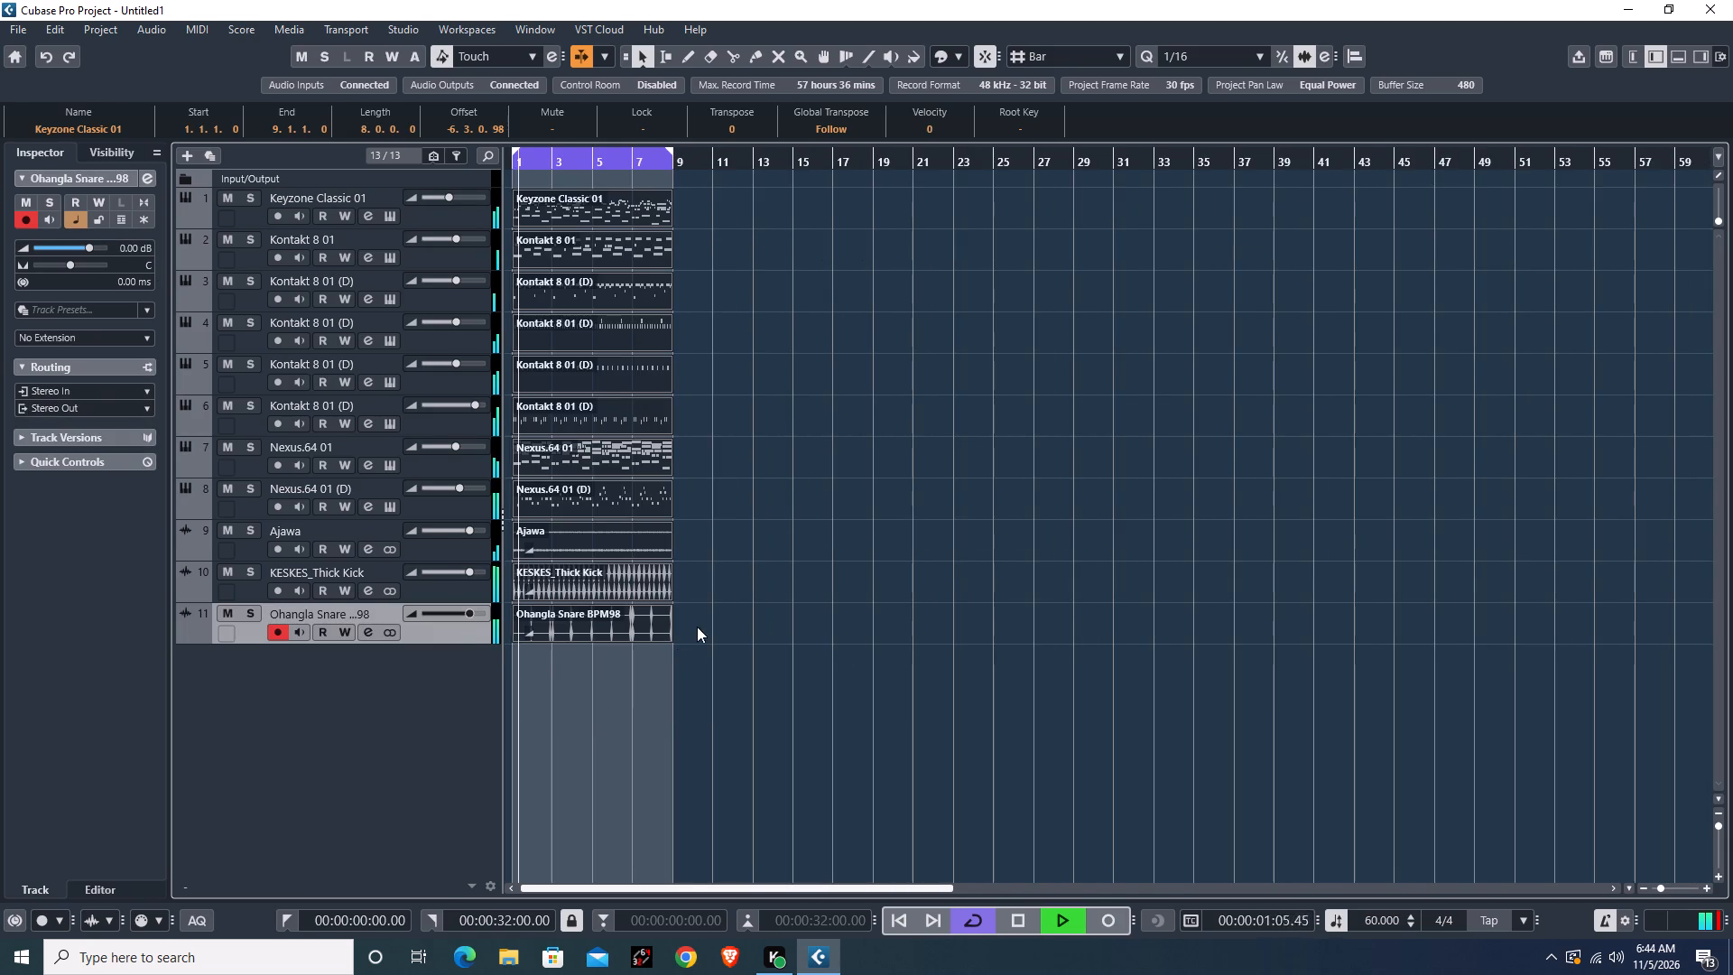
{"action": "key", "text": "ctrl+d"}
{"action": "key", "text": "ctrl+d"}
{"action": "key", "text": "ctrl+d"}
{"action": "key", "text": "ctrl+d"}
{"action": "key", "text": "ctrl+d"}
{"action": "key", "text": "ctrl+d"}
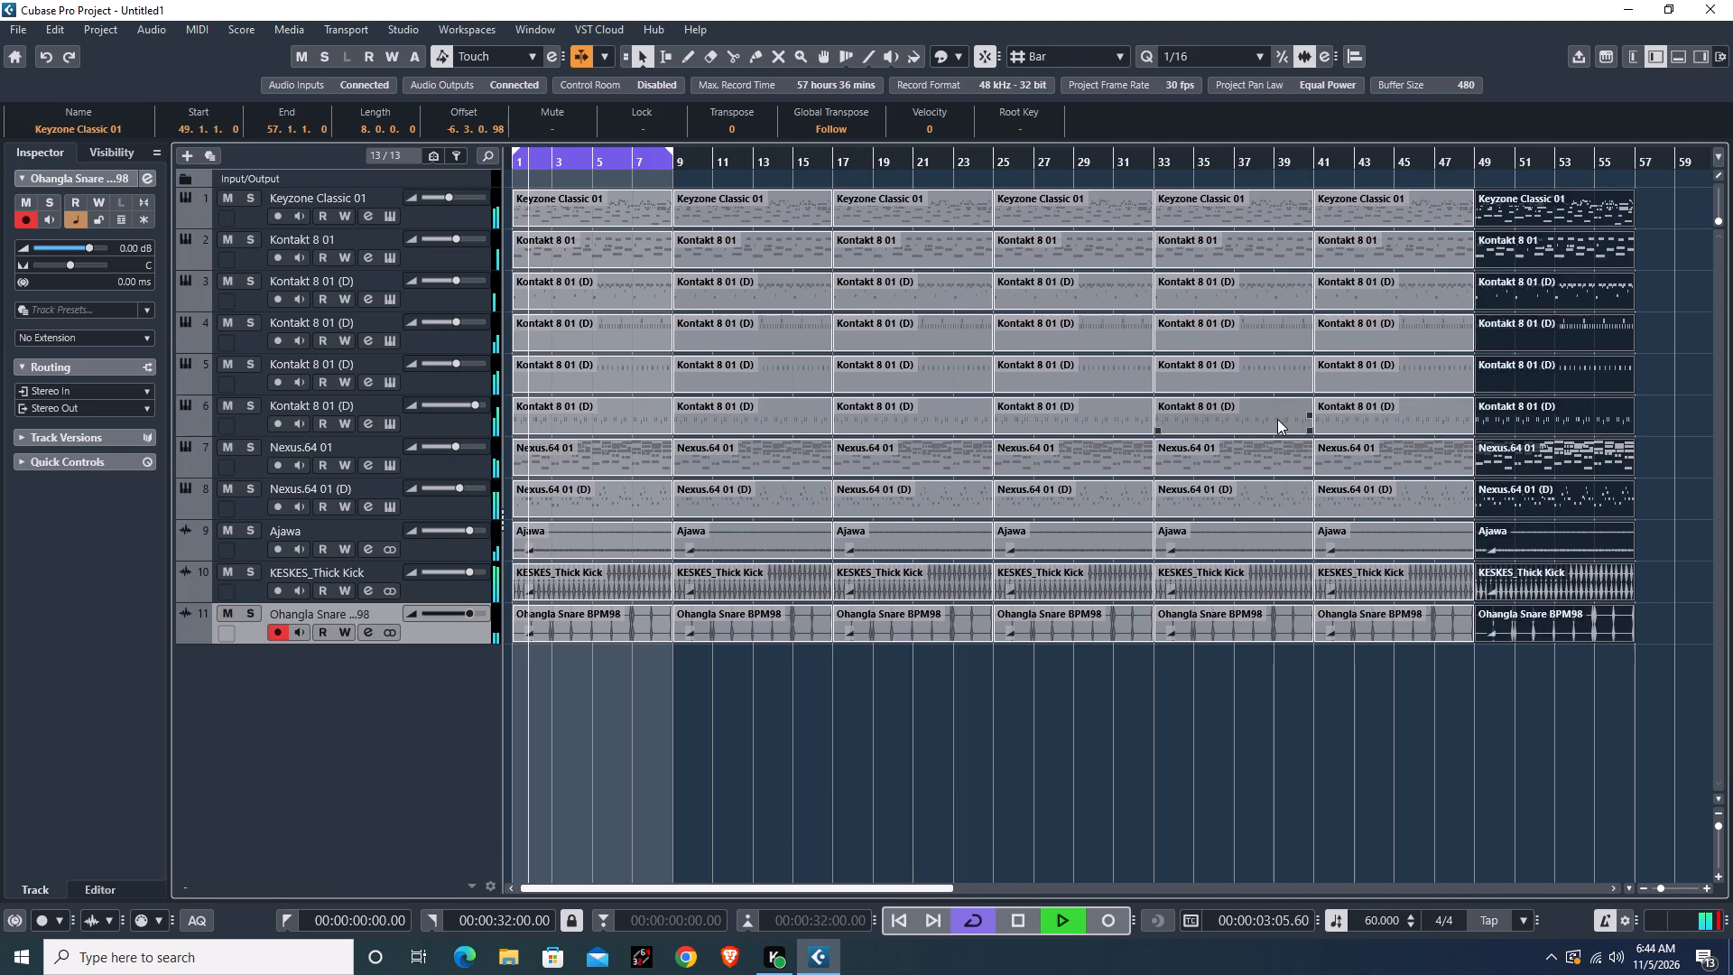
{"action": "type", "text": "GG"}
{"action": "key", "text": "g"}
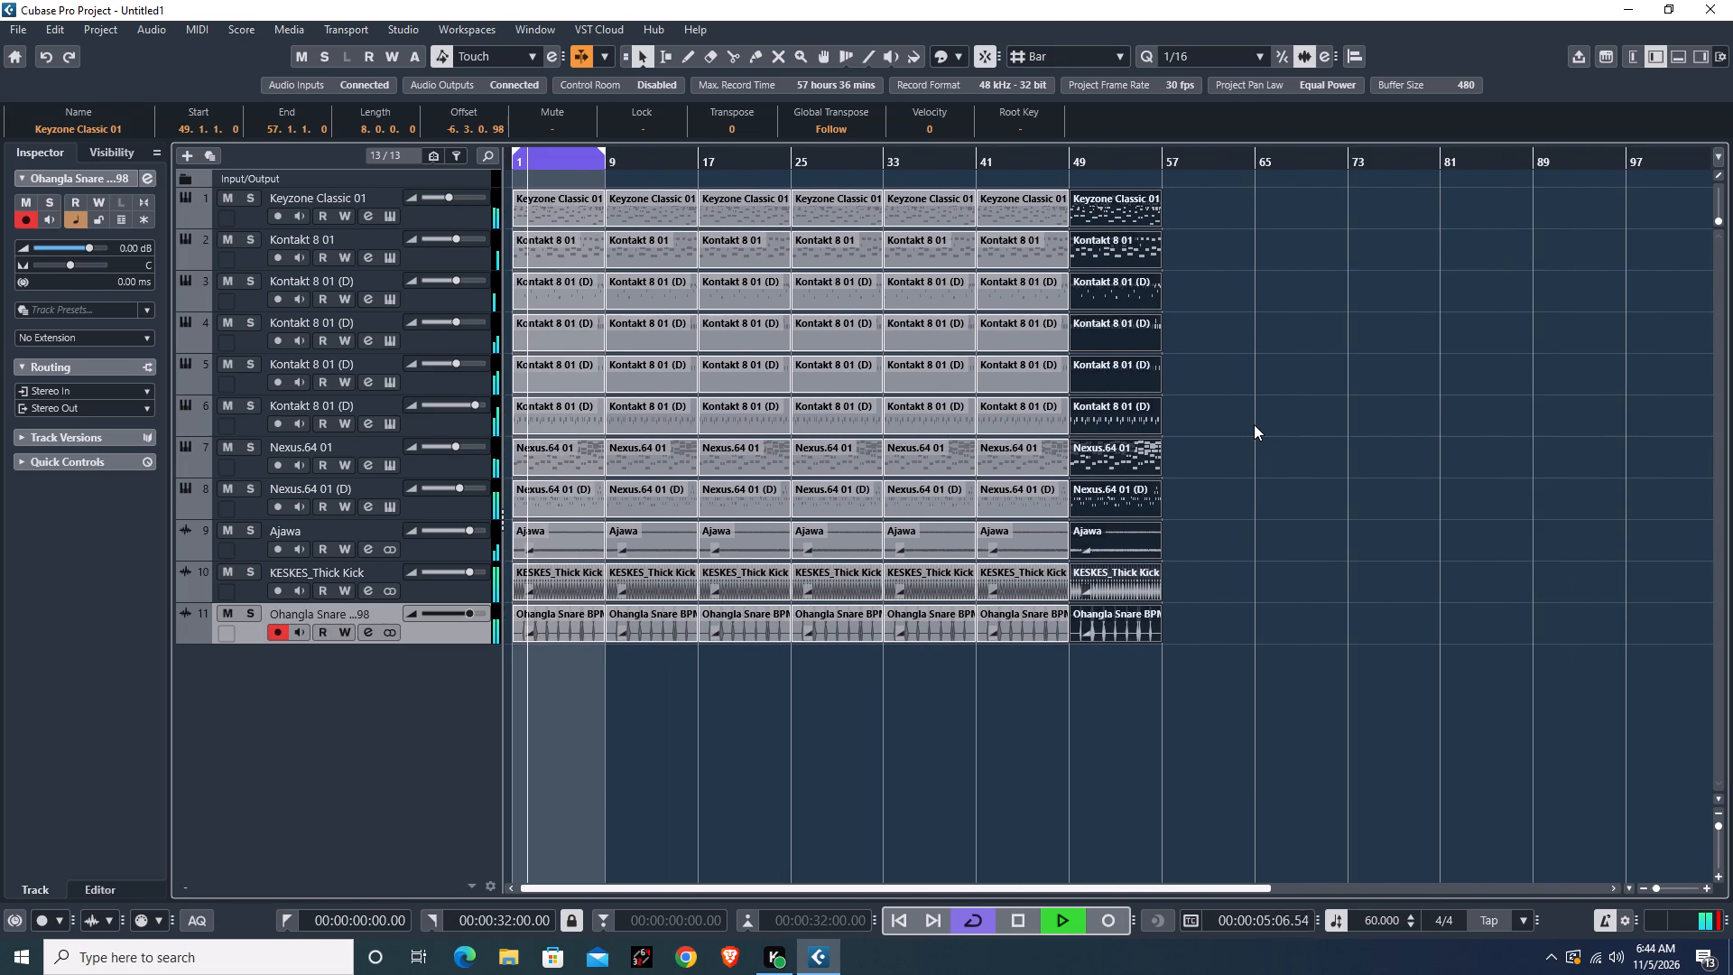
{"action": "key", "text": "ctrl+d"}
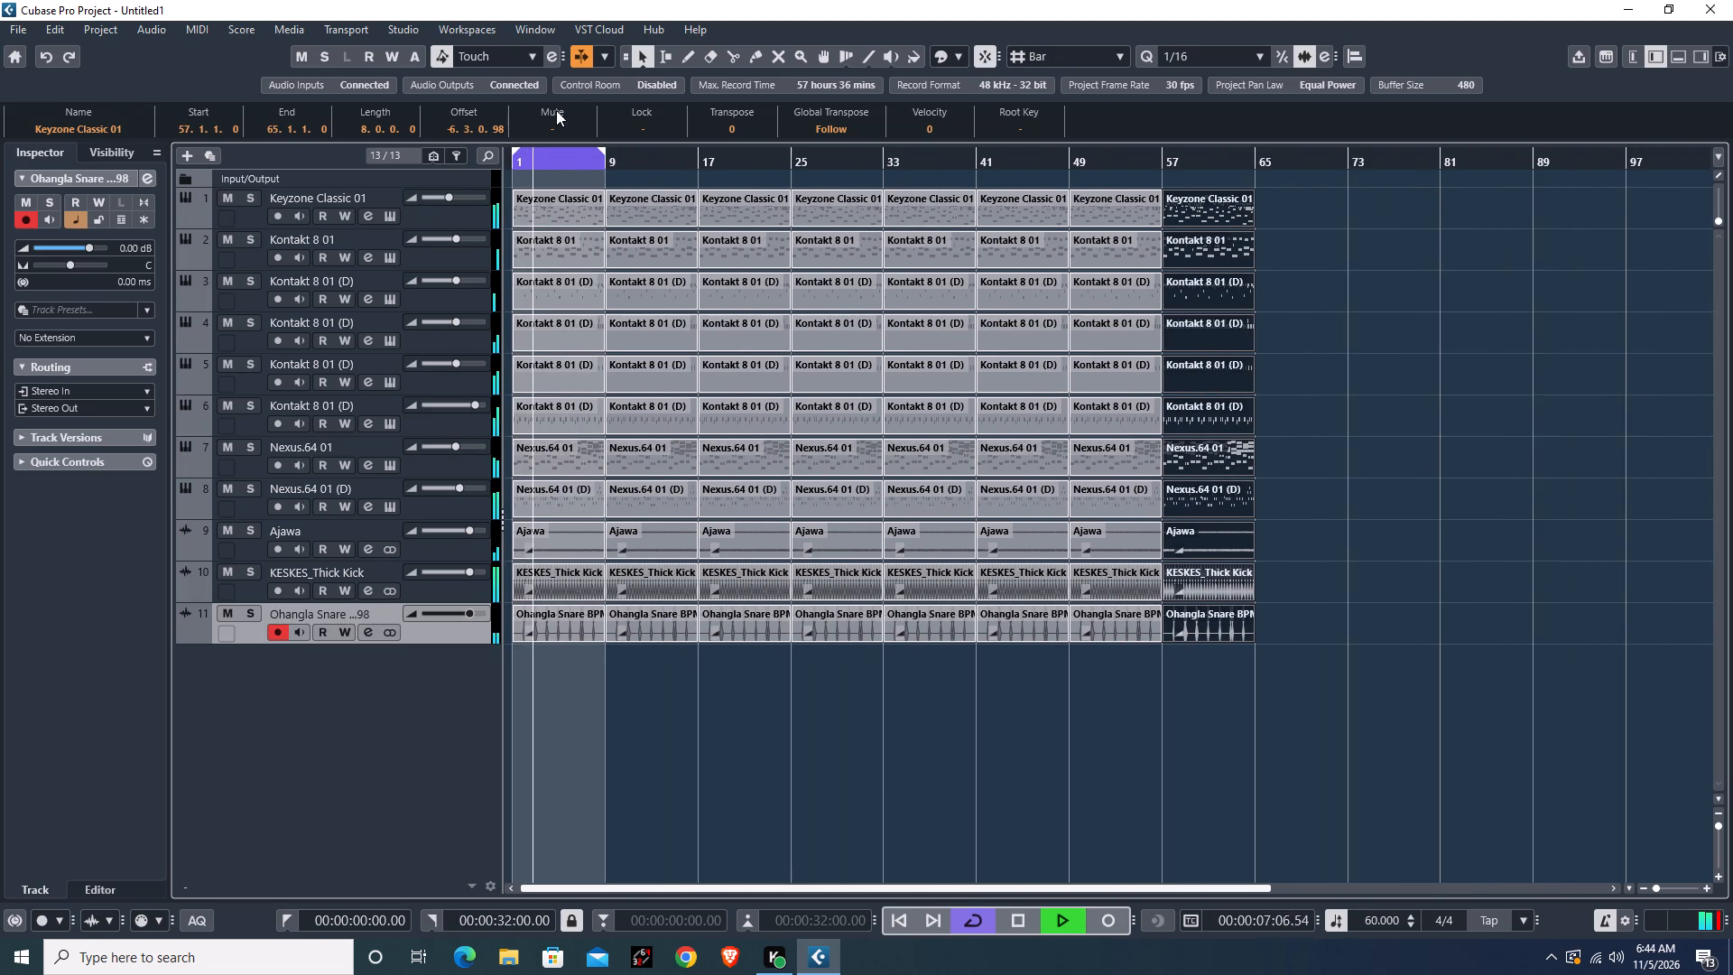
Extend the cycle range's end to bar 65 to cover the whole arrangement.
{"action": "left_click_drag", "start_coordinate": [604, 149], "coordinate": [1202, 501]}
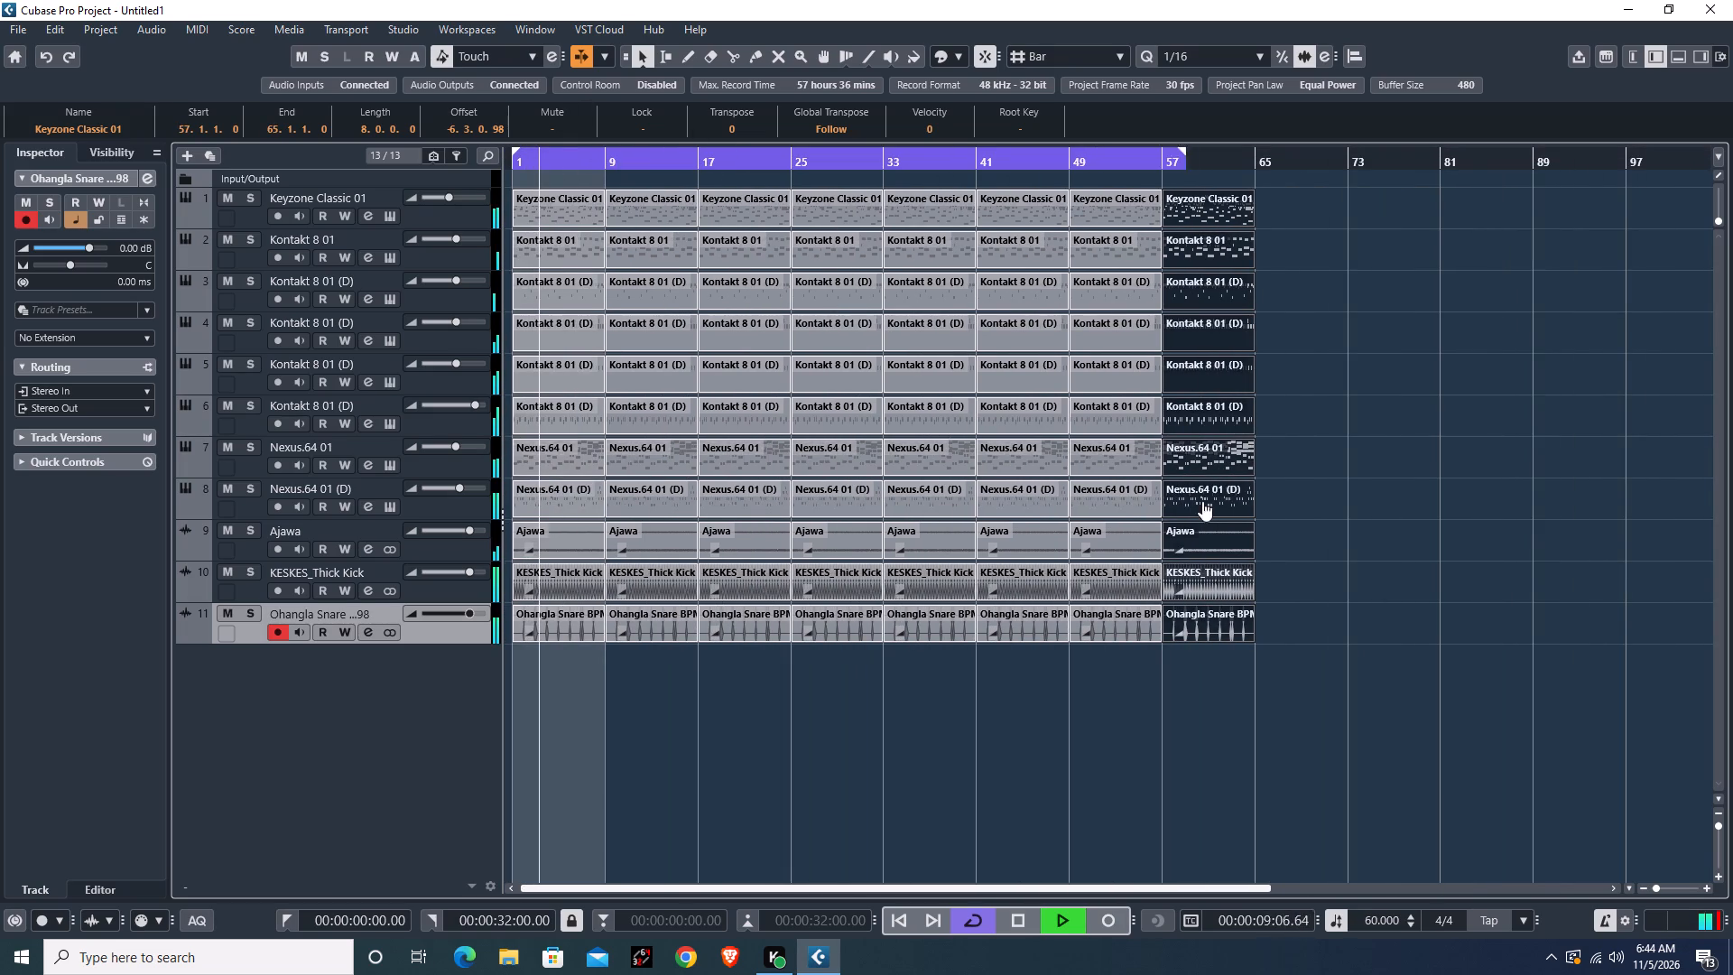
{"action": "left_click_drag", "start_coordinate": [1202, 501], "coordinate": [1253, 539]}
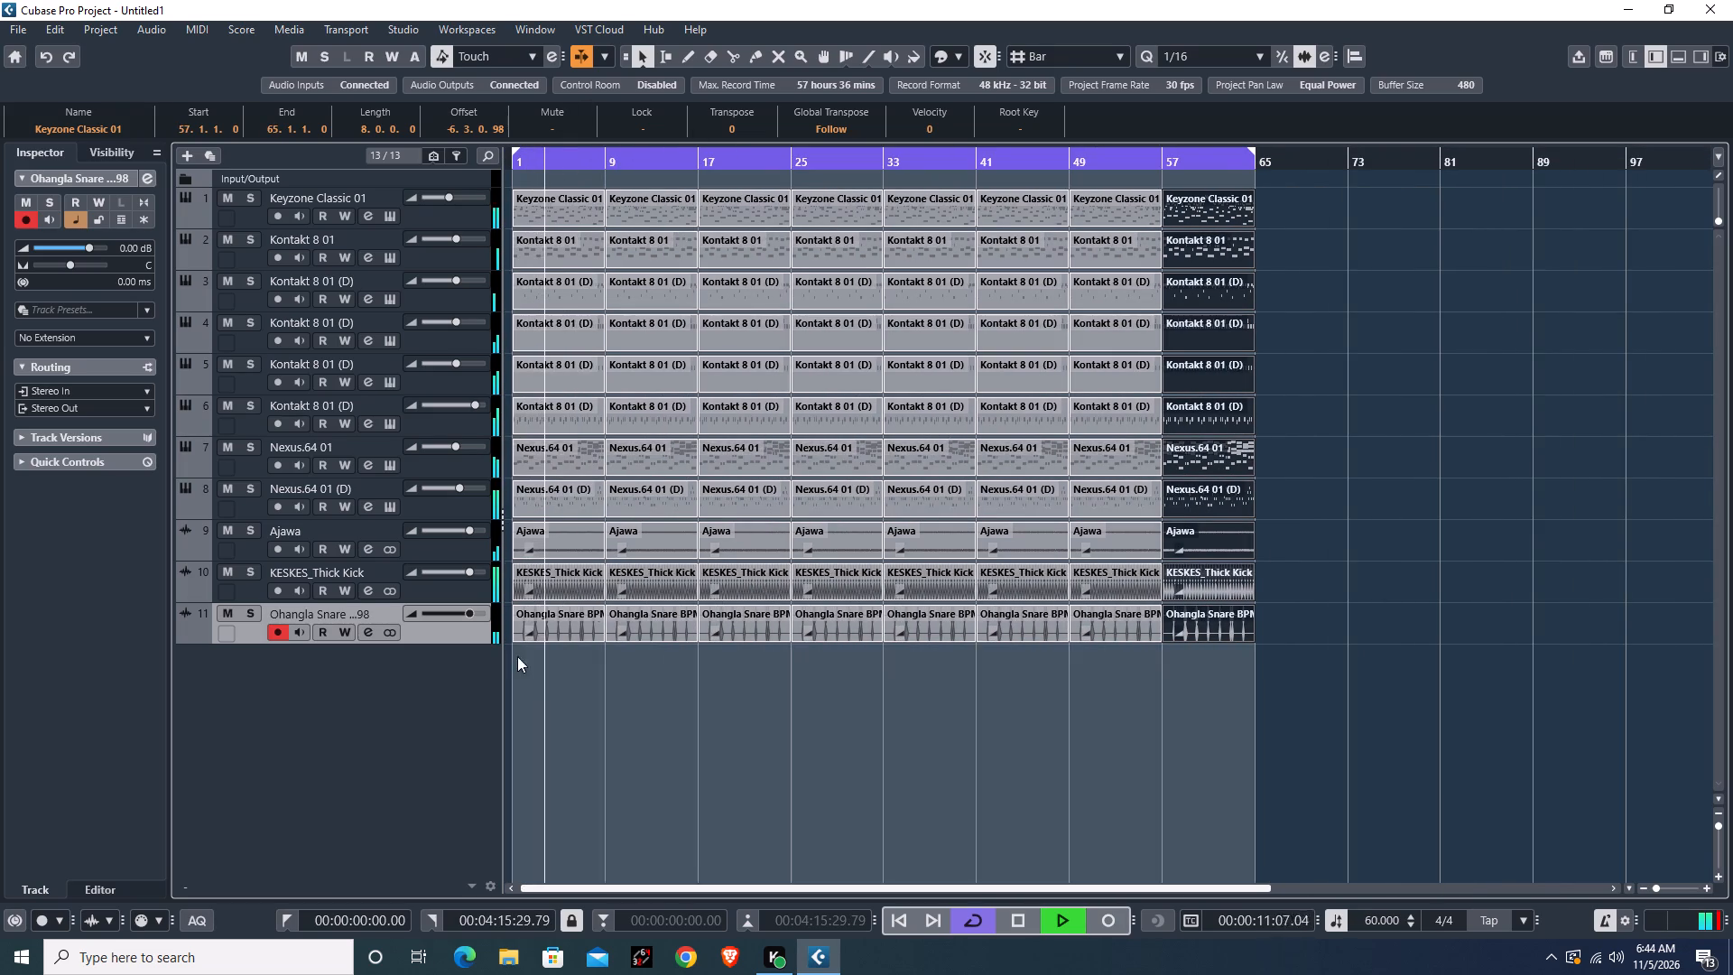
Add 15 mono audio tracks with input Mono In 1 and output Stereo Out below the snare track.
{"action": "right_click", "coordinate": [402, 663]}
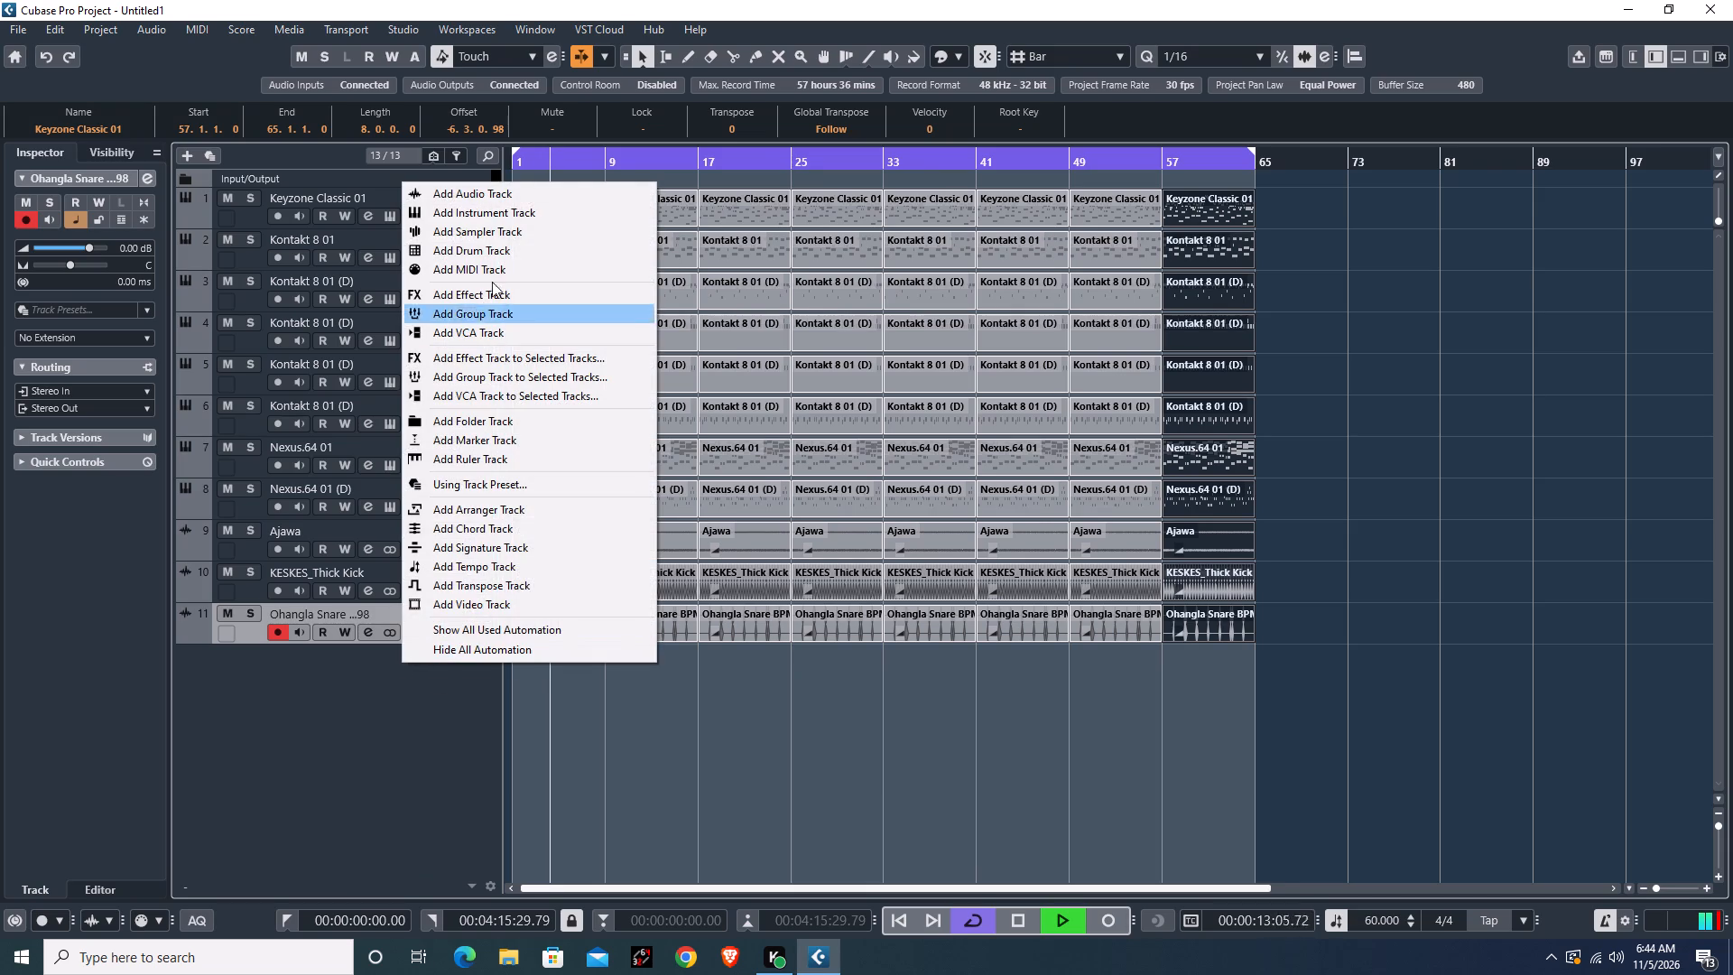
{"action": "left_click", "coordinate": [519, 191]}
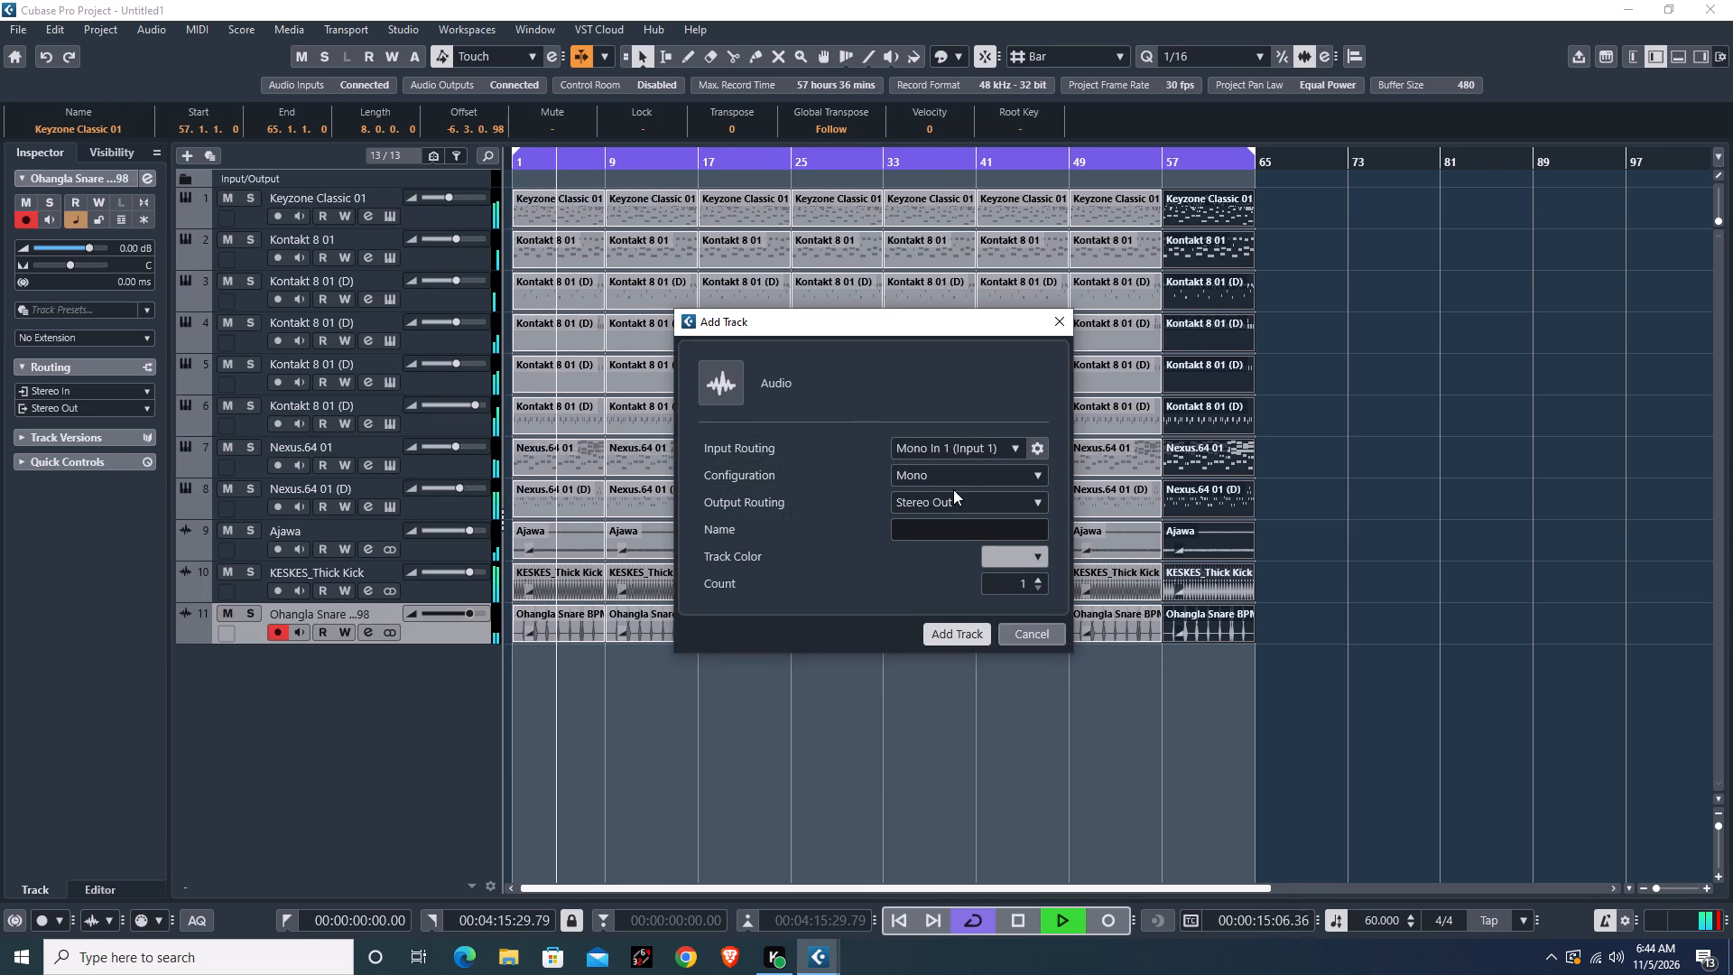
{"action": "scroll", "coordinate": [1034, 587], "scroll_direction": "up", "scroll_amount": 6}
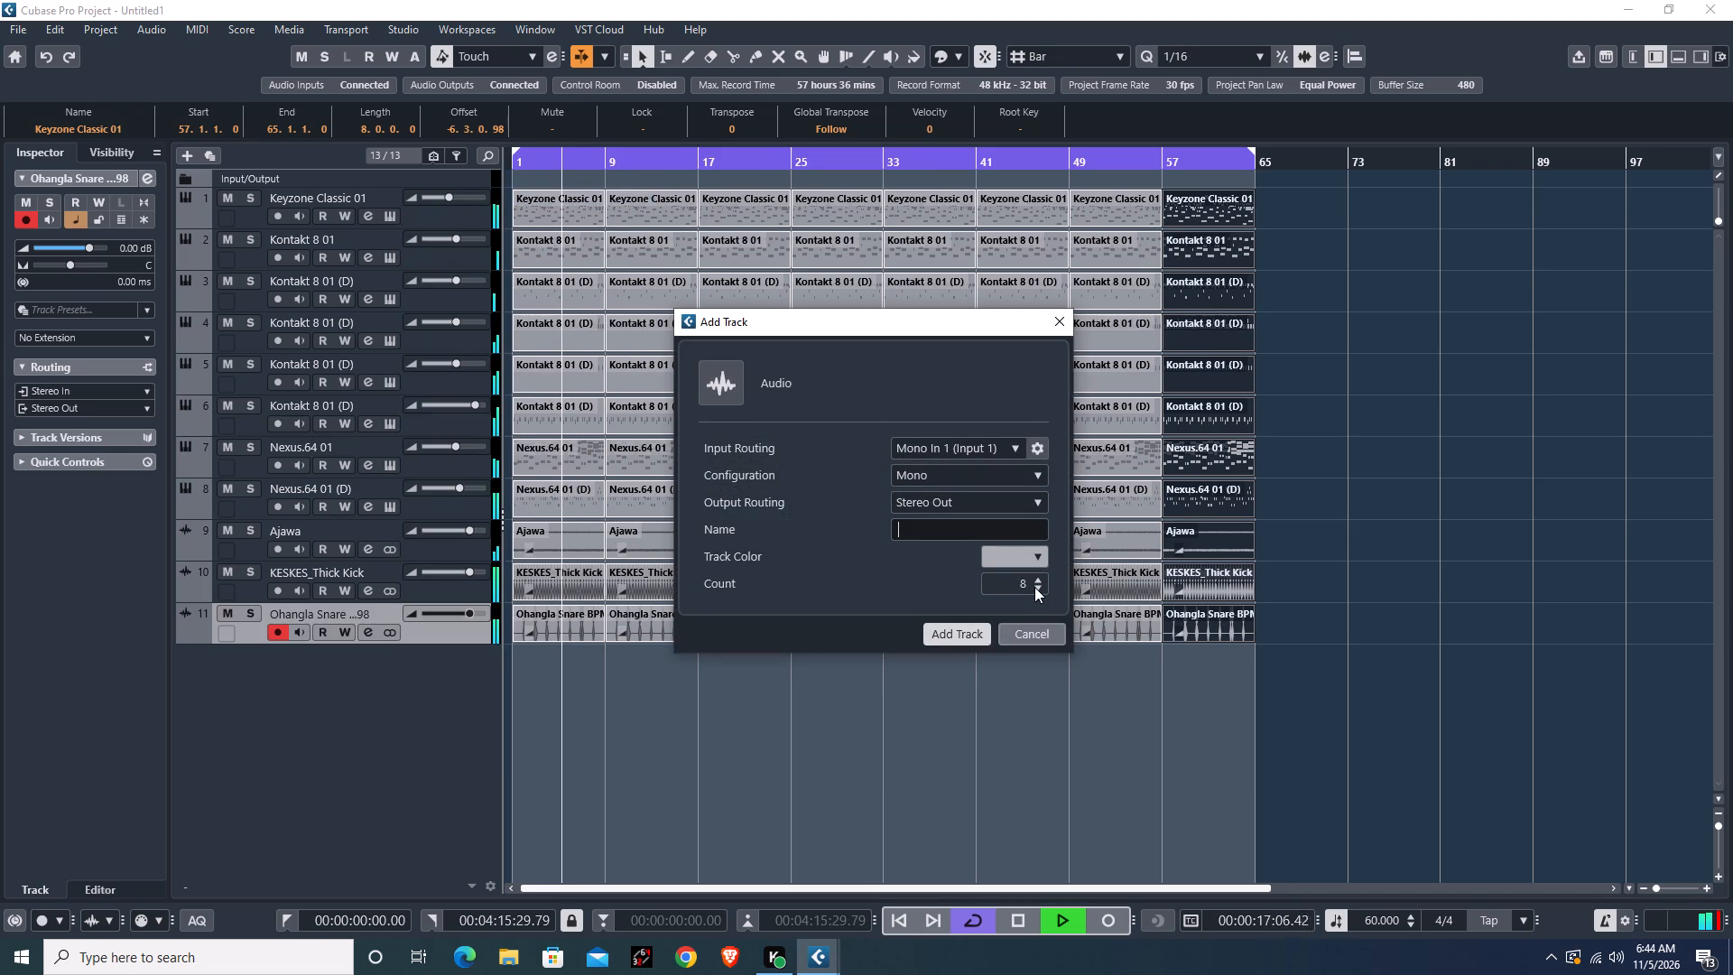
{"action": "scroll", "coordinate": [1034, 587], "scroll_direction": "up", "scroll_amount": 8}
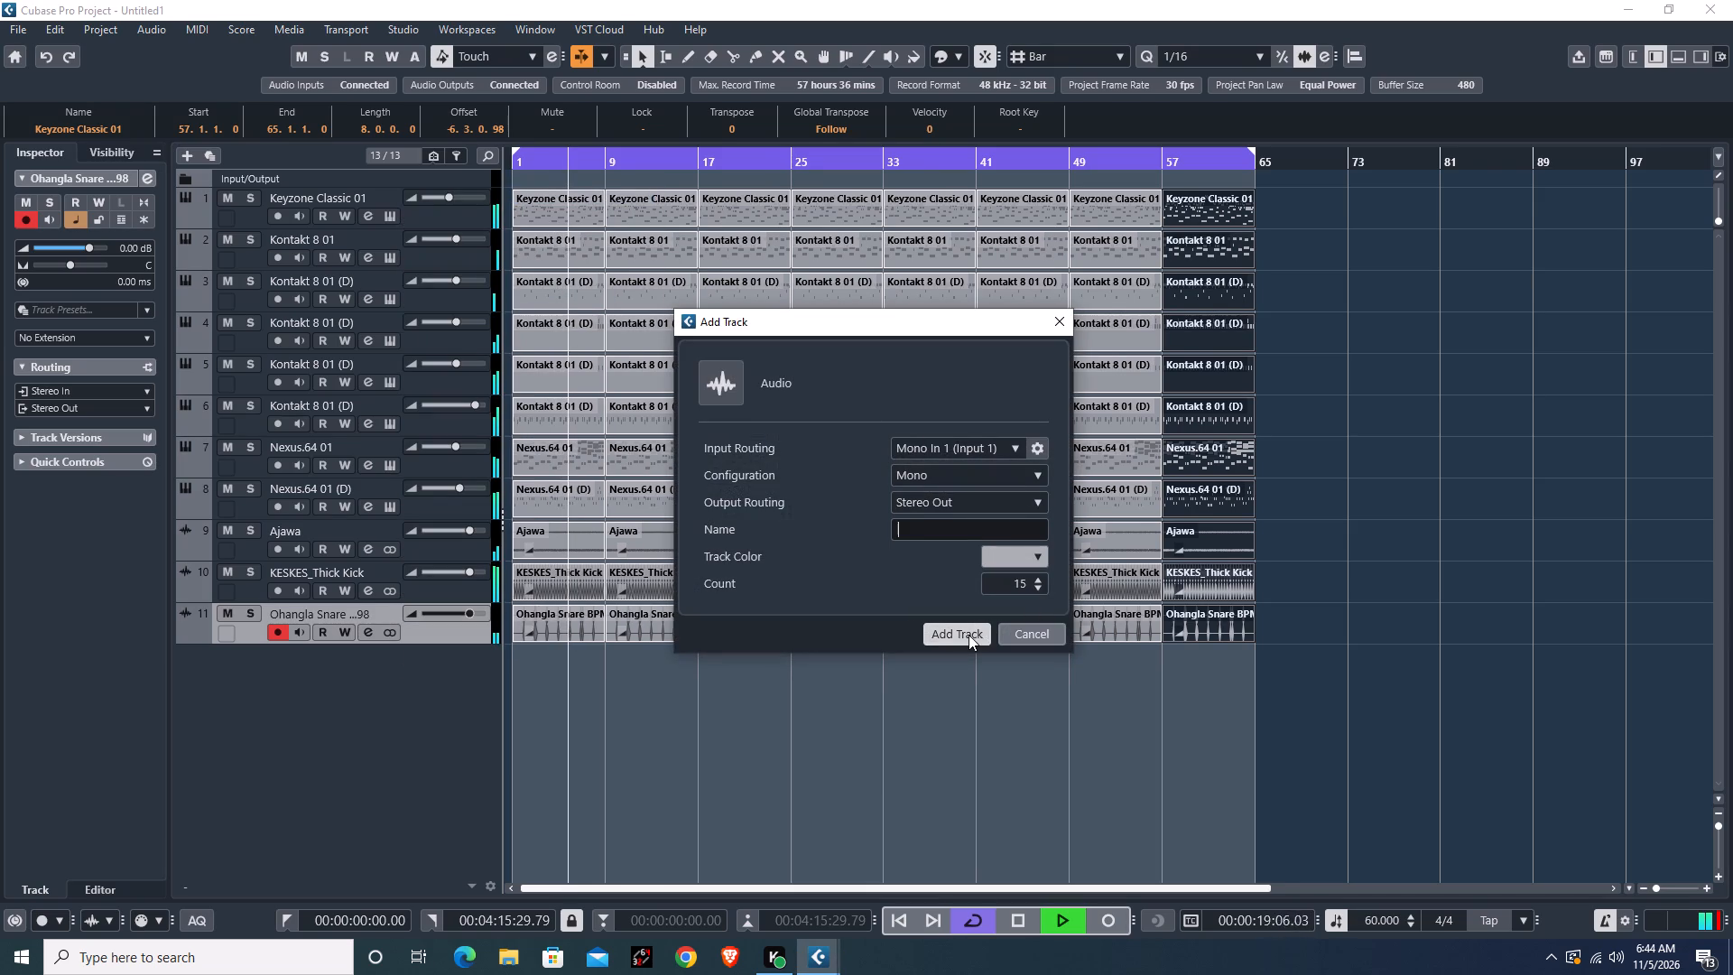
{"action": "left_click", "coordinate": [967, 635]}
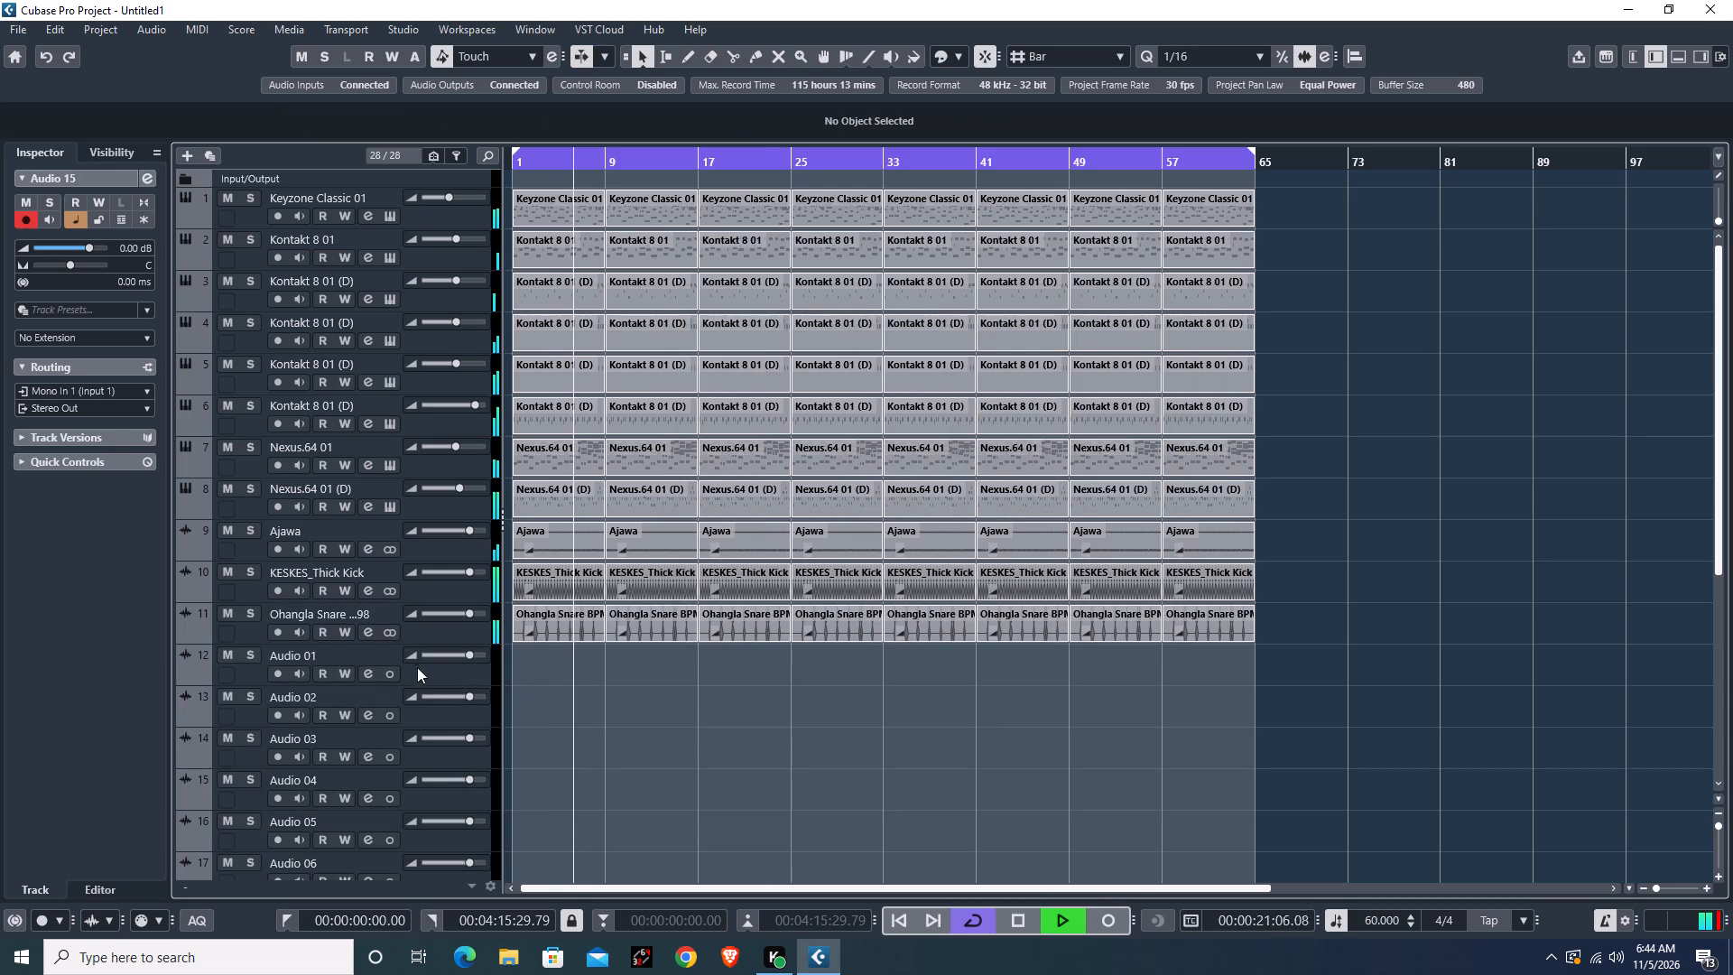
Colour all events on tracks 1 to 3, Keyzone Classic 01 and the first two Kontakt tracks, blue.
{"action": "left_click", "coordinate": [376, 652]}
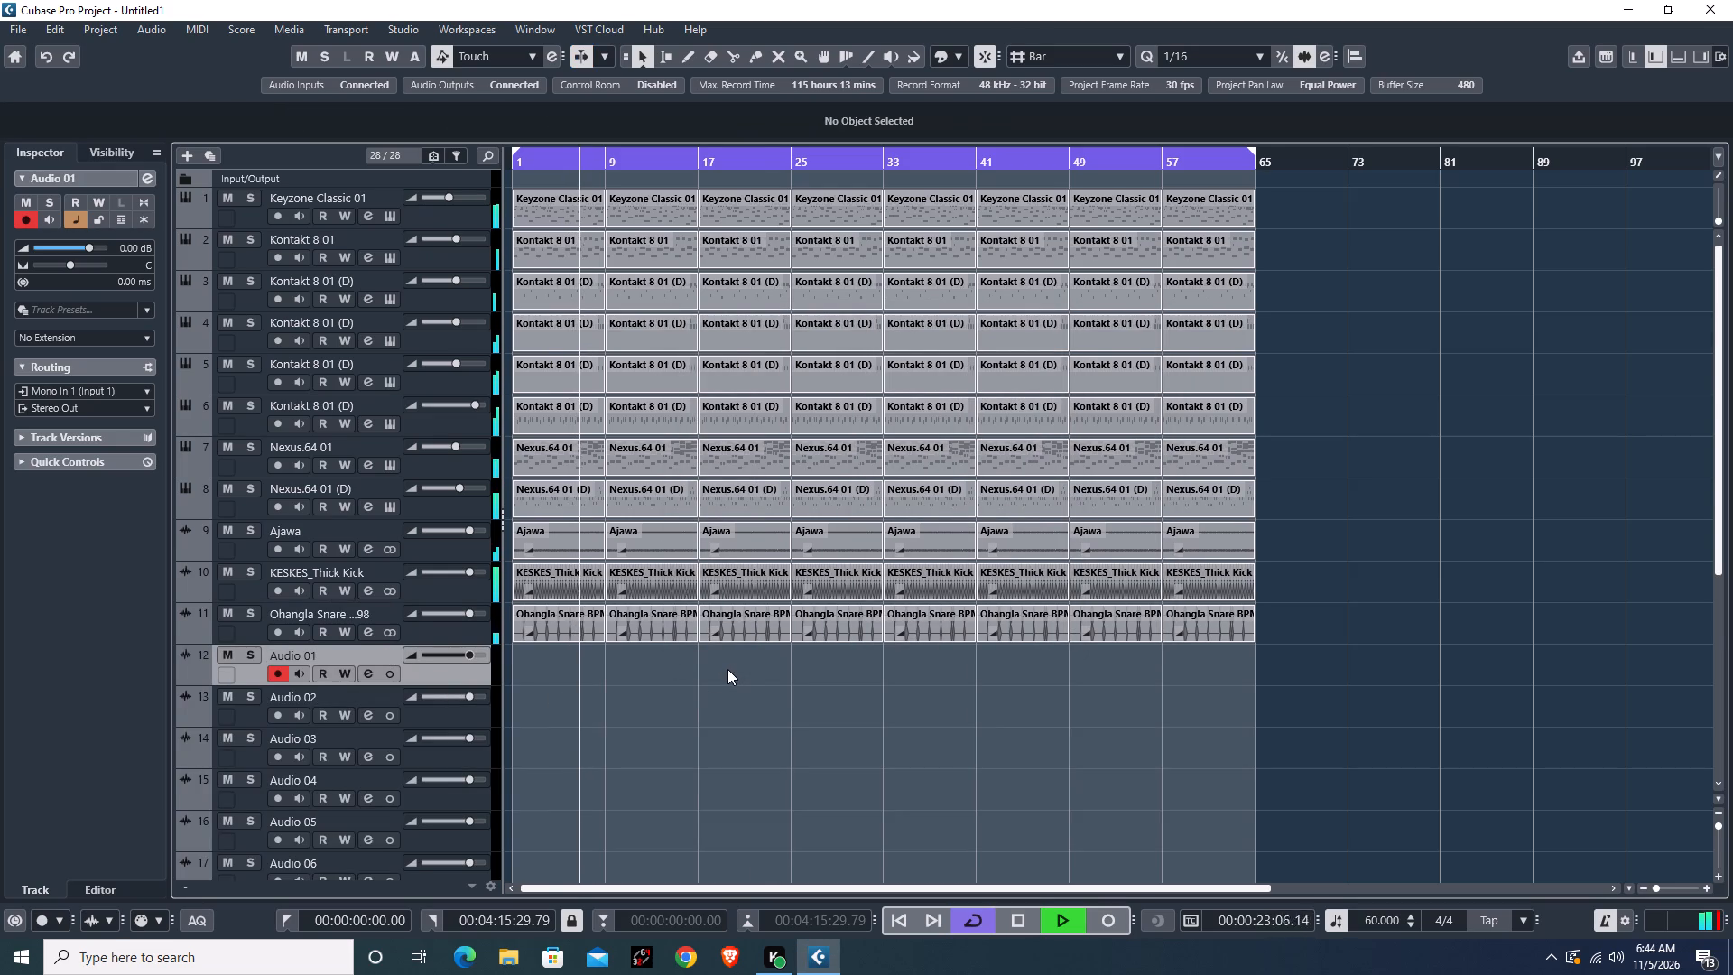
{"action": "key", "text": "z"}
{"action": "key", "text": "space"}
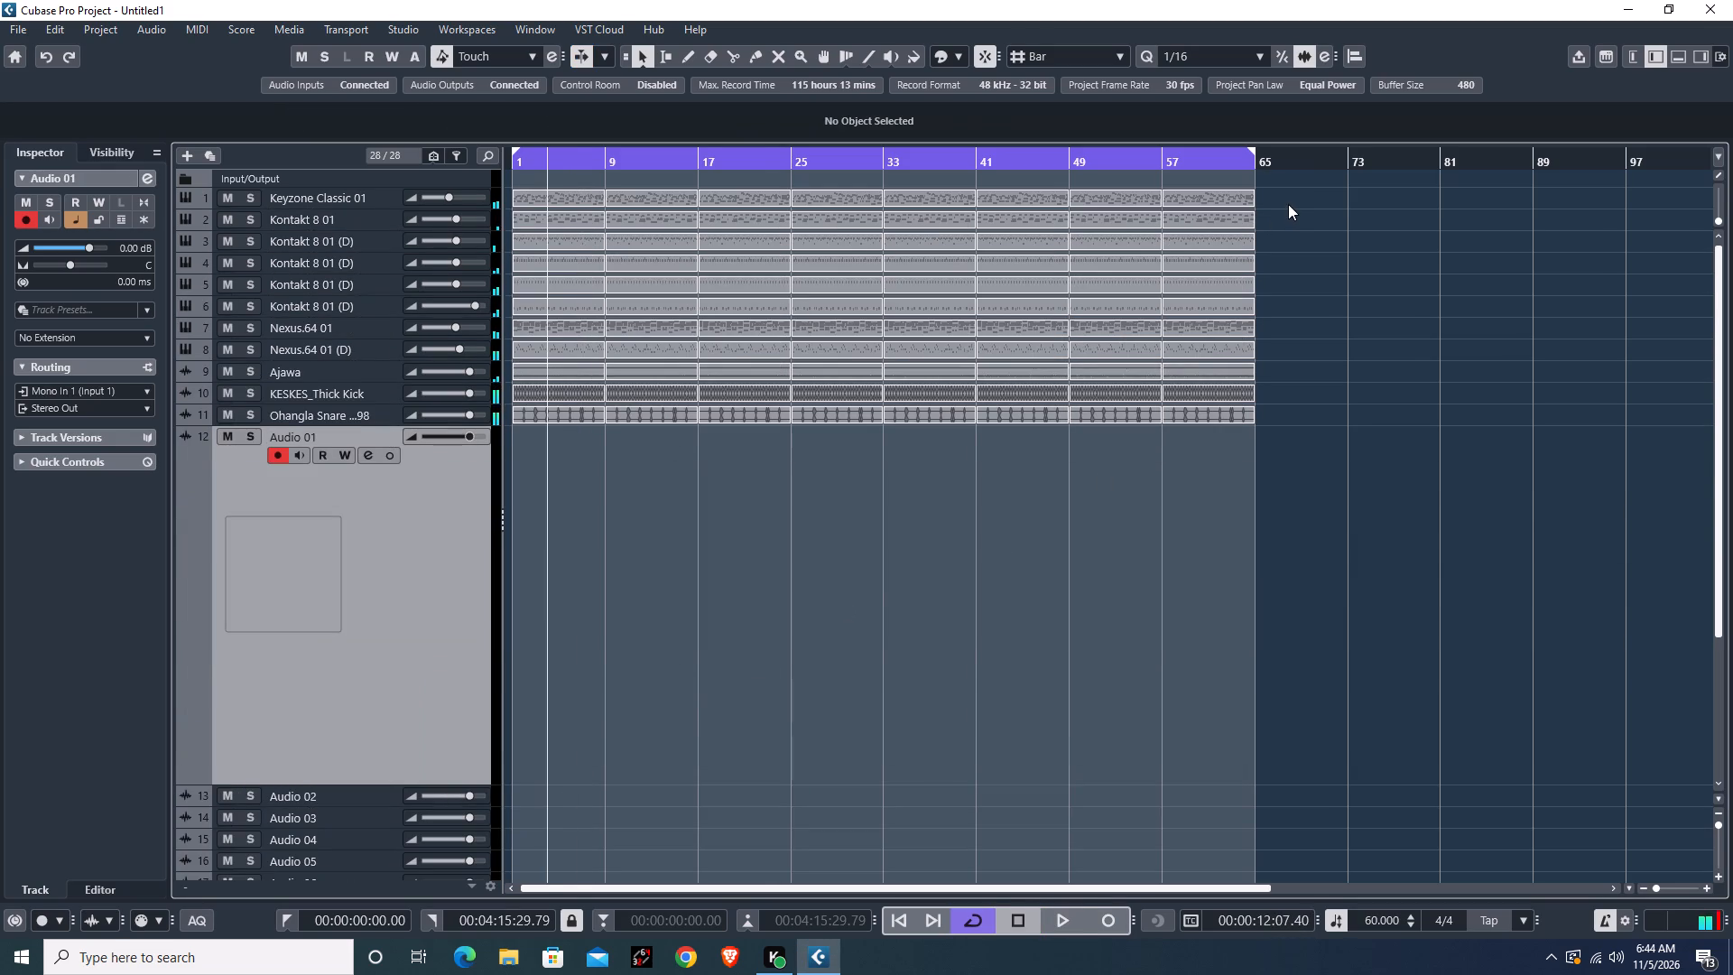
{"action": "key", "text": "space"}
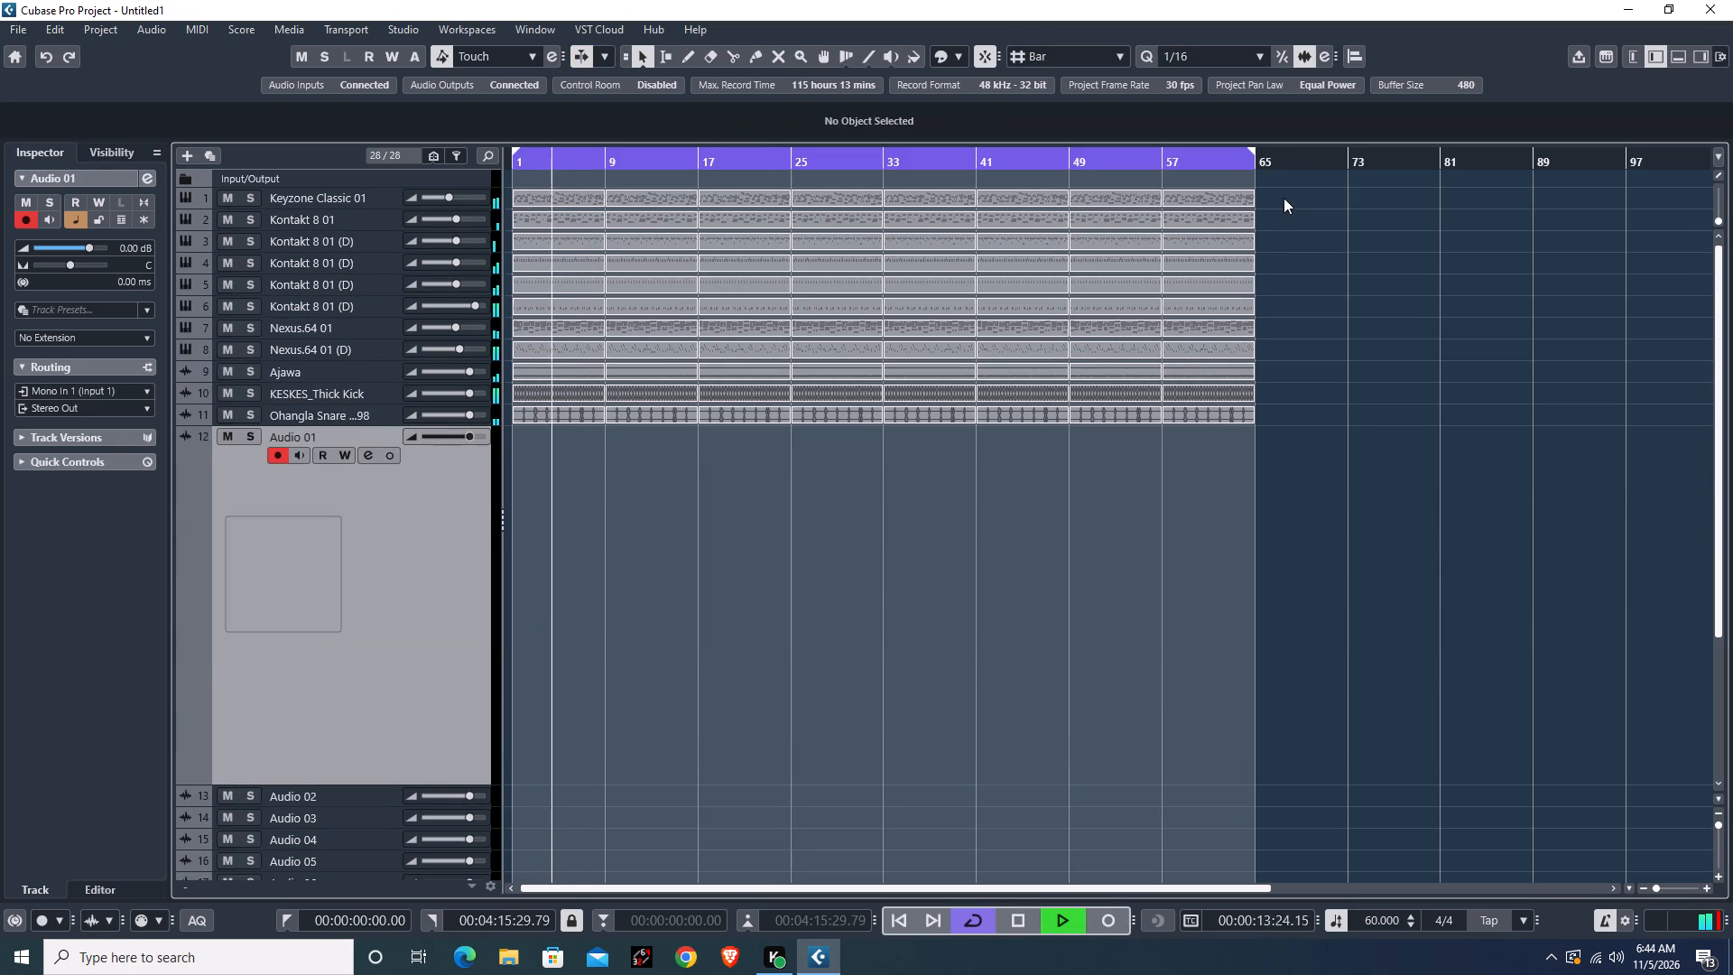
{"action": "left_click_drag", "start_coordinate": [1284, 198], "coordinate": [1029, 218]}
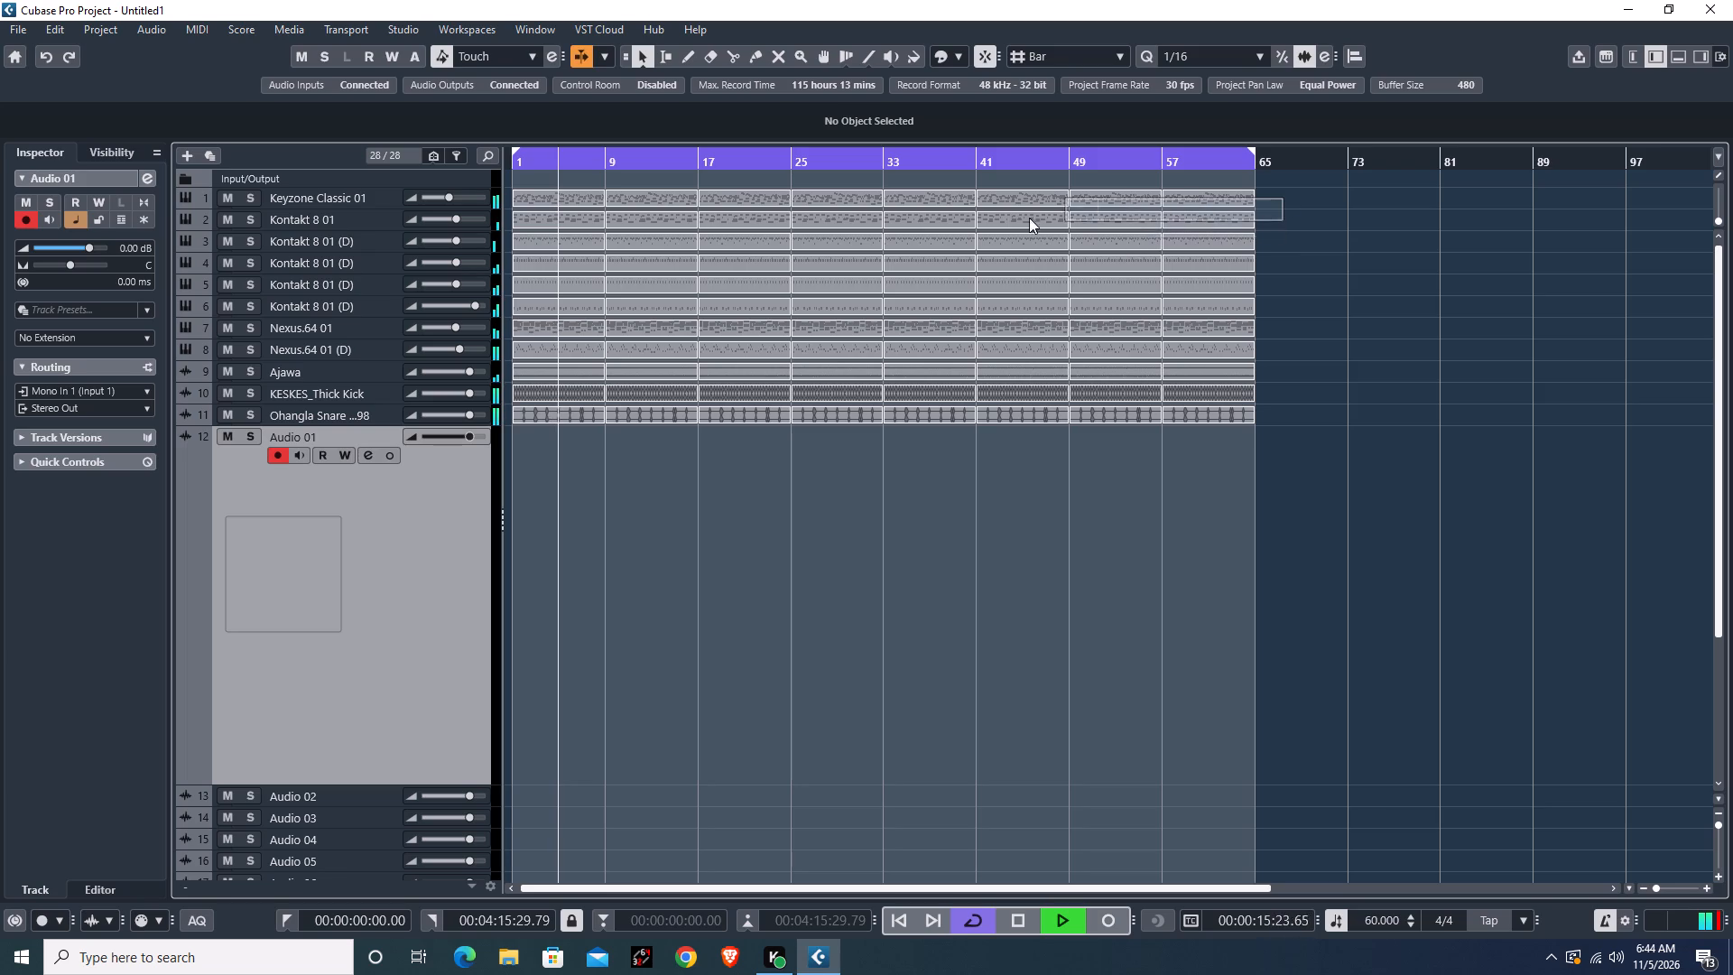
{"action": "left_click_drag", "start_coordinate": [1029, 218], "coordinate": [541, 228]}
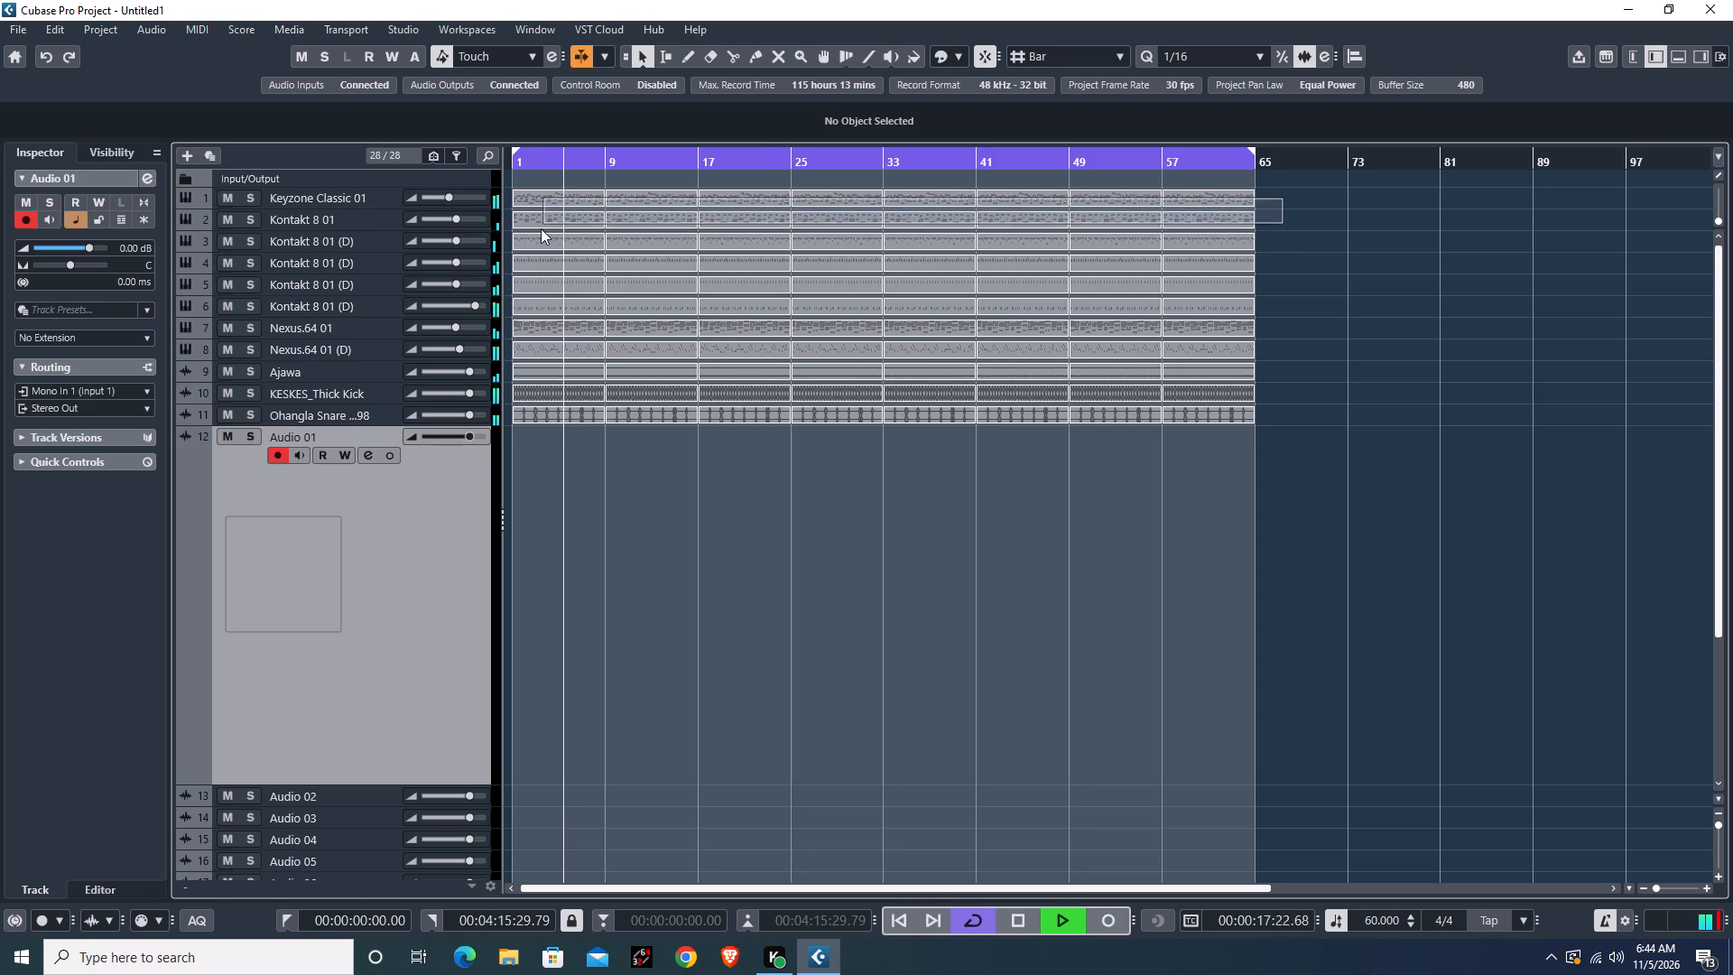
{"action": "left_click_drag", "start_coordinate": [541, 228], "coordinate": [537, 237]}
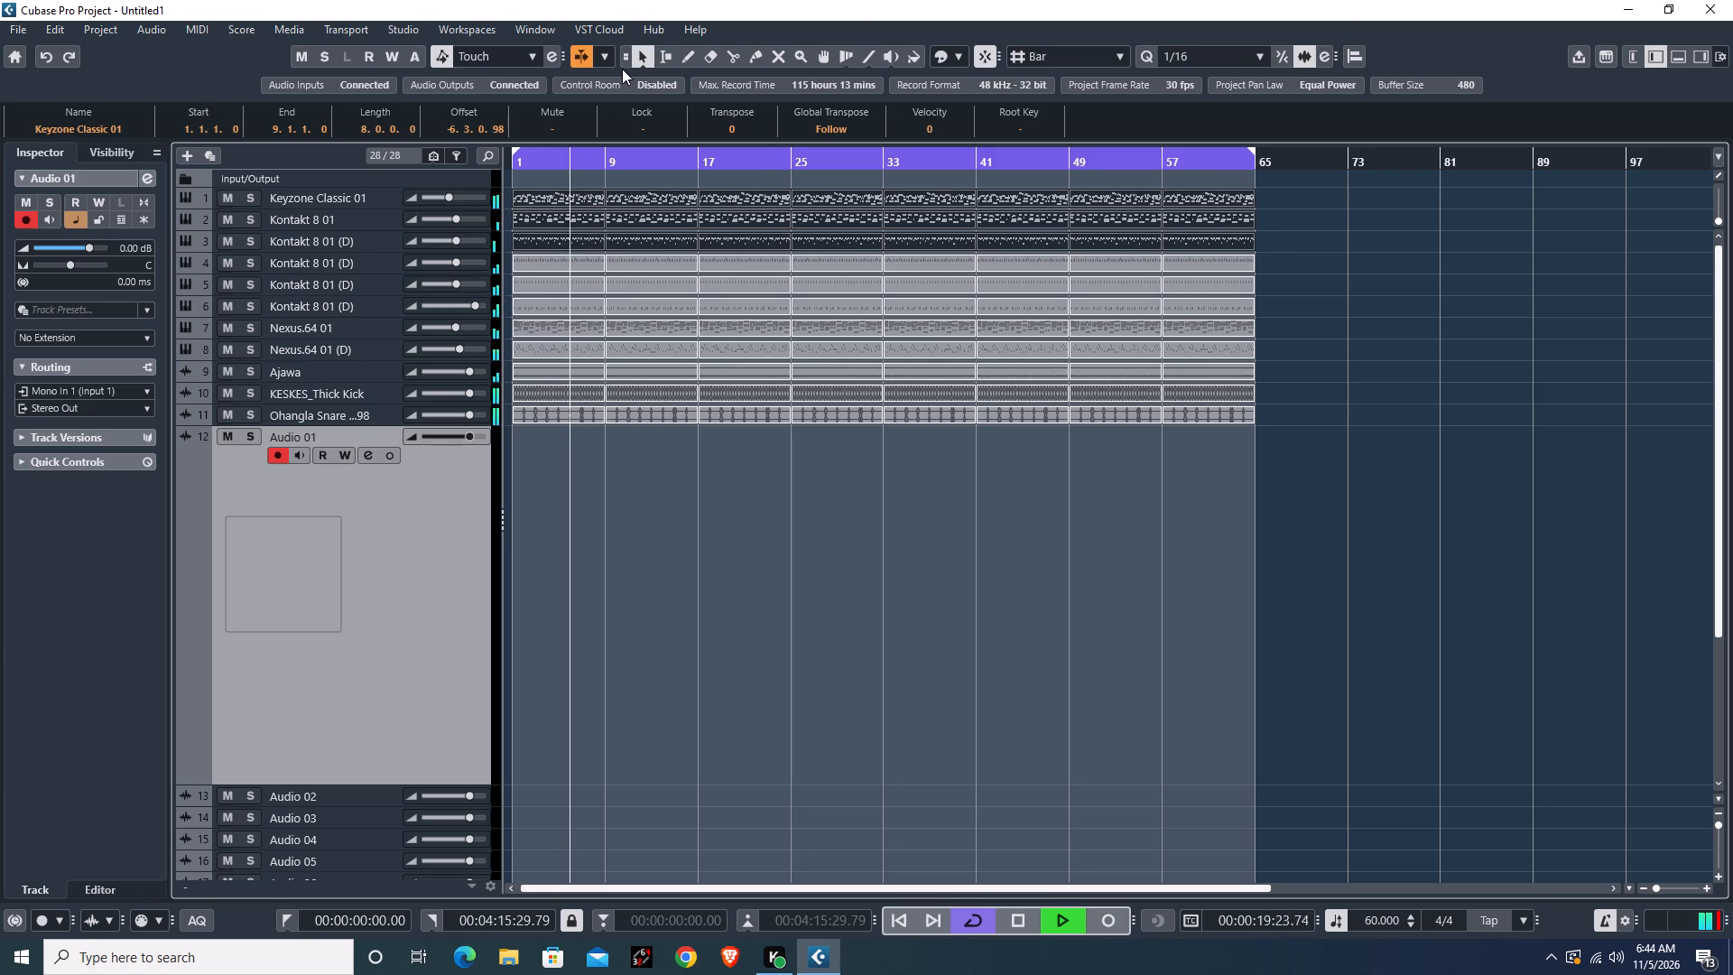
{"action": "left_click", "coordinate": [953, 55]}
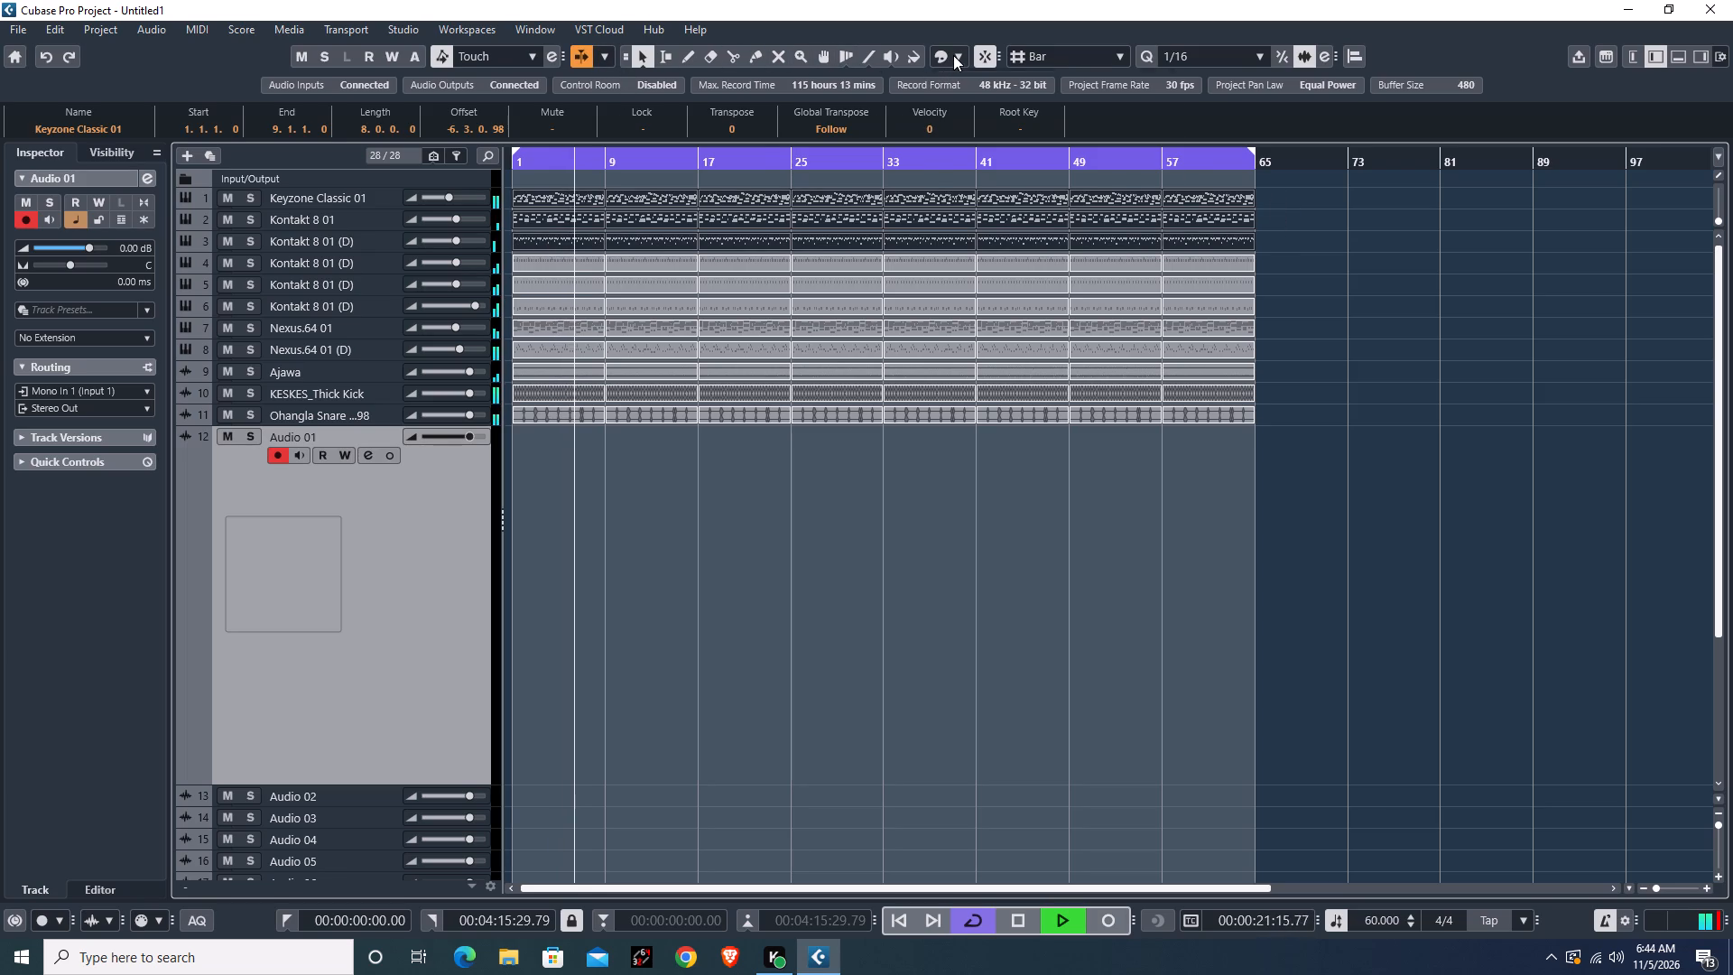
{"action": "left_click", "coordinate": [1008, 133]}
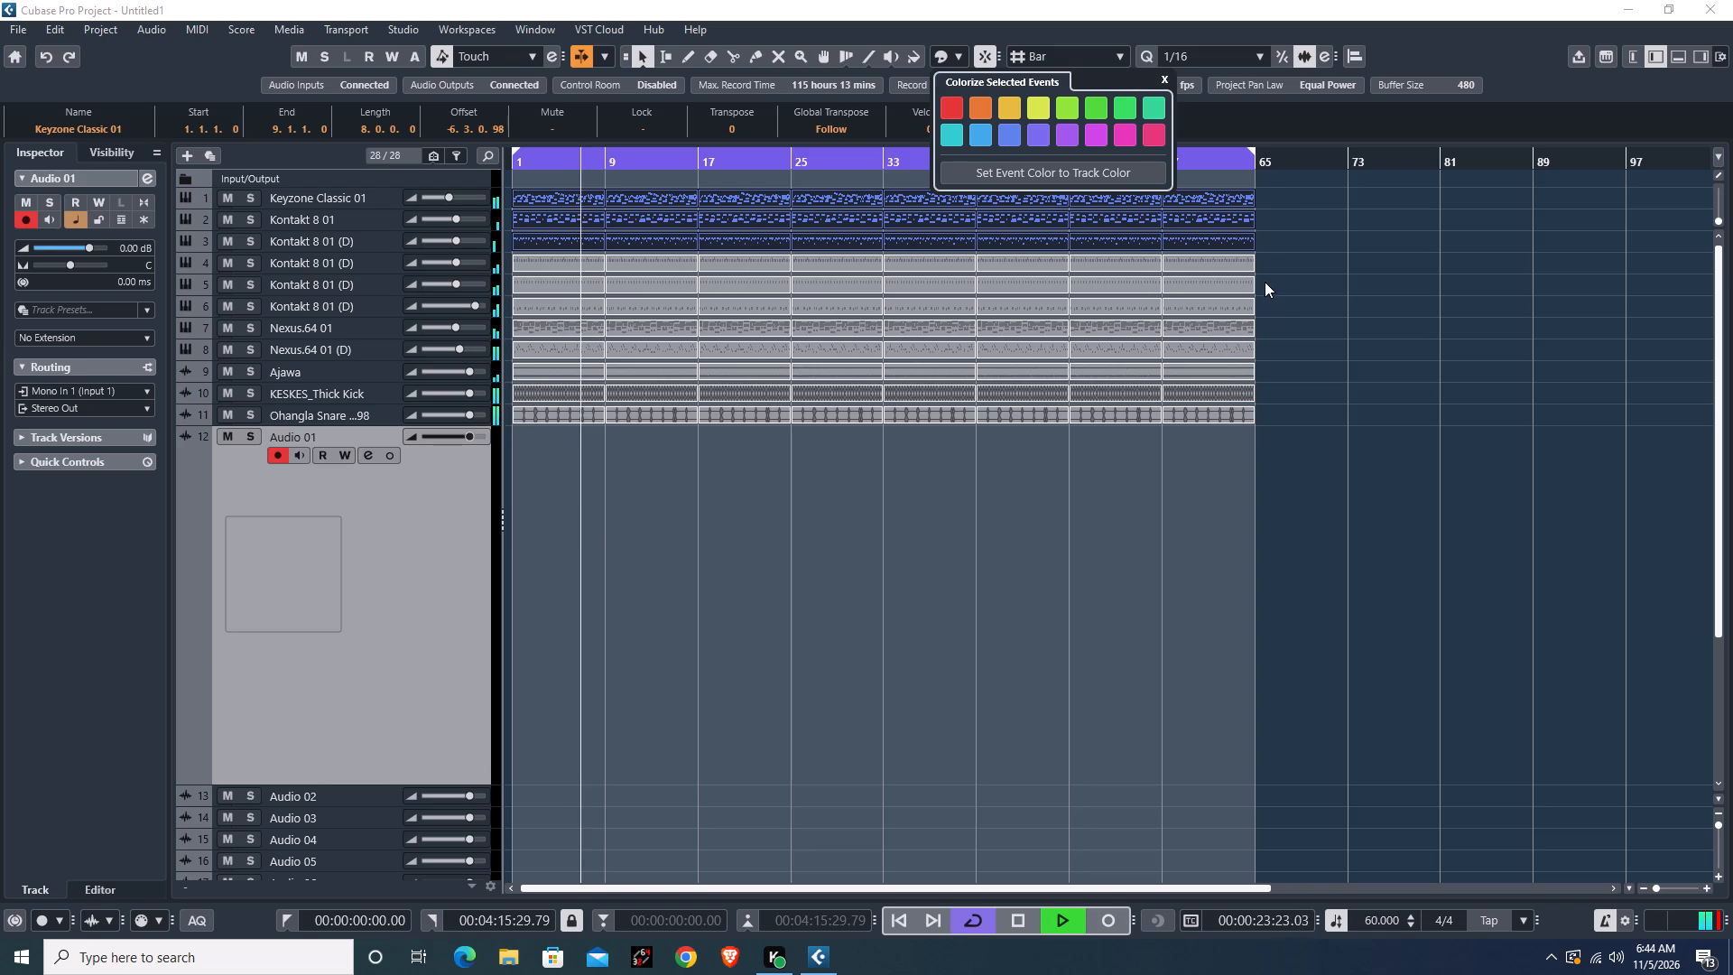
Colour all events on tracks 4 to 6, the remaining three Kontakt tracks, pinkish red.
{"action": "left_click_drag", "start_coordinate": [1269, 267], "coordinate": [525, 311]}
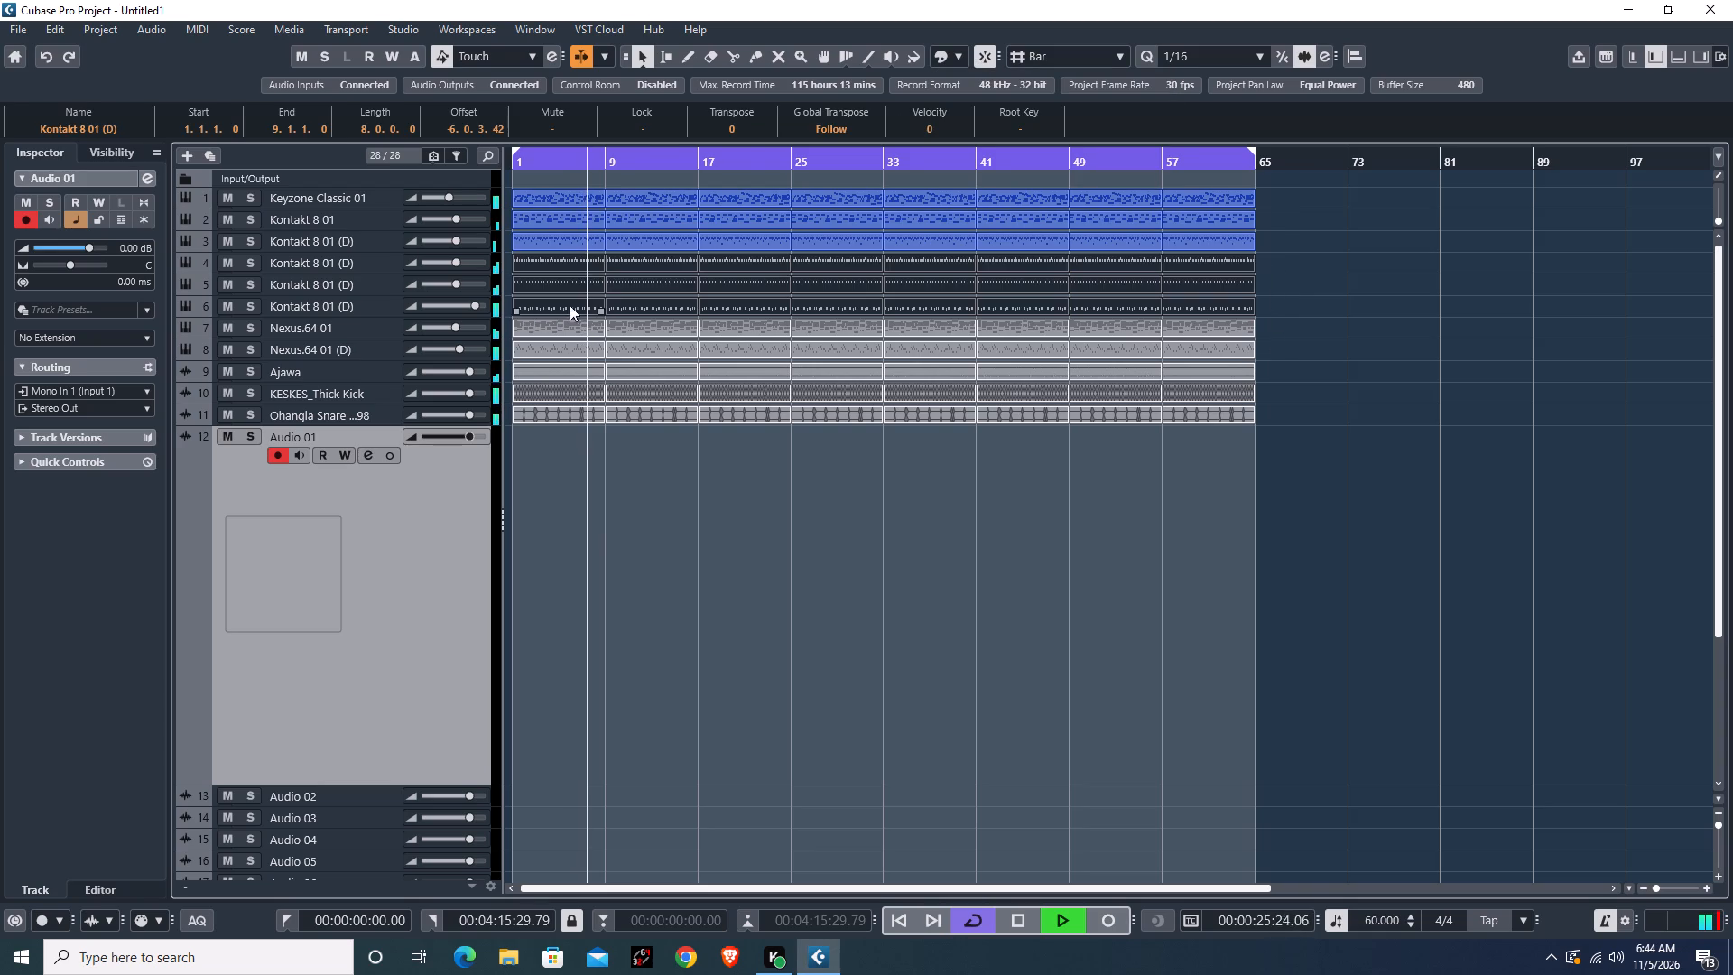
{"action": "left_click", "coordinate": [951, 51]}
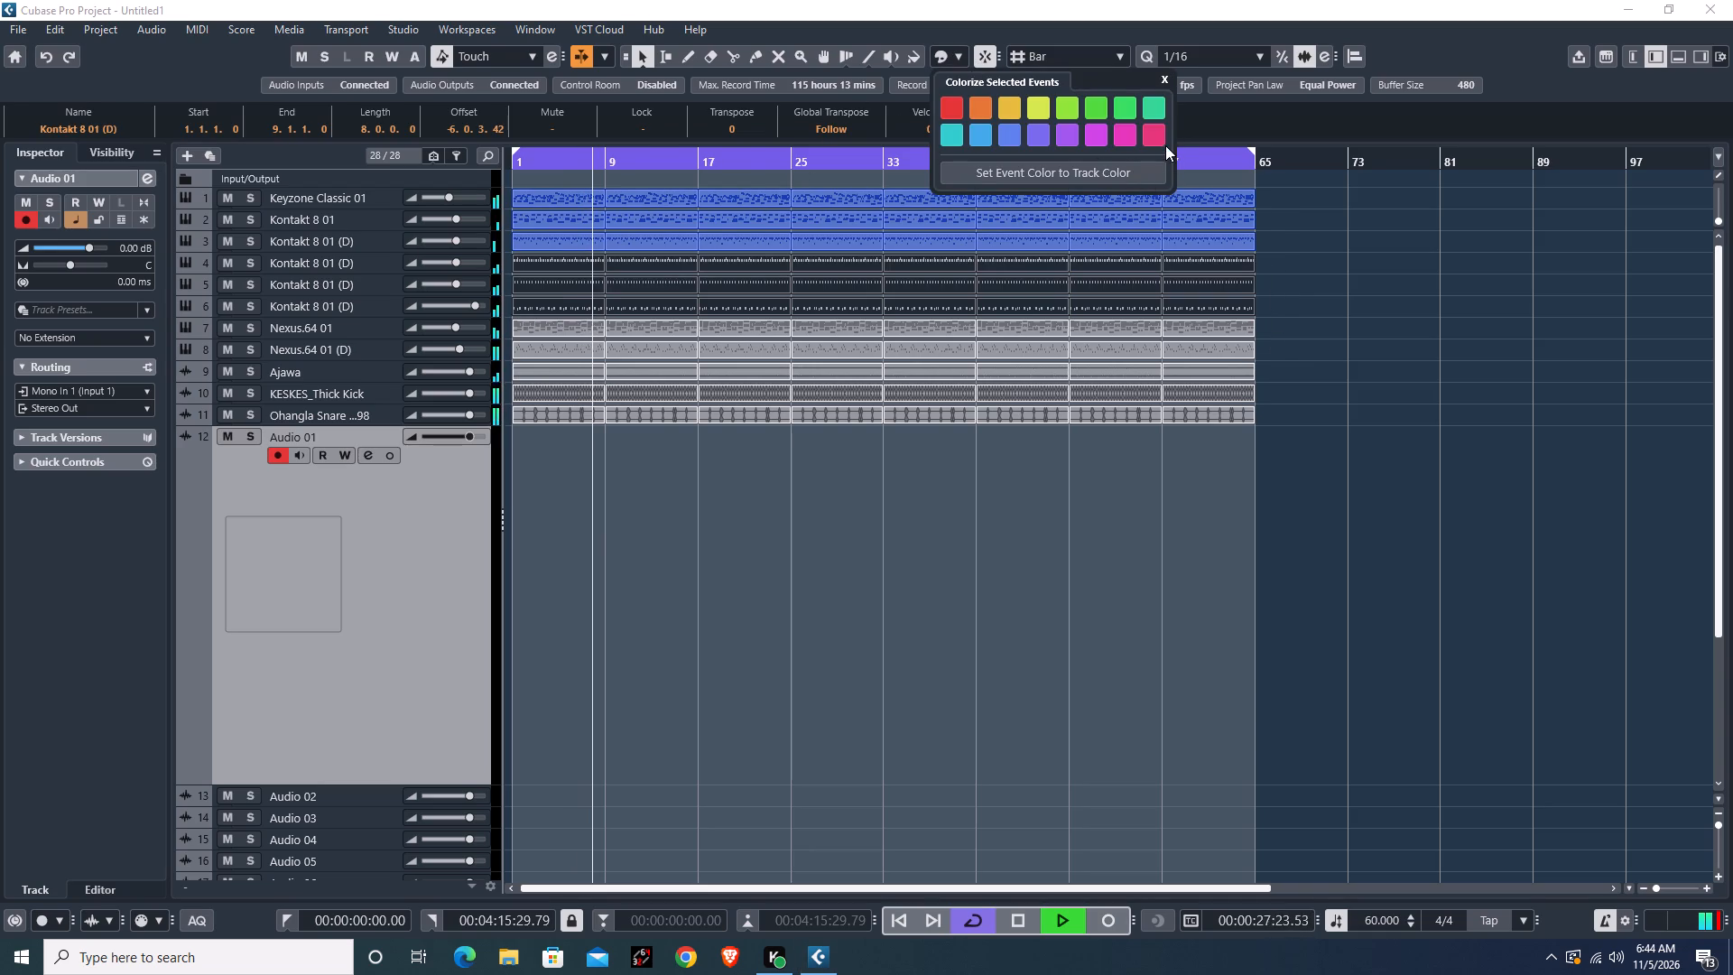
{"action": "left_click", "coordinate": [1165, 144]}
{"action": "left_click", "coordinate": [1155, 138]}
{"action": "left_click", "coordinate": [1270, 352]}
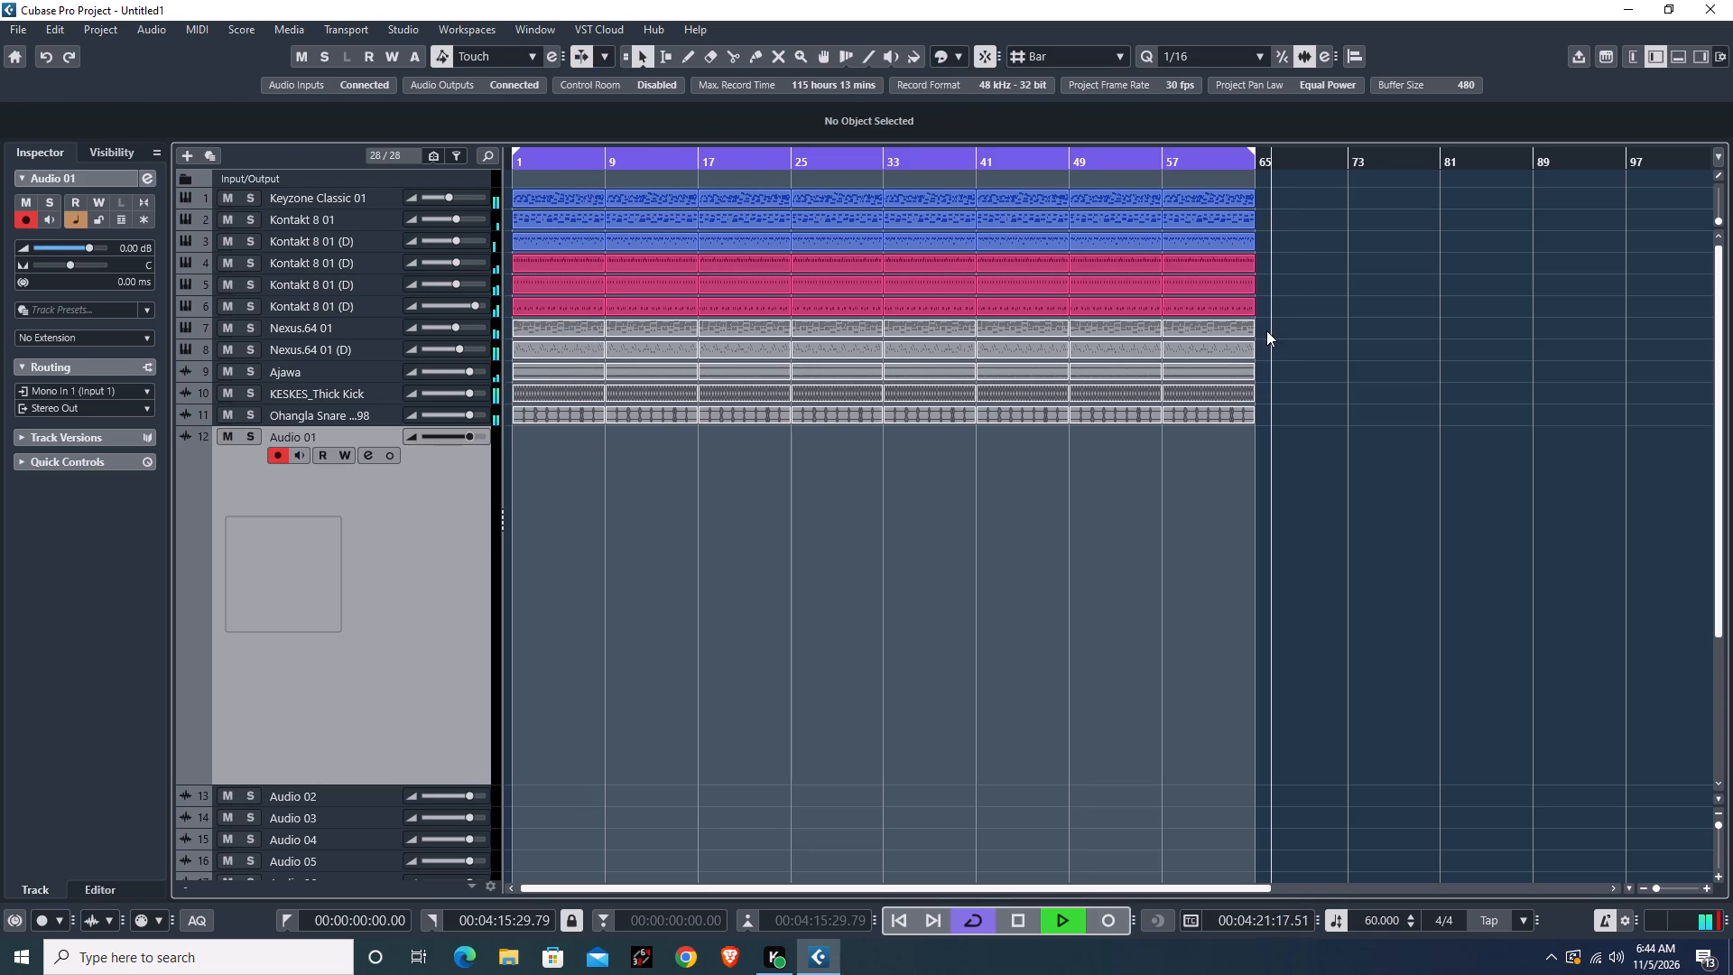
Colour all events on tracks 7 to 9, the two Nexus.64 tracks and Ajawa, lime green.
{"action": "left_click_drag", "start_coordinate": [1261, 325], "coordinate": [726, 372]}
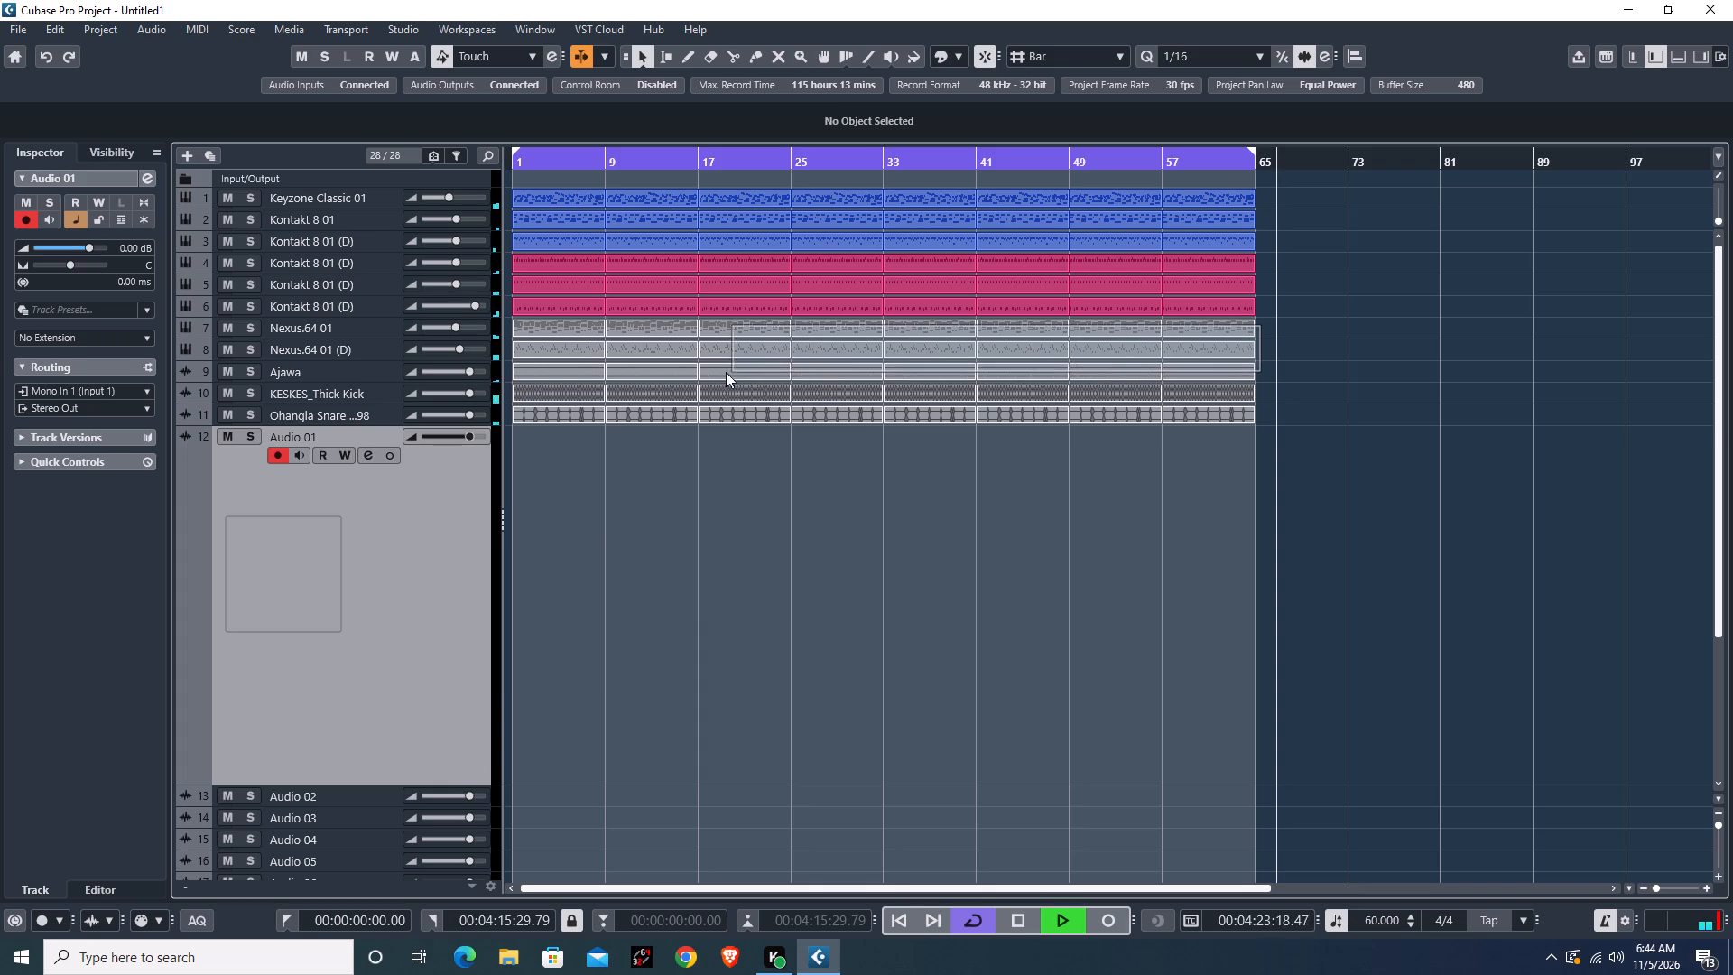
{"action": "left_click_drag", "start_coordinate": [726, 372], "coordinate": [511, 367]}
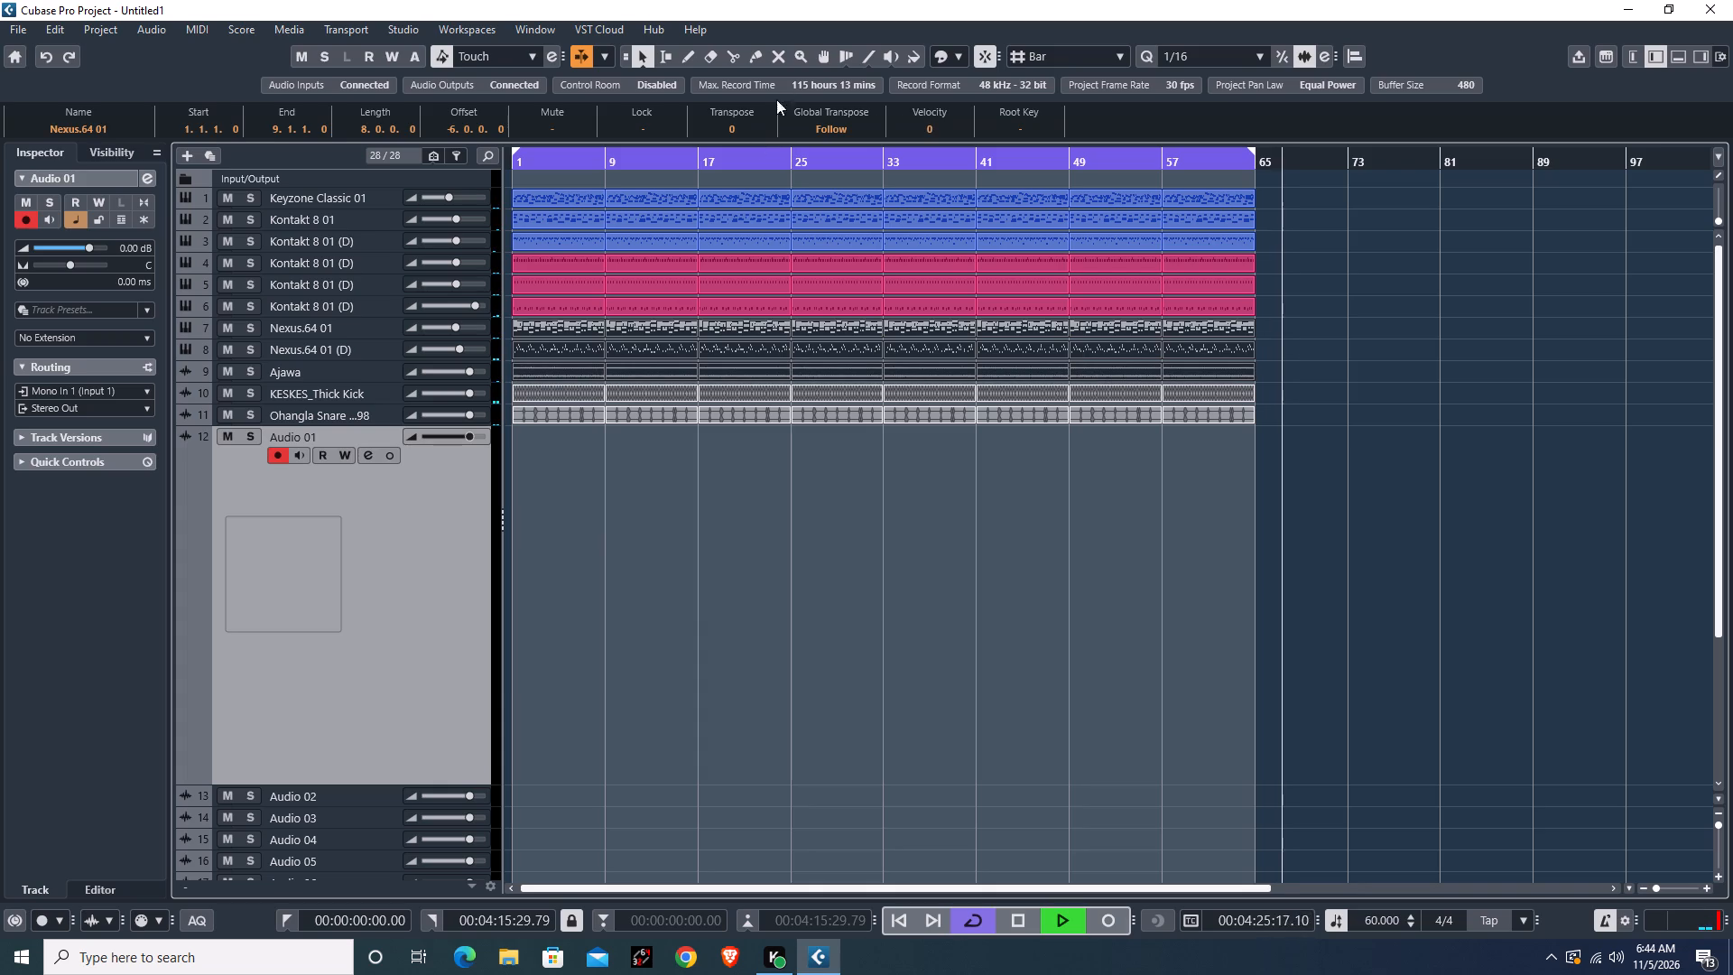
{"action": "left_click", "coordinate": [955, 57]}
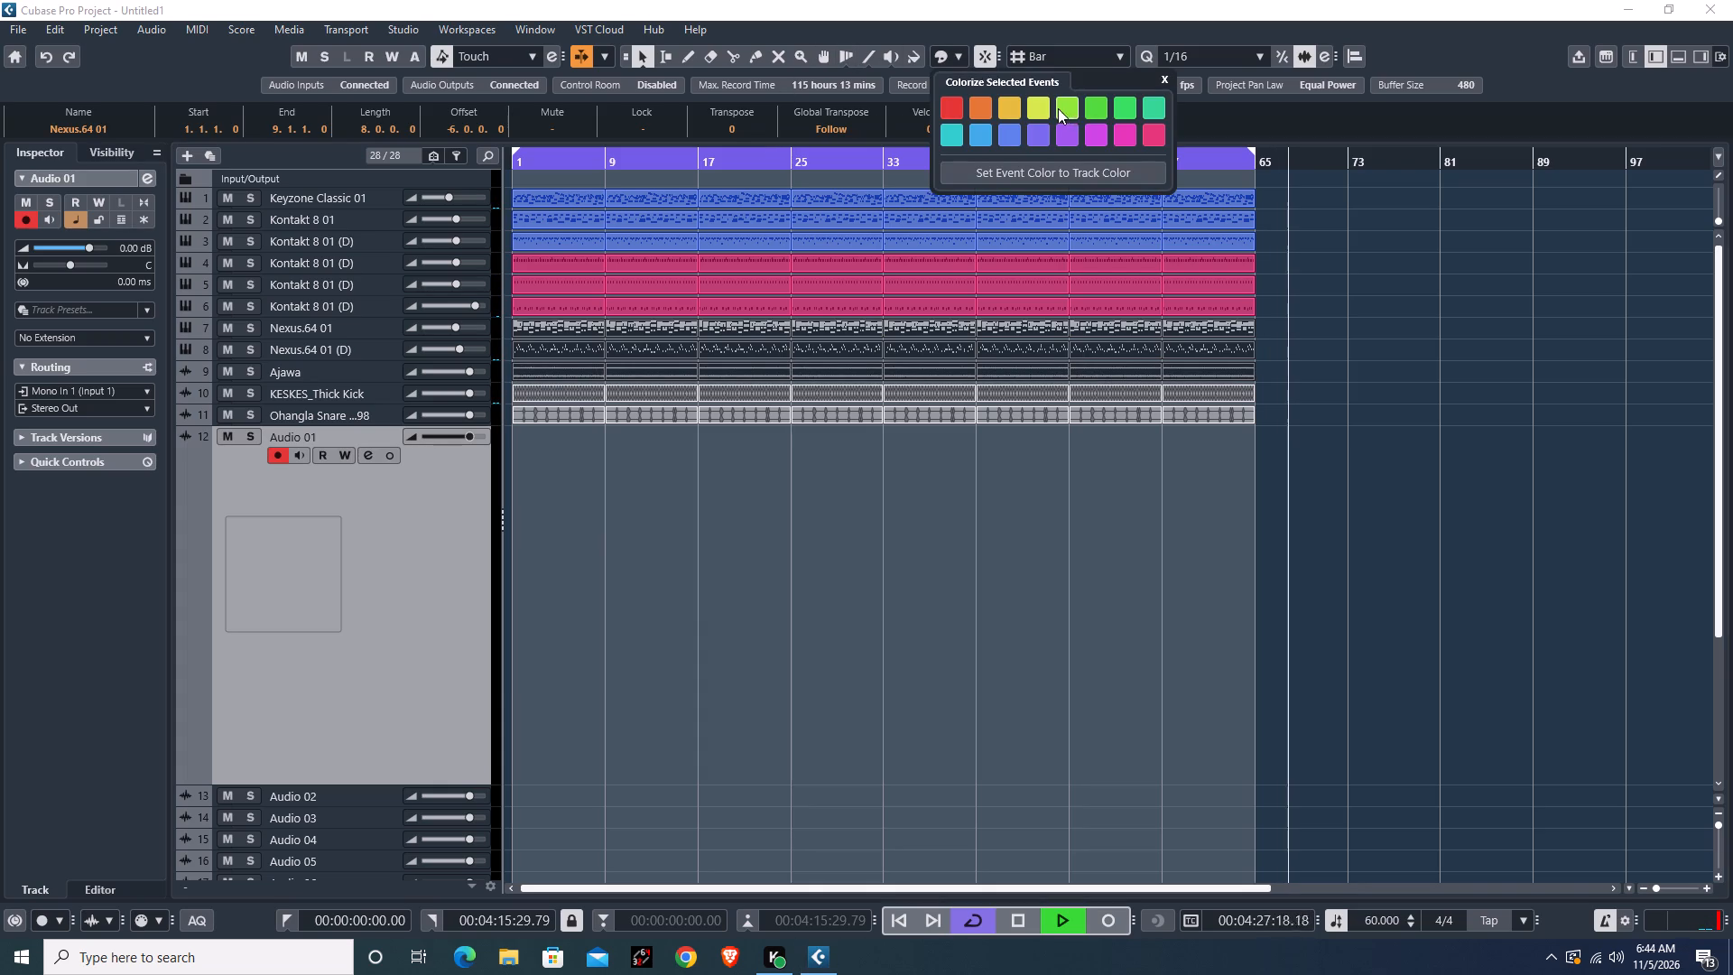
{"action": "left_click", "coordinate": [1058, 108]}
Colour all events on the KESKES_Thick Kick and Ohangla Snare tracks orange.
{"action": "left_click_drag", "start_coordinate": [1268, 390], "coordinate": [612, 517]}
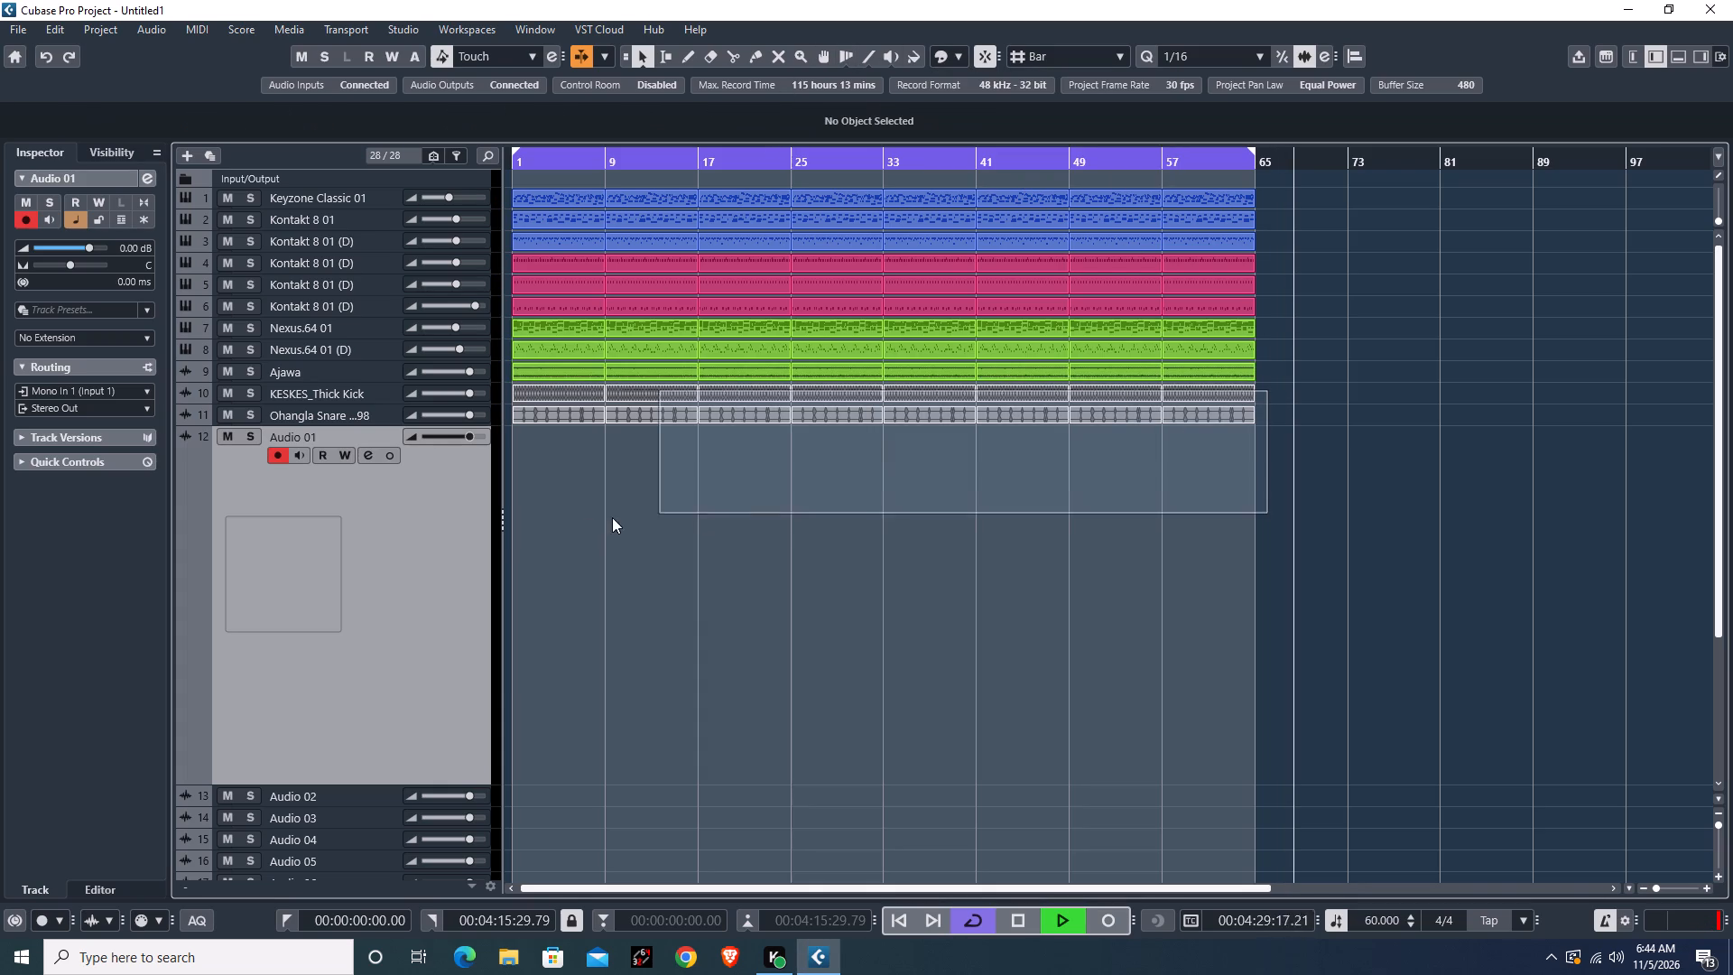
{"action": "left_click_drag", "start_coordinate": [612, 517], "coordinate": [516, 540]}
{"action": "left_click", "coordinate": [957, 55]}
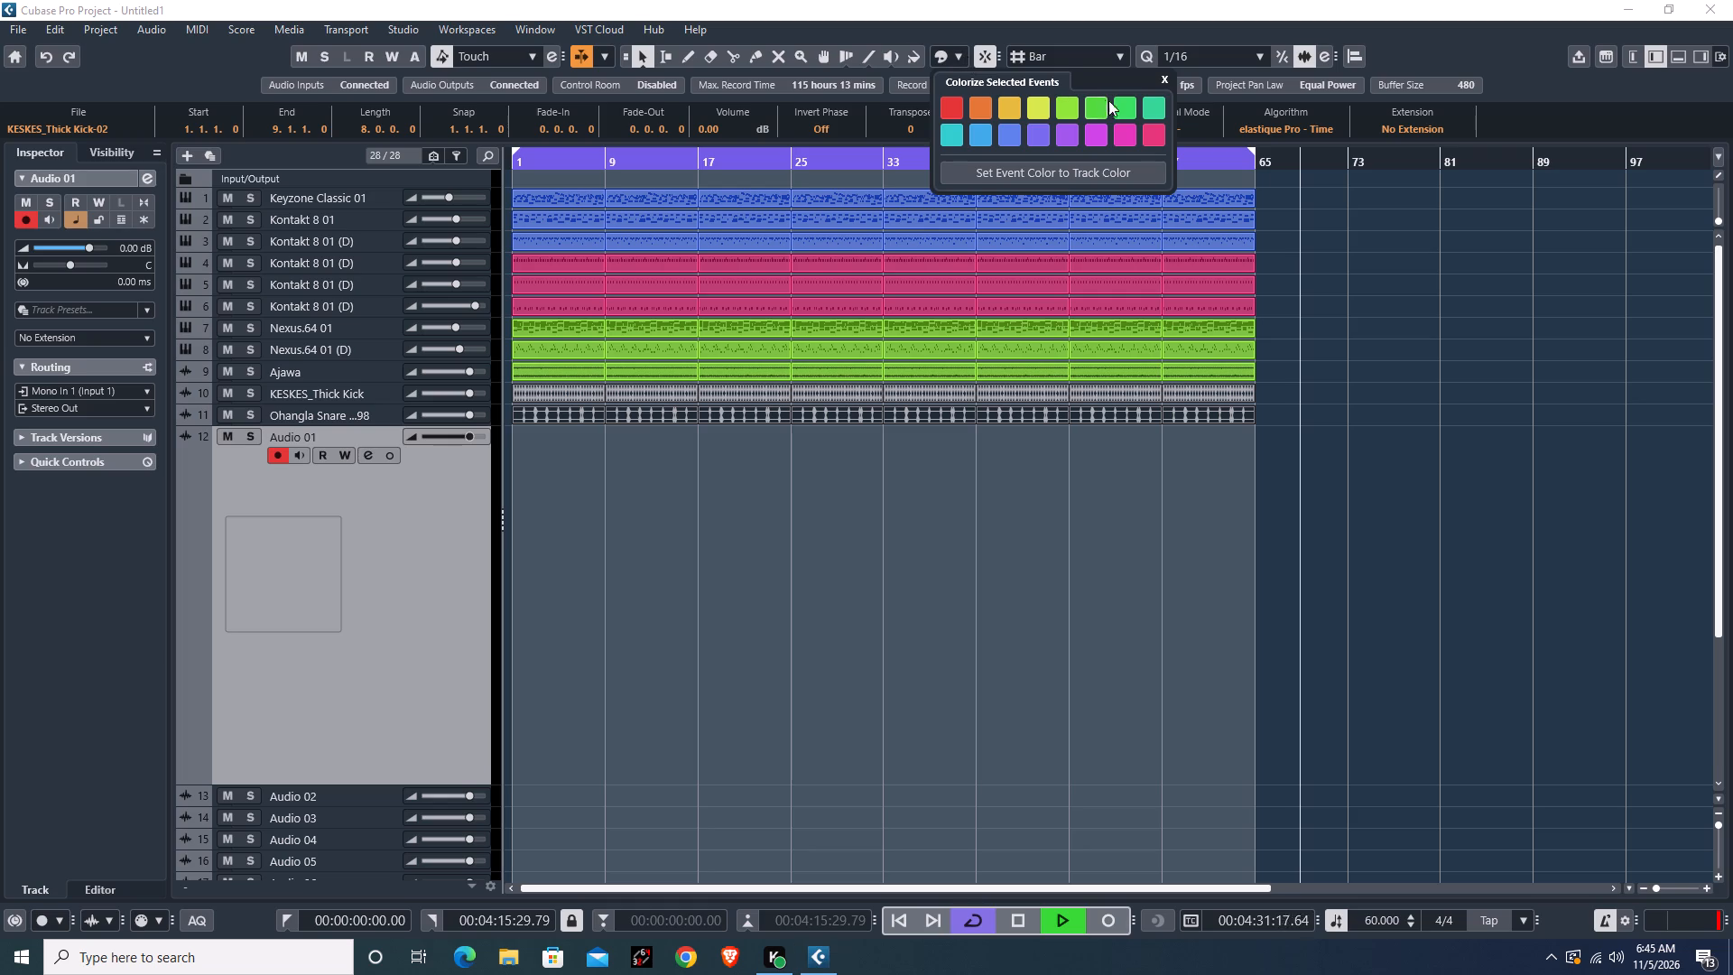
{"action": "left_click", "coordinate": [976, 110]}
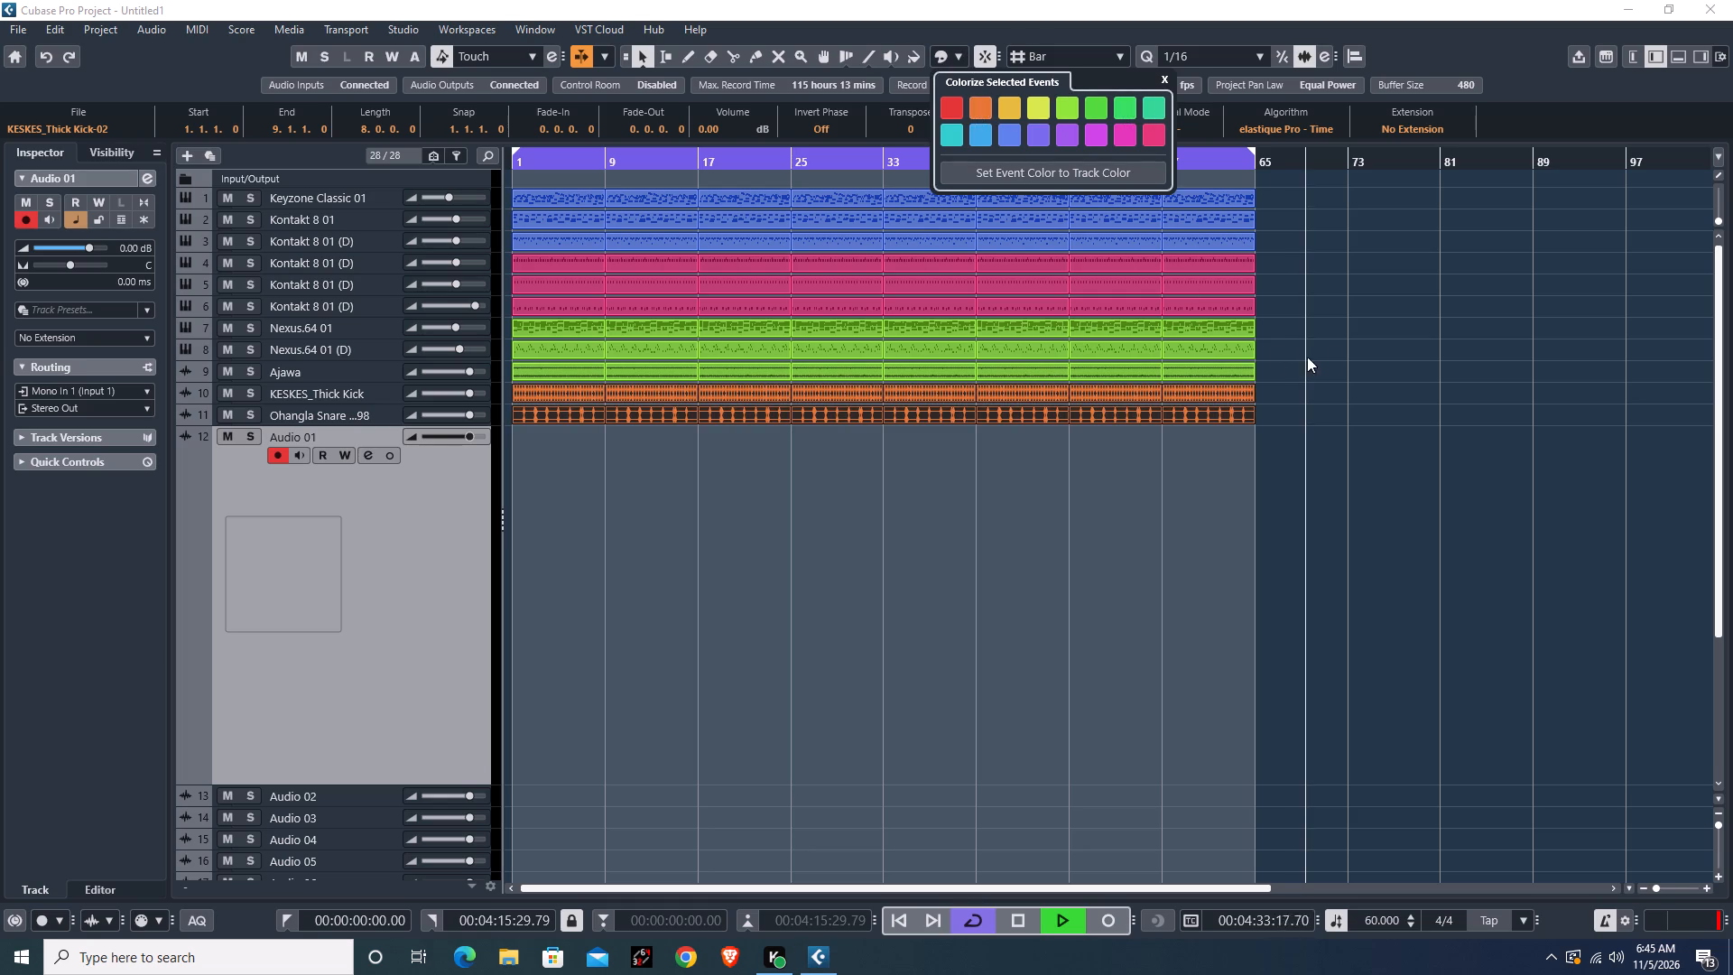
{"action": "left_click", "coordinate": [1345, 345]}
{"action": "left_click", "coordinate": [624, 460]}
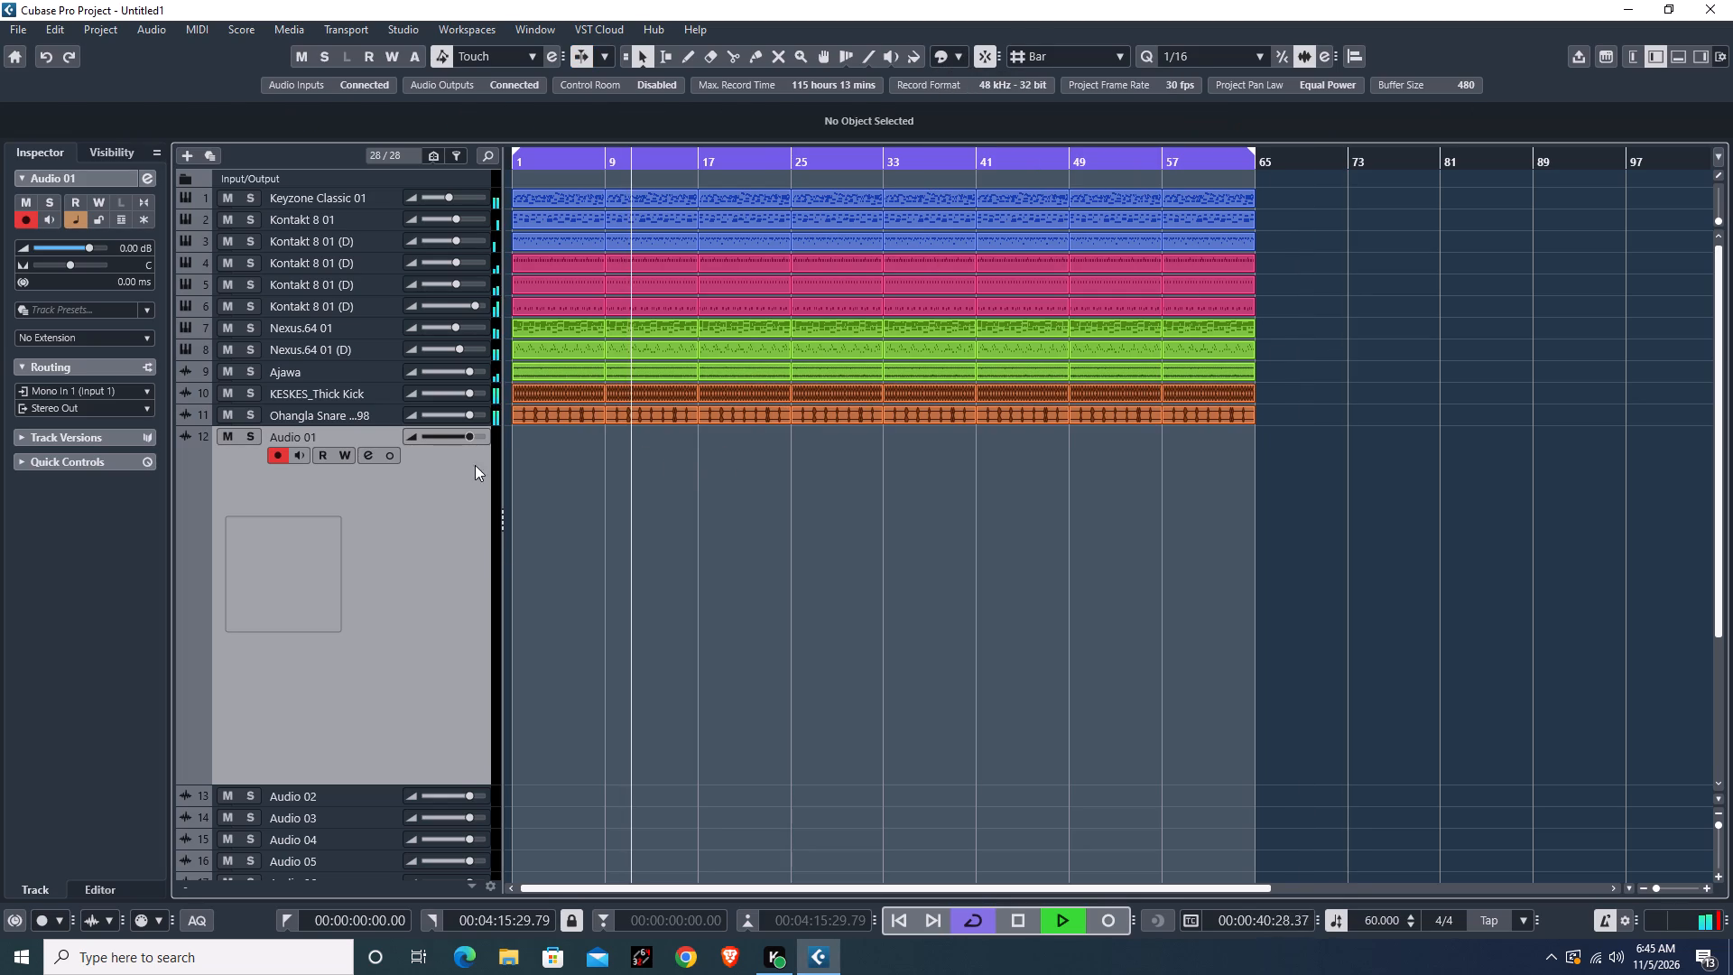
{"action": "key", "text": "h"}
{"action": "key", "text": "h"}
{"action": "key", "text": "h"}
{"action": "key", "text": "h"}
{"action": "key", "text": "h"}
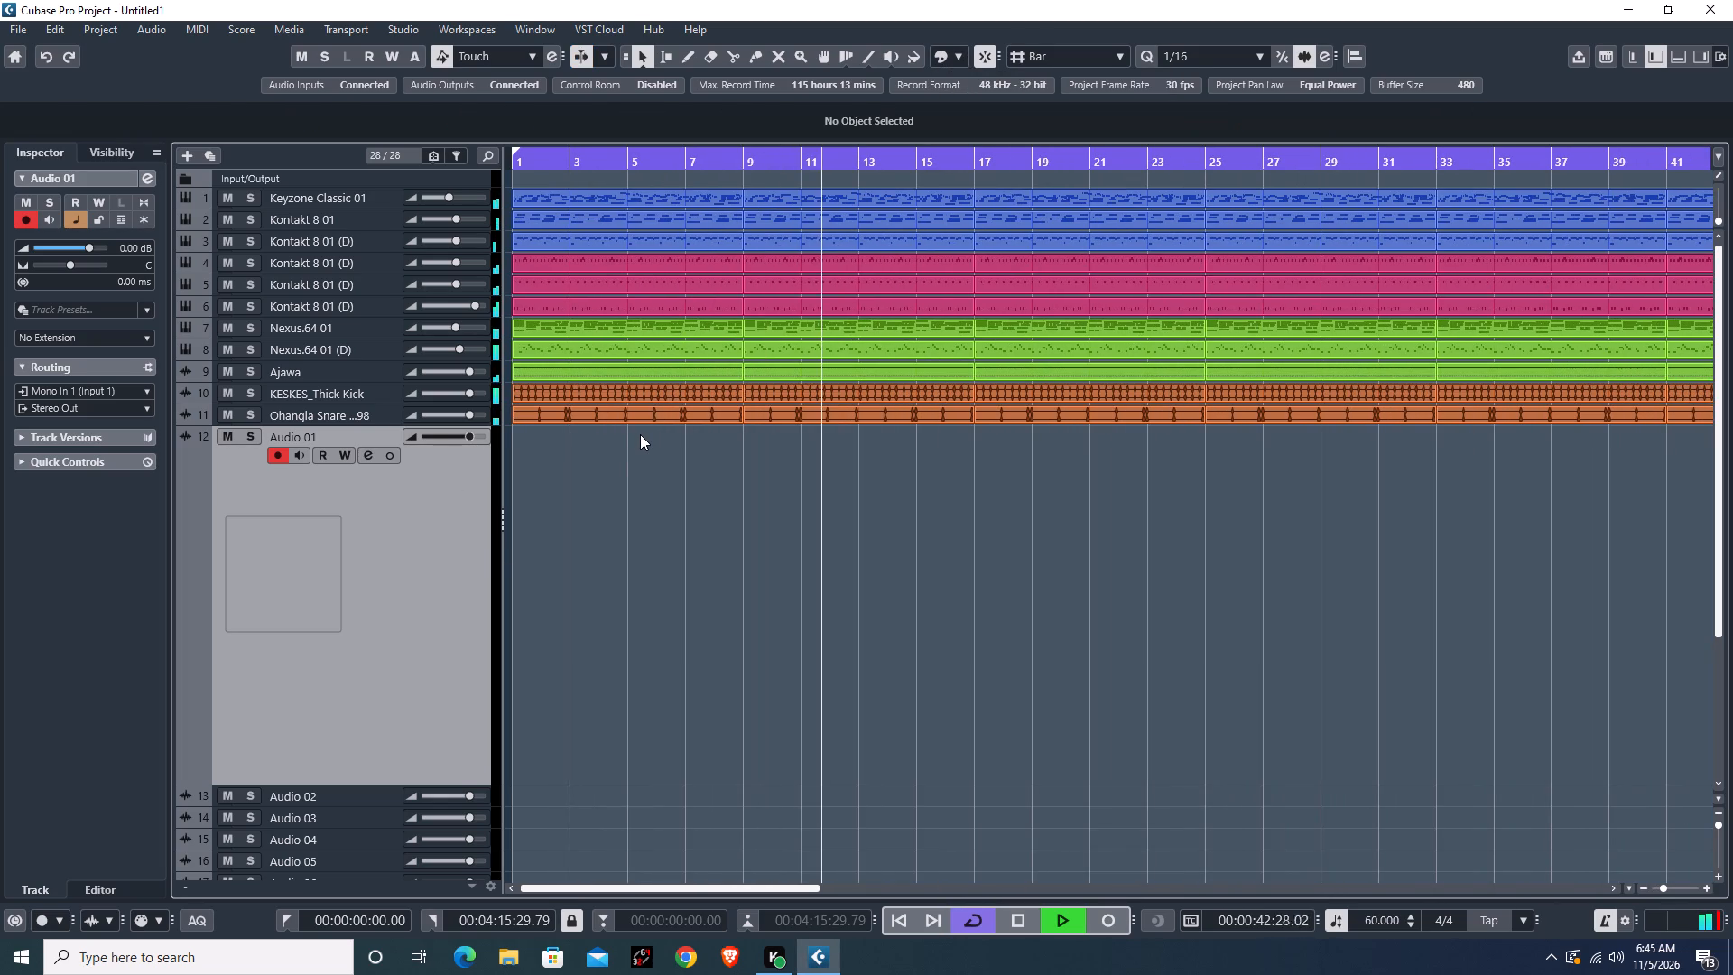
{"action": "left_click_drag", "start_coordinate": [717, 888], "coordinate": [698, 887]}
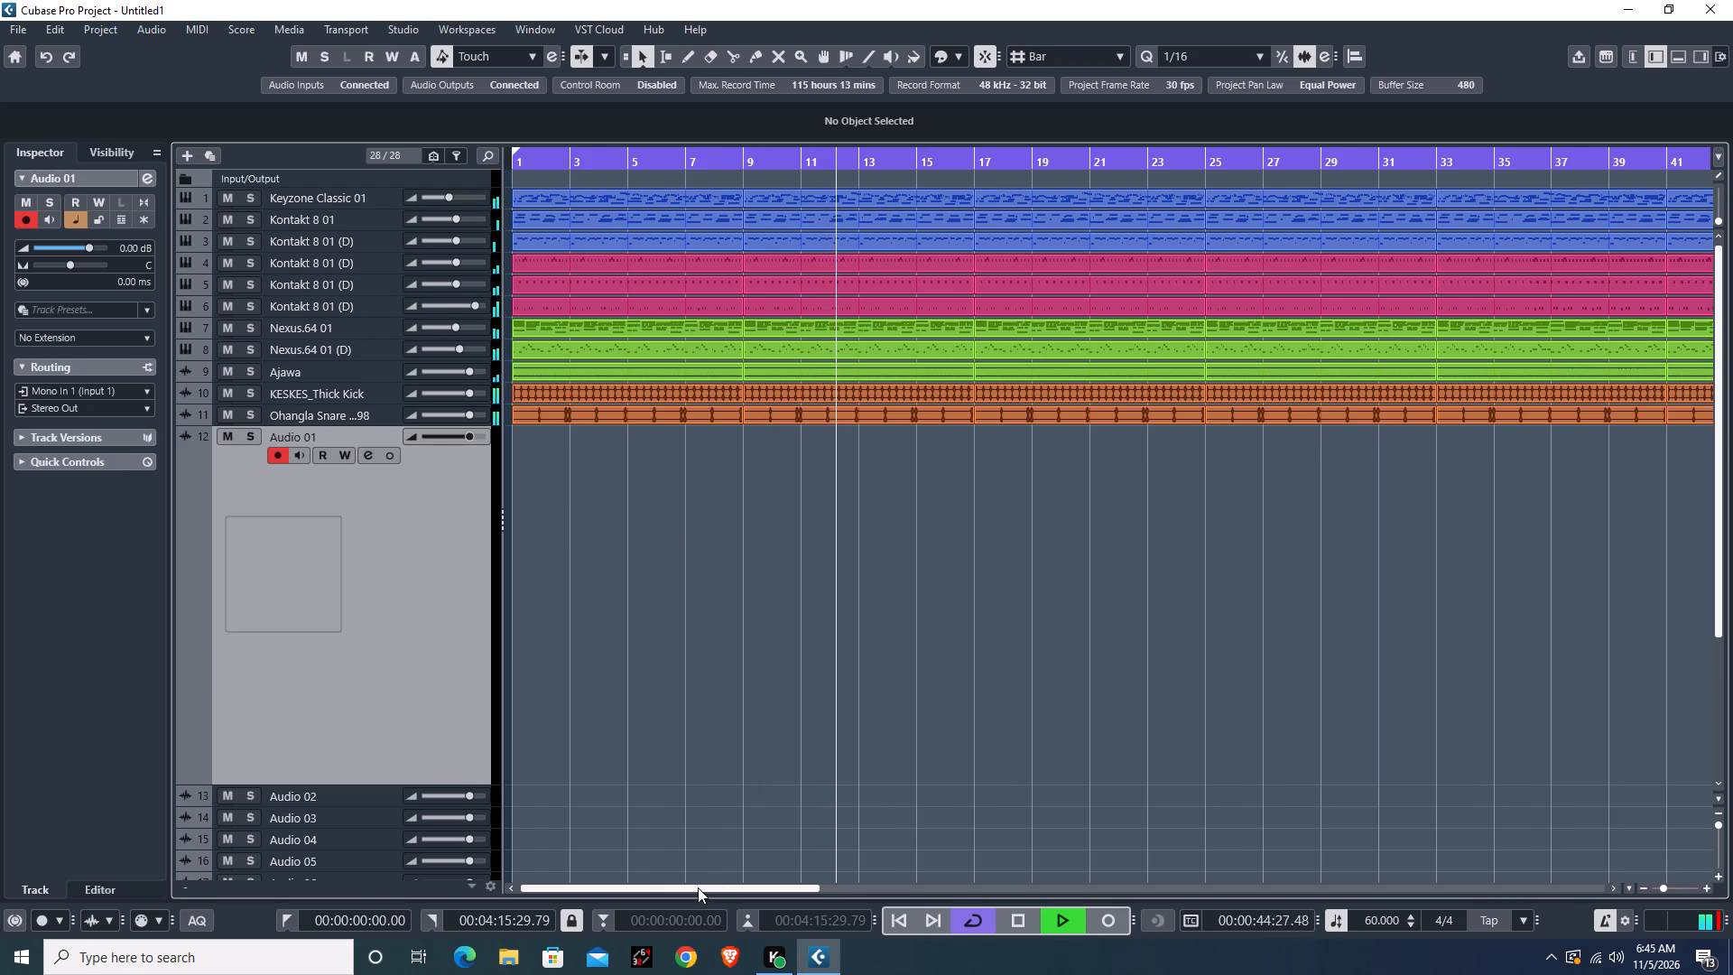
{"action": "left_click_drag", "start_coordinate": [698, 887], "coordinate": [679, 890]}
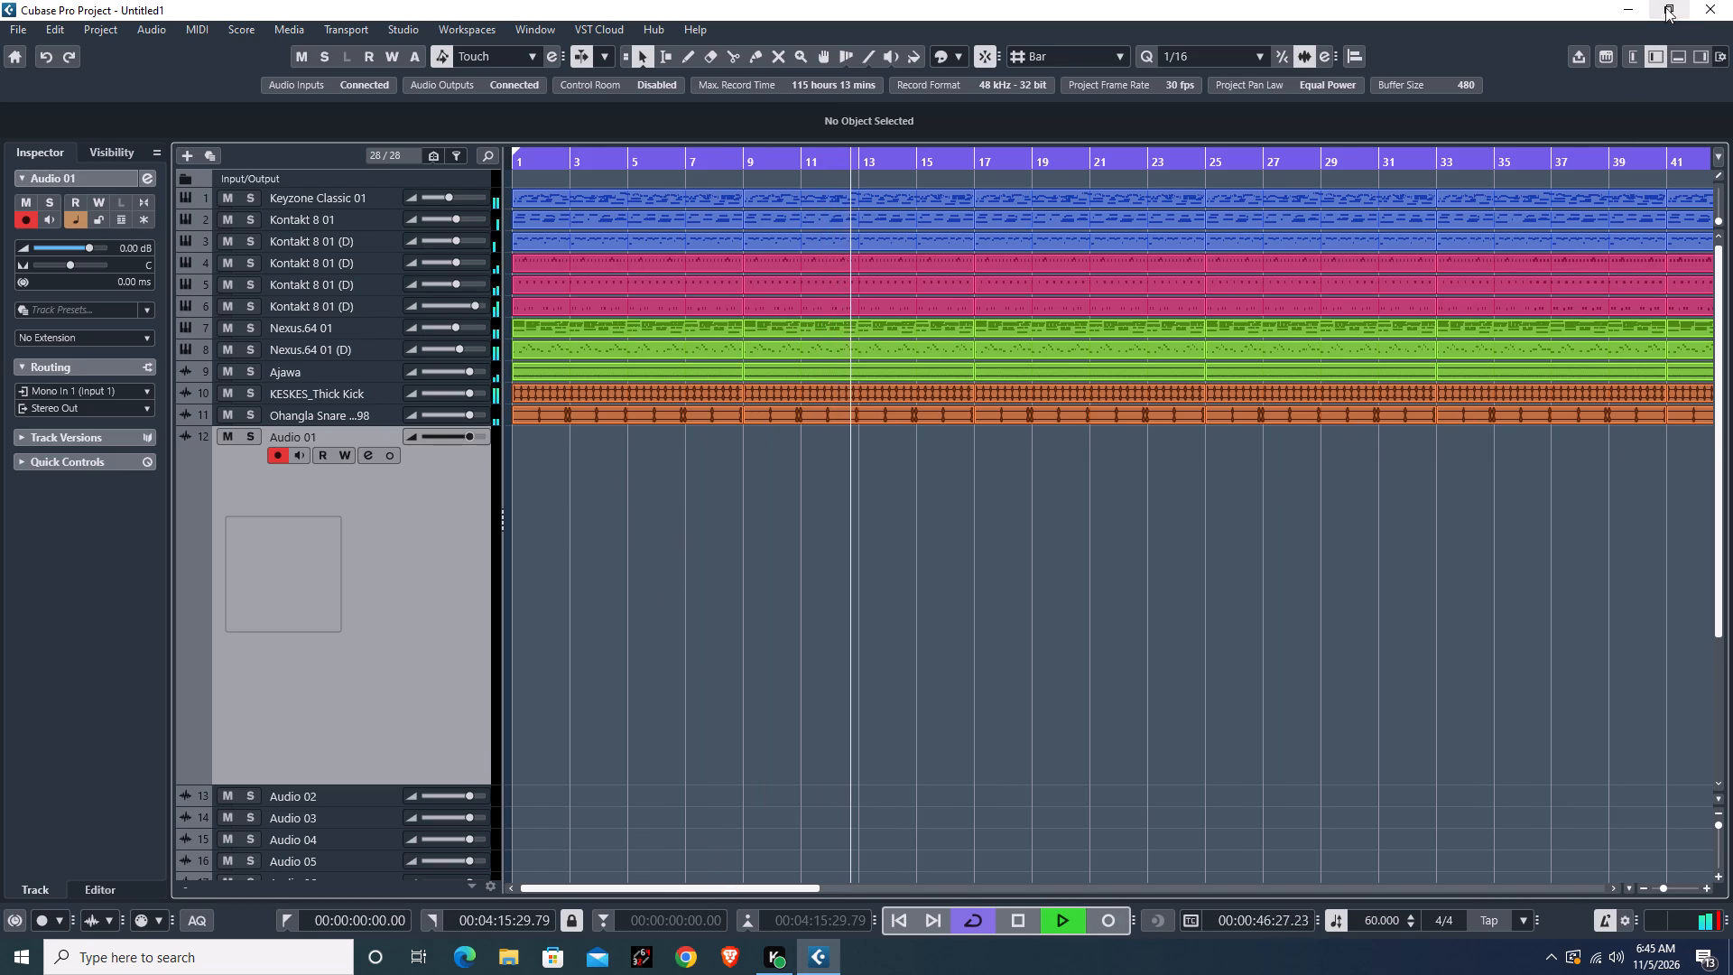
Switch to File Explorer and copy Wazazi Roll 2 from the Ohangla Promax folder on Local Disk (I:) to the desktop.
{"action": "left_click", "coordinate": [1670, 5]}
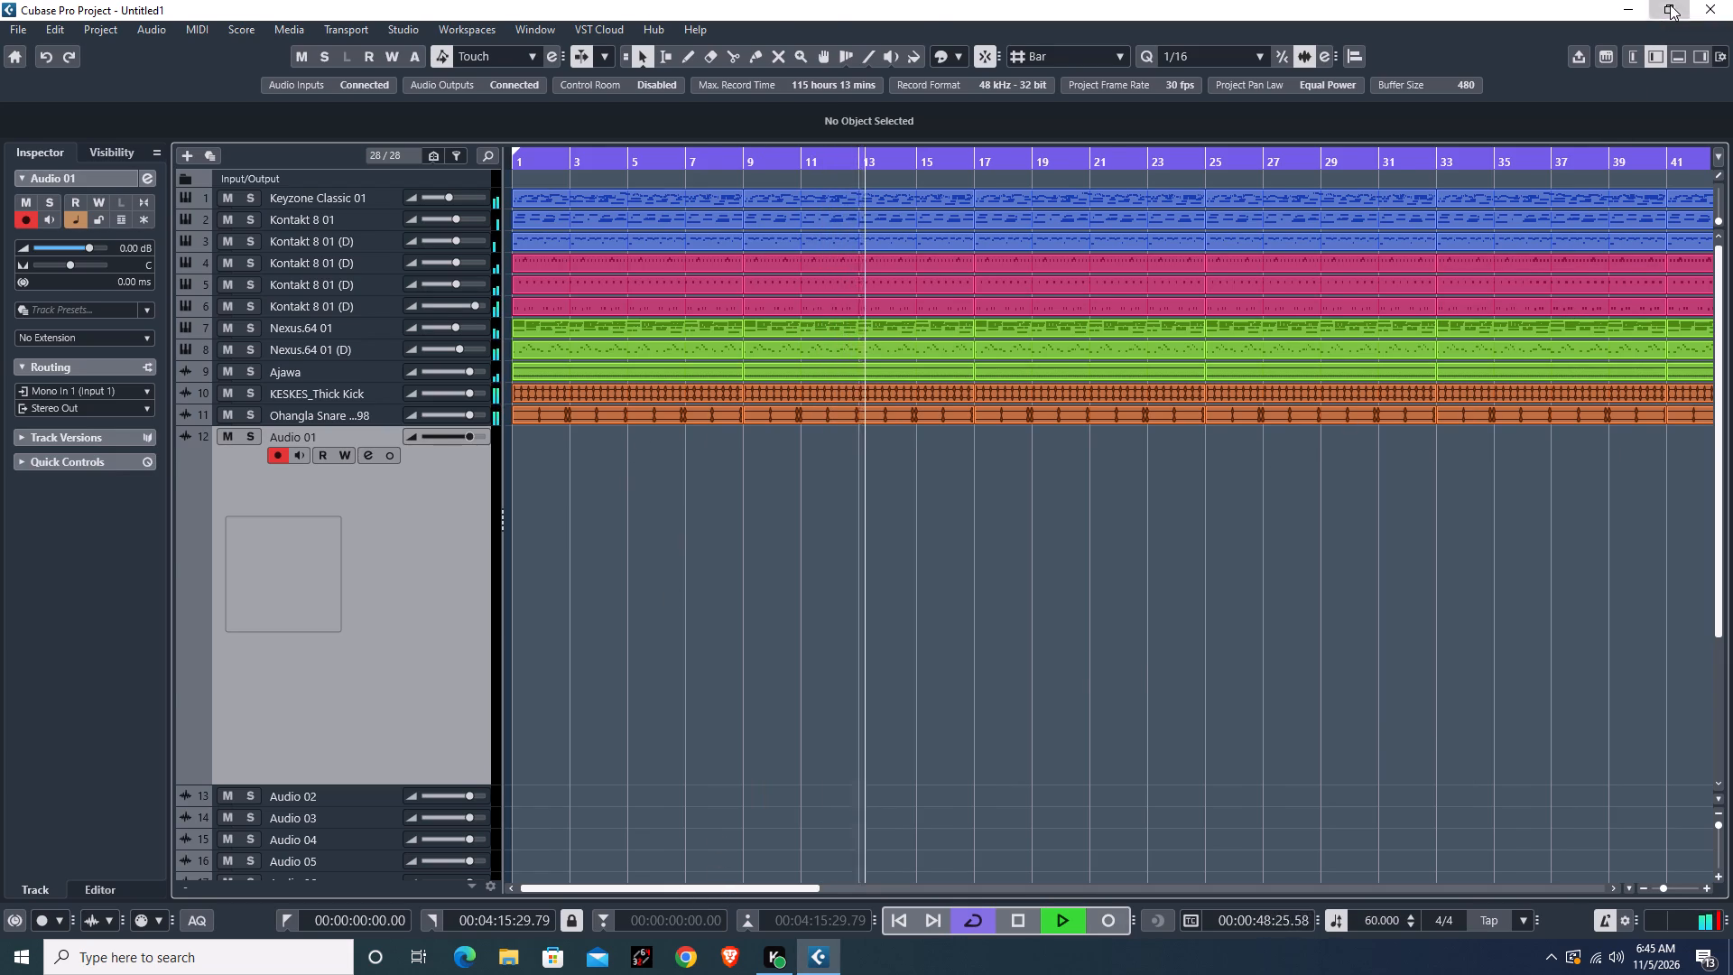
{"action": "left_click", "coordinate": [513, 956]}
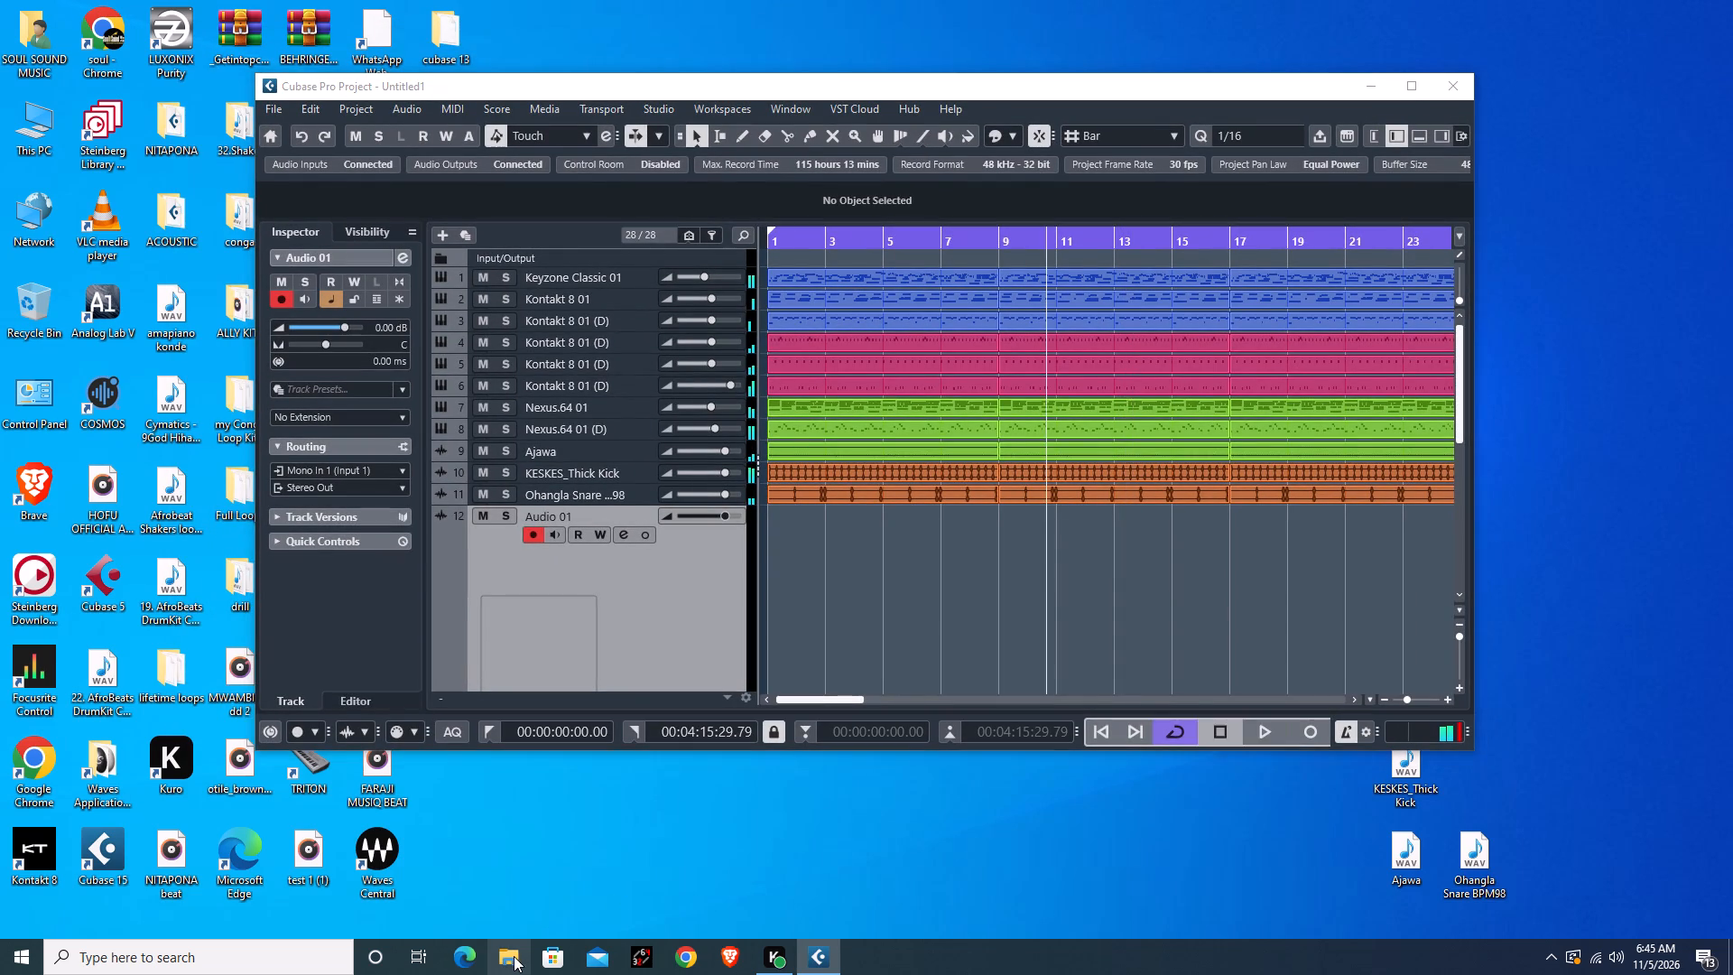
{"action": "scroll", "coordinate": [378, 806], "scroll_direction": "down", "scroll_amount": 17}
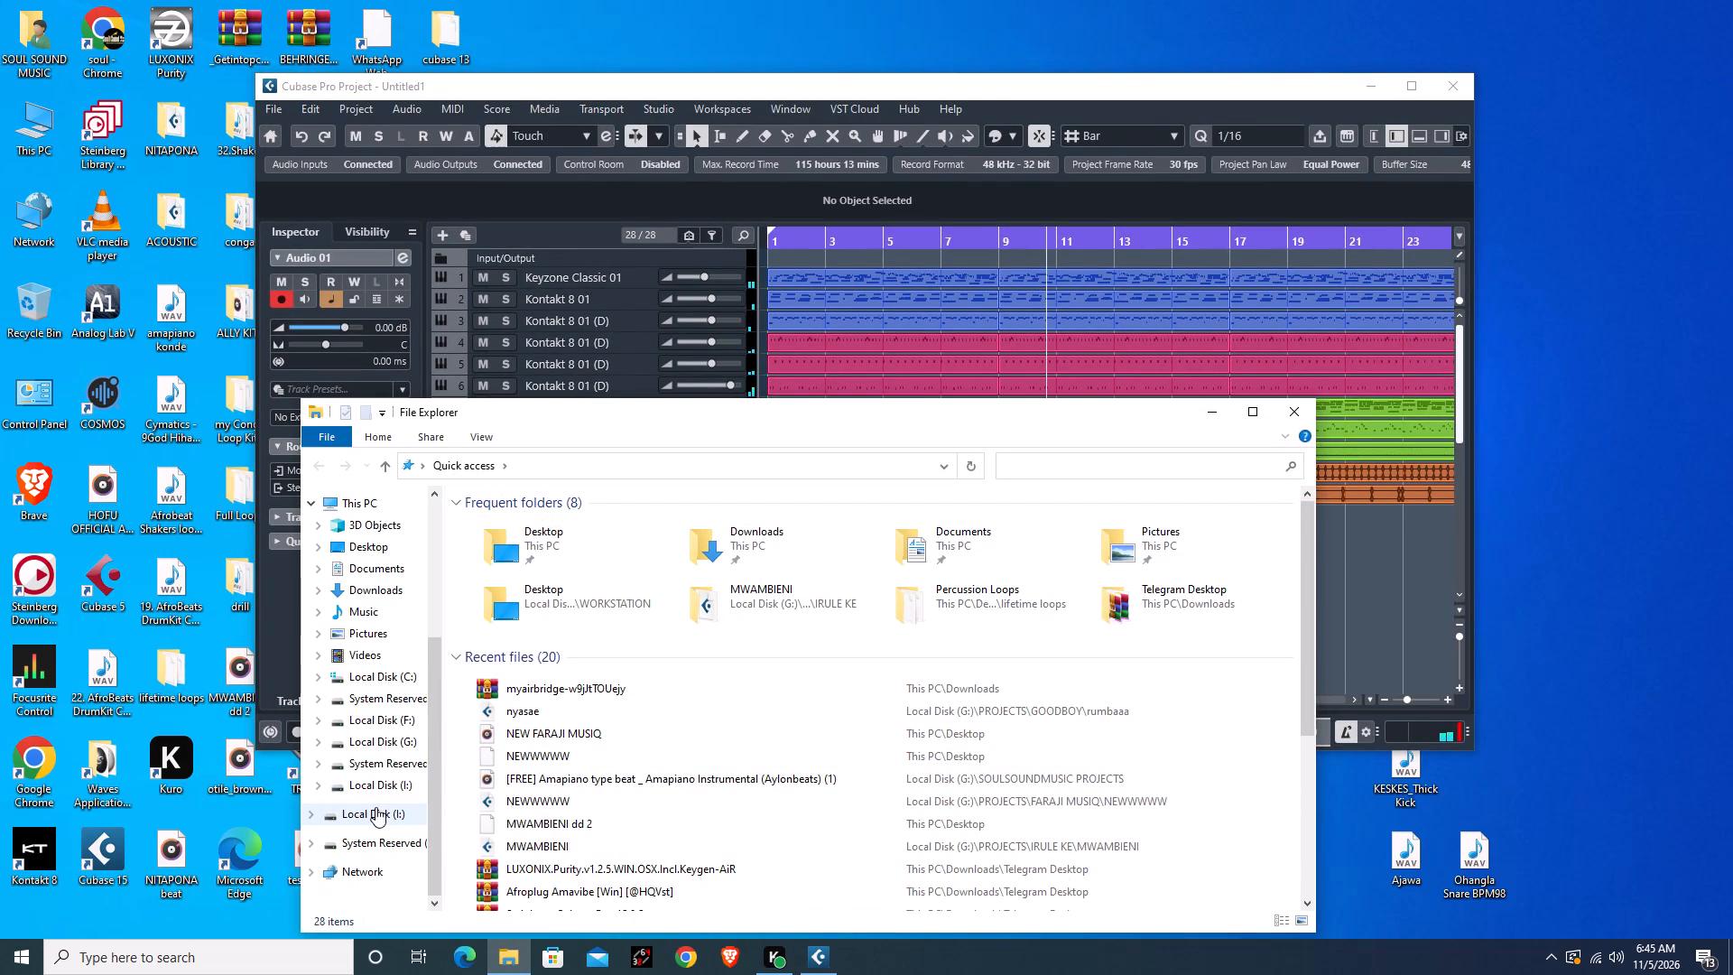
{"action": "left_click", "coordinate": [393, 806]}
{"action": "scroll", "coordinate": [516, 801], "scroll_direction": "down", "scroll_amount": 1}
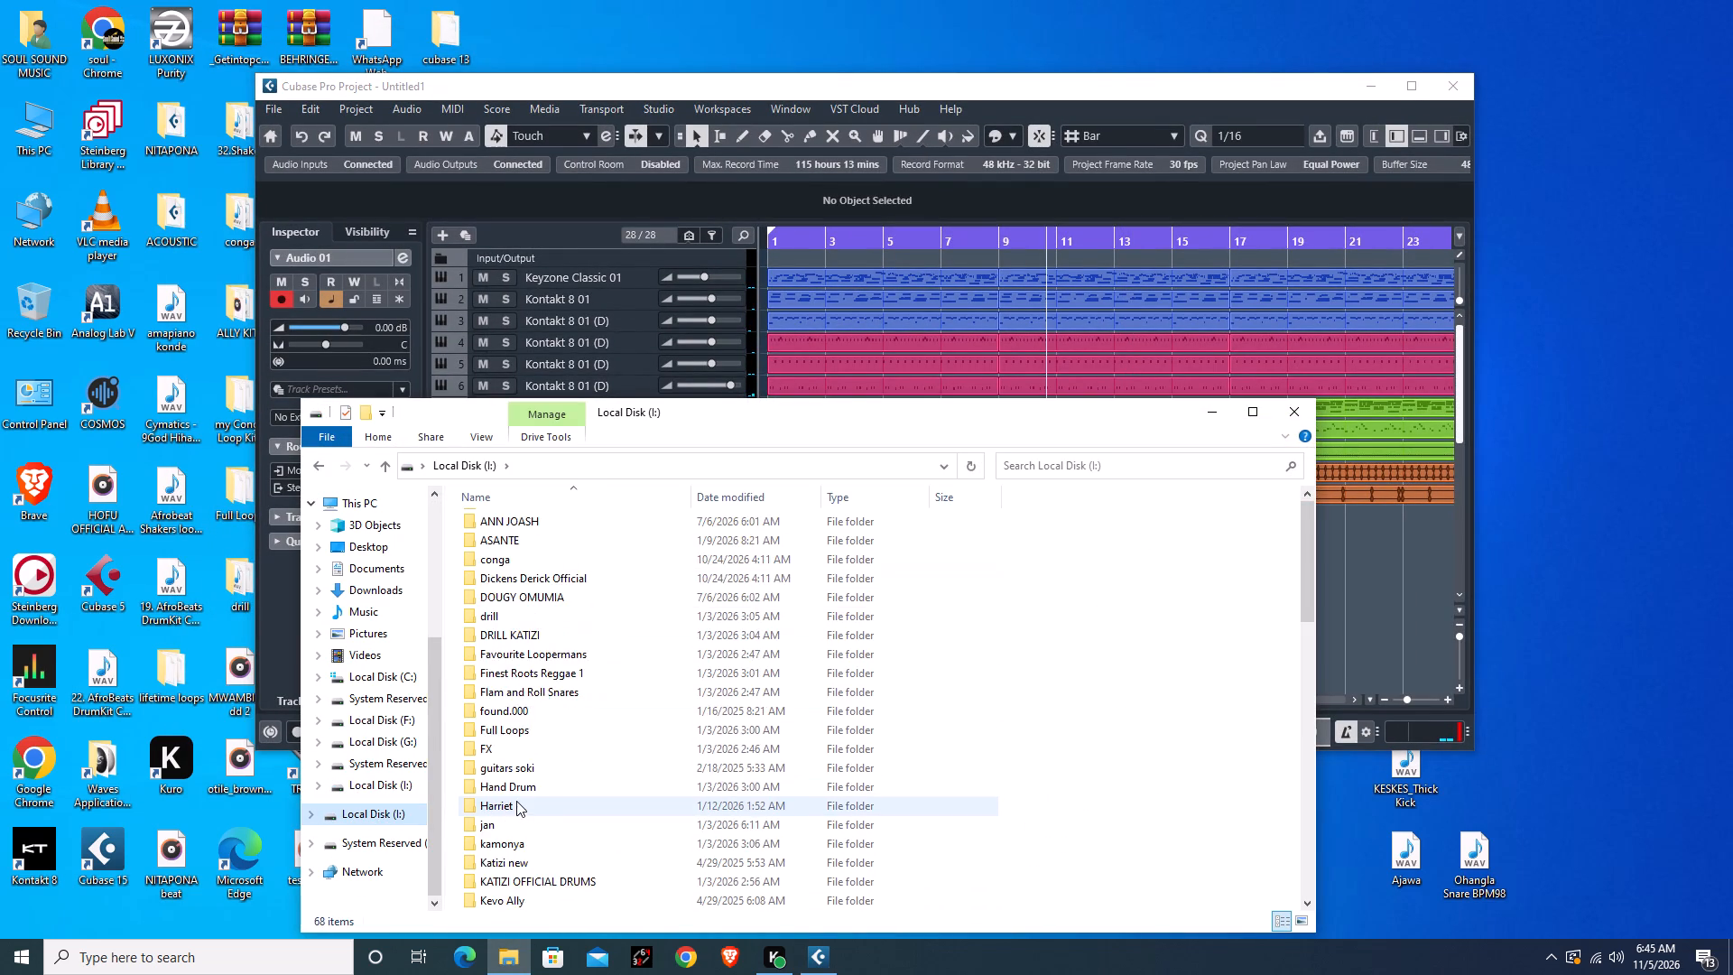
{"action": "scroll", "coordinate": [518, 800], "scroll_direction": "down", "scroll_amount": 5}
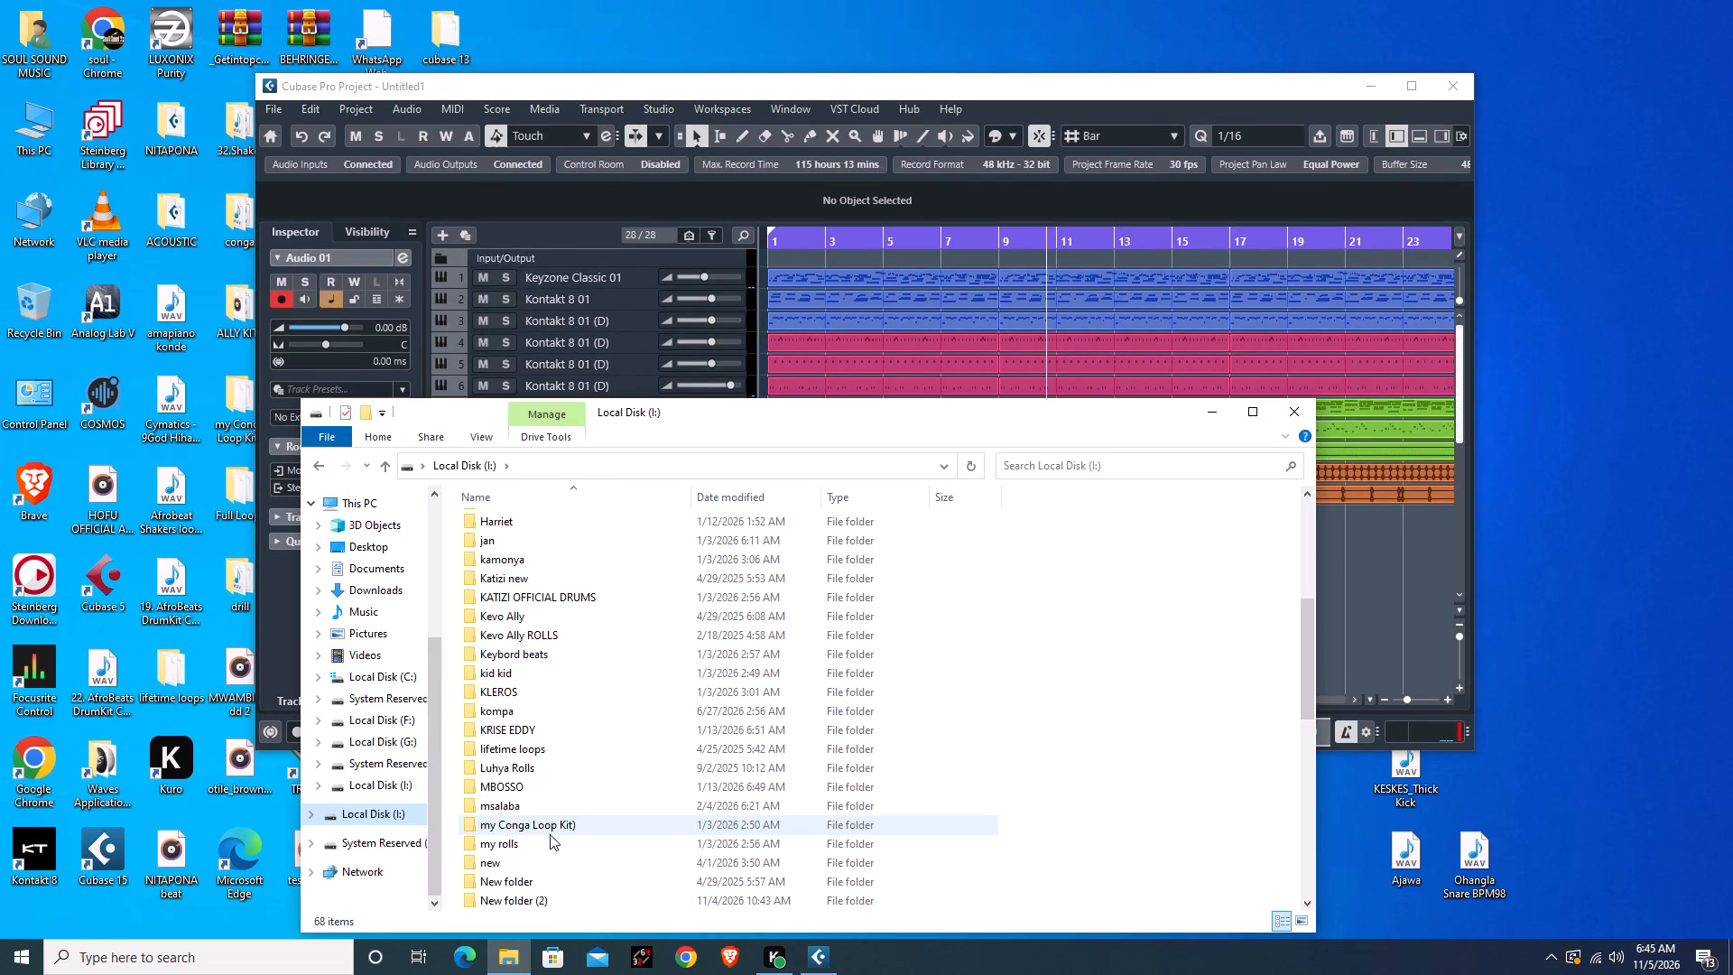
{"action": "scroll", "coordinate": [550, 834], "scroll_direction": "down", "scroll_amount": 8}
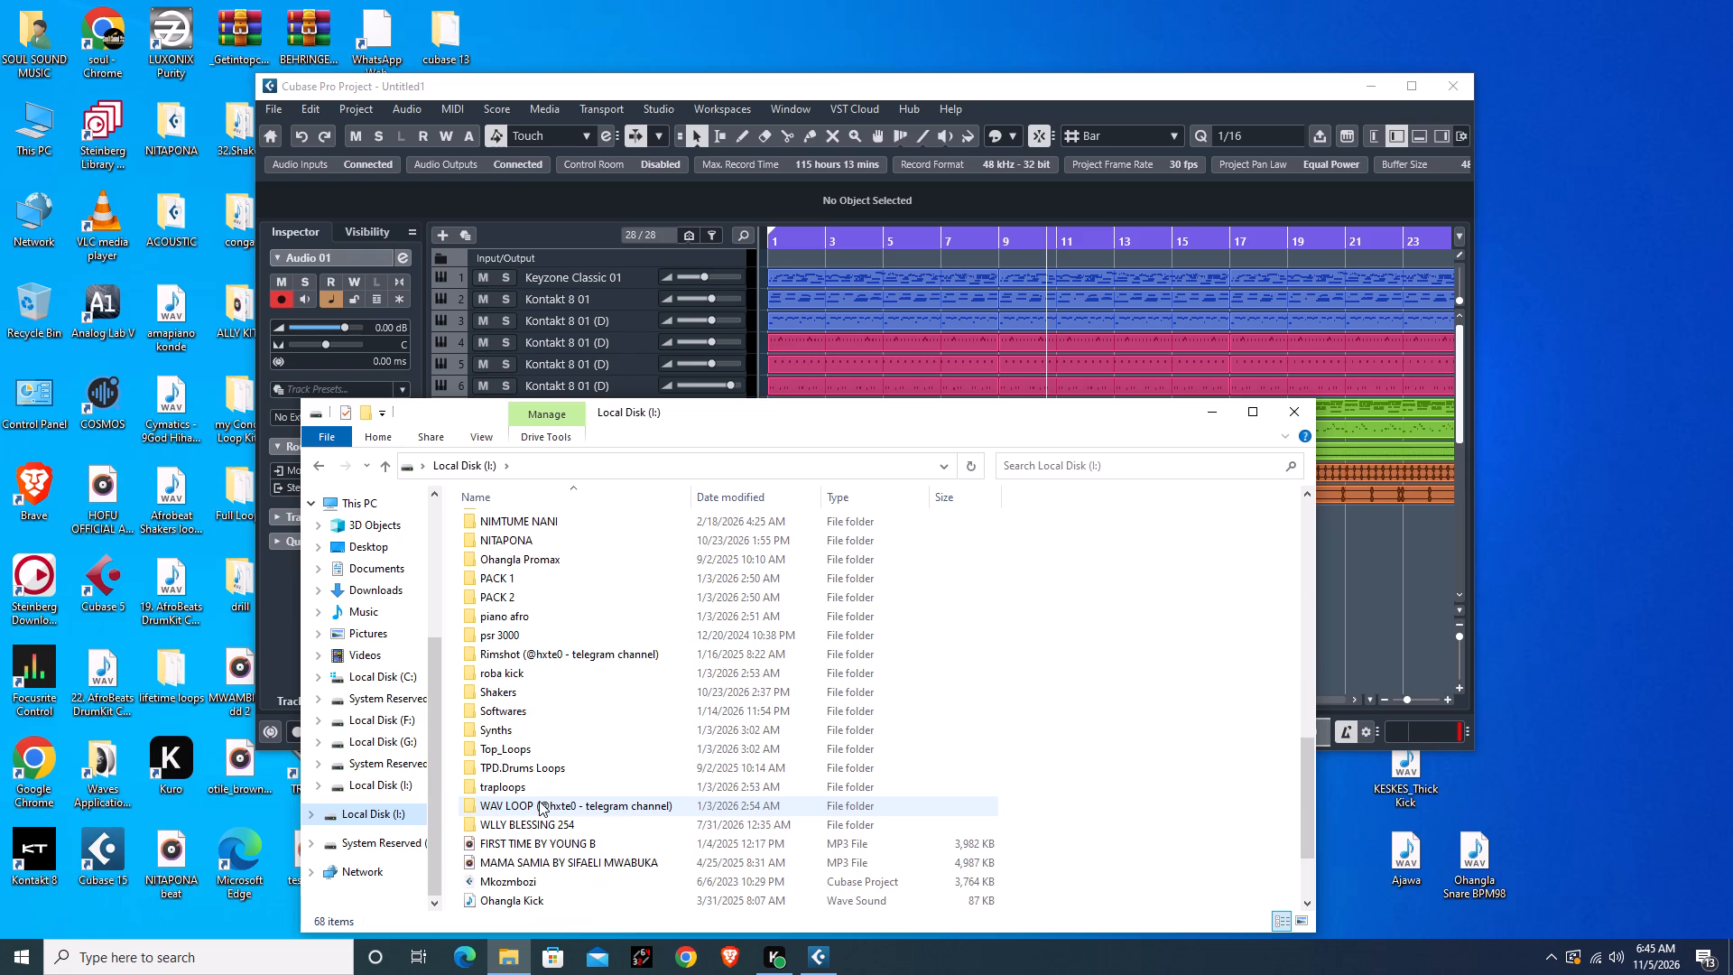
{"action": "double_click", "coordinate": [521, 562]}
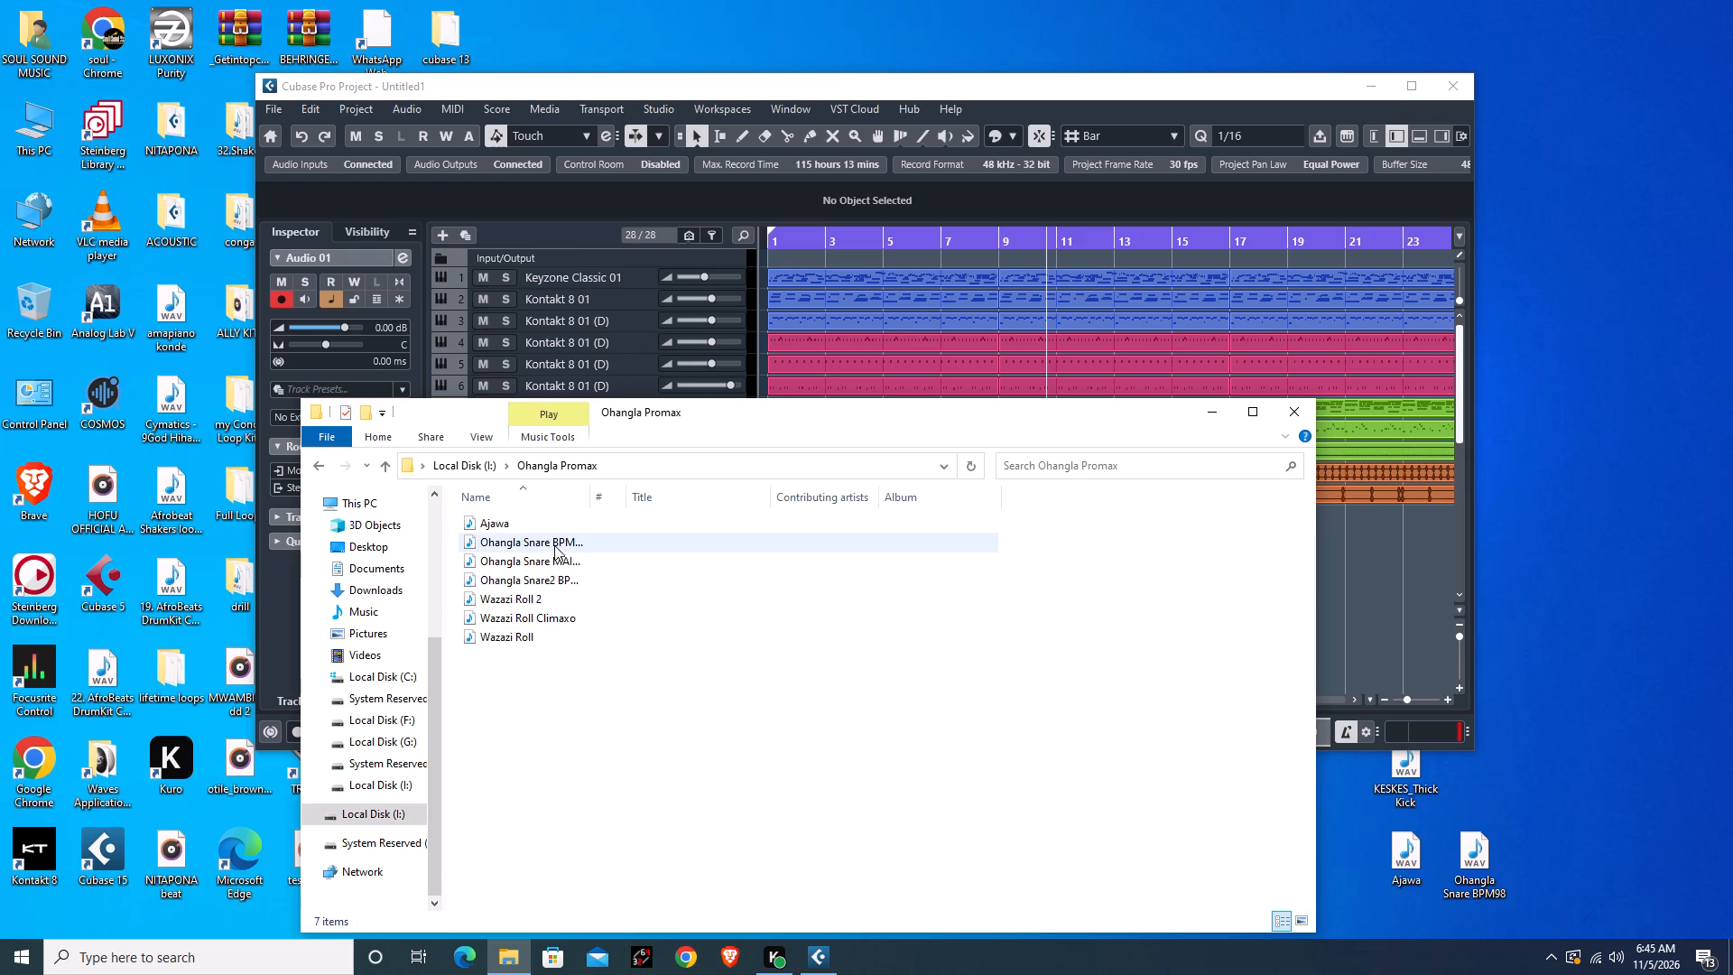
{"action": "left_click_drag", "start_coordinate": [527, 599], "coordinate": [533, 599]}
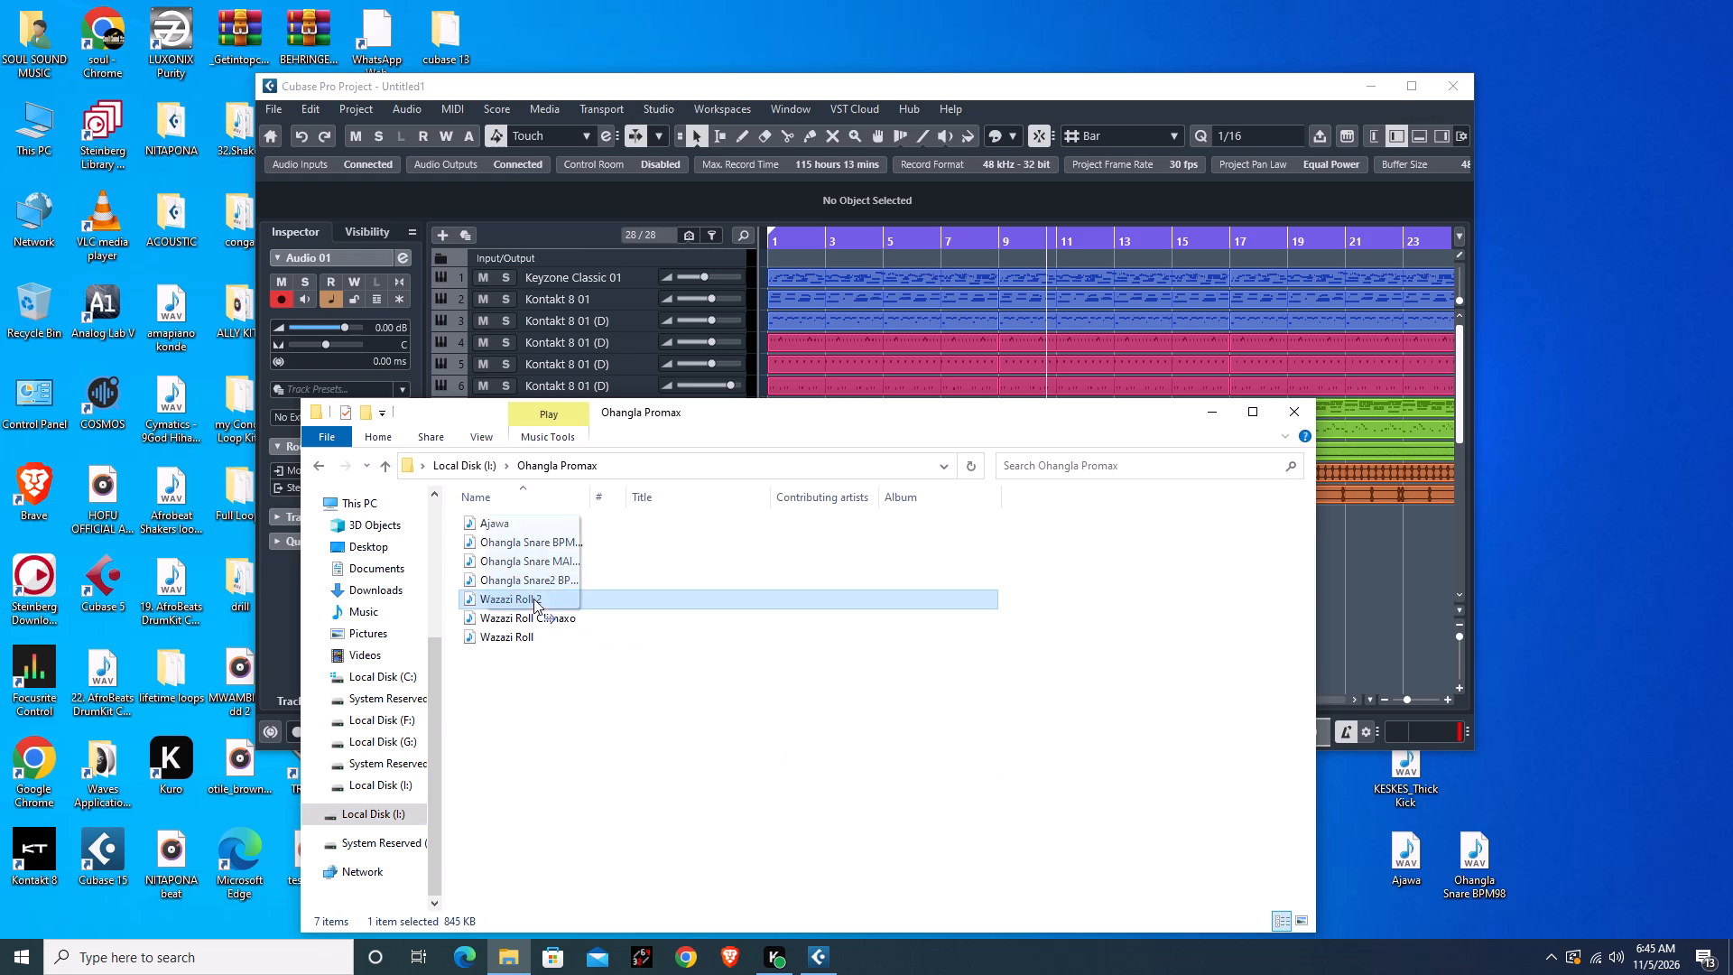
{"action": "left_click_drag", "start_coordinate": [533, 599], "coordinate": [1562, 633]}
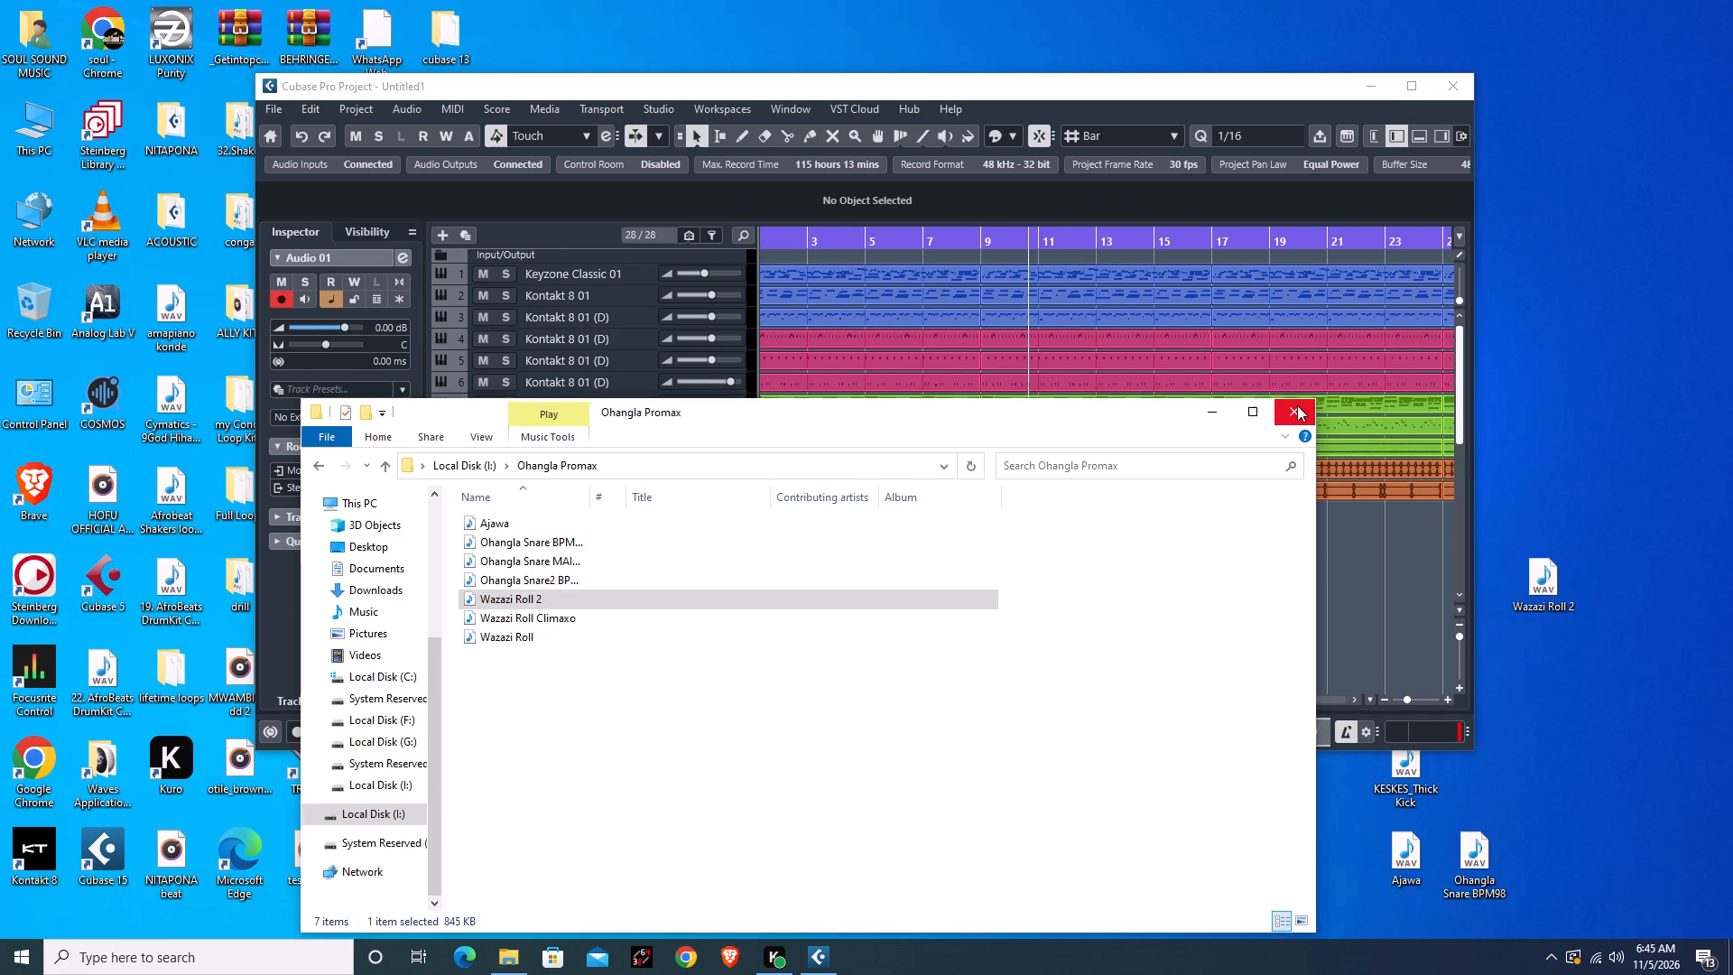
{"action": "left_click", "coordinate": [1297, 405]}
Import Wazazi Roll 2 from the desktop onto track Audio 01 at bar 1, copying it to the project folder and converting its sample rate.
{"action": "left_click_drag", "start_coordinate": [1543, 572], "coordinate": [1487, 593]}
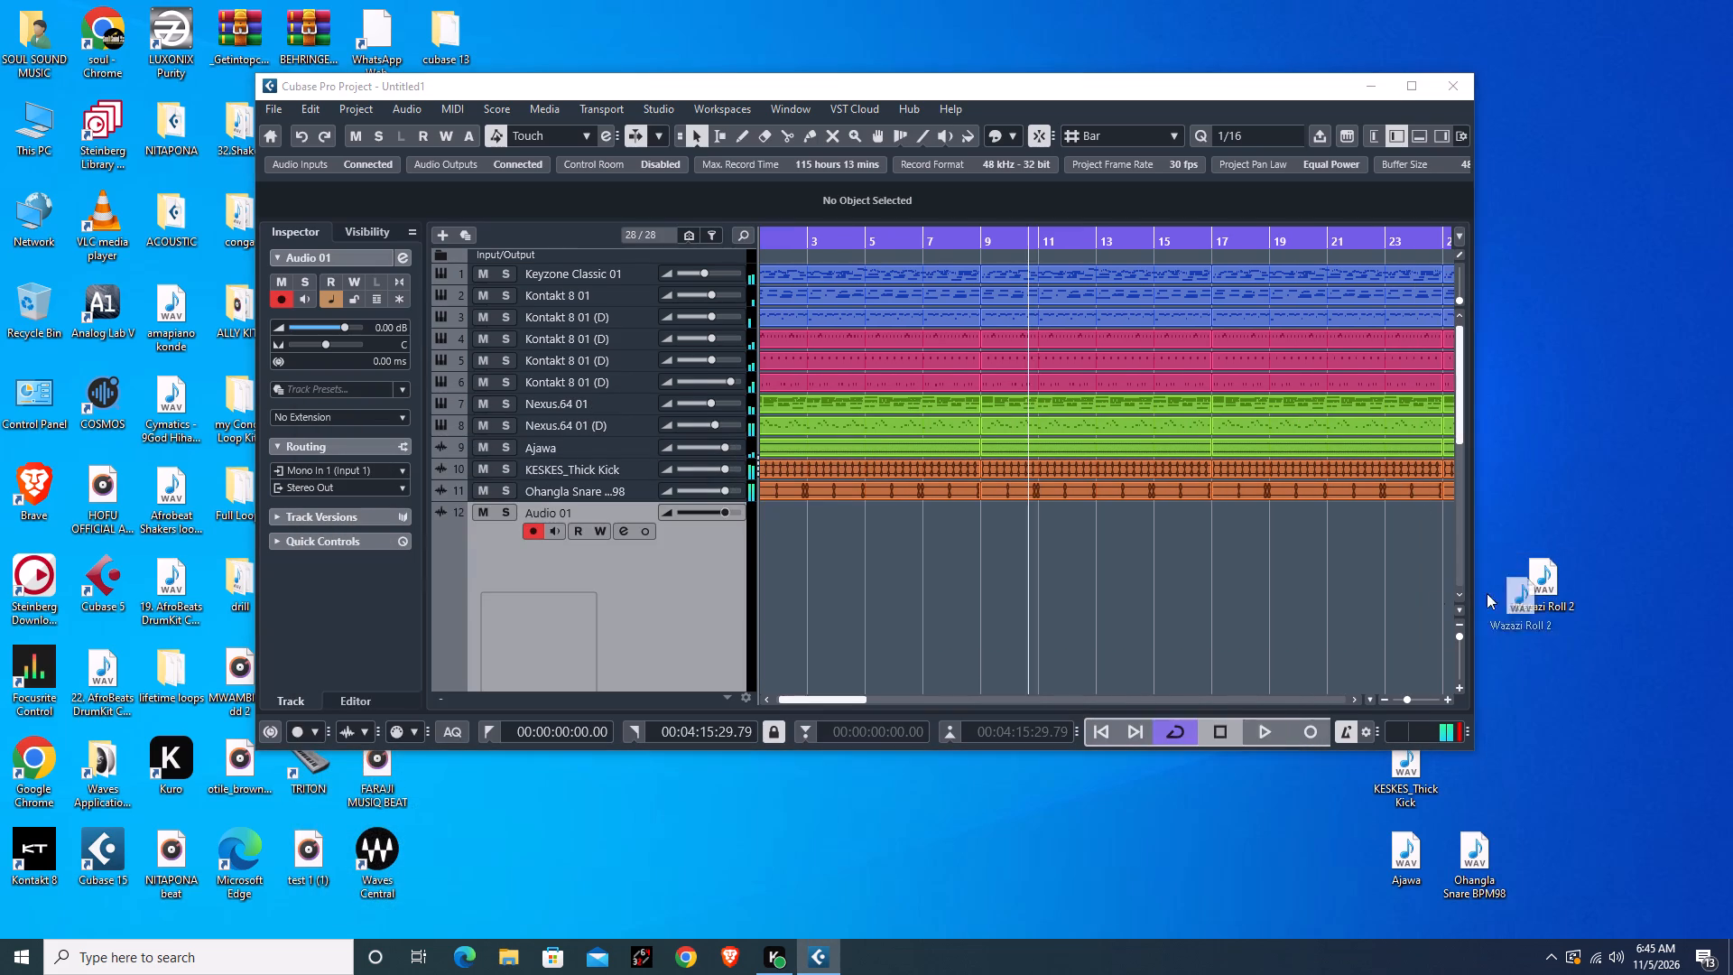
{"action": "left_click_drag", "start_coordinate": [1487, 593], "coordinate": [768, 595]}
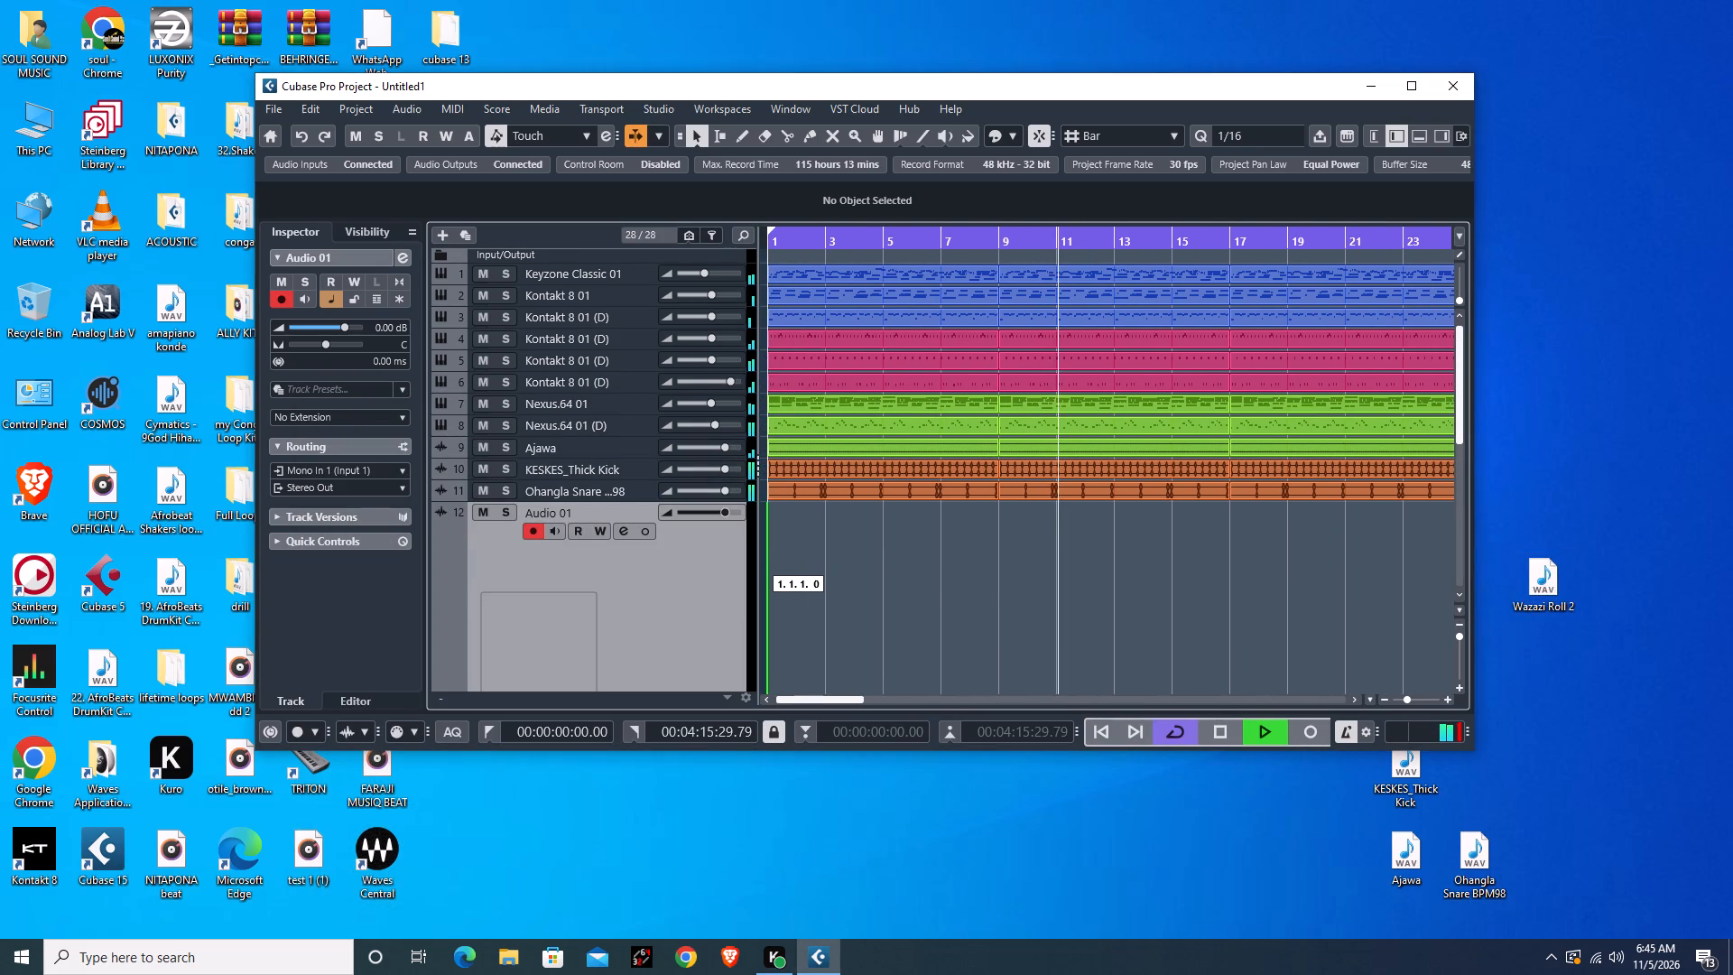
{"action": "left_click_drag", "start_coordinate": [768, 595], "coordinate": [771, 597]}
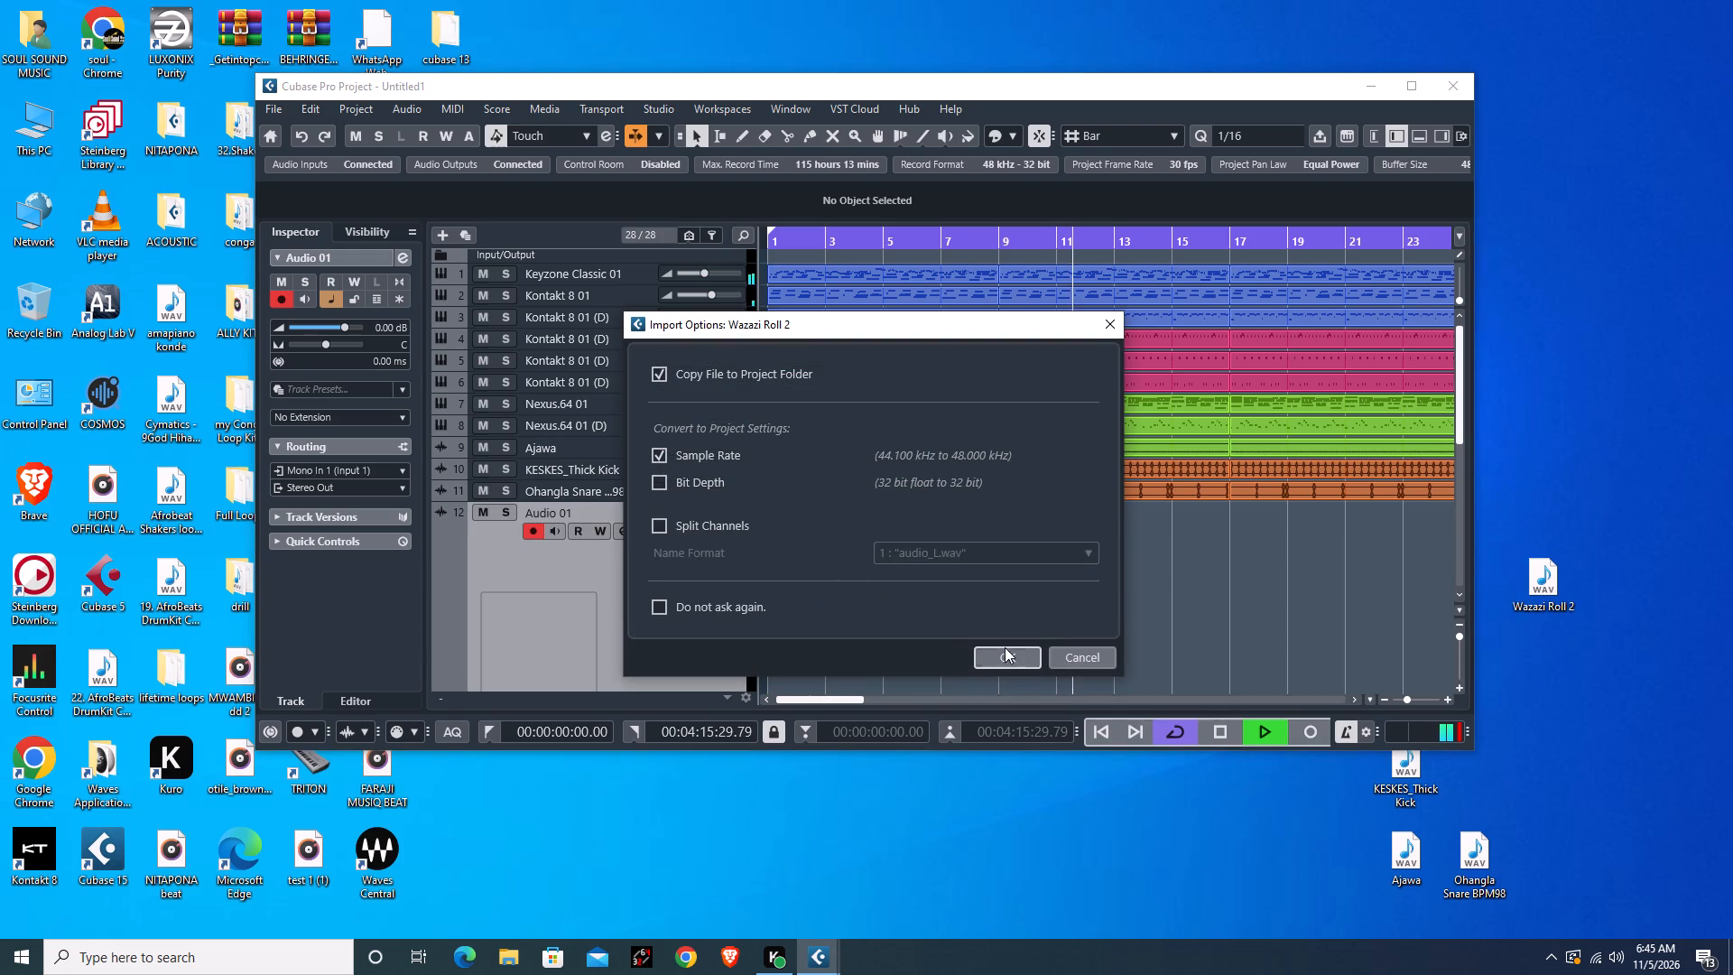
{"action": "left_click", "coordinate": [1043, 664]}
{"action": "left_click", "coordinate": [1024, 661]}
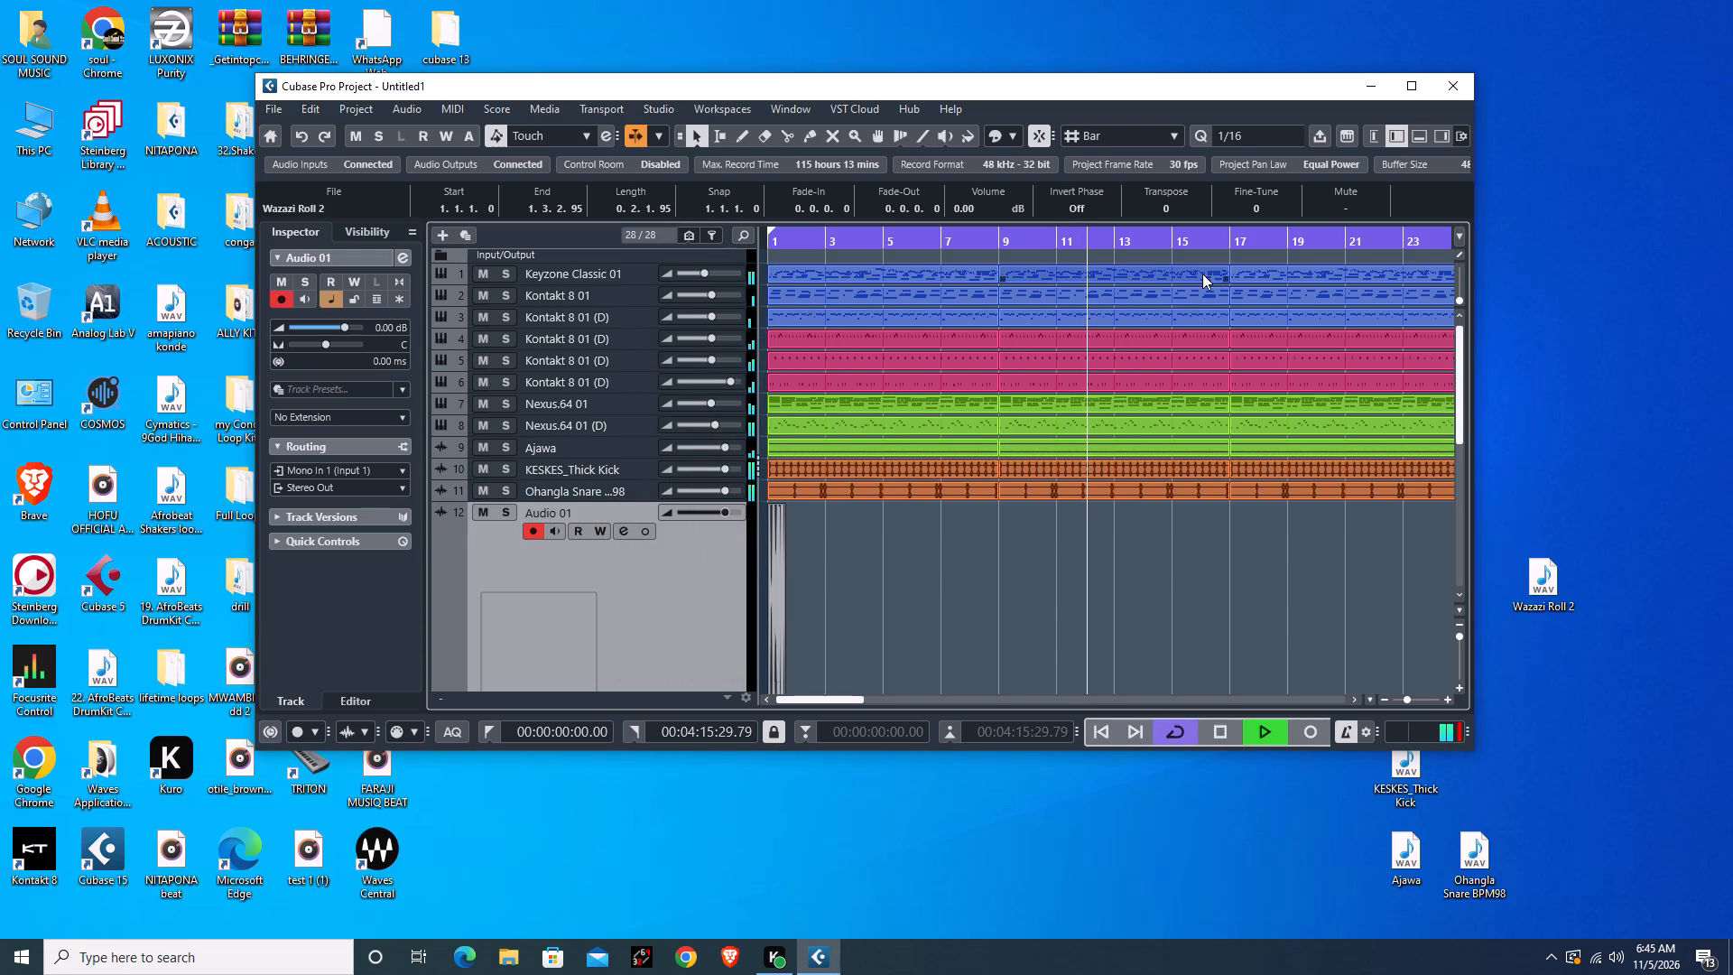
Maximise the project window and turn on Musical Mode for the Wazazi Roll 2 event.
{"action": "left_click", "coordinate": [1414, 81]}
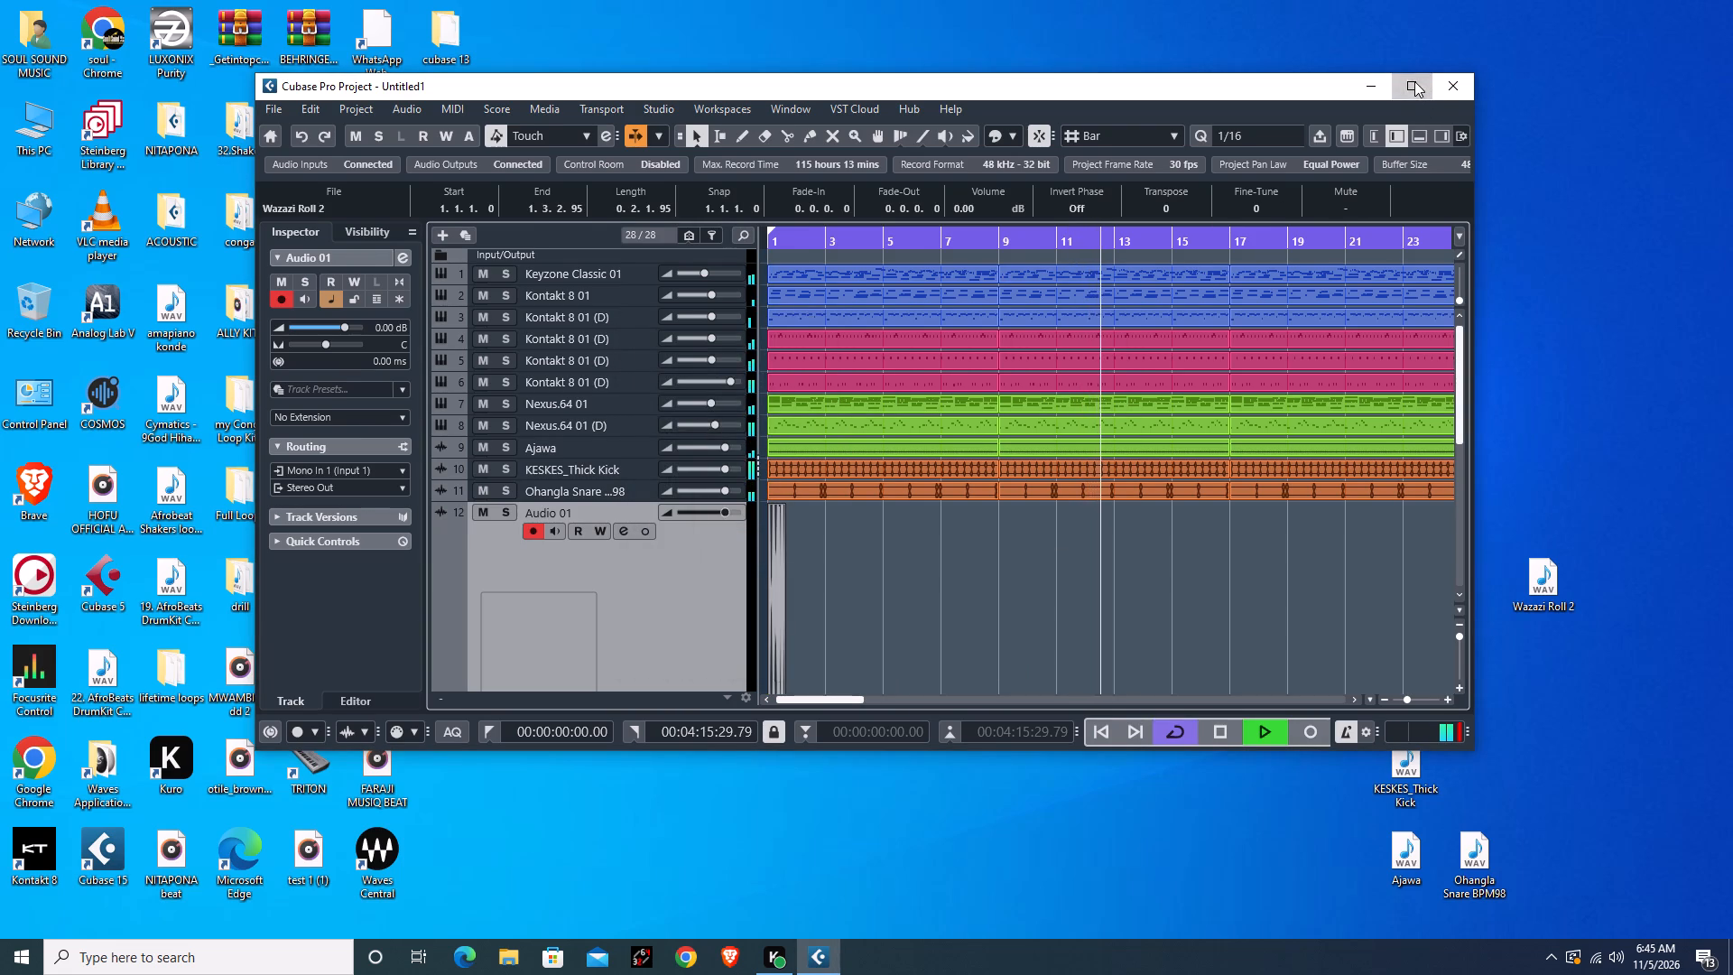
{"action": "left_click", "coordinate": [1176, 125]}
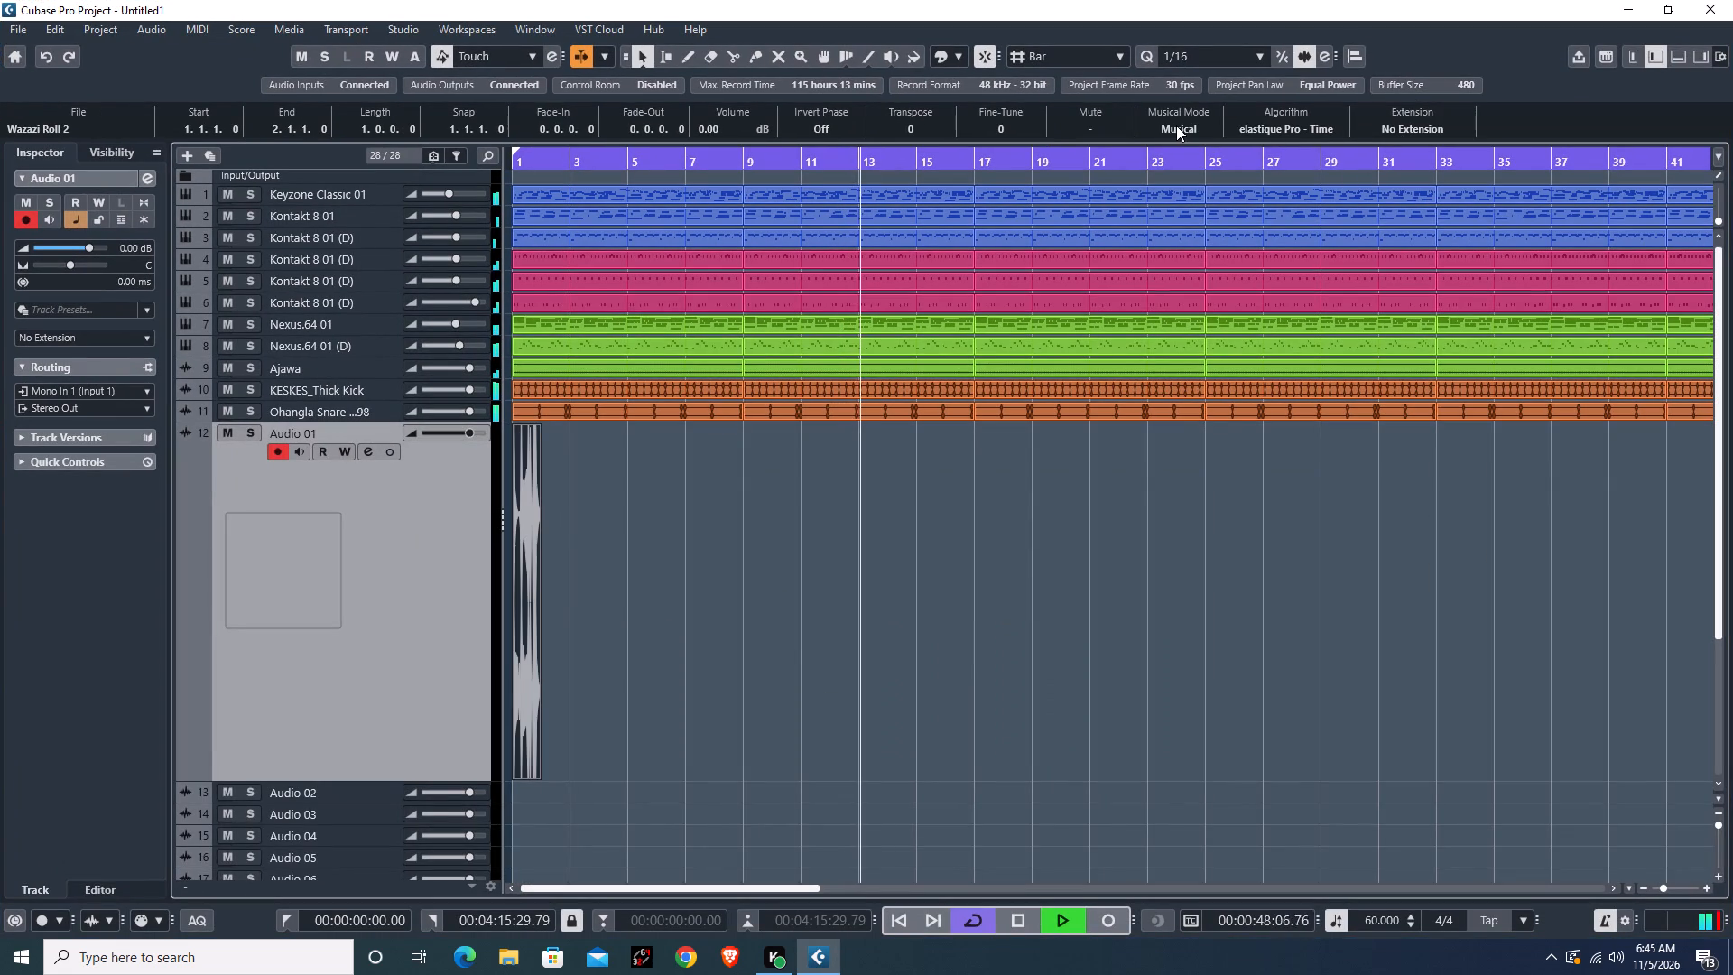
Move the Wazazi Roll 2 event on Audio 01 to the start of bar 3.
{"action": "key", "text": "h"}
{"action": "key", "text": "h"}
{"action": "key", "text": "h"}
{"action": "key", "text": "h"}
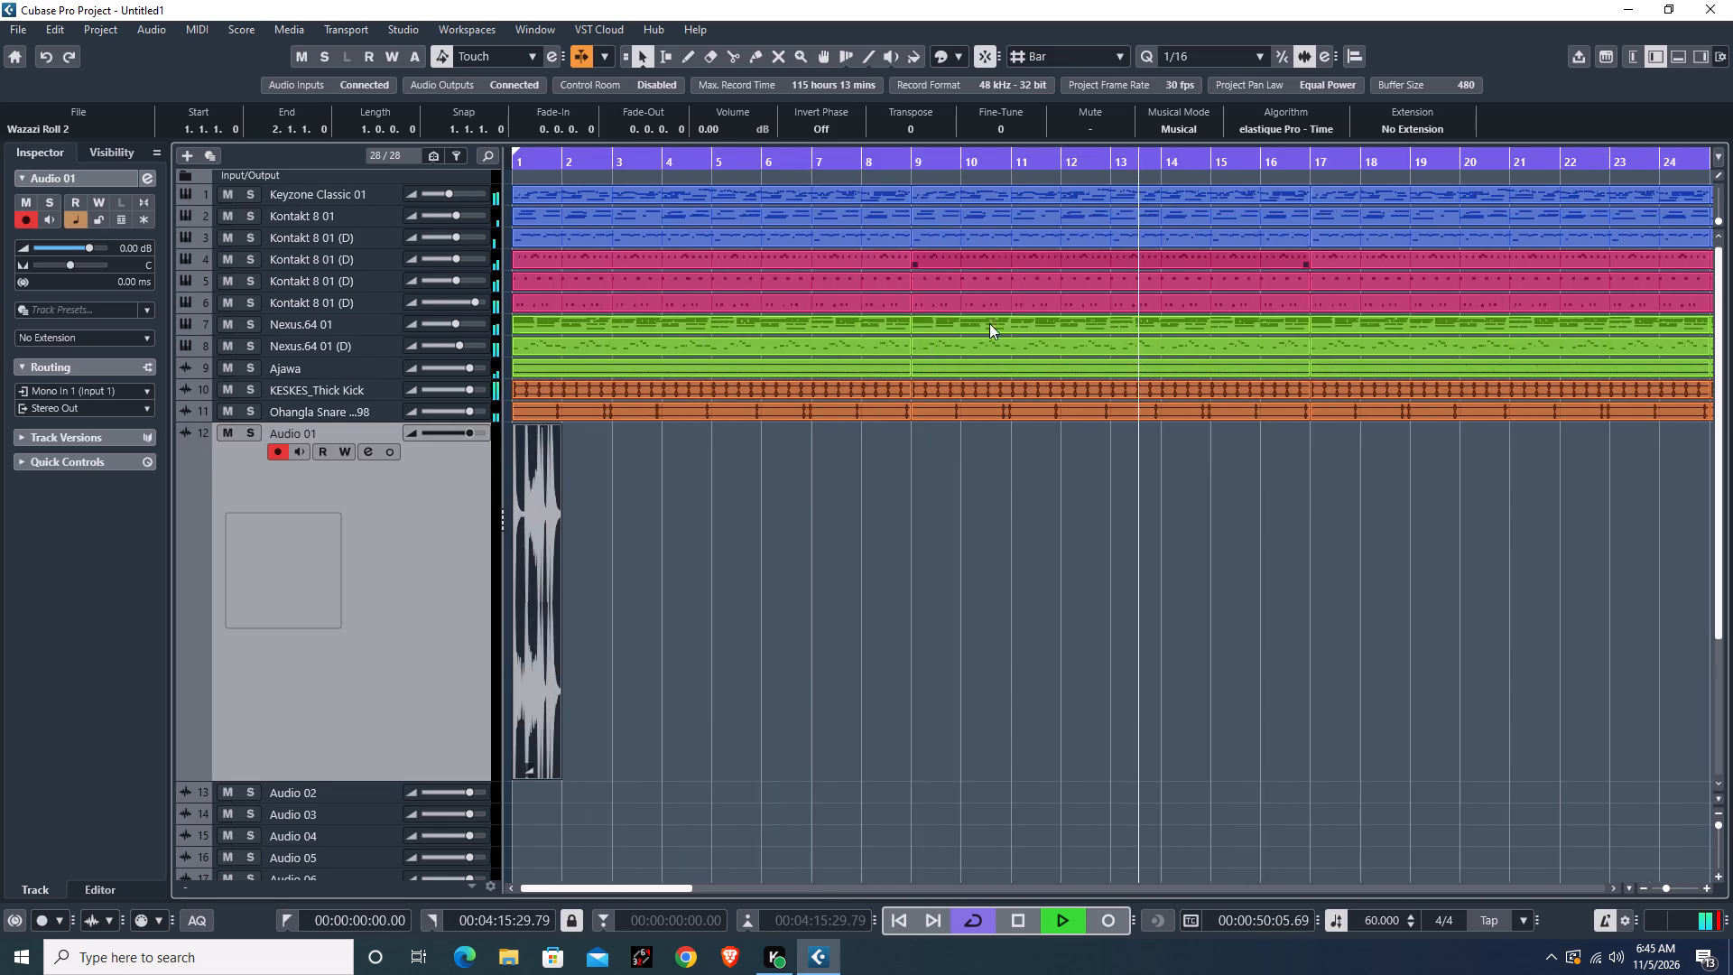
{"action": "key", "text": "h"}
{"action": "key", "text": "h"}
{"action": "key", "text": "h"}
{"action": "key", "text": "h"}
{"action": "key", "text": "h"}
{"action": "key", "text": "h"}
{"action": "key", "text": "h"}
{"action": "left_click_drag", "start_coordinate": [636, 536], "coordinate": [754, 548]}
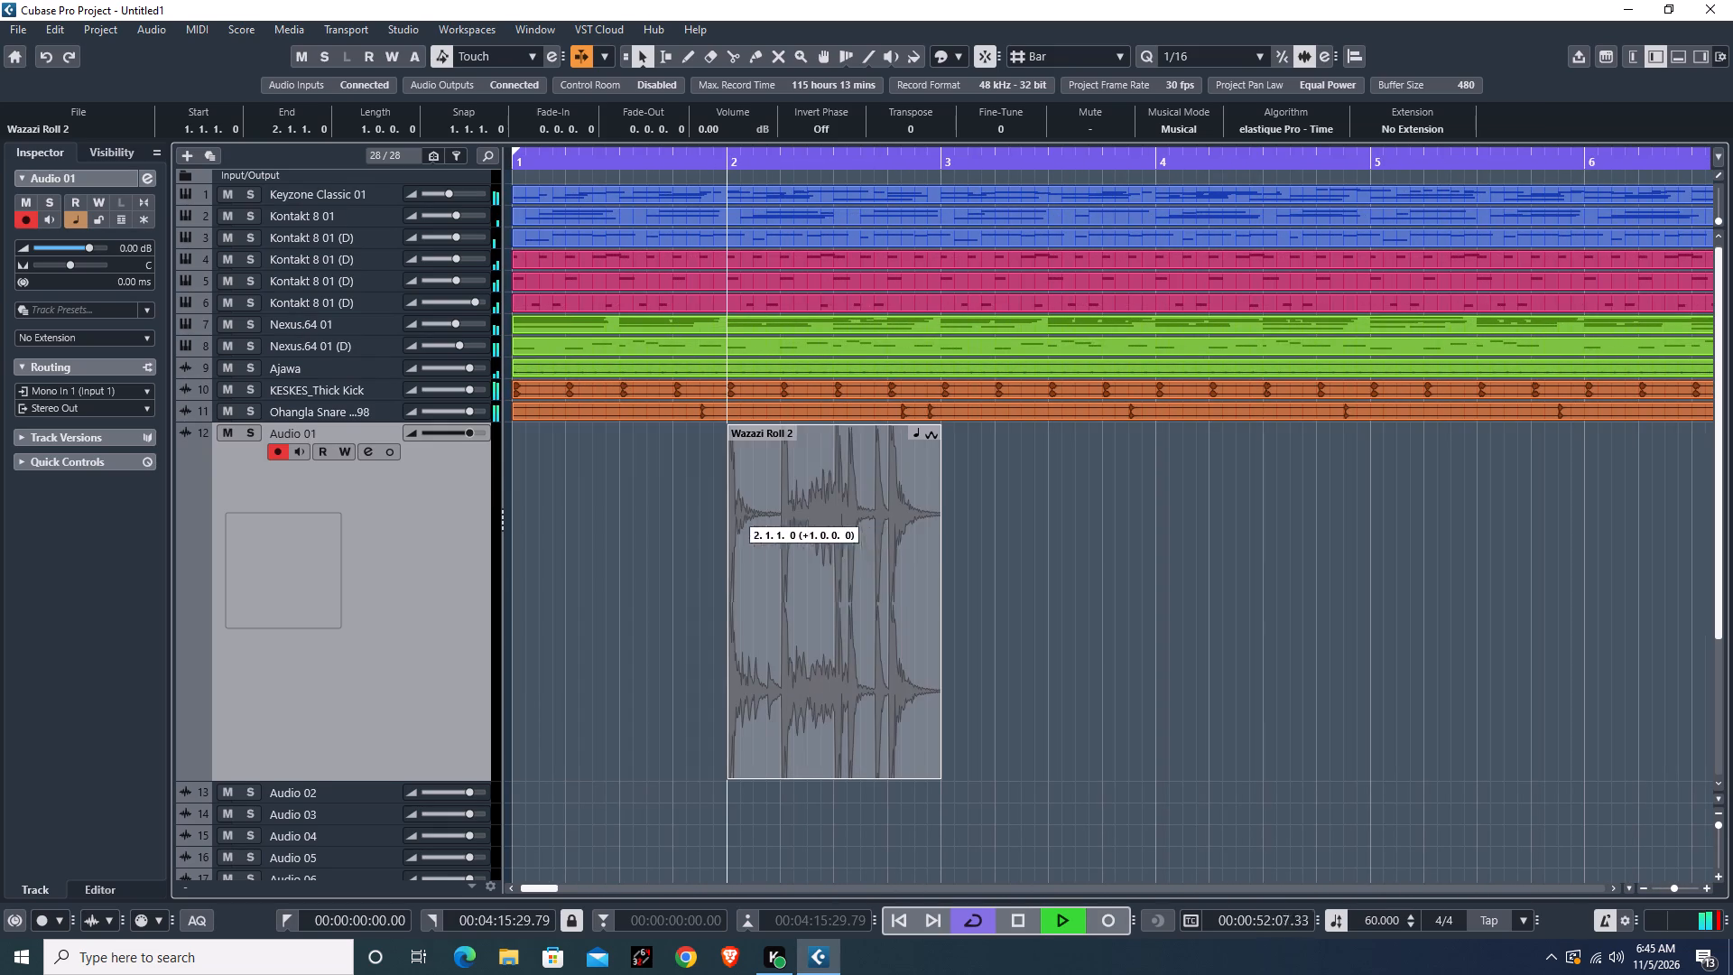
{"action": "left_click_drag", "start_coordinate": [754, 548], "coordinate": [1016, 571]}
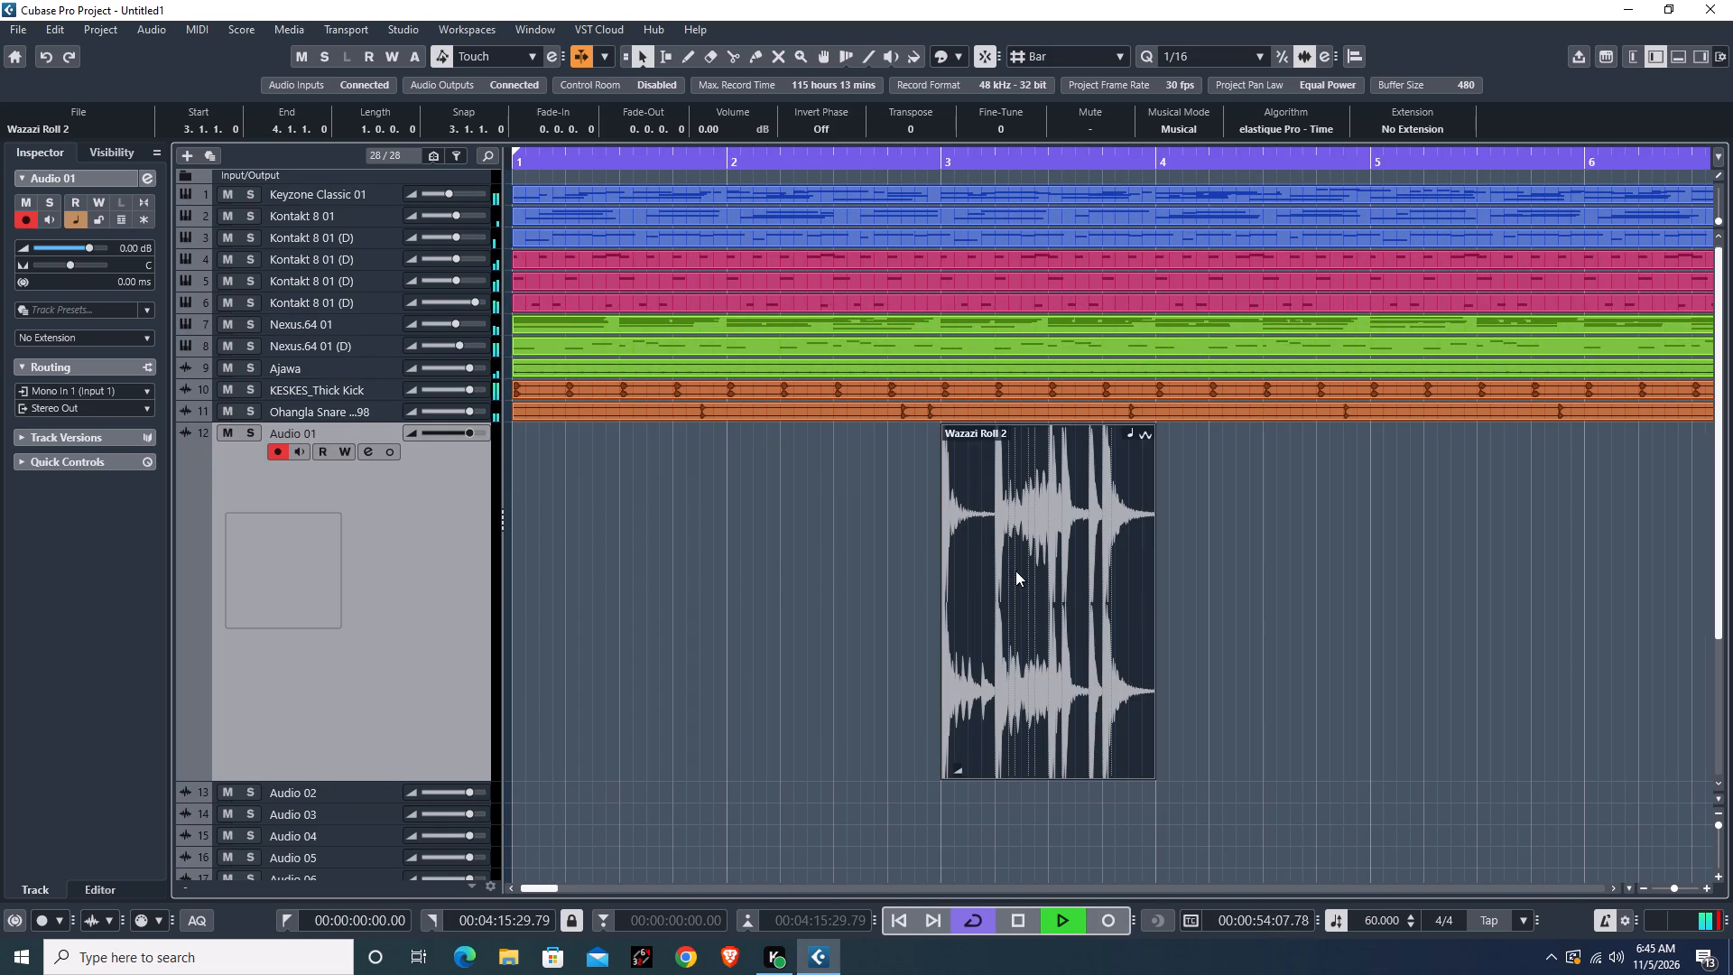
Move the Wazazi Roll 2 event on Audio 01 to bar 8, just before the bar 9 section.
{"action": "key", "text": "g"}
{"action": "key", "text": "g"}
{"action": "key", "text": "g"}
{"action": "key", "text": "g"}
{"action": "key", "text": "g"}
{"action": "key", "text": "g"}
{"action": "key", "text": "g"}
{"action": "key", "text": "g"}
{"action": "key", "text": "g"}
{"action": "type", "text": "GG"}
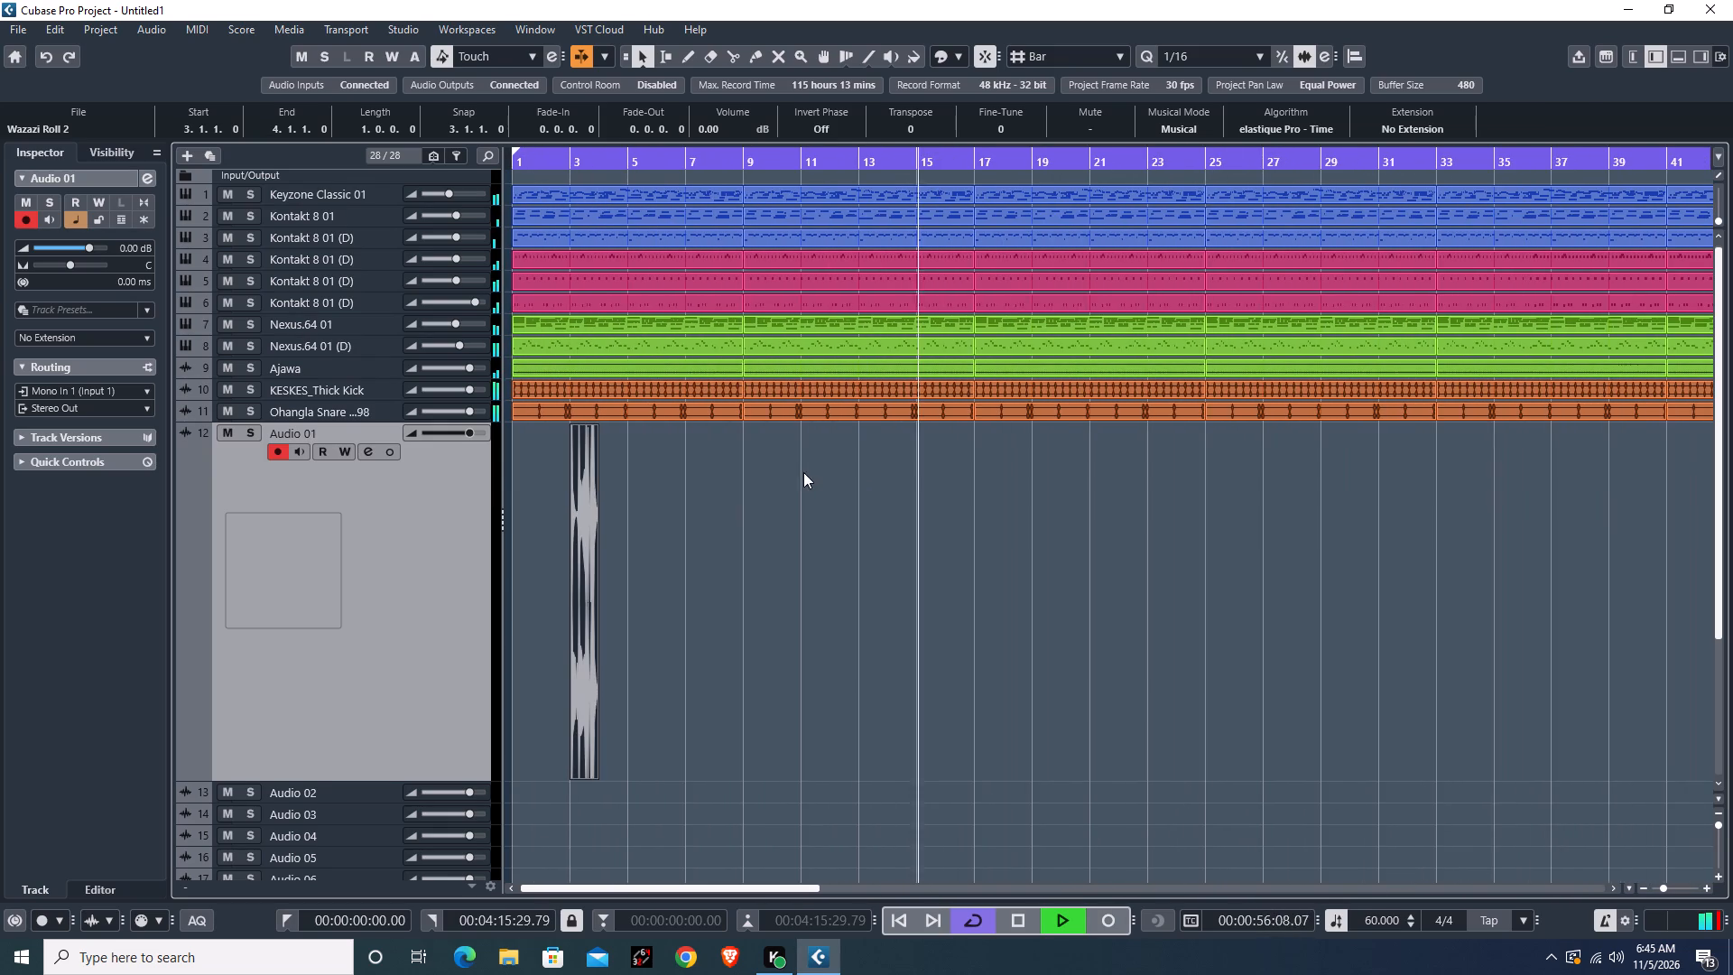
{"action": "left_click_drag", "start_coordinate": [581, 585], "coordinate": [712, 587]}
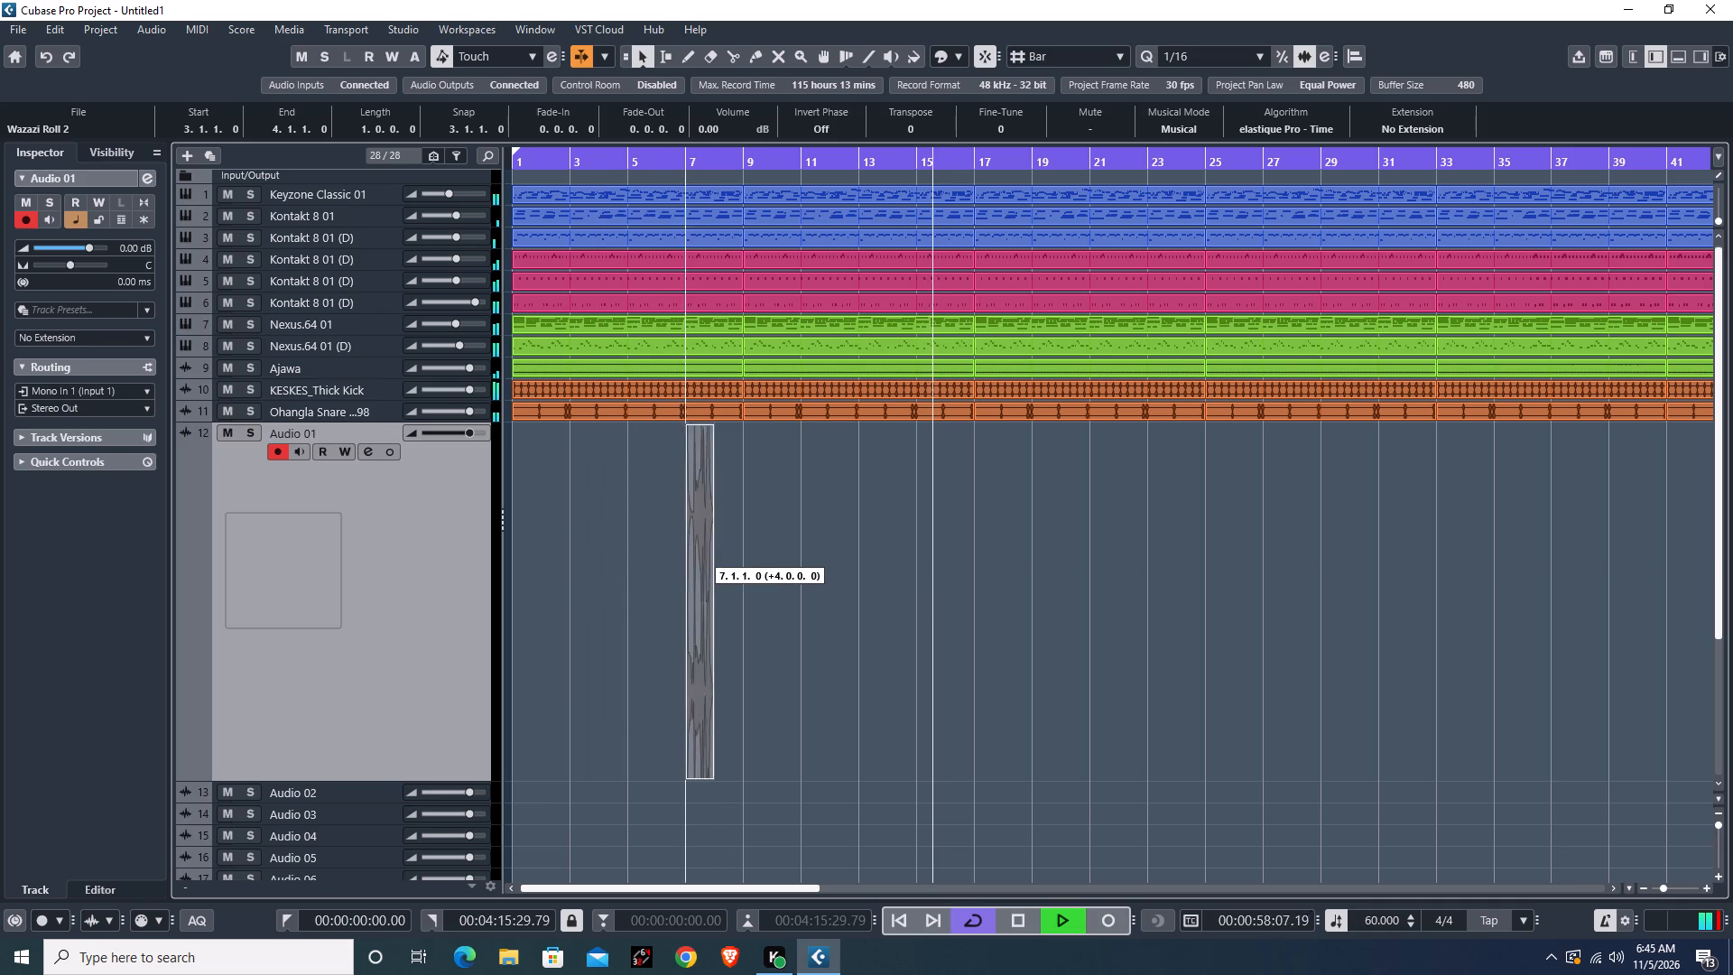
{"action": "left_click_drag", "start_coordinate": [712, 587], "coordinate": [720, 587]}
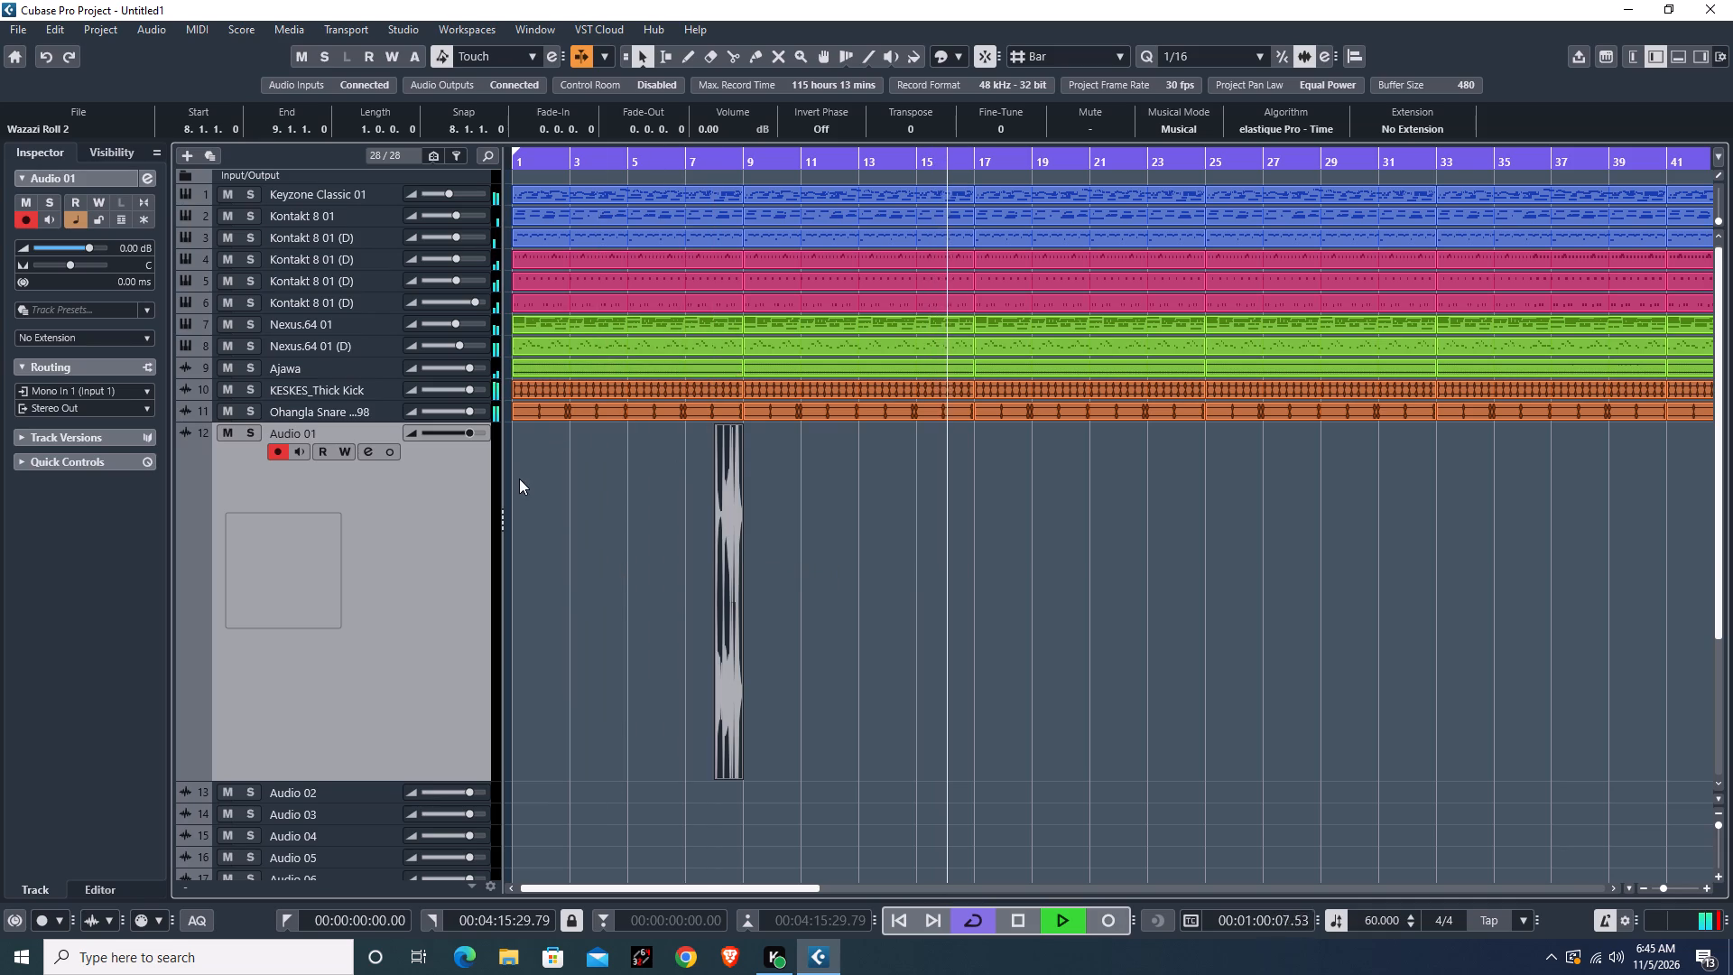
Restart playback near bar 1 and trim the first KESKES_Thick Kick event so it starts at bar 5.
{"action": "left_click", "coordinate": [515, 489]}
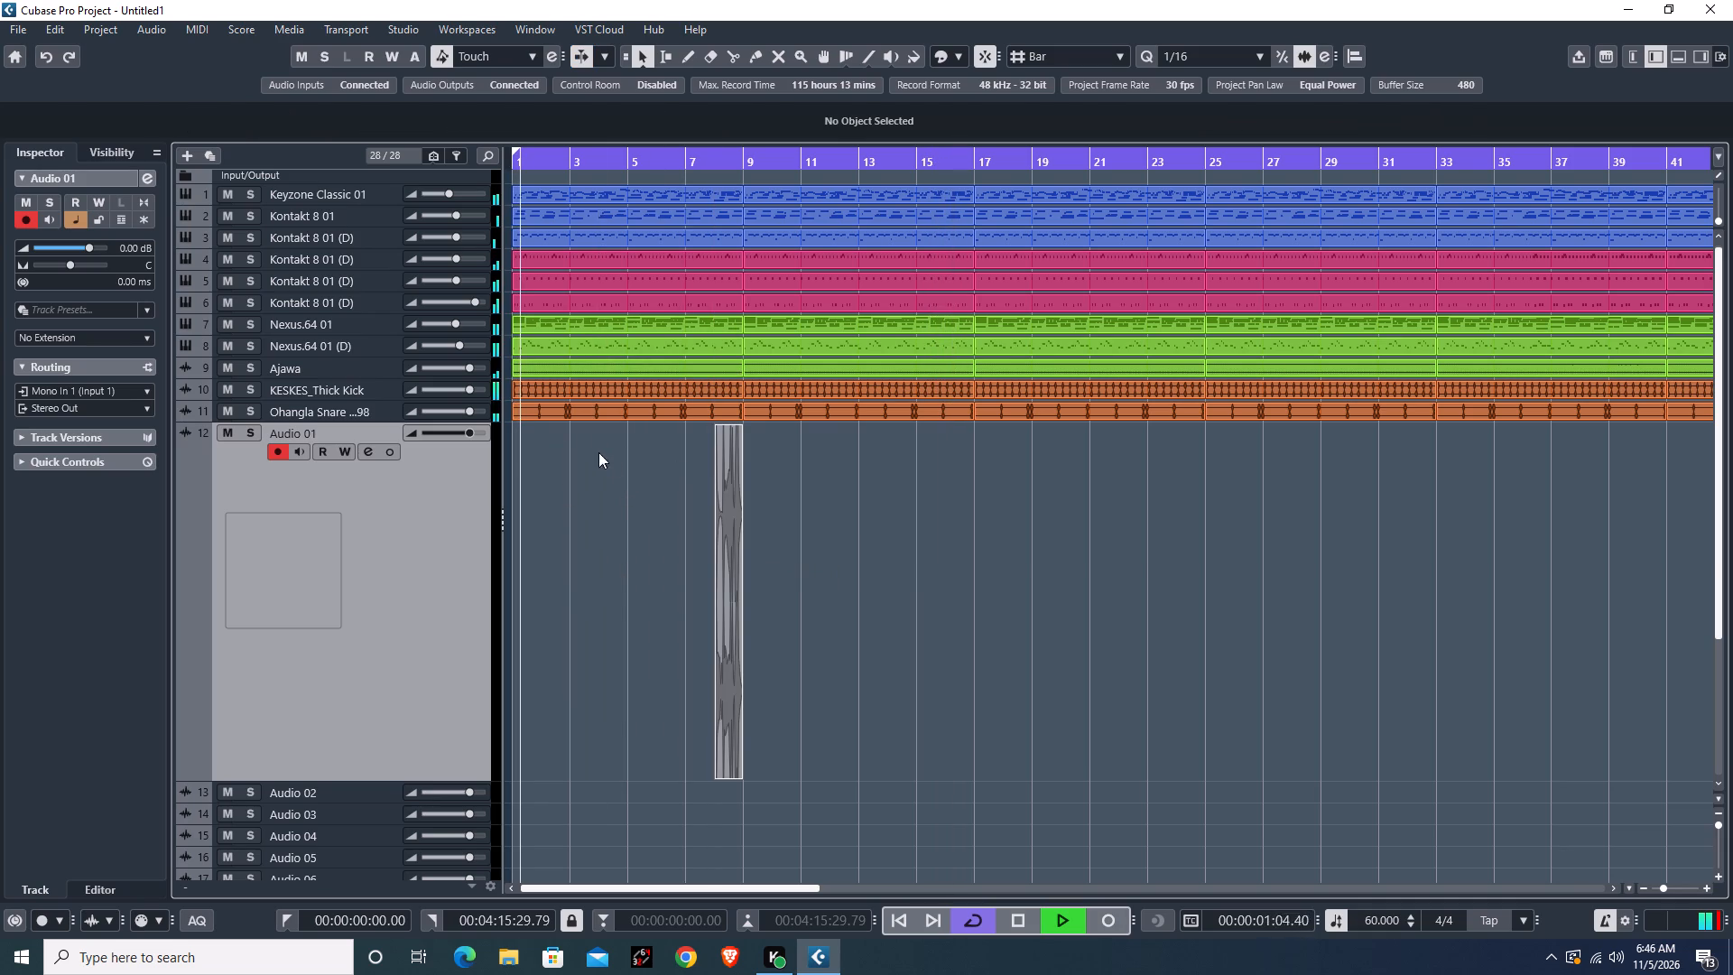
{"action": "left_click", "coordinate": [572, 387]}
{"action": "left_click_drag", "start_coordinate": [516, 395], "coordinate": [515, 395]}
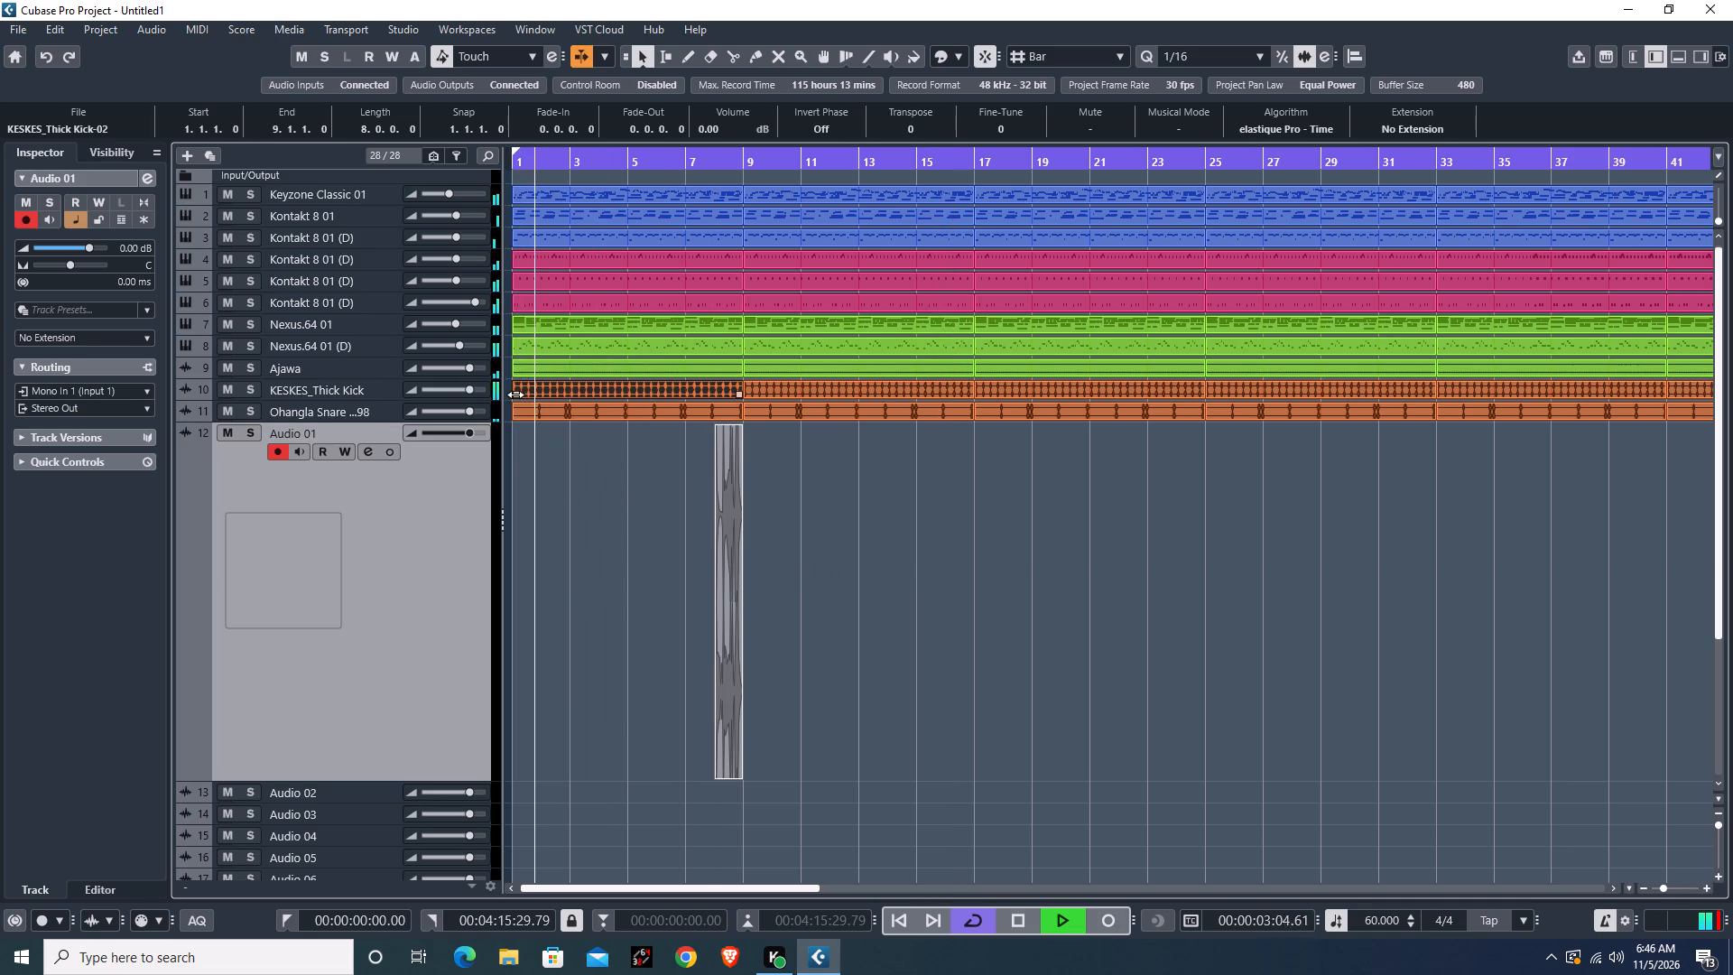
{"action": "left_click_drag", "start_coordinate": [515, 395], "coordinate": [641, 395]}
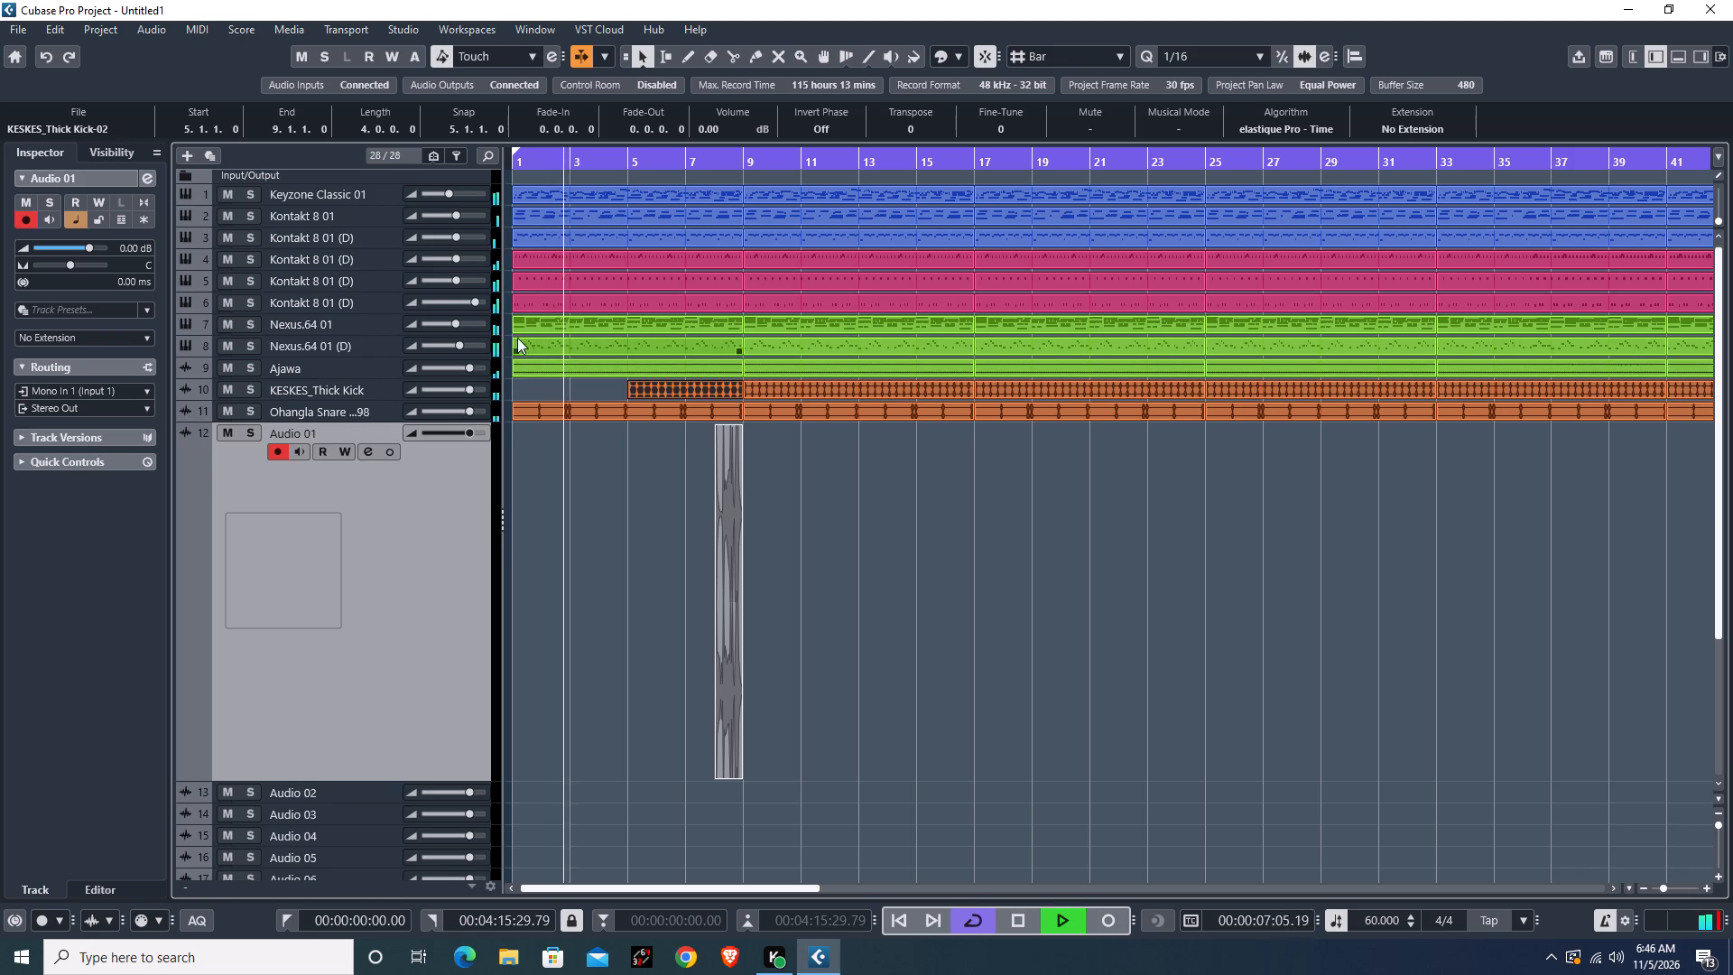
Delete the first Nexus.64 01 (D) event on track 8, covering bars 1 to 8.
{"action": "left_click_drag", "start_coordinate": [519, 352], "coordinate": [520, 352]}
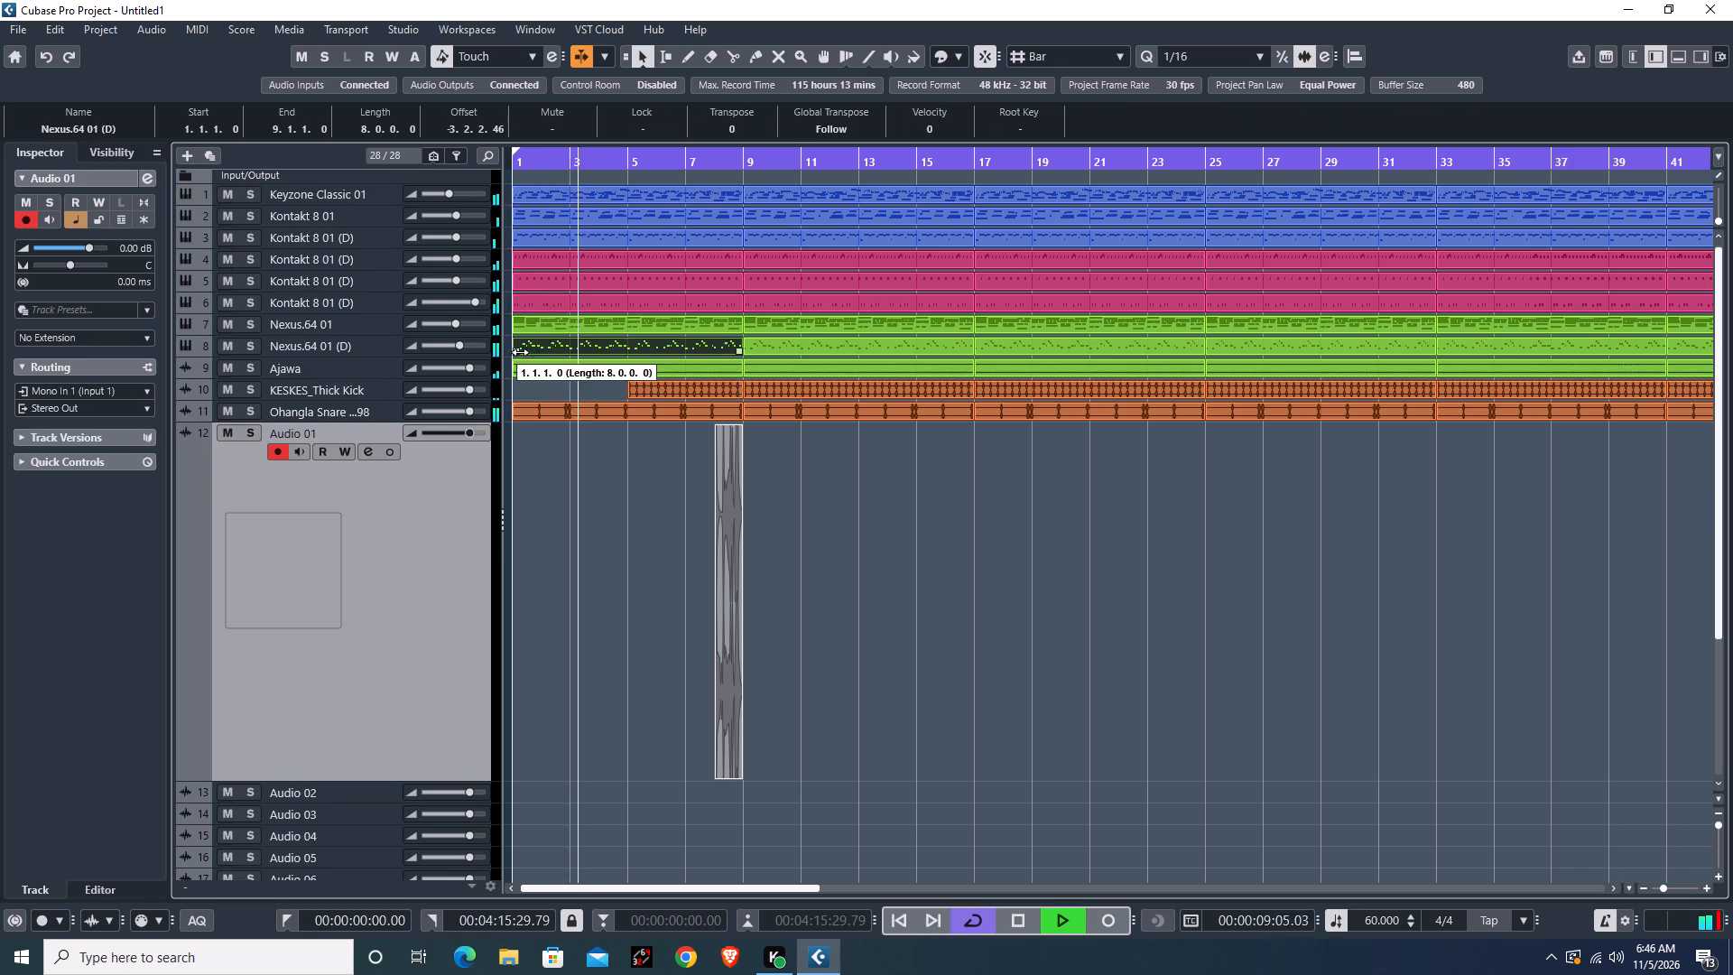
{"action": "left_click_drag", "start_coordinate": [520, 352], "coordinate": [643, 354]}
{"action": "key", "text": "BackSpace"}
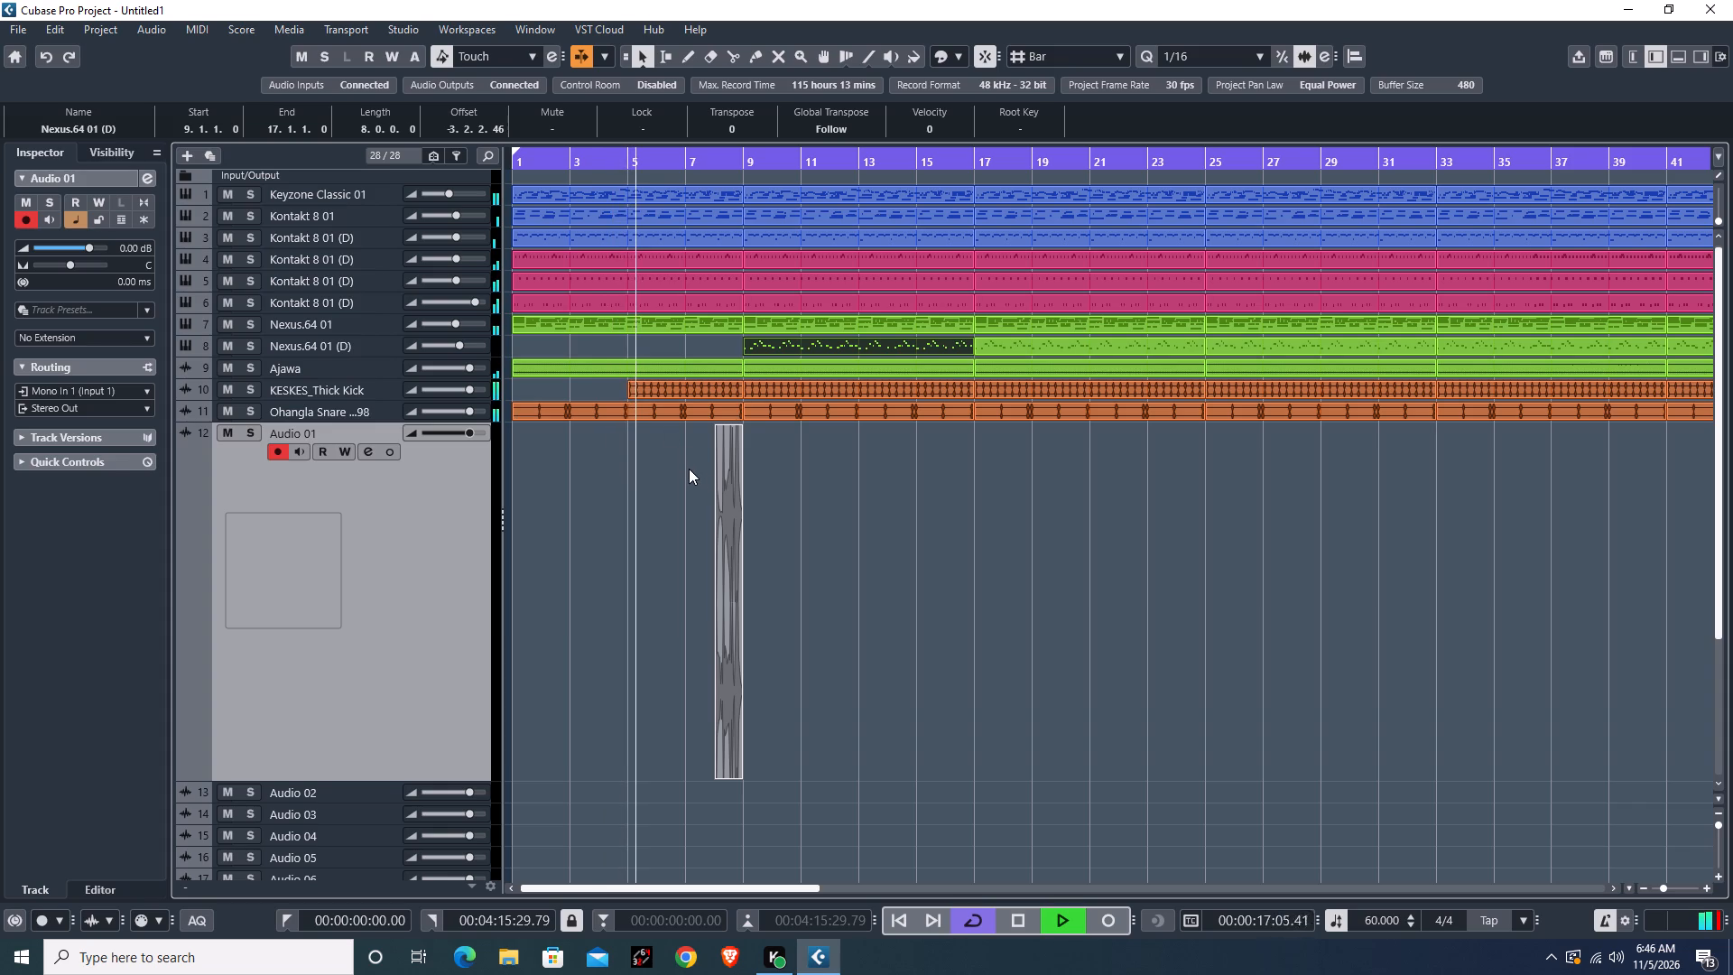
Move the Wazazi Roll 2 event on Audio 01 to bar 4 and play the transition from bar 3.
{"action": "left_click_drag", "start_coordinate": [718, 478], "coordinate": [713, 478]}
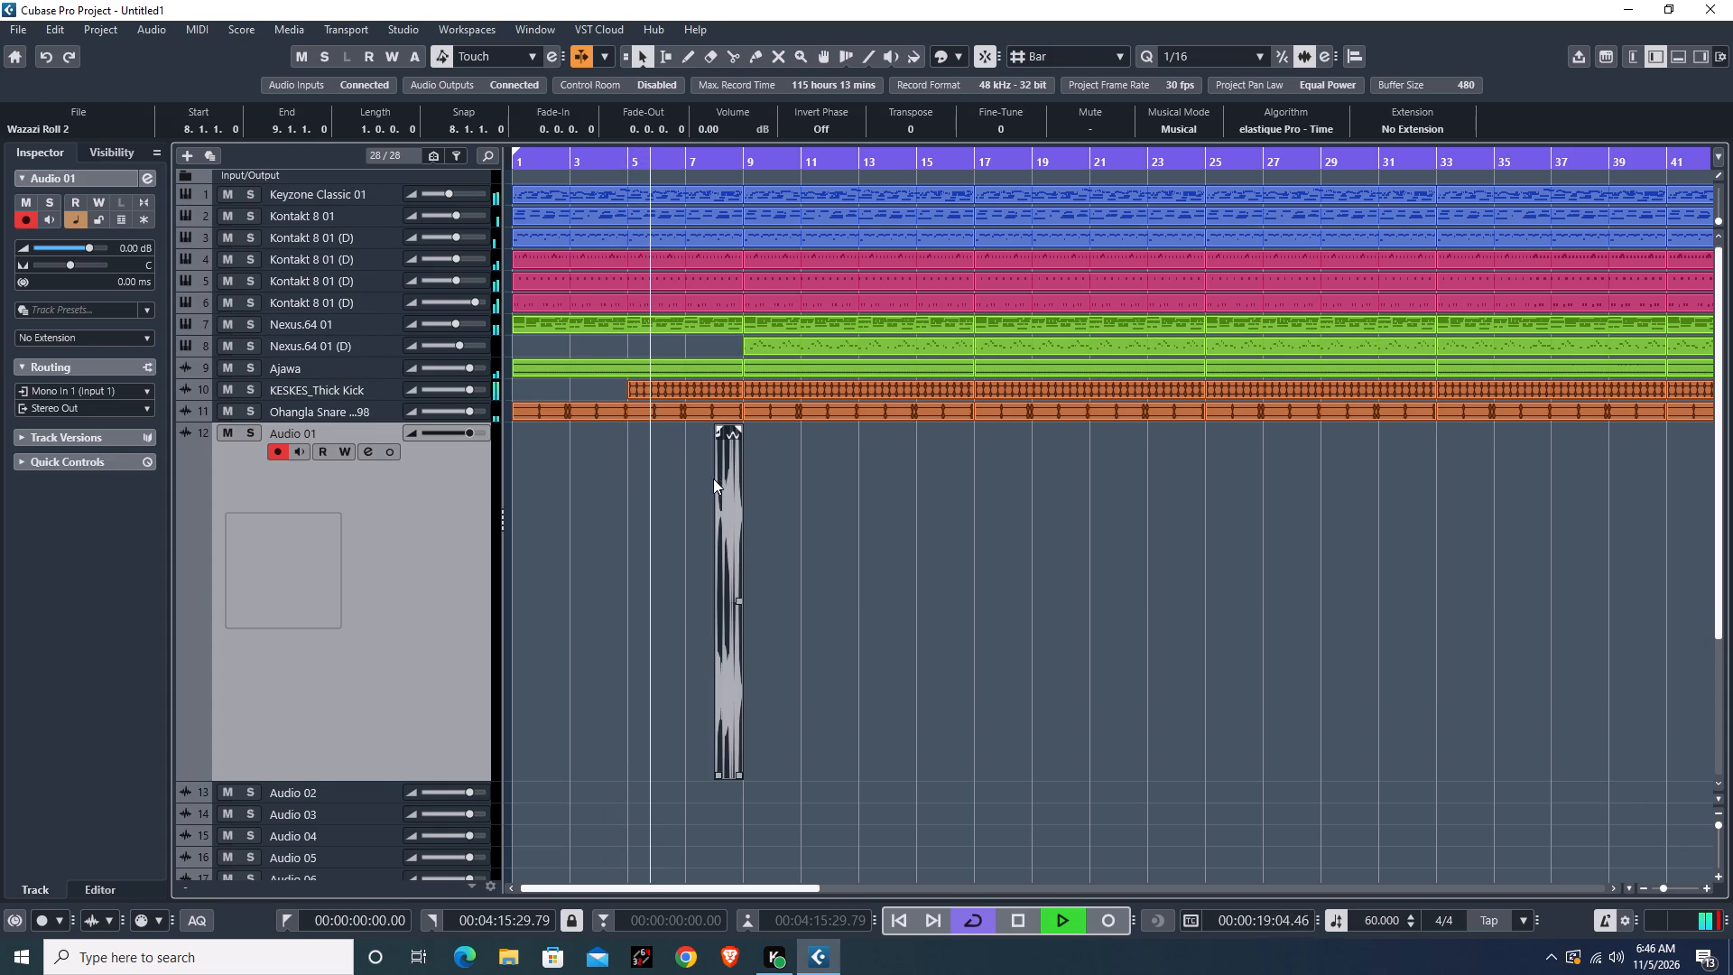
{"action": "left_click_drag", "start_coordinate": [713, 478], "coordinate": [600, 477]}
{"action": "left_click", "coordinate": [580, 162]}
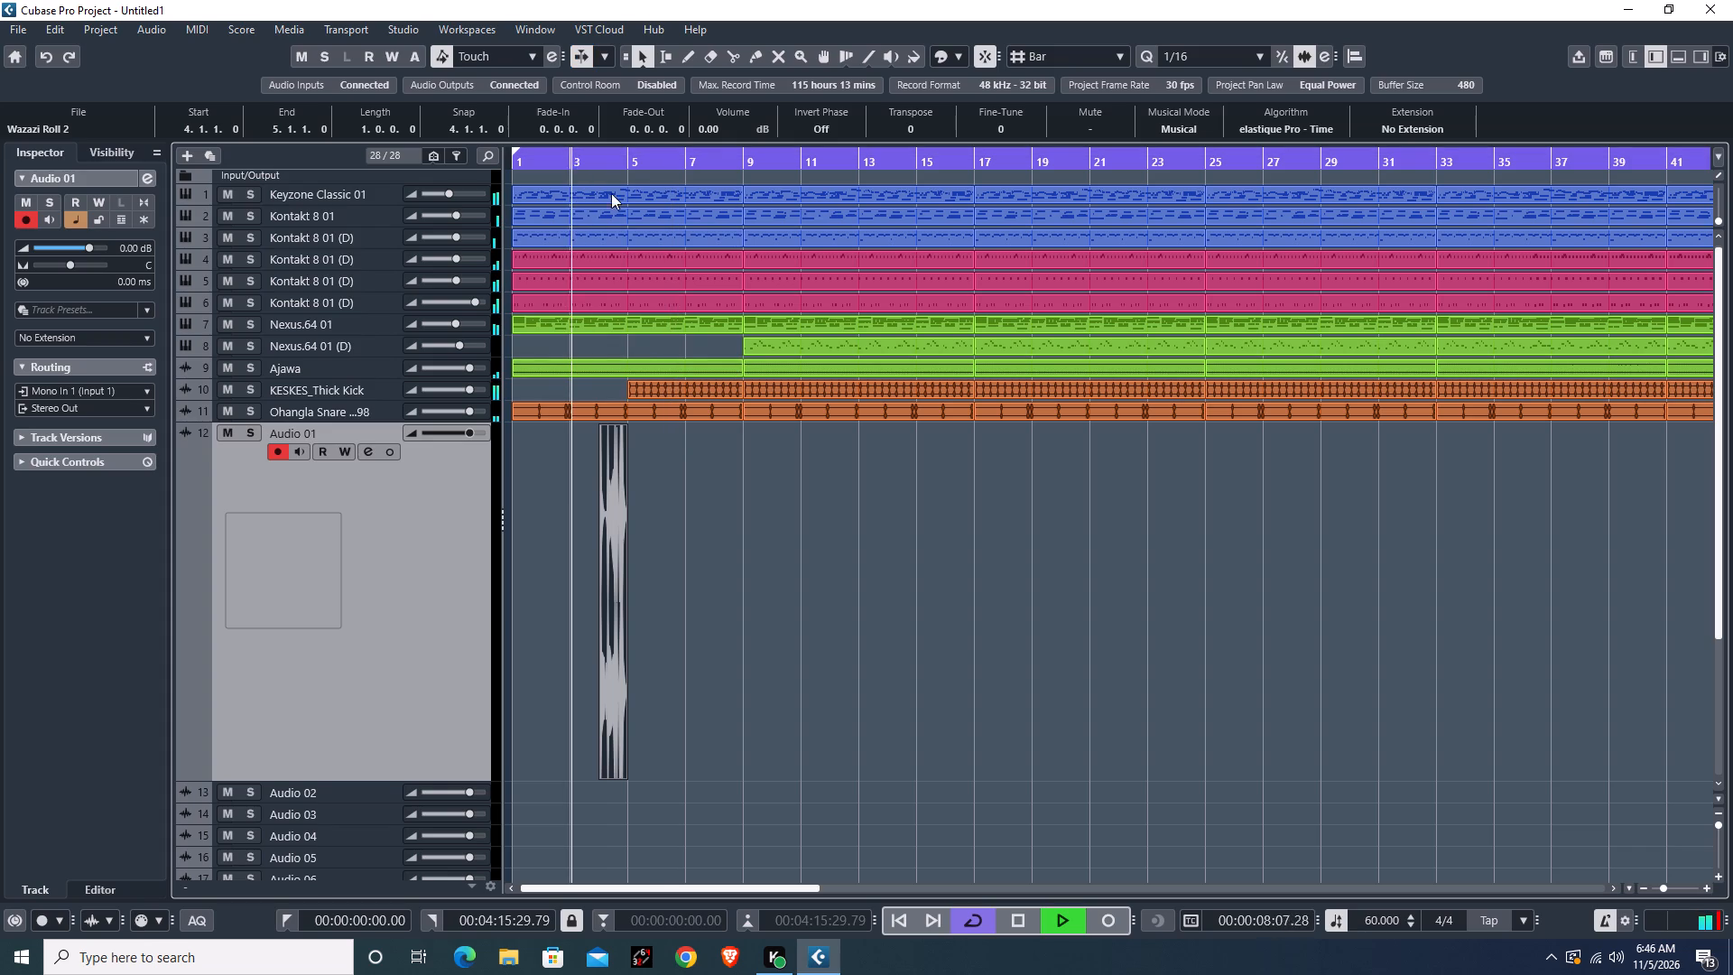
Lower the volume of the Wazazi Roll 2 event at bar 4 on Audio 01 to -6 dB.
{"action": "key", "text": "h"}
{"action": "key", "text": "h"}
{"action": "key", "text": "h"}
{"action": "key", "text": "h"}
{"action": "key", "text": "h"}
{"action": "key", "text": "h"}
{"action": "key", "text": "h"}
{"action": "key", "text": "h"}
{"action": "key", "text": "h"}
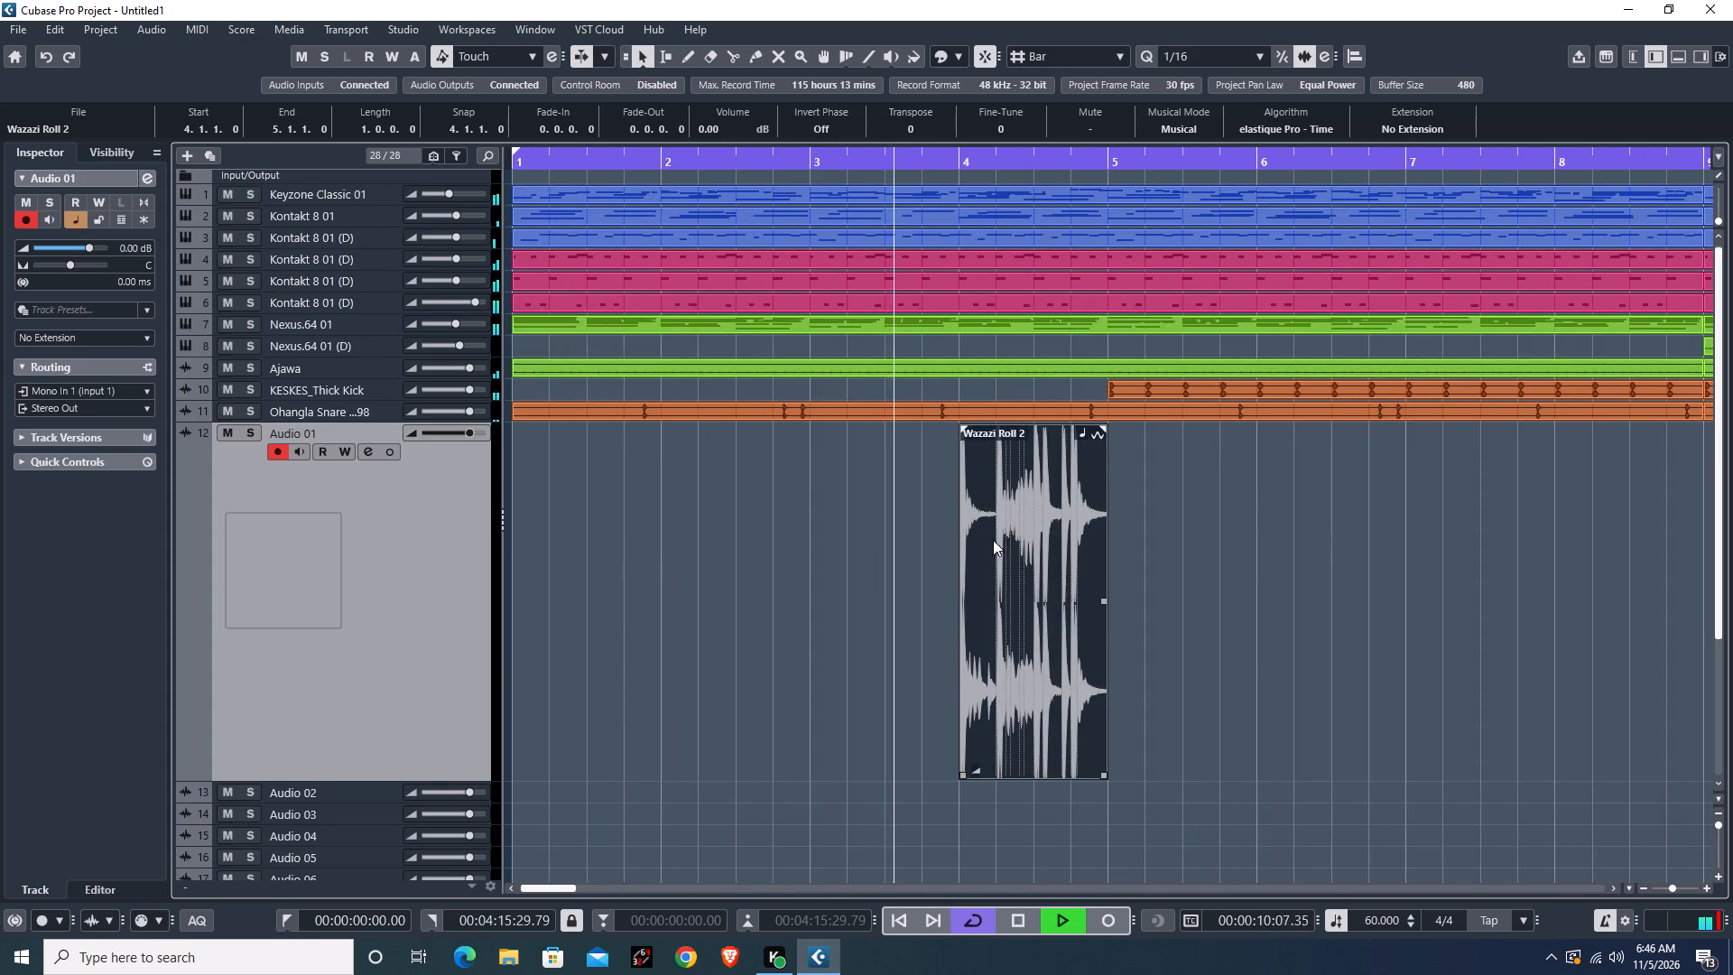
{"action": "key", "text": "h"}
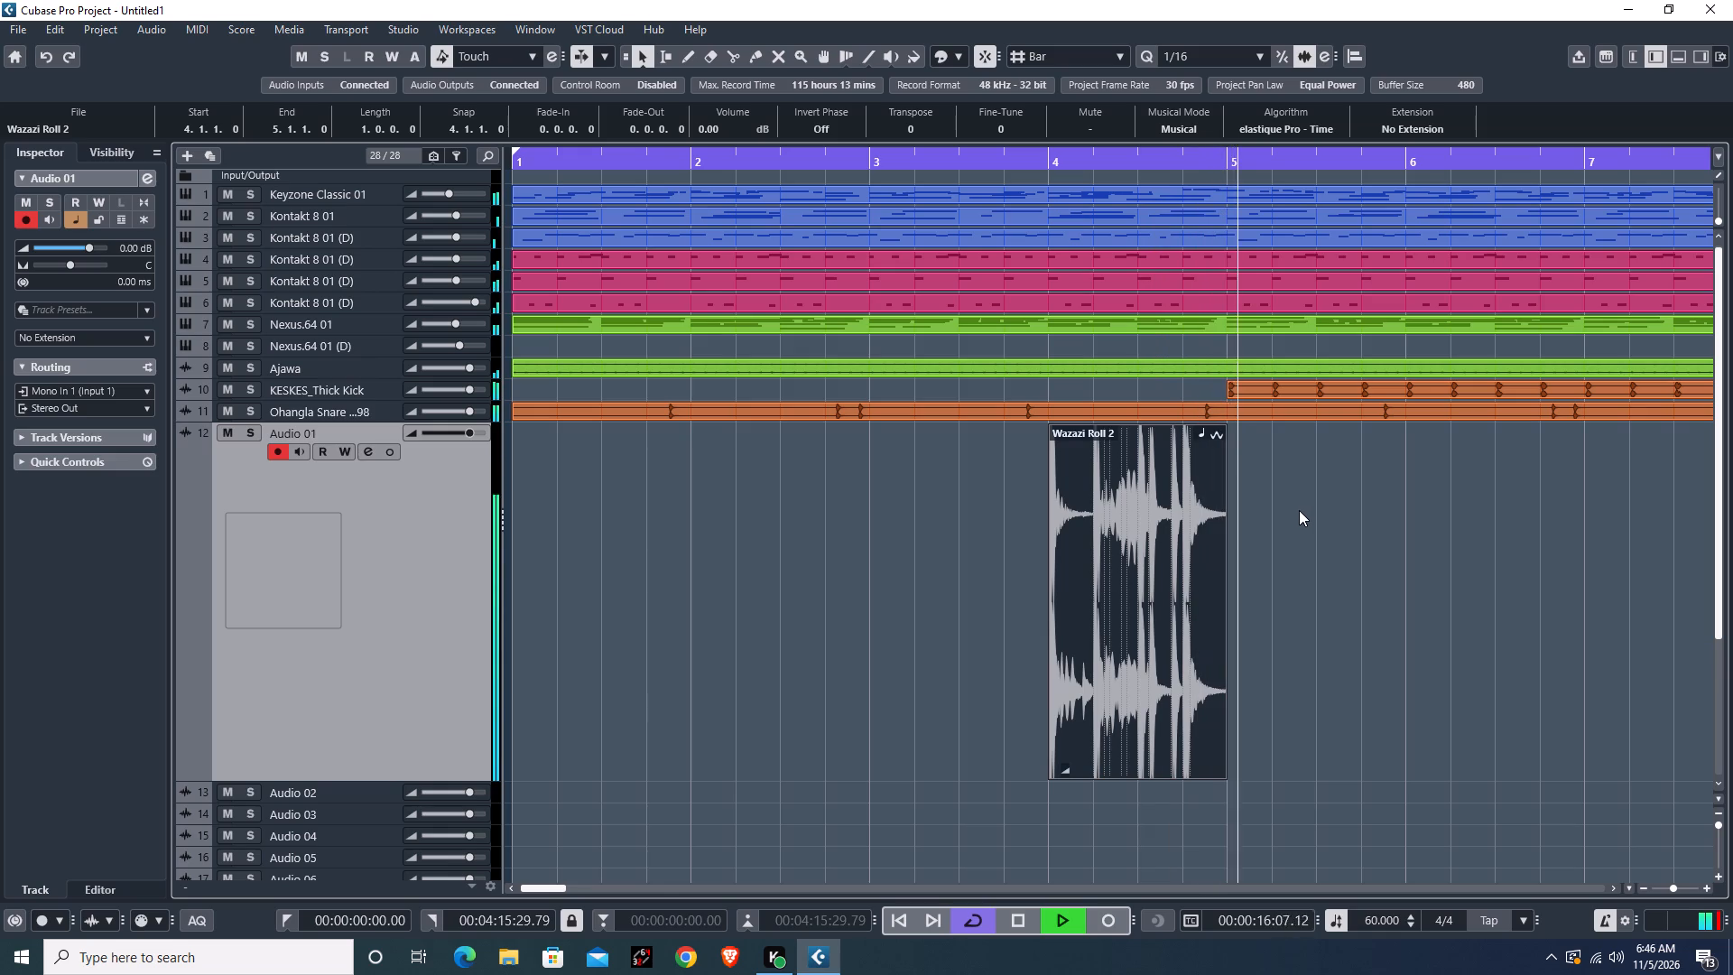
{"action": "type", "text": "GG"}
{"action": "key", "text": "g"}
{"action": "key", "text": "g"}
{"action": "key", "text": "g"}
{"action": "key", "text": "g"}
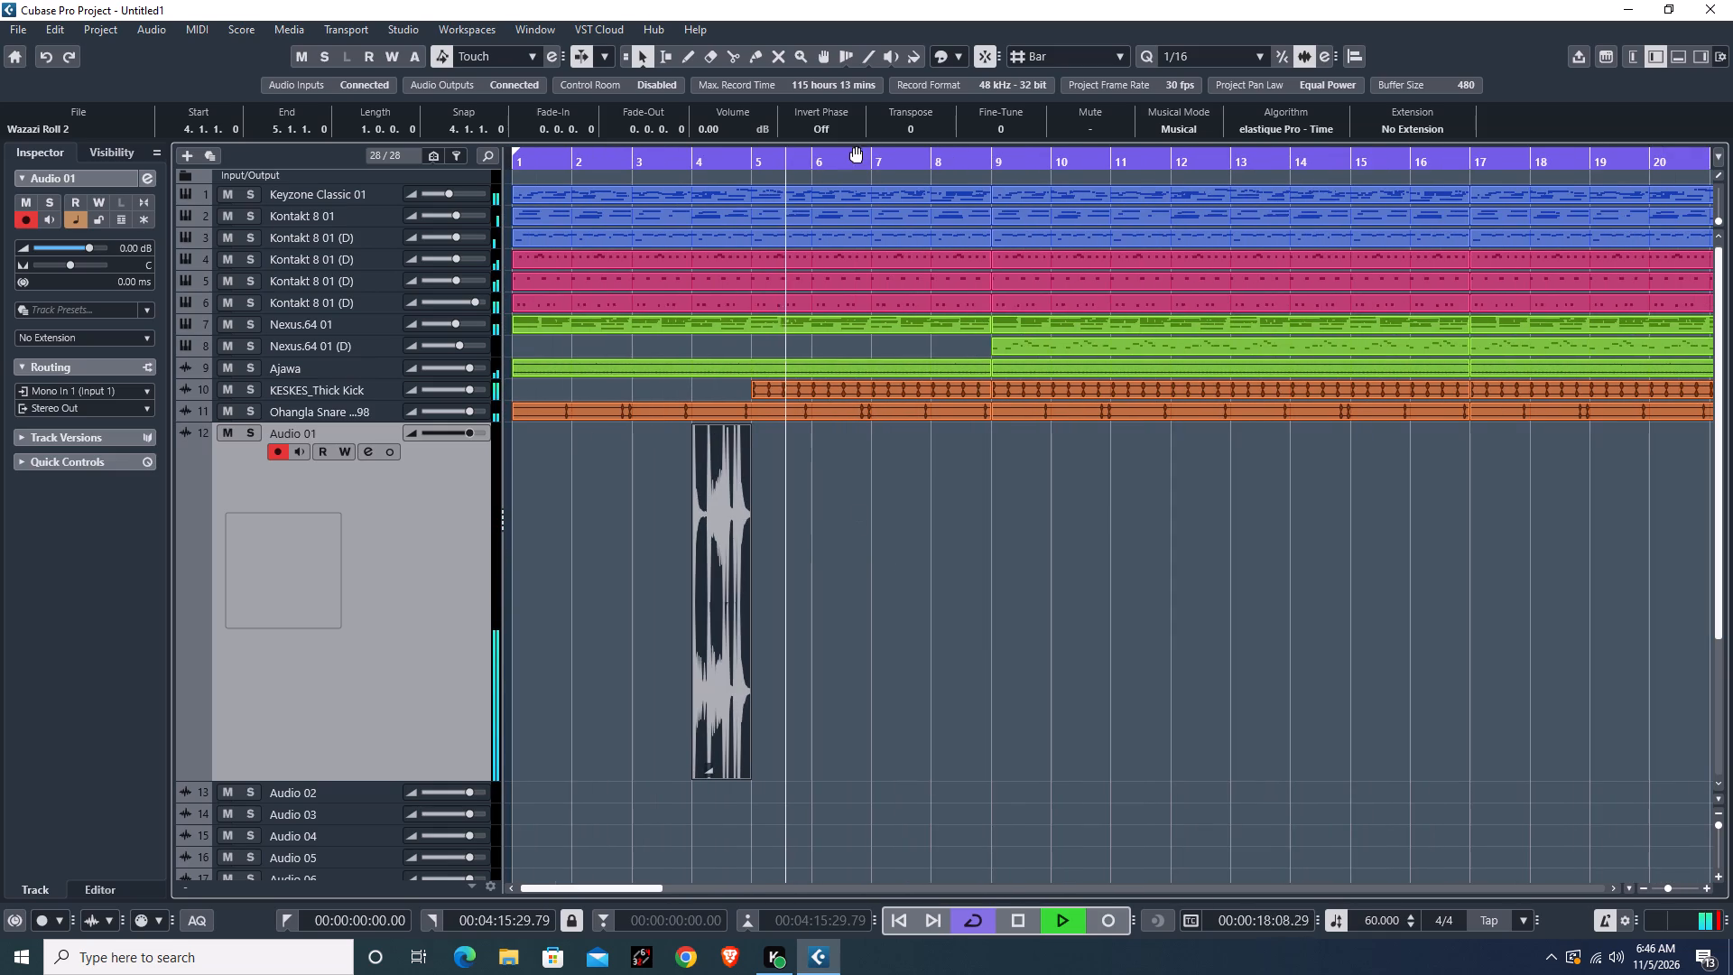
{"action": "scroll", "coordinate": [704, 133], "scroll_direction": "down", "scroll_amount": 6}
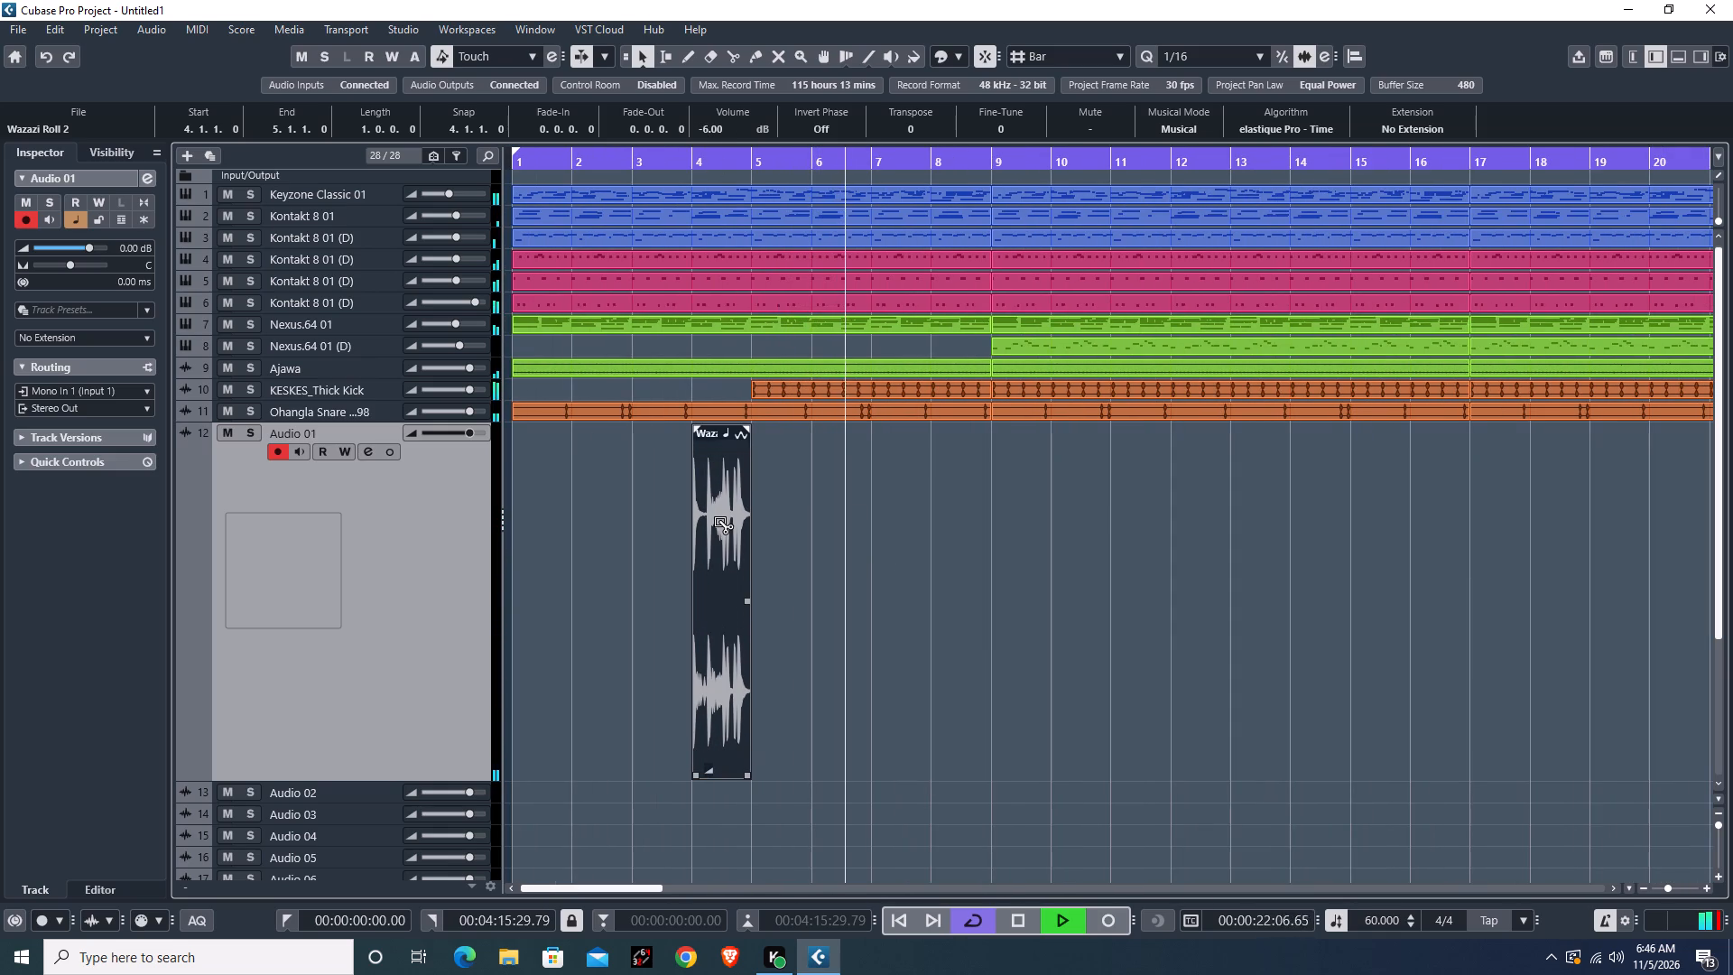
Copy the Wazazi Roll 2 event from bar 4 to bar 8 on Audio 01.
{"action": "left_click_drag", "start_coordinate": [720, 522], "coordinate": [946, 534], "text": "alt"}
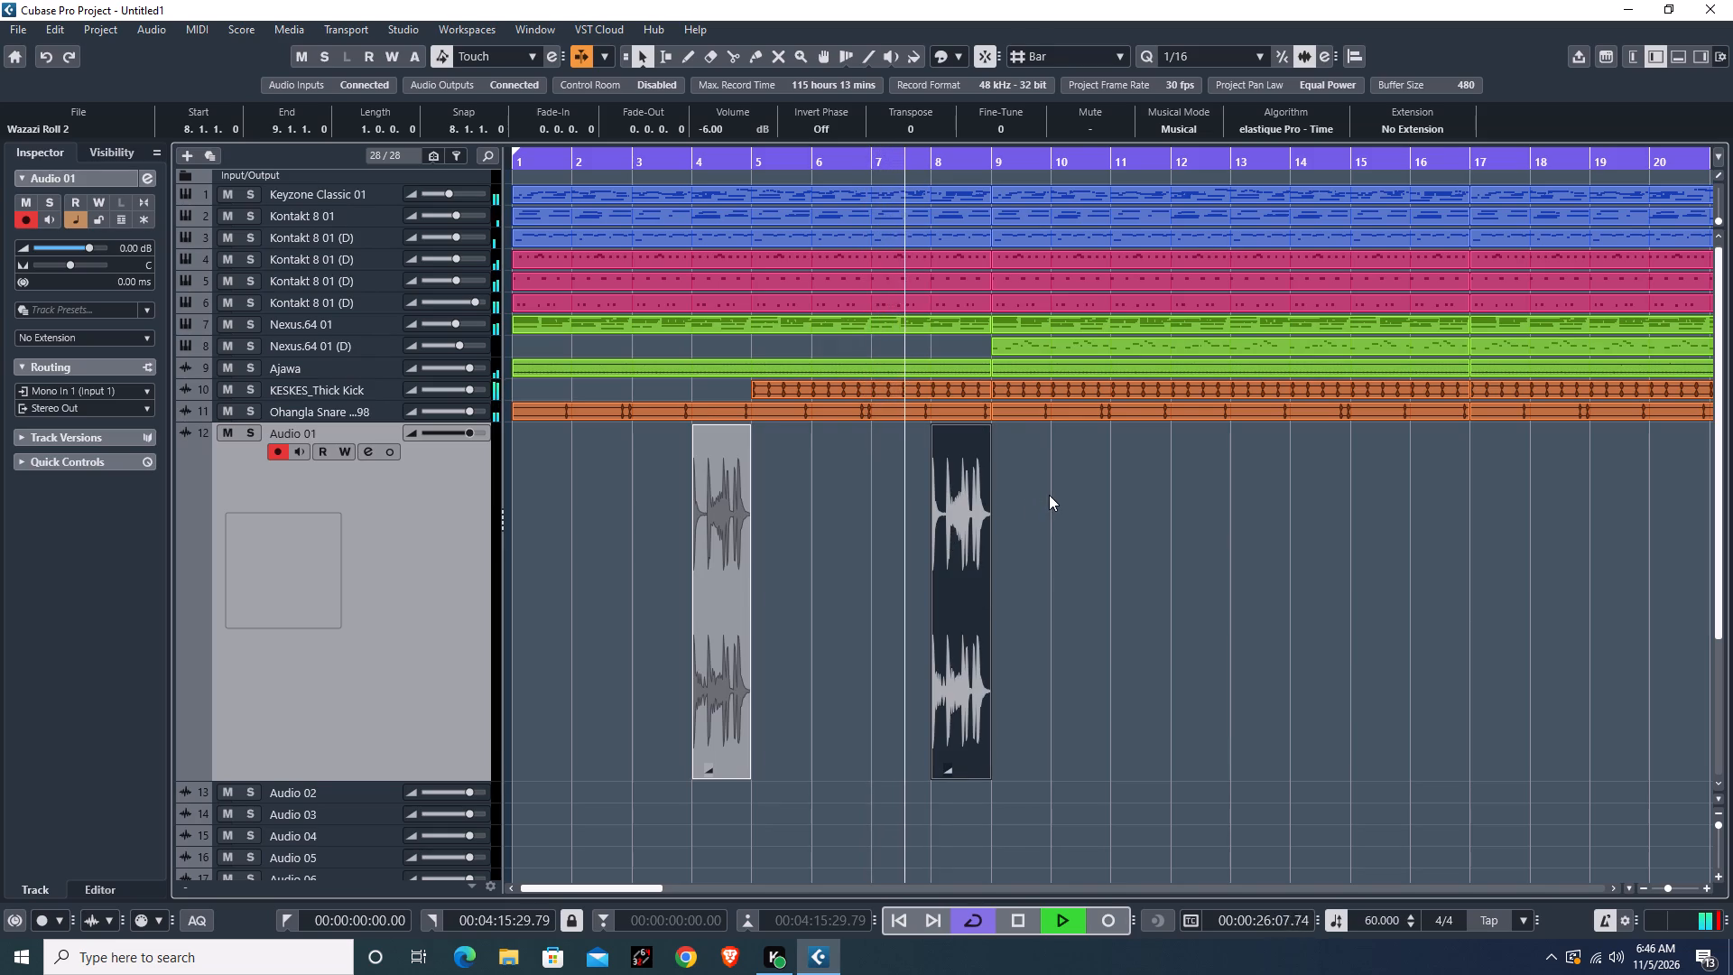
Save the project in the RUMBAA folder as DIANA WORSHIP SONGS.
{"action": "key", "text": "ctrl+s"}
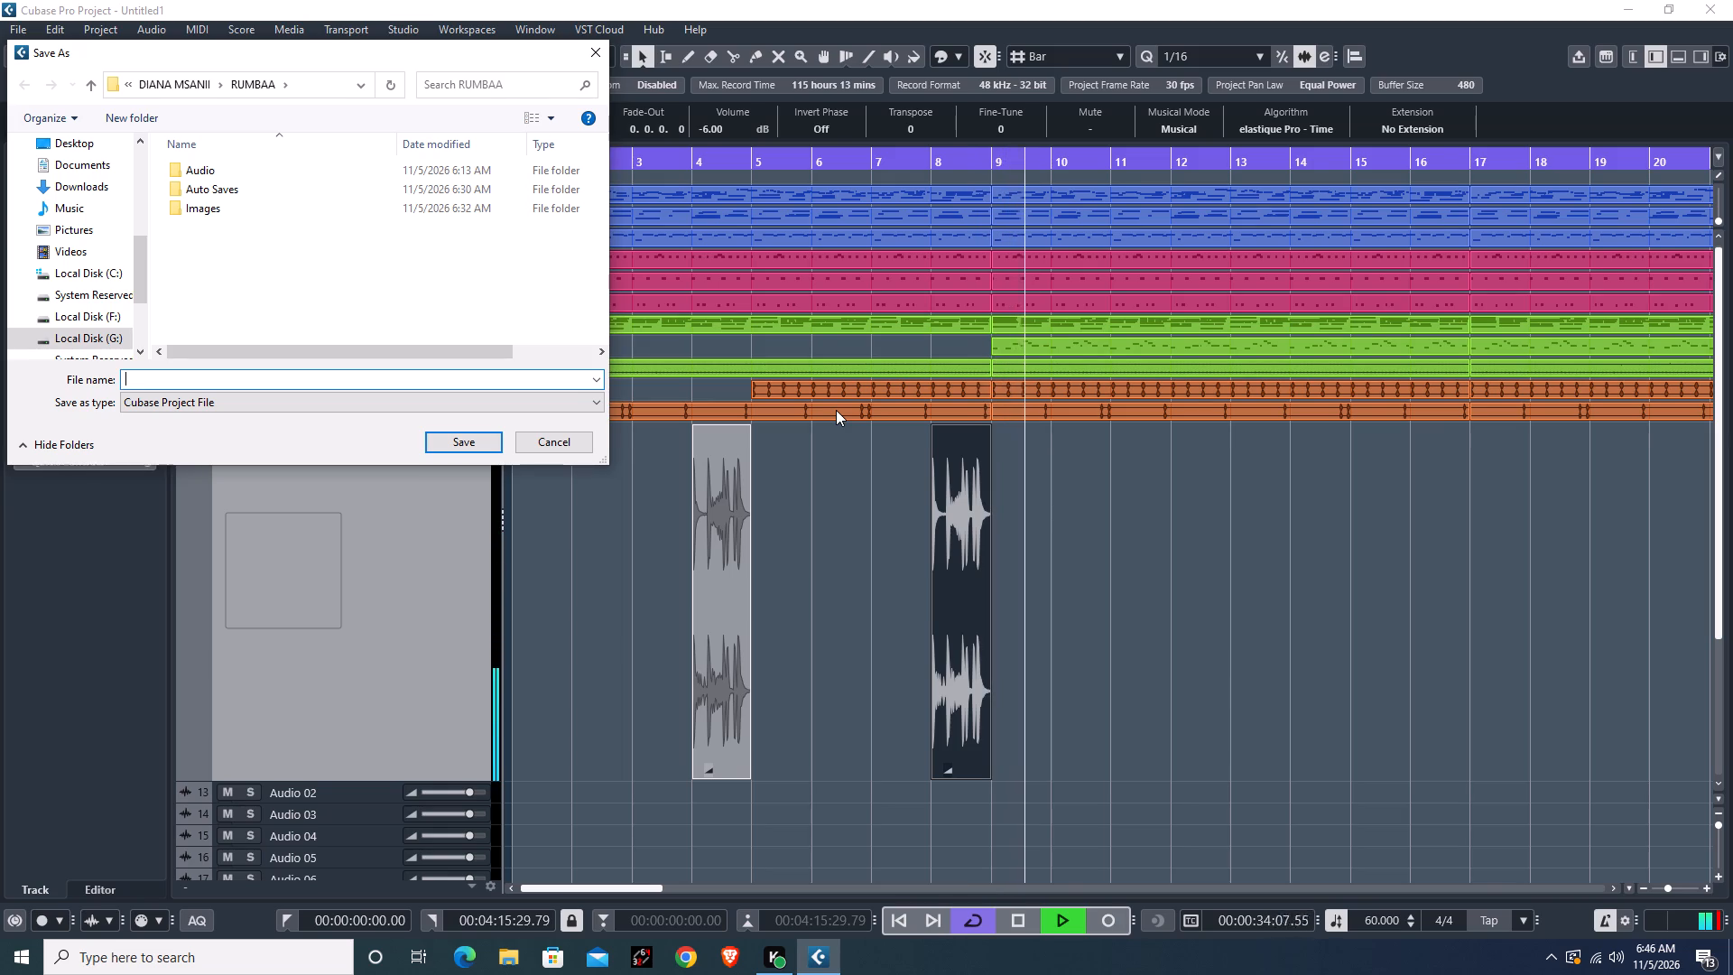
{"action": "type", "text": "DIAN"}
{"action": "key", "text": "a"}
{"action": "key", "text": "space"}
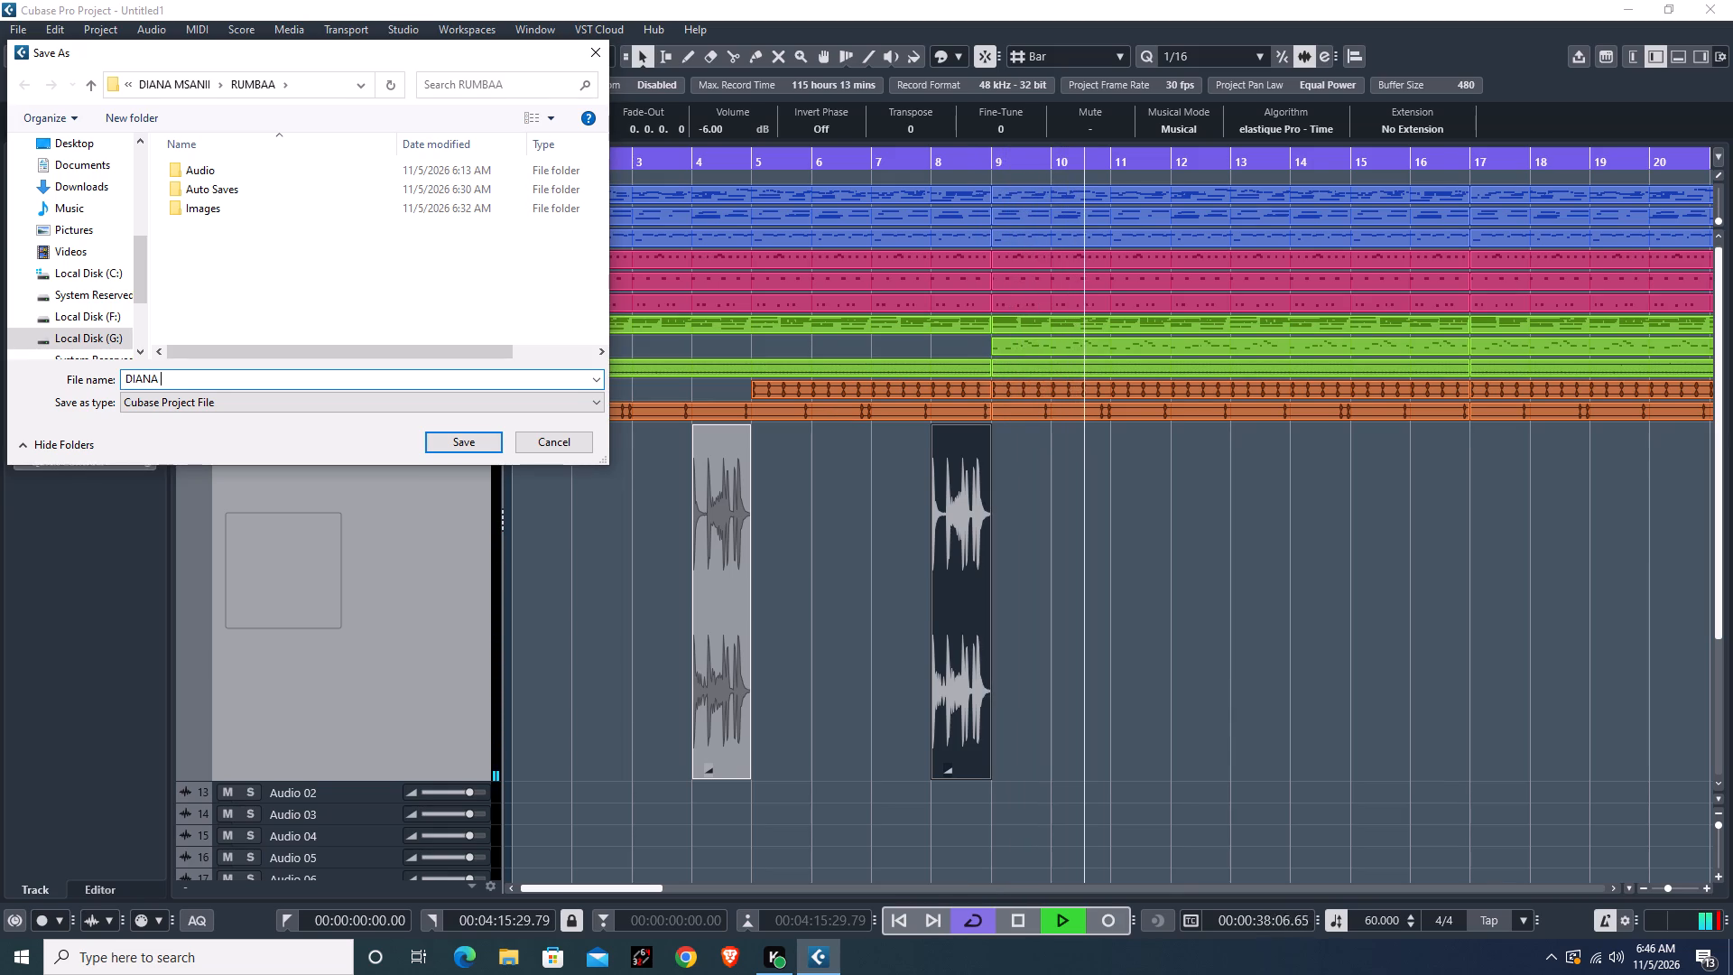
{"action": "type", "text": "WORSHIP"}
{"action": "key", "text": "space"}
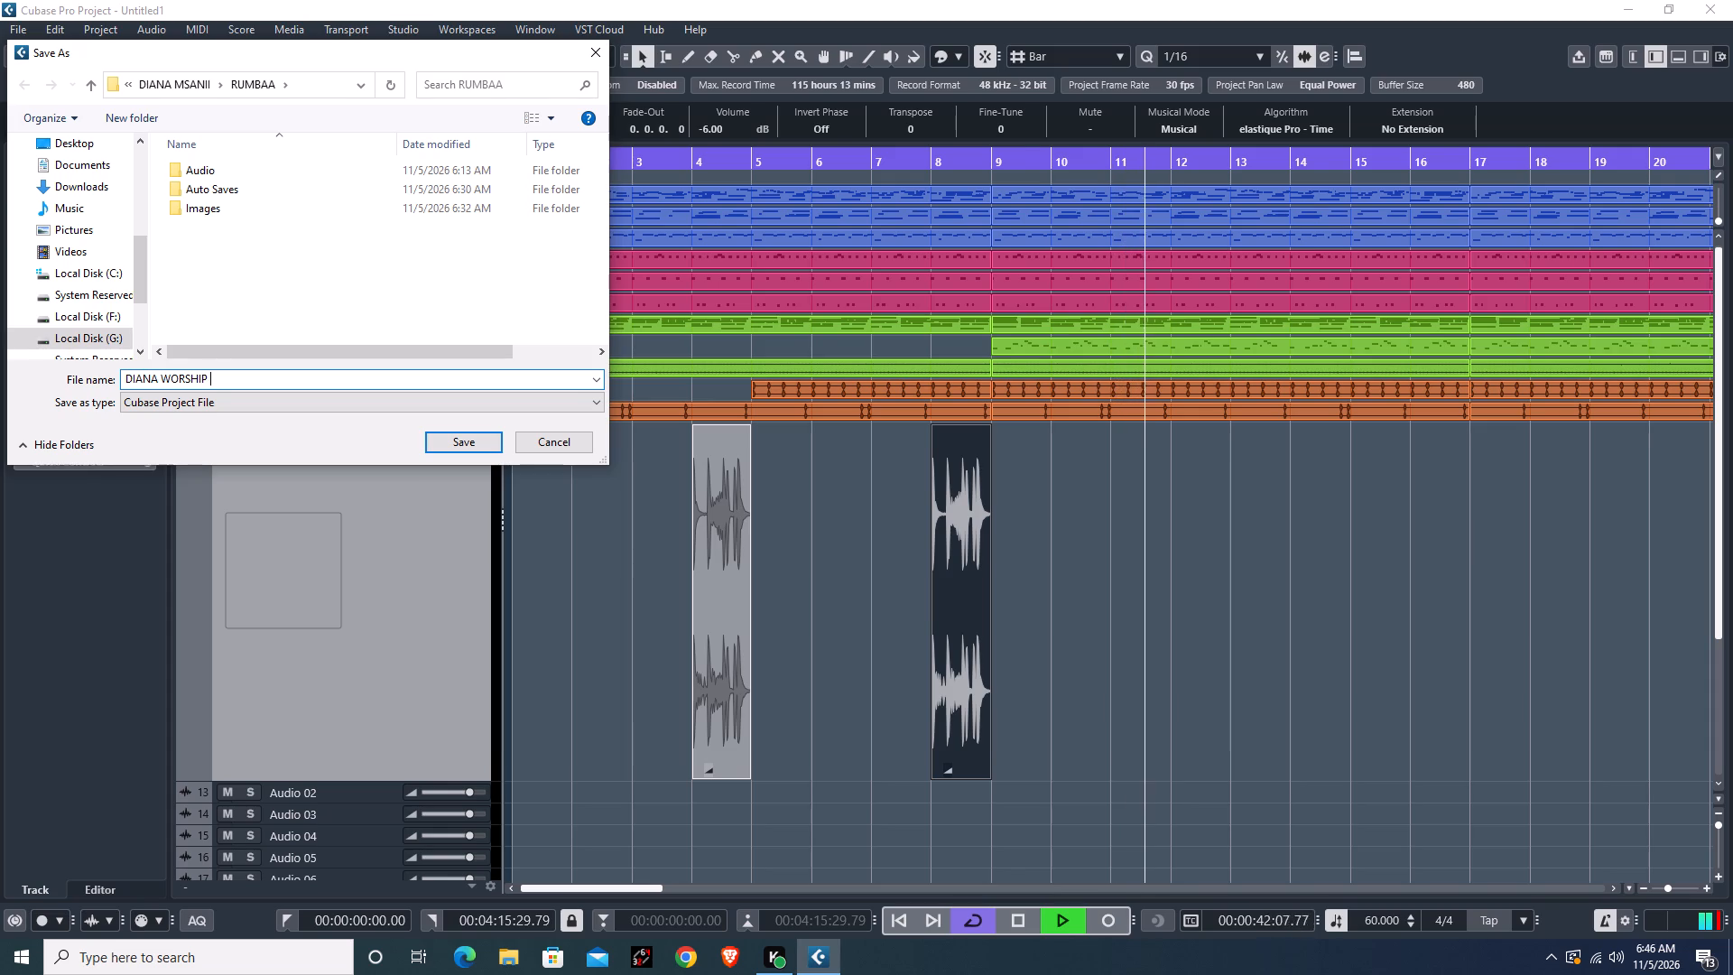
{"action": "type", "text": "SOND"}
{"action": "key", "text": "BackSpace"}
{"action": "key", "text": "g"}
{"action": "key", "text": "s"}
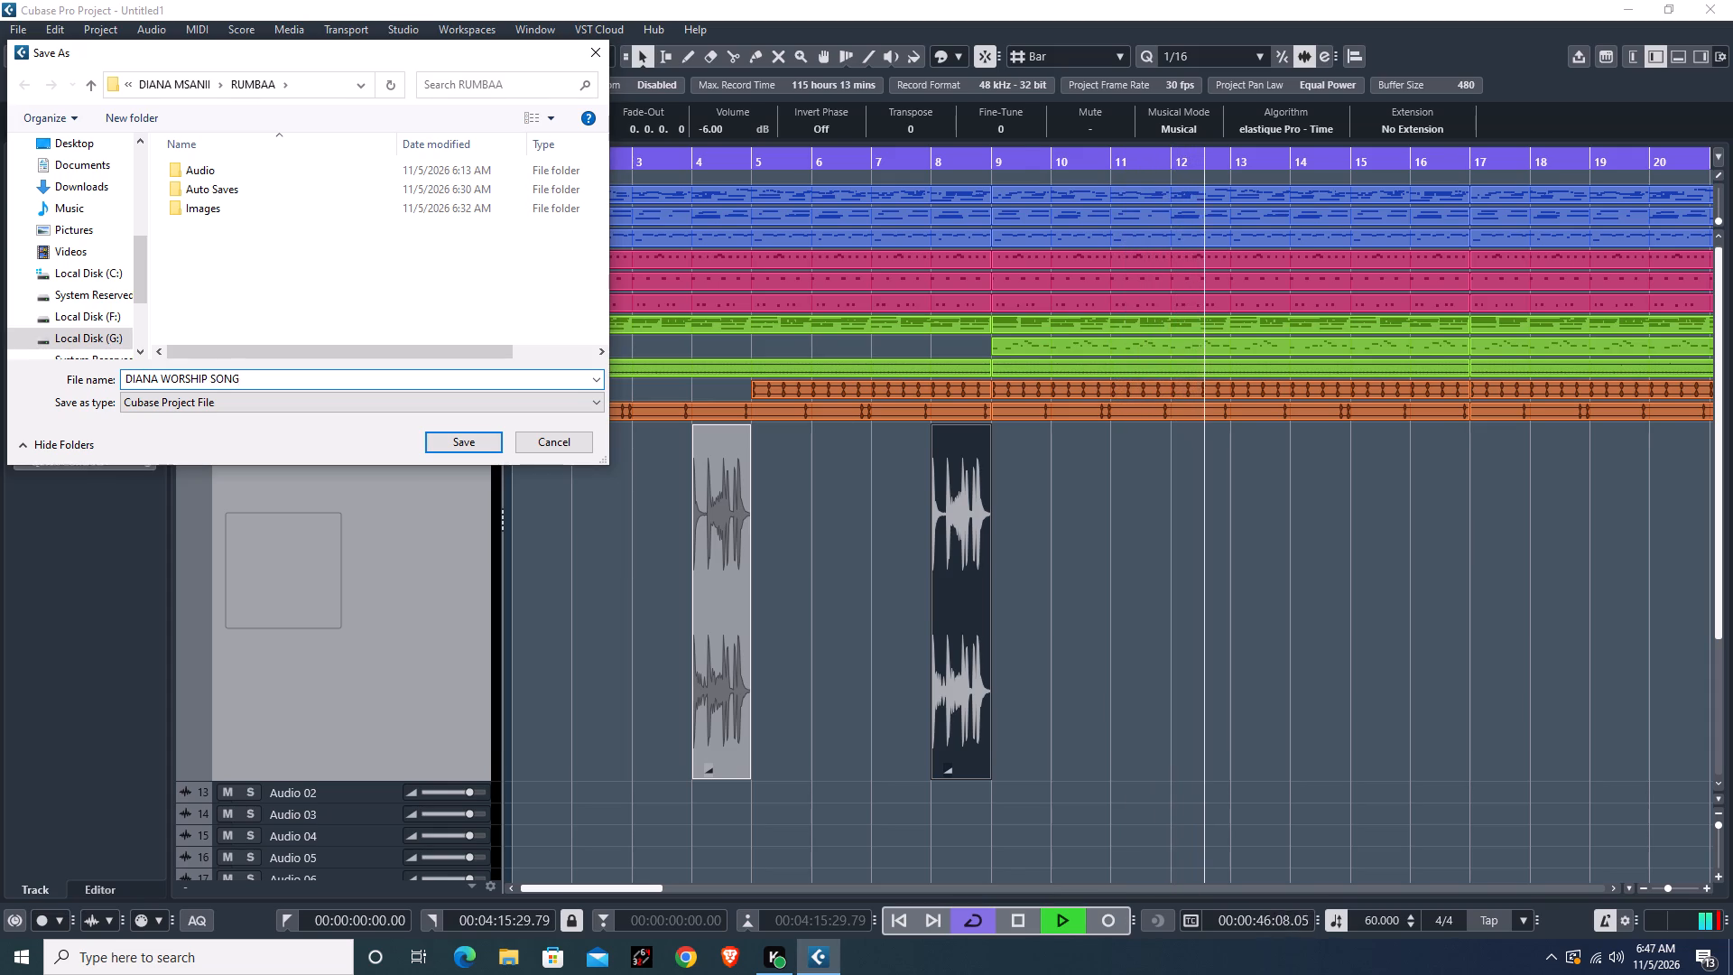
{"action": "left_click", "coordinate": [476, 441]}
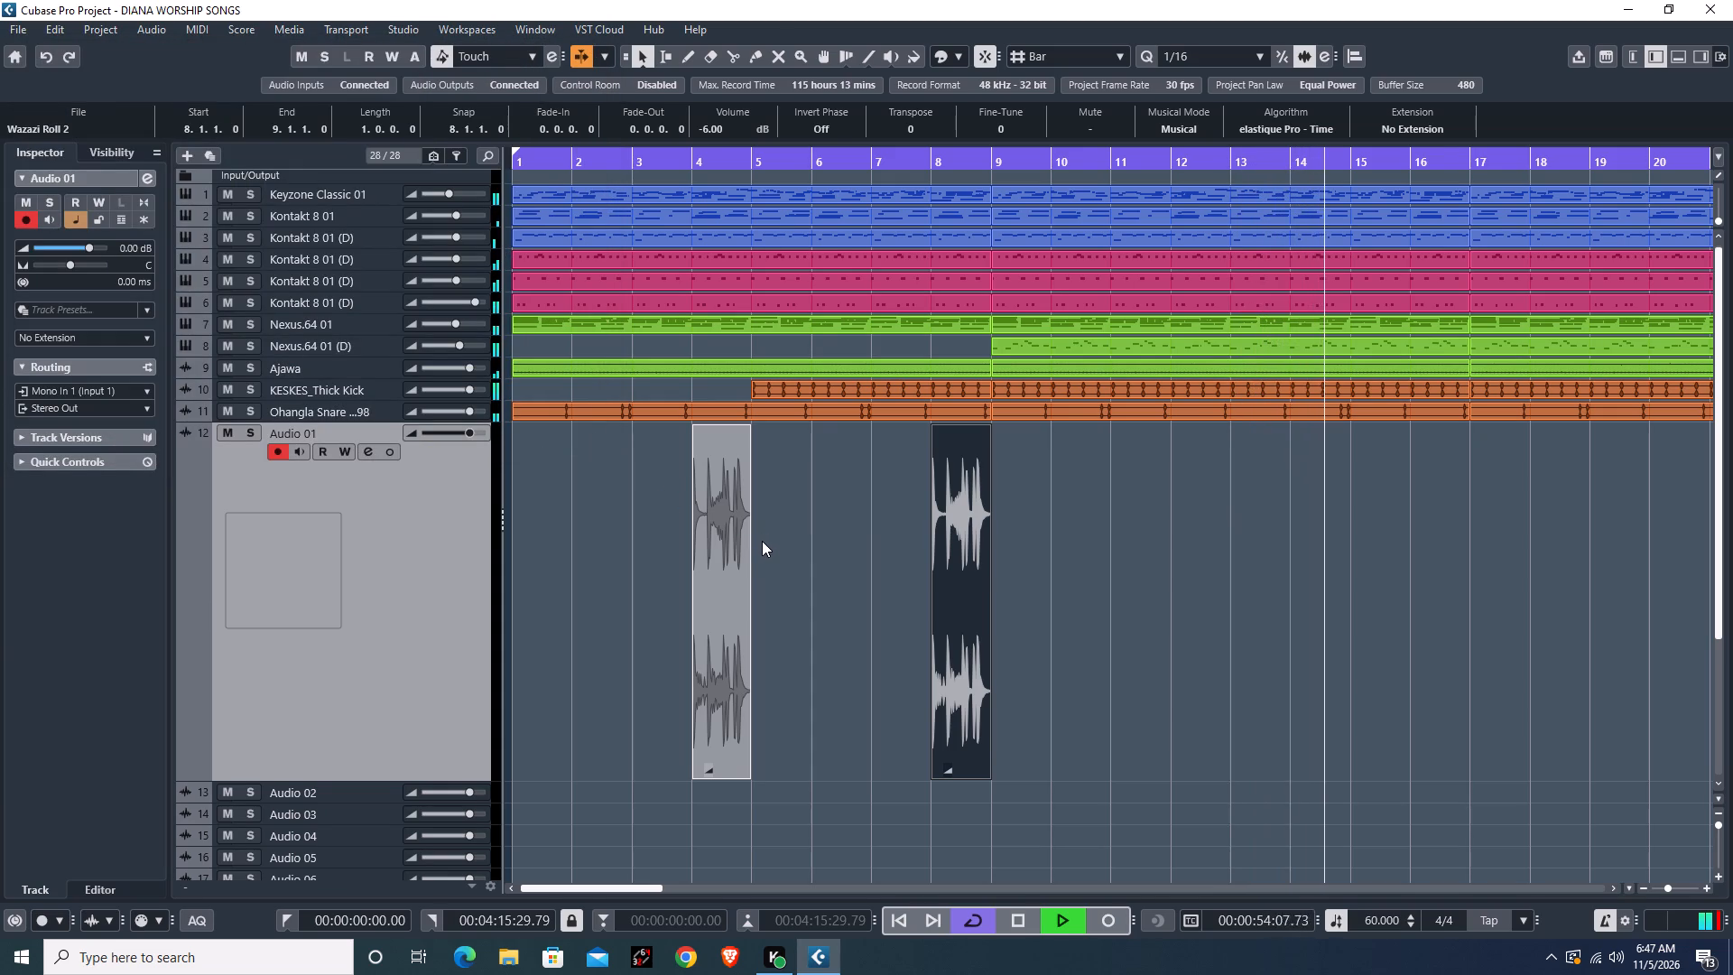
Stop playback, replay the drum roll transition from bar 3, and stop again.
{"action": "key", "text": "space"}
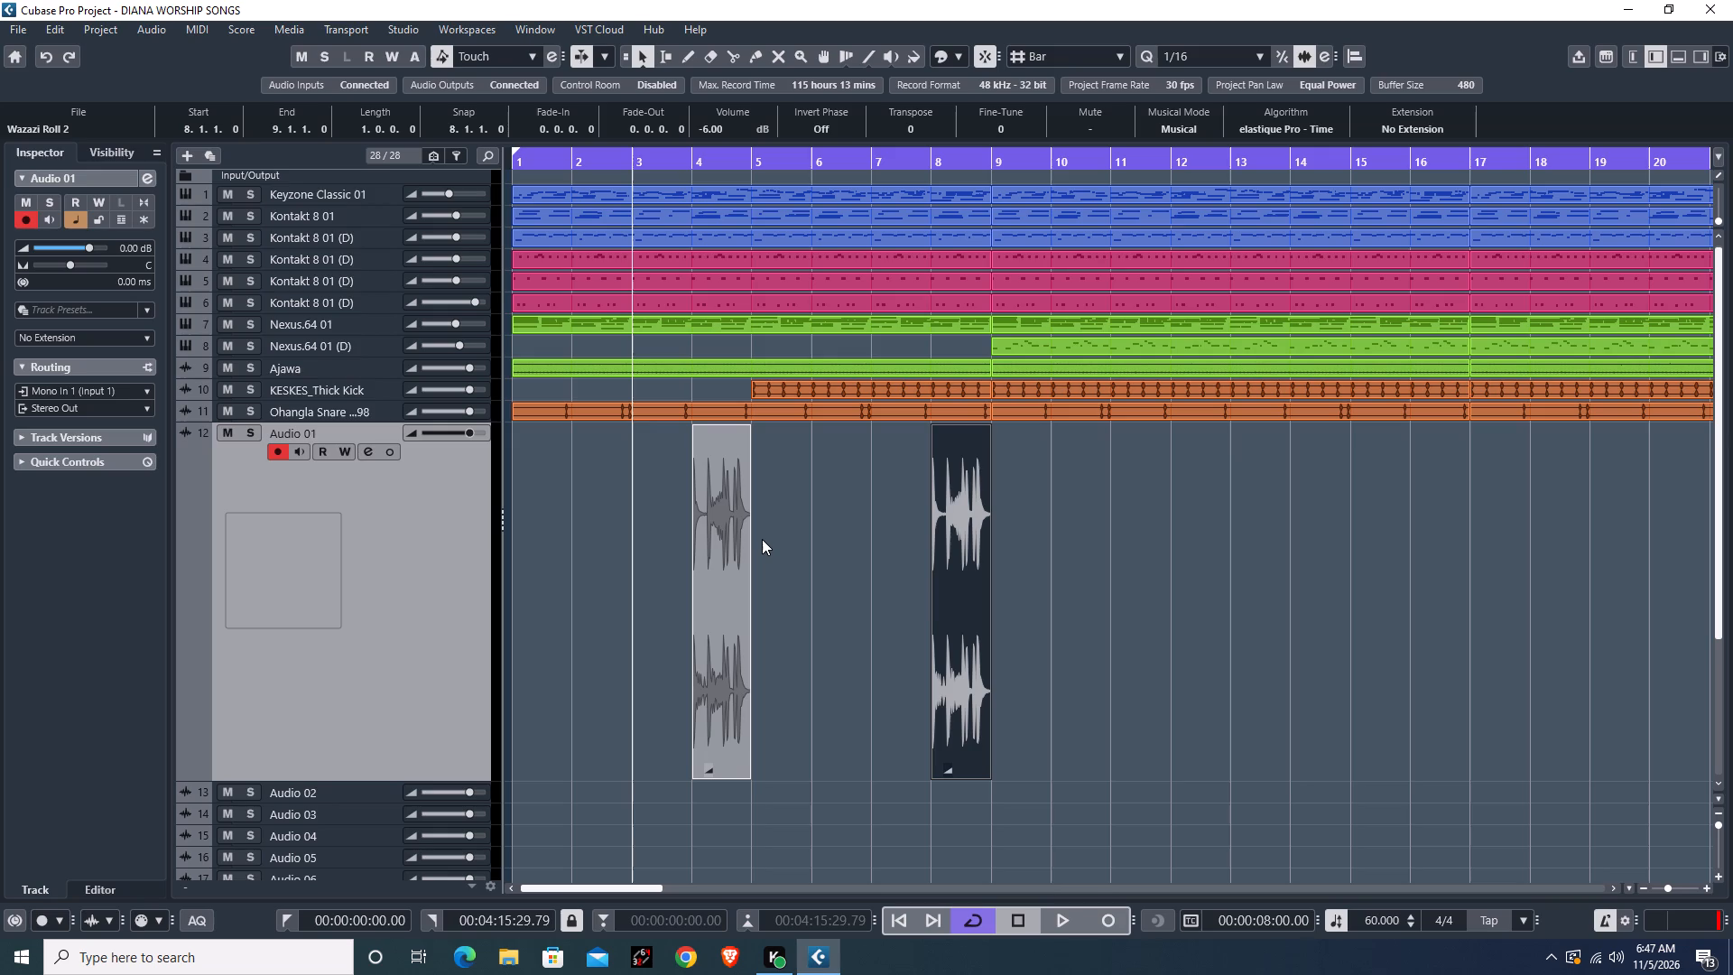
{"action": "key", "text": "space"}
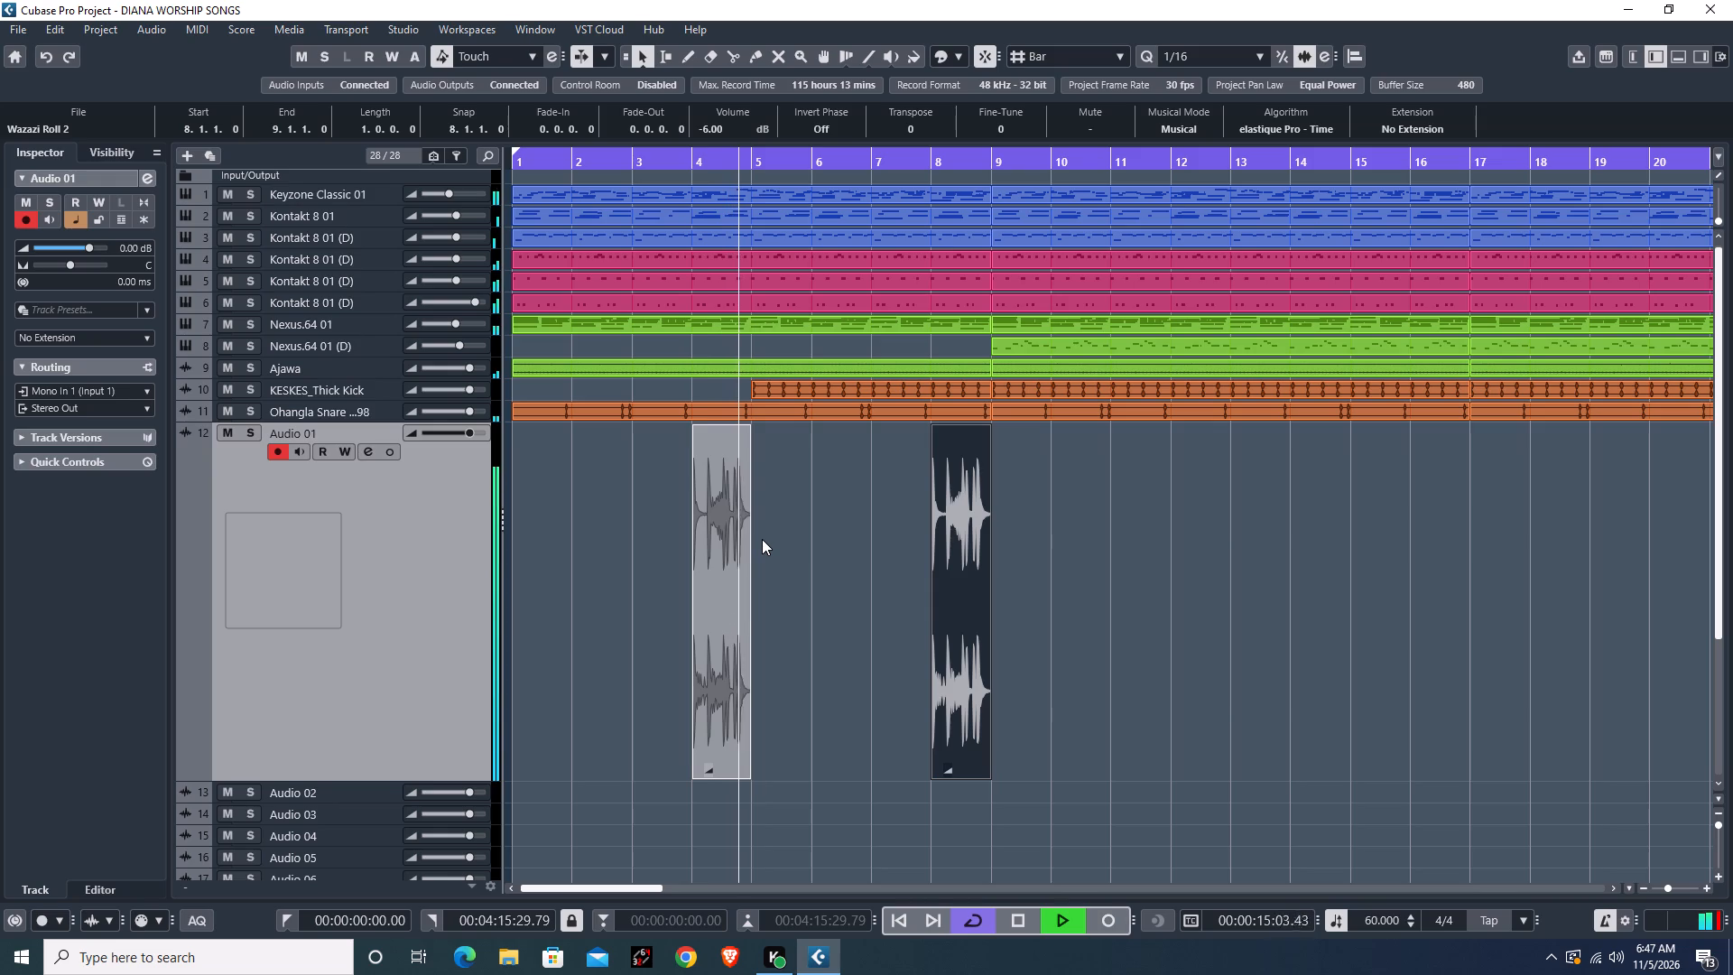
{"action": "key", "text": "space"}
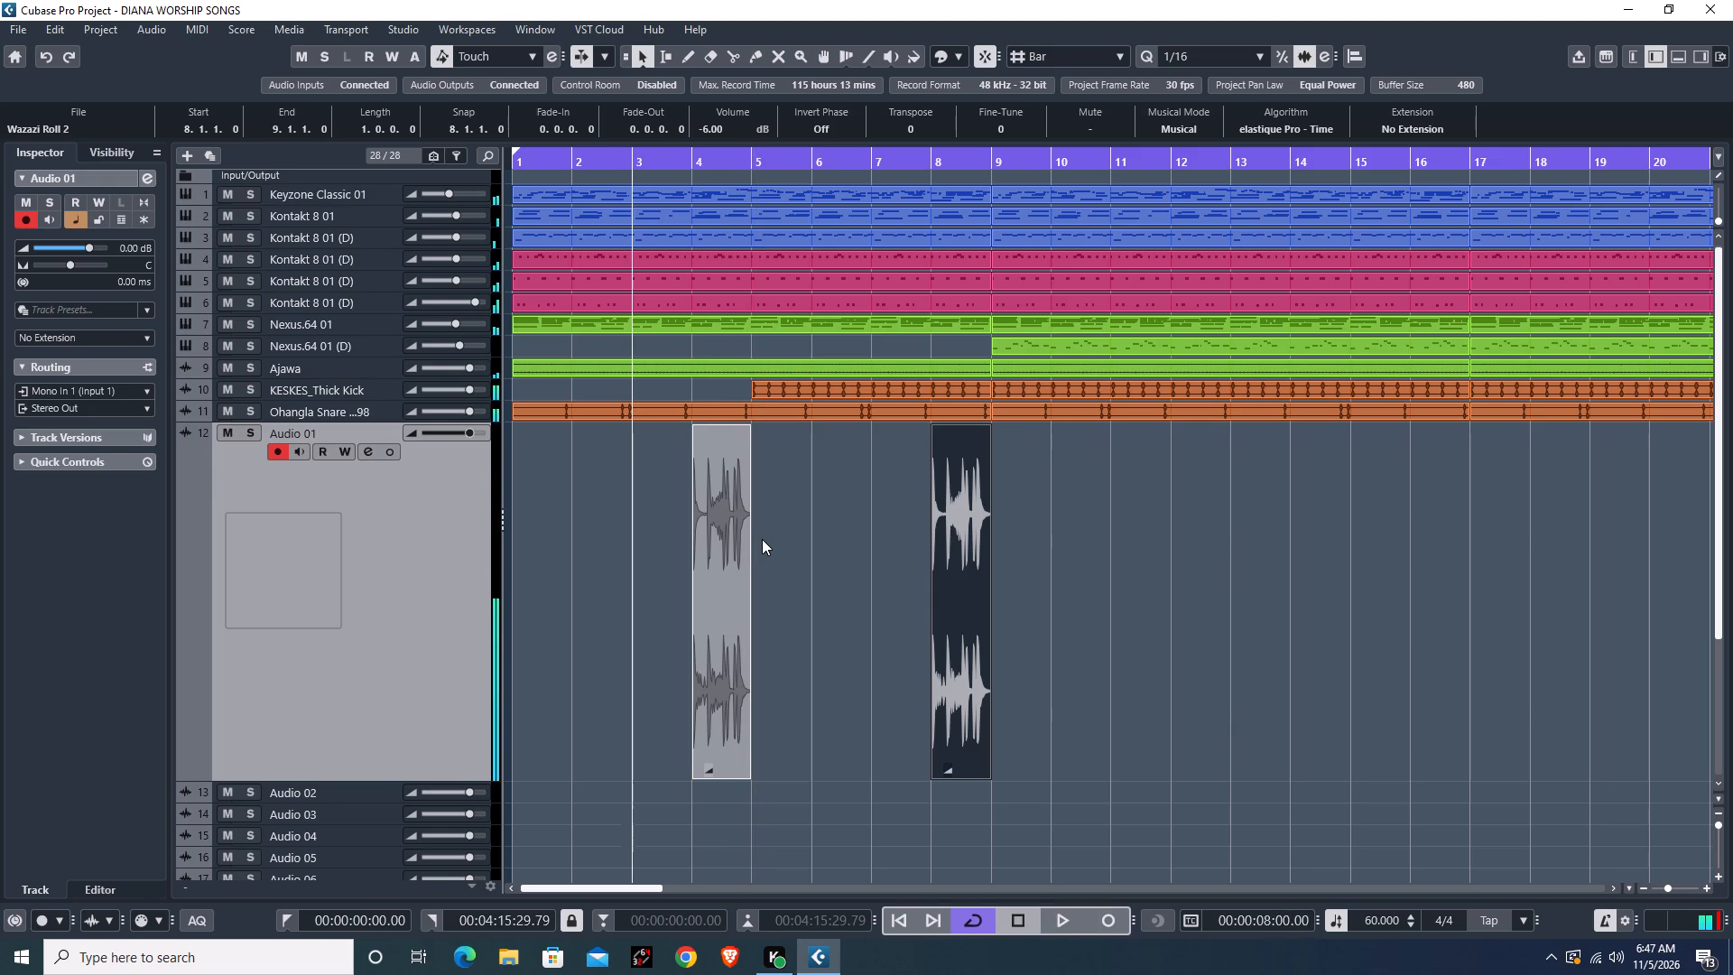
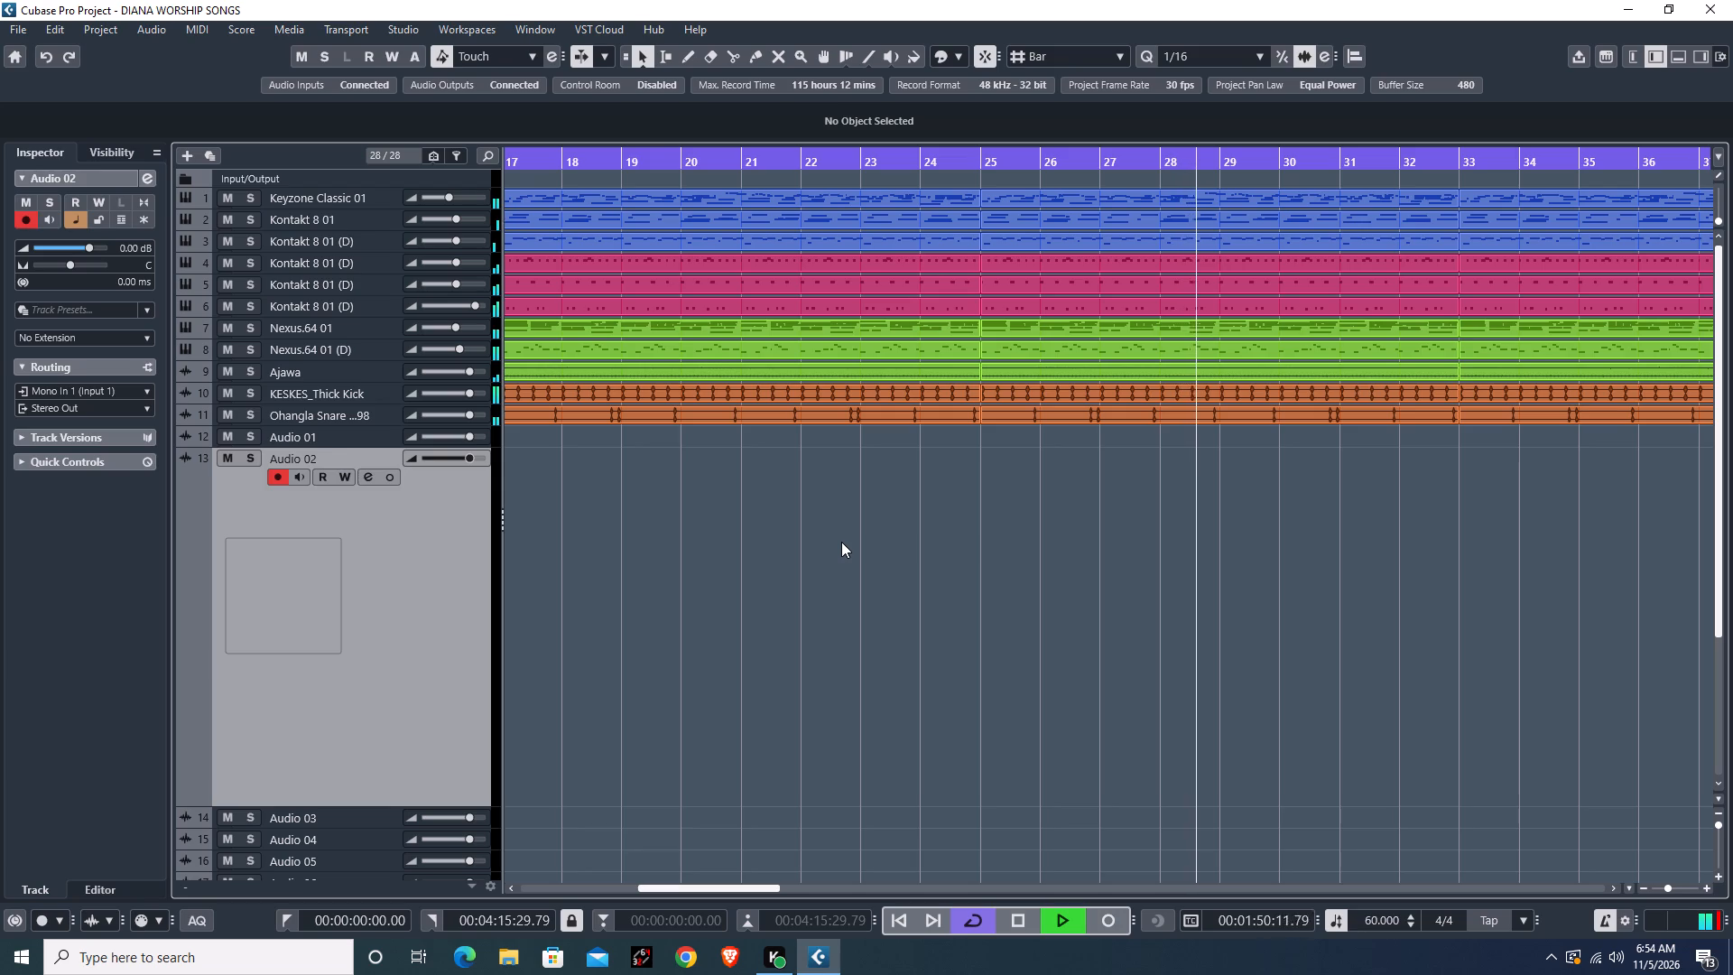
Solo the Keyzone Classic 01, Kontakt 8 01 and first Kontakt 8 01 (D) tracks during playback.
{"action": "type", "text": "GGGGGGGGGG"}
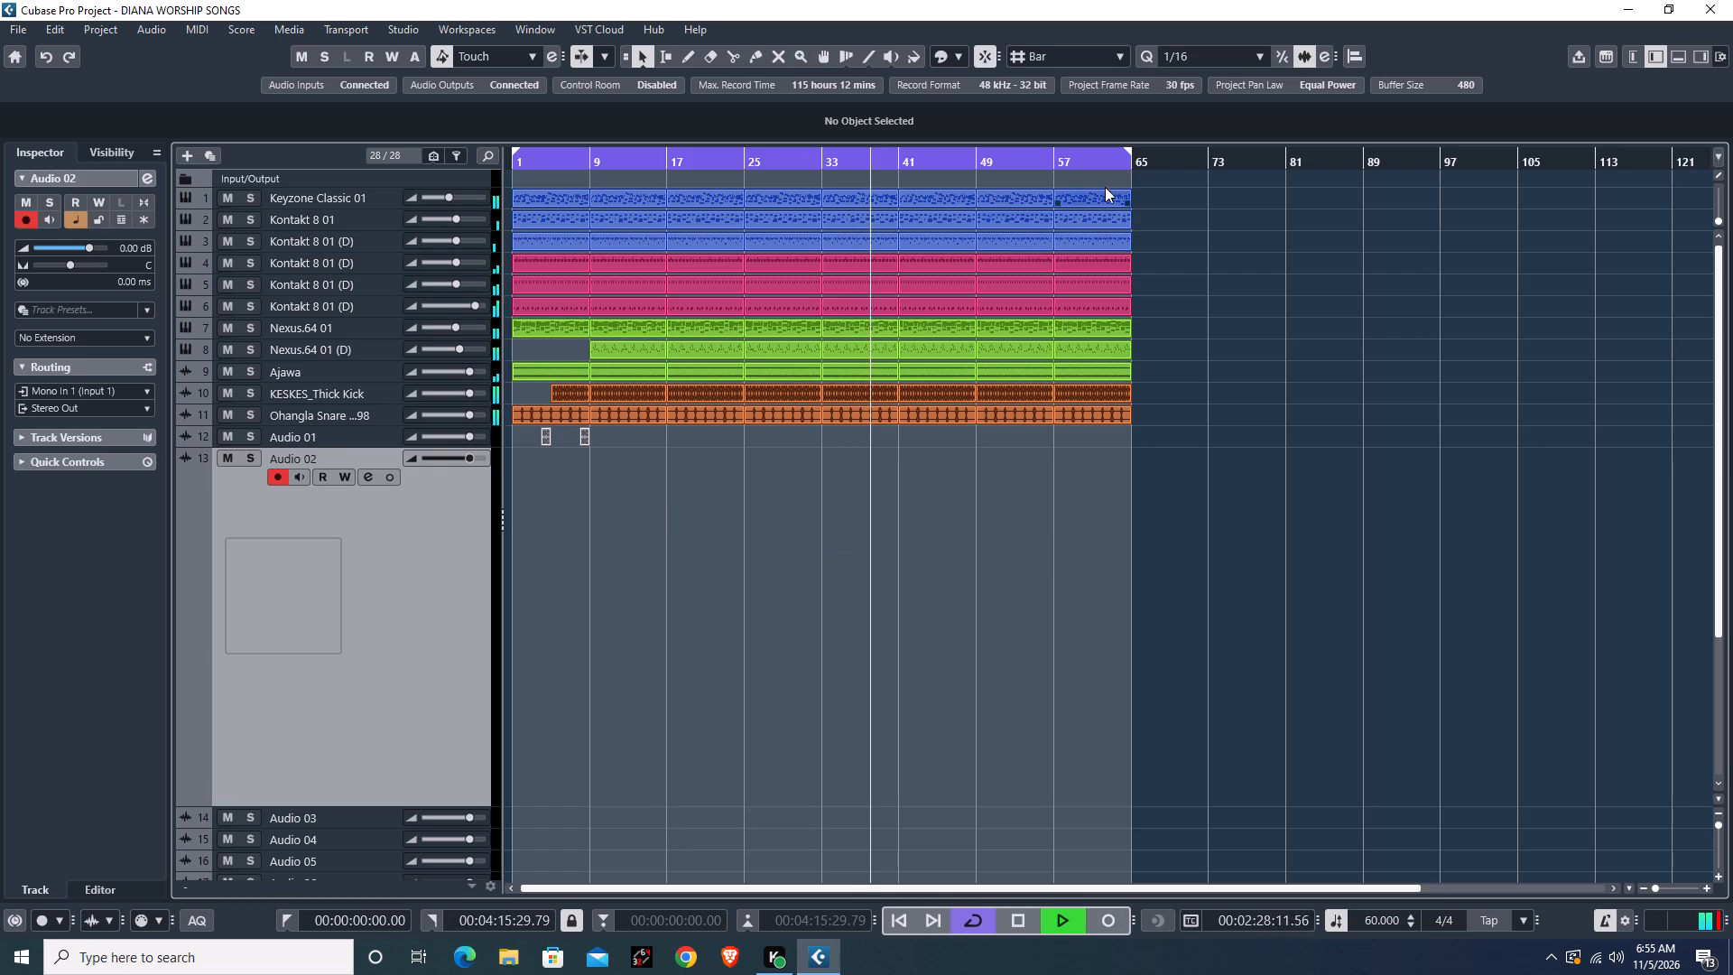
{"action": "left_click_drag", "start_coordinate": [1151, 195], "coordinate": [621, 280]}
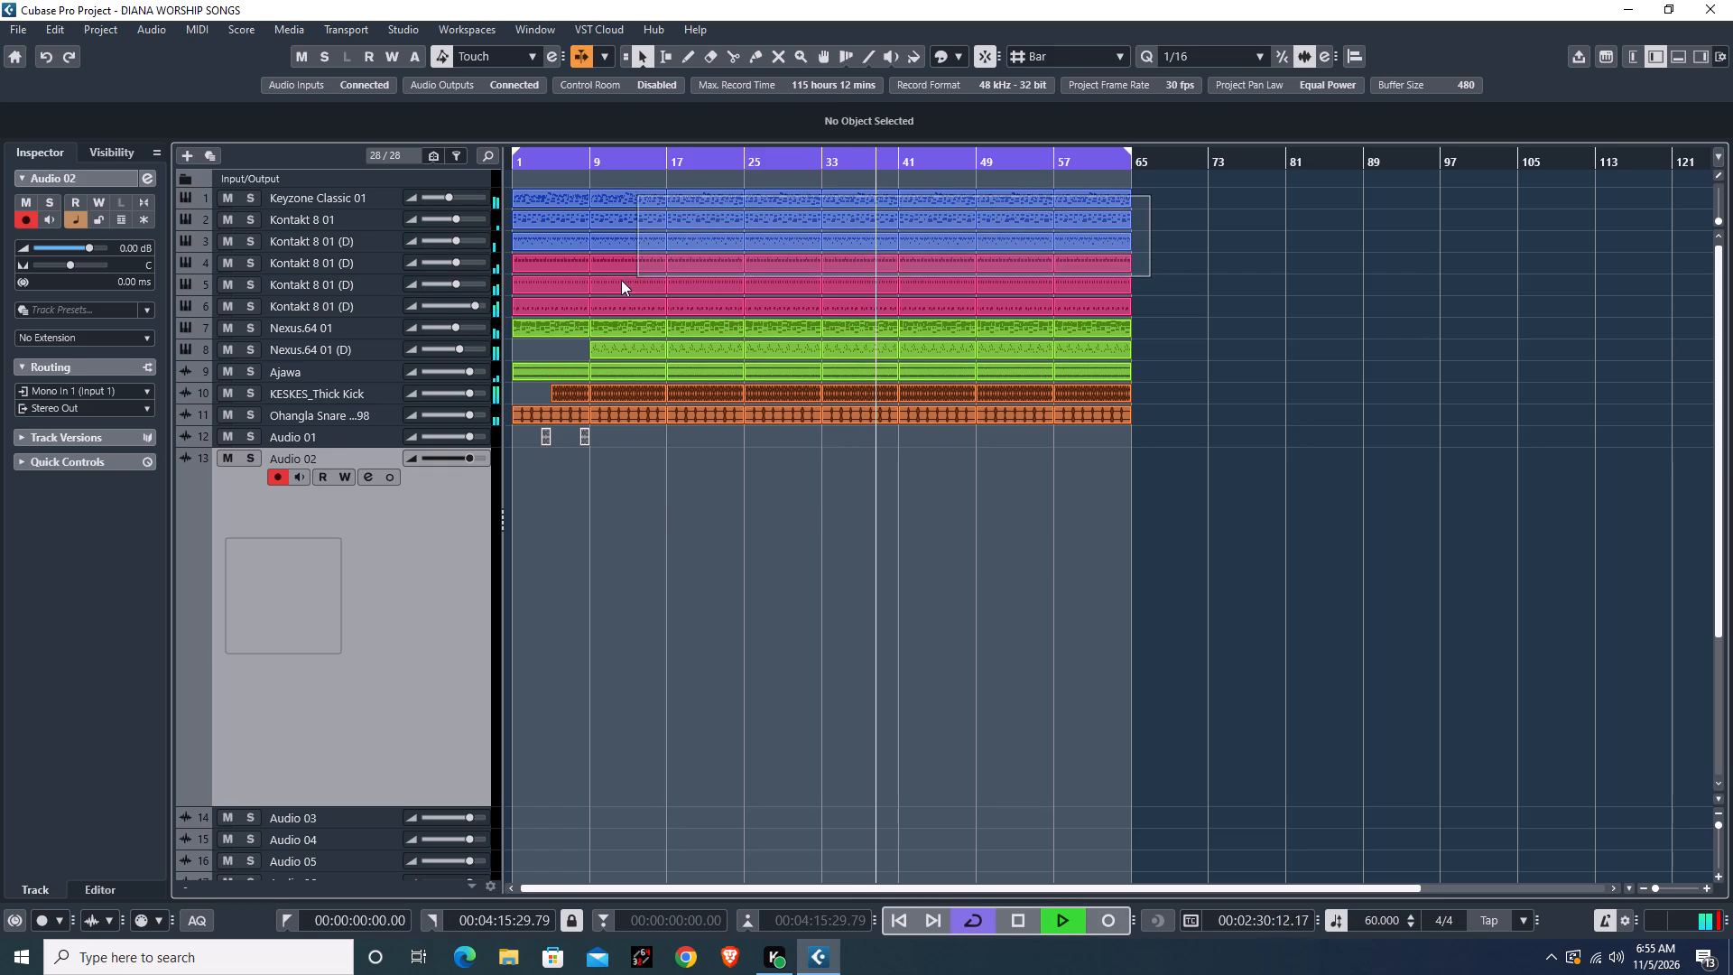
{"action": "left_click_drag", "start_coordinate": [621, 280], "coordinate": [1238, 222]}
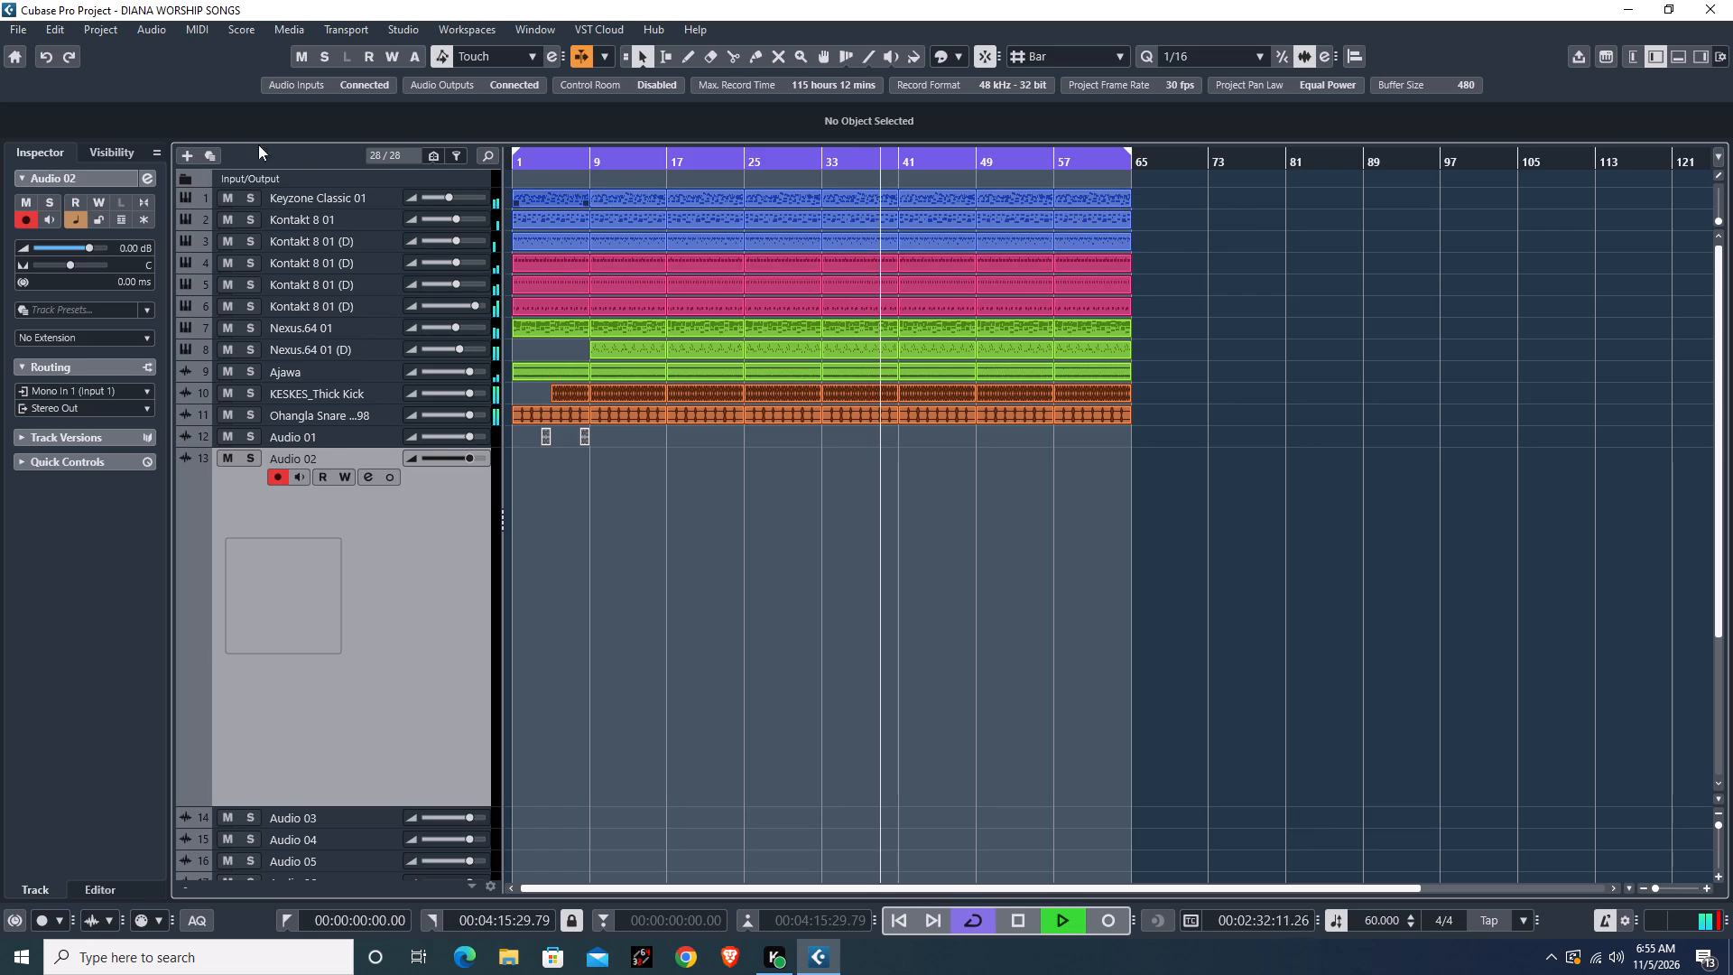
{"action": "left_click", "coordinate": [247, 197]}
{"action": "left_click", "coordinate": [250, 218]}
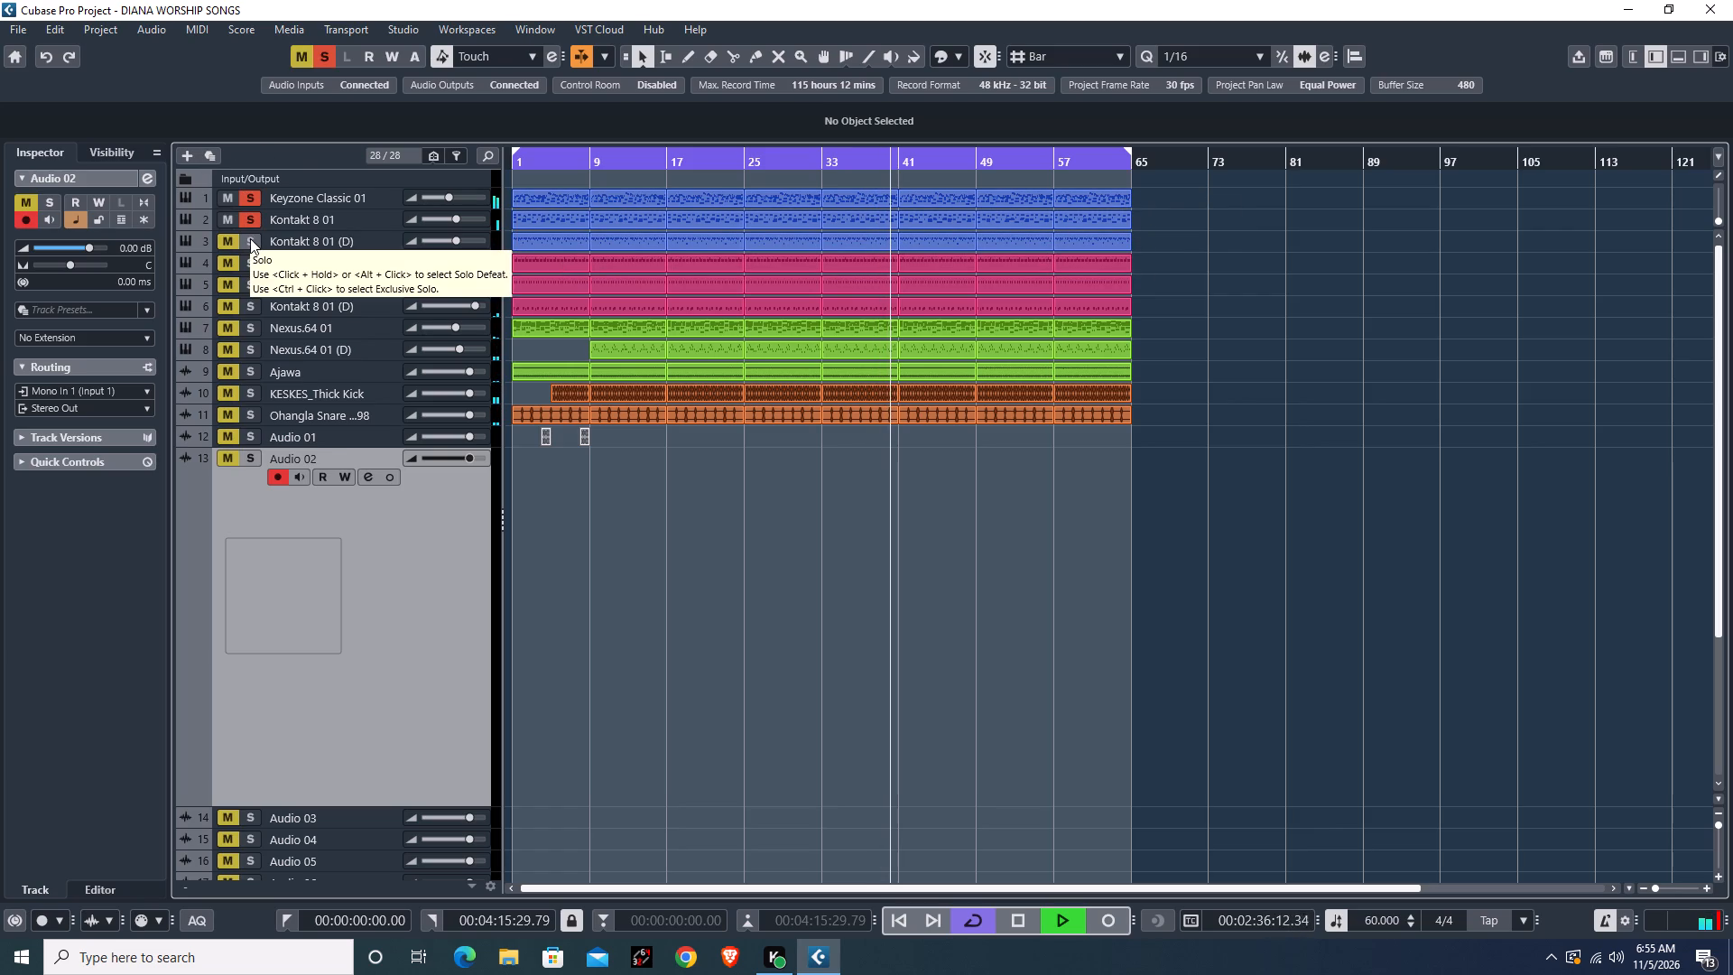
{"action": "left_click", "coordinate": [1600, 925]}
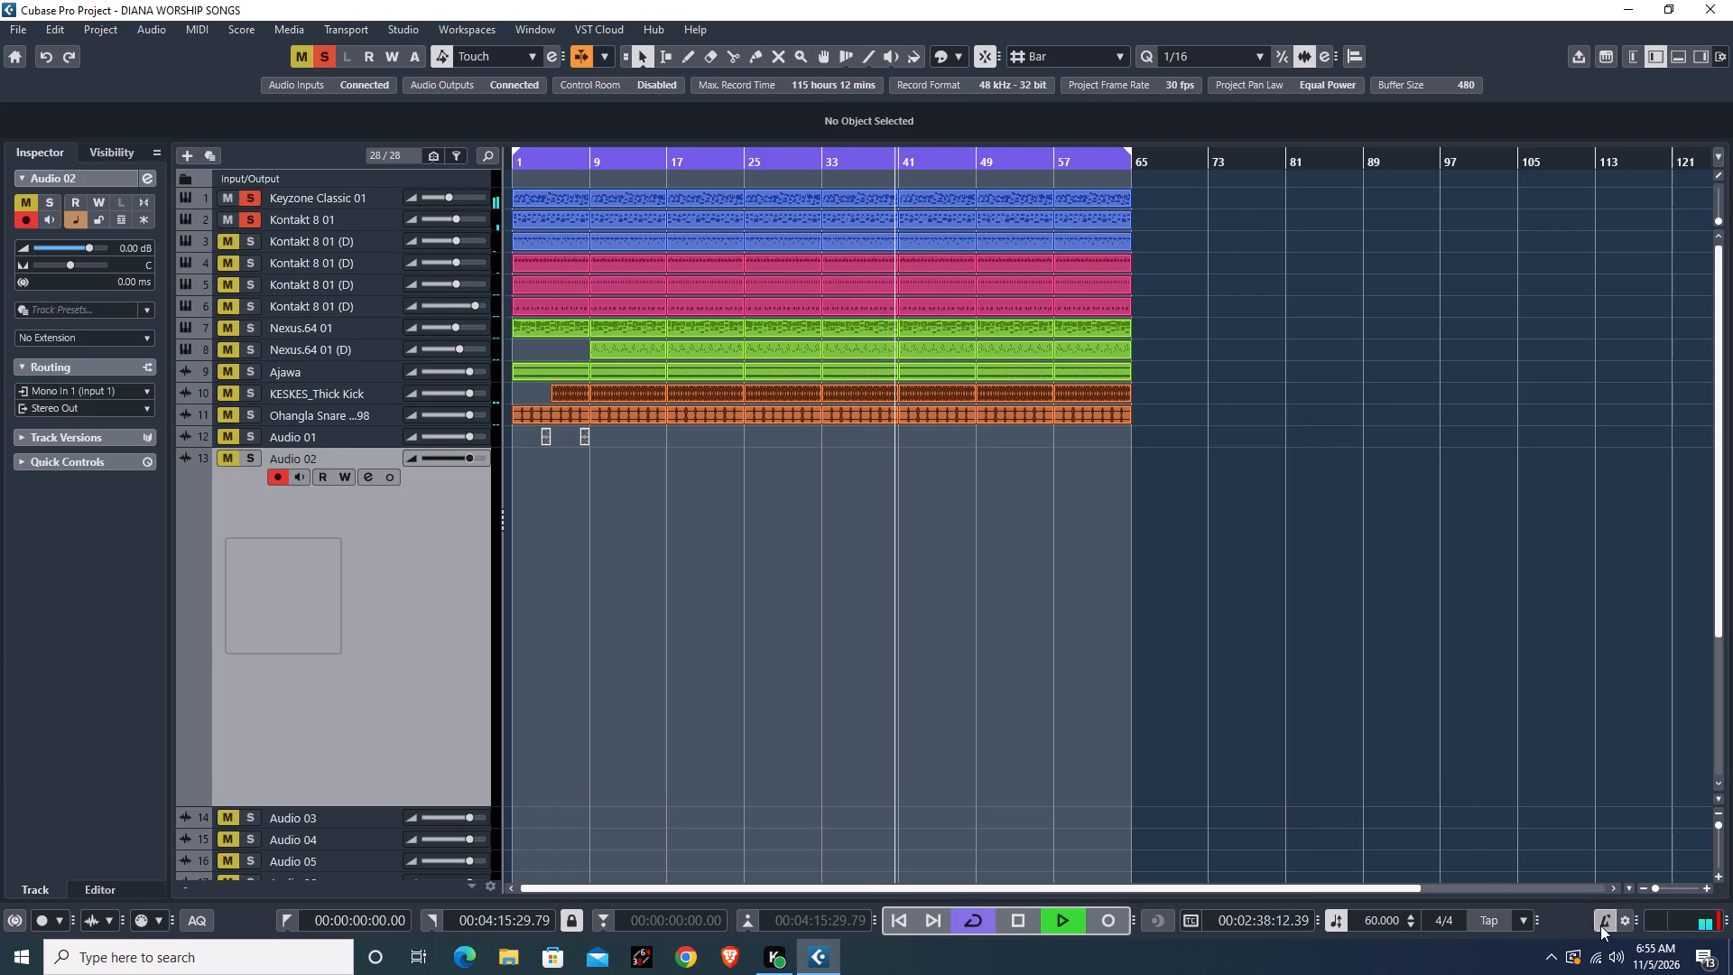
{"action": "left_click", "coordinate": [243, 245]}
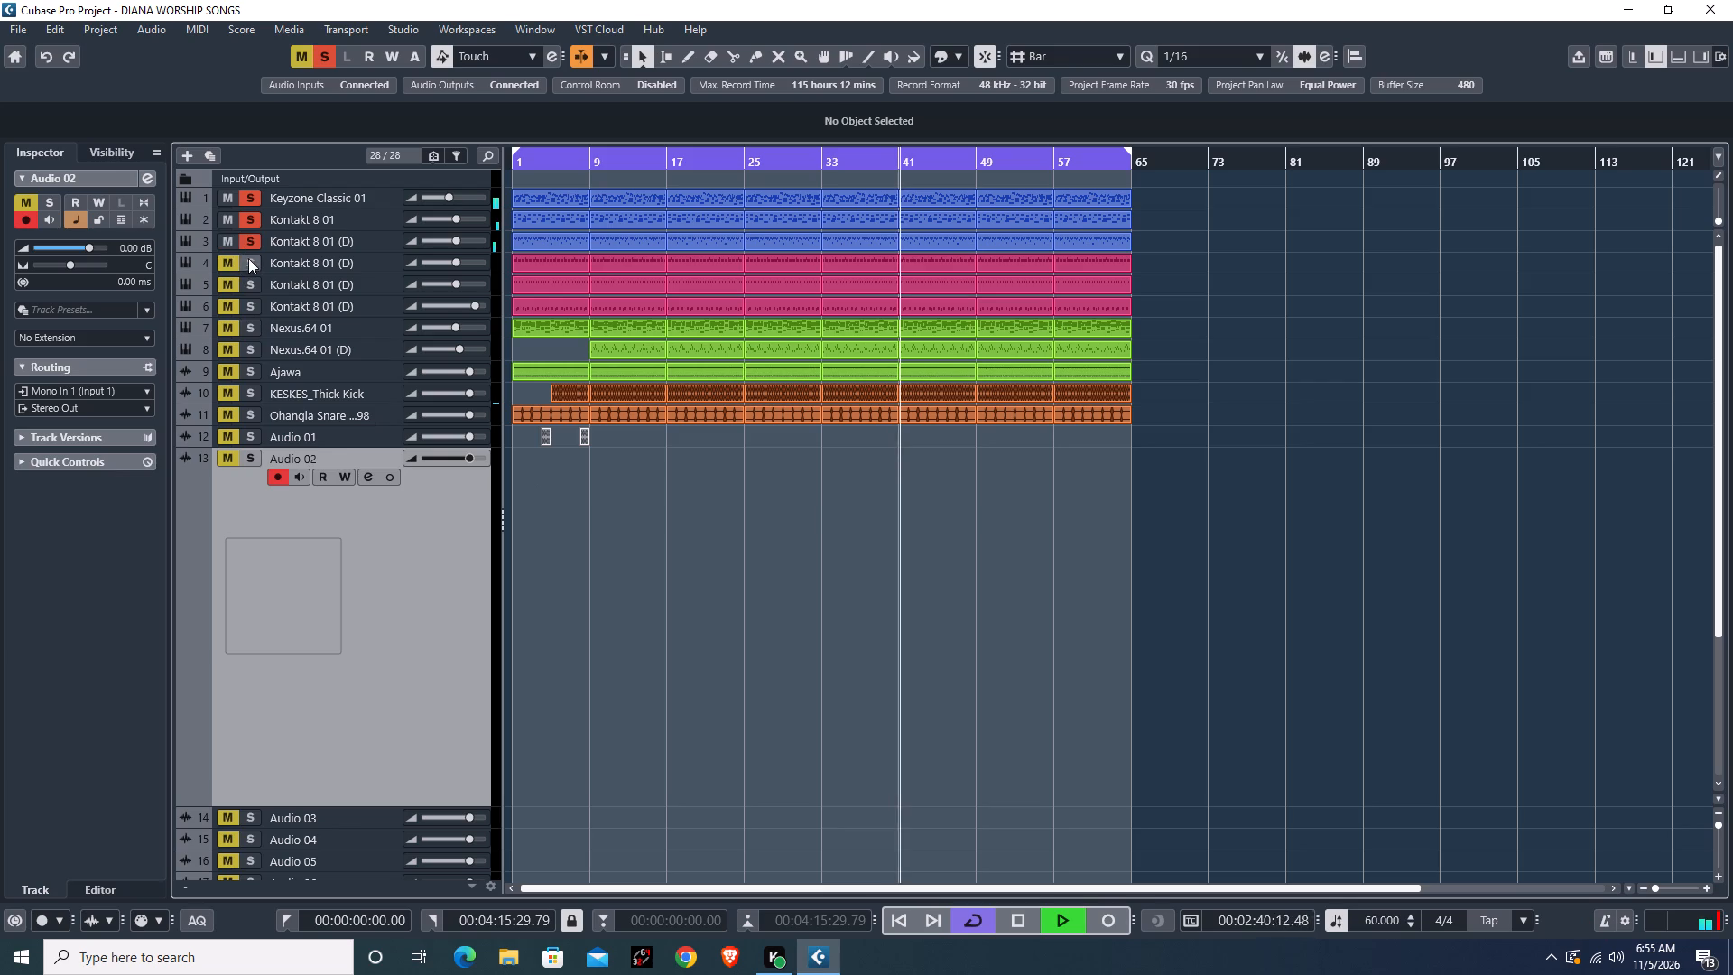
Audition Kontakt 8 01 (D) tracks 4, 5 and 6 one at a time in solo, and solo both Nexus.64 tracks.
{"action": "left_click", "coordinate": [250, 263]}
{"action": "left_click", "coordinate": [250, 263]}
{"action": "left_click", "coordinate": [250, 285]}
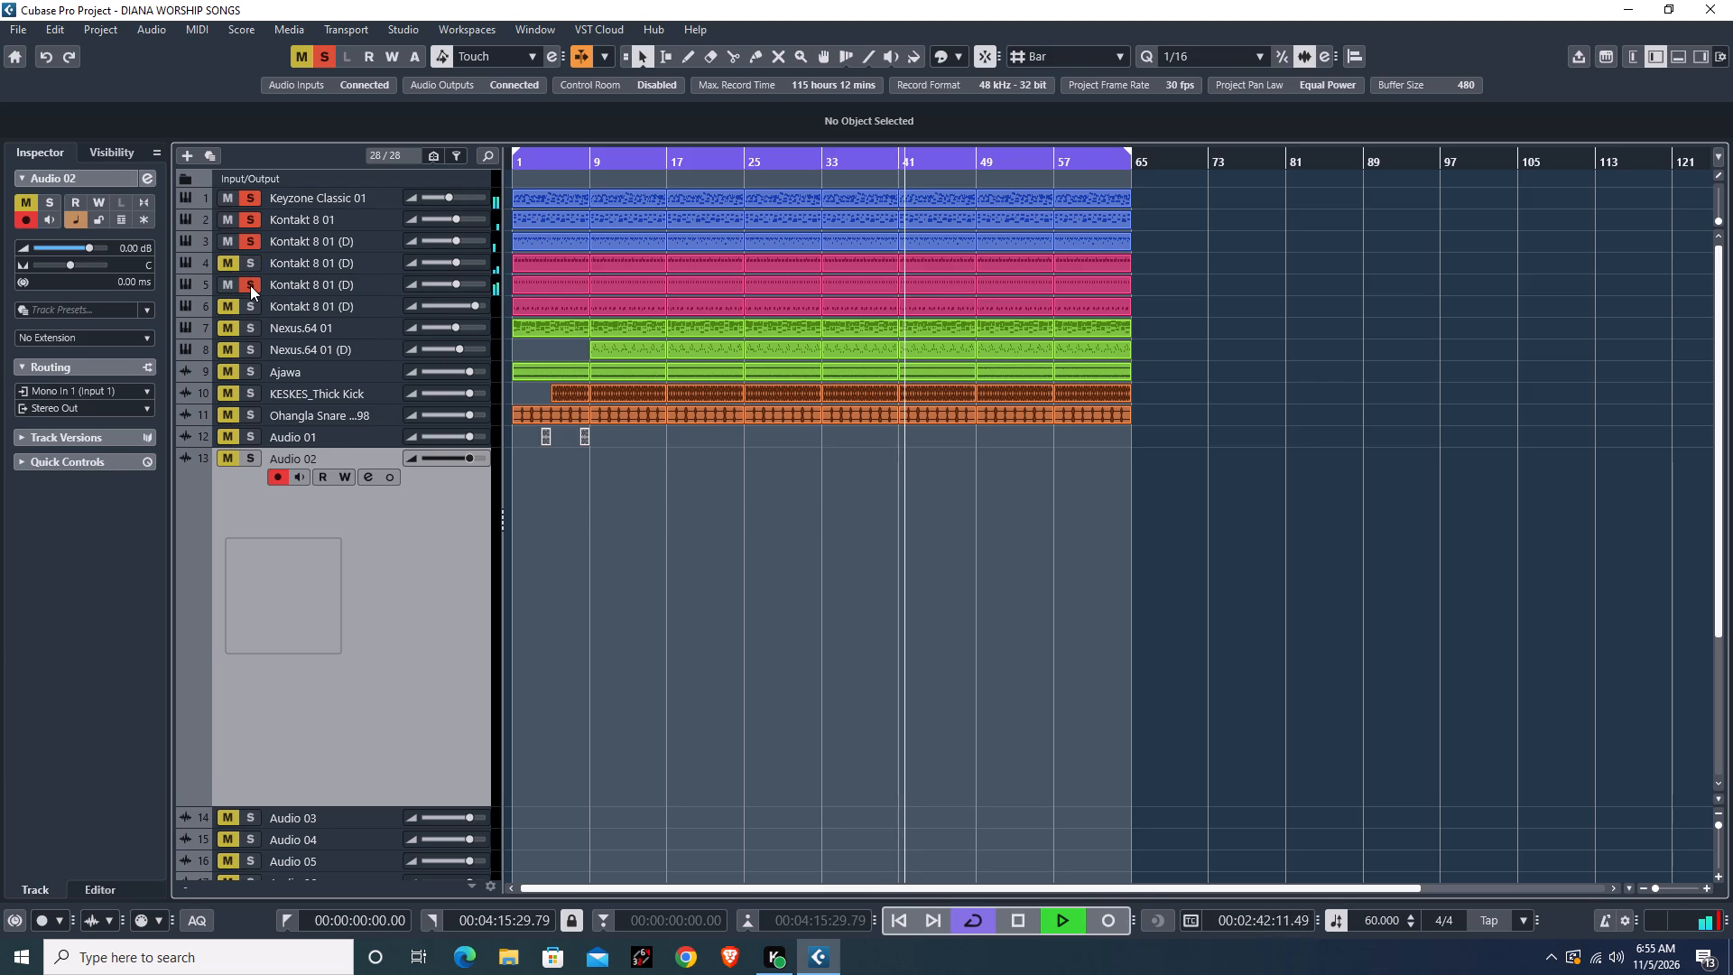
{"action": "left_click", "coordinate": [250, 285]}
{"action": "left_click", "coordinate": [250, 305]}
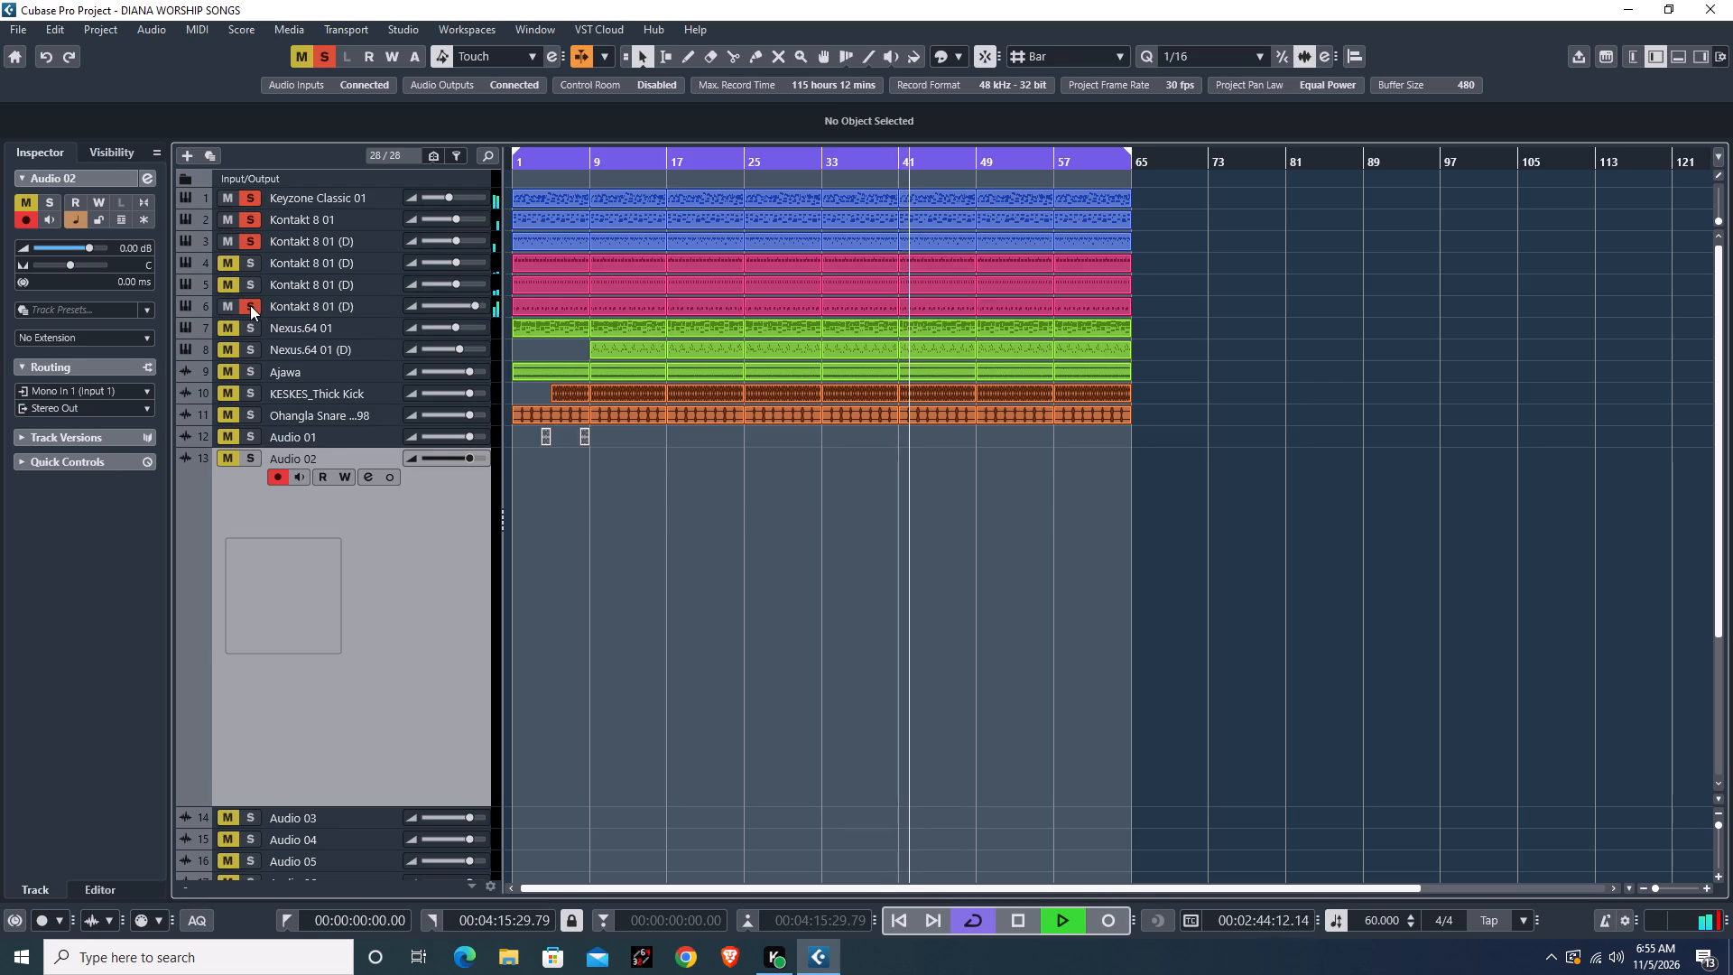
{"action": "left_click", "coordinate": [250, 305]}
{"action": "left_click", "coordinate": [250, 327]}
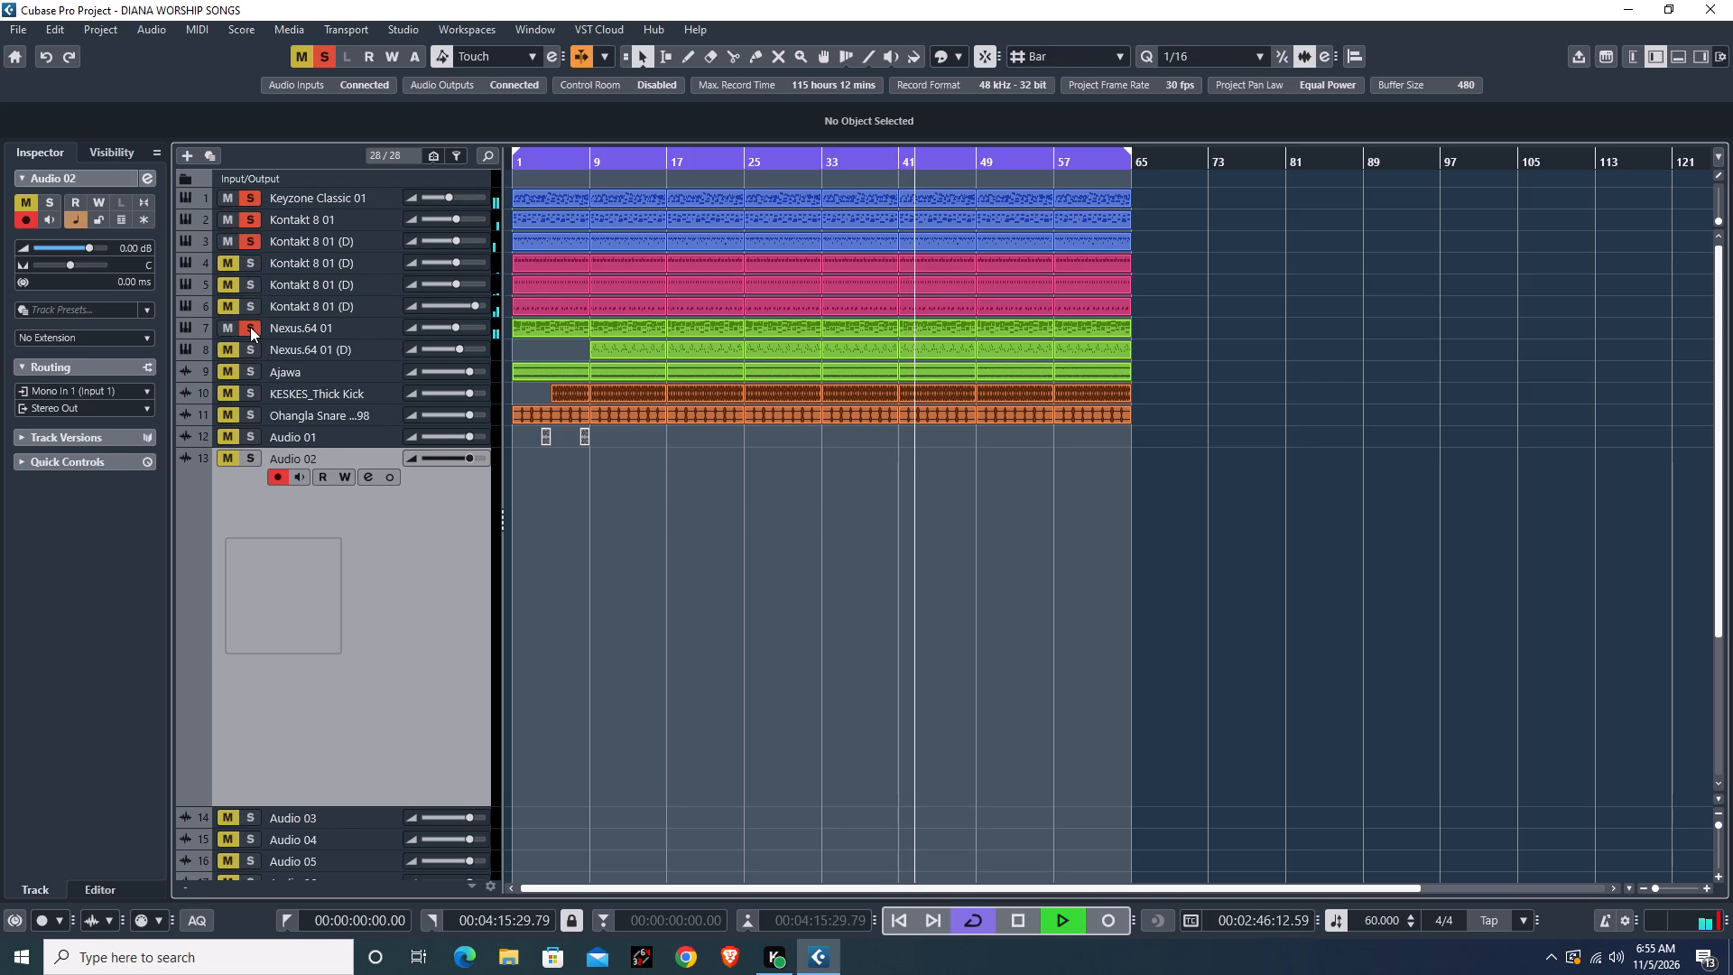
{"action": "left_click", "coordinate": [254, 346]}
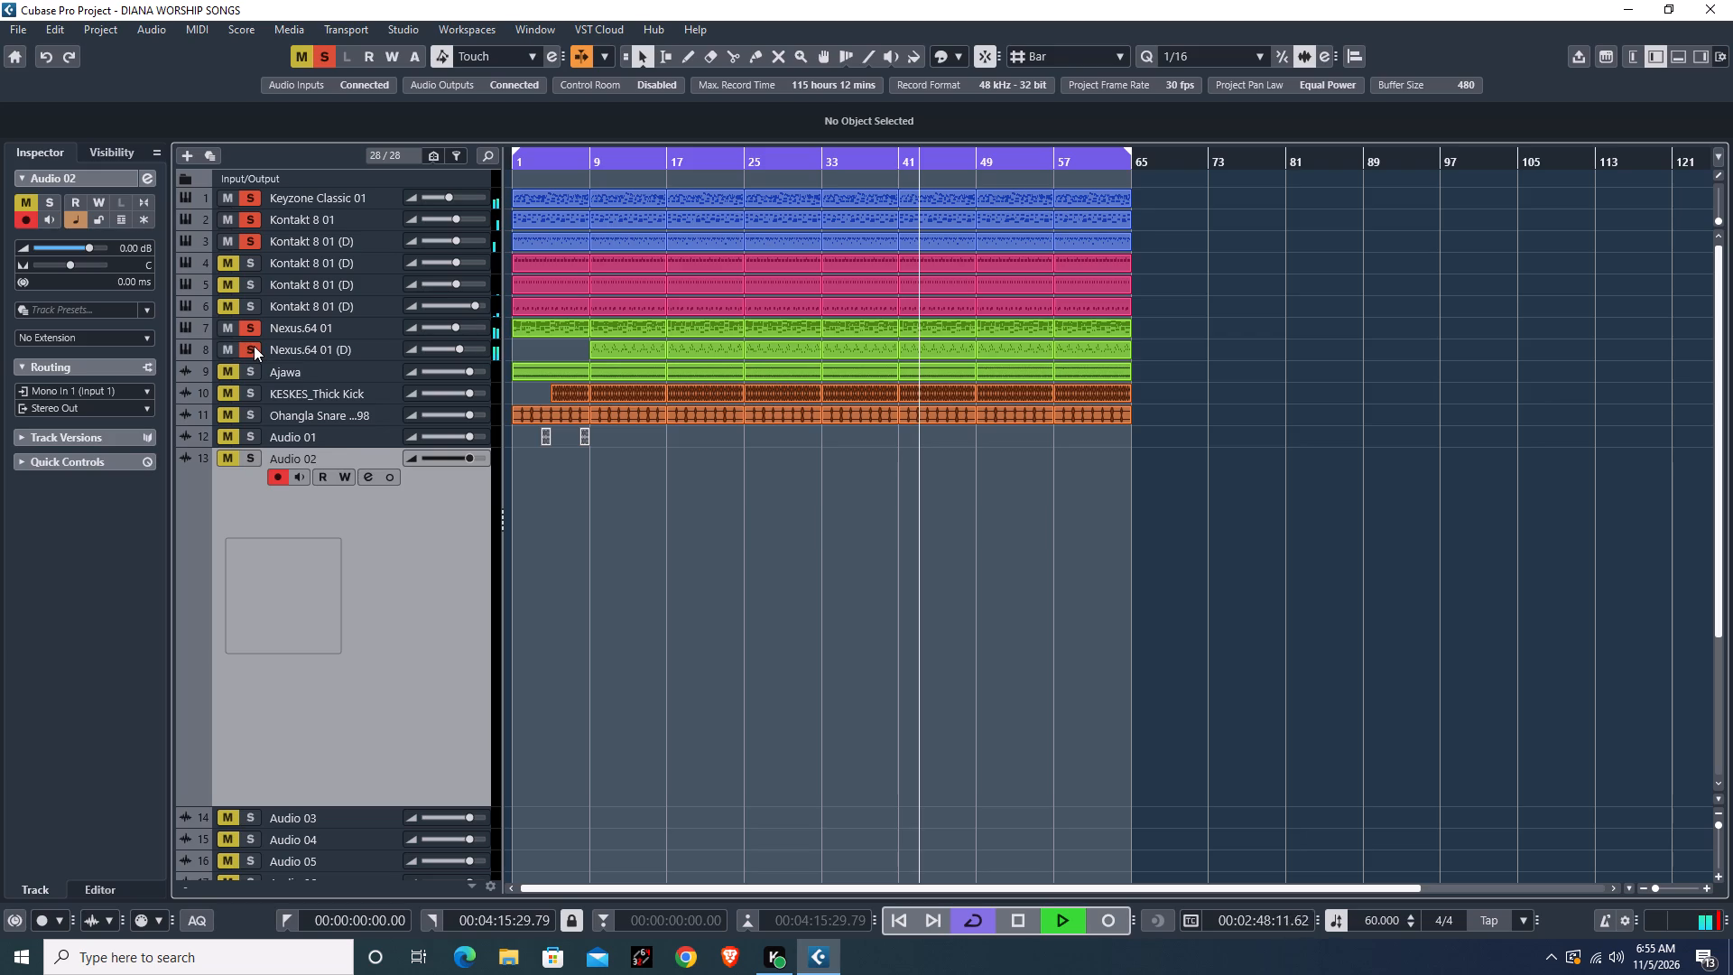
Transpose all events on the Keyzone track, Kontakt tracks 2 and 3, and both Nexus.64 tracks to -3.
{"action": "left_click_drag", "start_coordinate": [1181, 198], "coordinate": [970, 242]}
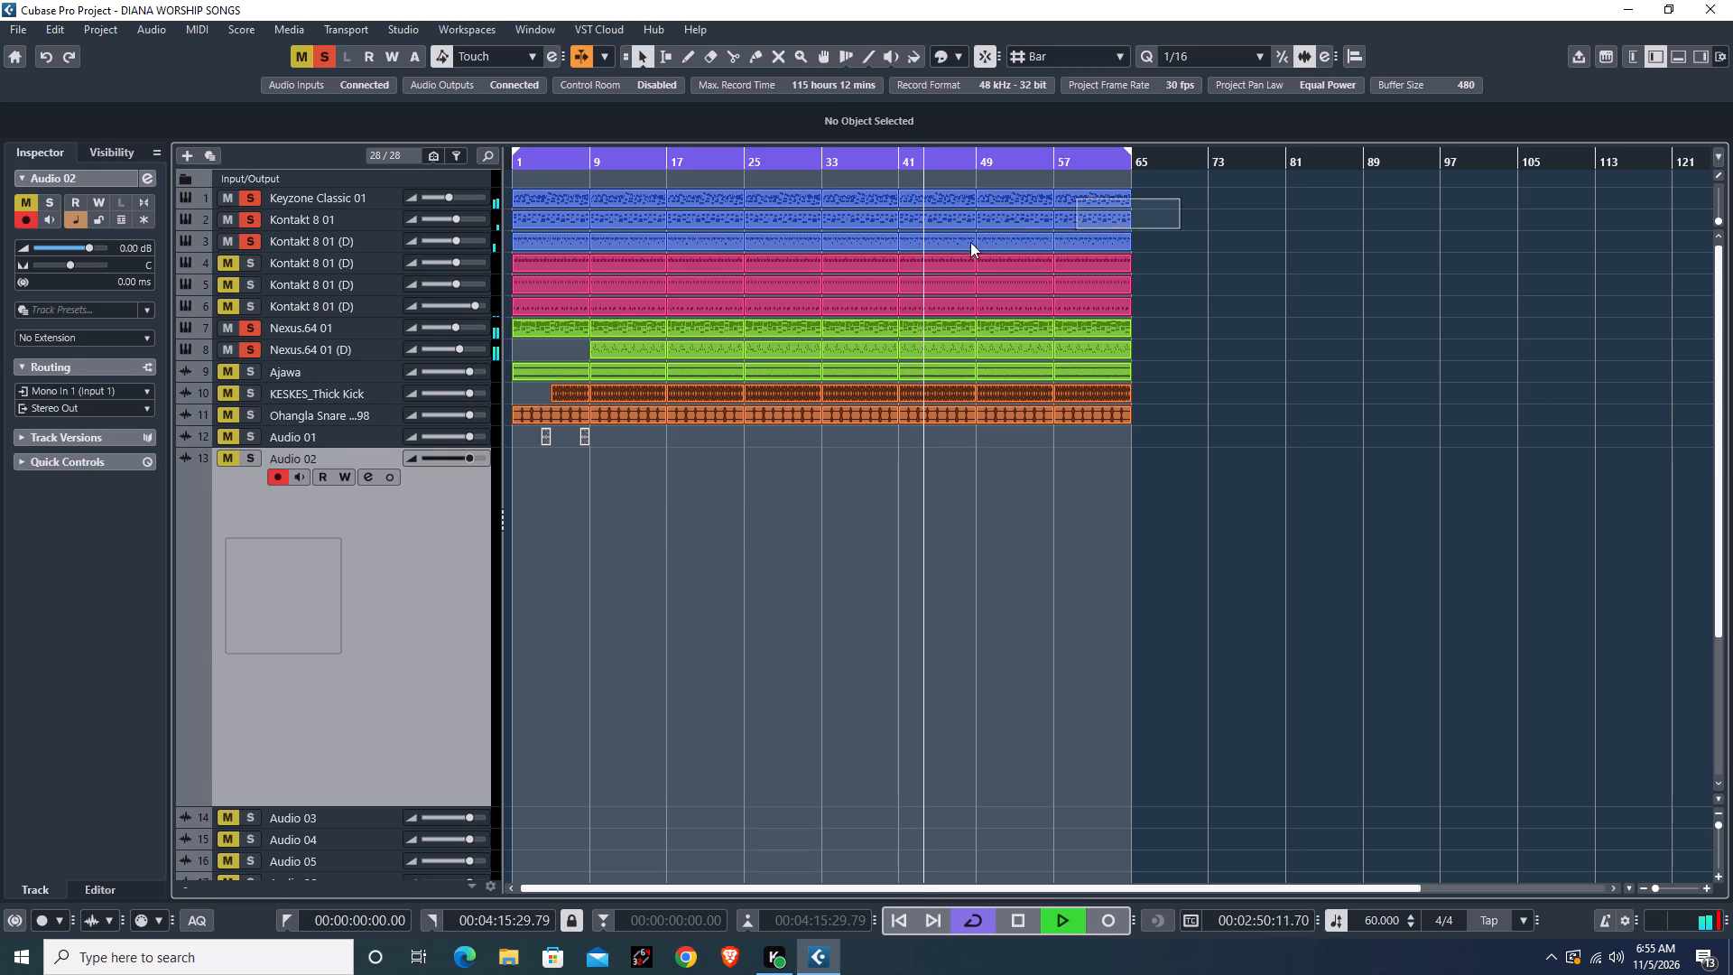
{"action": "left_click_drag", "start_coordinate": [970, 242], "coordinate": [514, 240]}
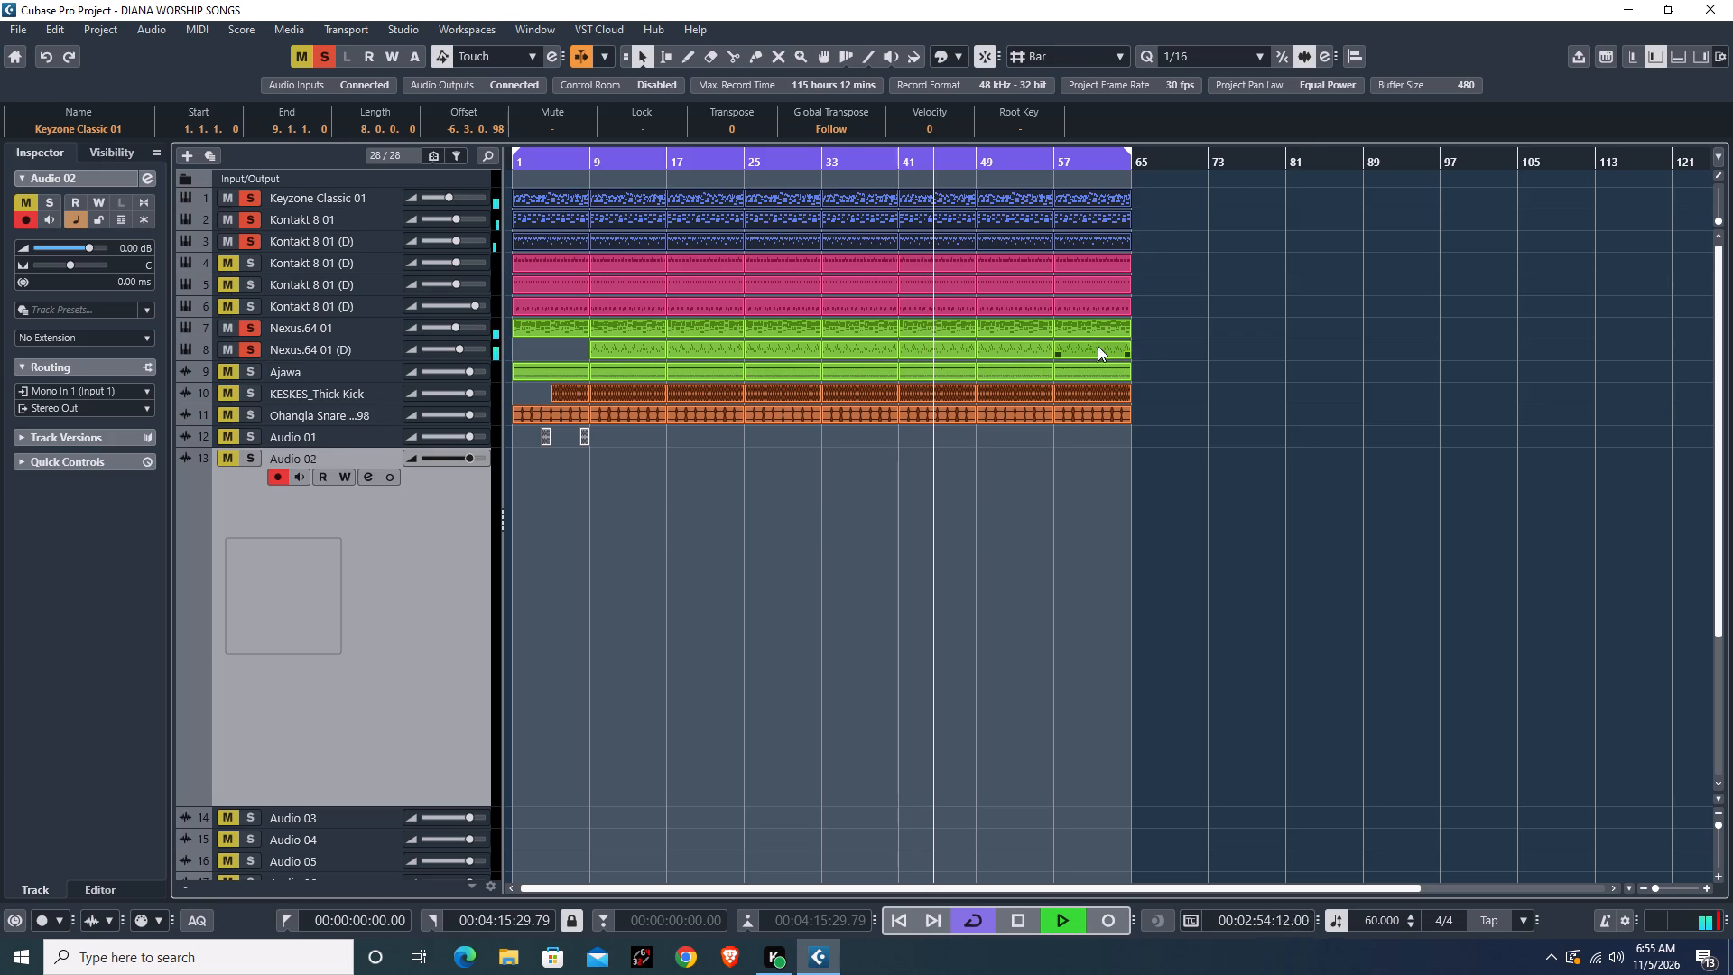
{"action": "left_click_drag", "start_coordinate": [1154, 327], "coordinate": [542, 348], "text": "ctrl"}
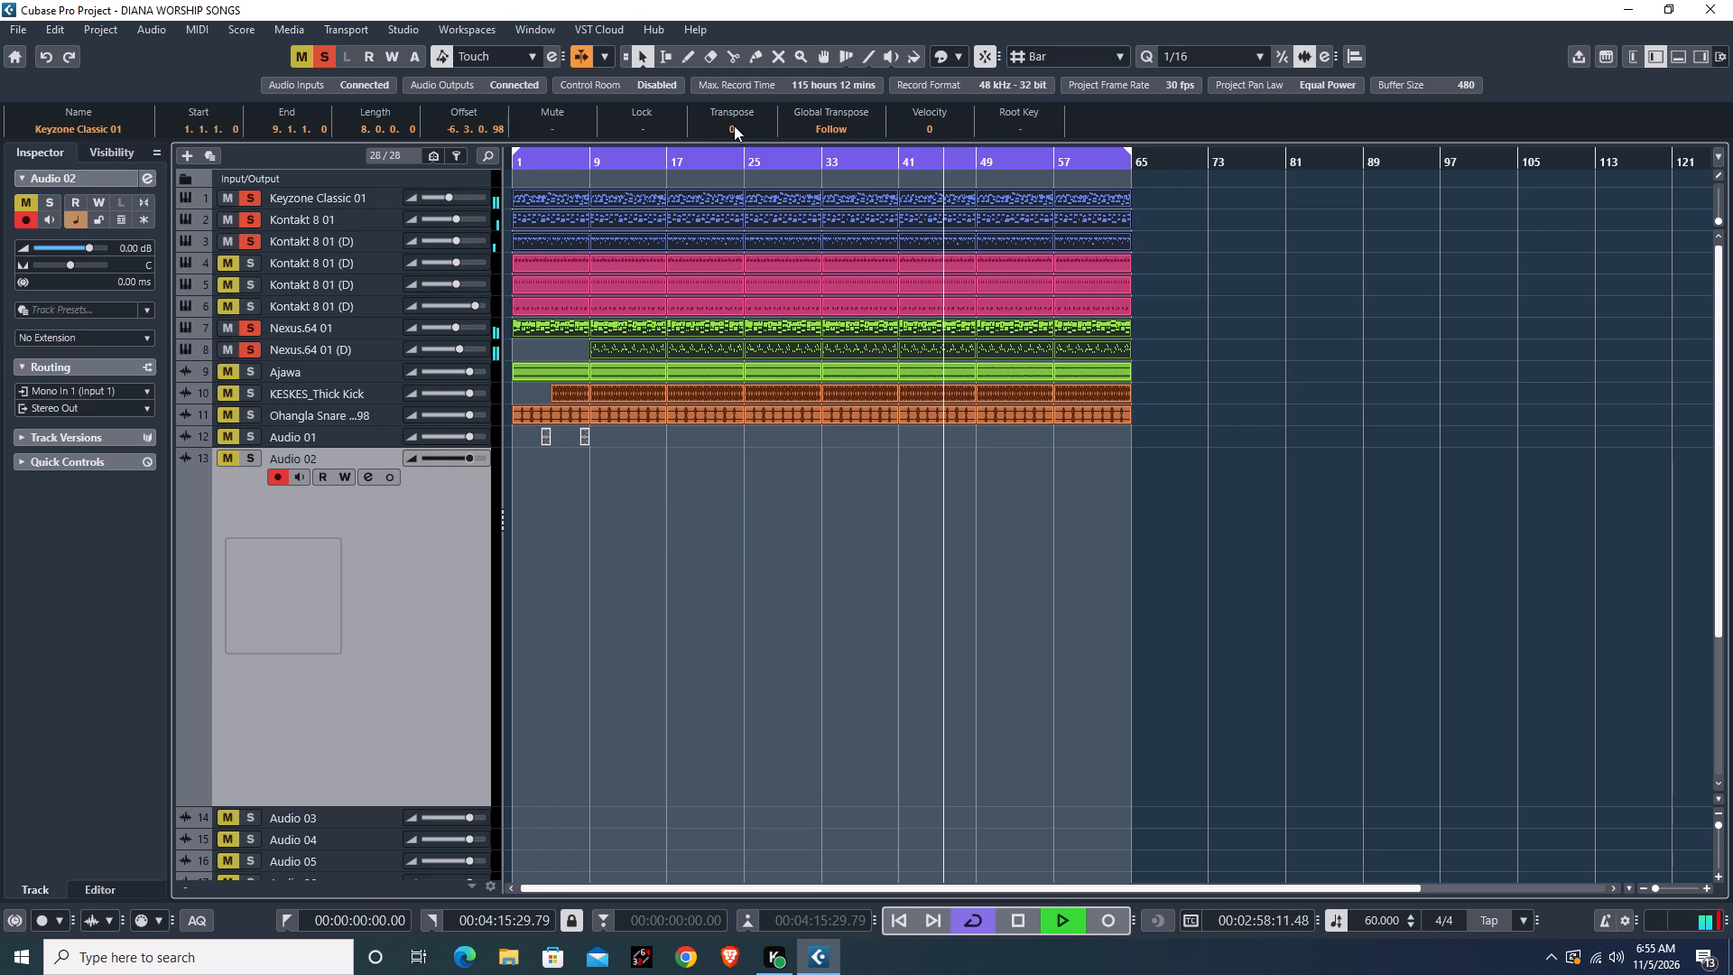
{"action": "scroll", "coordinate": [734, 125], "scroll_direction": "up", "scroll_amount": 1}
{"action": "scroll", "coordinate": [734, 125], "scroll_direction": "down", "scroll_amount": 3}
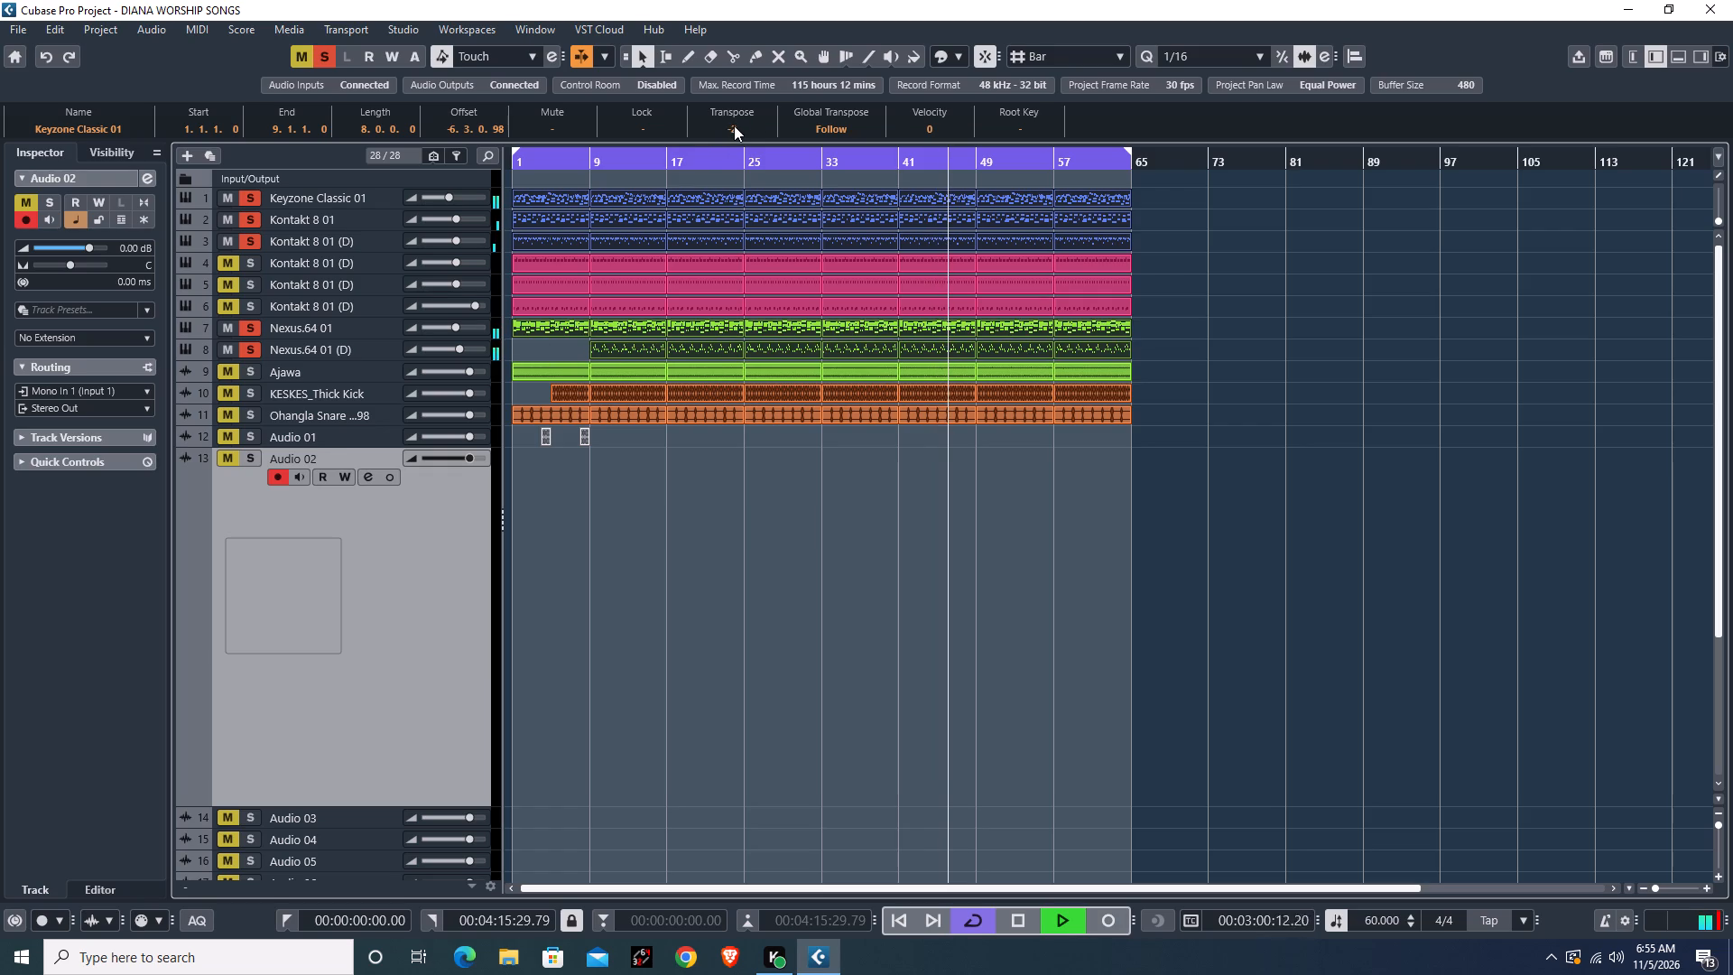
{"action": "scroll", "coordinate": [743, 130], "scroll_direction": "down", "scroll_amount": 1}
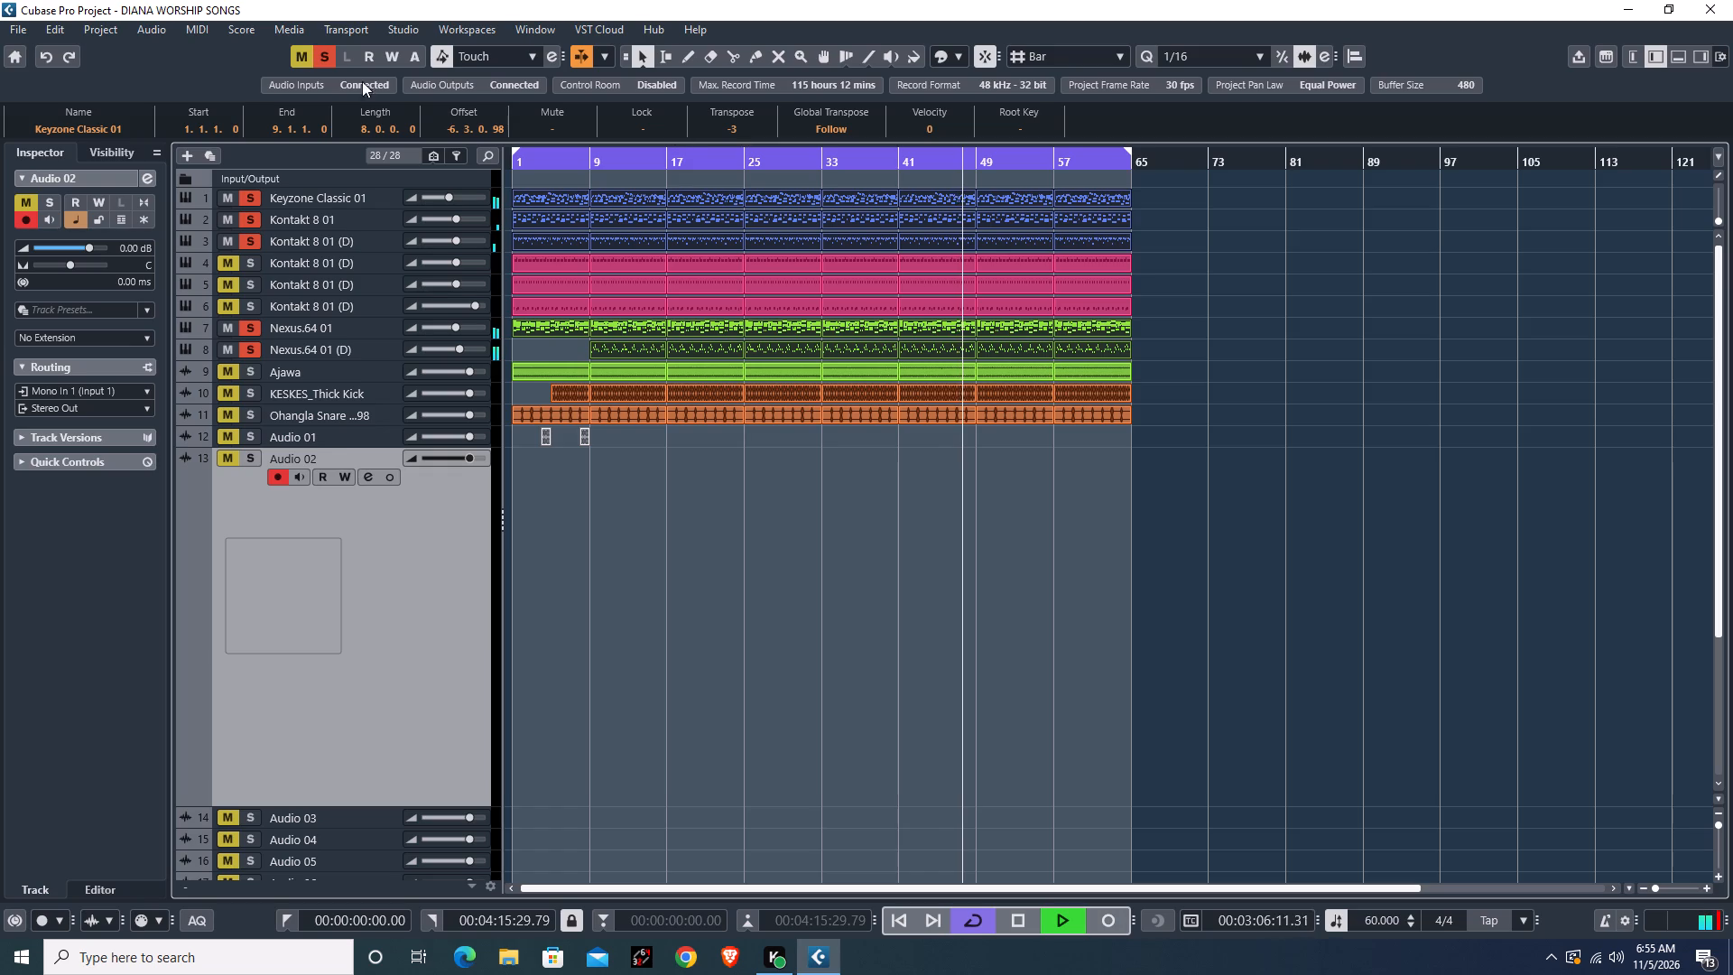
Clear the solo state on all tracks.
{"action": "left_click", "coordinate": [320, 59]}
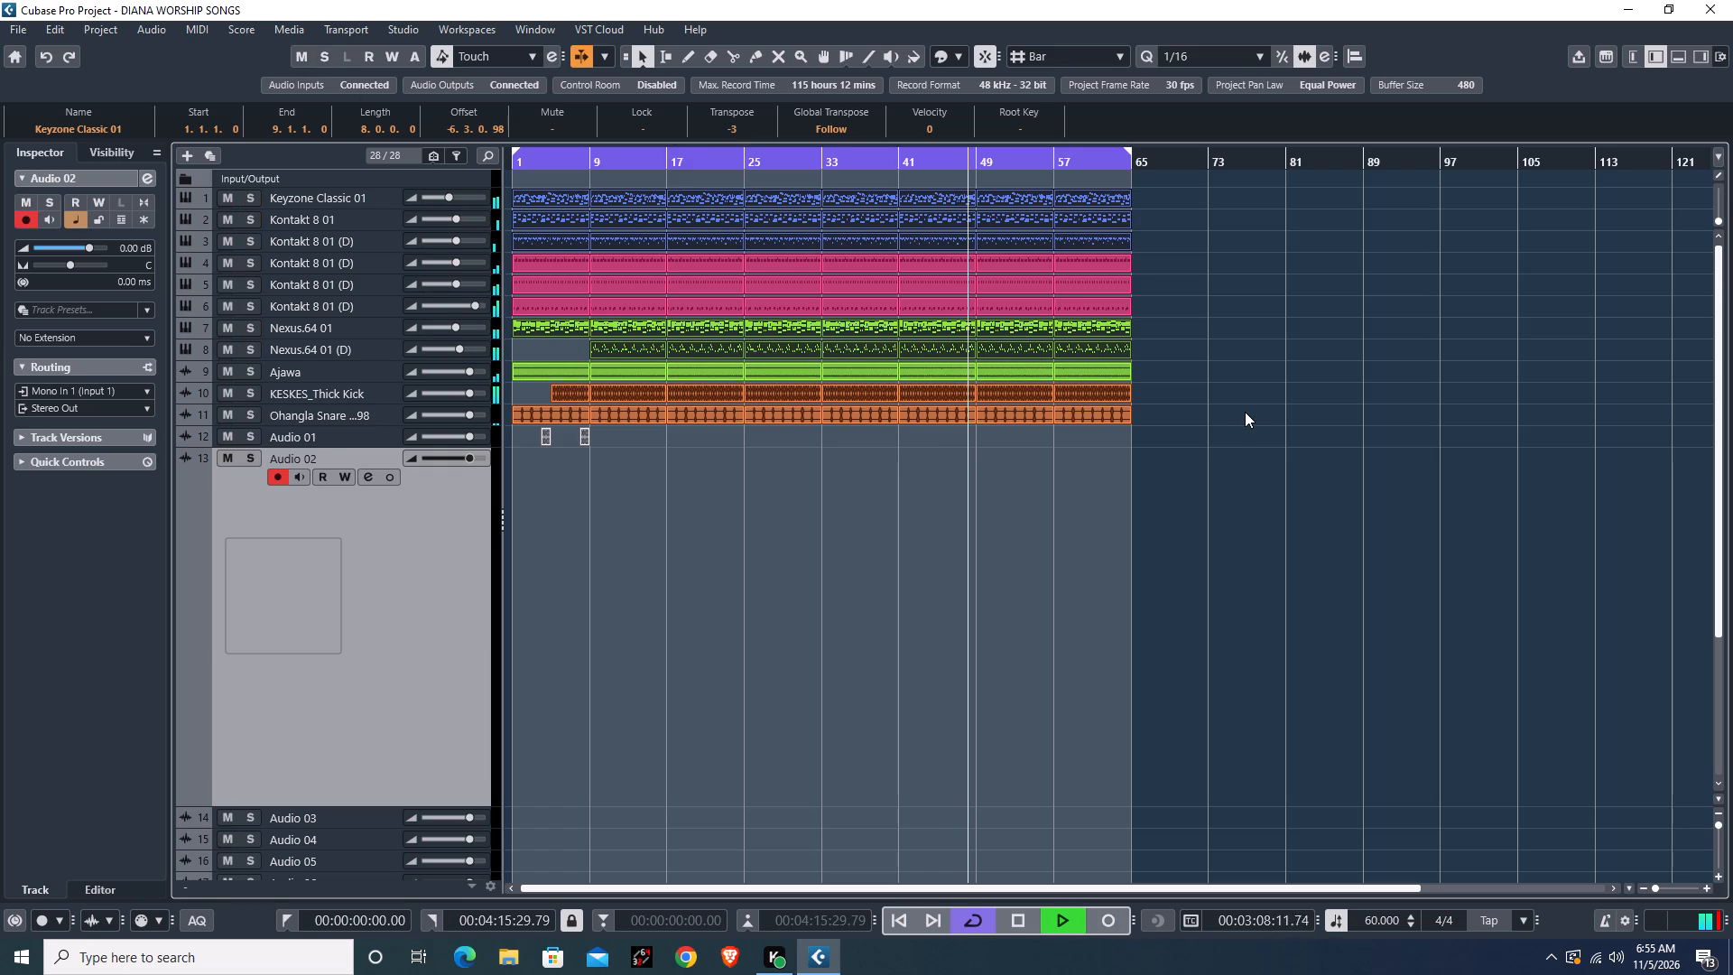
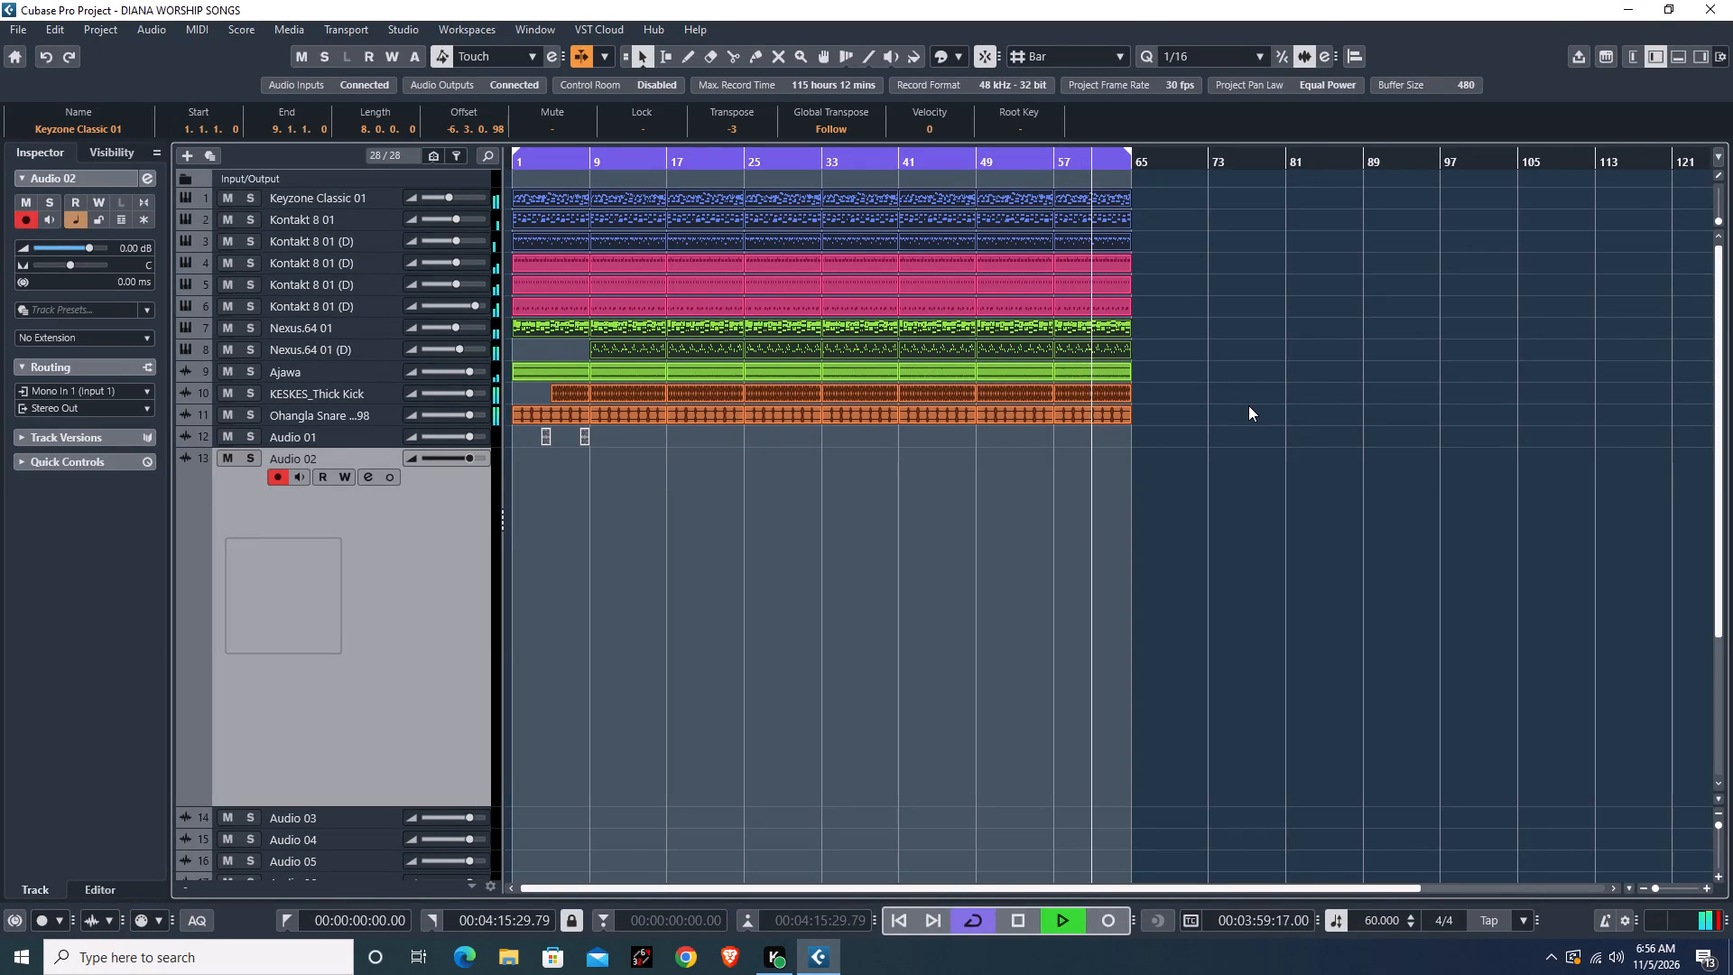
Raise the transpose value of all selected Keyzone, Kontakt and Nexus.64 events, and clear the selection.
{"action": "scroll", "coordinate": [738, 128], "scroll_direction": "up", "scroll_amount": 2}
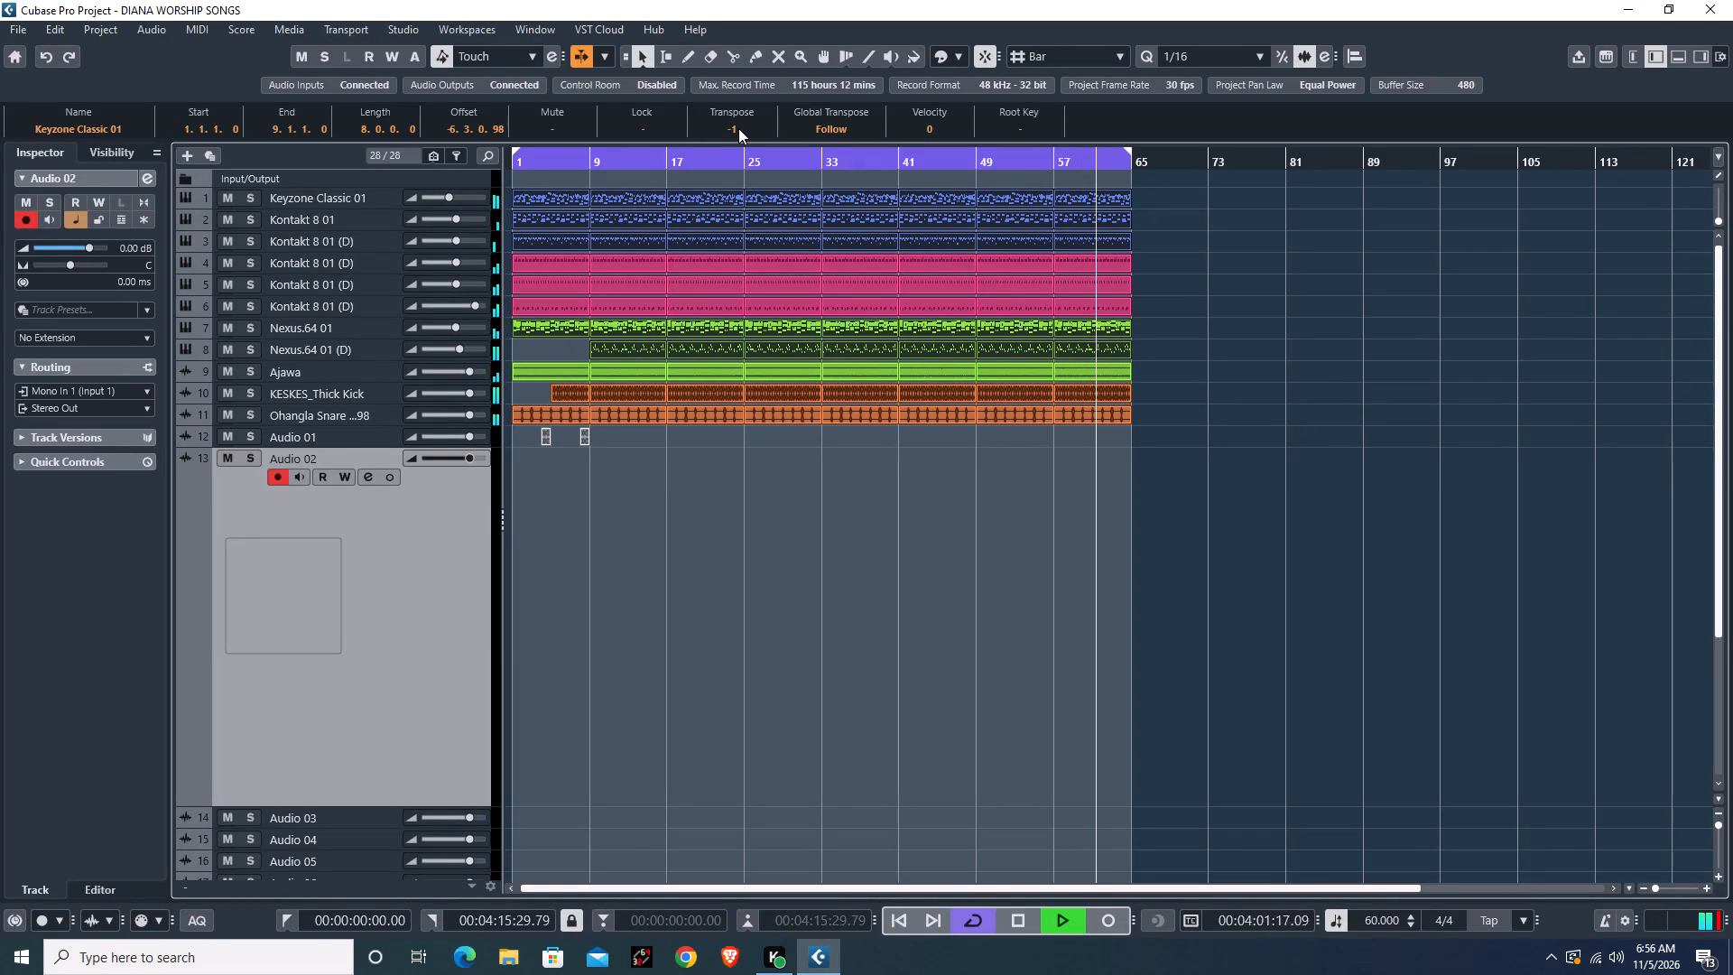
{"action": "scroll", "coordinate": [738, 128], "scroll_direction": "up", "scroll_amount": 1}
{"action": "left_click", "coordinate": [1284, 275]}
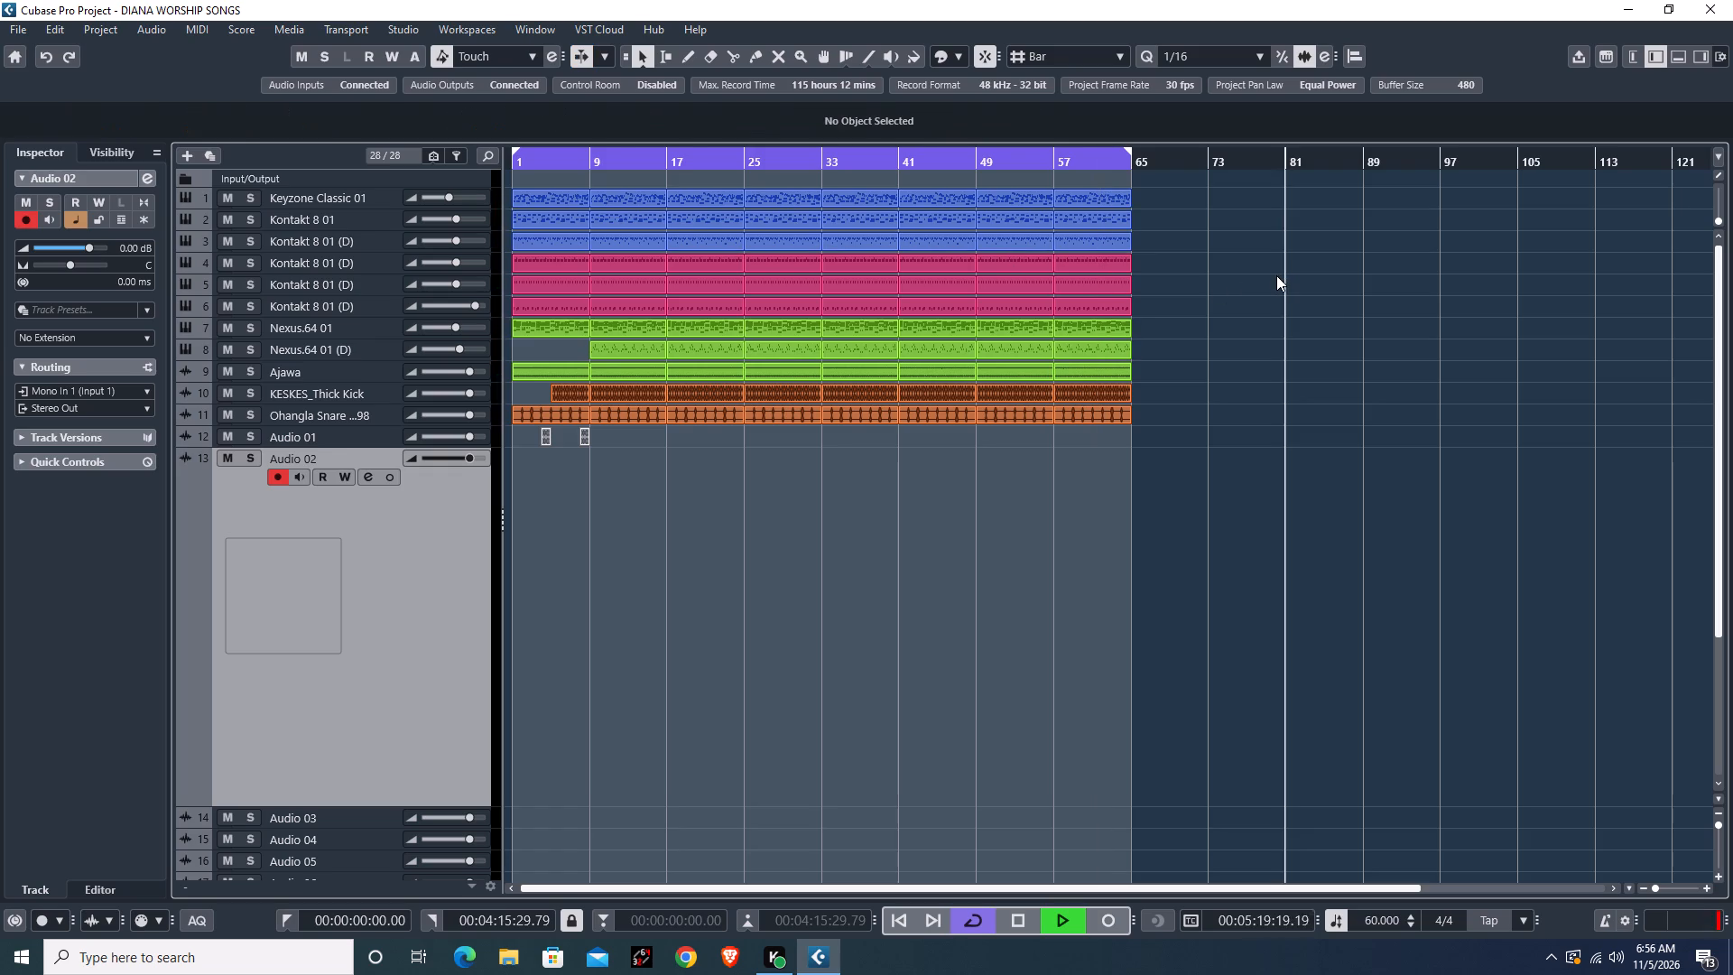
Move playback to the start of bar 1 and listen through the arrangement.
{"action": "left_click", "coordinate": [513, 483]}
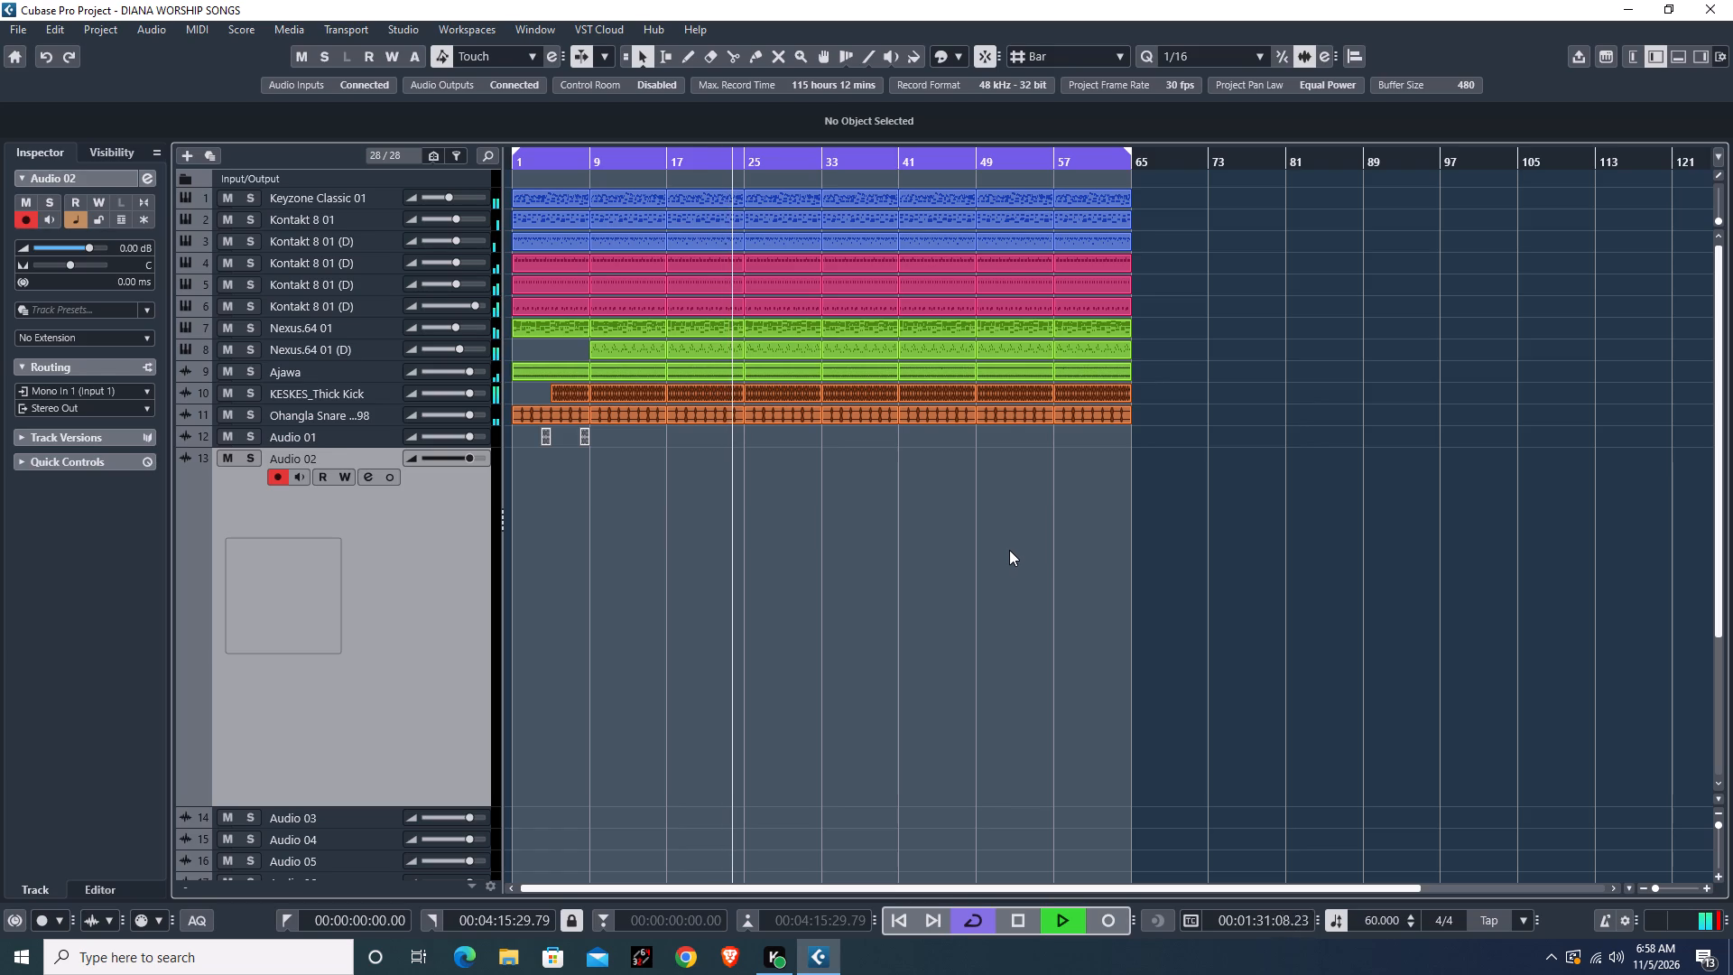
Lower the volume of the Nexus.64 01 (D) bass track to -9.05 dB during playback.
{"action": "left_click", "coordinate": [341, 349]}
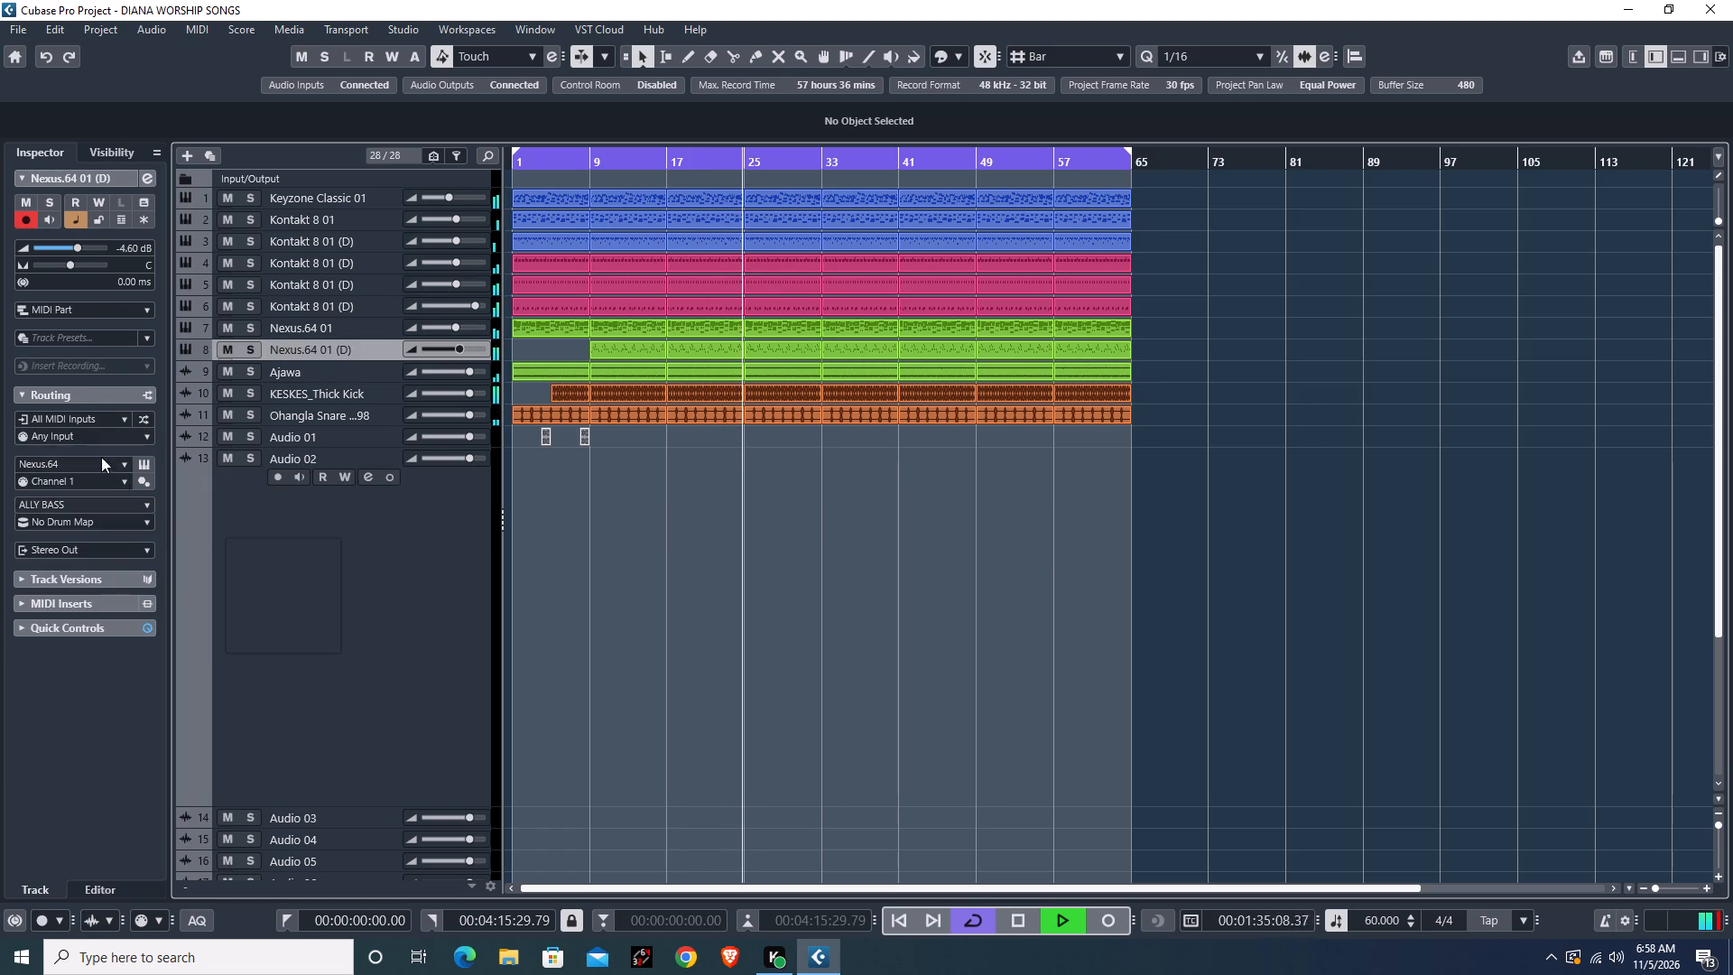
{"action": "scroll", "coordinate": [98, 246], "scroll_direction": "down", "scroll_amount": 4}
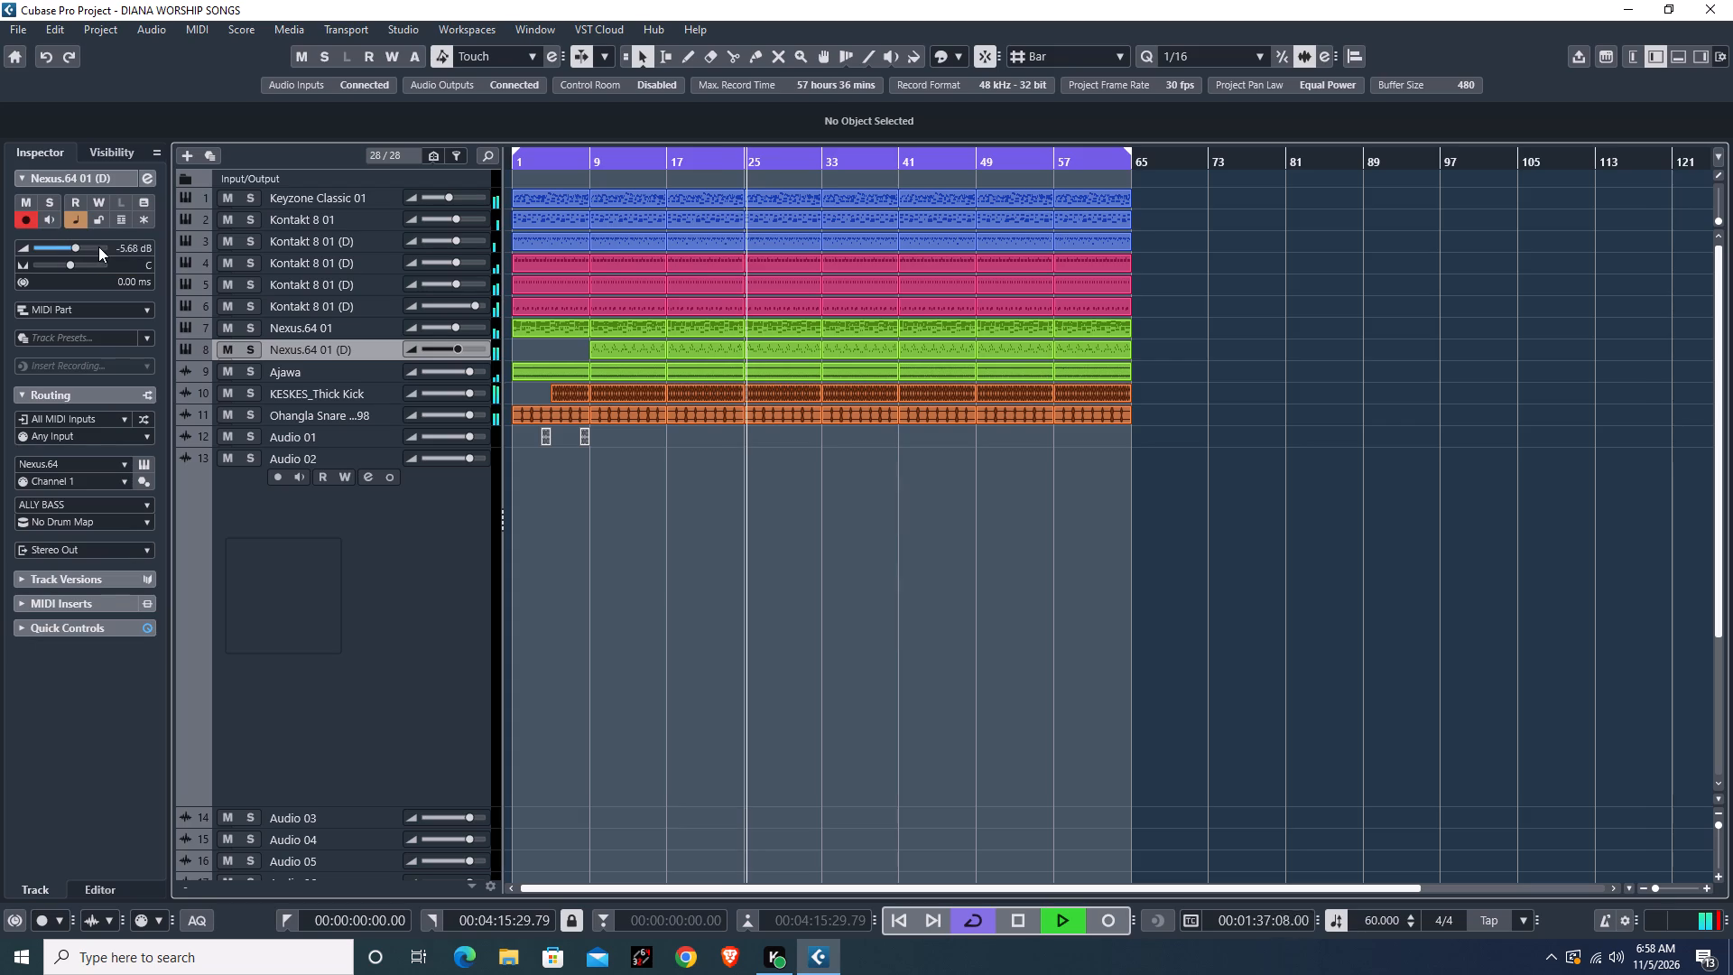
{"action": "scroll", "coordinate": [98, 246], "scroll_direction": "down", "scroll_amount": 5}
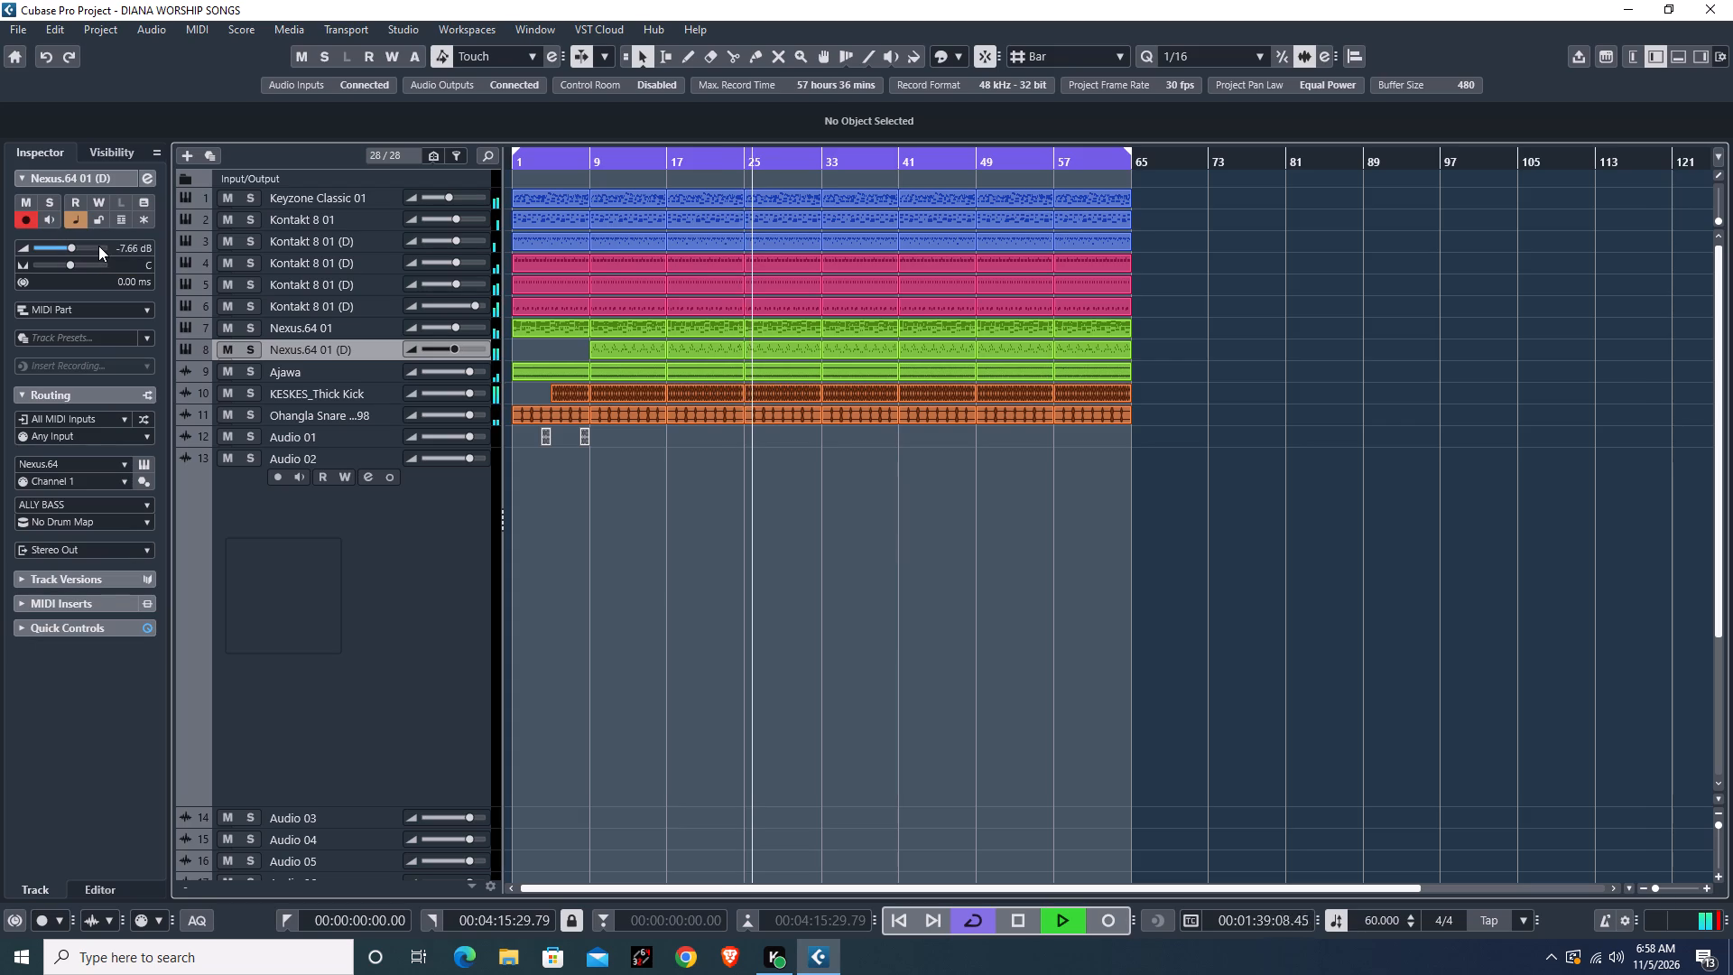
{"action": "scroll", "coordinate": [98, 246], "scroll_direction": "down", "scroll_amount": 3}
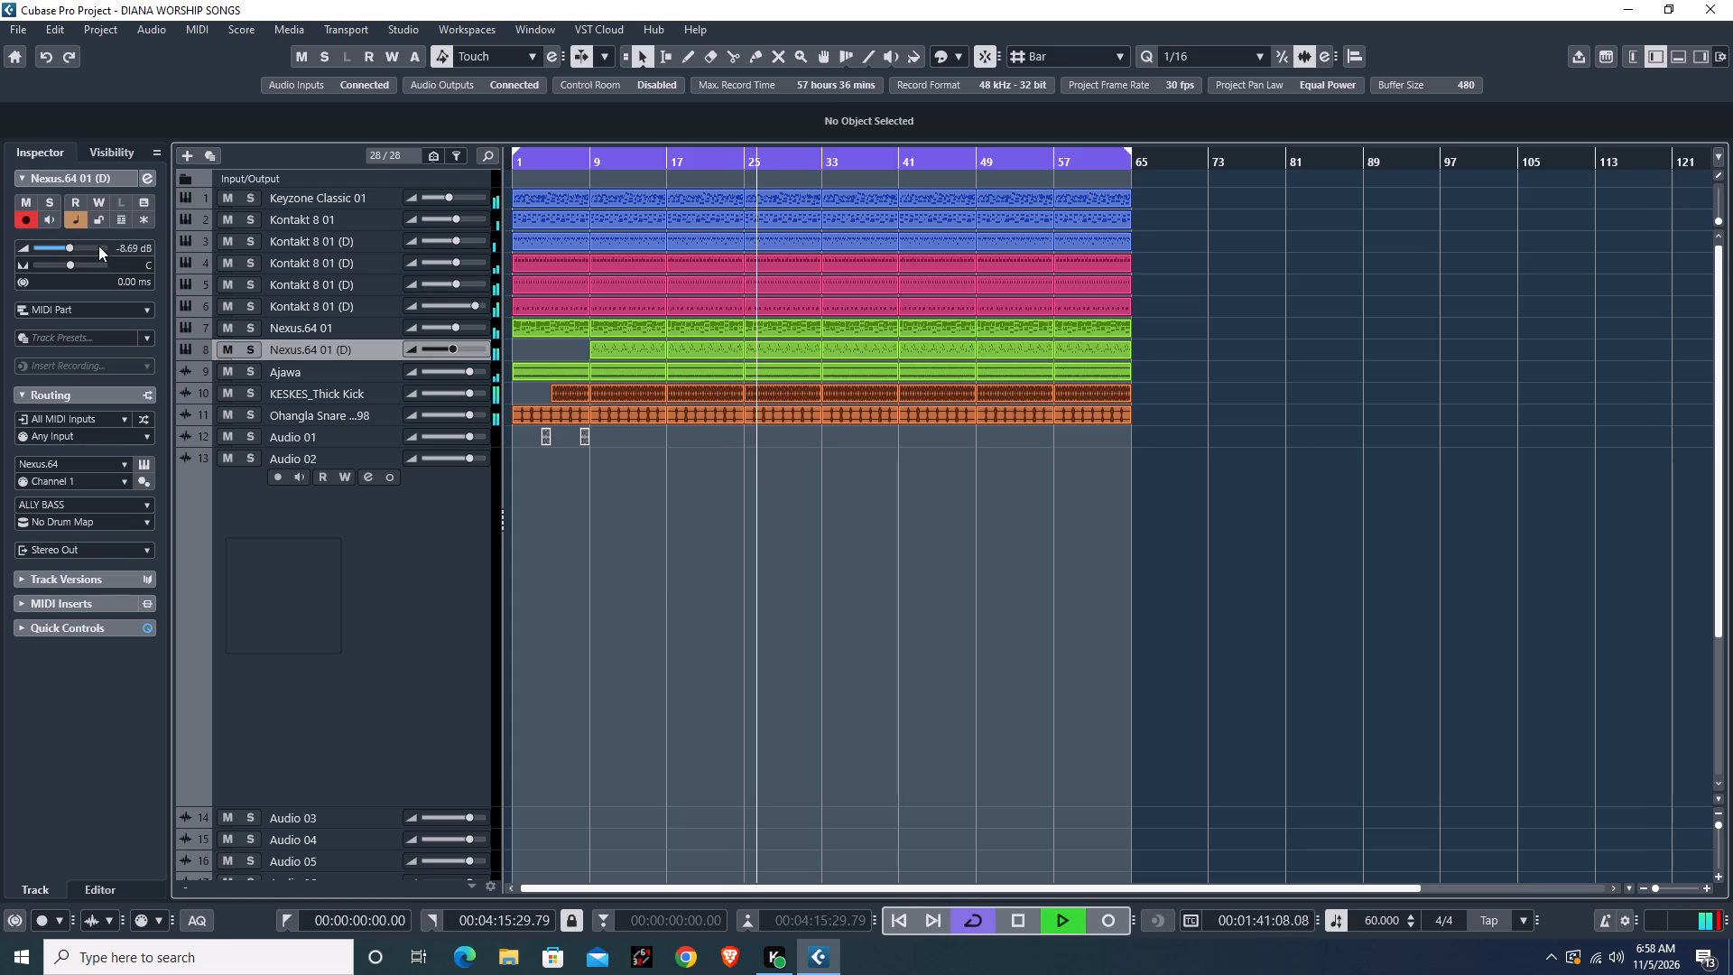
{"action": "scroll", "coordinate": [98, 246], "scroll_direction": "down", "scroll_amount": 1}
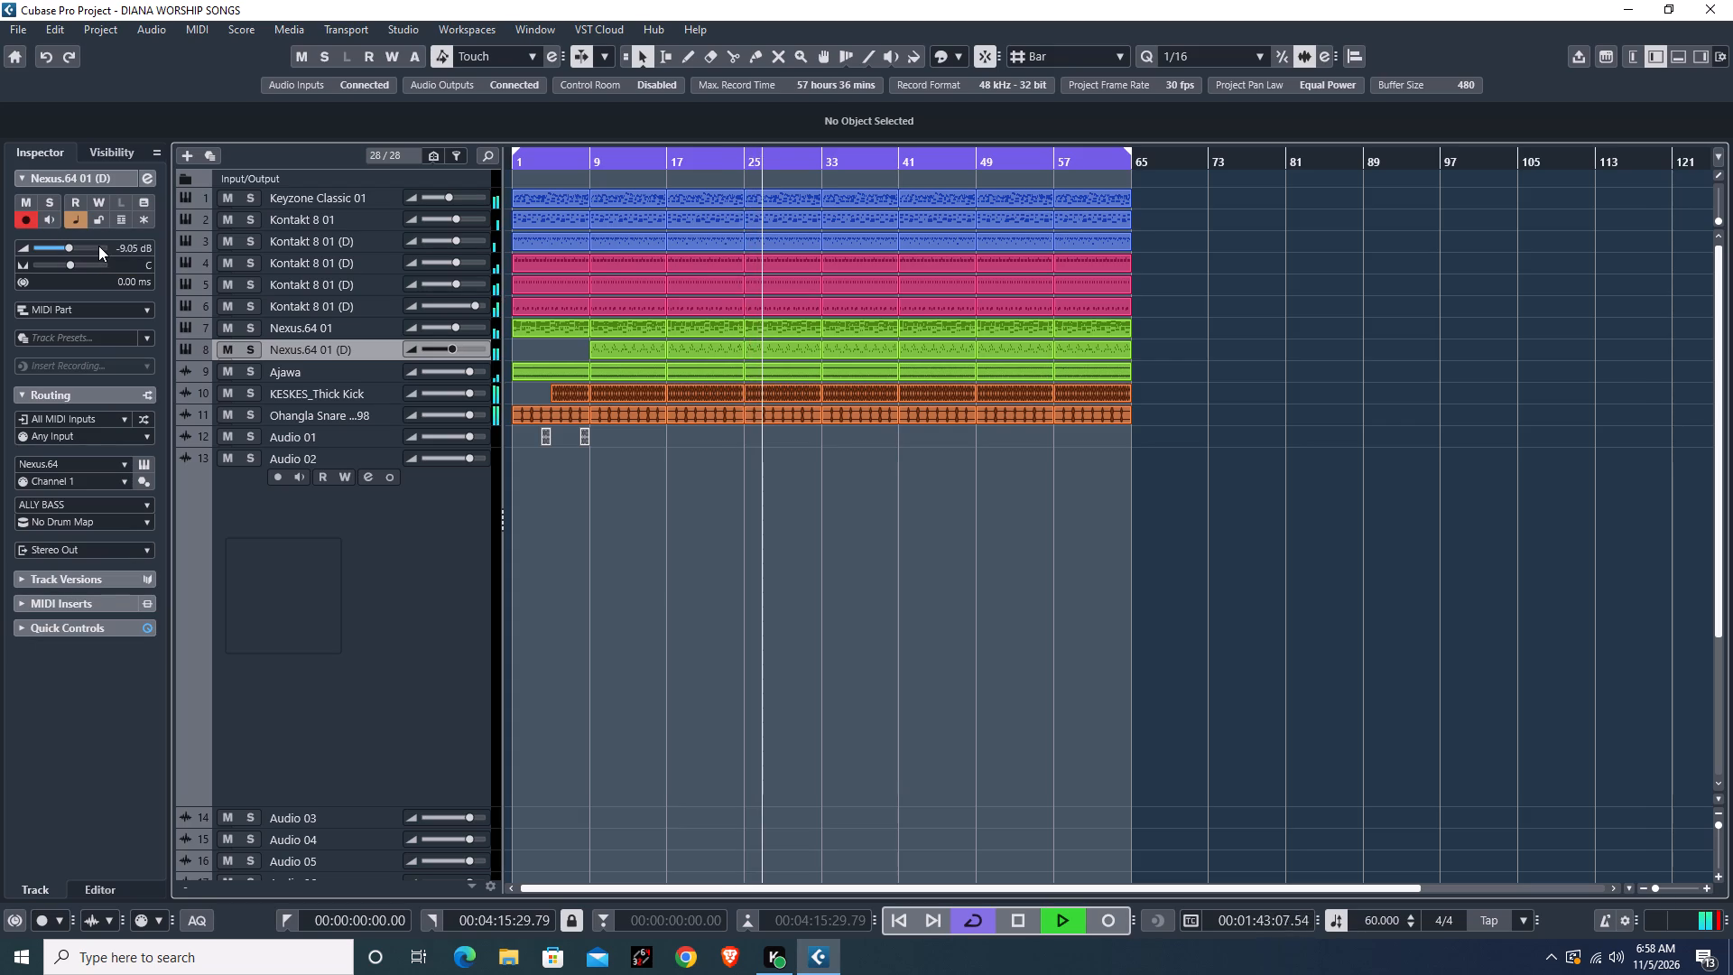
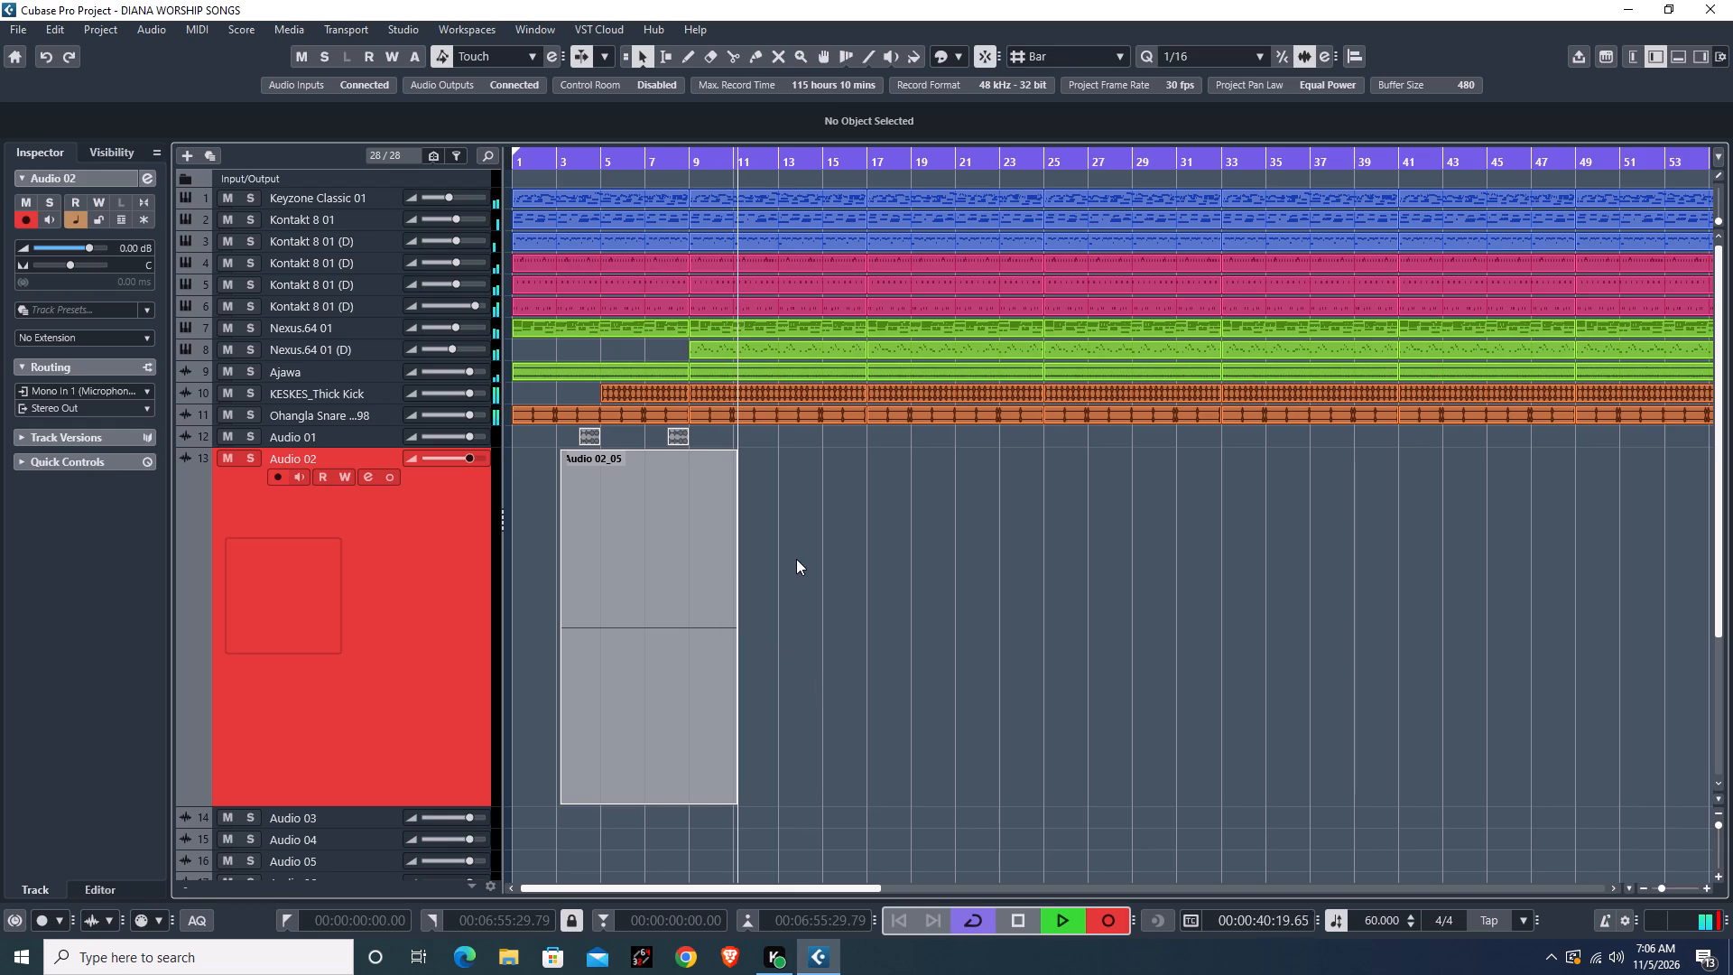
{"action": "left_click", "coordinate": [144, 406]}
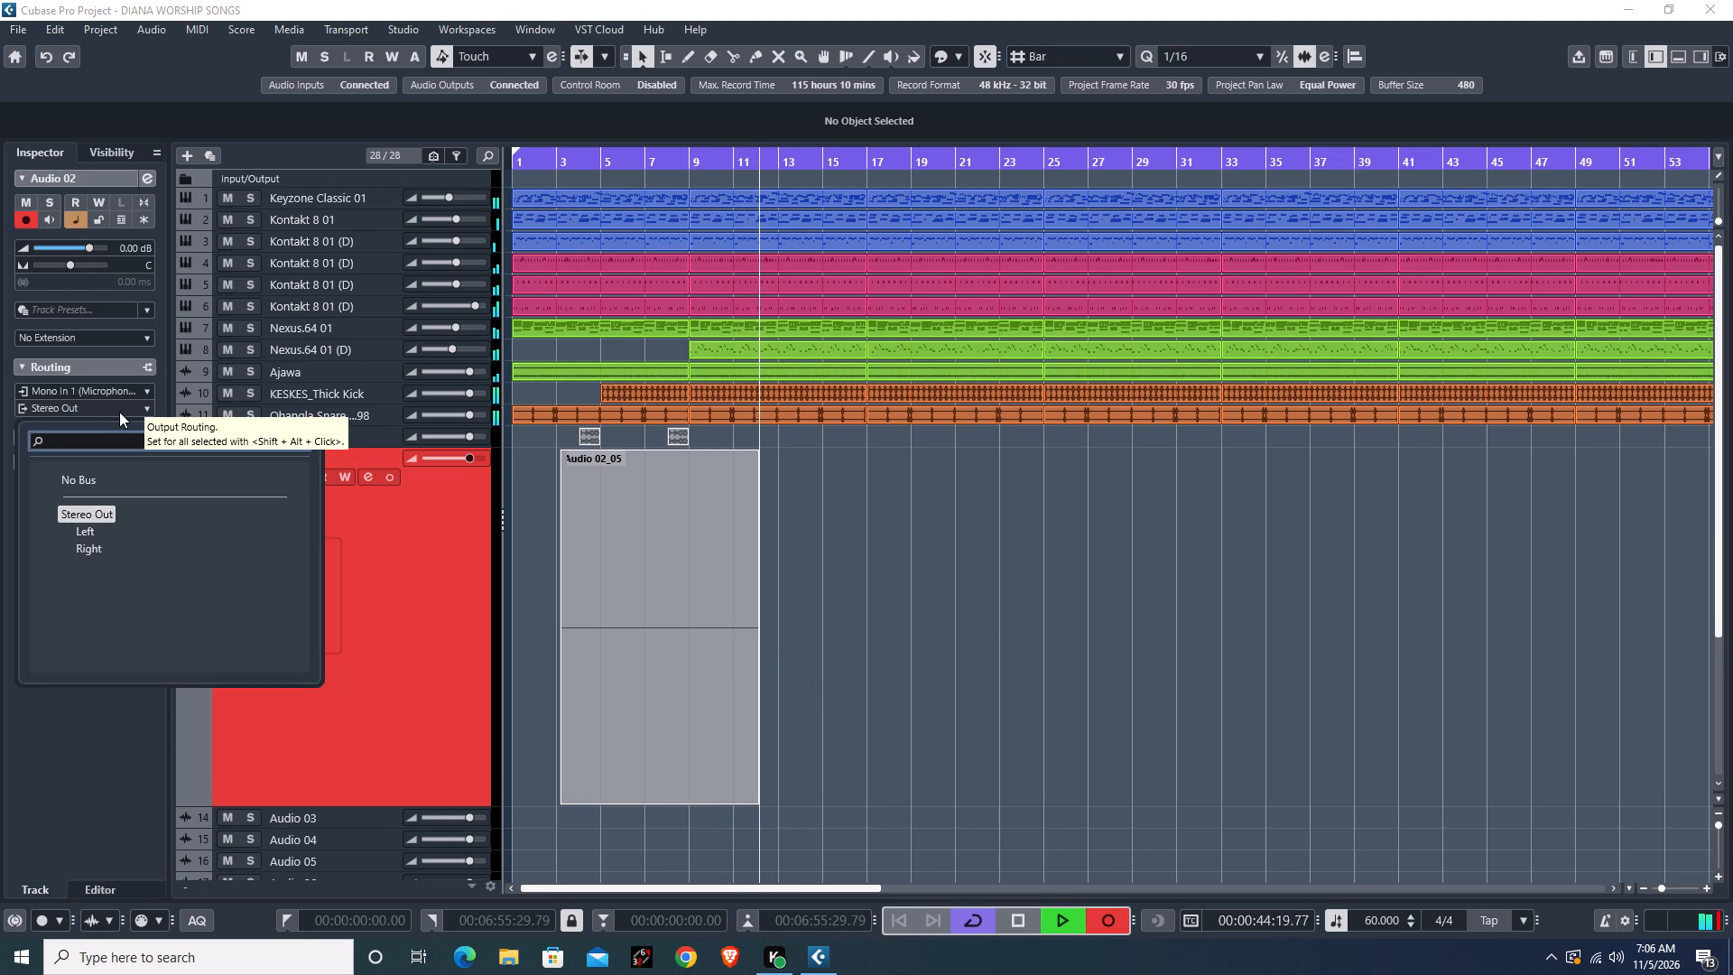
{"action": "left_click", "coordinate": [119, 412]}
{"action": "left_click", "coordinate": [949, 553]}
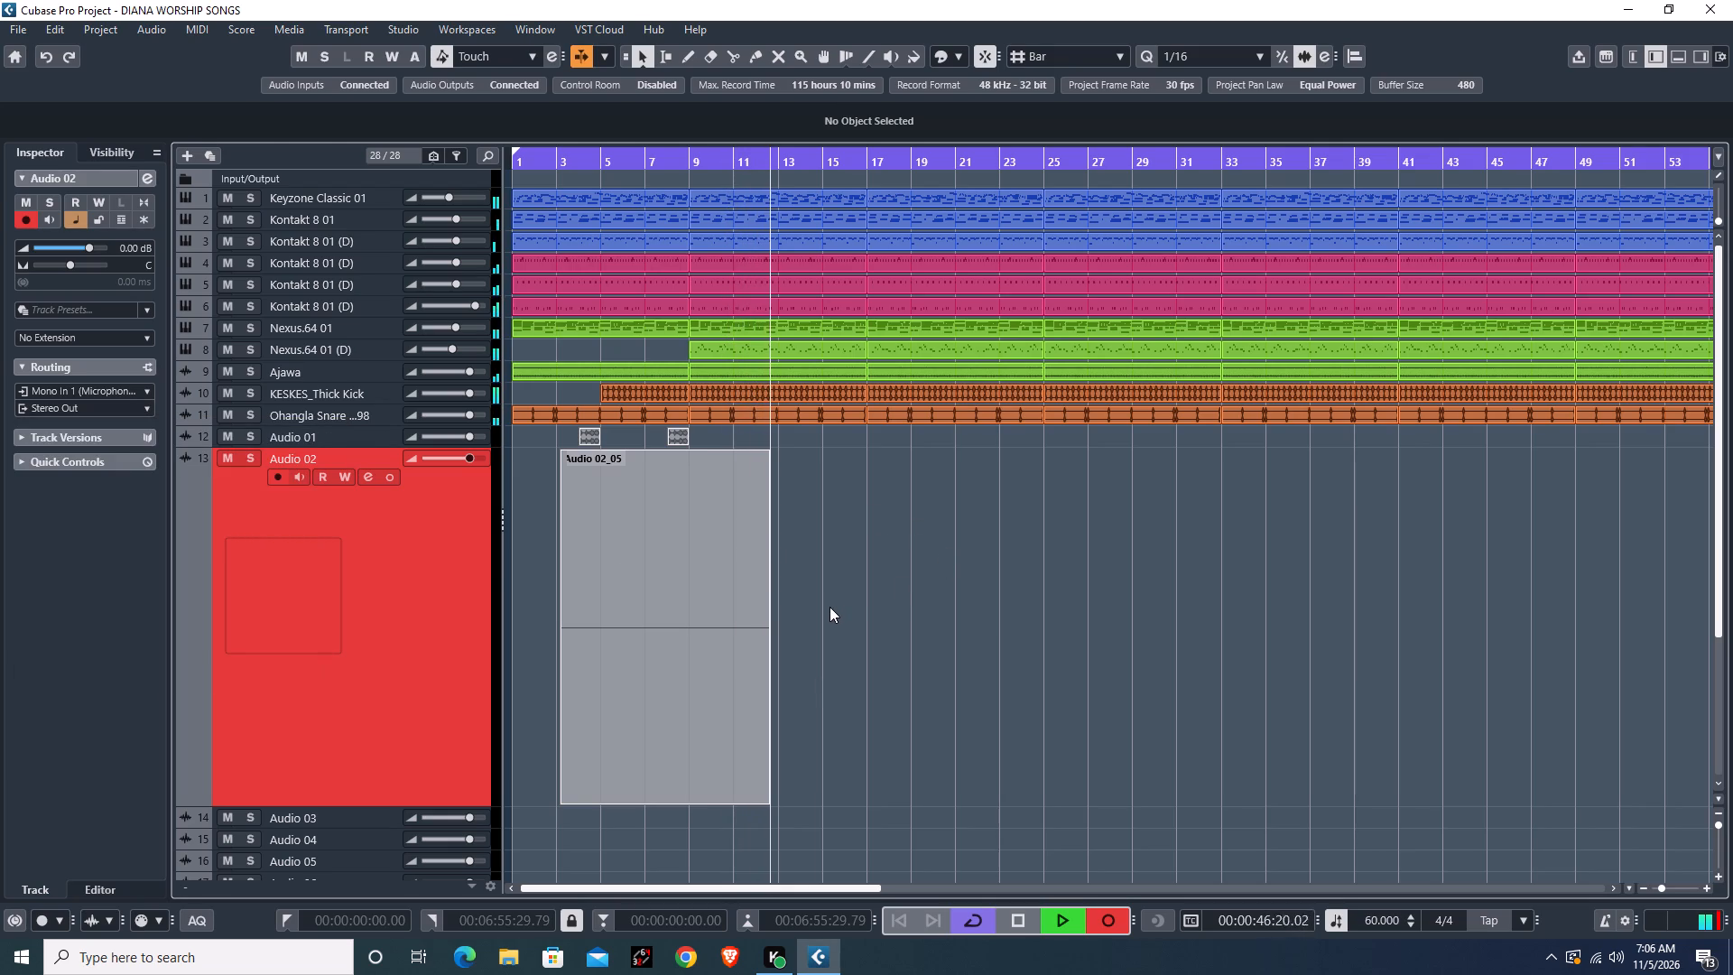
Stop the recording on the Audio 02 track and delete the clip it recorded.
{"action": "key", "text": "asterisk"}
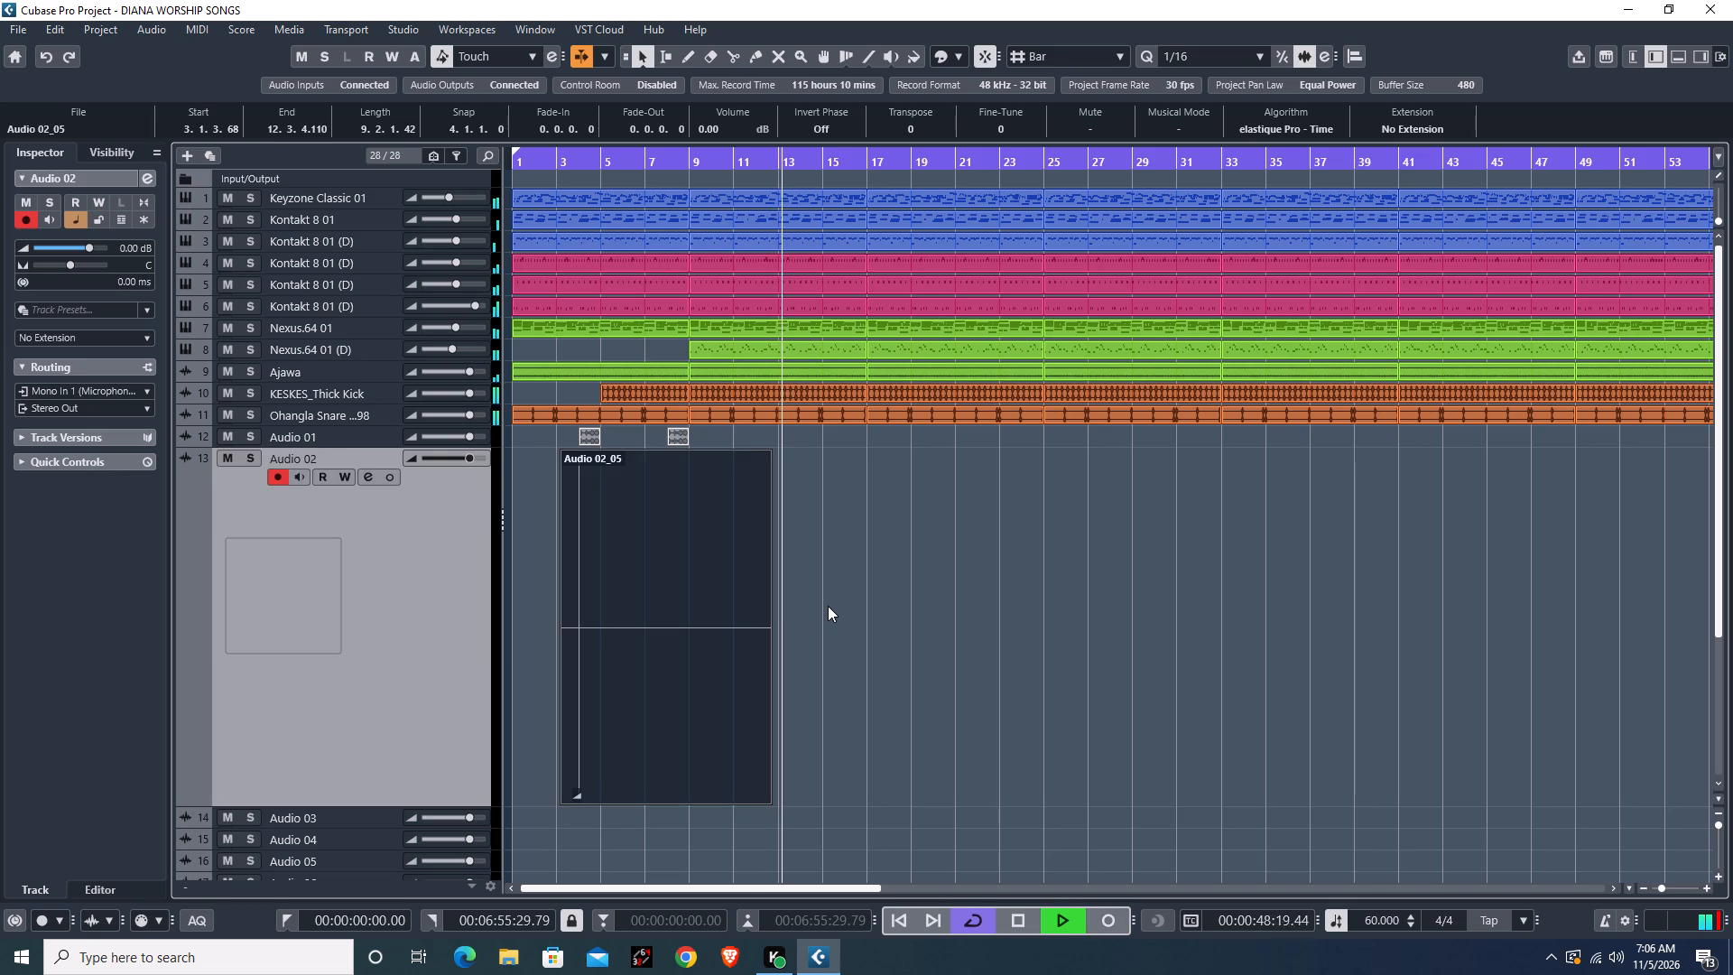
{"action": "key", "text": "BackSpace"}
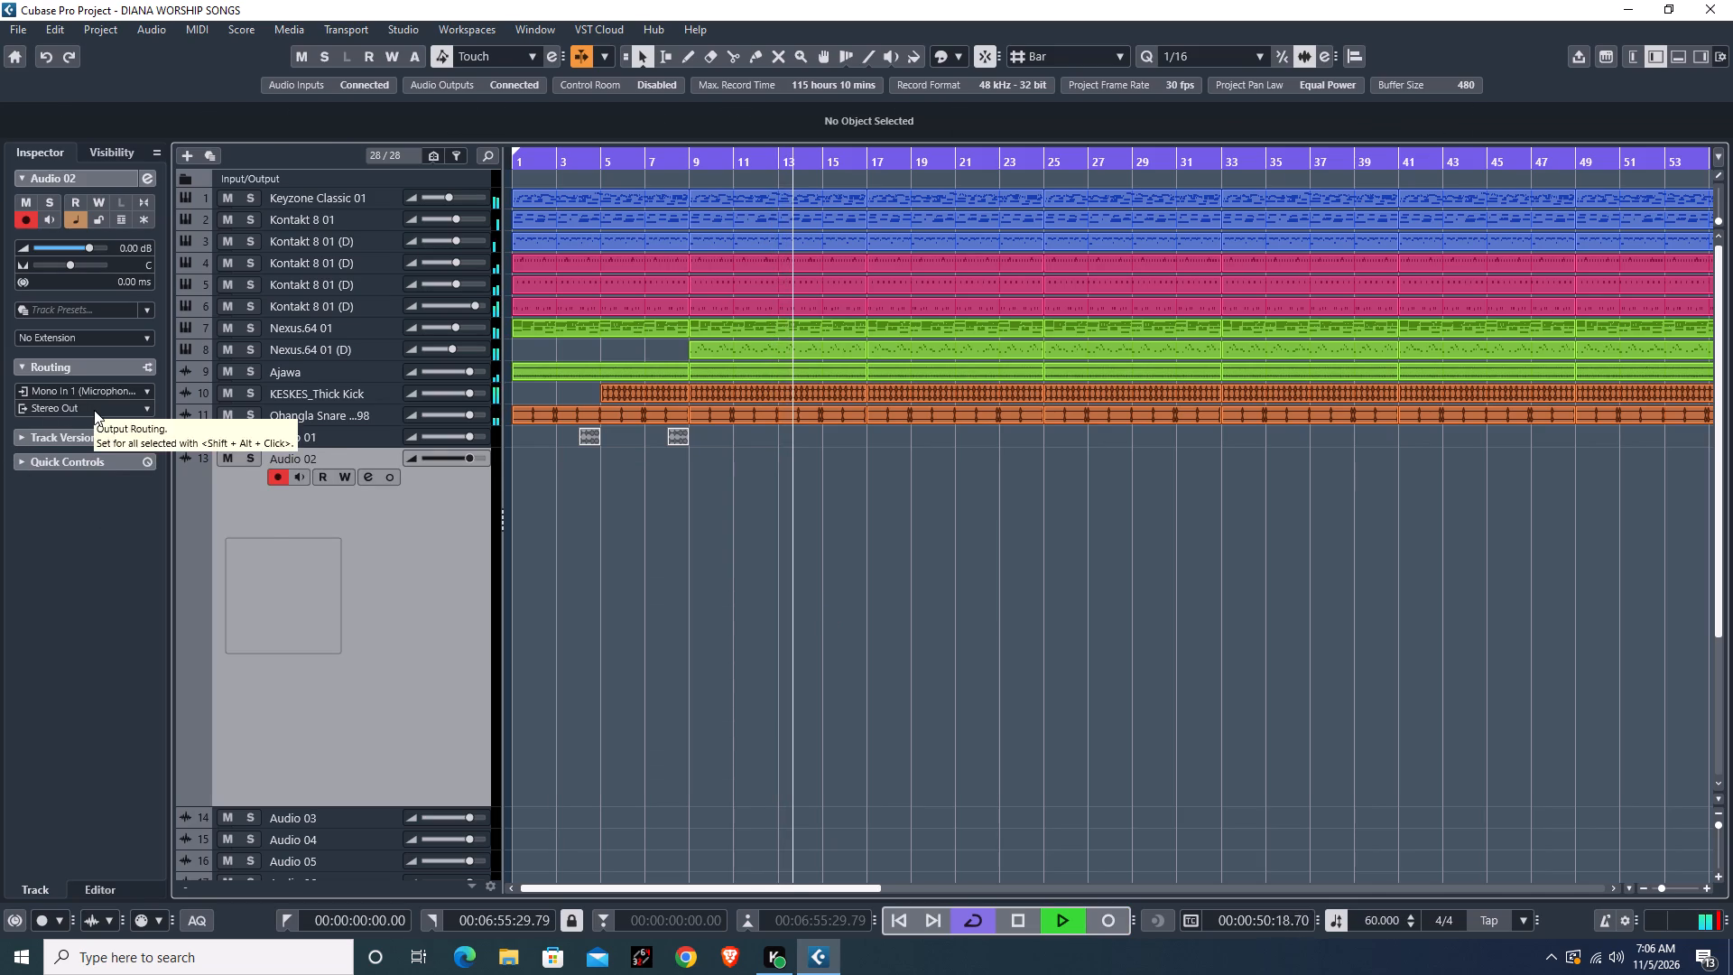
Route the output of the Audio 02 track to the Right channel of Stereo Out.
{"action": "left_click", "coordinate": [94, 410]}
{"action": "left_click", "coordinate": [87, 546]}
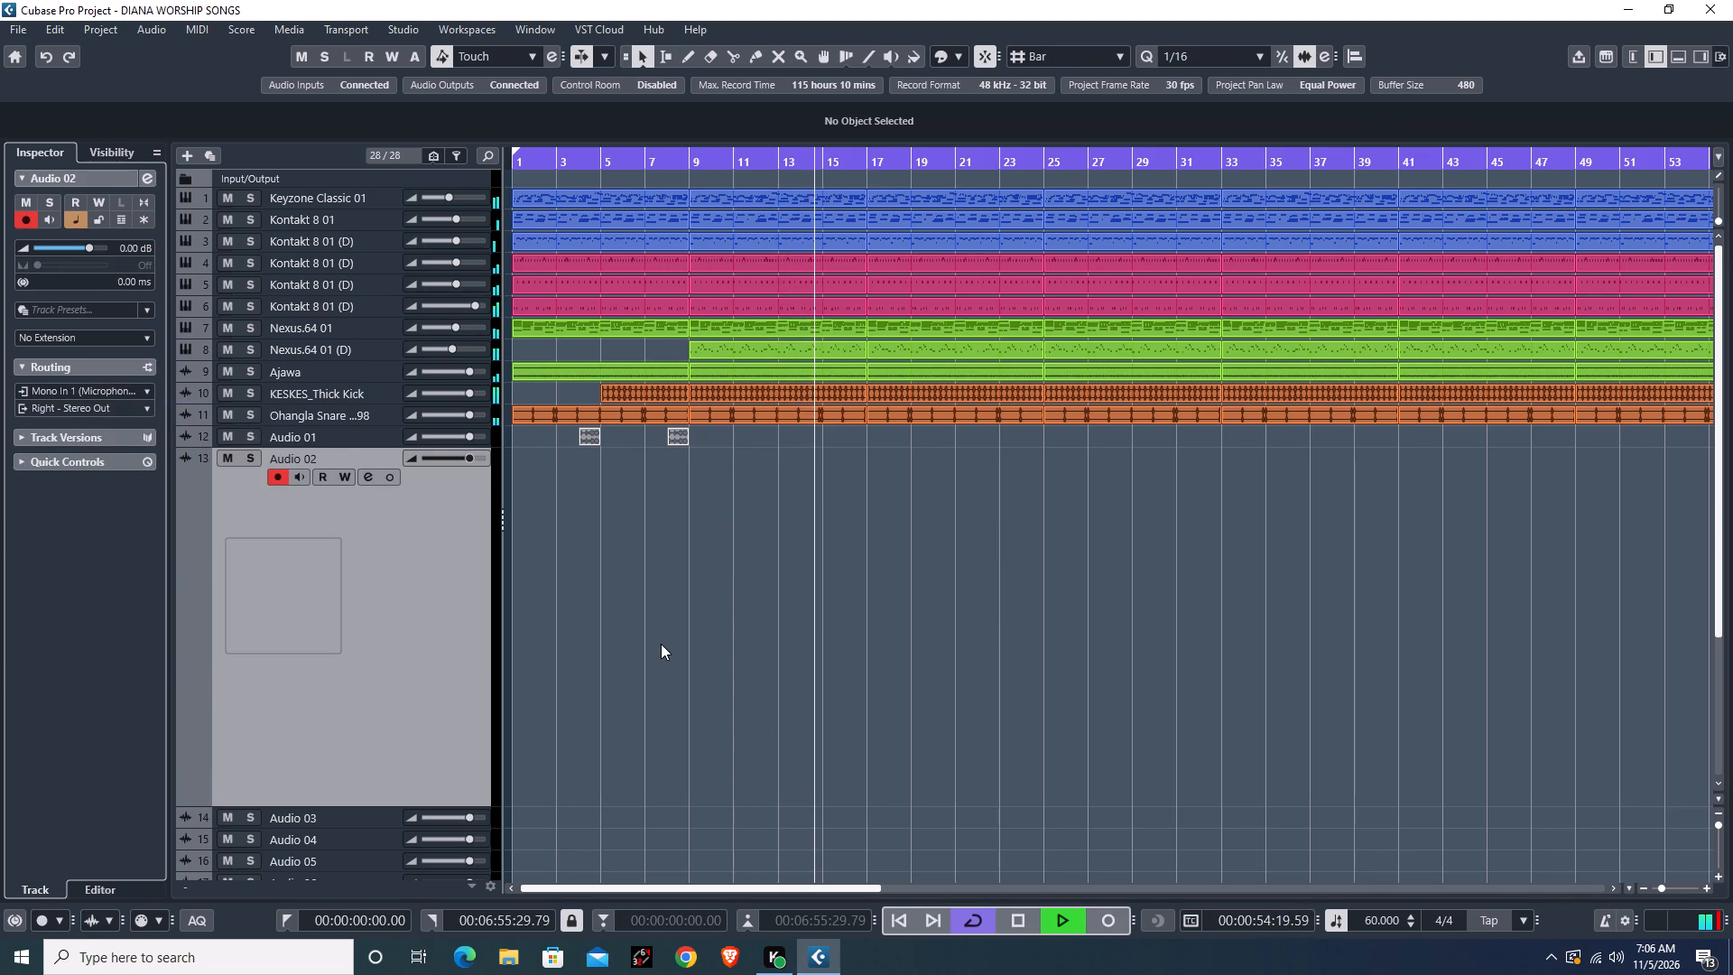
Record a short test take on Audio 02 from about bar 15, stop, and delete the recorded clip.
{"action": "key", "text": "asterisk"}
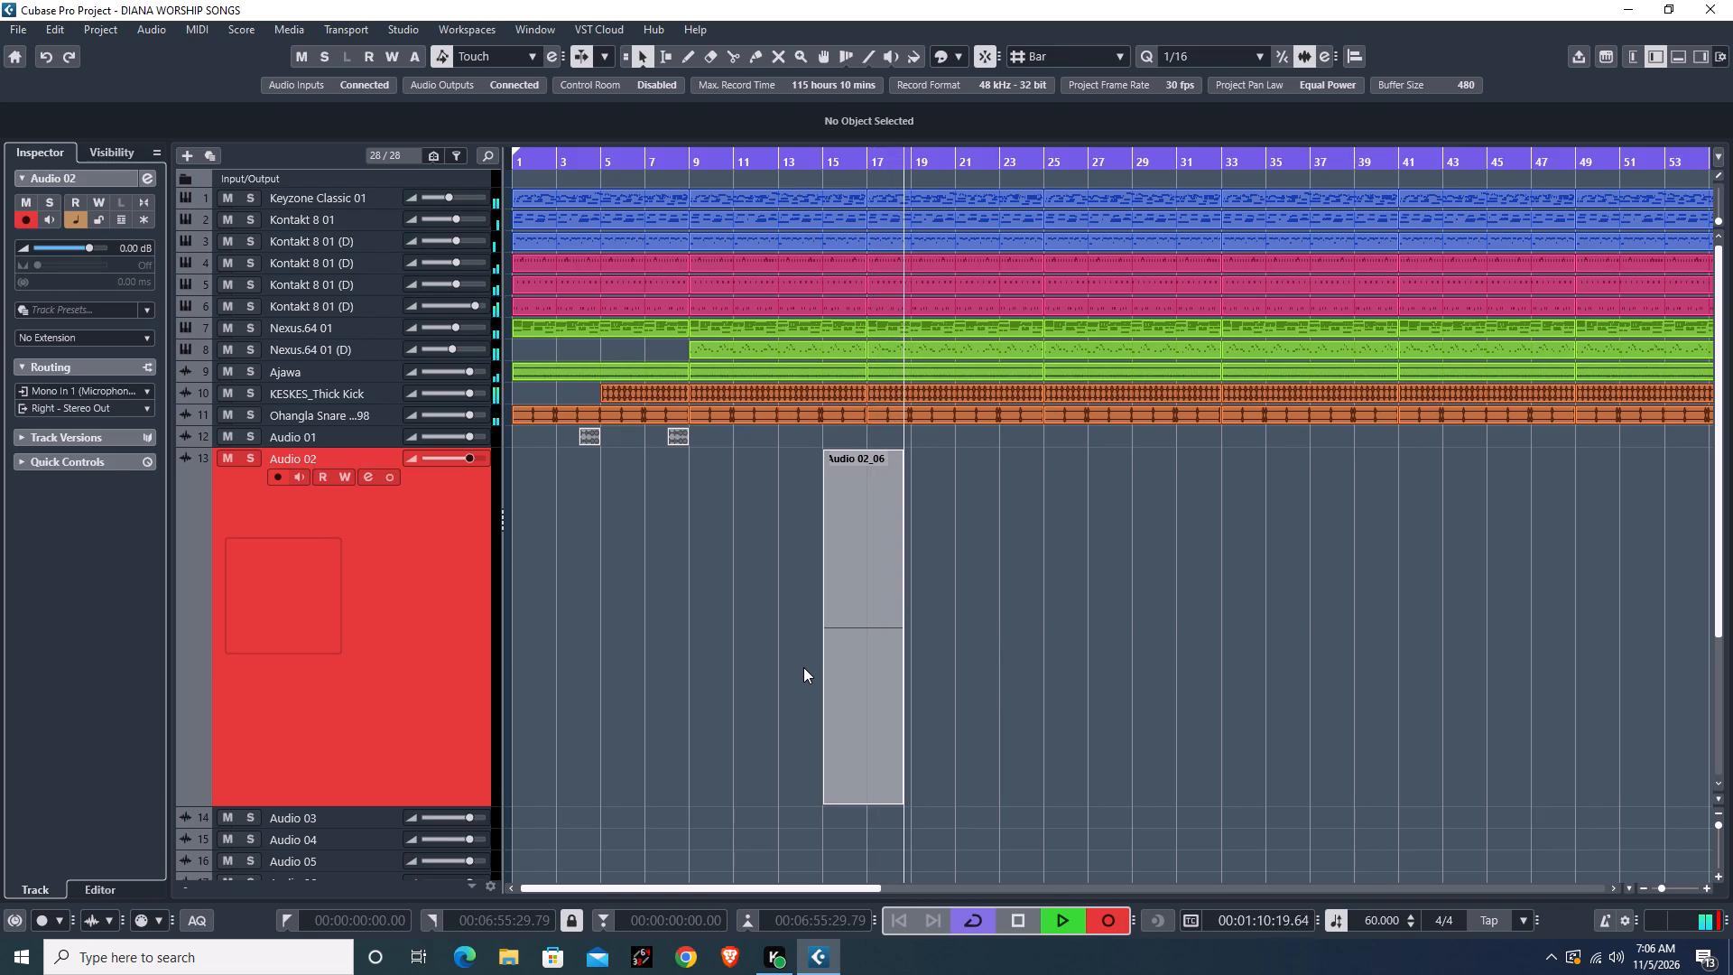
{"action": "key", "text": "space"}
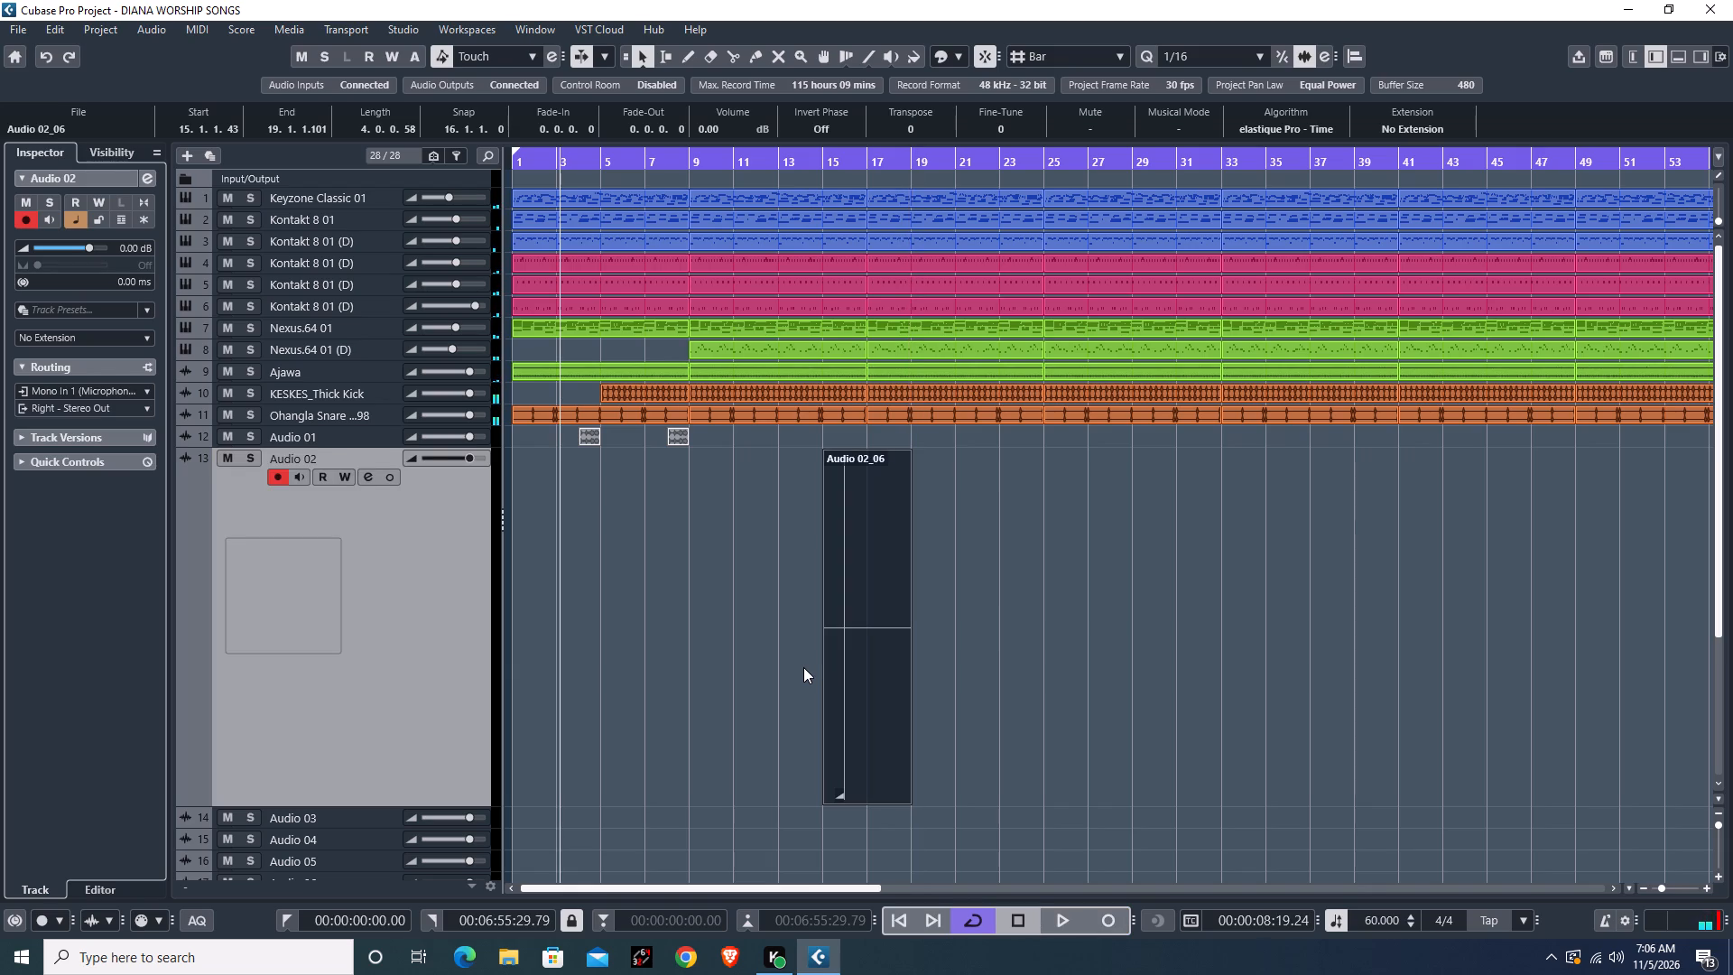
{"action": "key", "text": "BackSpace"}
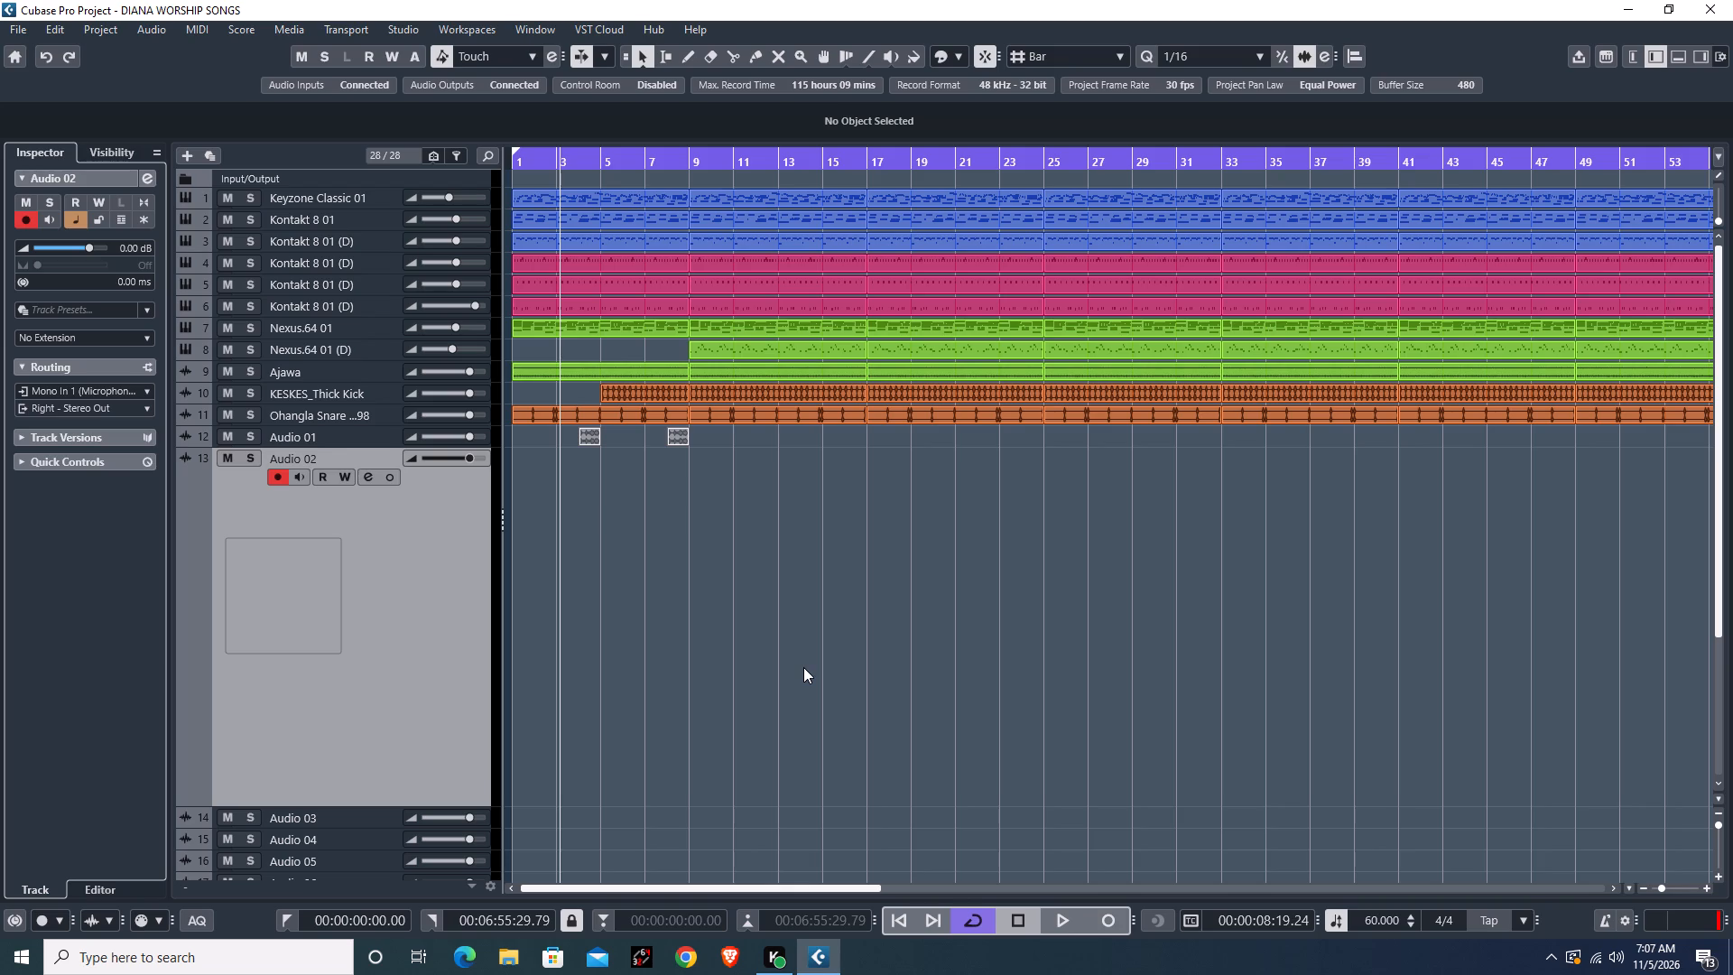
Set the Audio 02 track's input routing to Mono In 1 (Input 1) and its output routing to Stereo Out.
{"action": "left_click", "coordinate": [83, 394]}
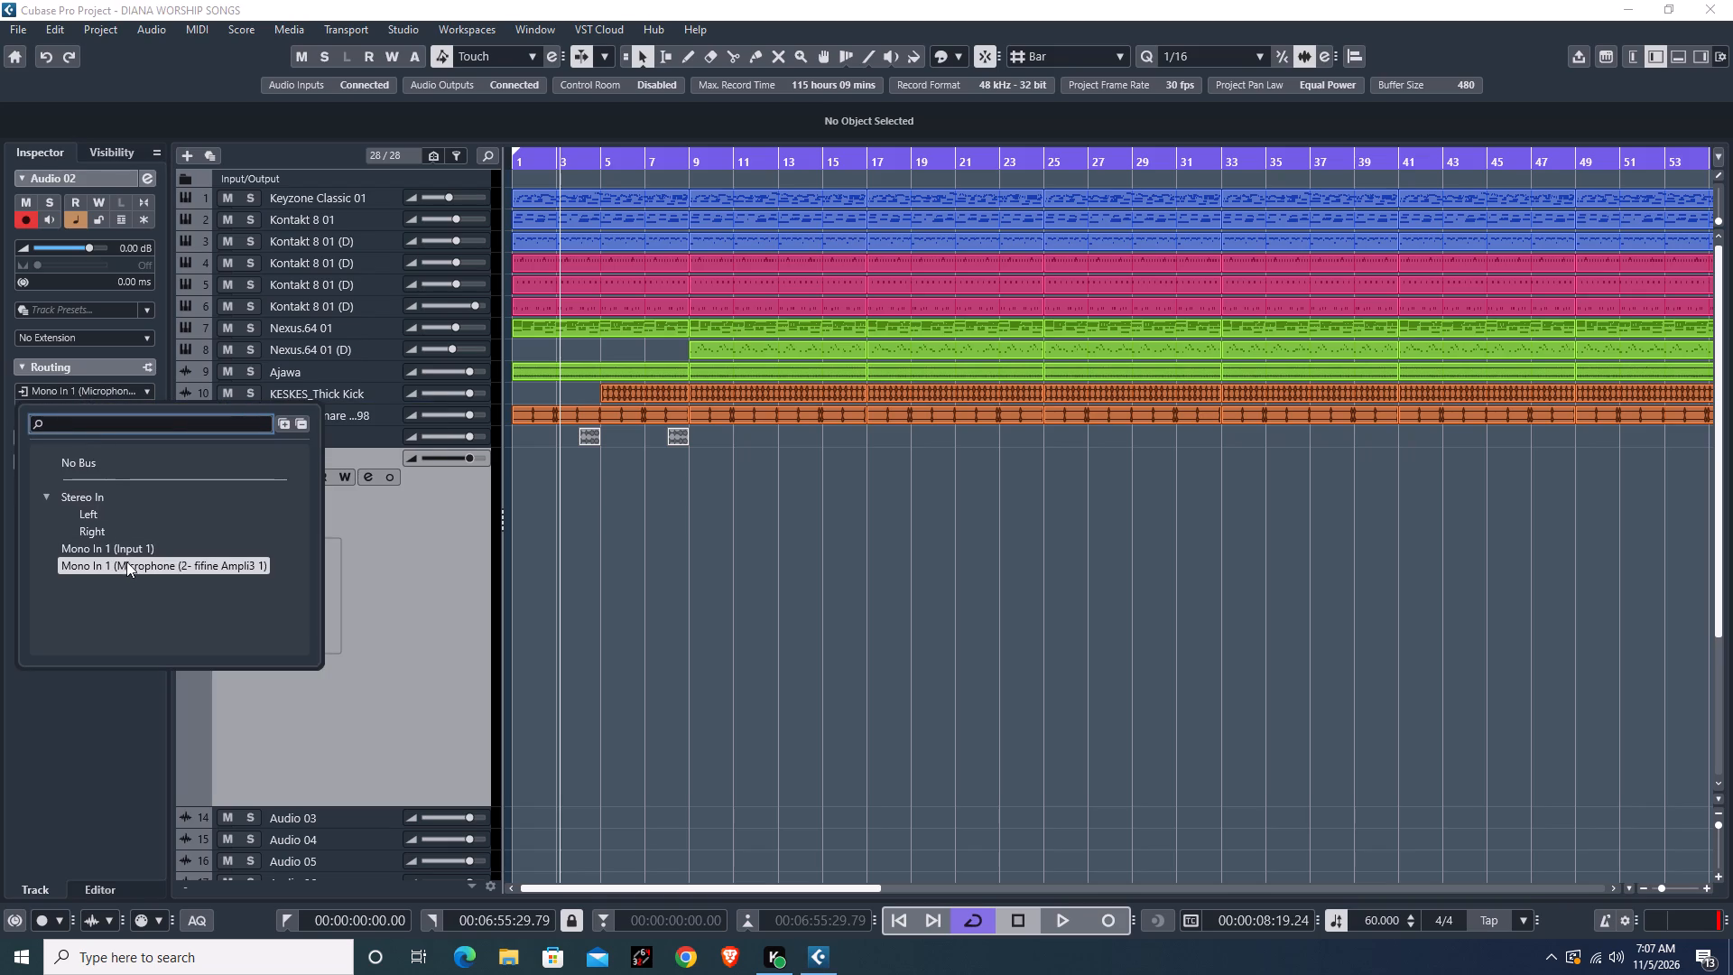
{"action": "left_click", "coordinate": [108, 547]}
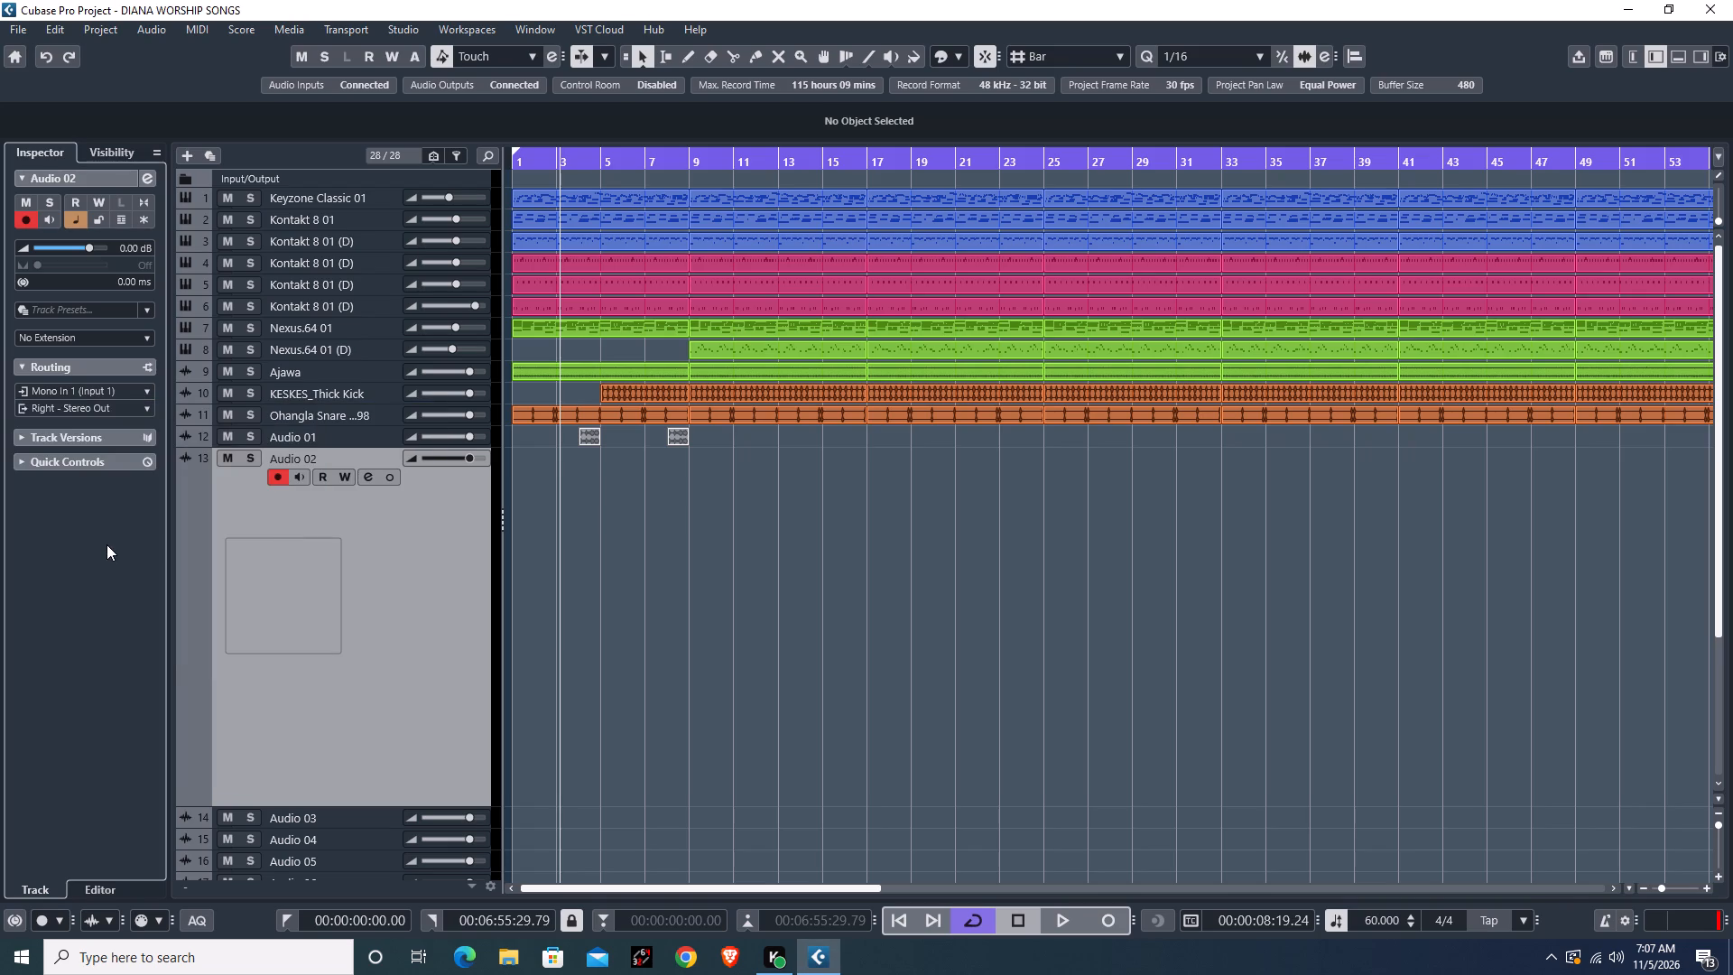
{"action": "left_click", "coordinate": [119, 407]}
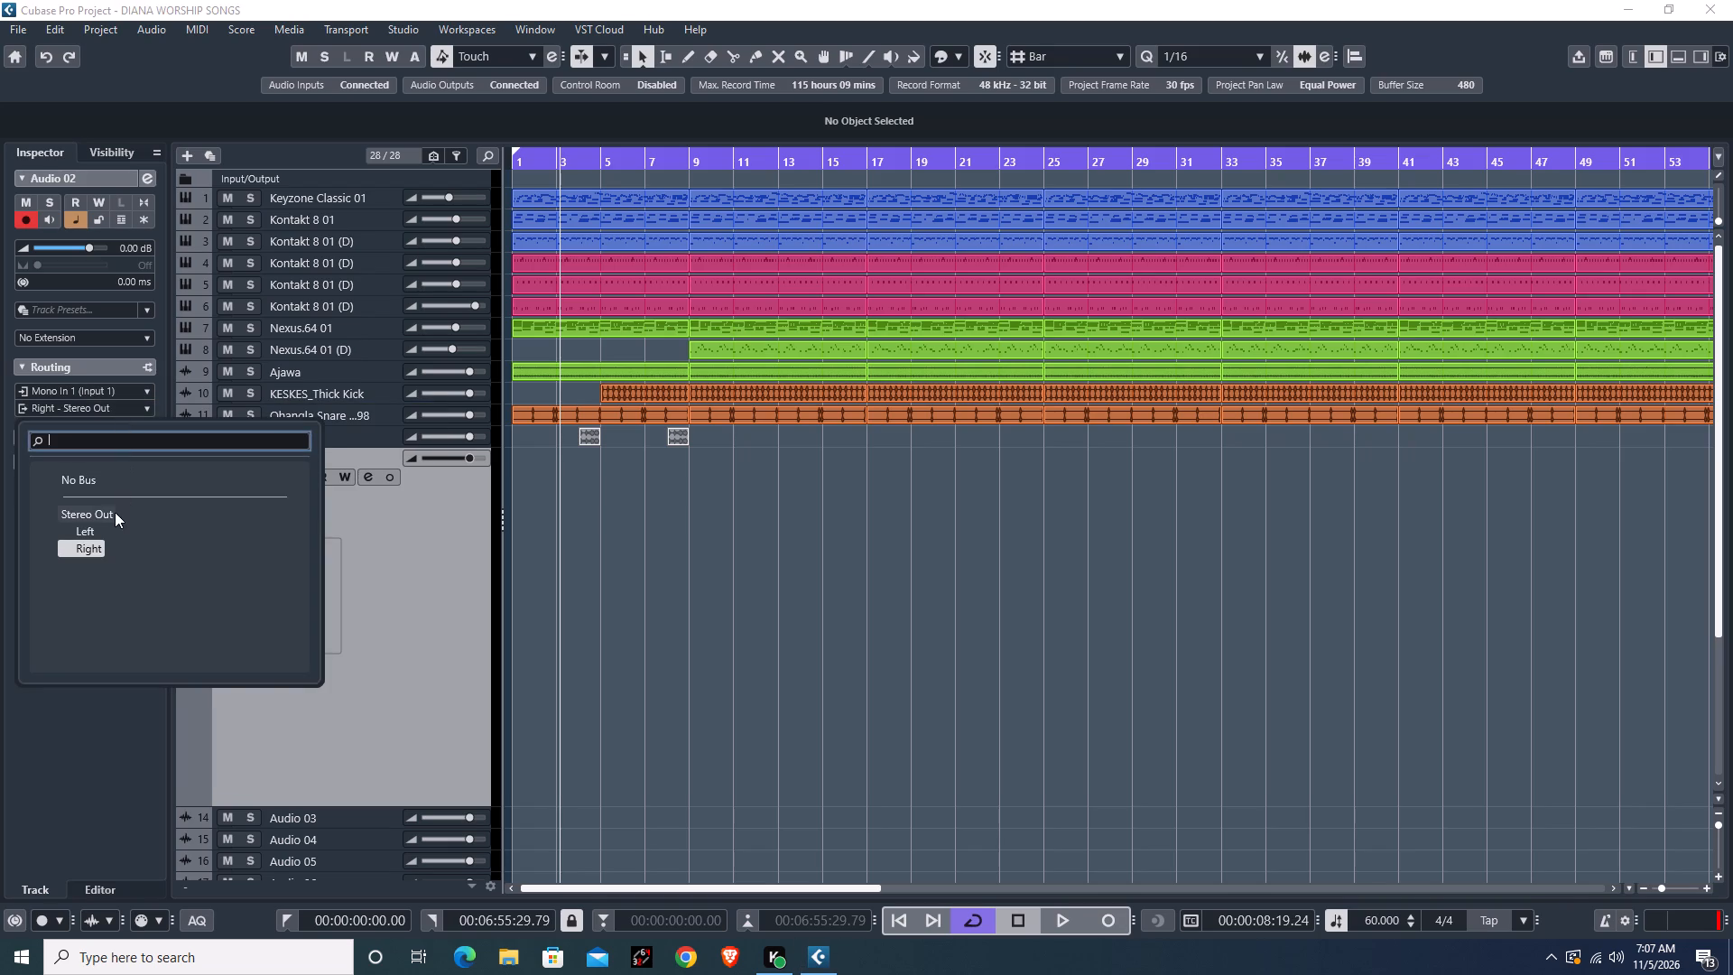
{"action": "left_click", "coordinate": [108, 513]}
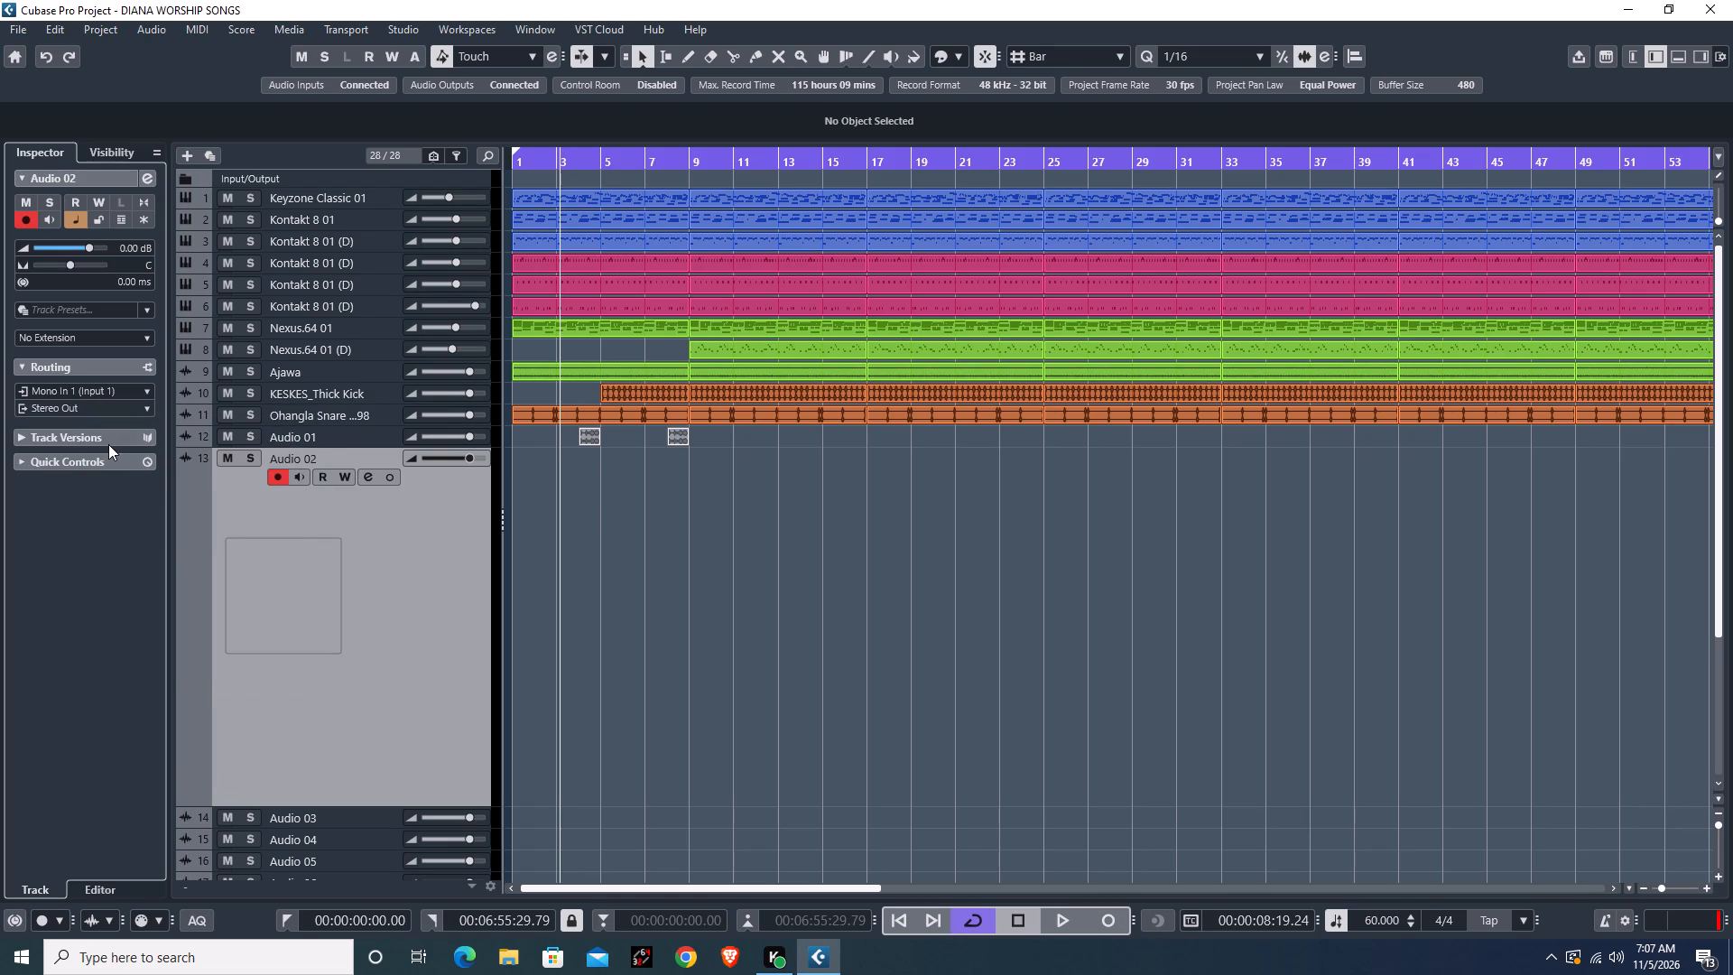
Start recording a new take on the Audio 02 track from bar 3.
{"action": "key", "text": "asterisk"}
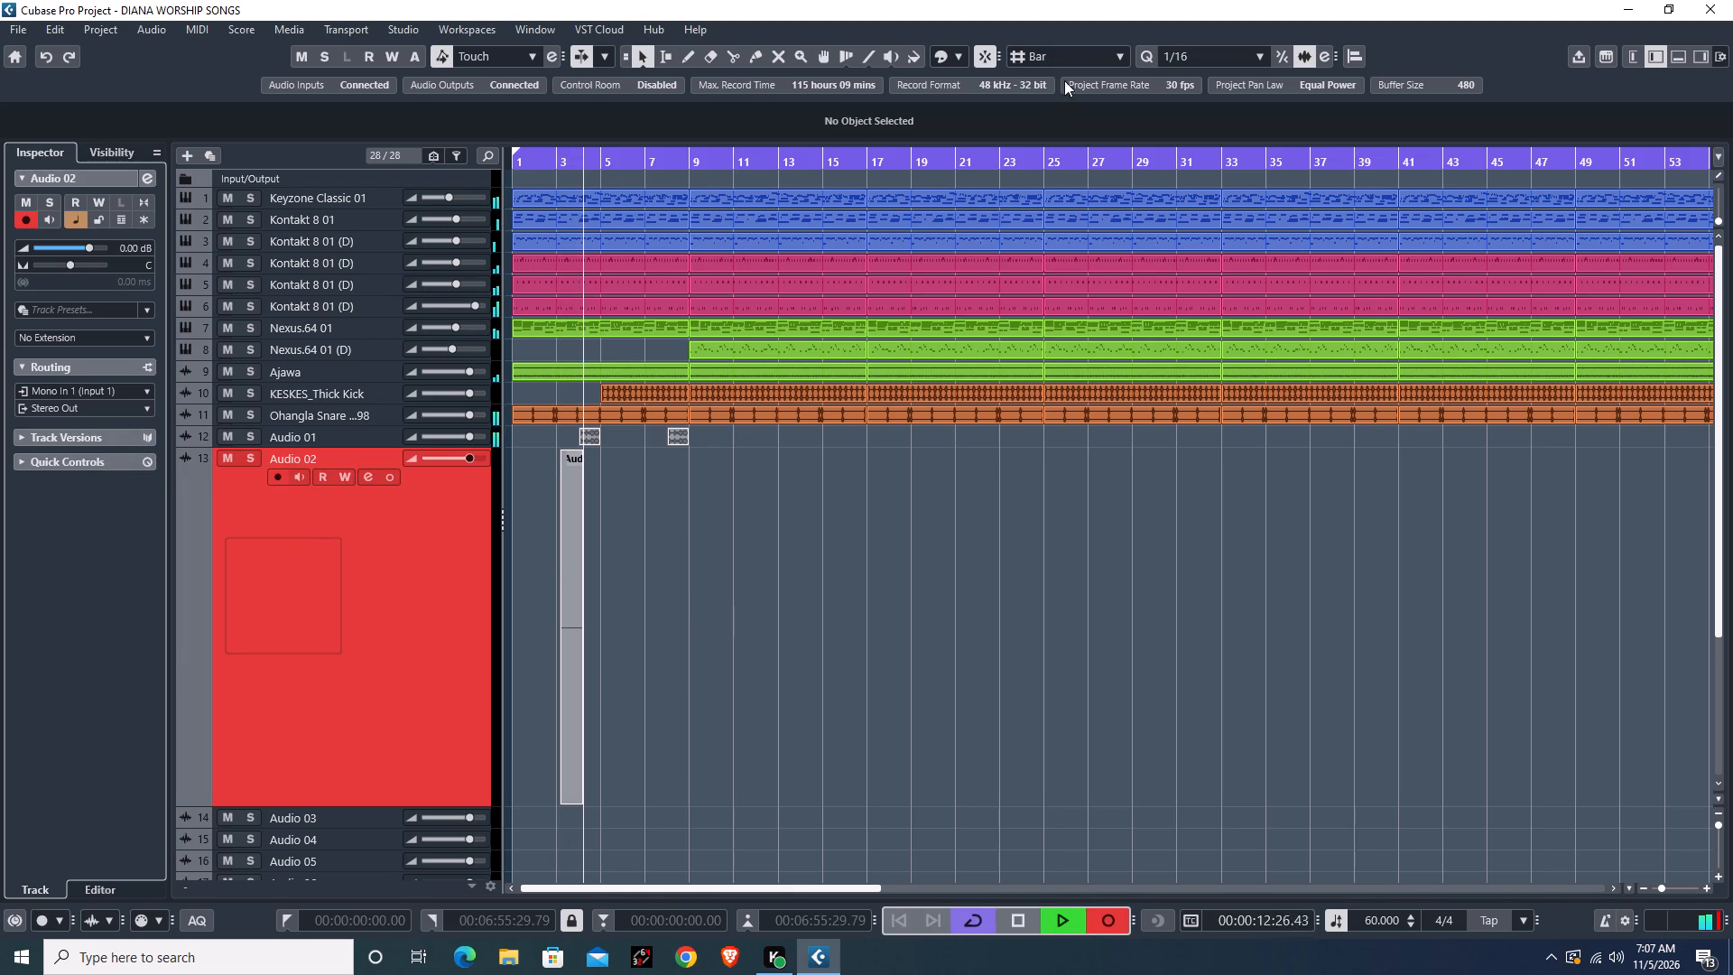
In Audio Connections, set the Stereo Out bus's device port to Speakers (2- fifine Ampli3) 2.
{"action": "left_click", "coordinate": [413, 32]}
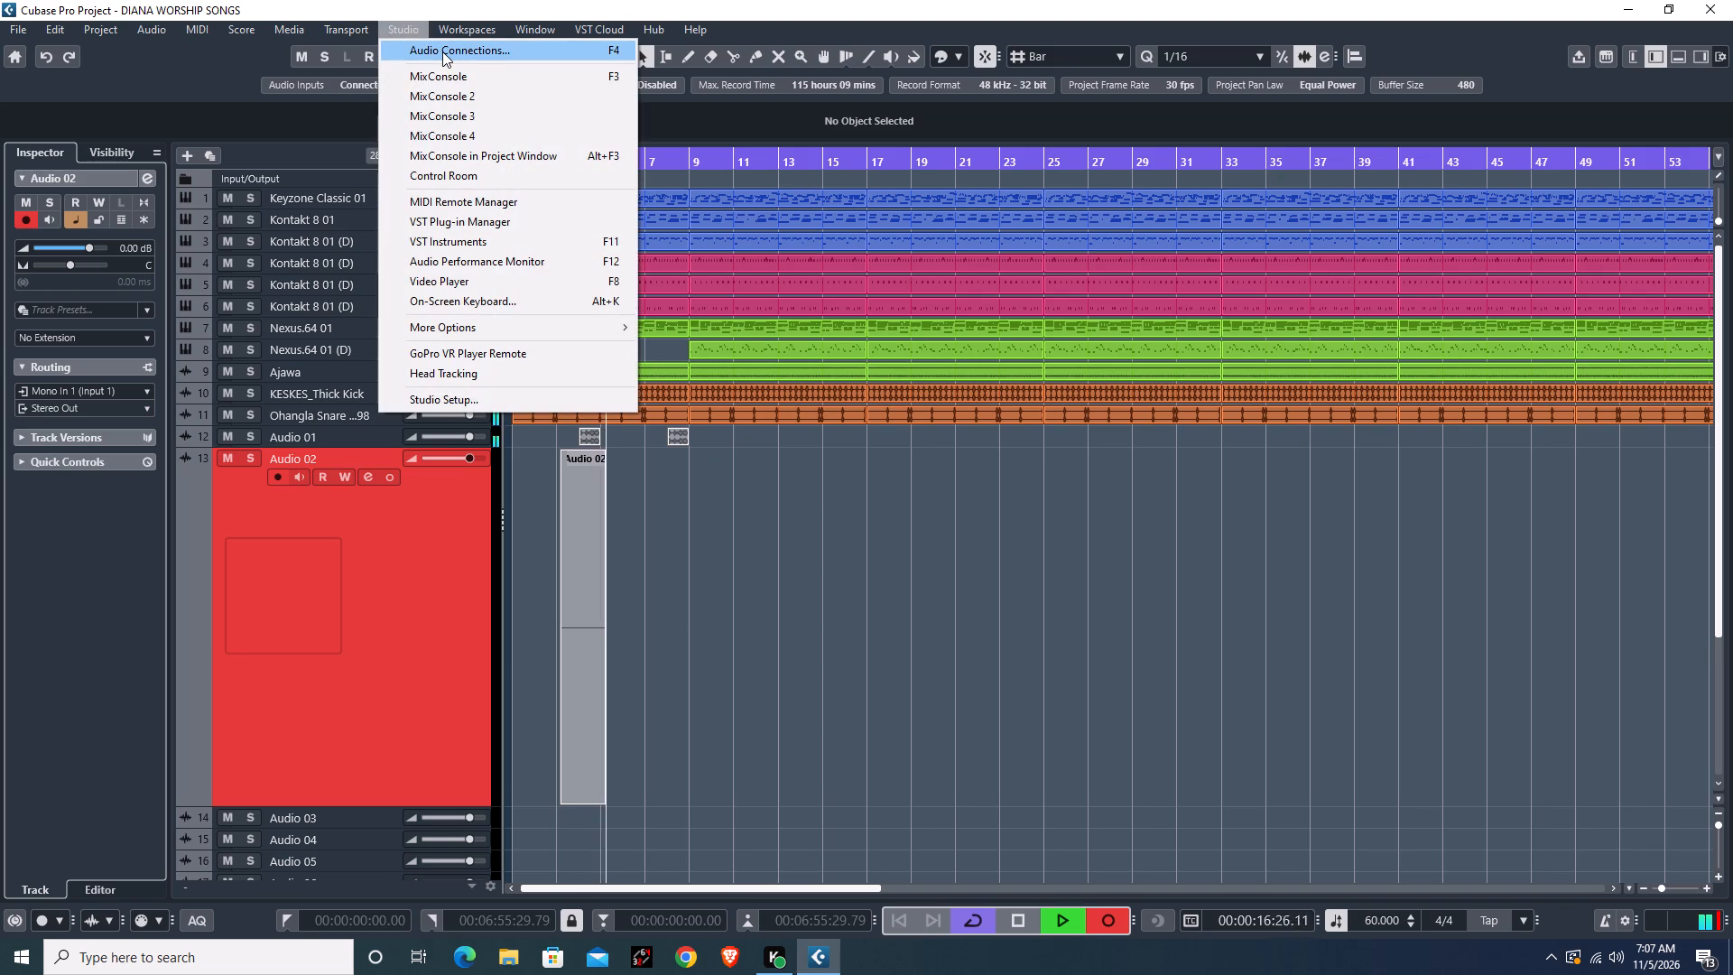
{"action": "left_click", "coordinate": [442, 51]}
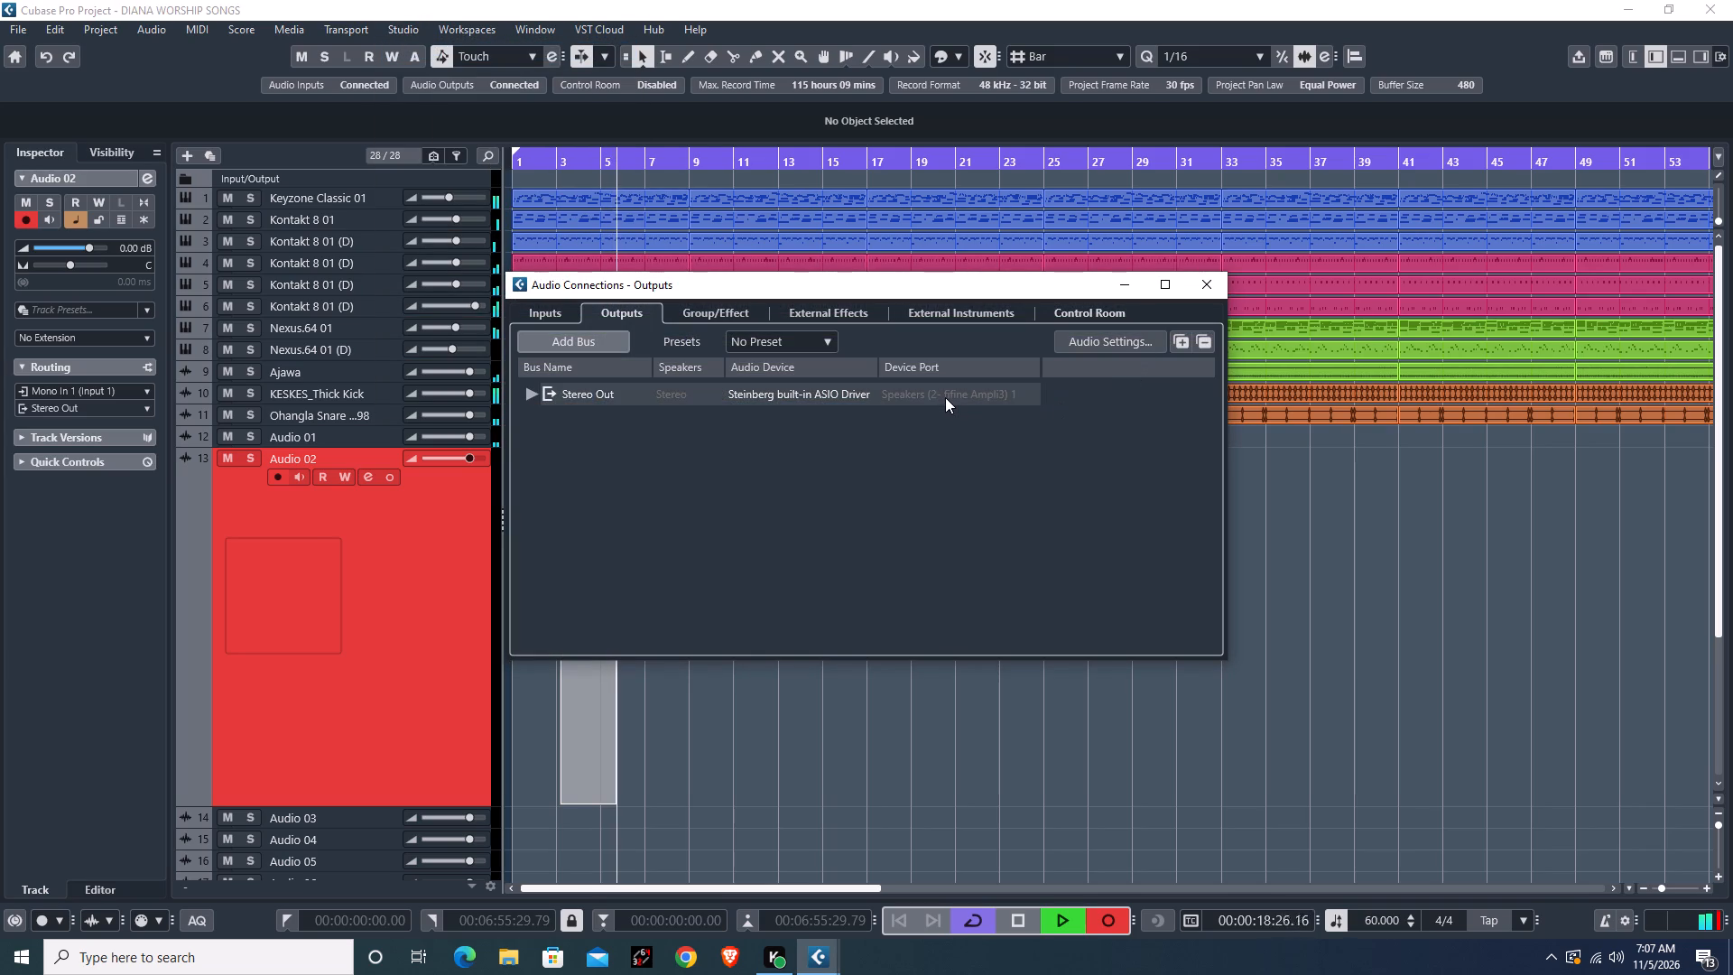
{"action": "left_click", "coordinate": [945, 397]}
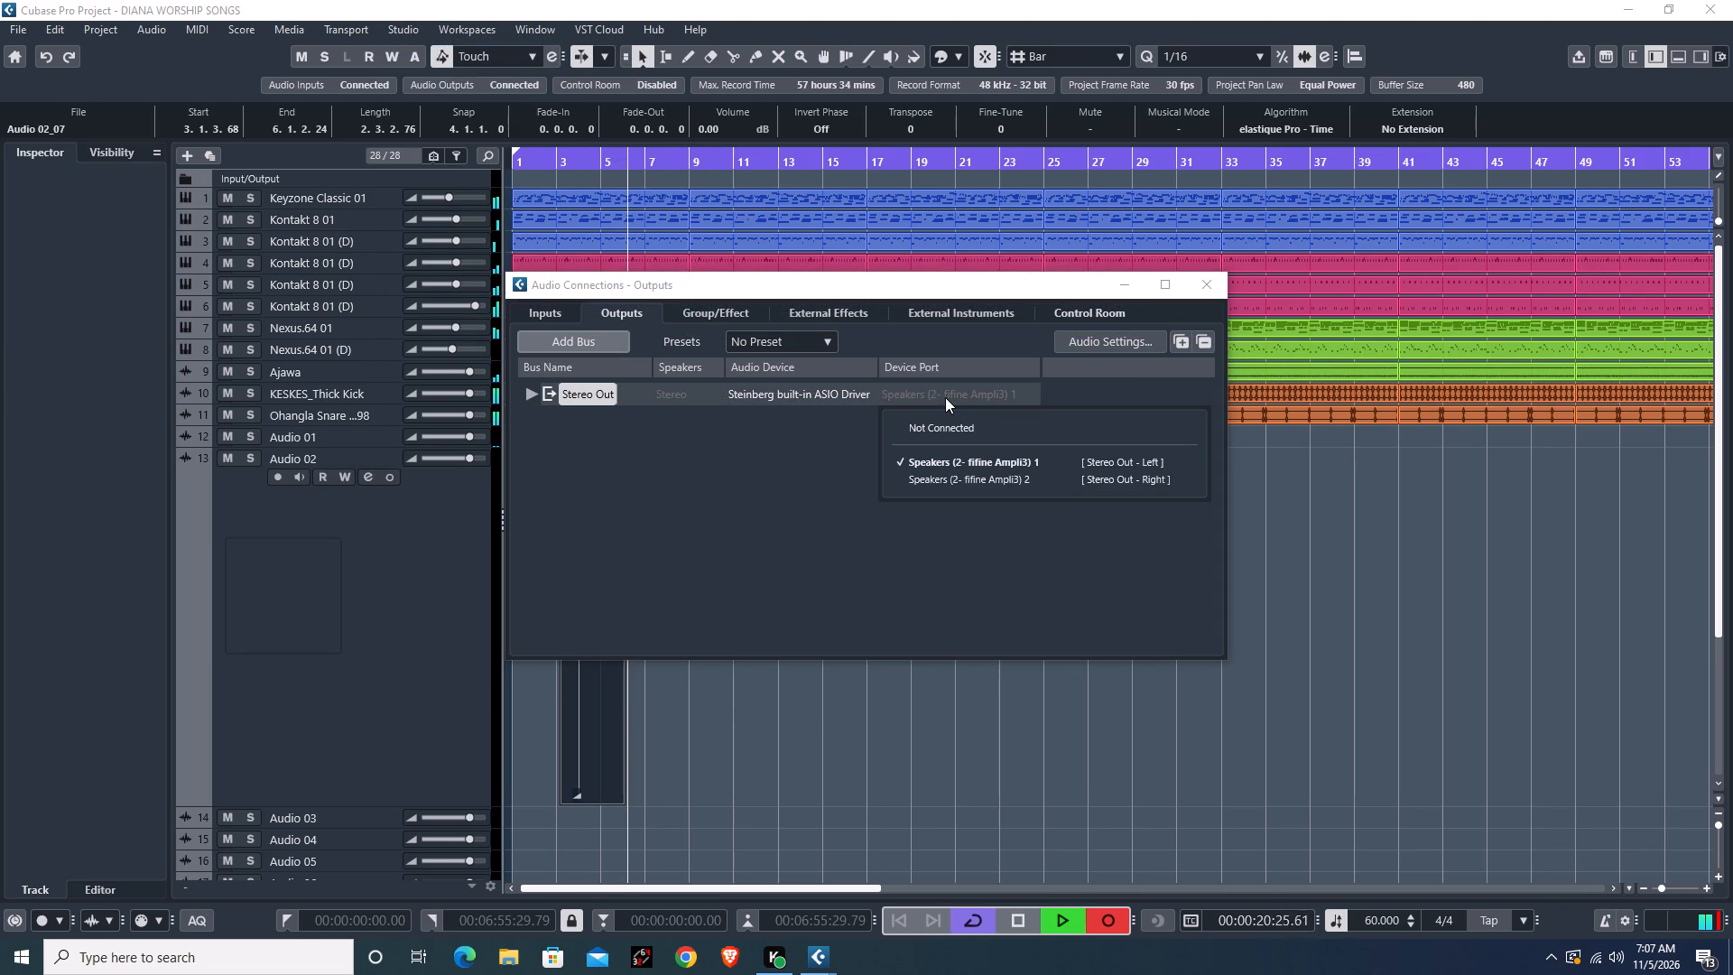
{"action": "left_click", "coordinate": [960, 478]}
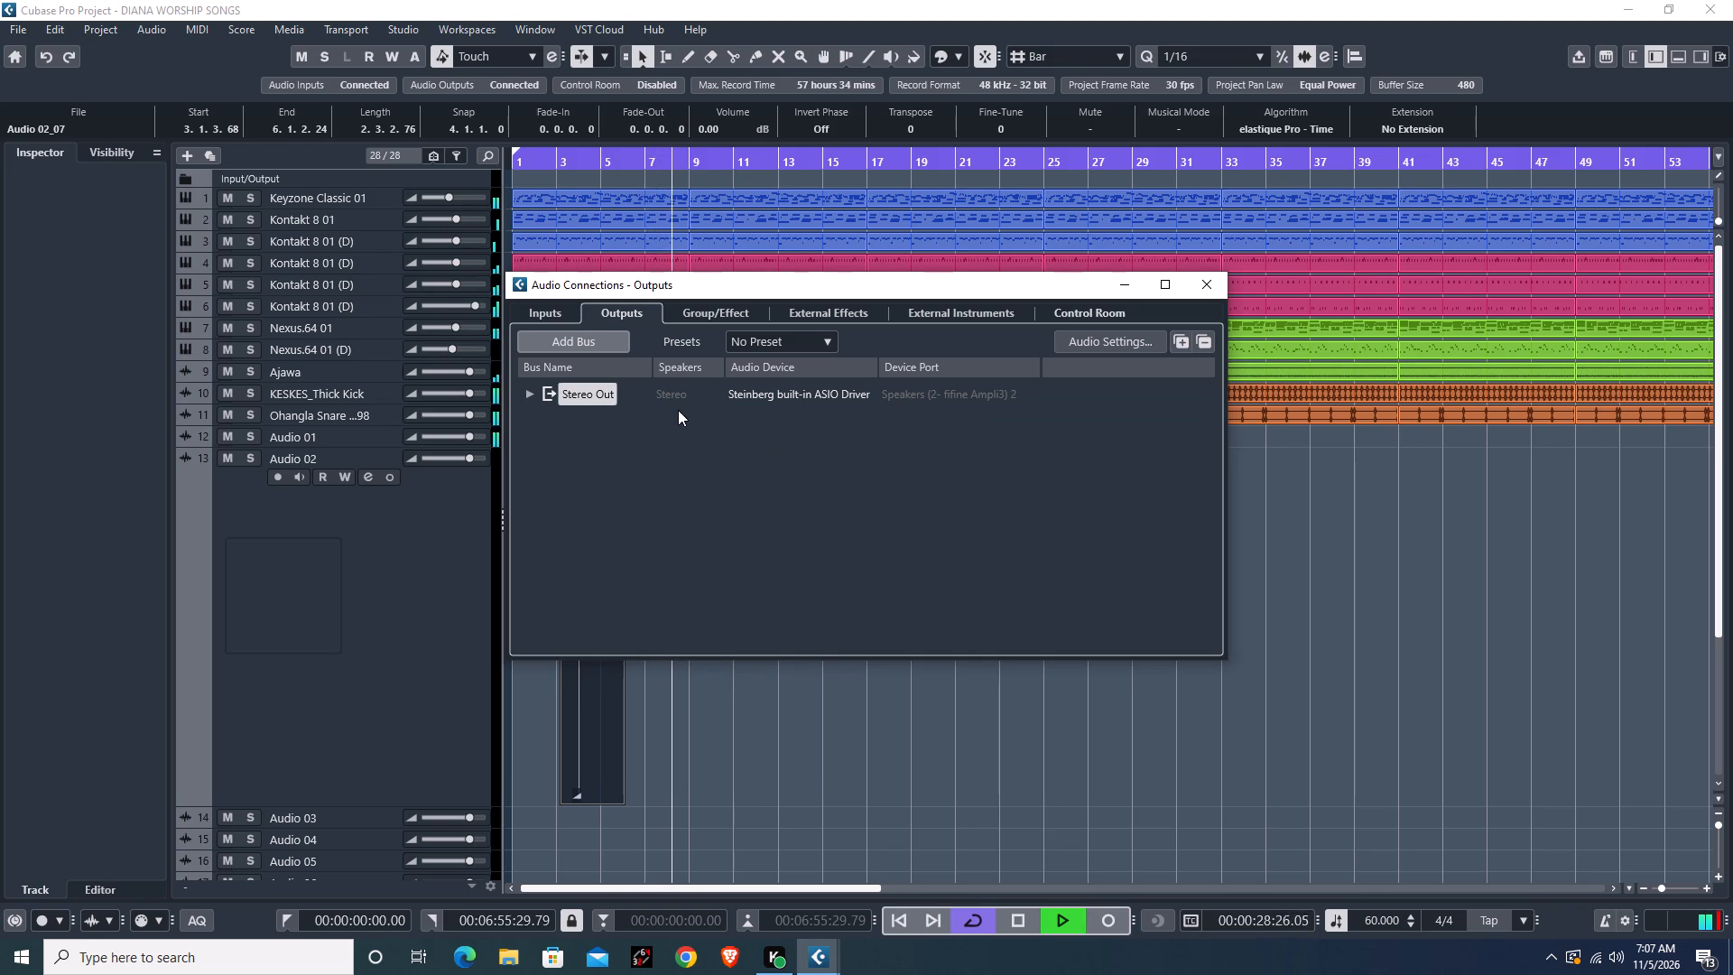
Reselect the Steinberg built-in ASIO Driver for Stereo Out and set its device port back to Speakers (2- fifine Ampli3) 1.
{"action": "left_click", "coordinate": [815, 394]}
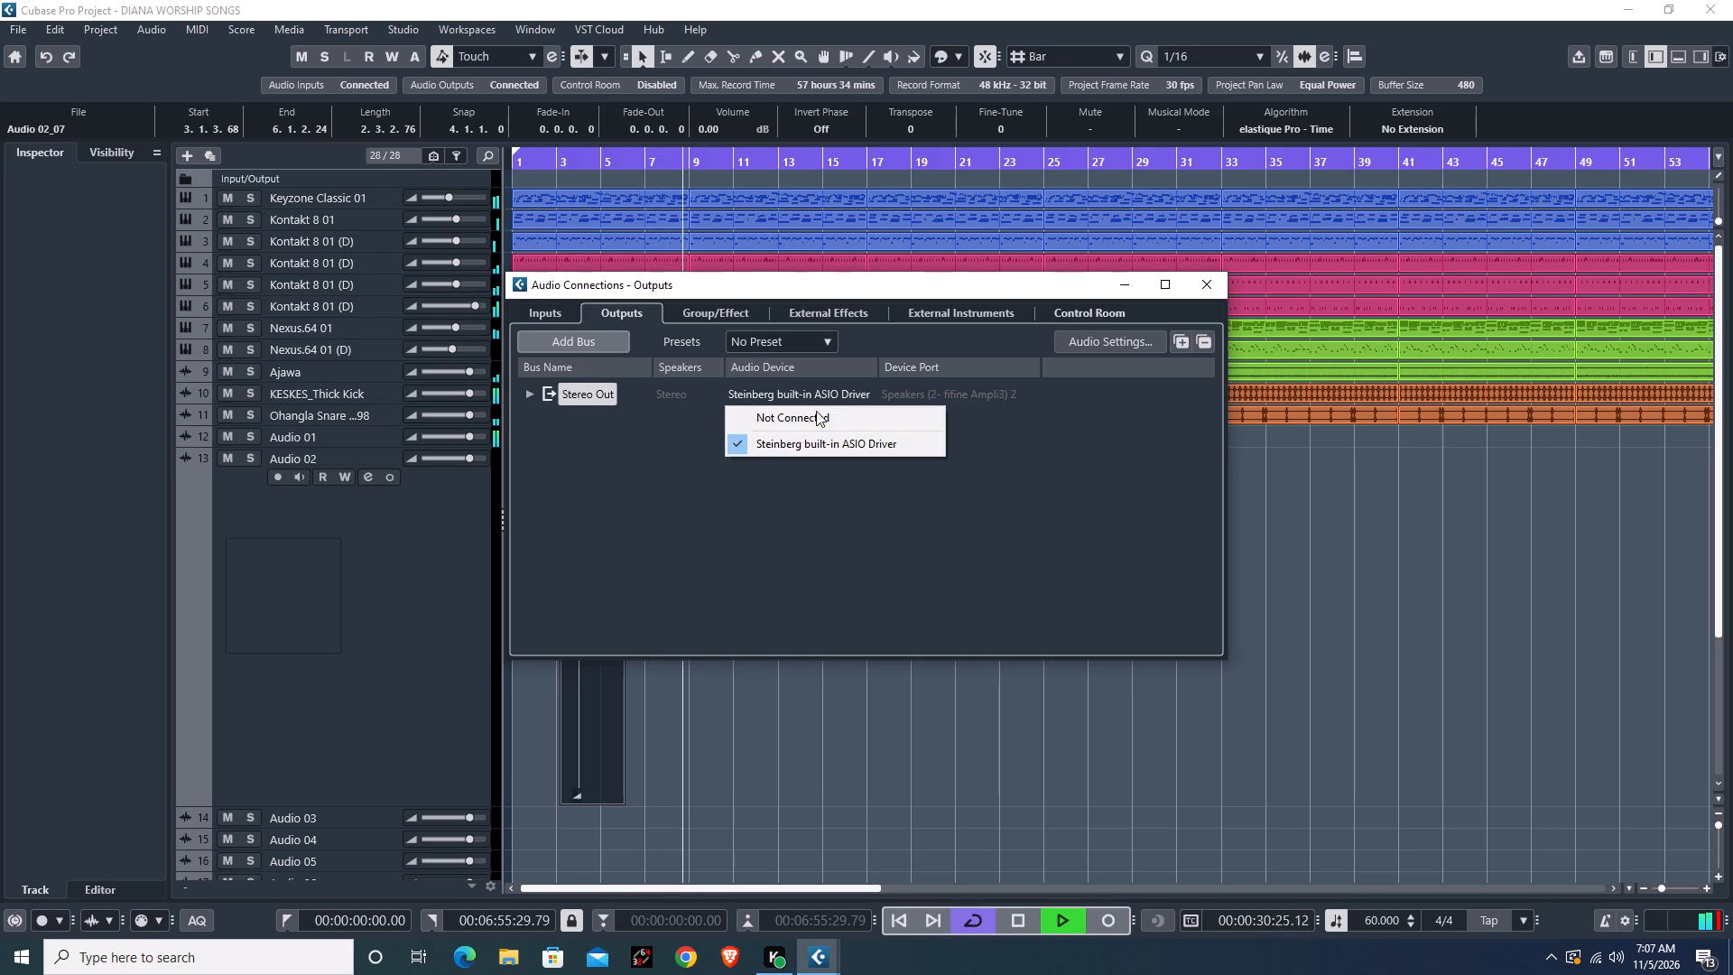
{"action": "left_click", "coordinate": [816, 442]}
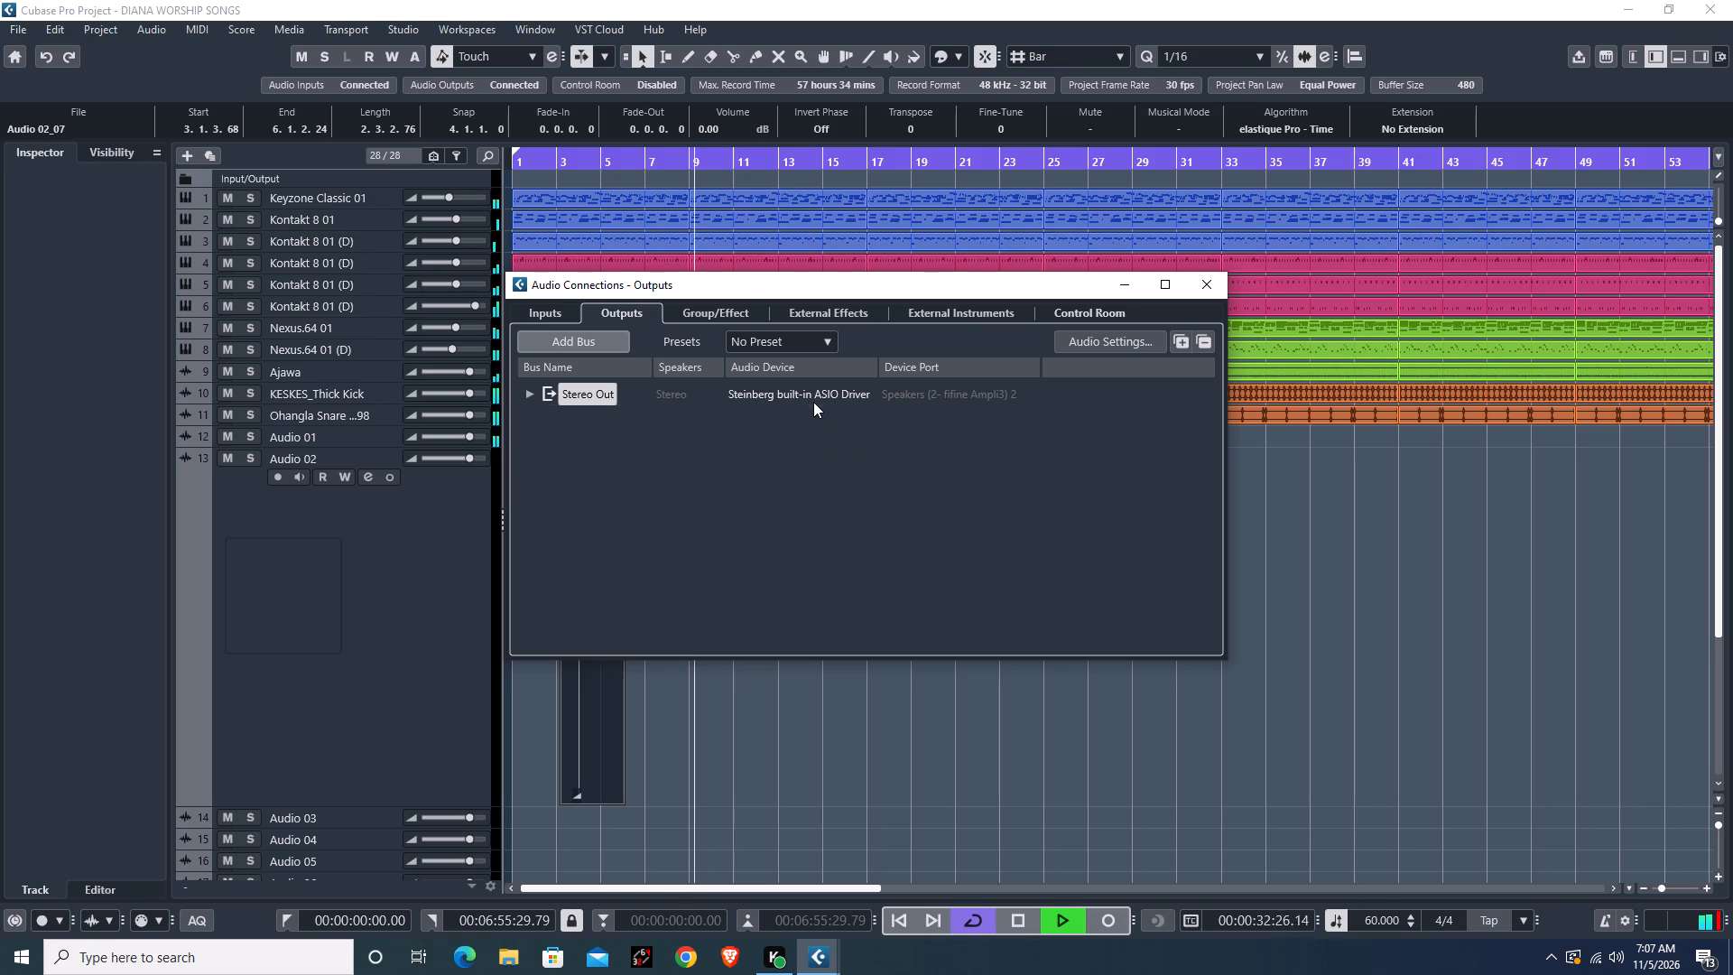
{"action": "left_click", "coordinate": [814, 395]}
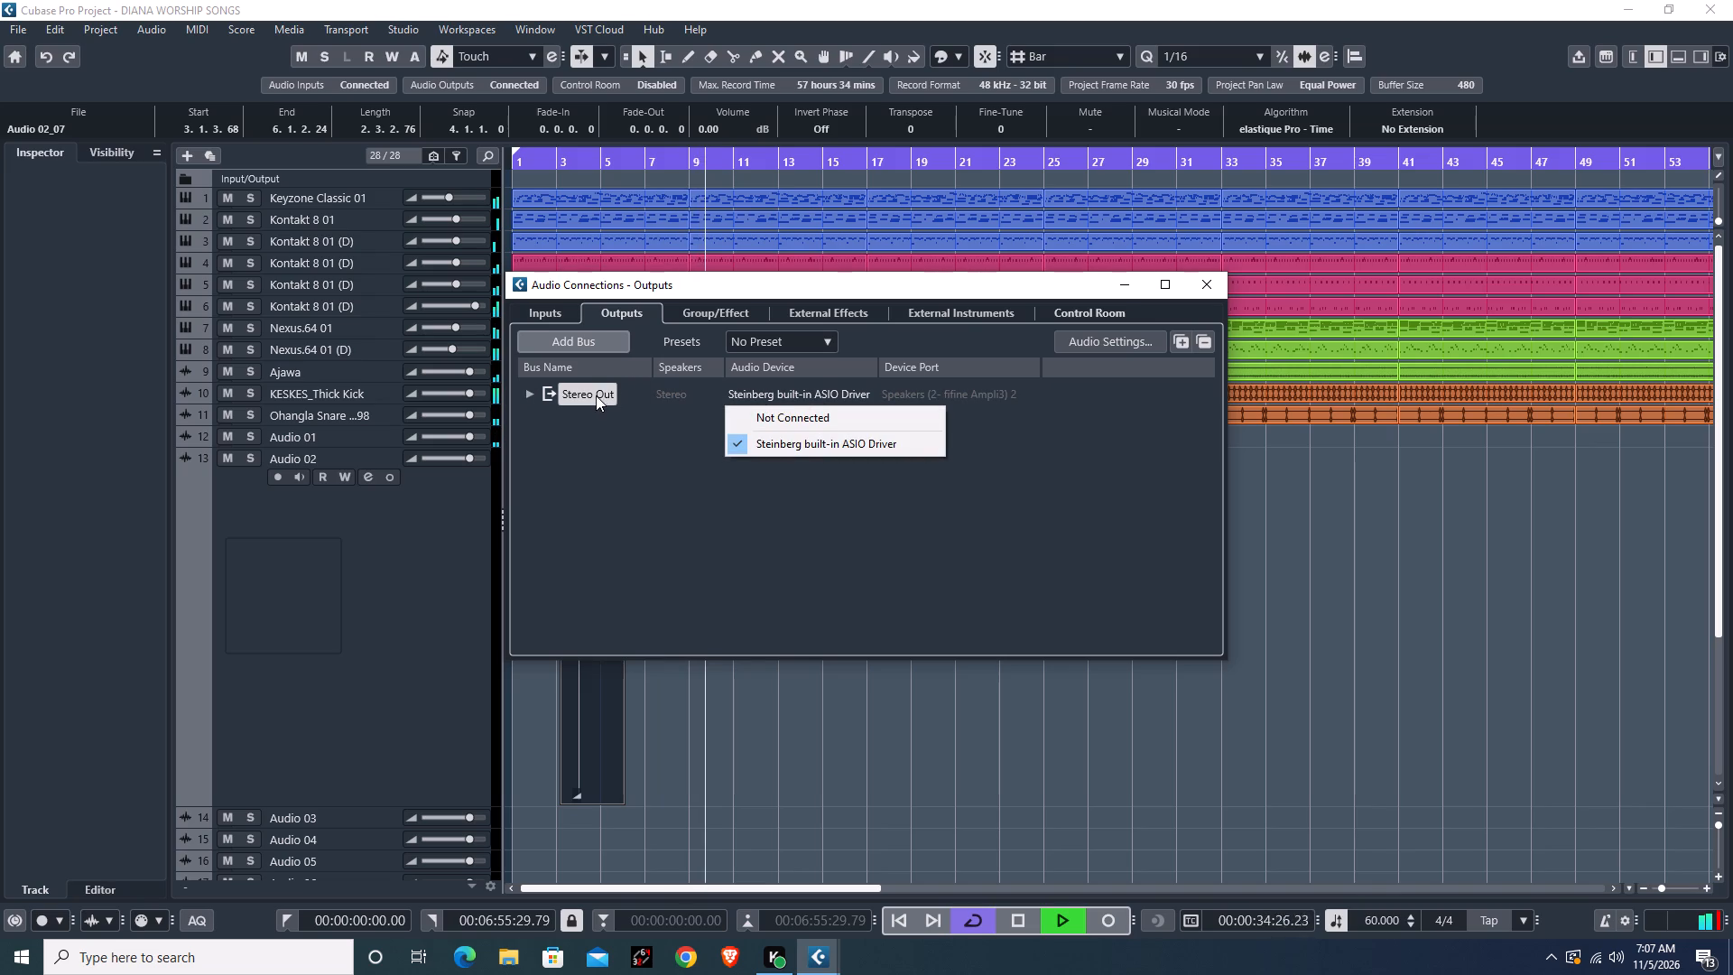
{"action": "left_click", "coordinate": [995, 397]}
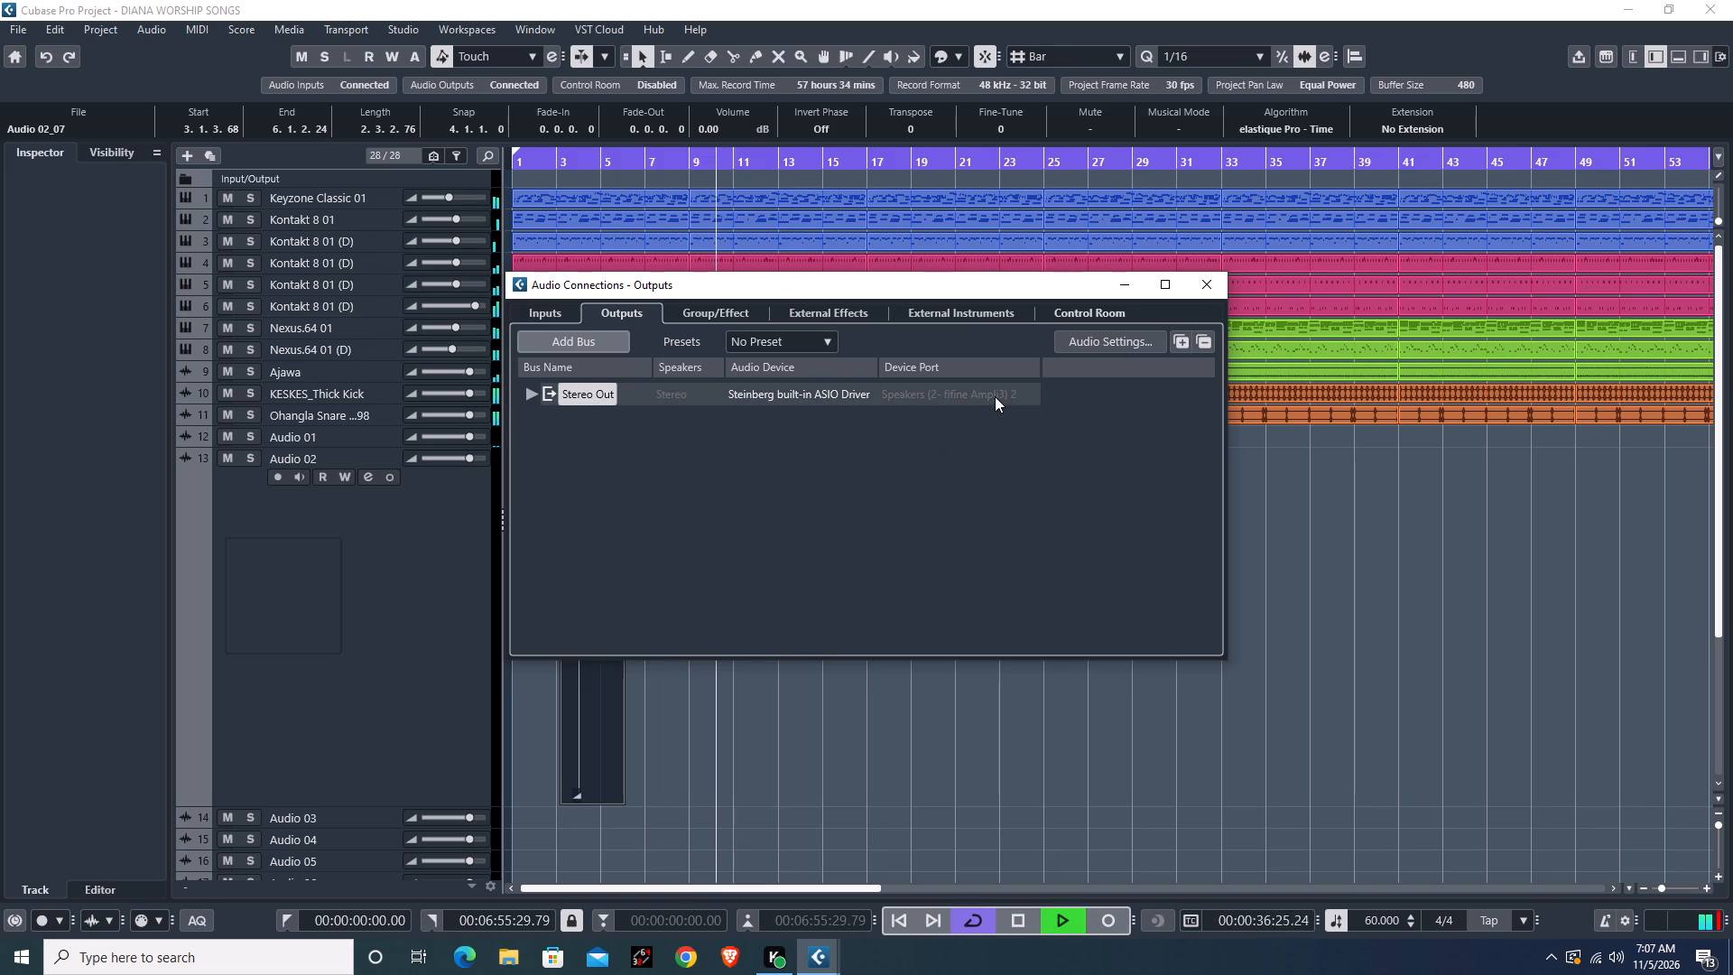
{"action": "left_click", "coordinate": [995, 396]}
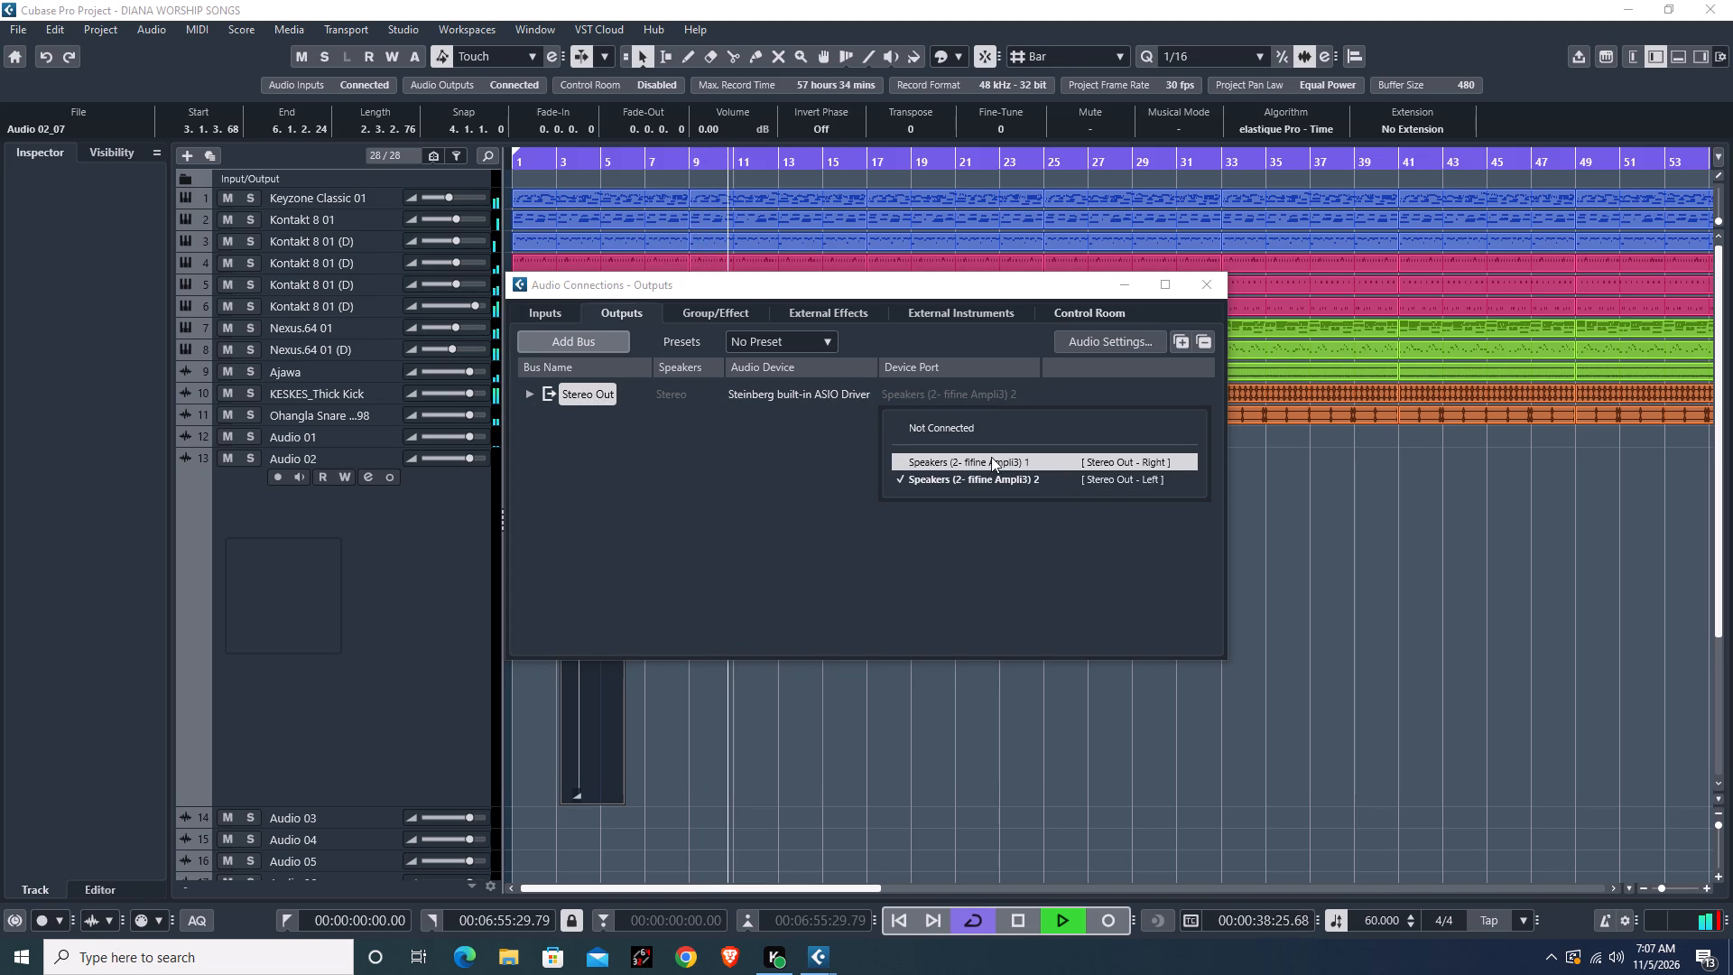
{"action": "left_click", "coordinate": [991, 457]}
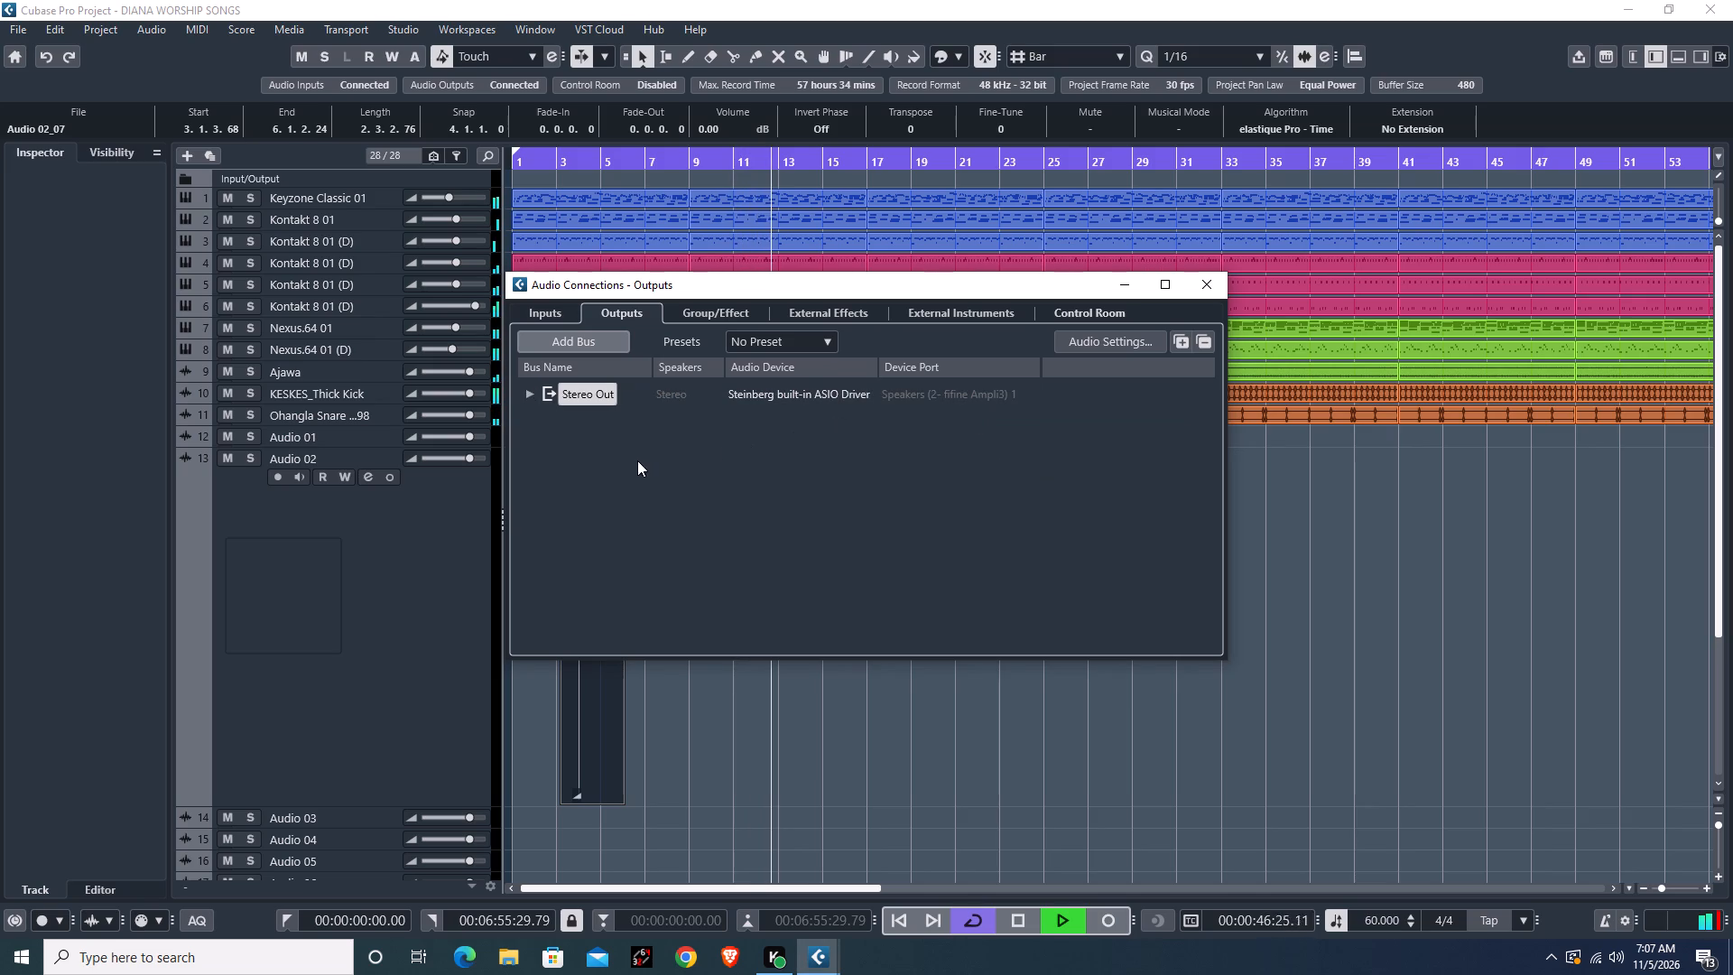
Expand the Stereo Out bus and examine the device port assignments available for its Left and Right channels.
{"action": "left_click", "coordinate": [529, 394]}
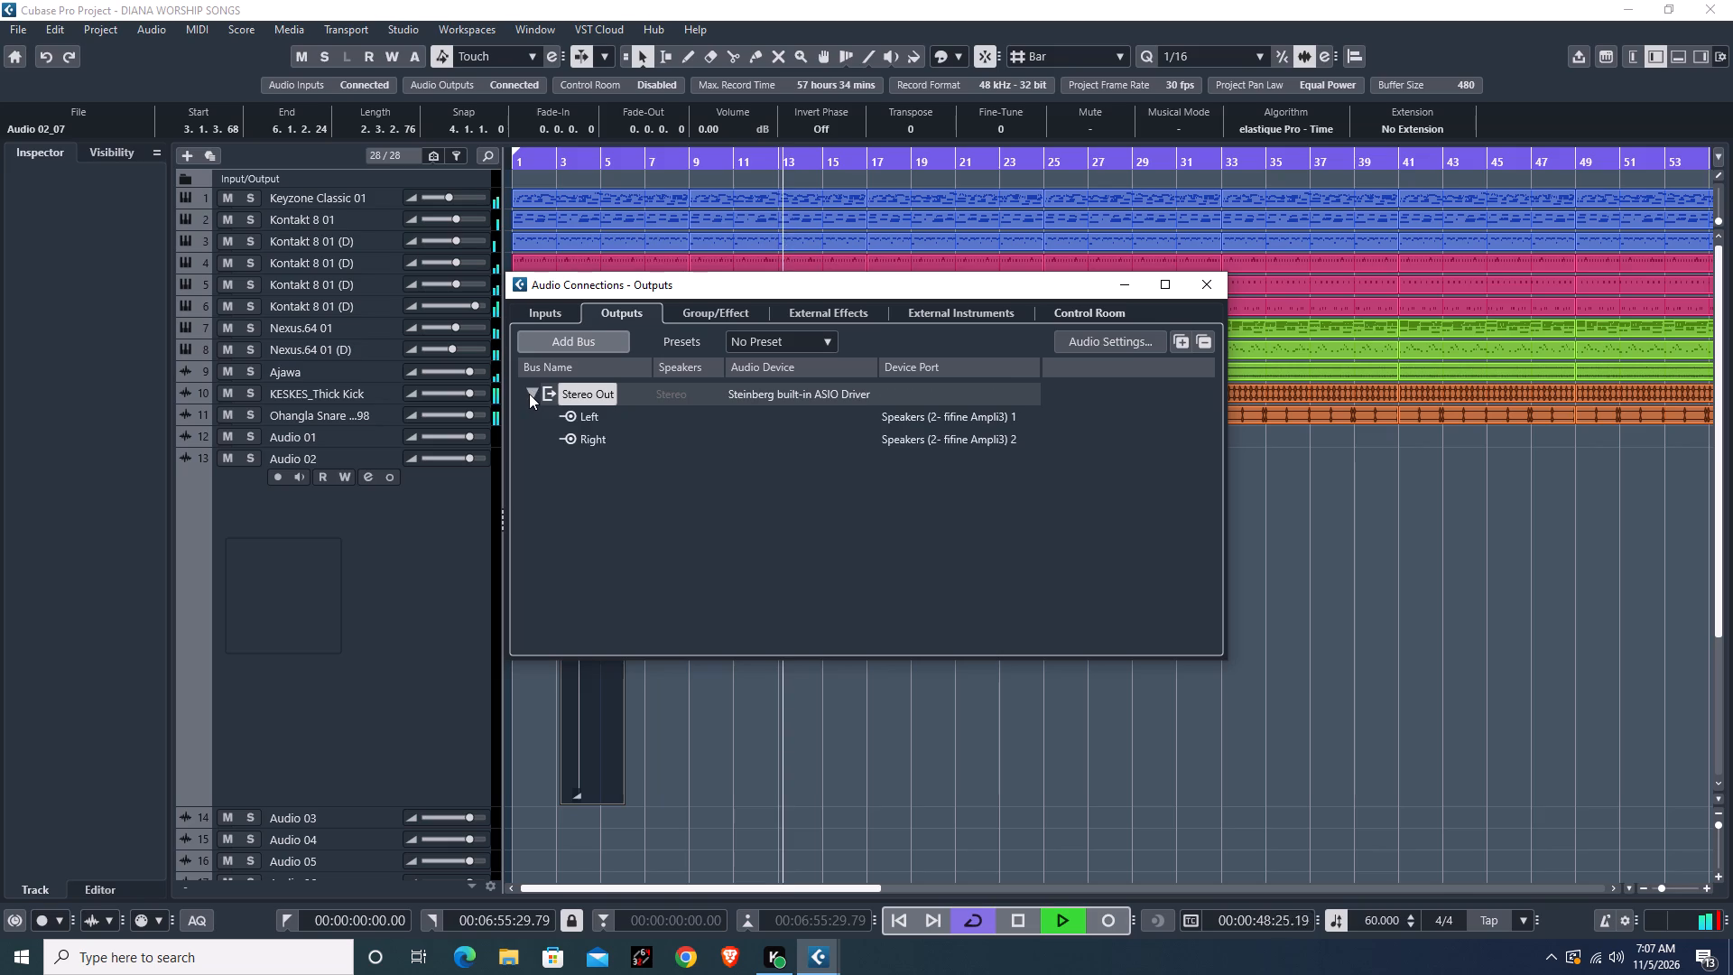
{"action": "left_click", "coordinate": [941, 410]}
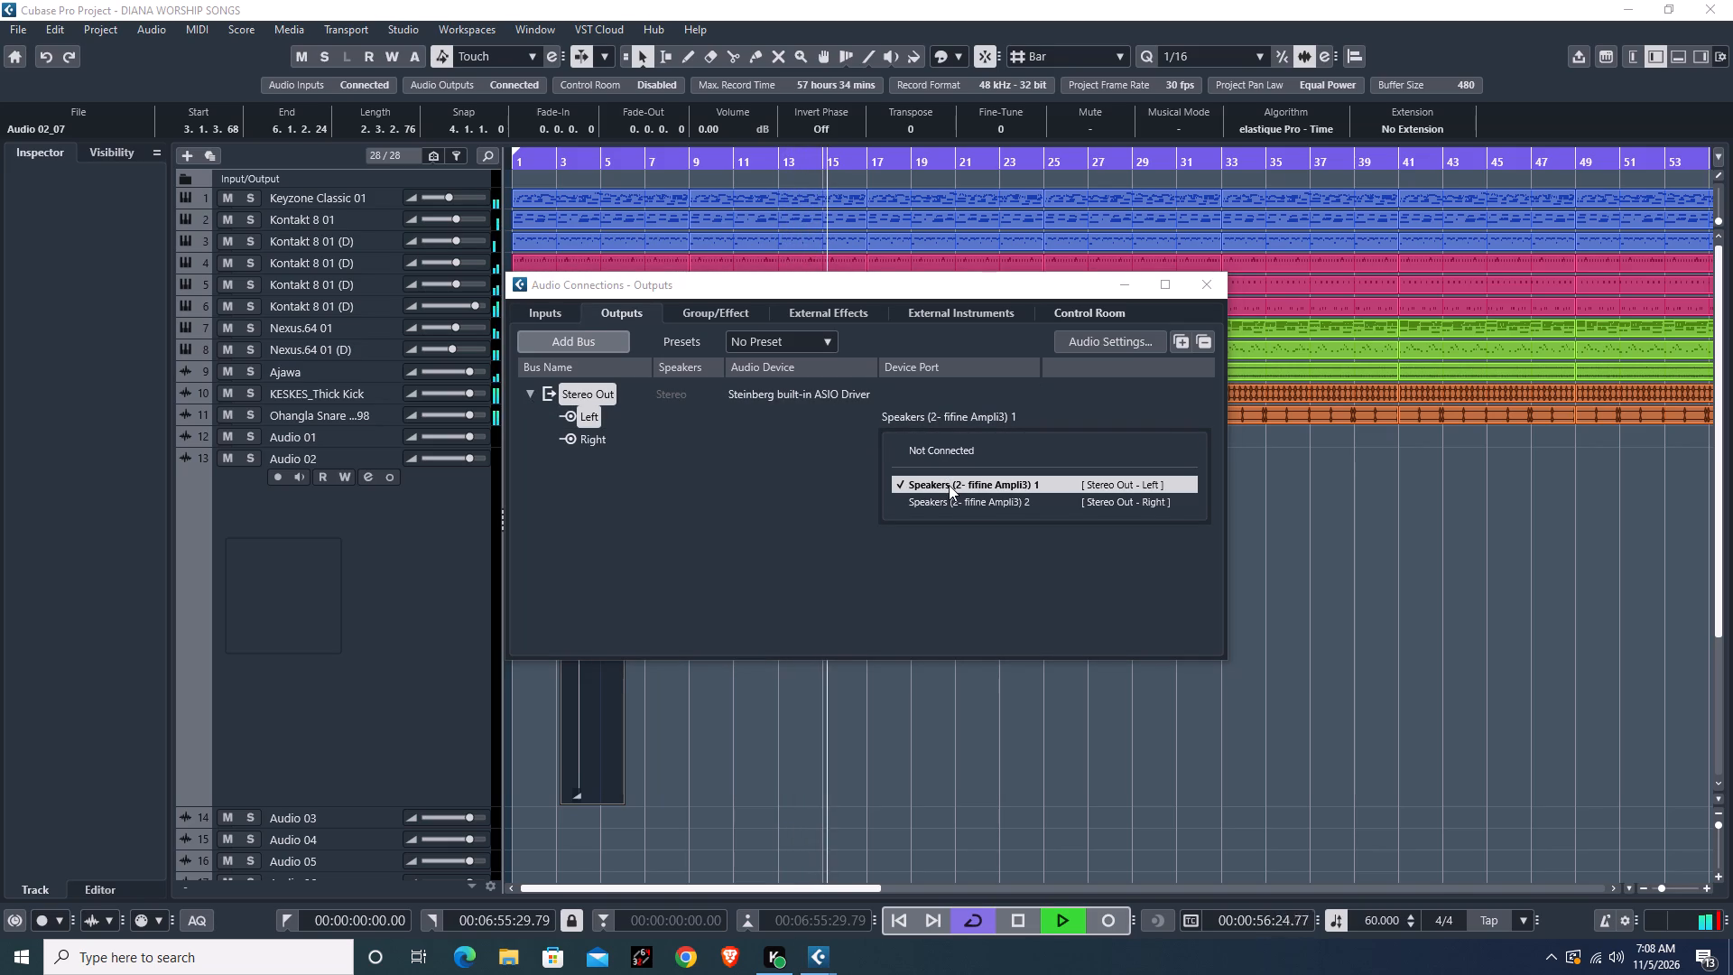
{"action": "left_click", "coordinate": [597, 438]}
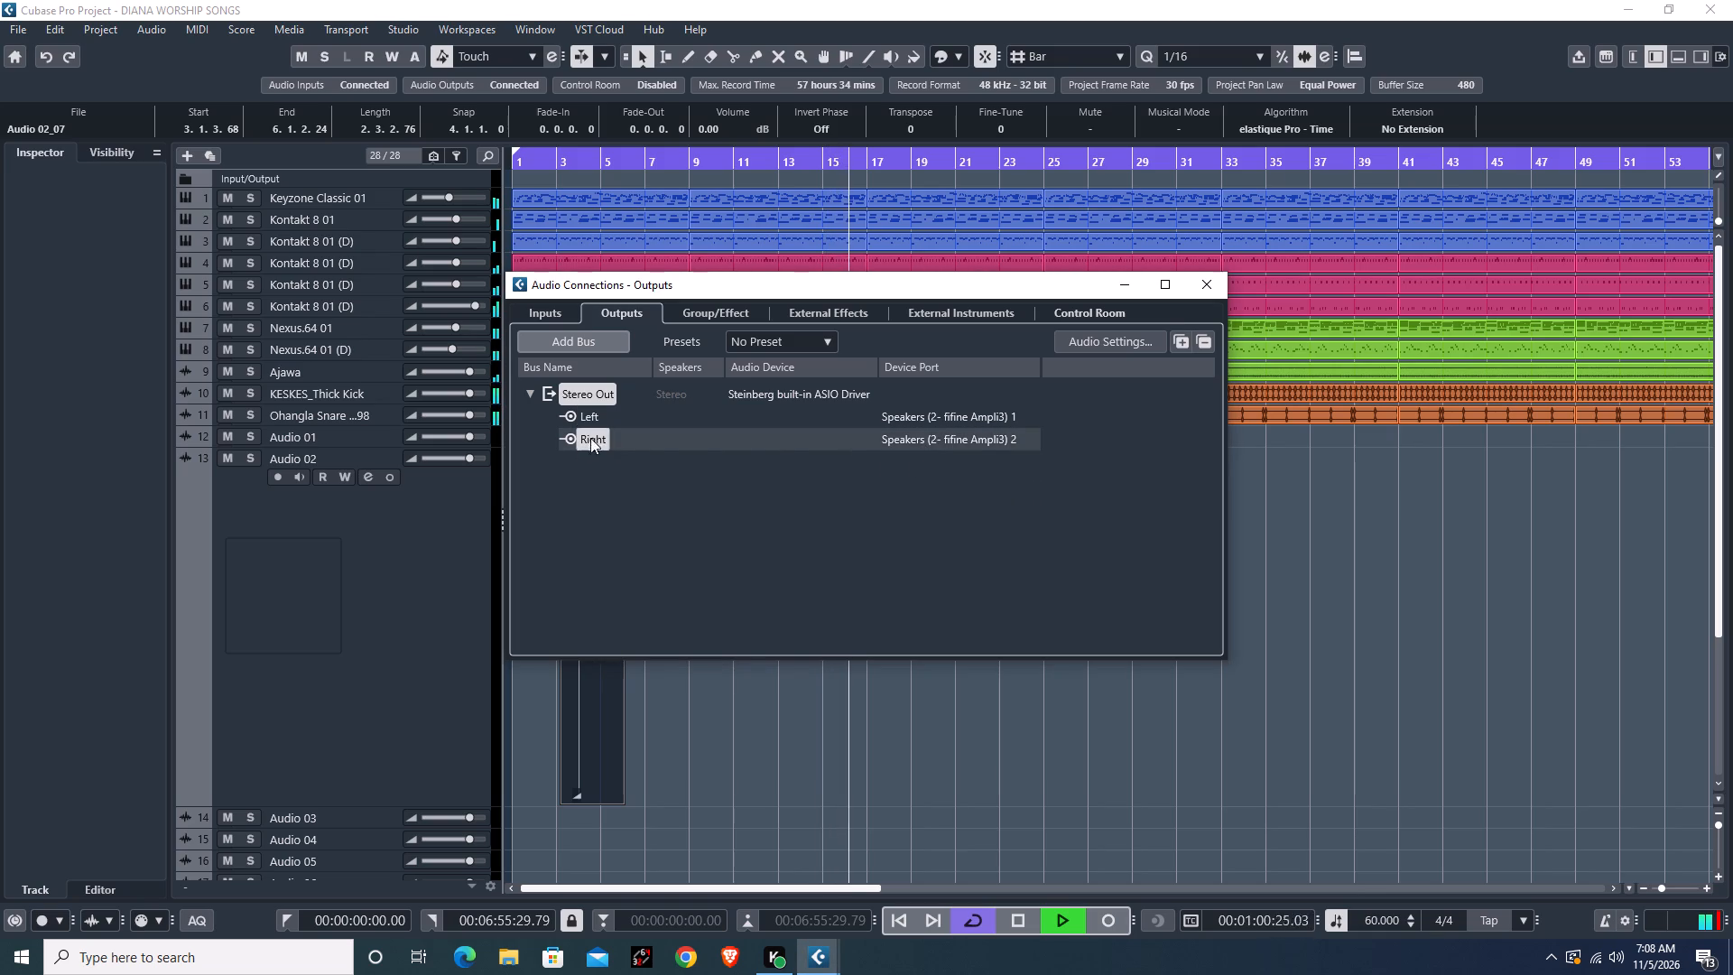
{"action": "left_click", "coordinate": [903, 432]}
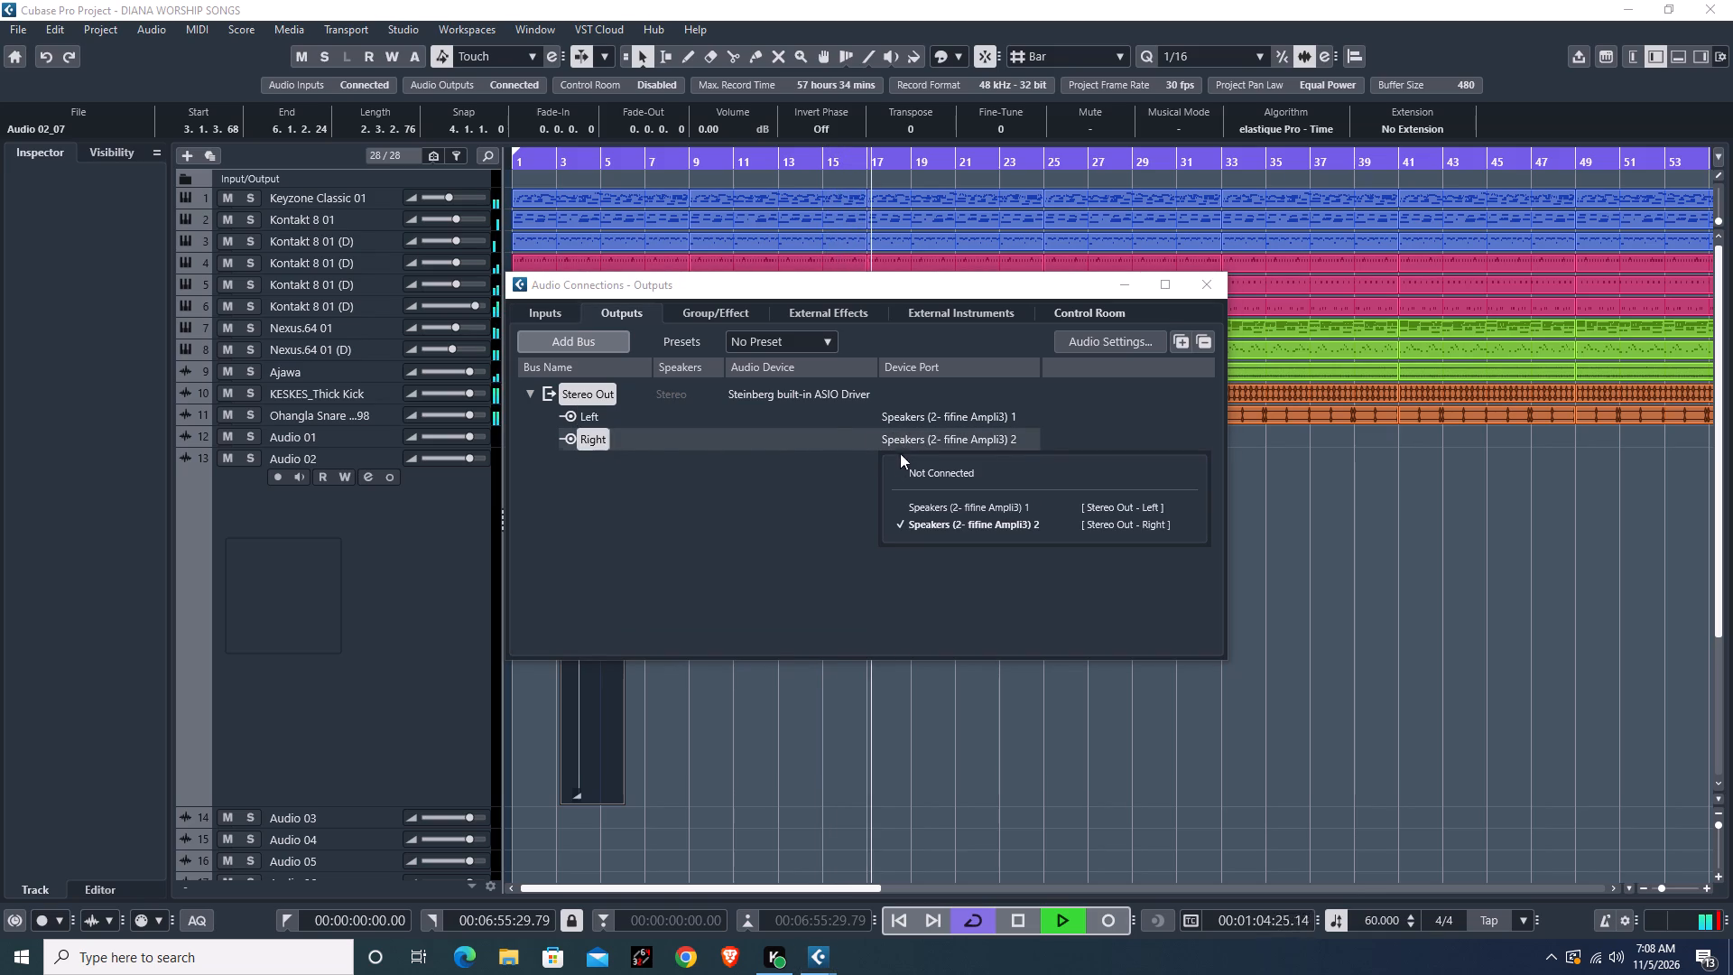
{"action": "left_click", "coordinate": [709, 419]}
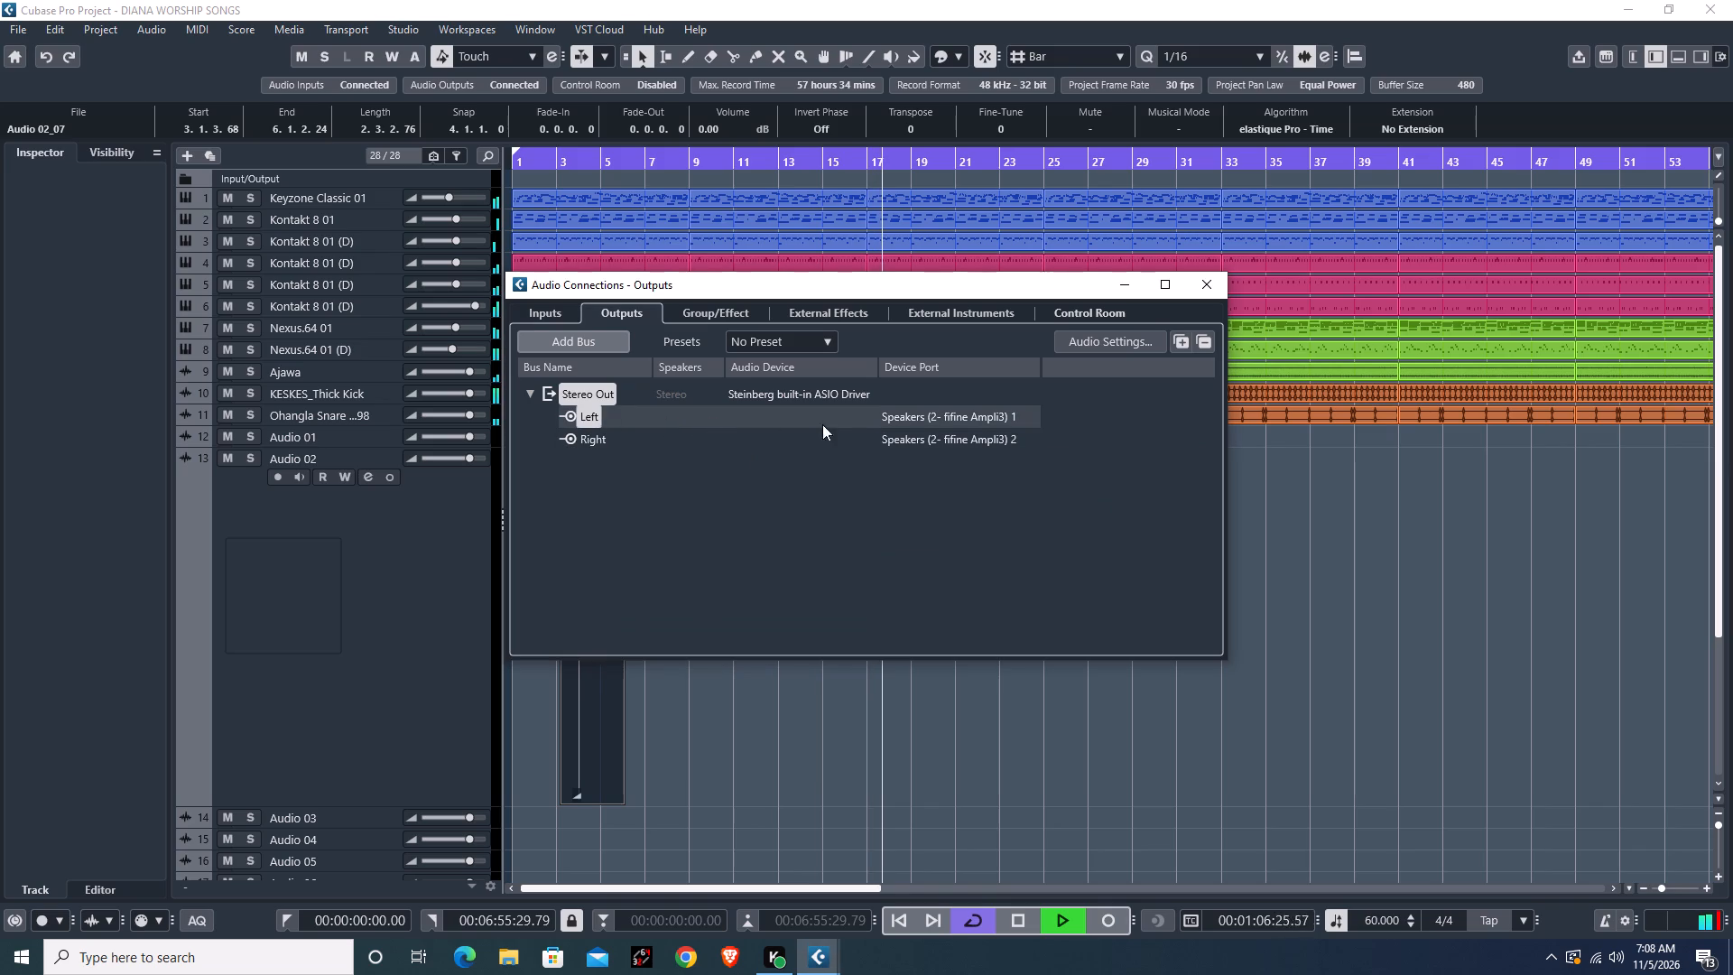
{"action": "left_click", "coordinate": [860, 418]}
{"action": "left_click", "coordinate": [909, 417]}
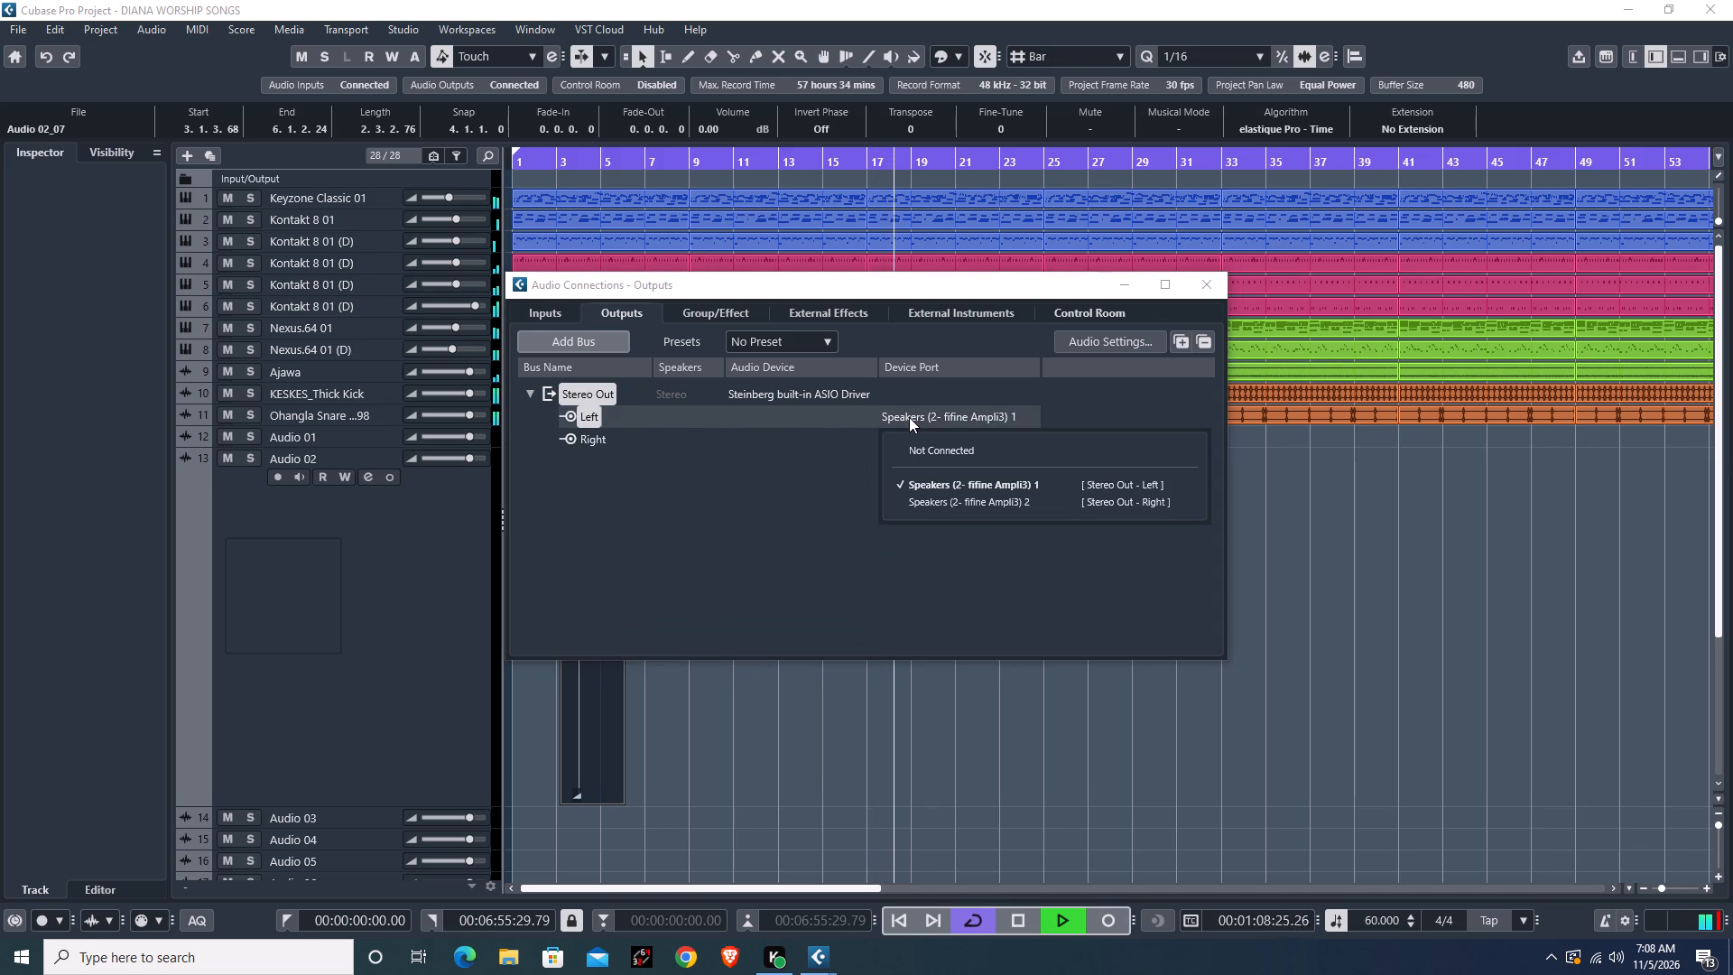
{"action": "left_click", "coordinate": [909, 417]}
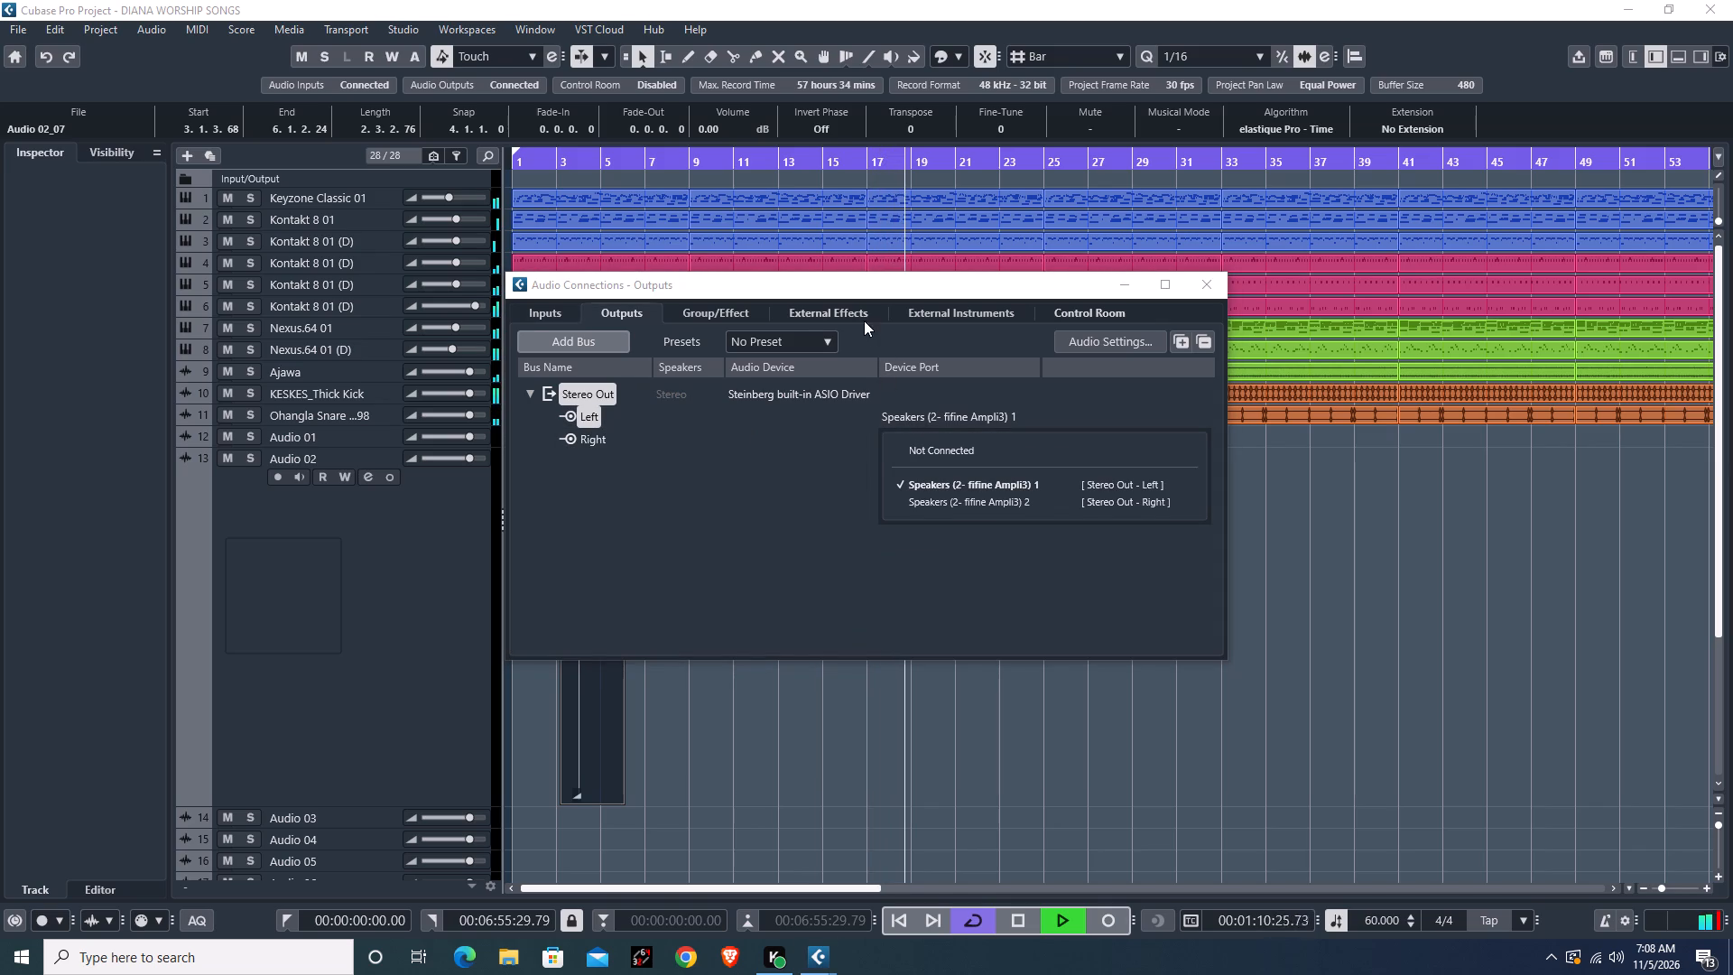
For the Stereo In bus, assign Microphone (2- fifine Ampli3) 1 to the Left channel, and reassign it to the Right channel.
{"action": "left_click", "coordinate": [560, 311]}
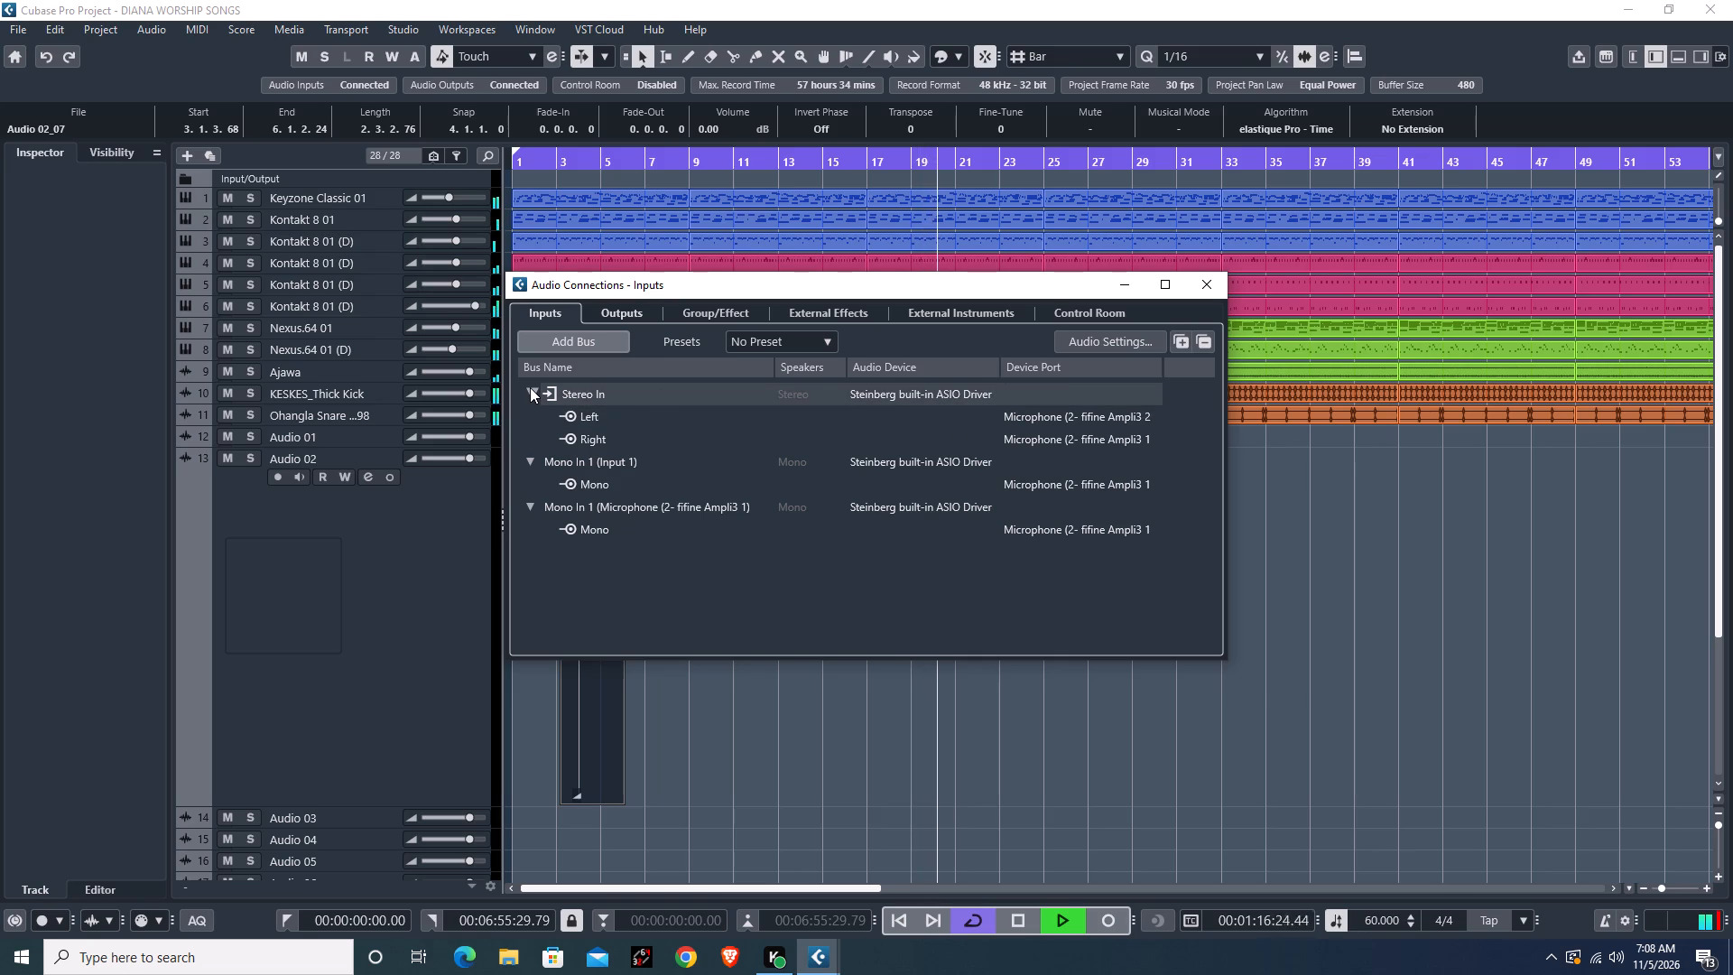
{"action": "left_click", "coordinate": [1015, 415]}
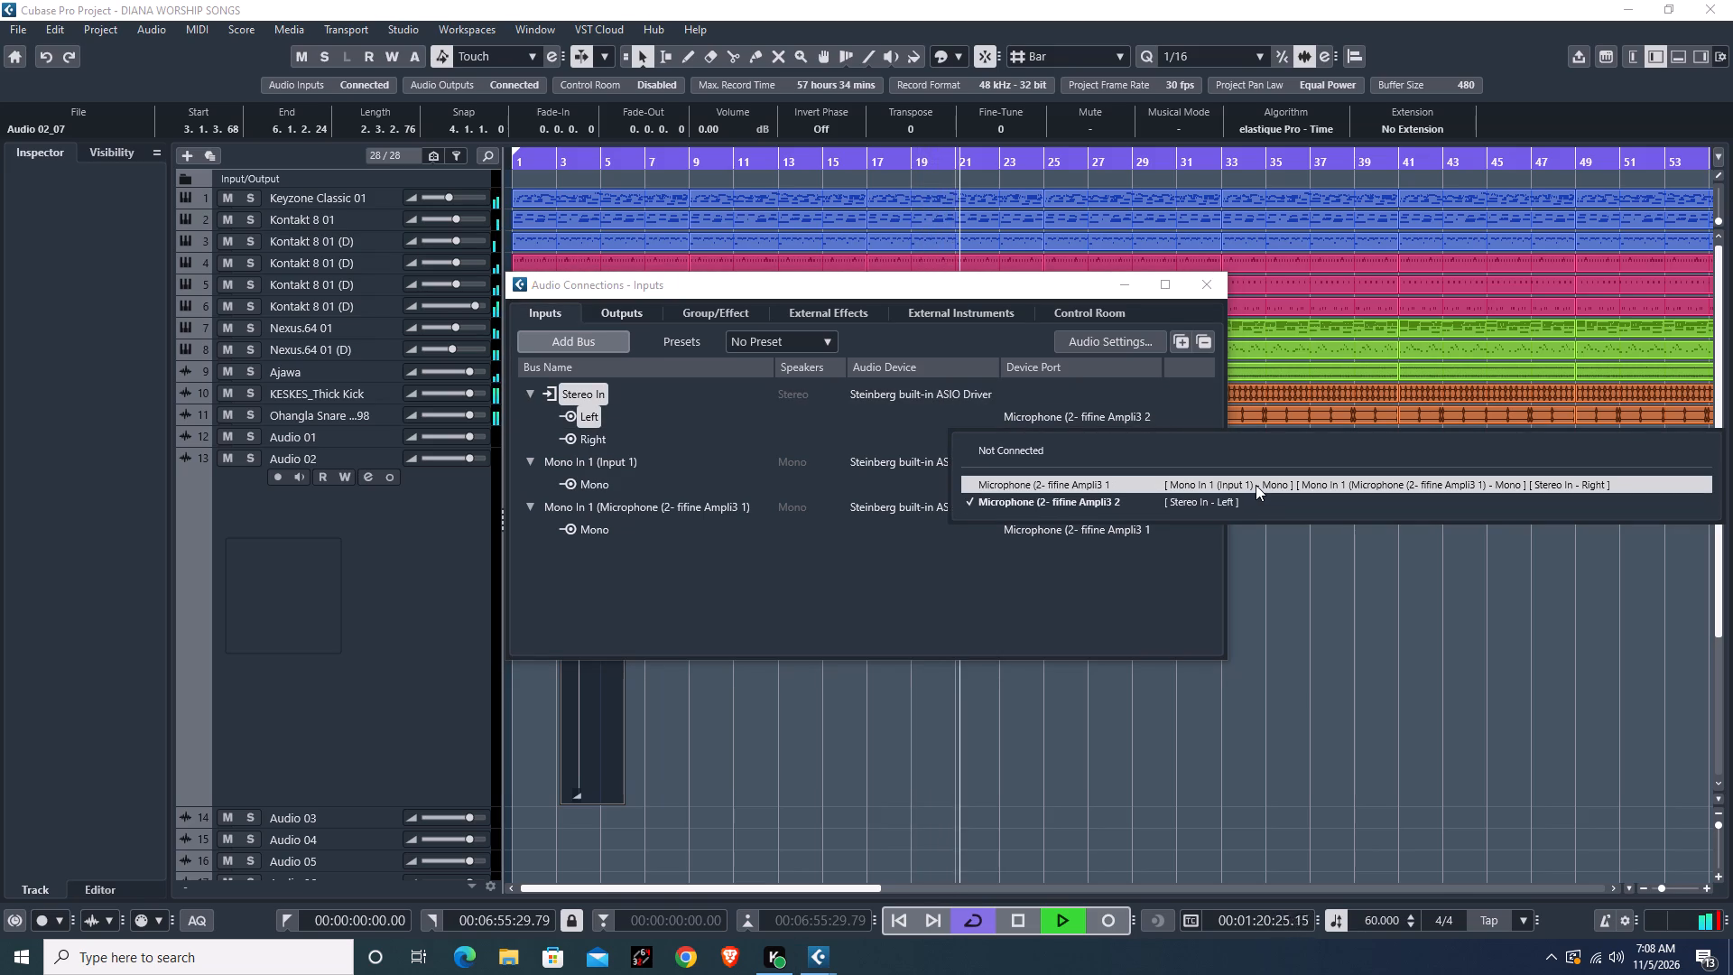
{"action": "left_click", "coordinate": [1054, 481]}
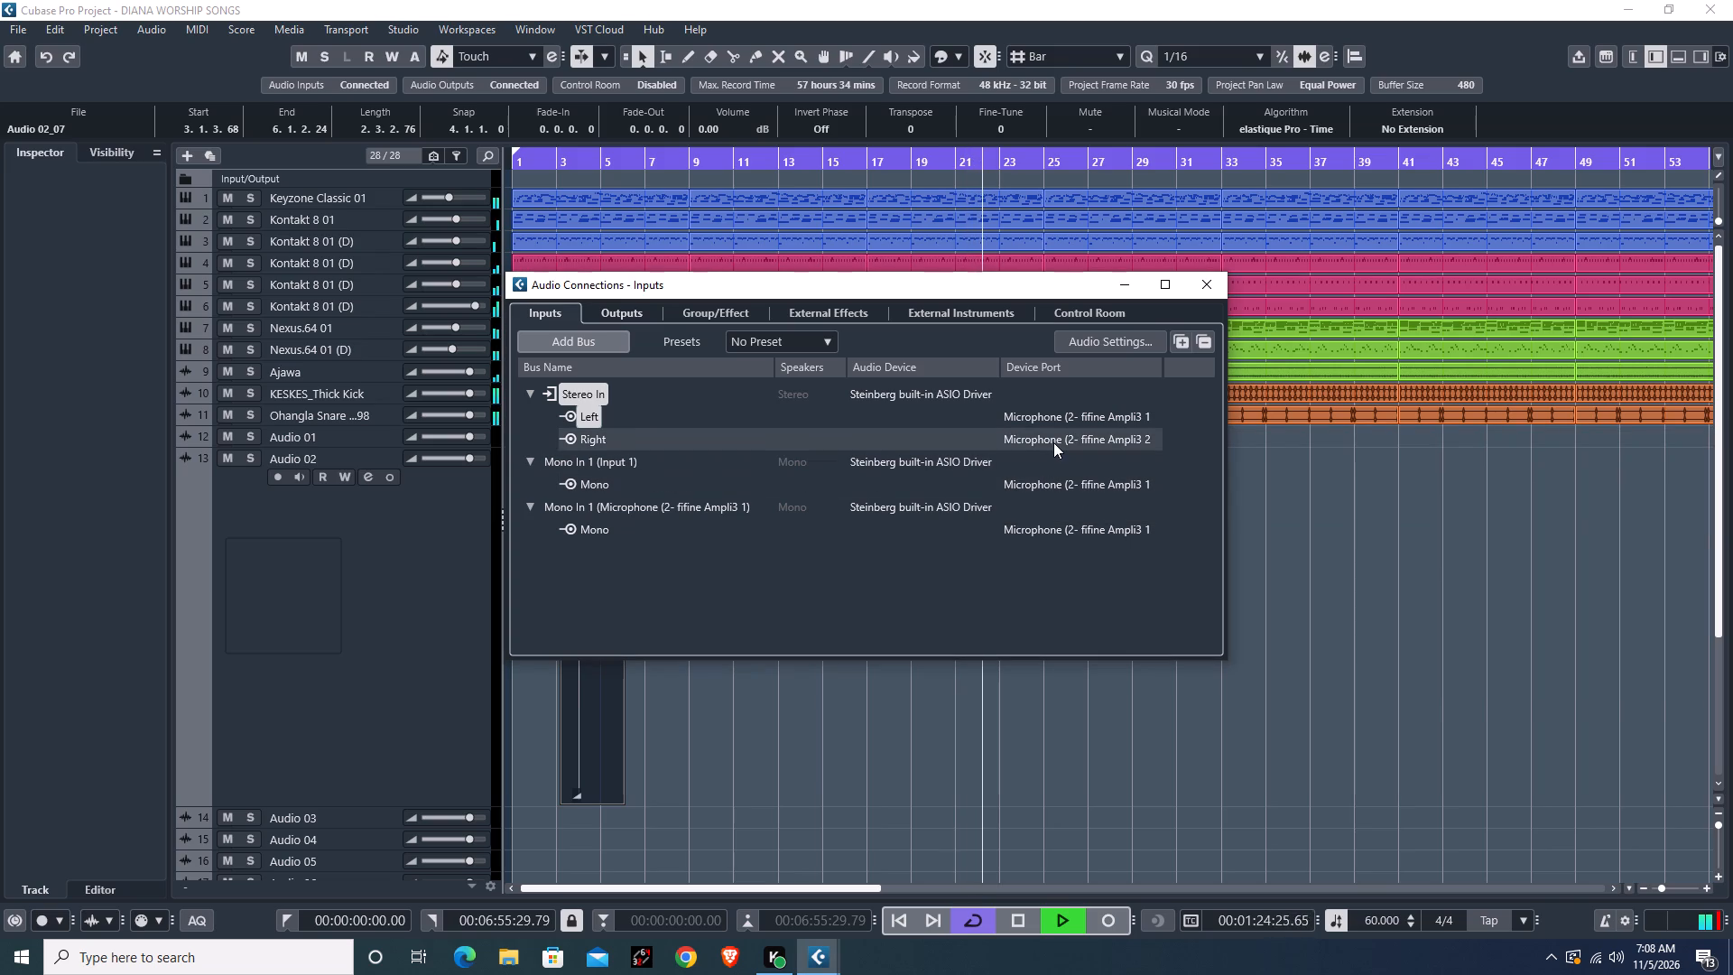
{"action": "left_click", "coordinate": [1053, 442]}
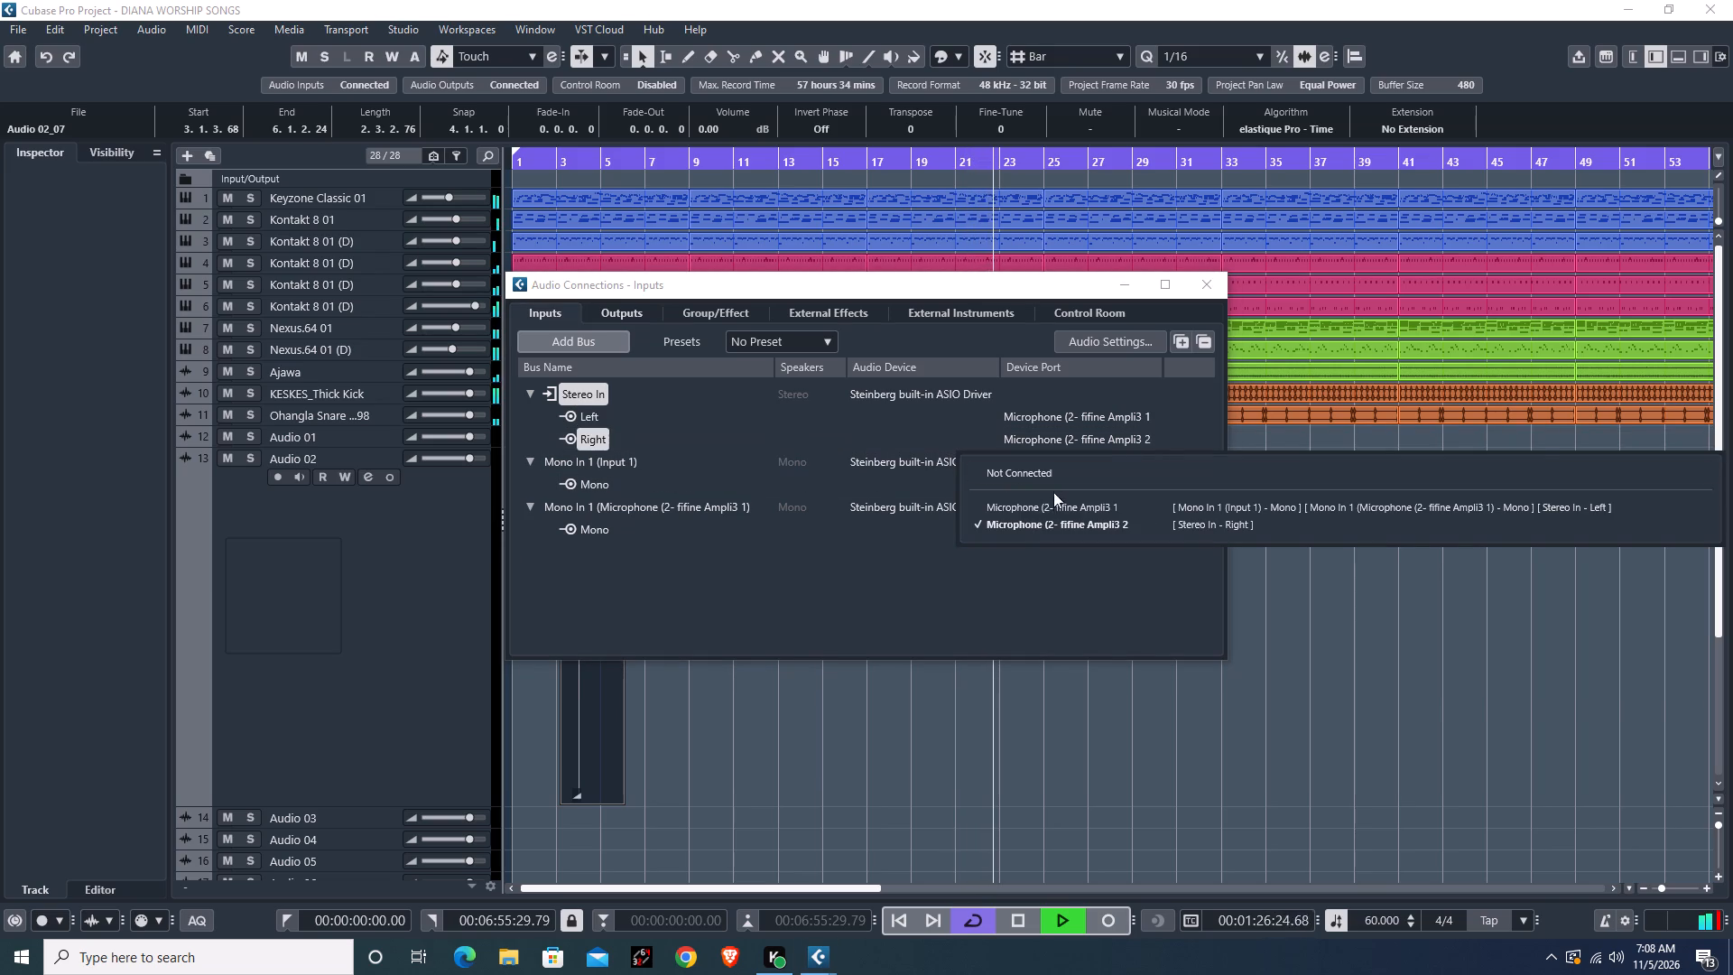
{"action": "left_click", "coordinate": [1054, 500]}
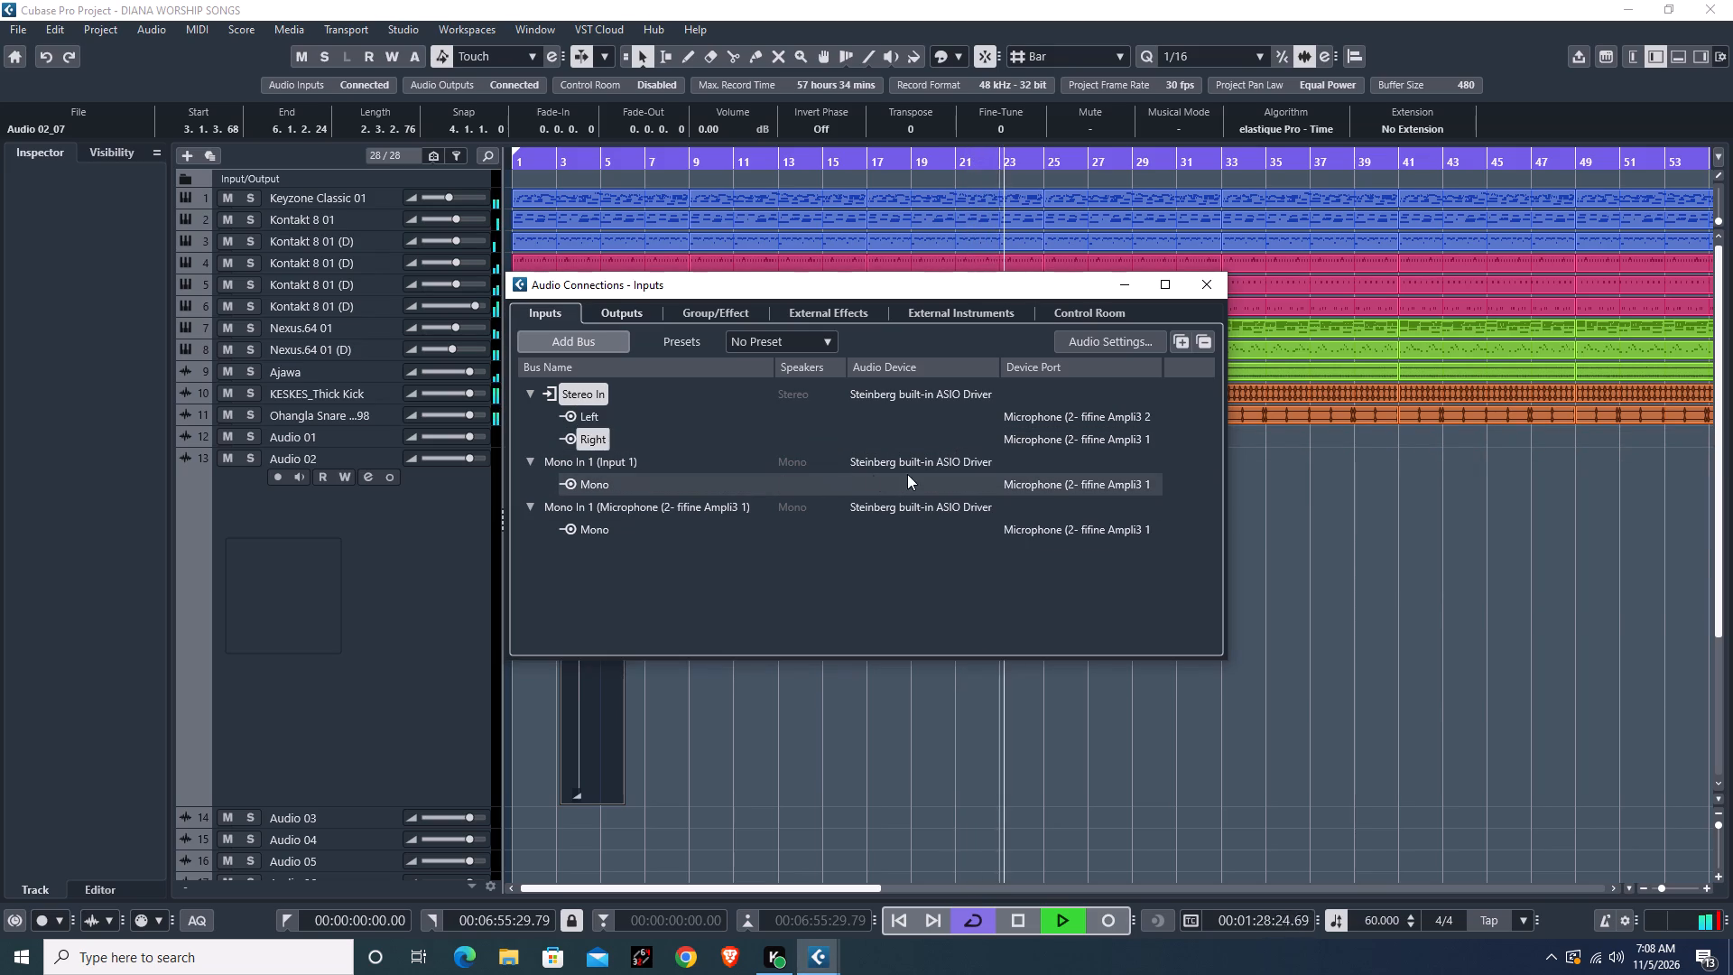
Examine the device and port options of the two Mono In buses and the Stereo Out assignments, then close Audio Connections.
{"action": "left_click", "coordinate": [1044, 486]}
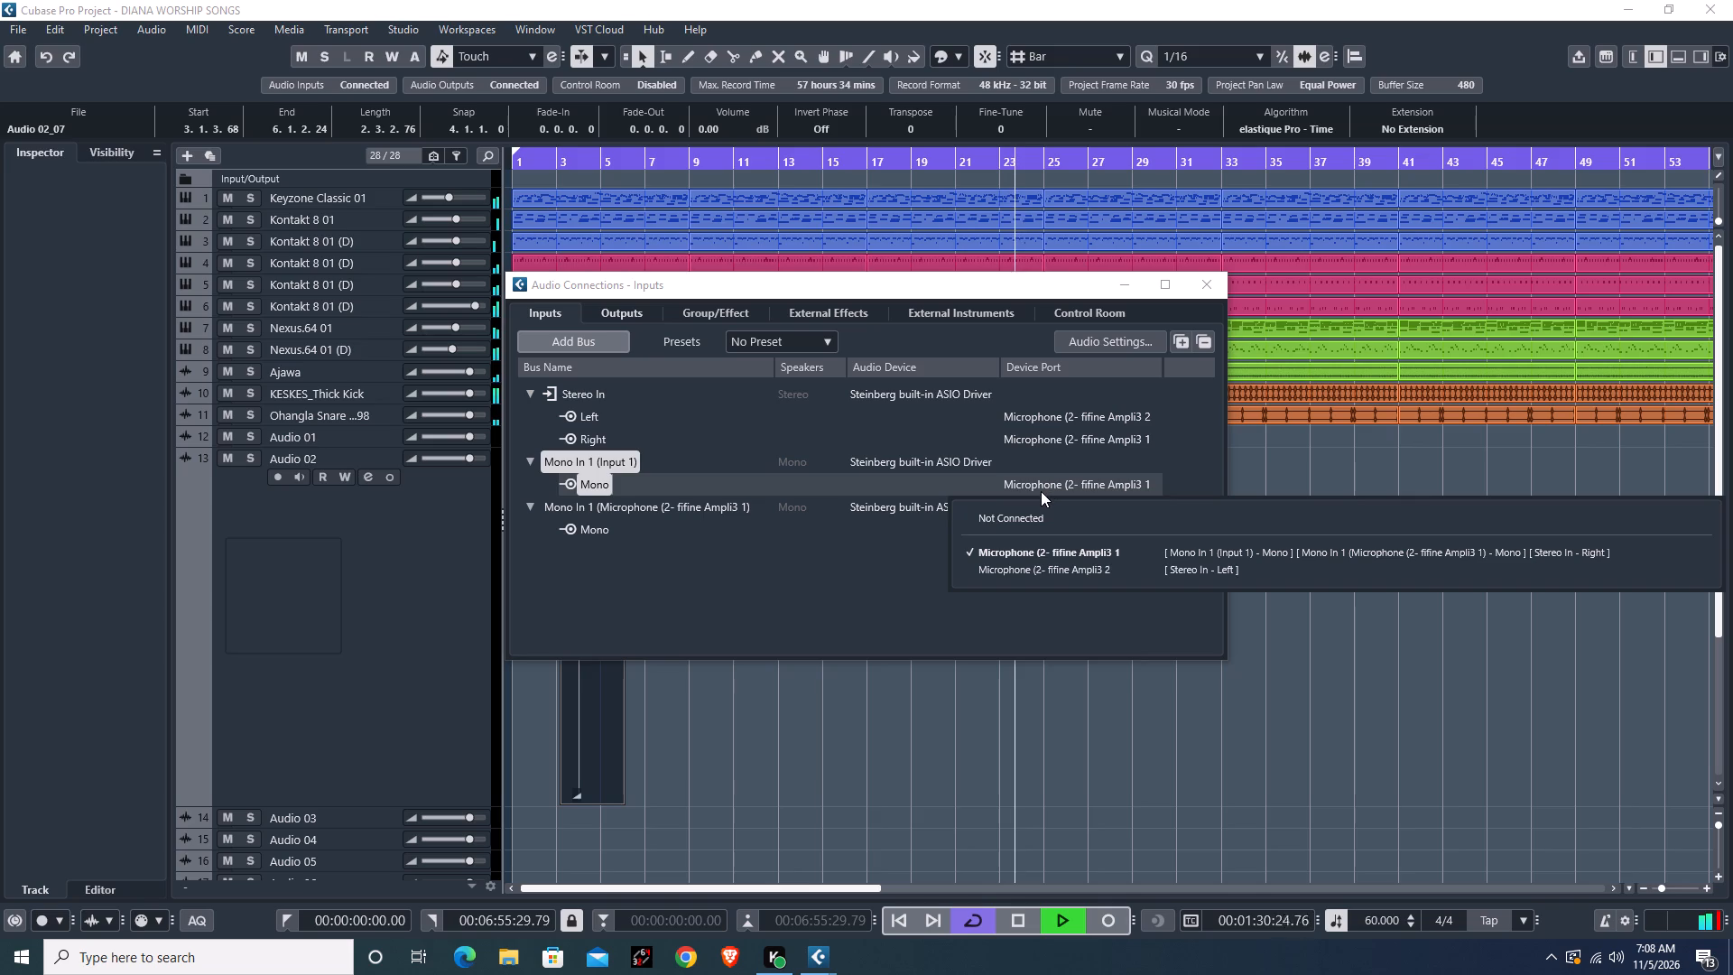
{"action": "left_click", "coordinate": [885, 498]}
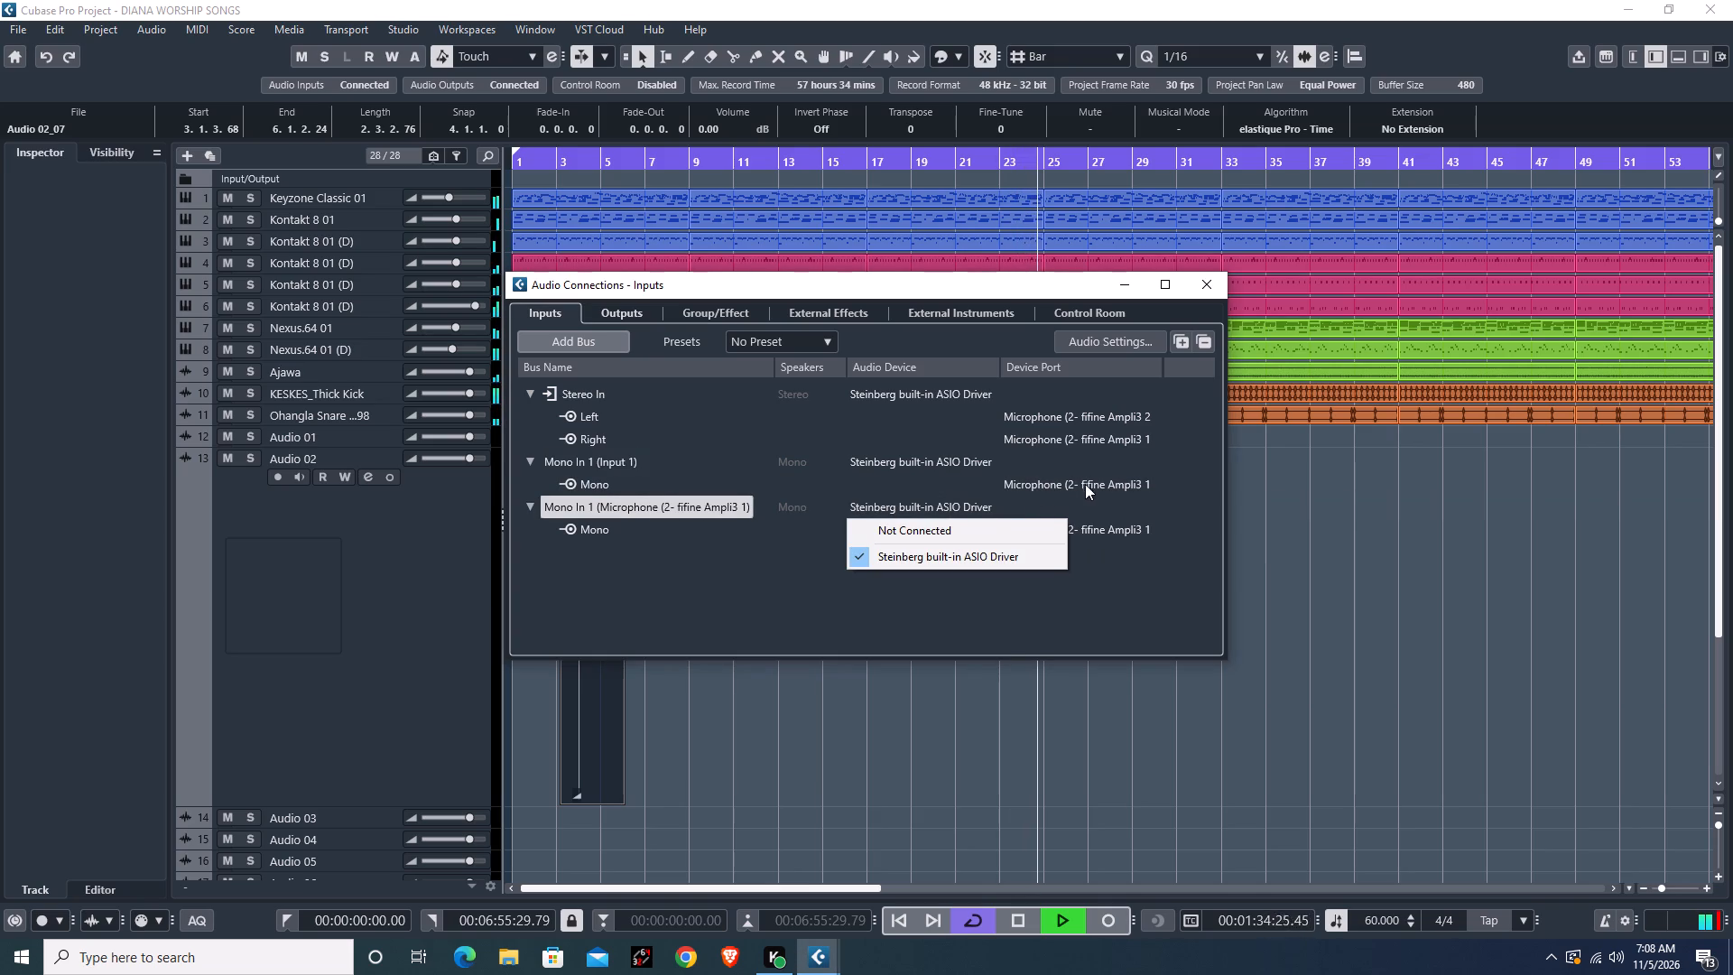
{"action": "left_click", "coordinate": [1088, 481]}
{"action": "left_click", "coordinate": [1088, 481]}
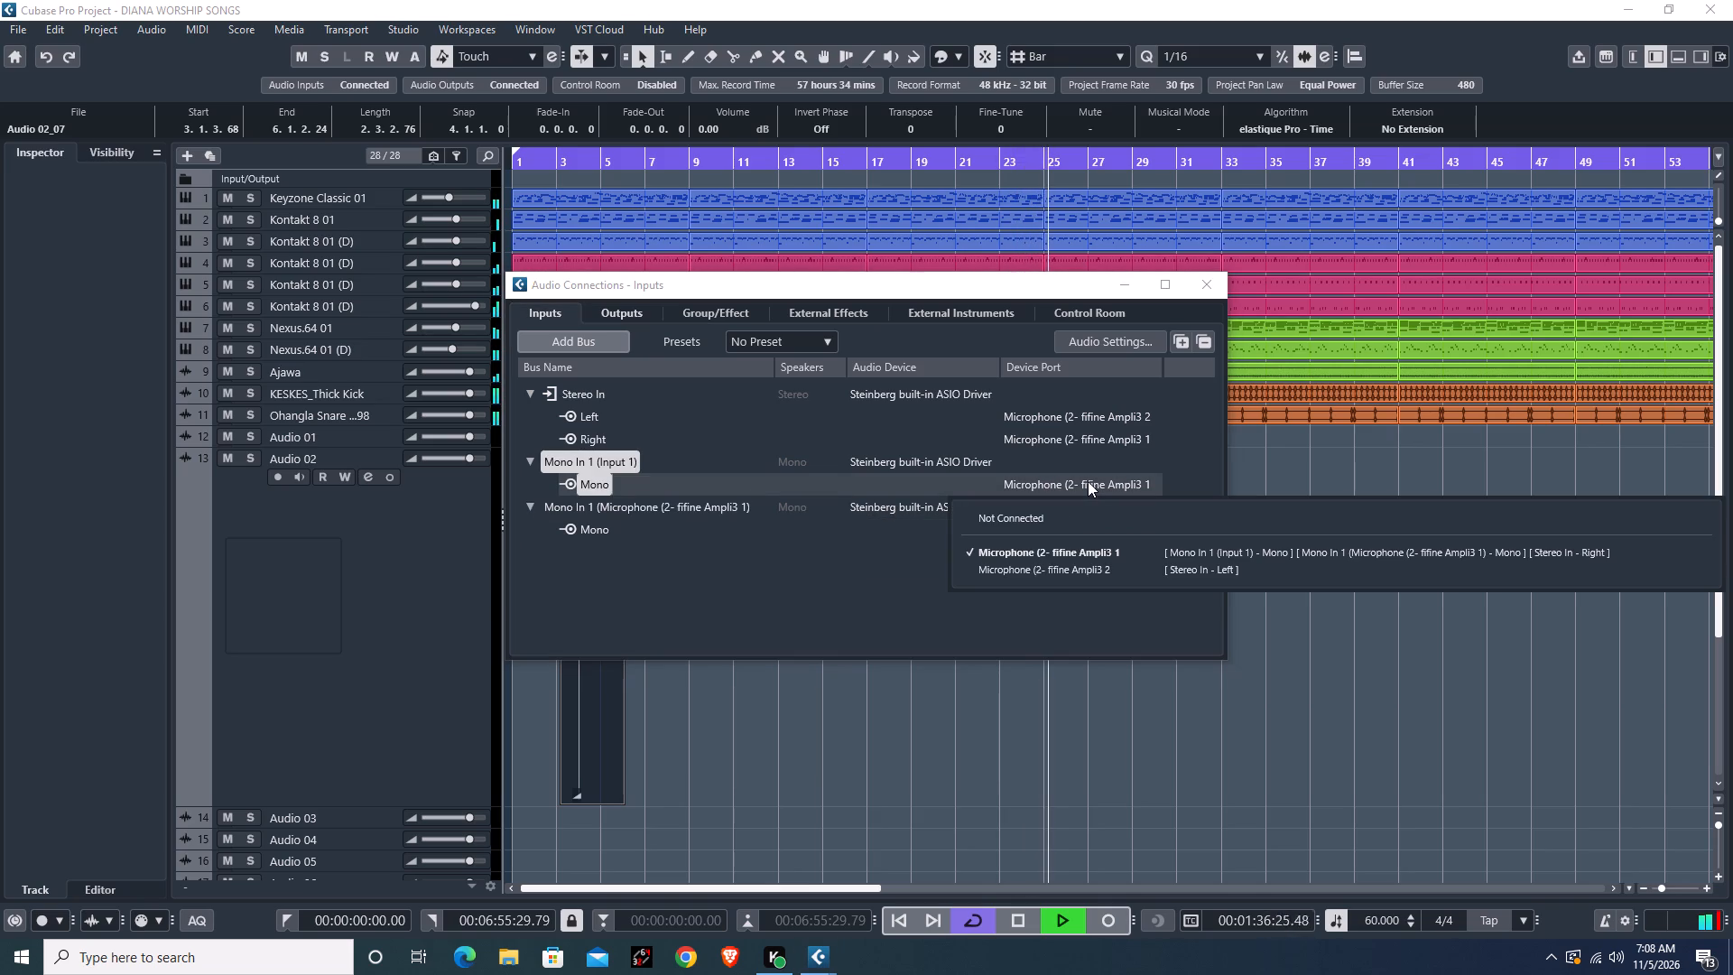
{"action": "left_click", "coordinate": [1195, 474]}
{"action": "left_click", "coordinate": [1101, 529]}
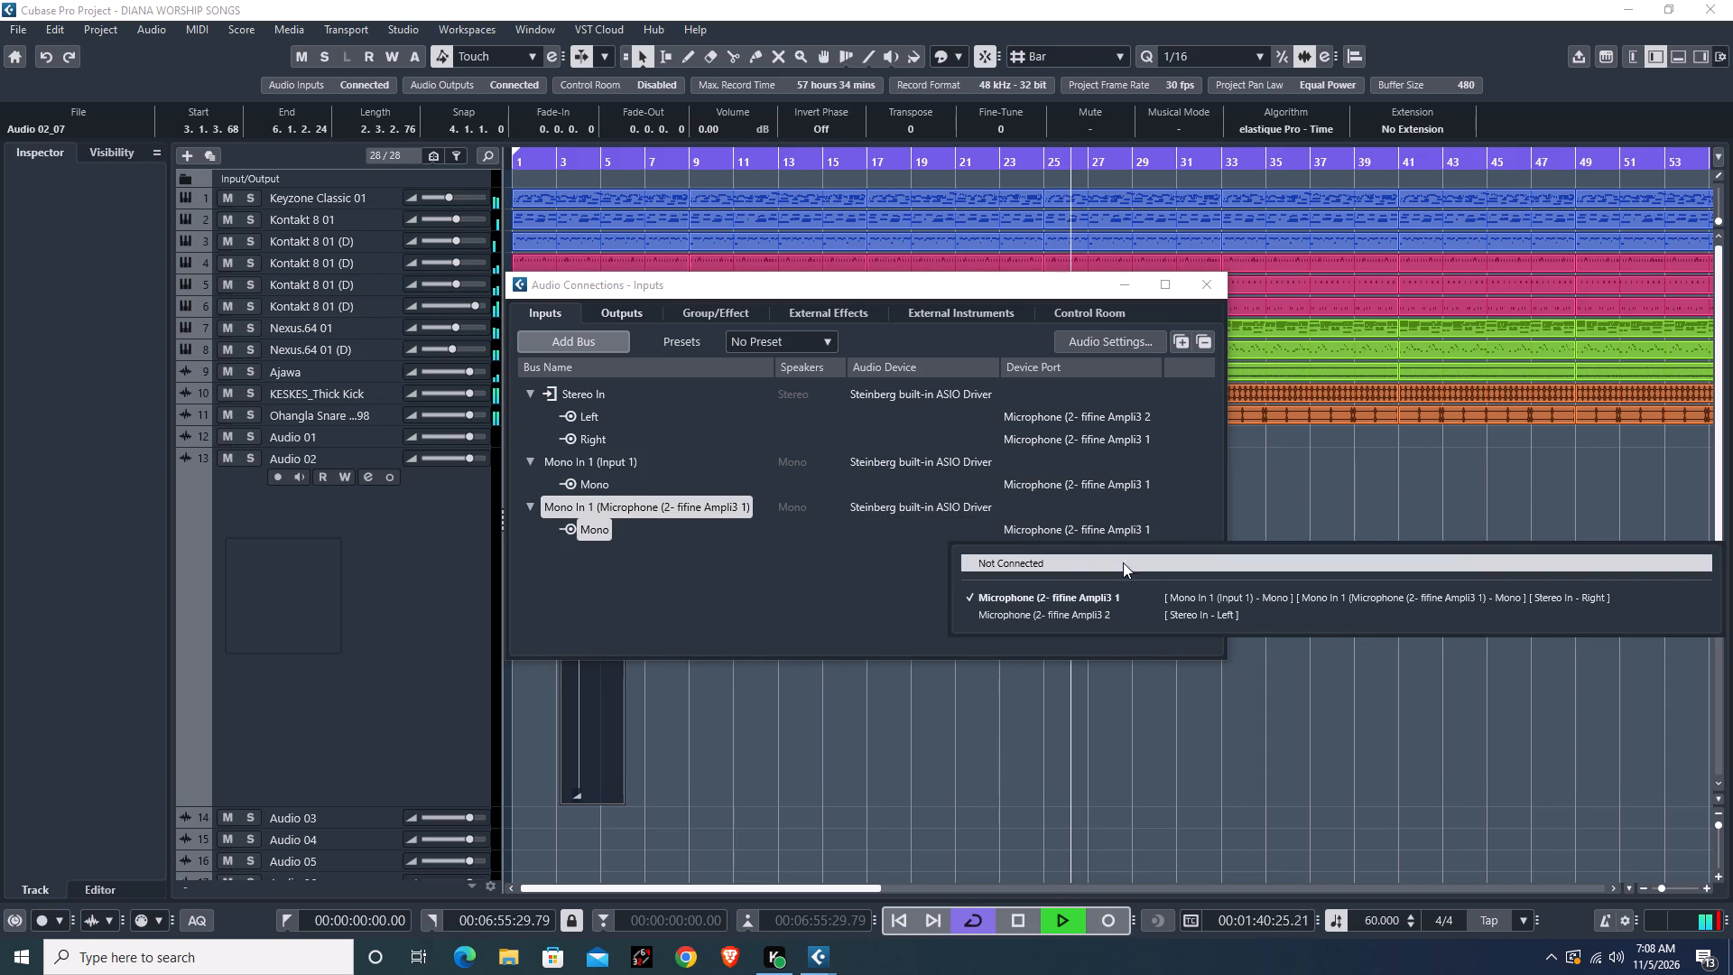
{"action": "left_click", "coordinate": [1176, 593]}
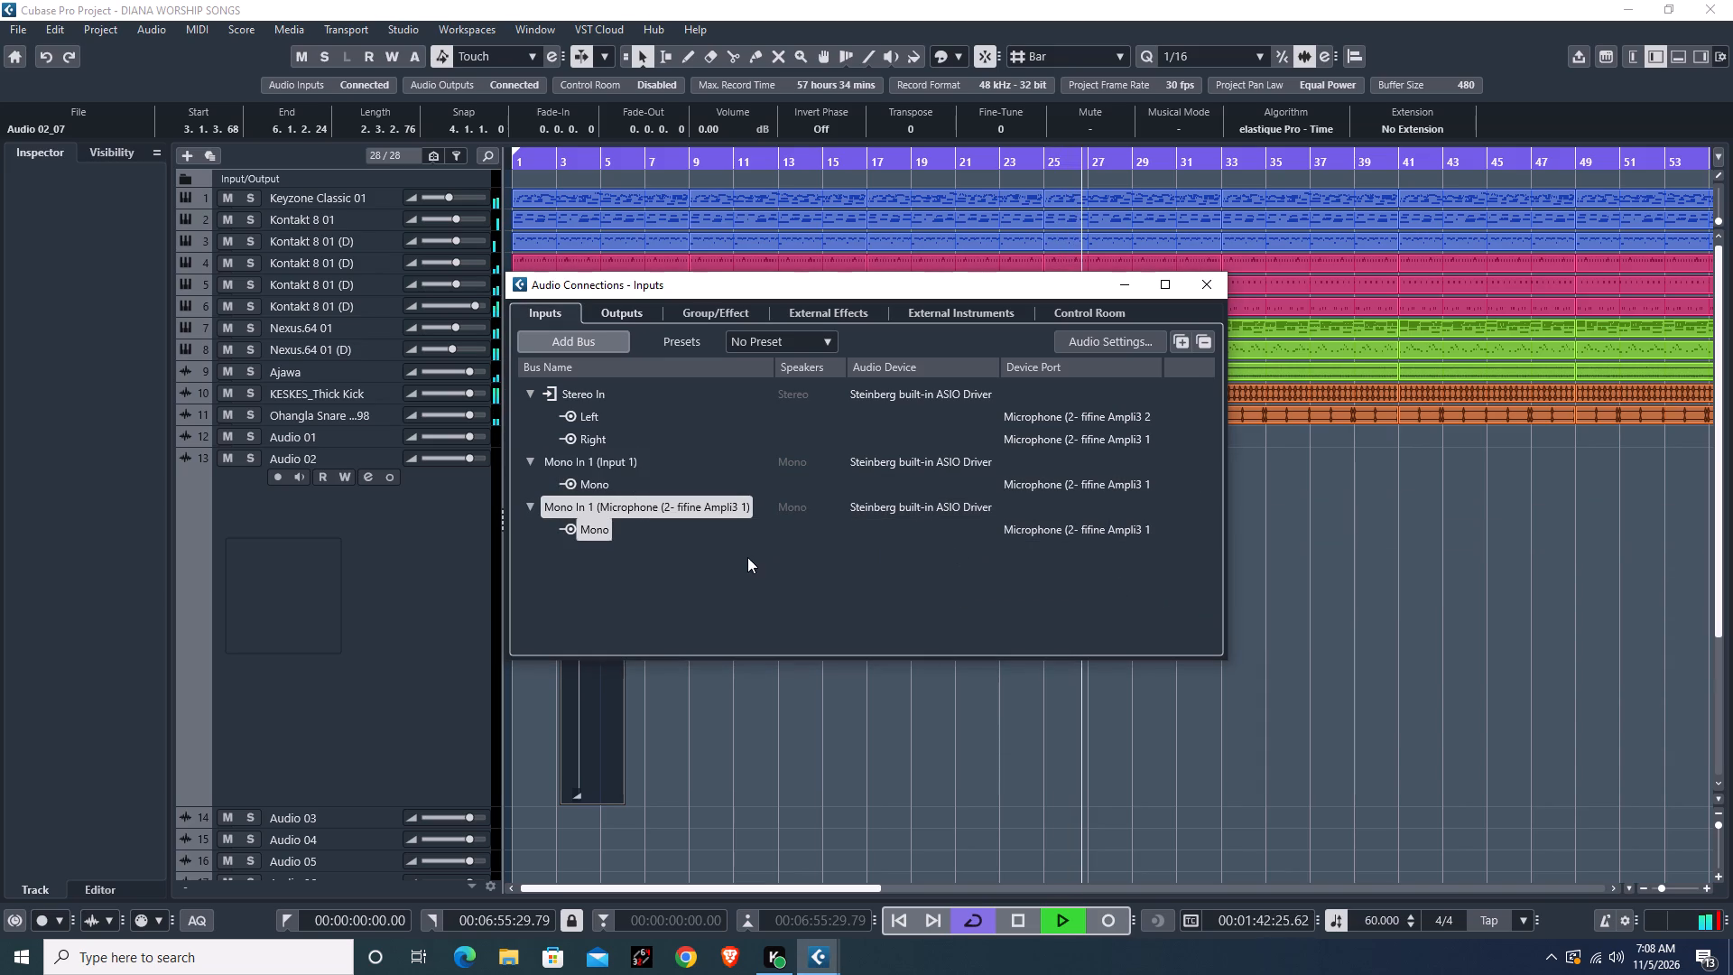
{"action": "left_click", "coordinate": [611, 303]}
{"action": "left_click", "coordinate": [1214, 288]}
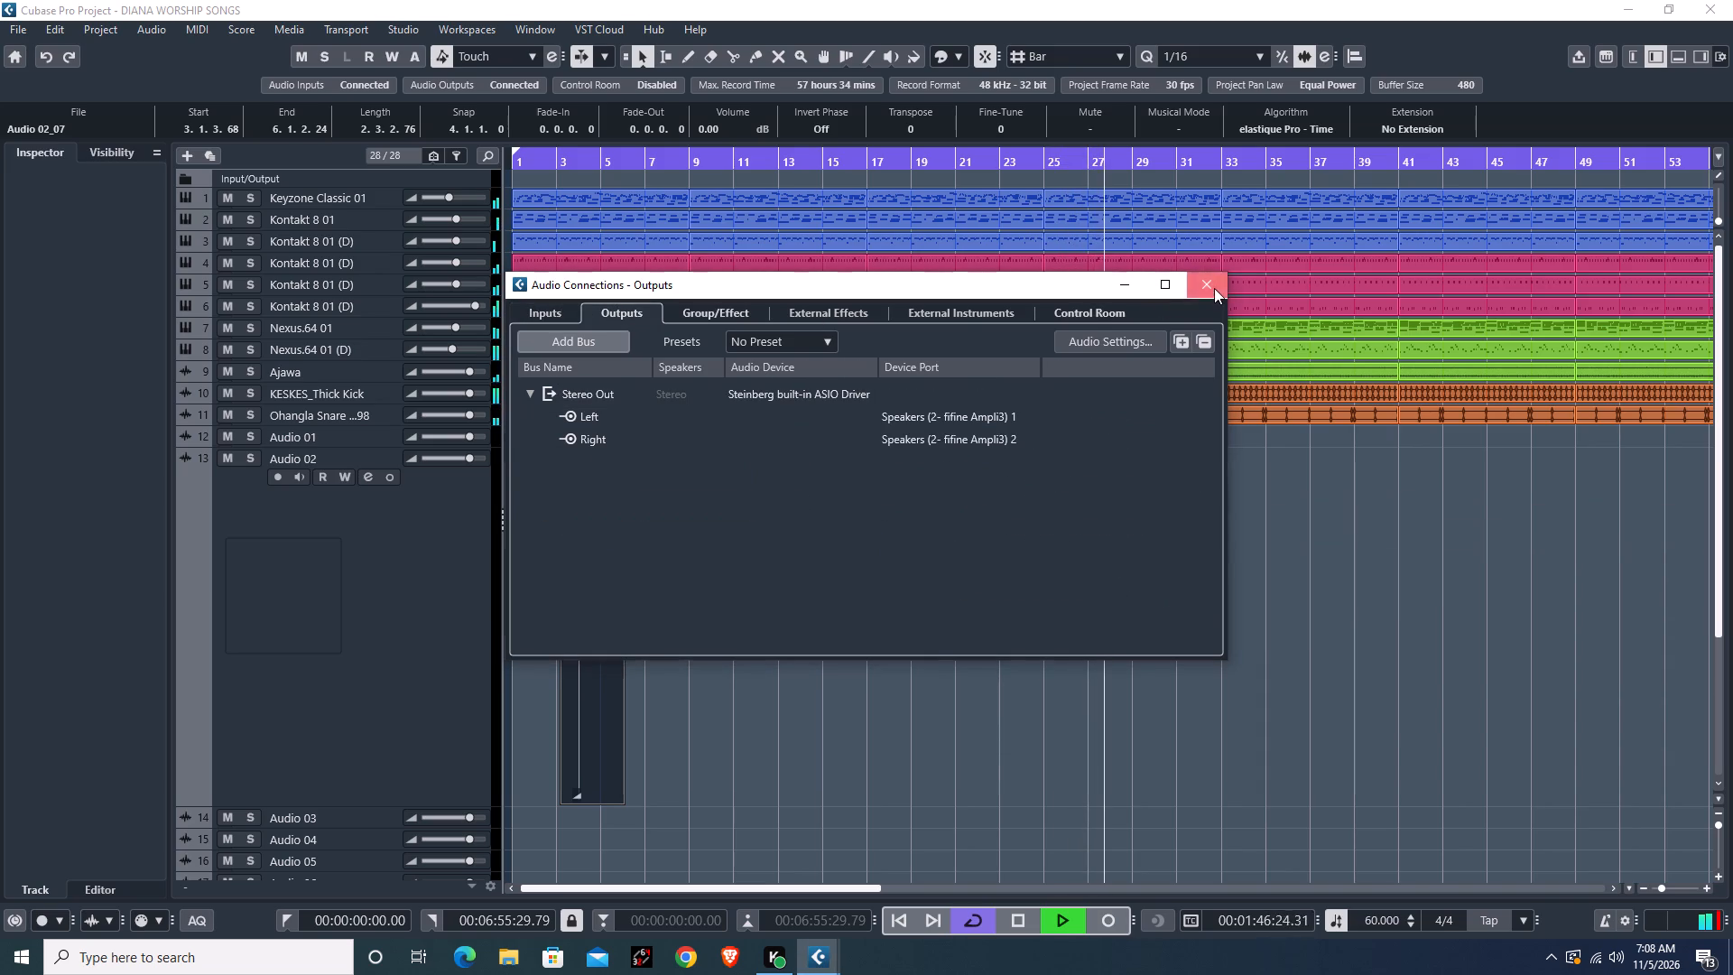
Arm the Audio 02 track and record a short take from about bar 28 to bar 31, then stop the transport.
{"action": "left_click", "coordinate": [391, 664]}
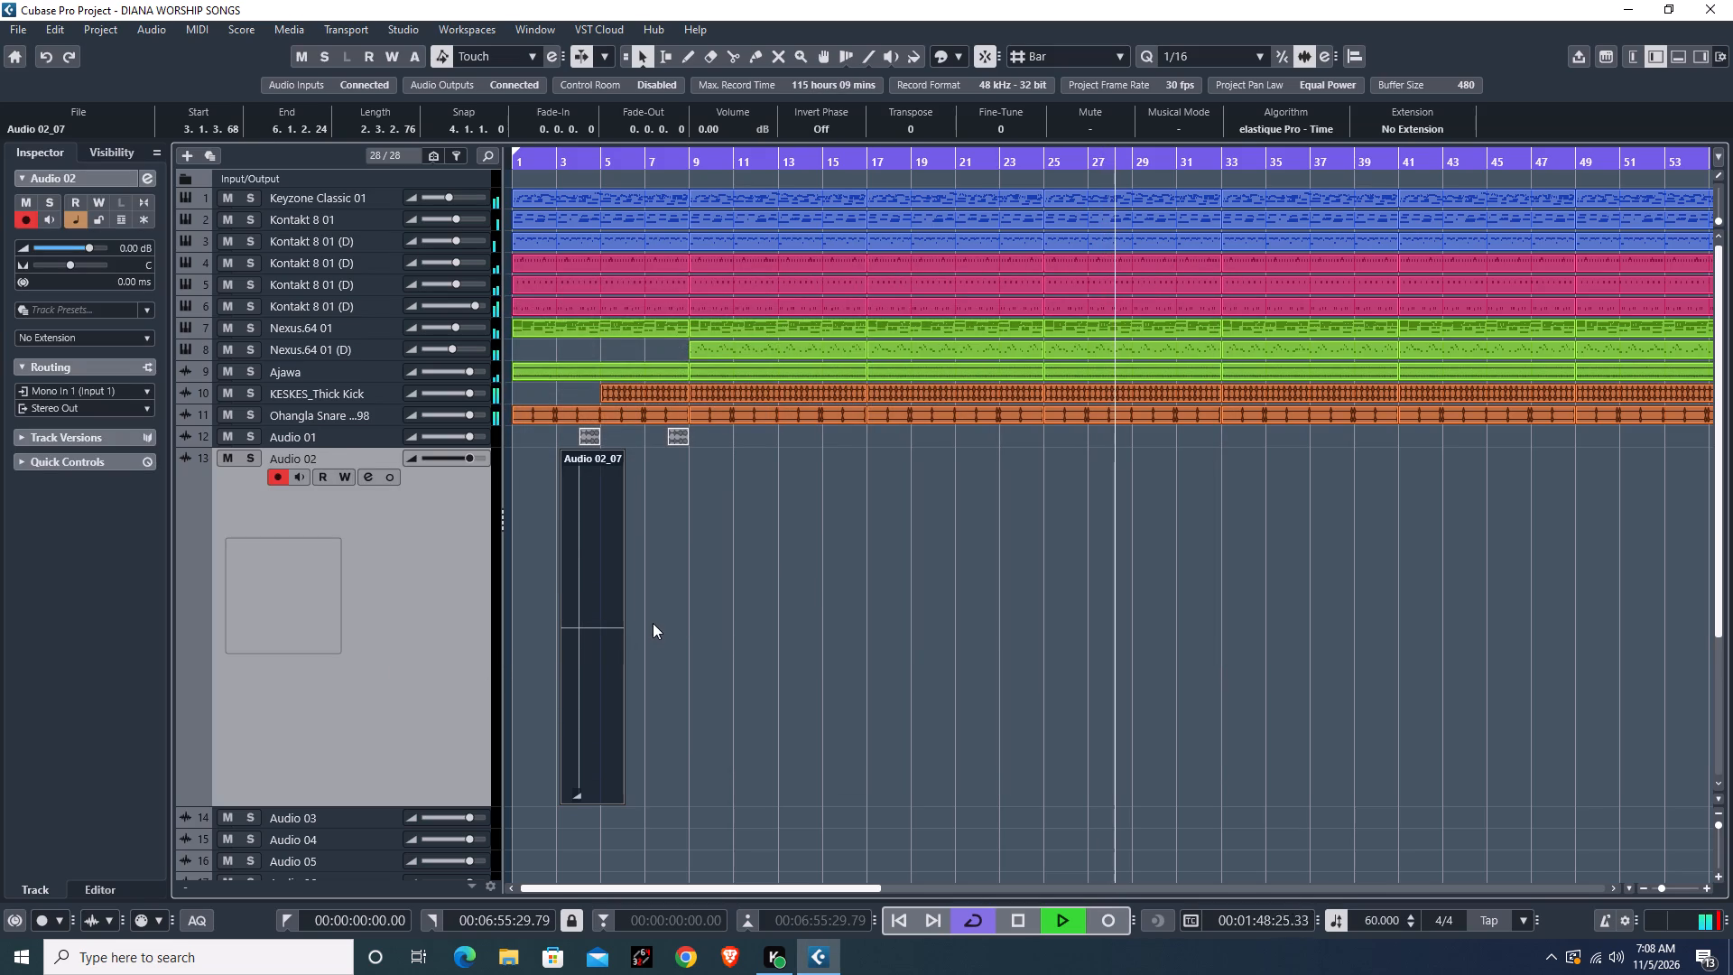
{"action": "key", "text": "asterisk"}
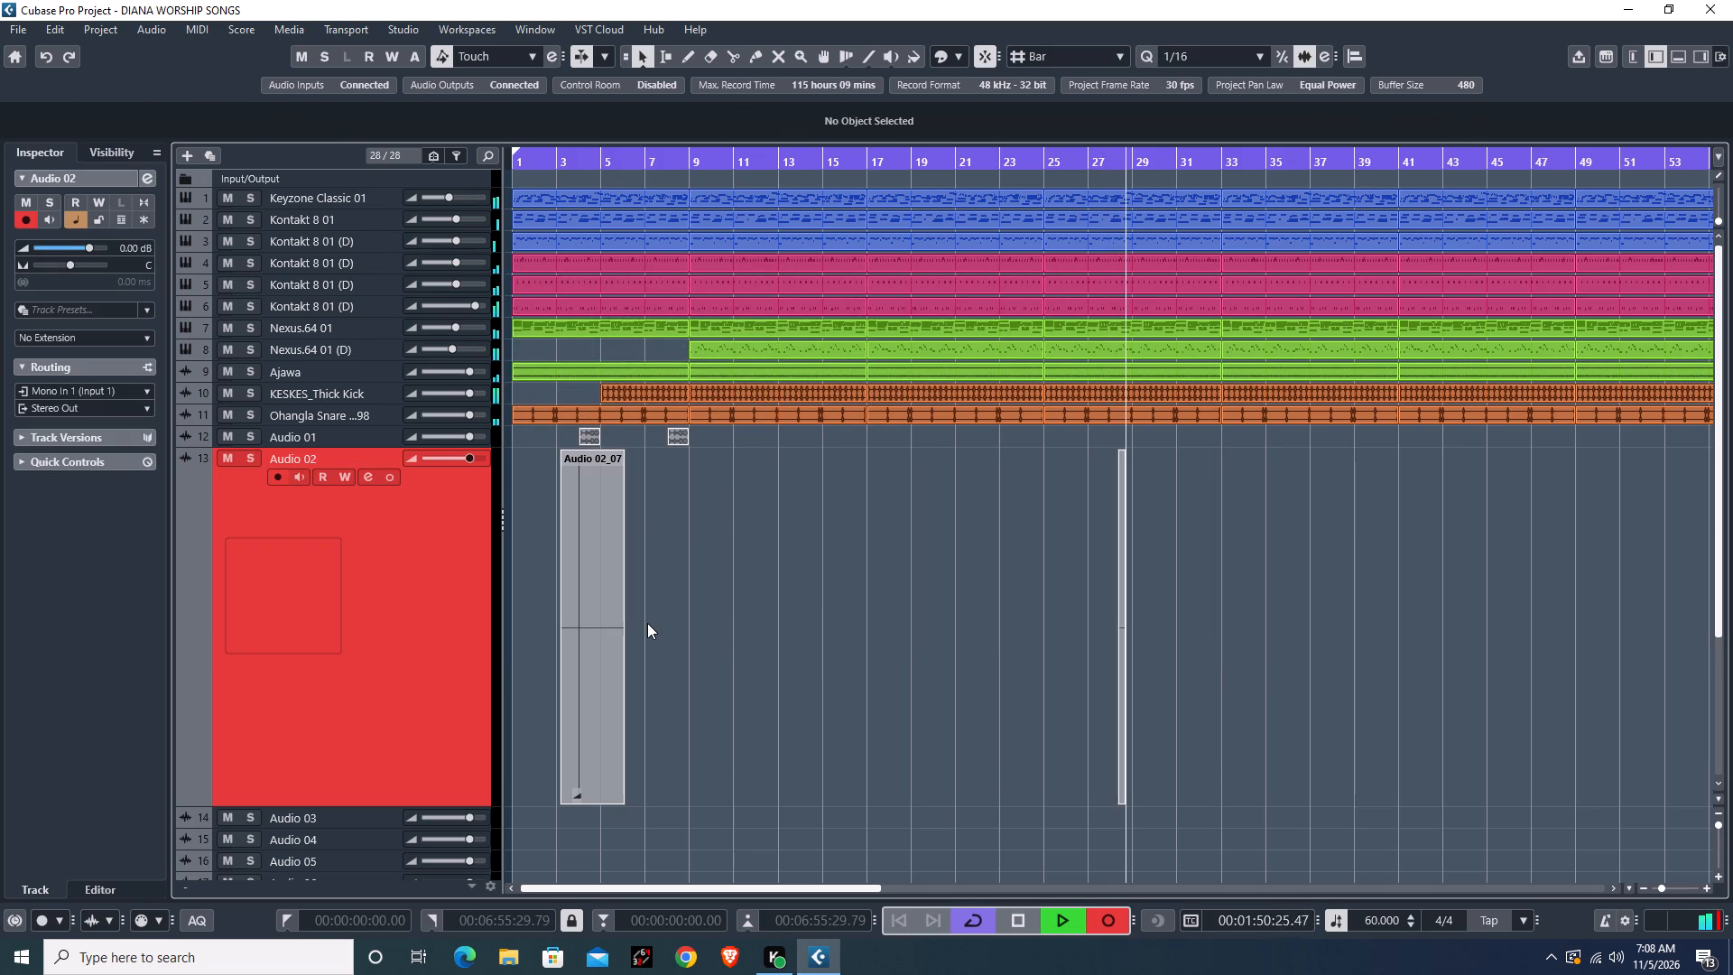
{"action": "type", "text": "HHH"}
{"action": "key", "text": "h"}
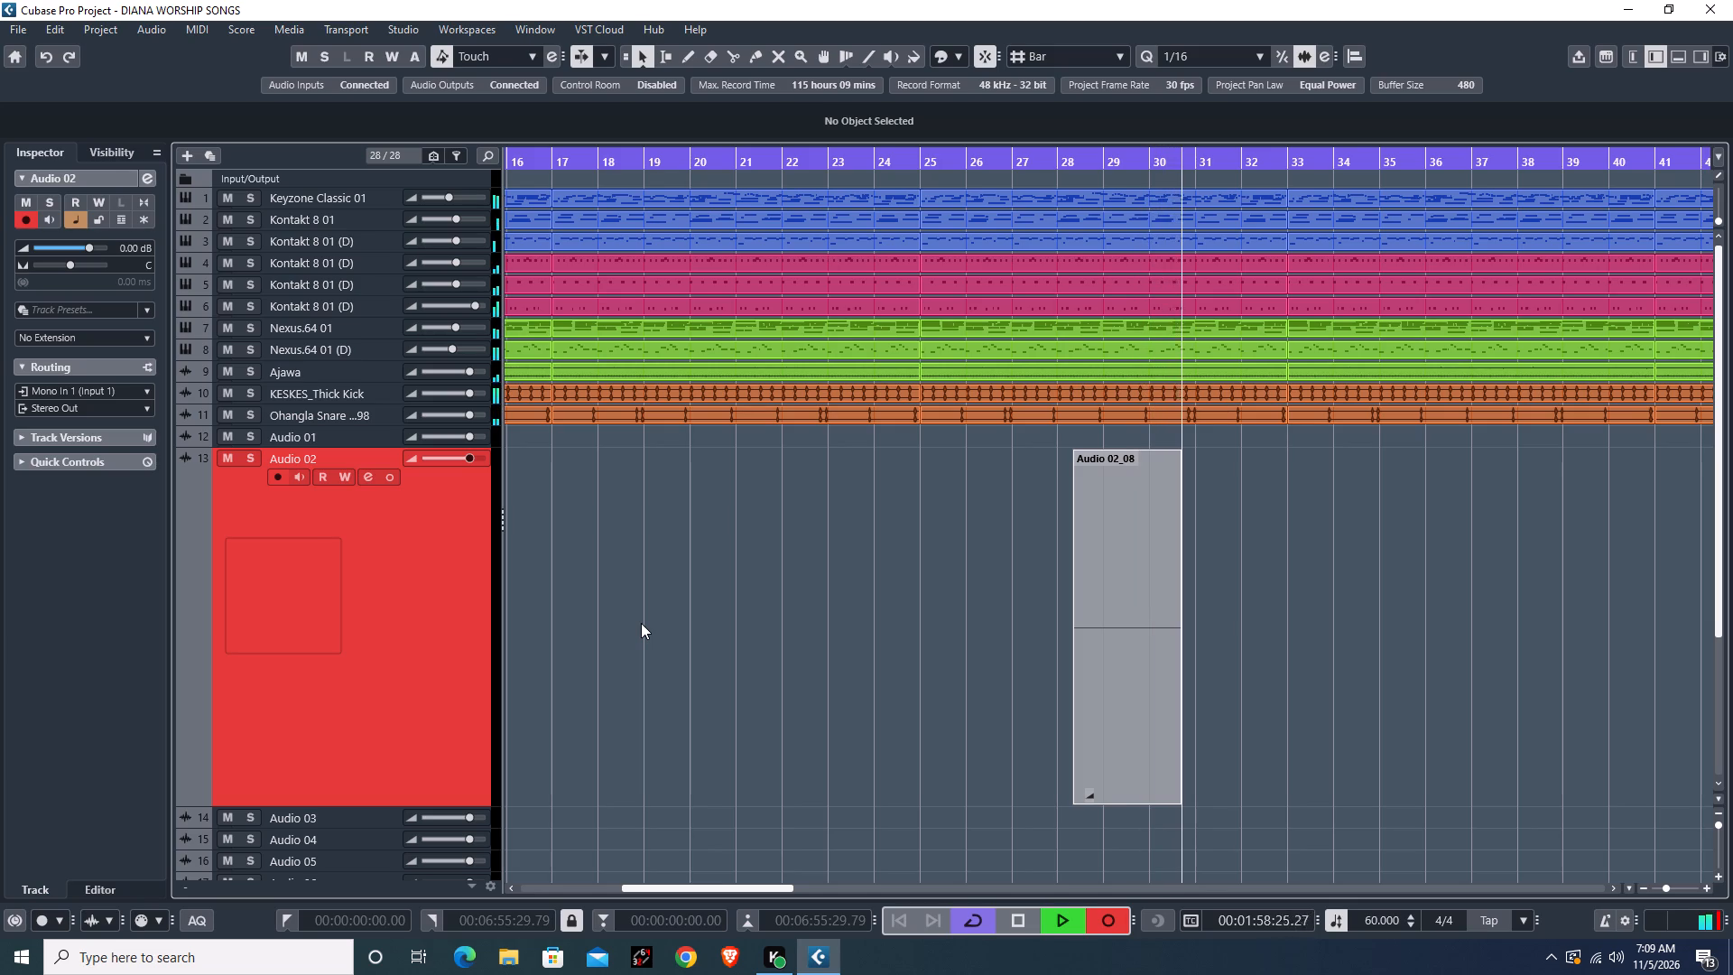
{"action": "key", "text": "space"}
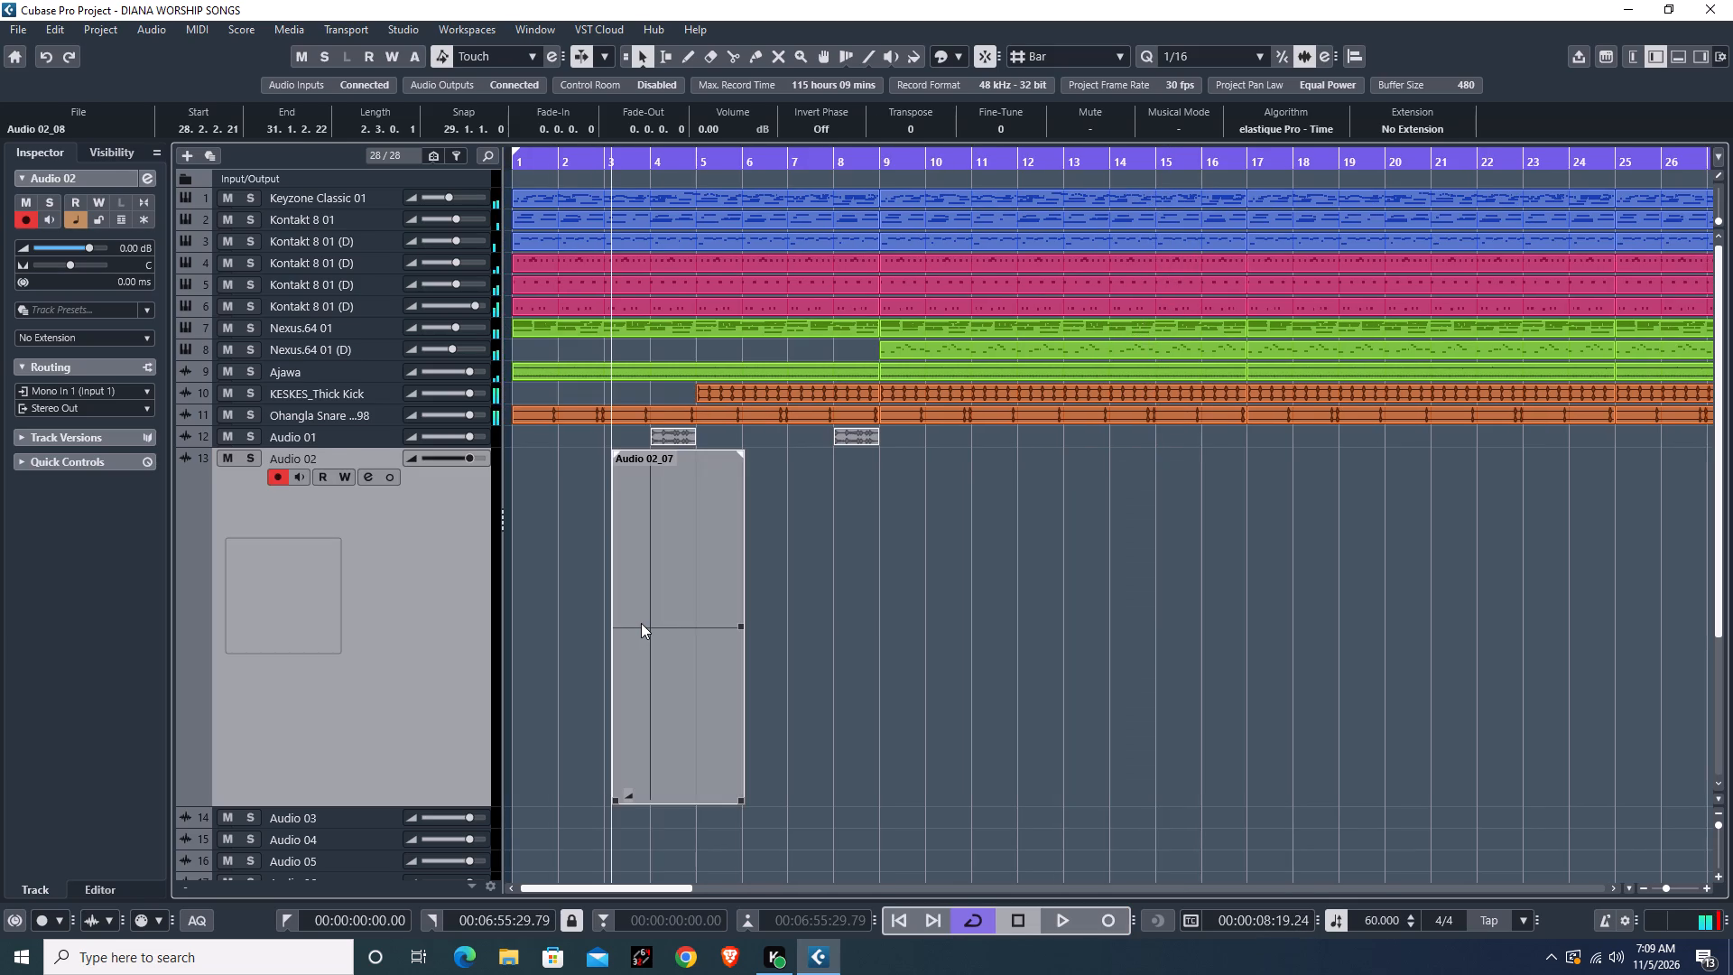
Delete both recorded takes on the Audio 02 track, the one near bar 3 and the one near bar 28.
{"action": "left_click_drag", "start_coordinate": [835, 595], "coordinate": [650, 669]}
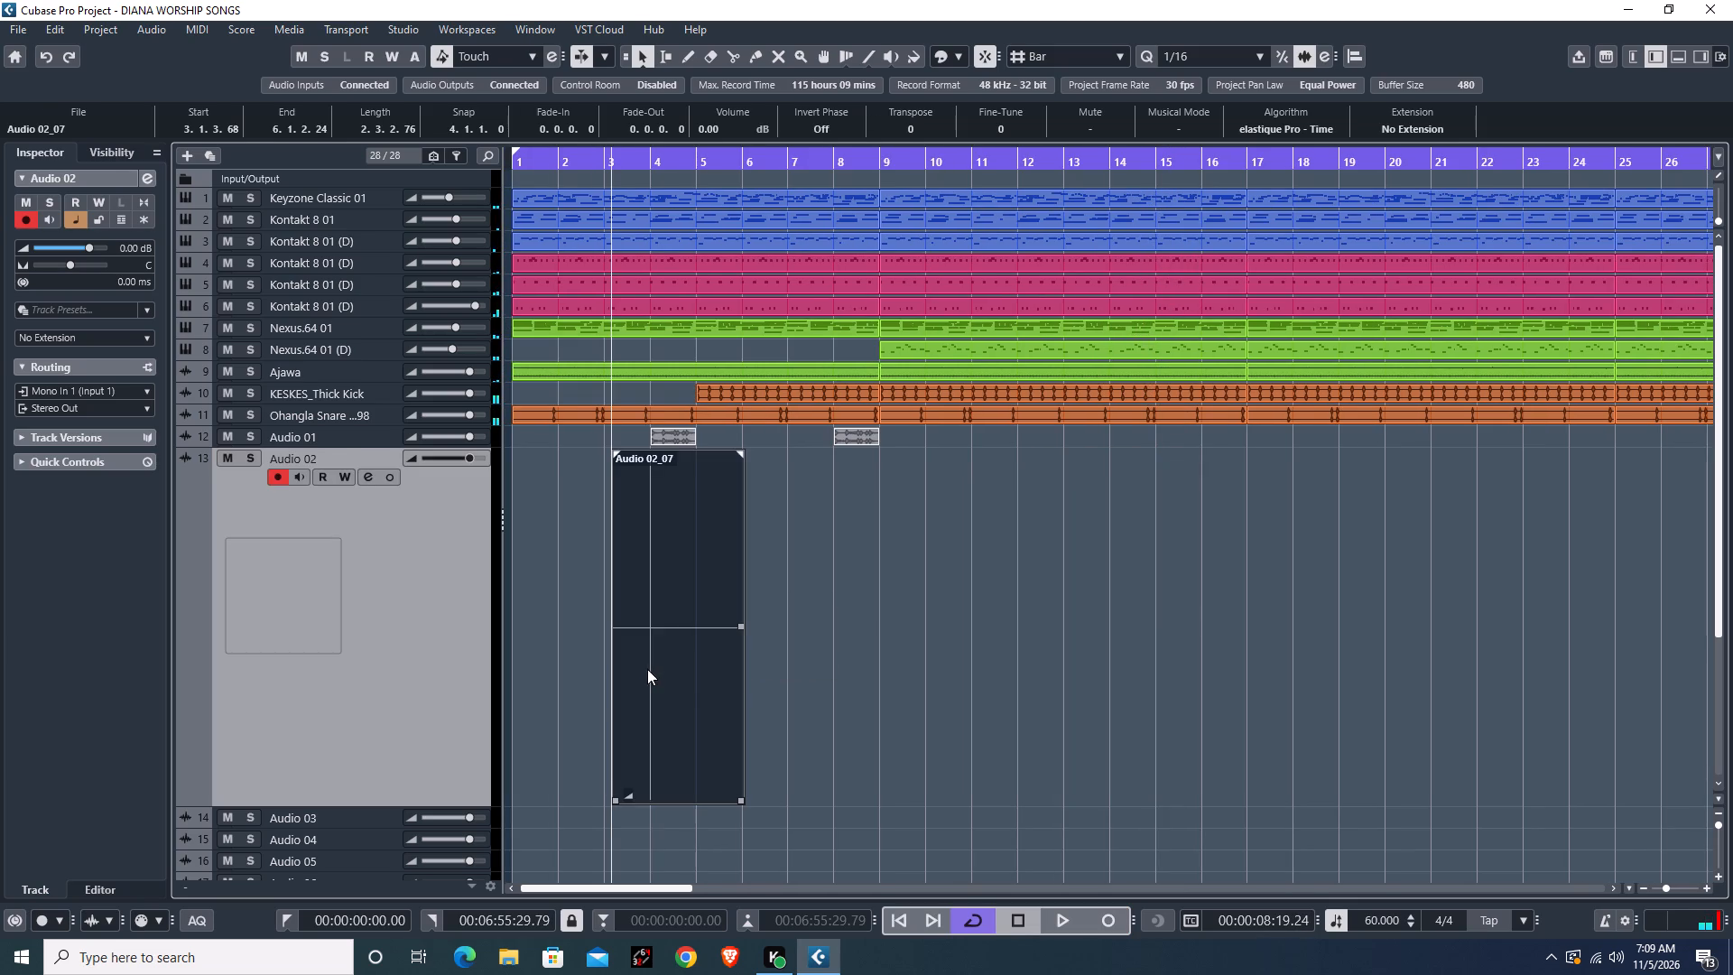
{"action": "key", "text": "BackSpace"}
{"action": "key", "text": "g"}
{"action": "key", "text": "g"}
{"action": "key", "text": "g"}
{"action": "key", "text": "g"}
{"action": "left_click_drag", "start_coordinate": [1256, 618], "coordinate": [1240, 627]}
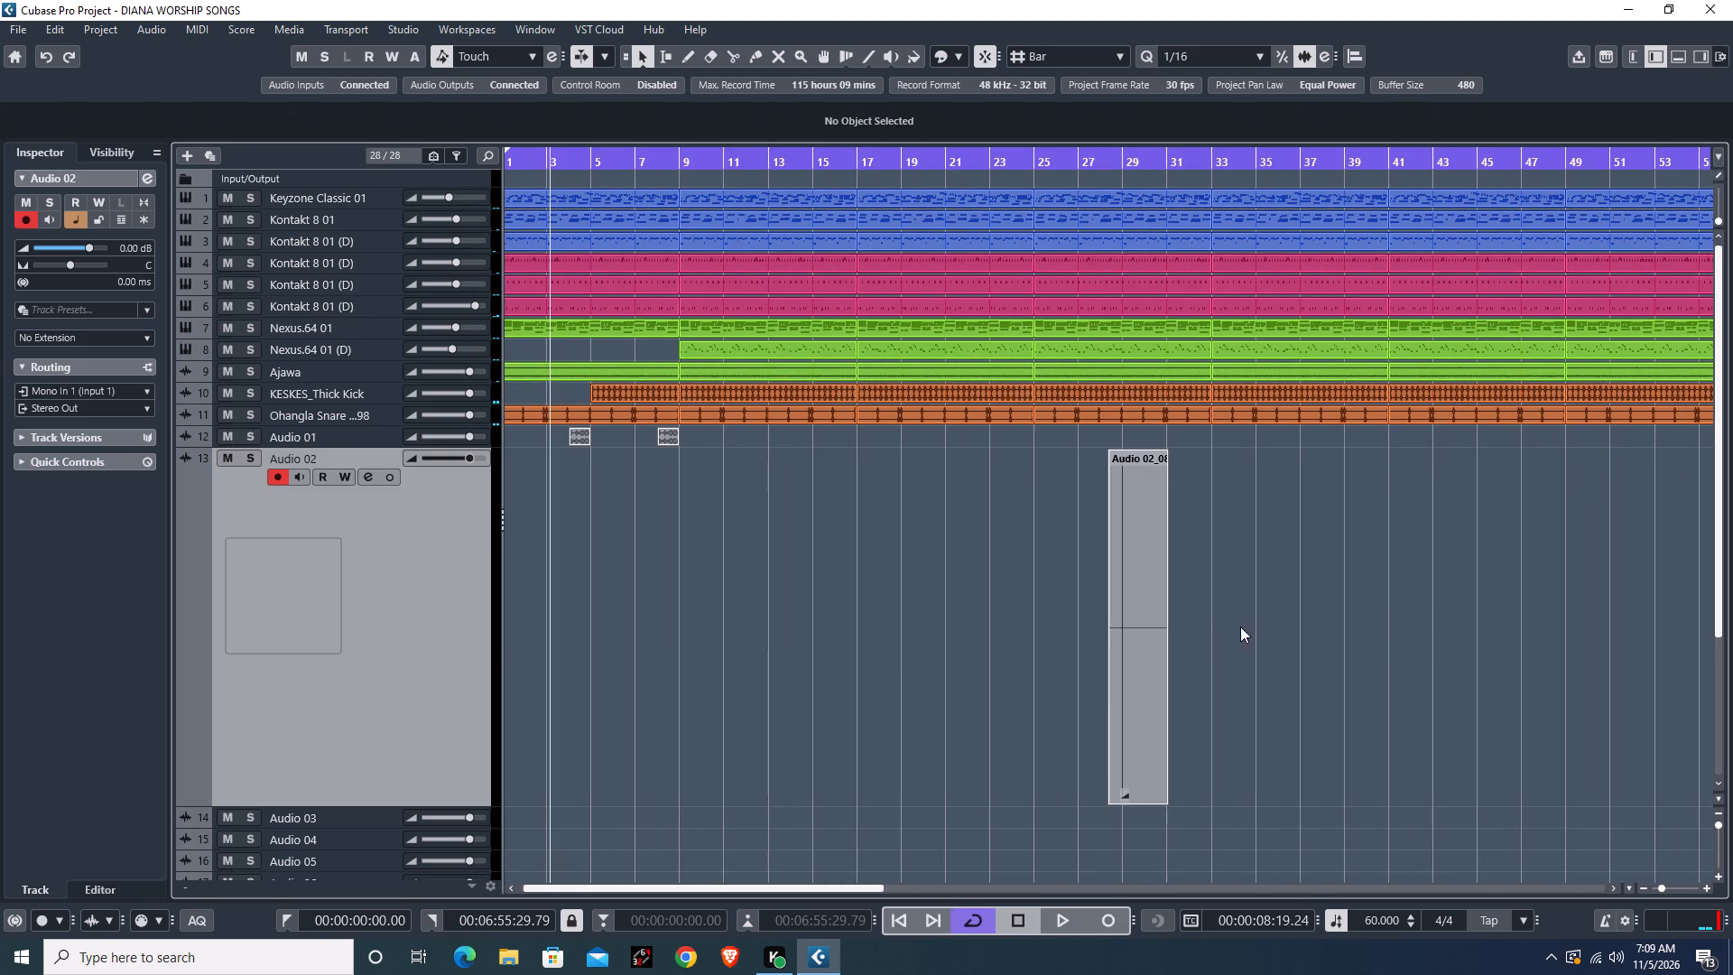
{"action": "left_click_drag", "start_coordinate": [1240, 627], "coordinate": [1091, 698]}
{"action": "key", "text": "BackSpace"}
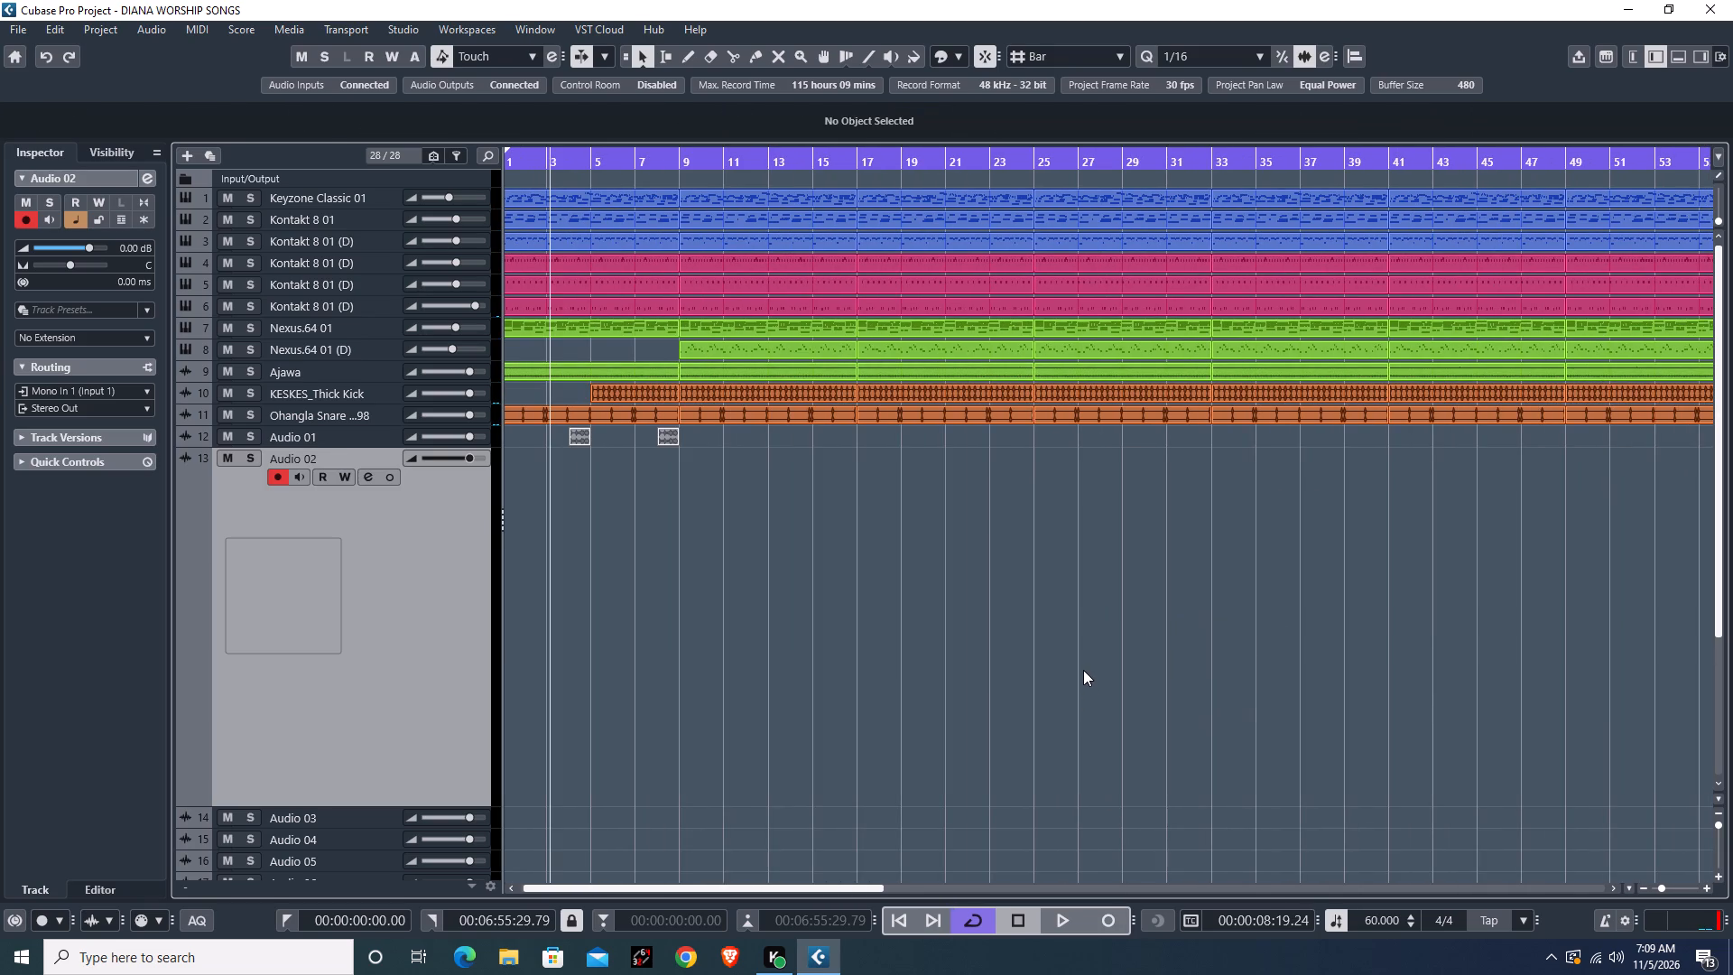
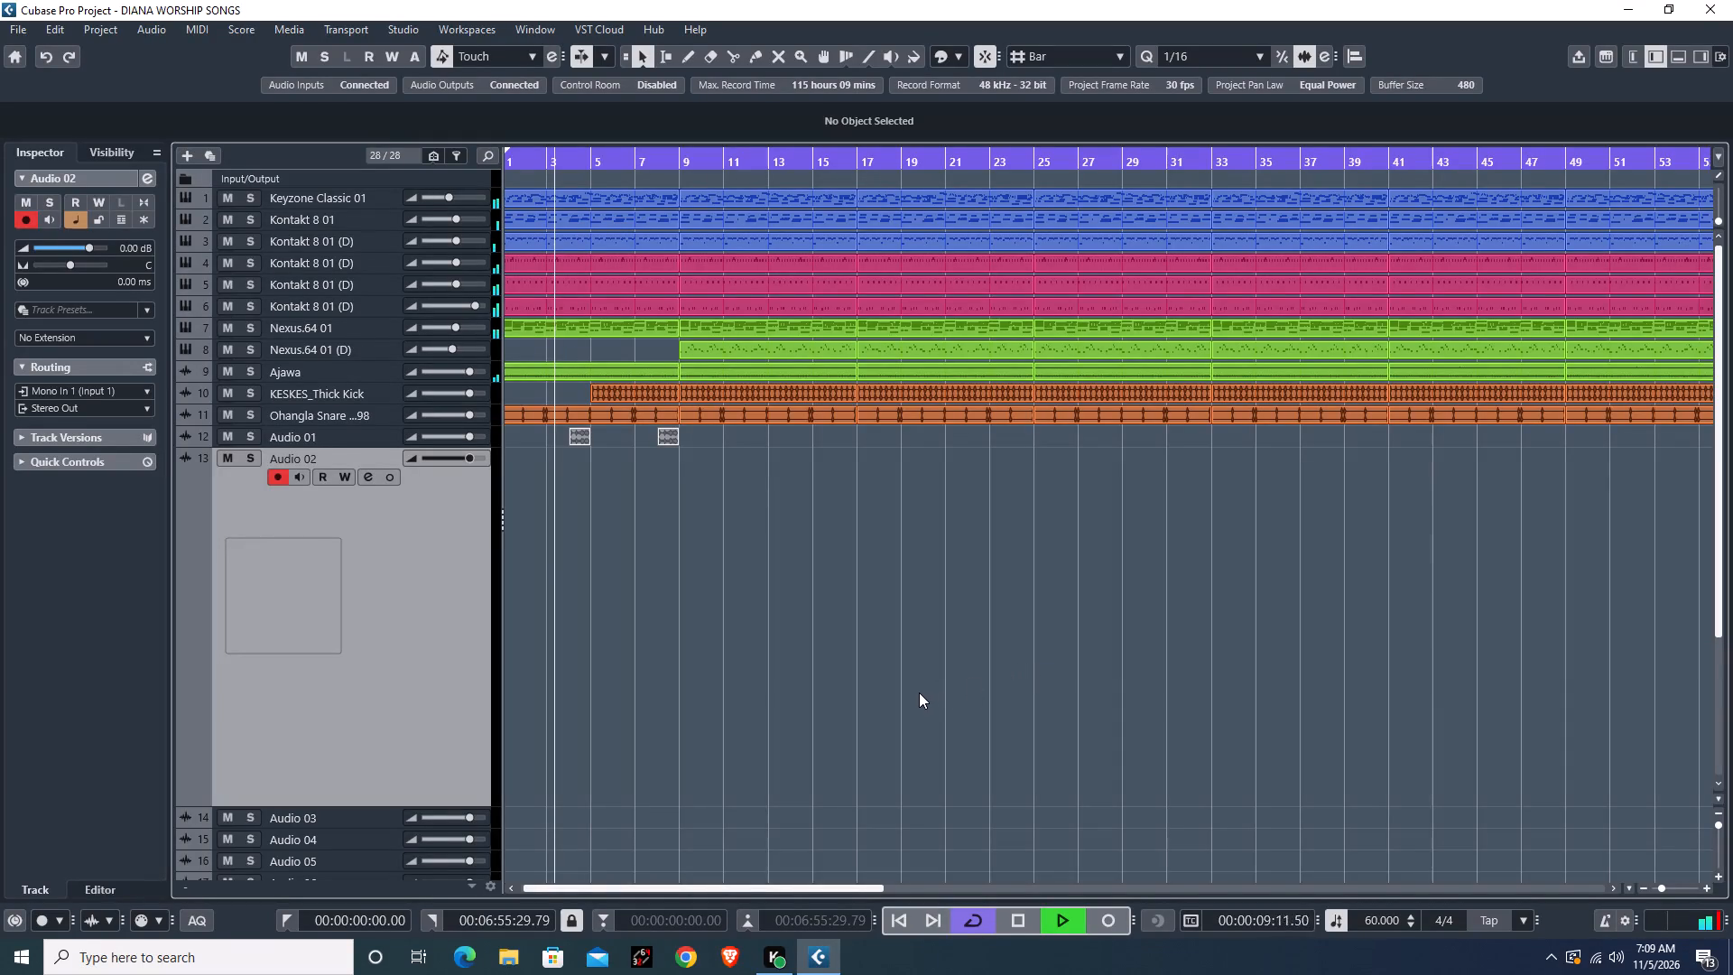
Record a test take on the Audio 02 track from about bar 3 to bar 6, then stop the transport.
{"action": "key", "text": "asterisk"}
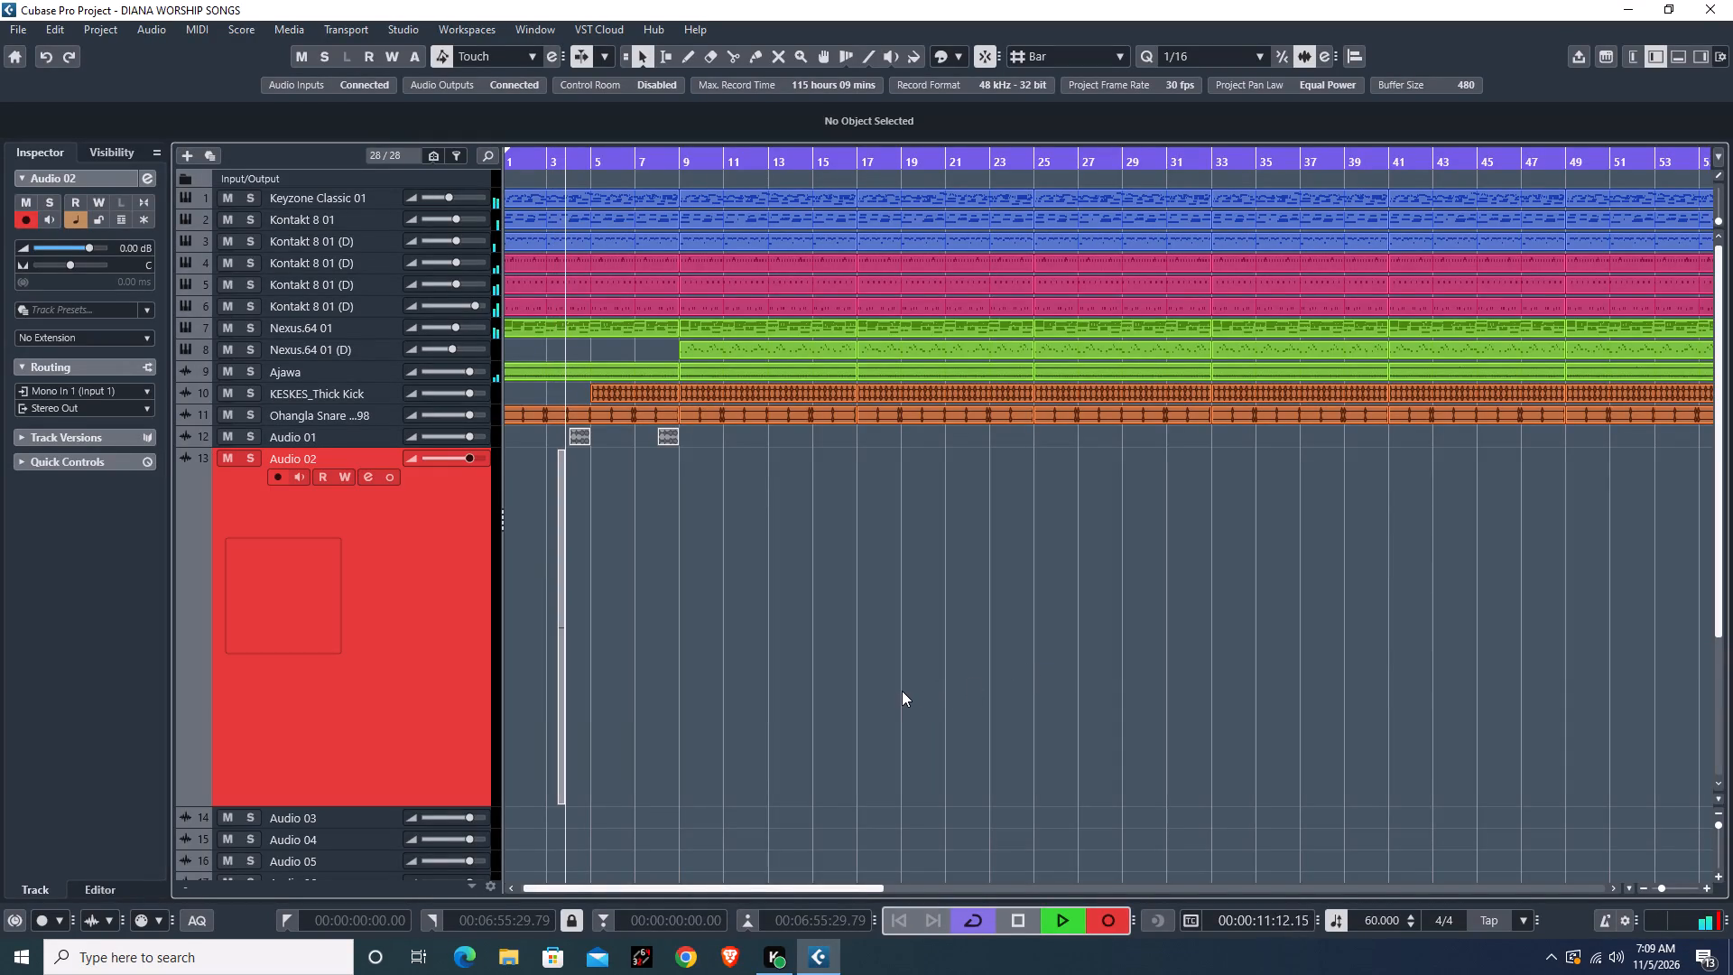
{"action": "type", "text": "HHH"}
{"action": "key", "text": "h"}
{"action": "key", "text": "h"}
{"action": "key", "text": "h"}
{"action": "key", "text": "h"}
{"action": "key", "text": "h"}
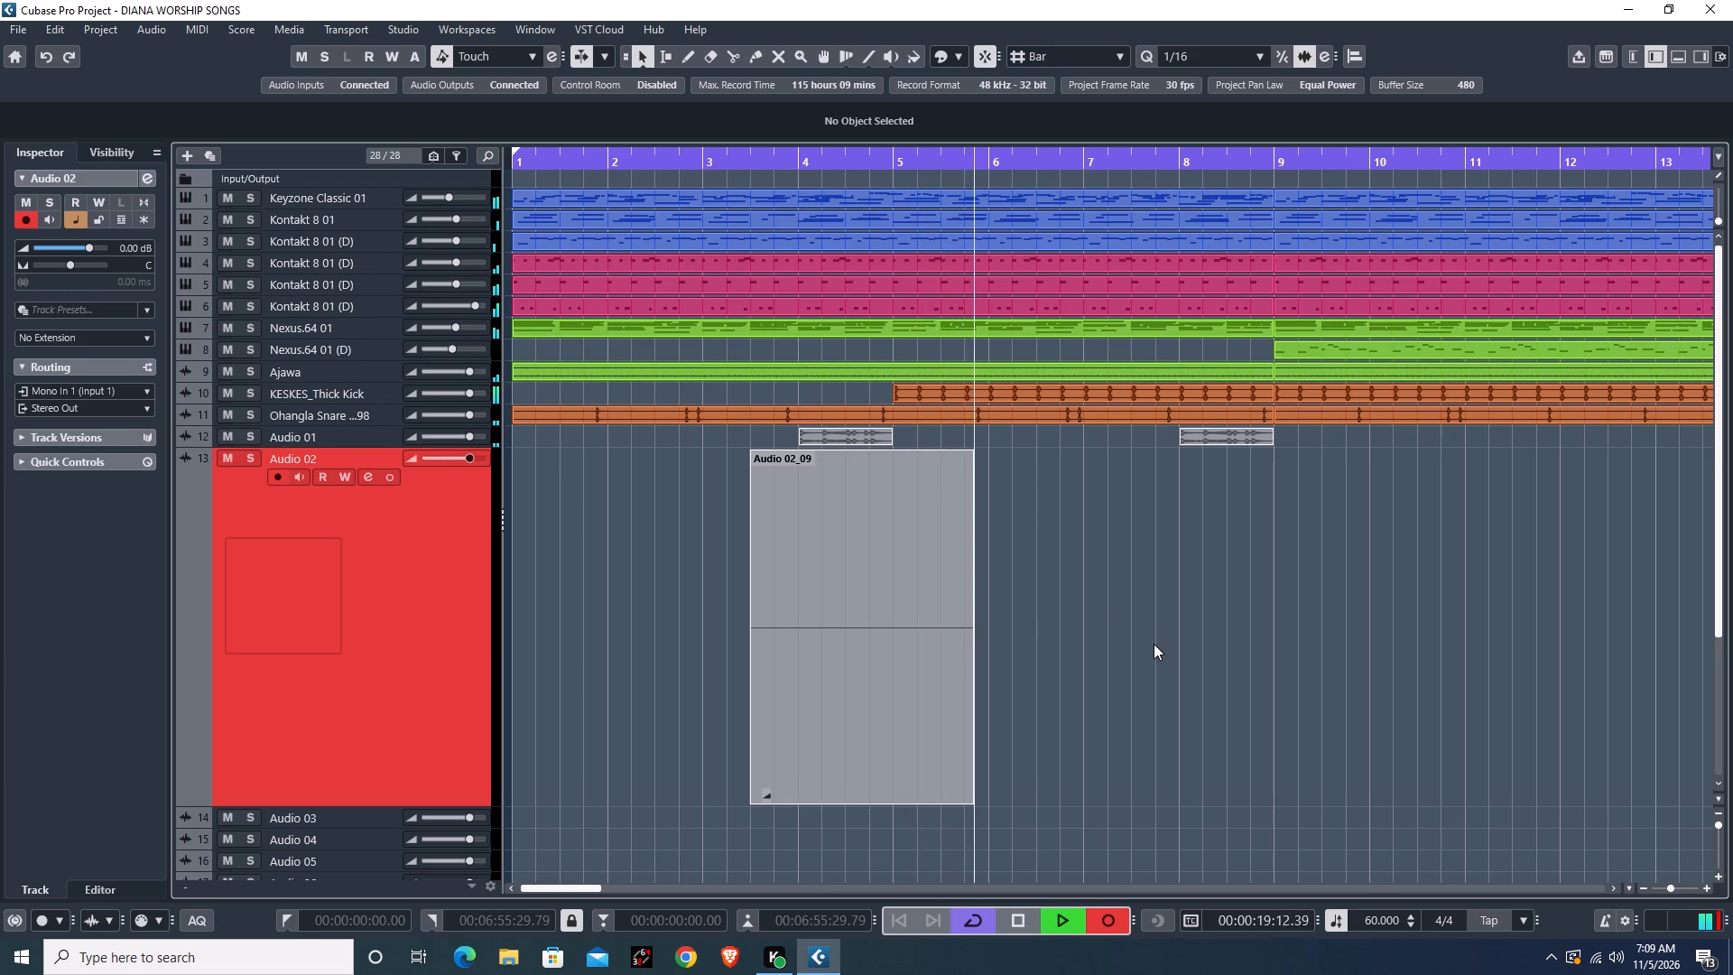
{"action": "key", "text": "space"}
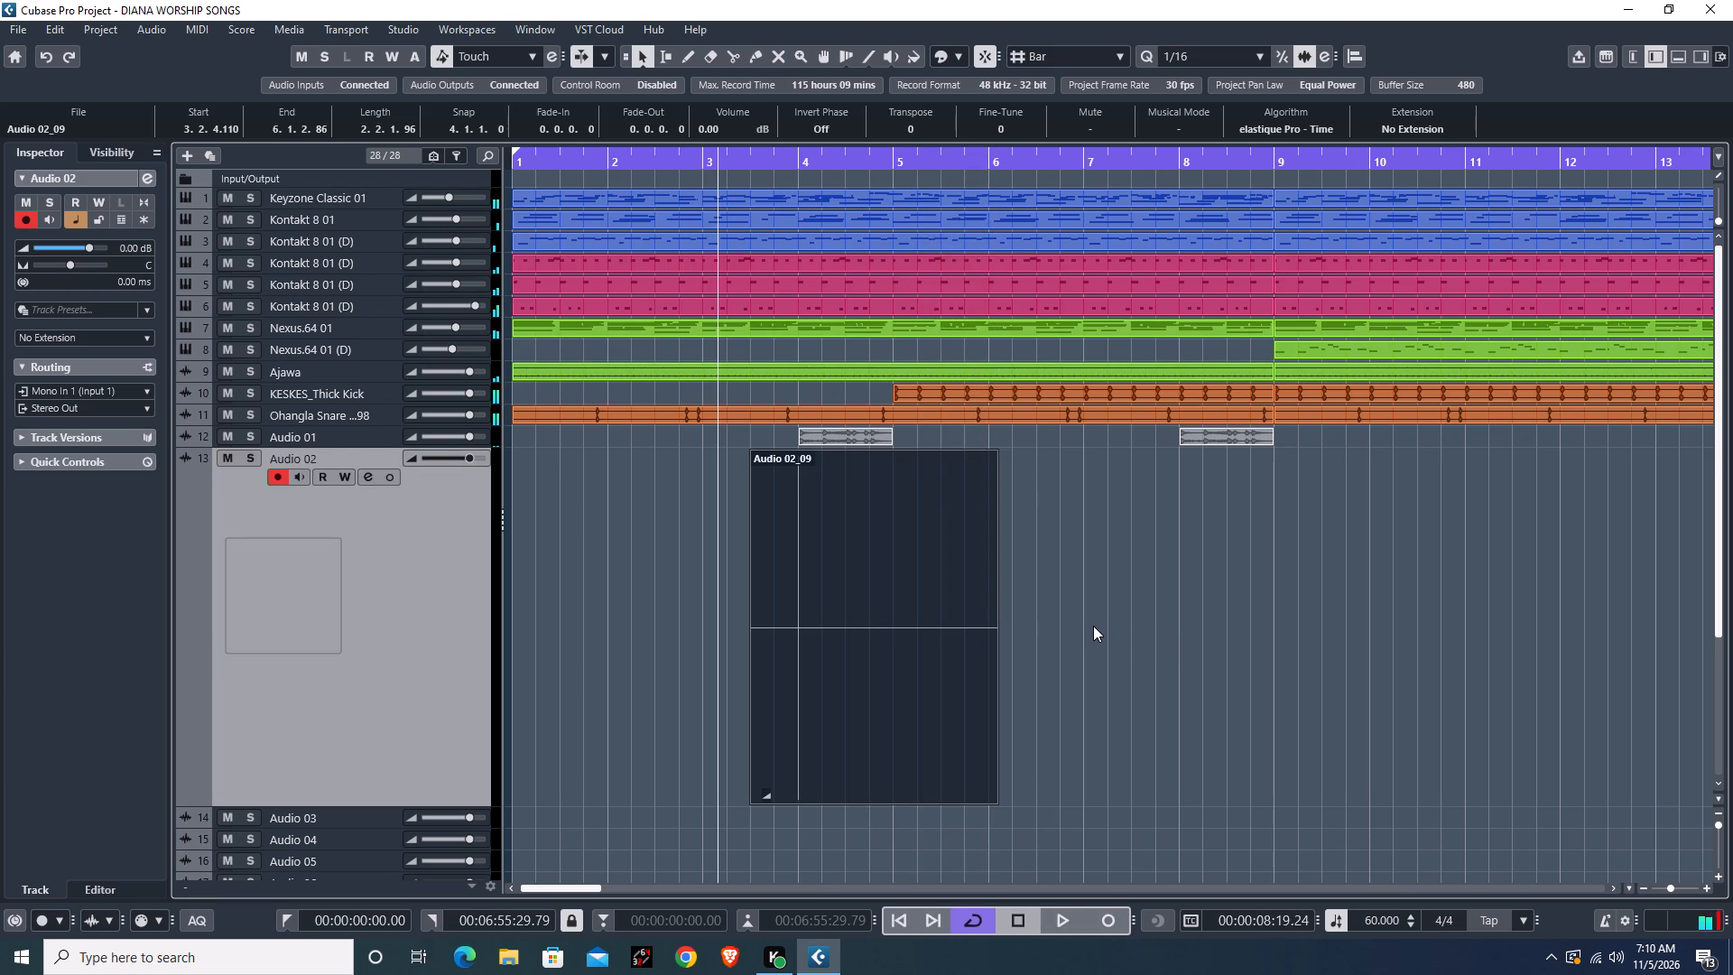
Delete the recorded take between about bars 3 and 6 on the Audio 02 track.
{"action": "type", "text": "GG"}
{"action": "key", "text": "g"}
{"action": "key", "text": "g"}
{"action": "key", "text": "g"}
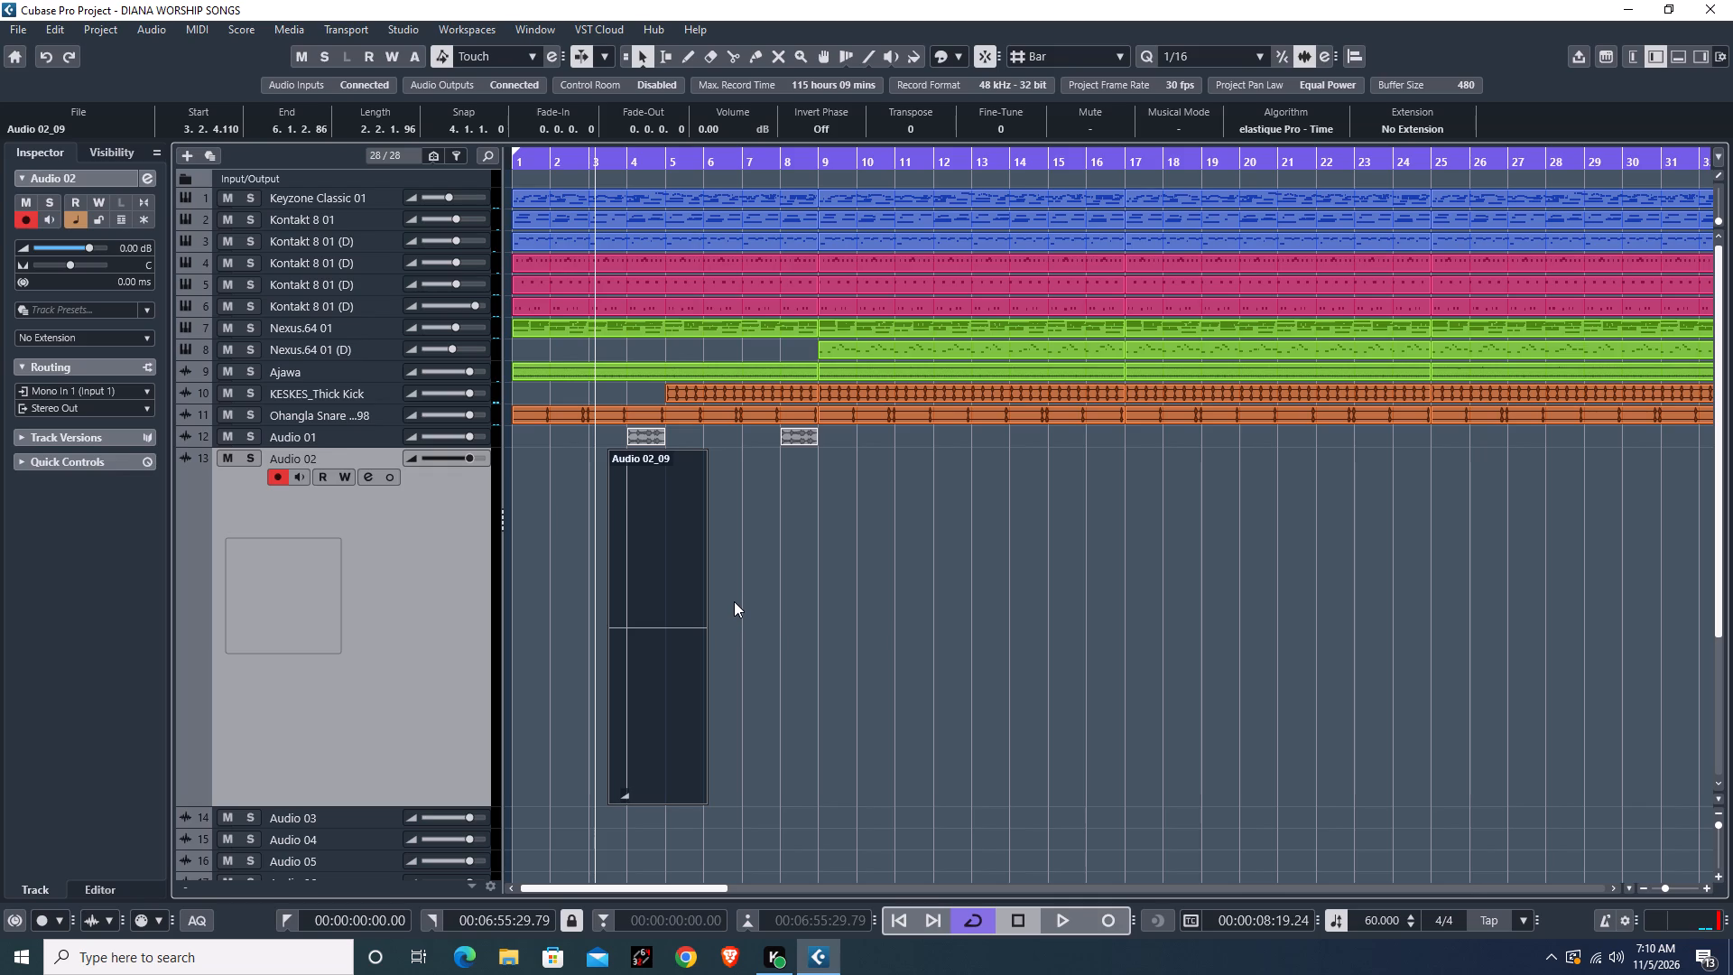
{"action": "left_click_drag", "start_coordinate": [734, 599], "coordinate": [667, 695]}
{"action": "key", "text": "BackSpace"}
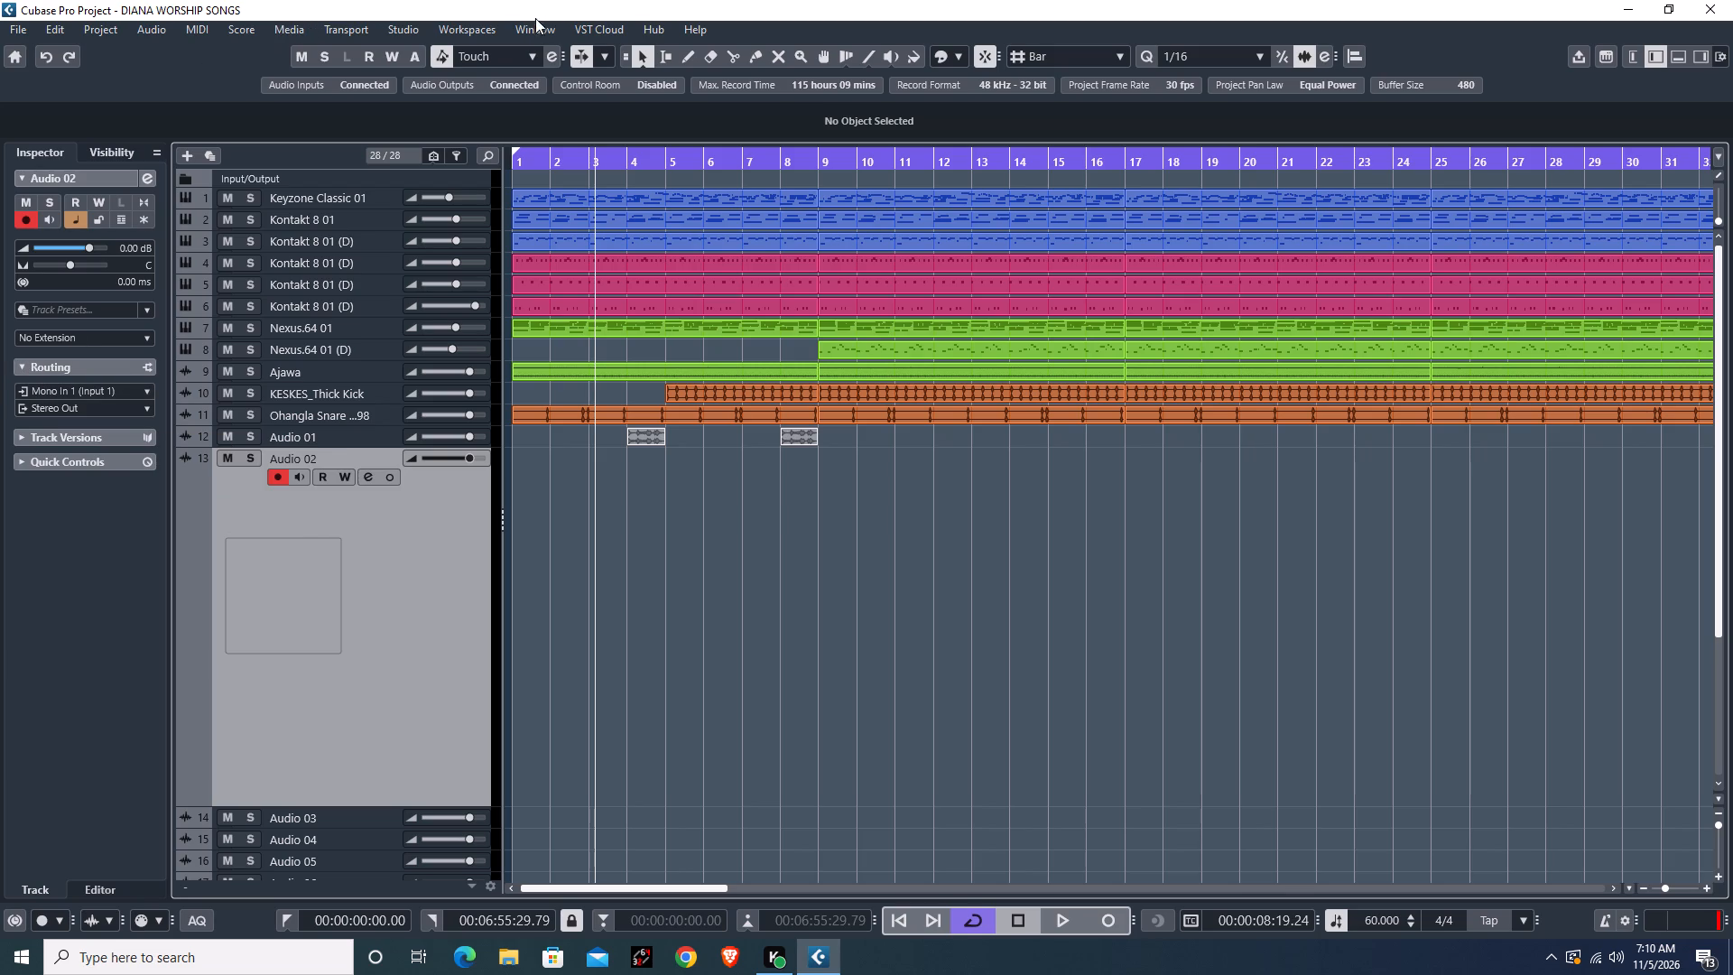
Examine the speaker and microphone ports in the Steinberg built-in ASIO Driver's control panel, then accept and close Studio Setup.
{"action": "left_click", "coordinate": [417, 30]}
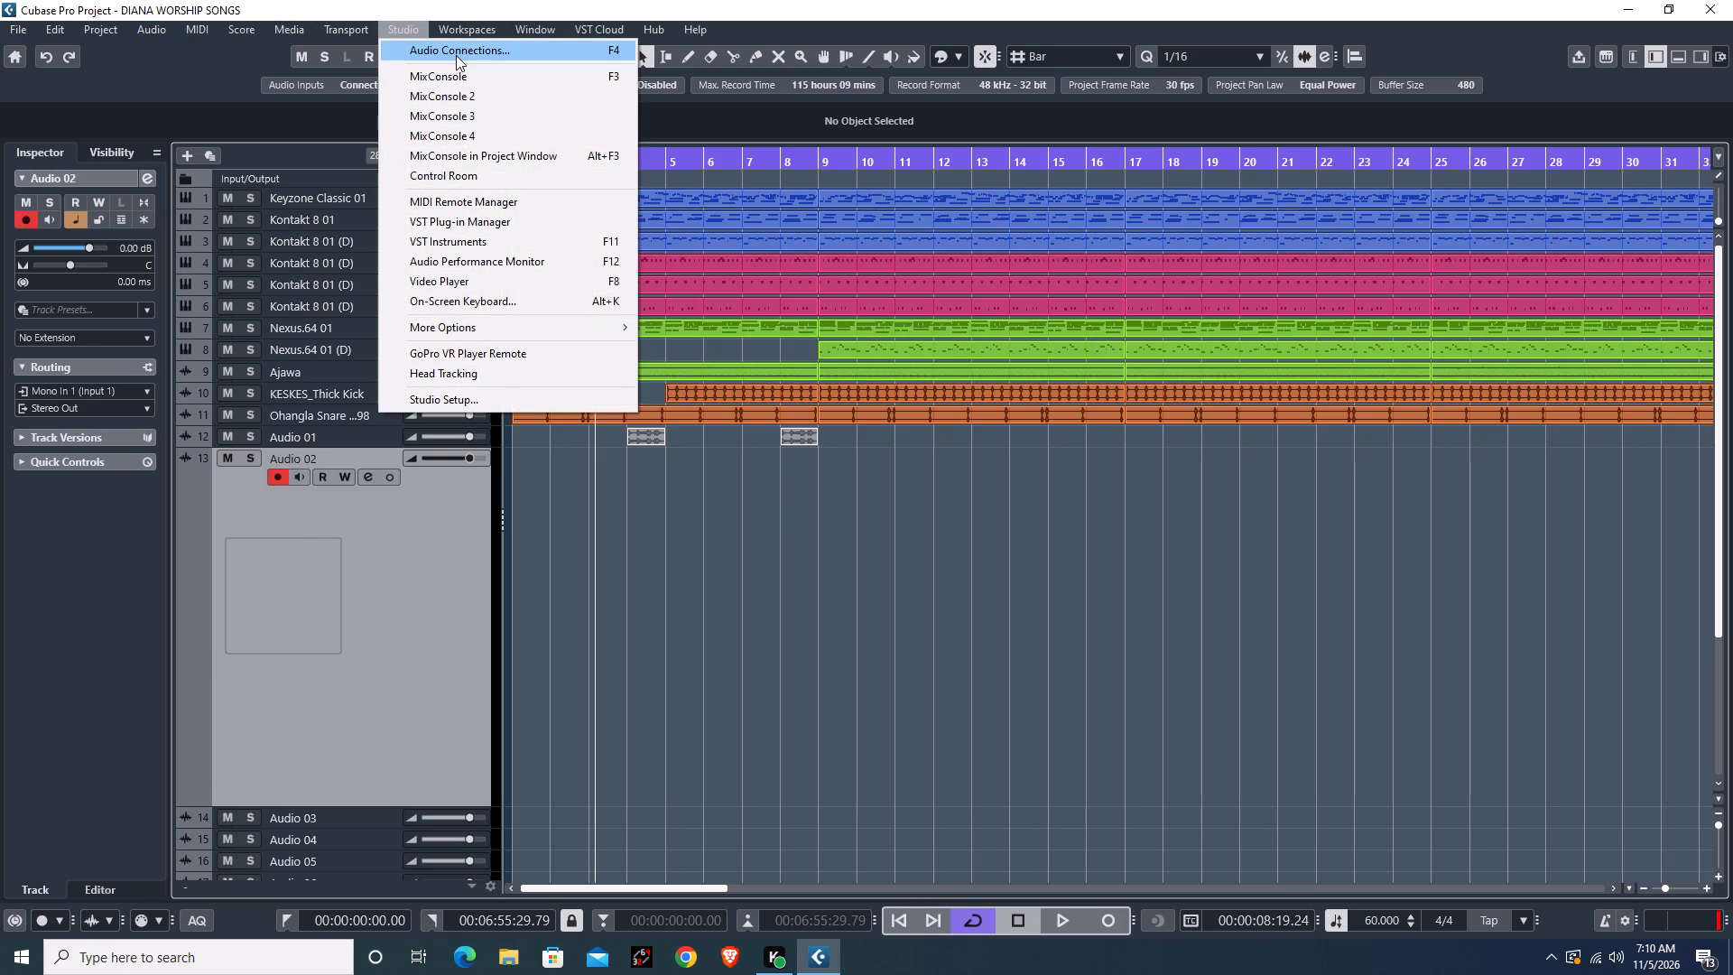
{"action": "left_click", "coordinate": [470, 400]}
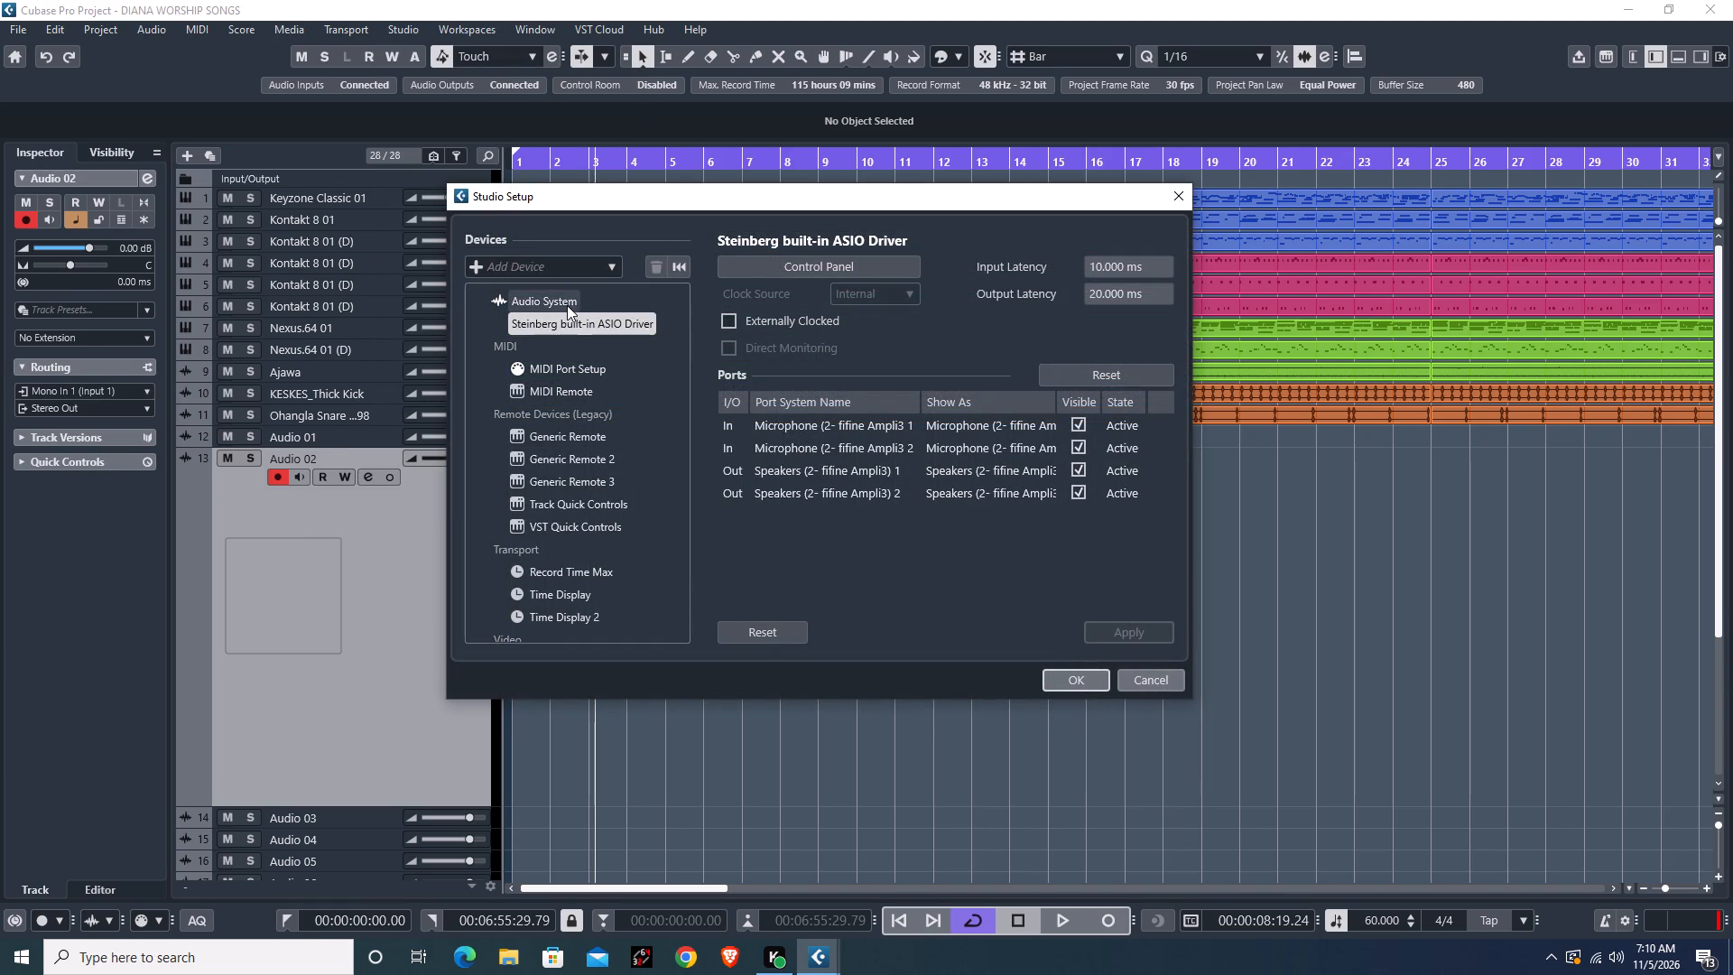
{"action": "left_click", "coordinate": [804, 264]}
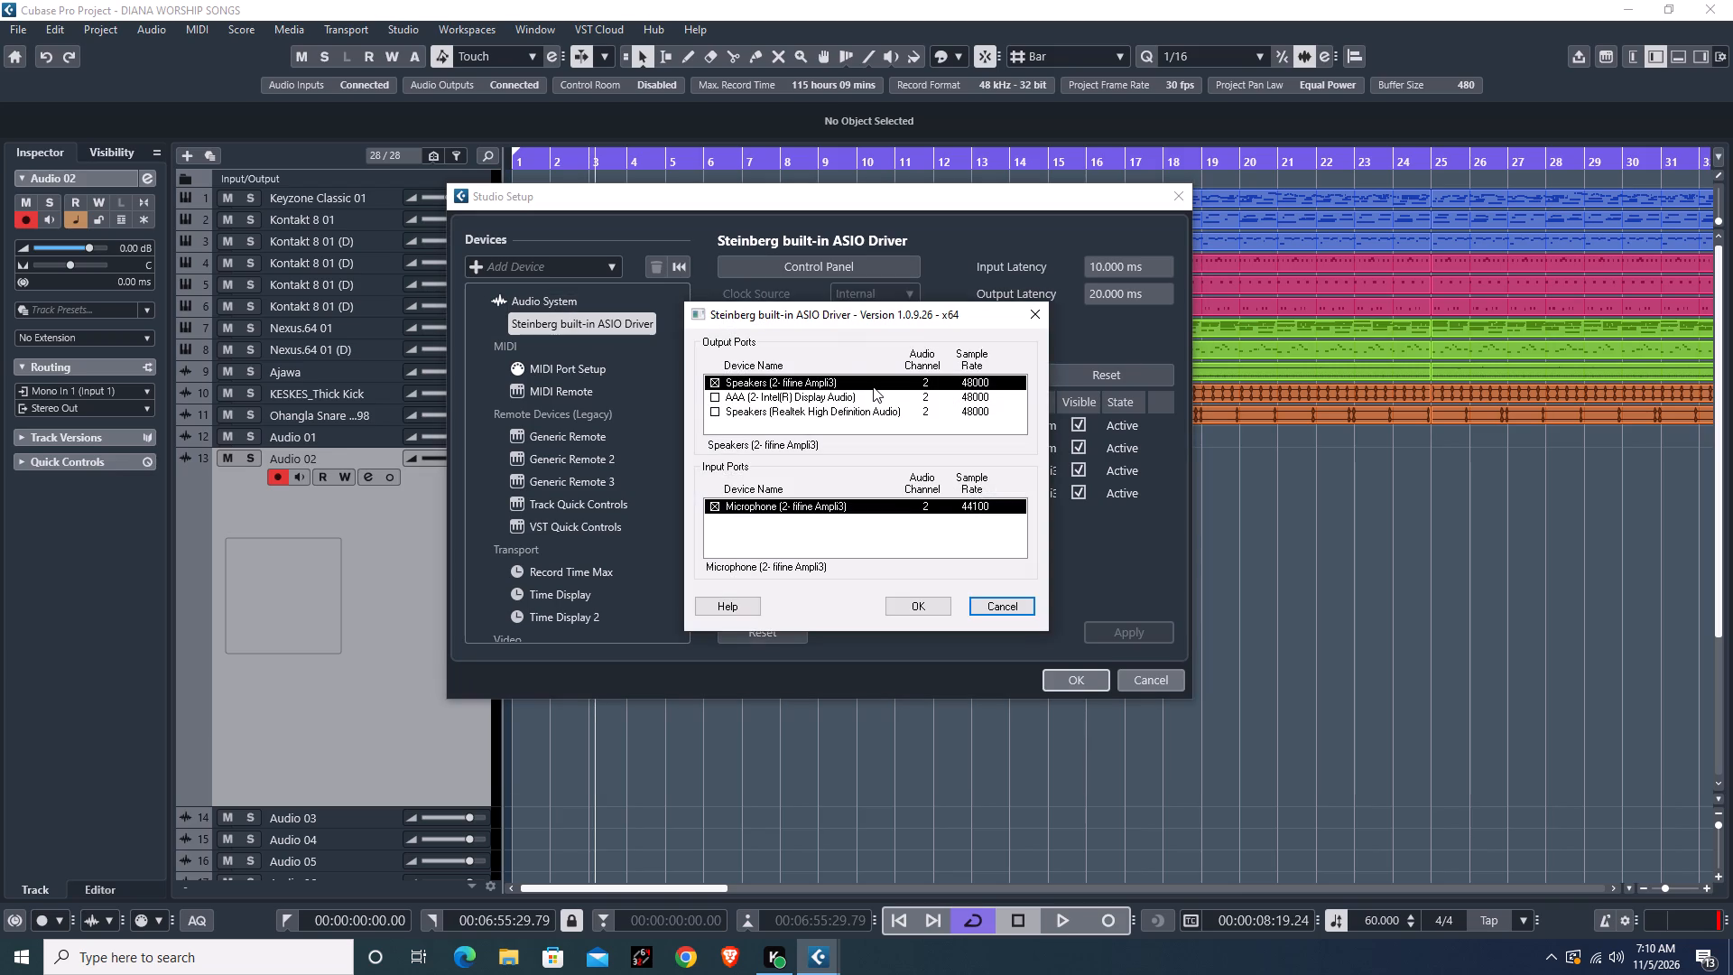
{"action": "left_click", "coordinate": [983, 506]}
{"action": "left_click", "coordinate": [718, 507]}
{"action": "left_click", "coordinate": [717, 506]}
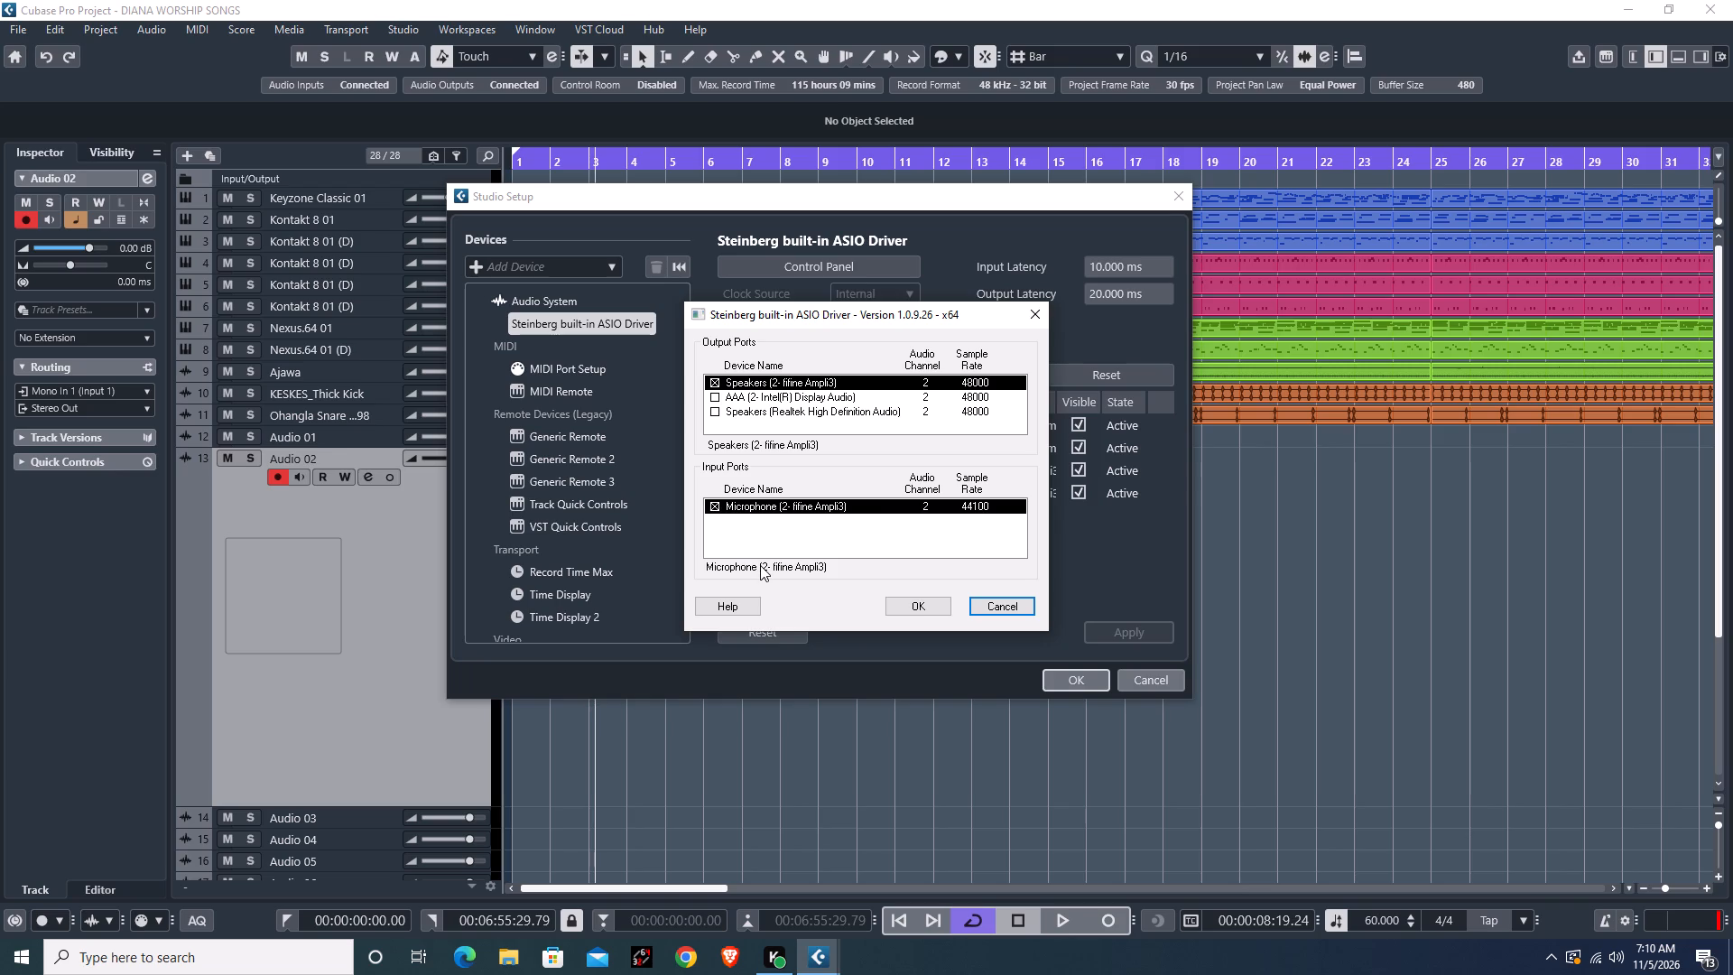
{"action": "left_click", "coordinate": [760, 565]}
{"action": "scroll", "coordinate": [848, 555], "scroll_direction": "up", "scroll_amount": 4}
{"action": "scroll", "coordinate": [849, 553], "scroll_direction": "down", "scroll_amount": 4}
{"action": "scroll", "coordinate": [868, 544], "scroll_direction": "up", "scroll_amount": 4}
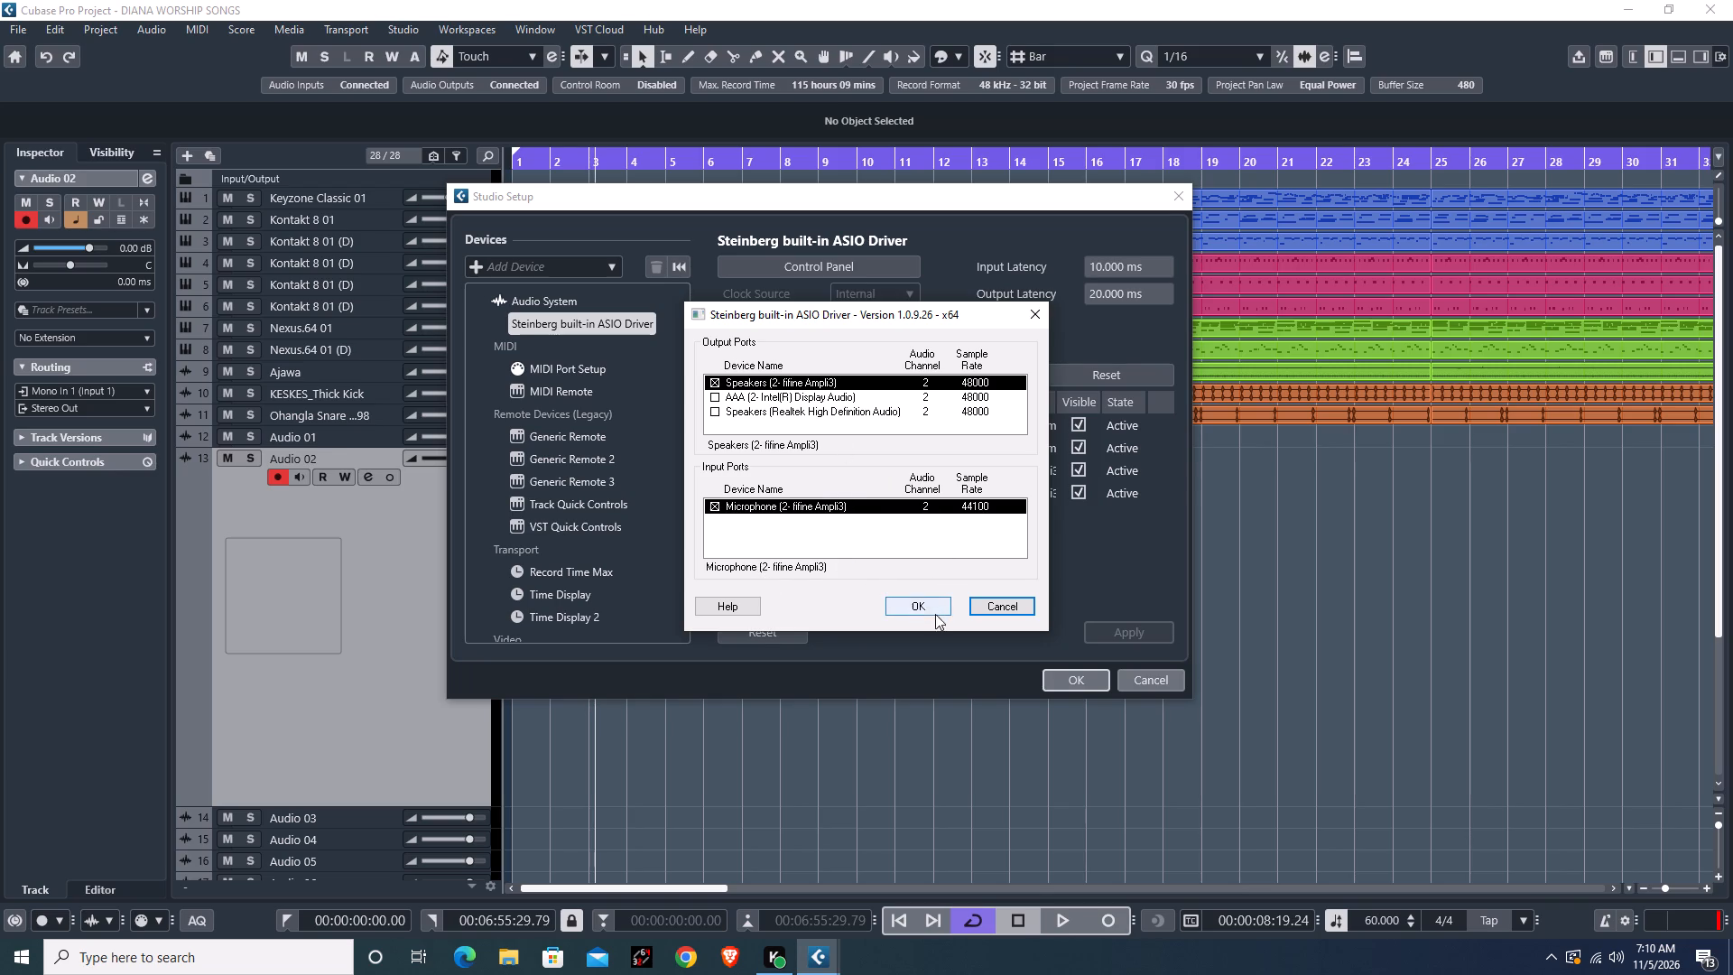
{"action": "left_click", "coordinate": [926, 608]}
{"action": "key", "text": "space"}
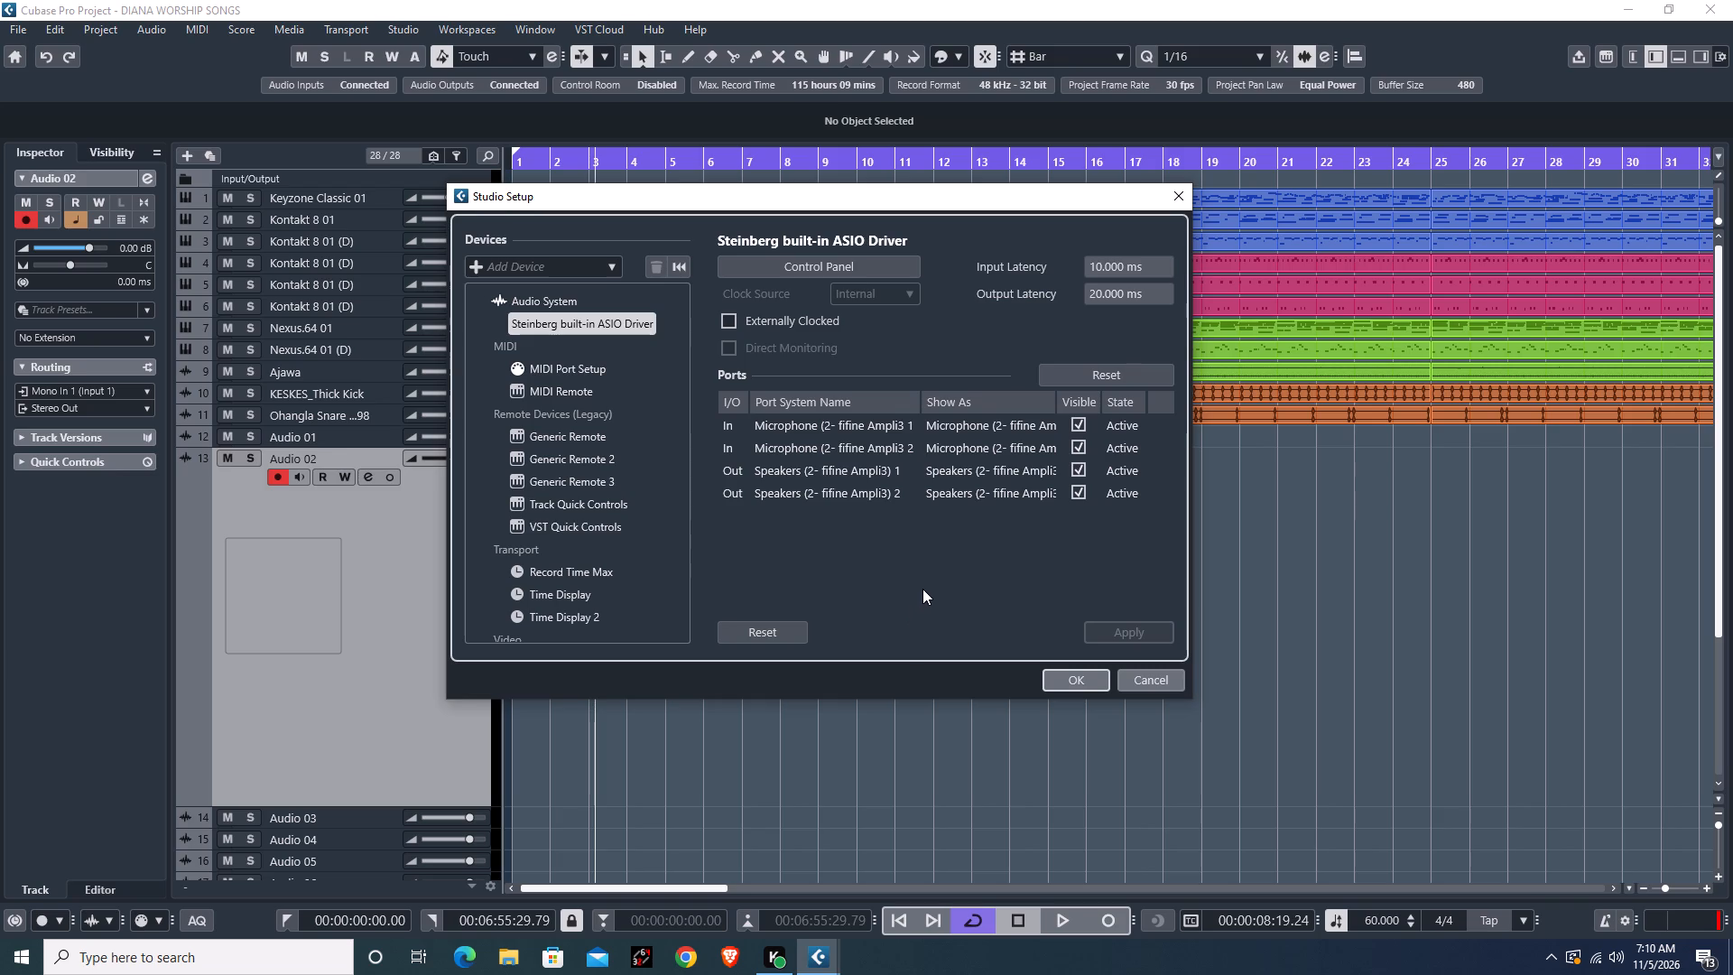
{"action": "left_click", "coordinate": [800, 817]}
{"action": "key", "text": "space"}
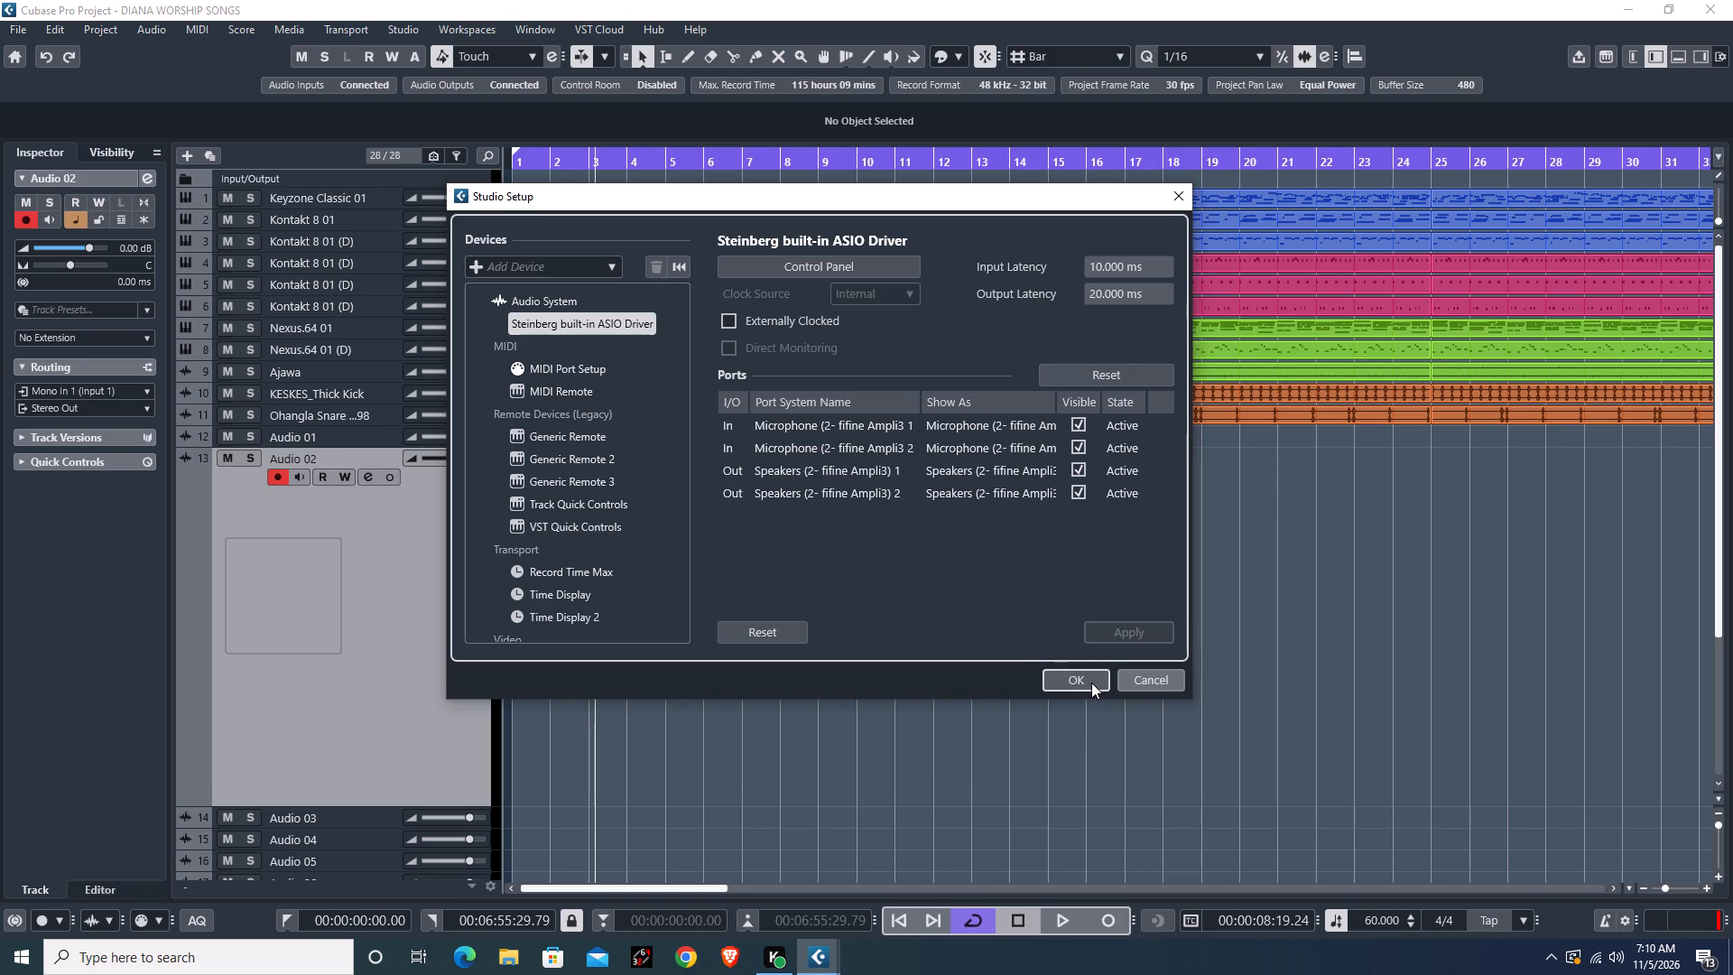
{"action": "left_click", "coordinate": [1091, 682]}
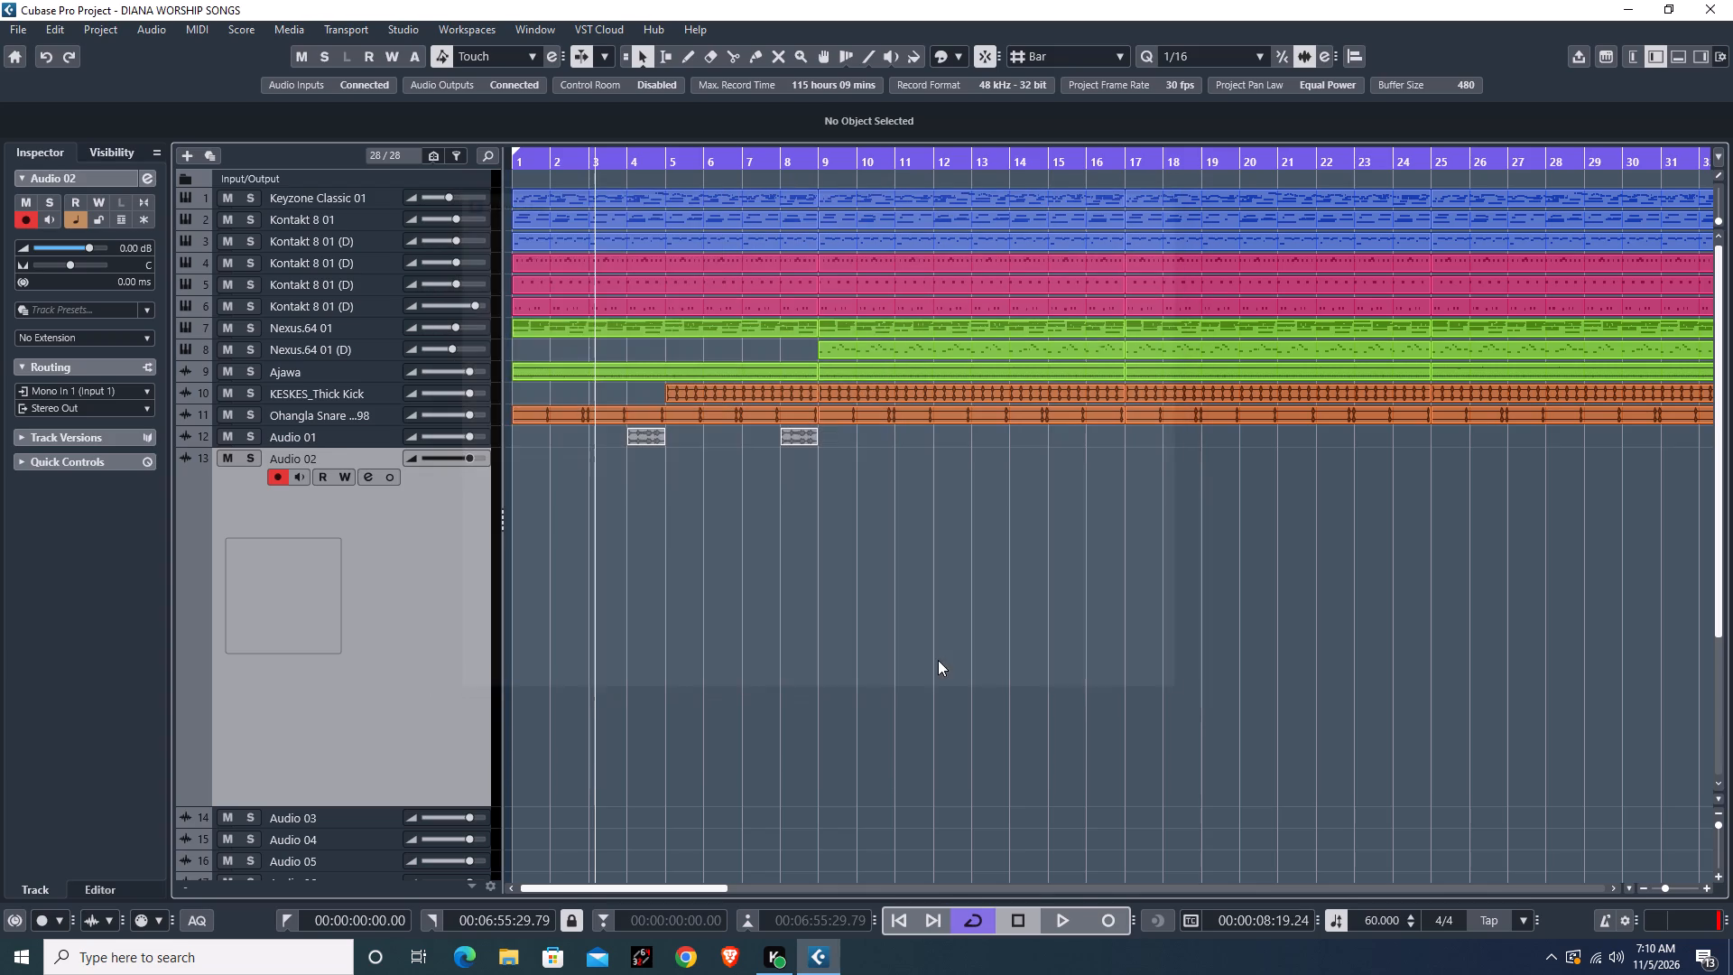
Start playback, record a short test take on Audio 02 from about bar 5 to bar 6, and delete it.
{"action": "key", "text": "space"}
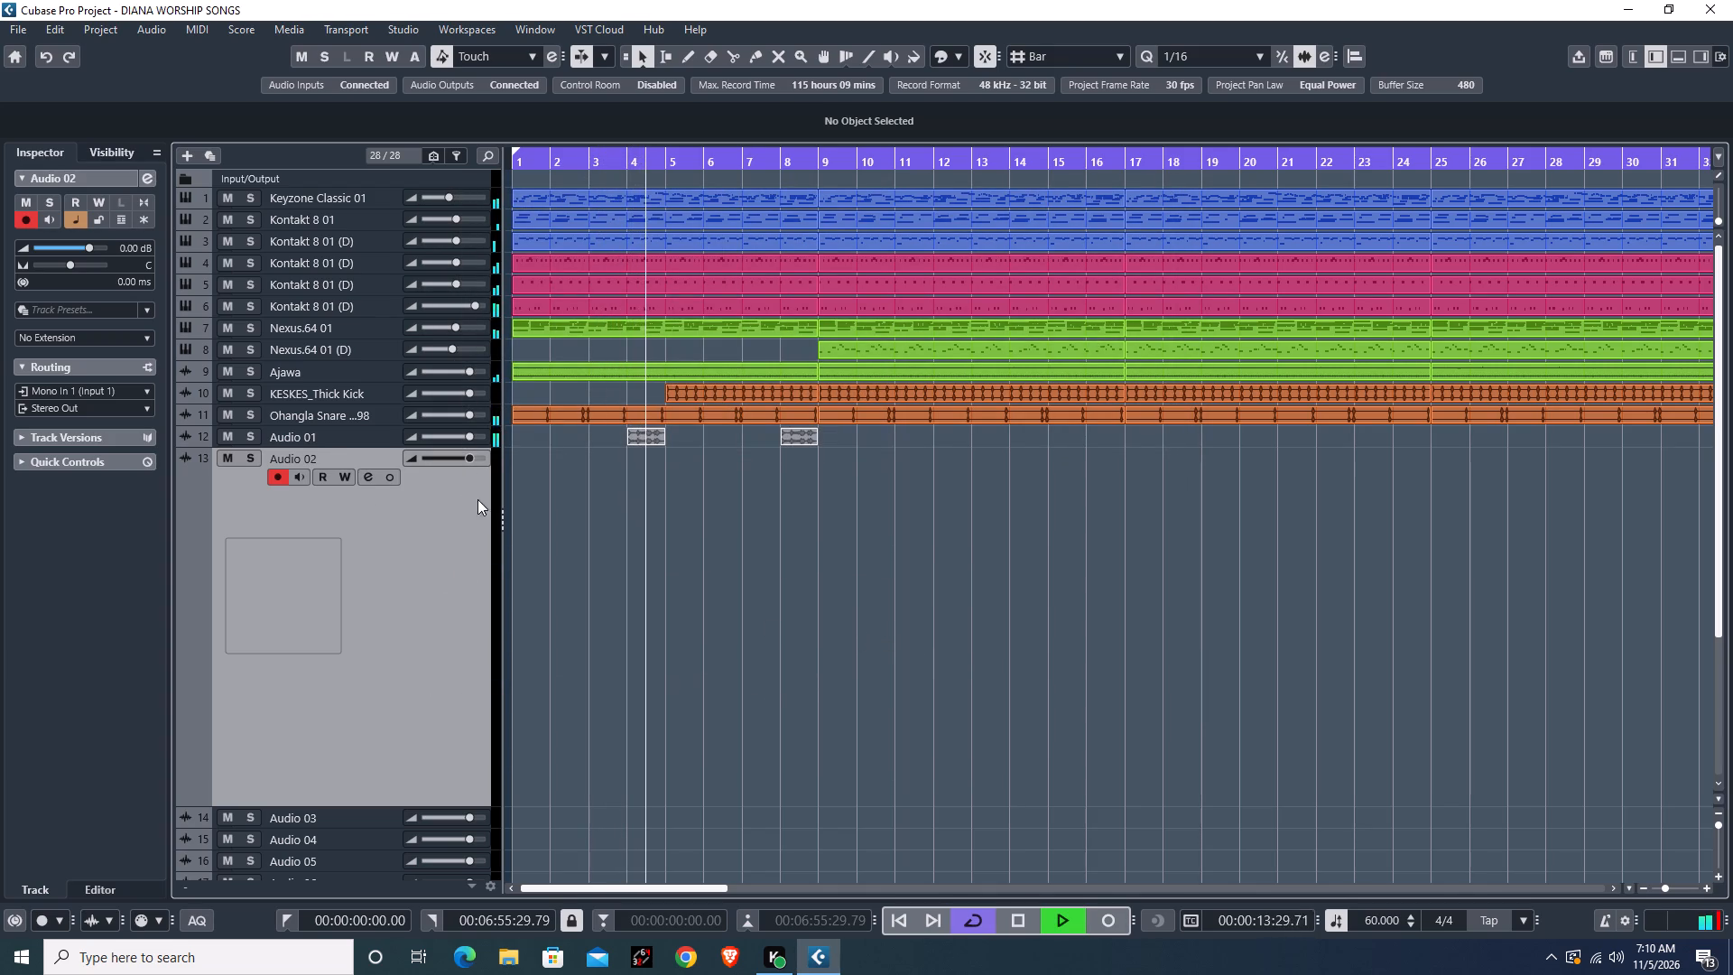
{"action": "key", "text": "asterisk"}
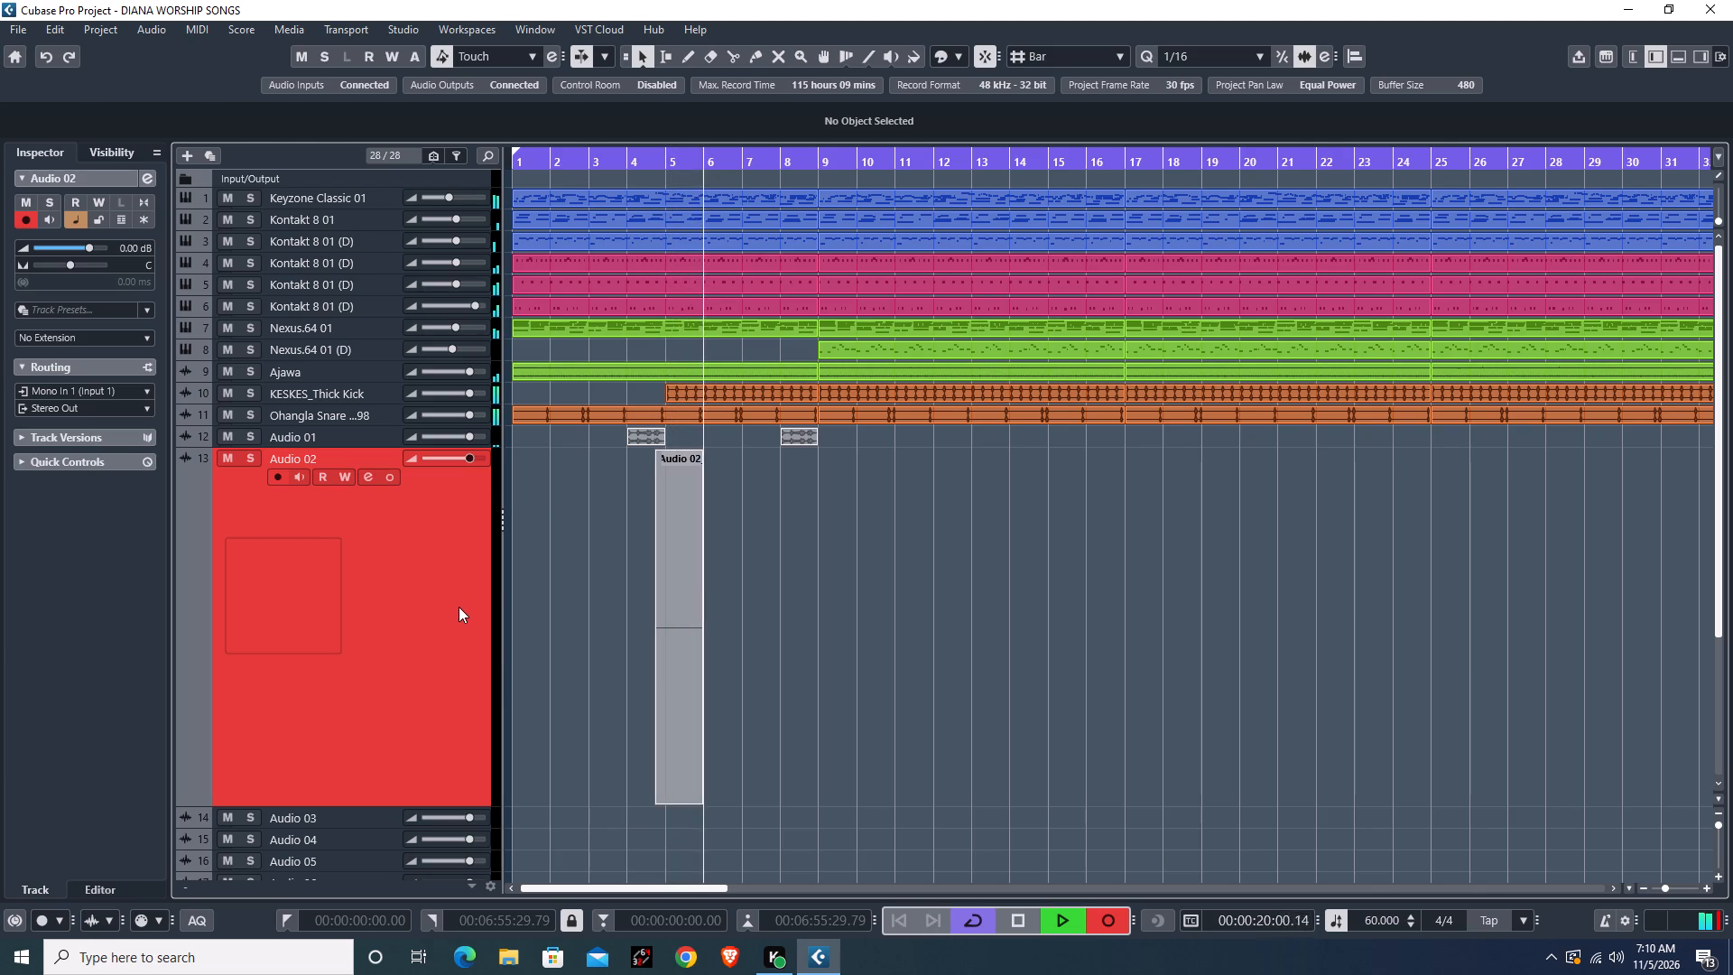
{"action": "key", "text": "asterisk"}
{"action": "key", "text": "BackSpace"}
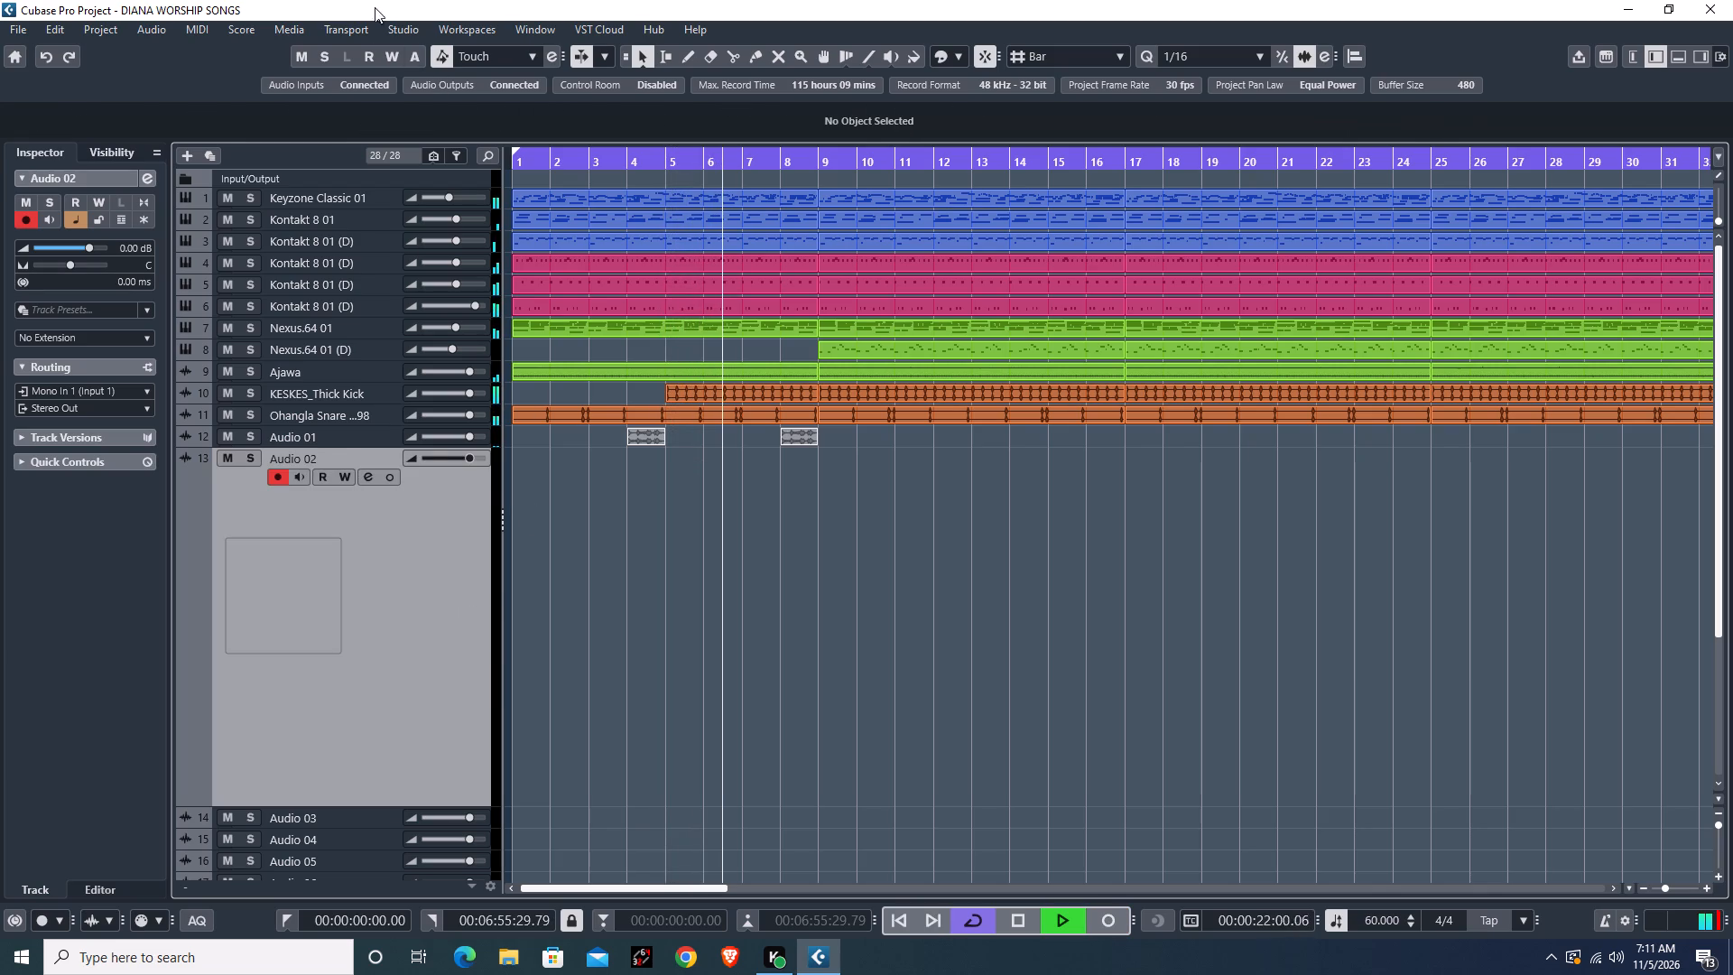
In Audio Connections, set the Stereo Out bus to Not Connected and reassign it to Steinberg built-in ASIO Driver.
{"action": "left_click", "coordinate": [405, 37]}
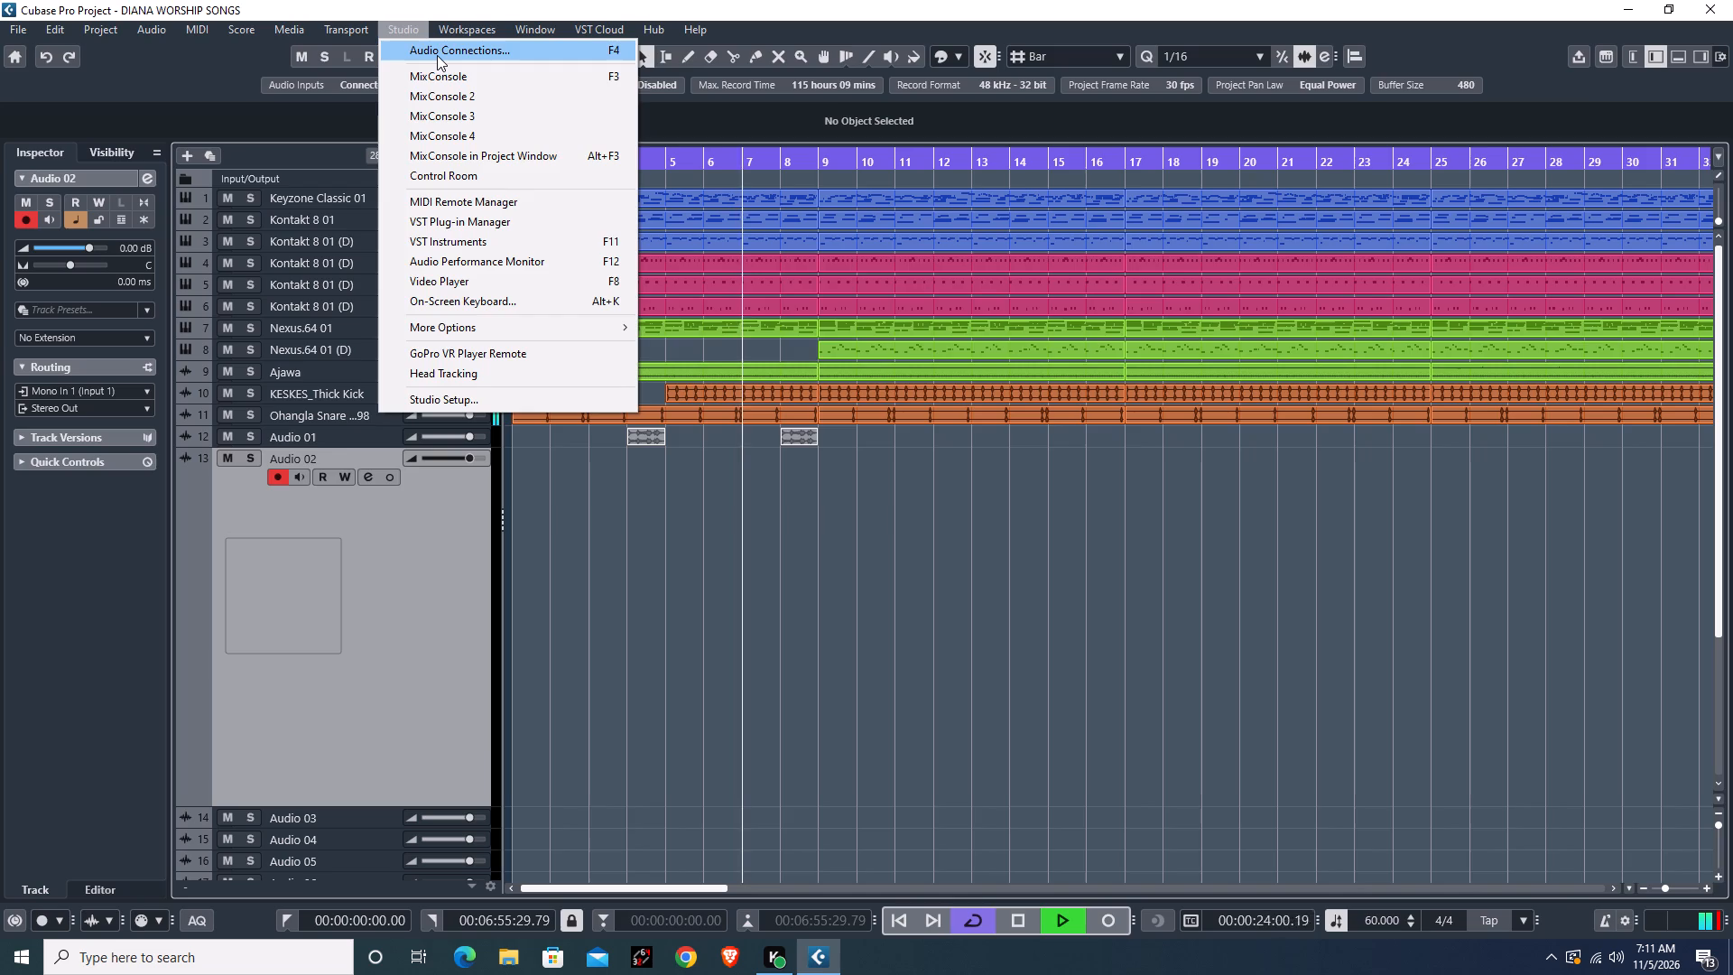
{"action": "left_click", "coordinate": [437, 55]}
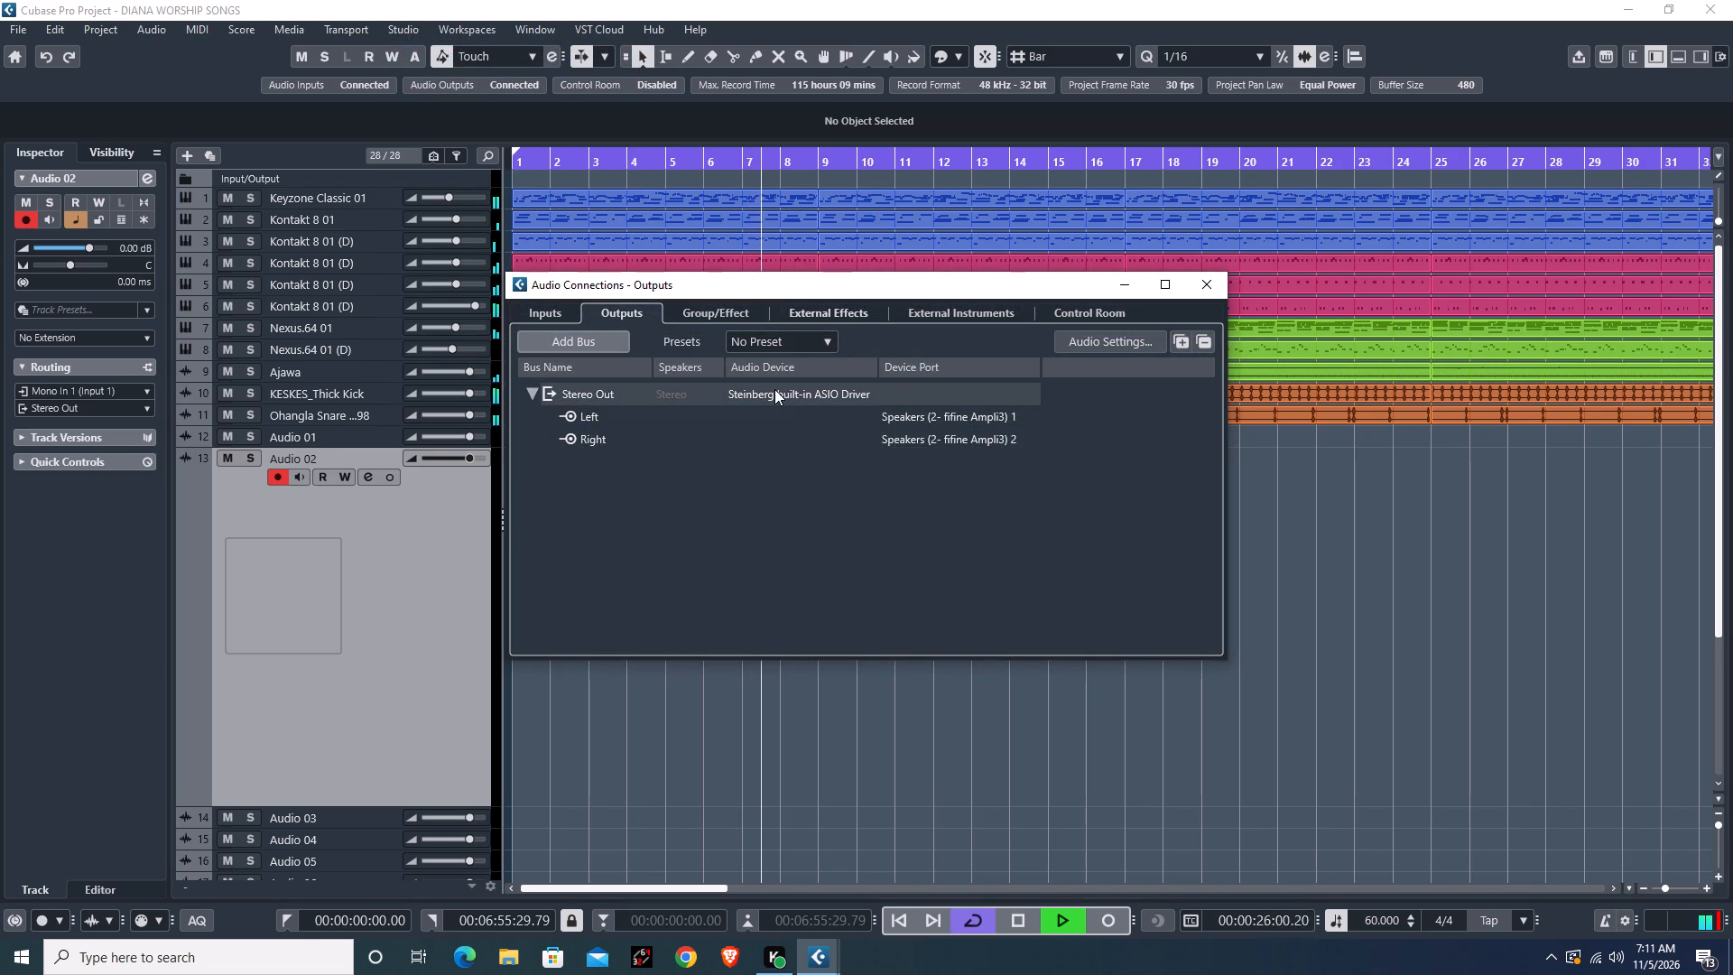
{"action": "left_click", "coordinate": [774, 390]}
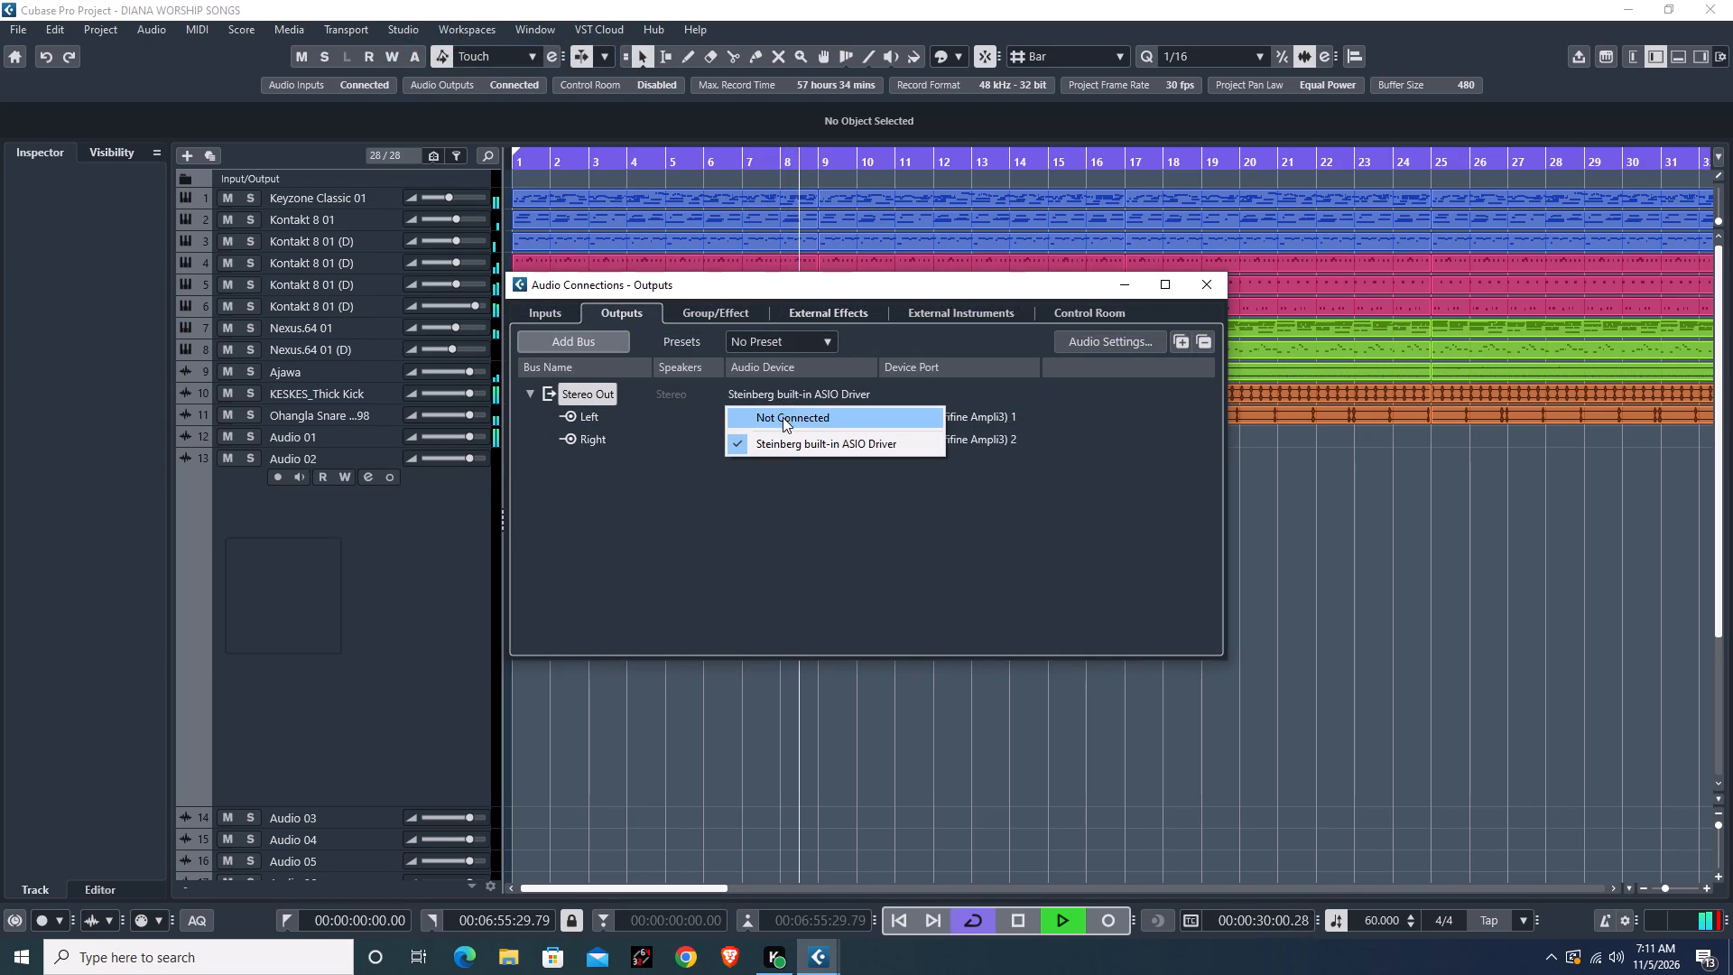
{"action": "left_click", "coordinate": [783, 417]}
{"action": "left_click", "coordinate": [773, 393]}
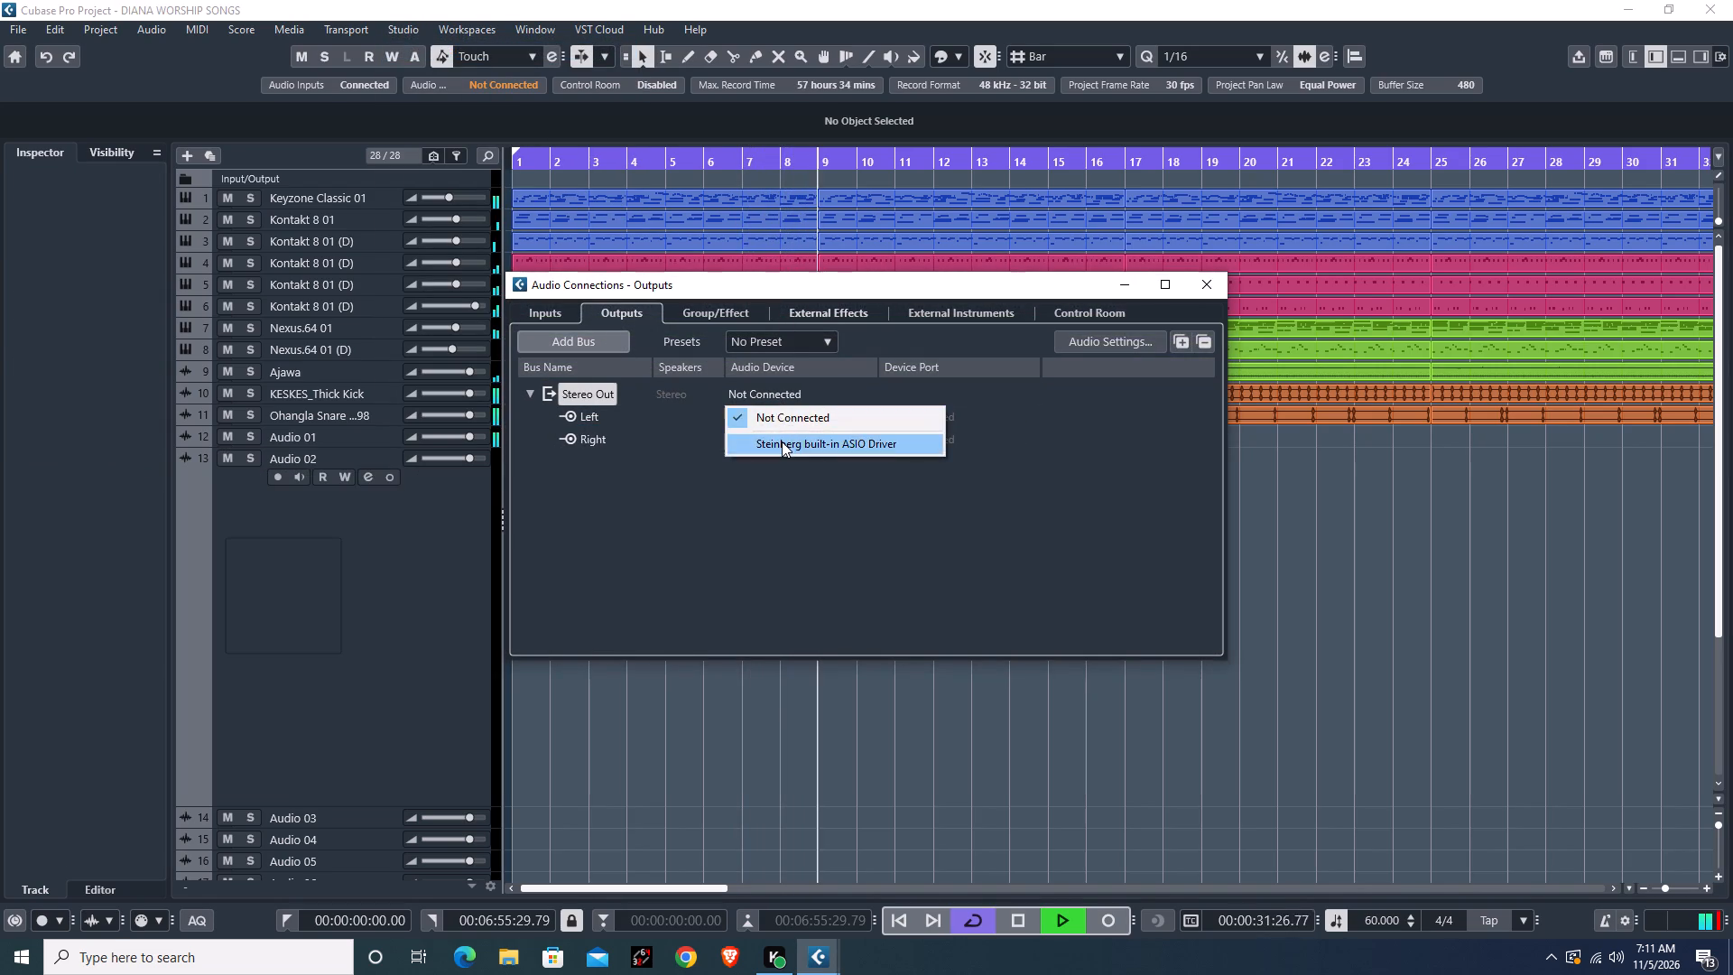
{"action": "left_click", "coordinate": [782, 441]}
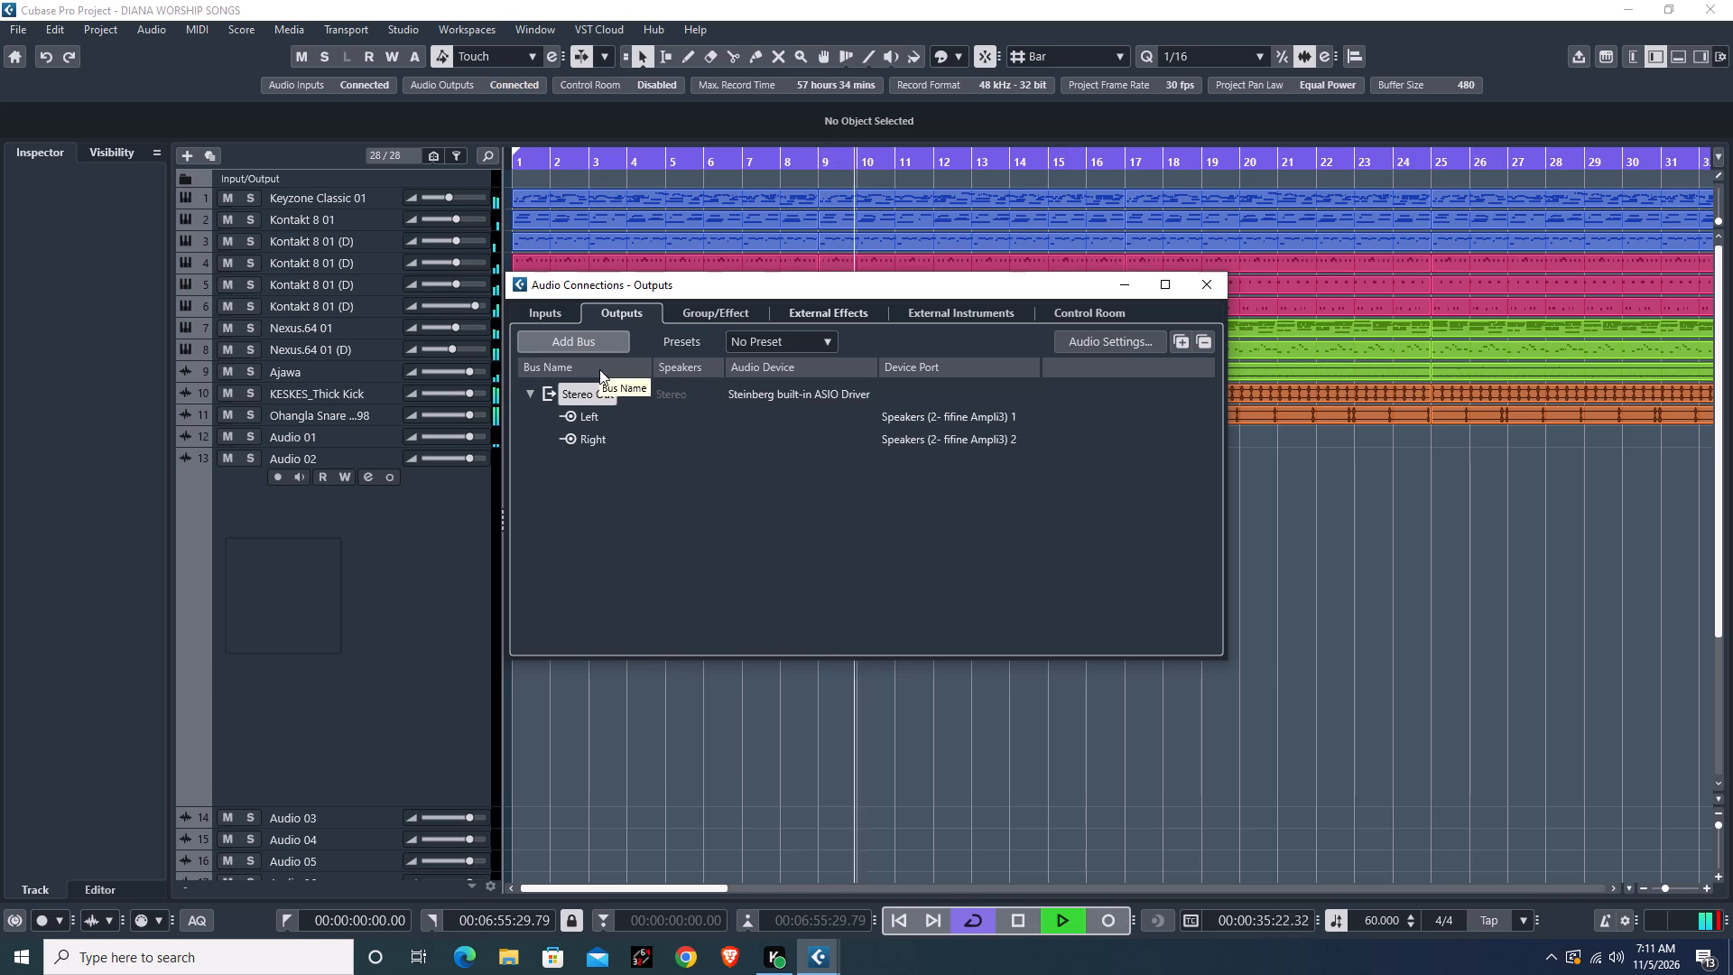
Set the audio device of the Stereo In bus and both Mono In 1 buses to Not Connected, collapsing their channel rows.
{"action": "left_click", "coordinate": [539, 311]}
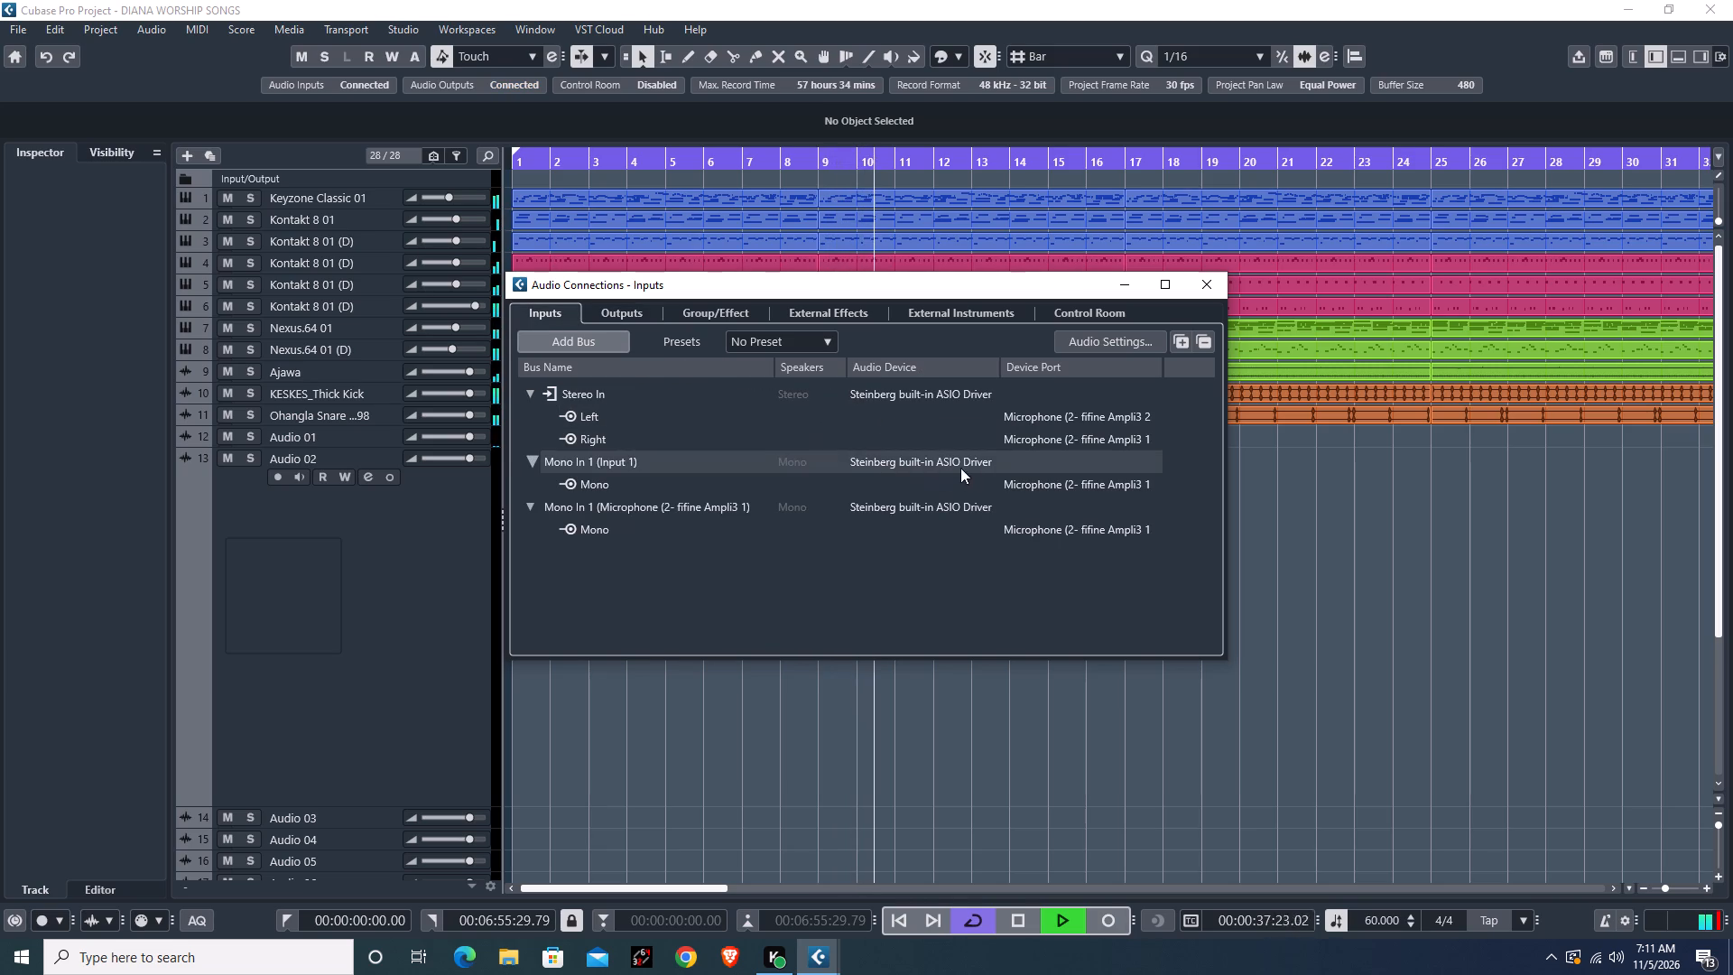
{"action": "left_click", "coordinate": [894, 393]}
{"action": "left_click", "coordinate": [901, 426]}
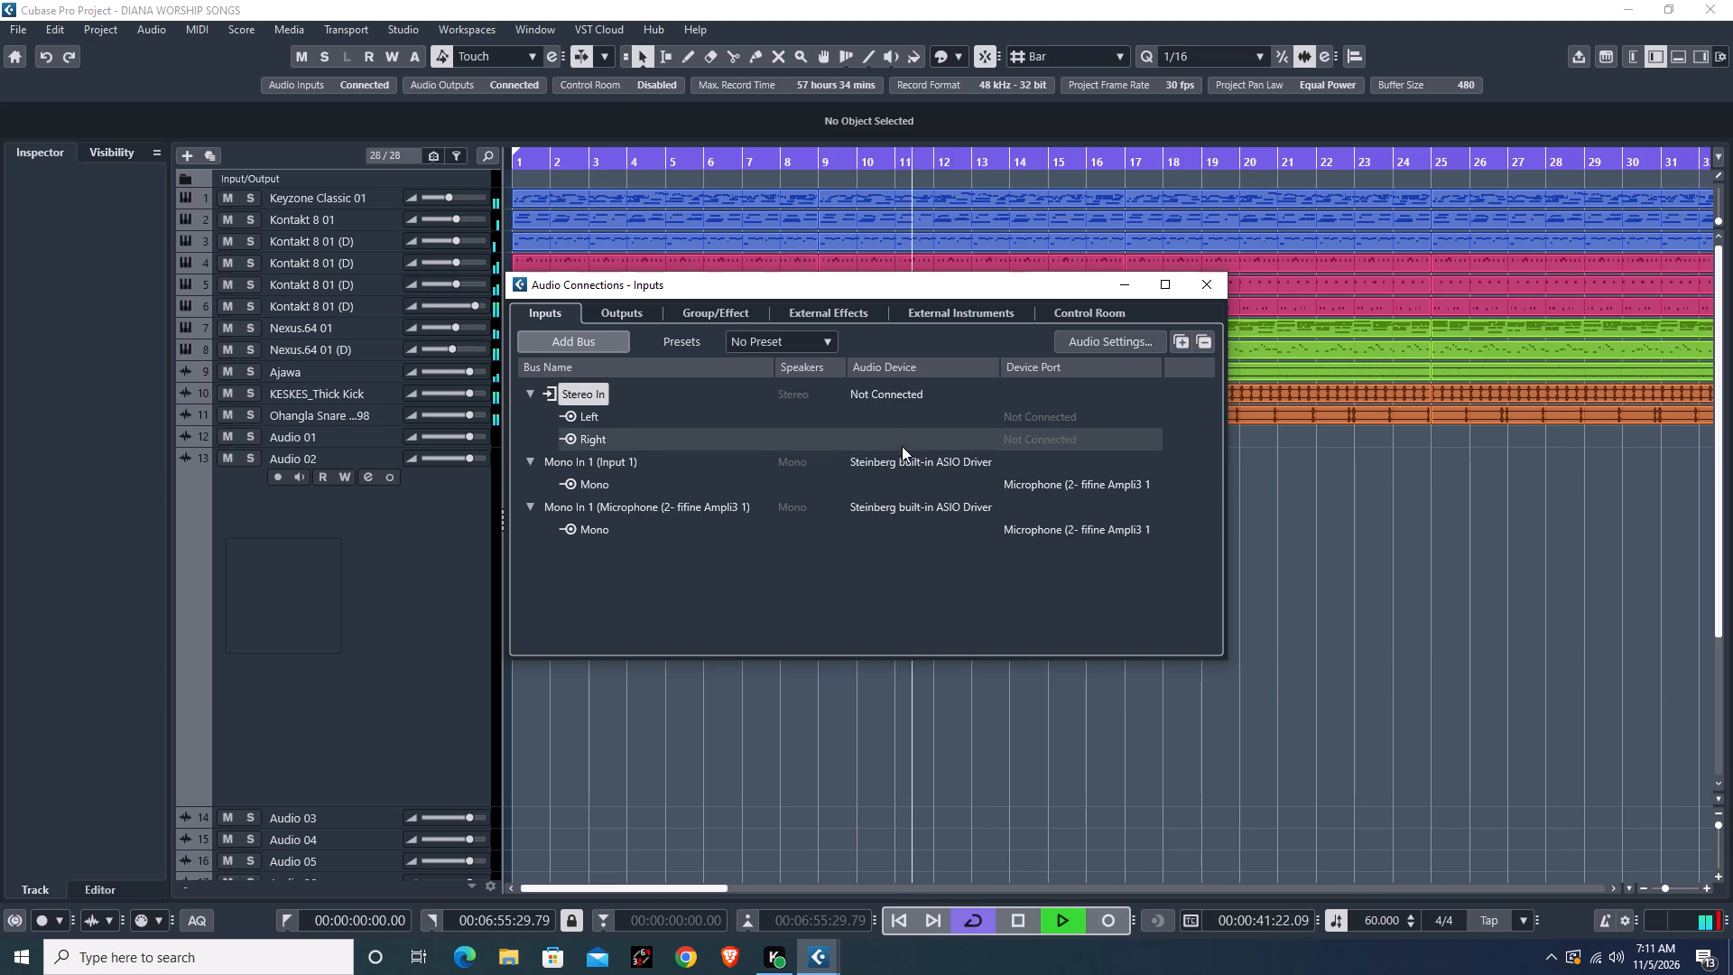
{"action": "left_click", "coordinate": [904, 465]}
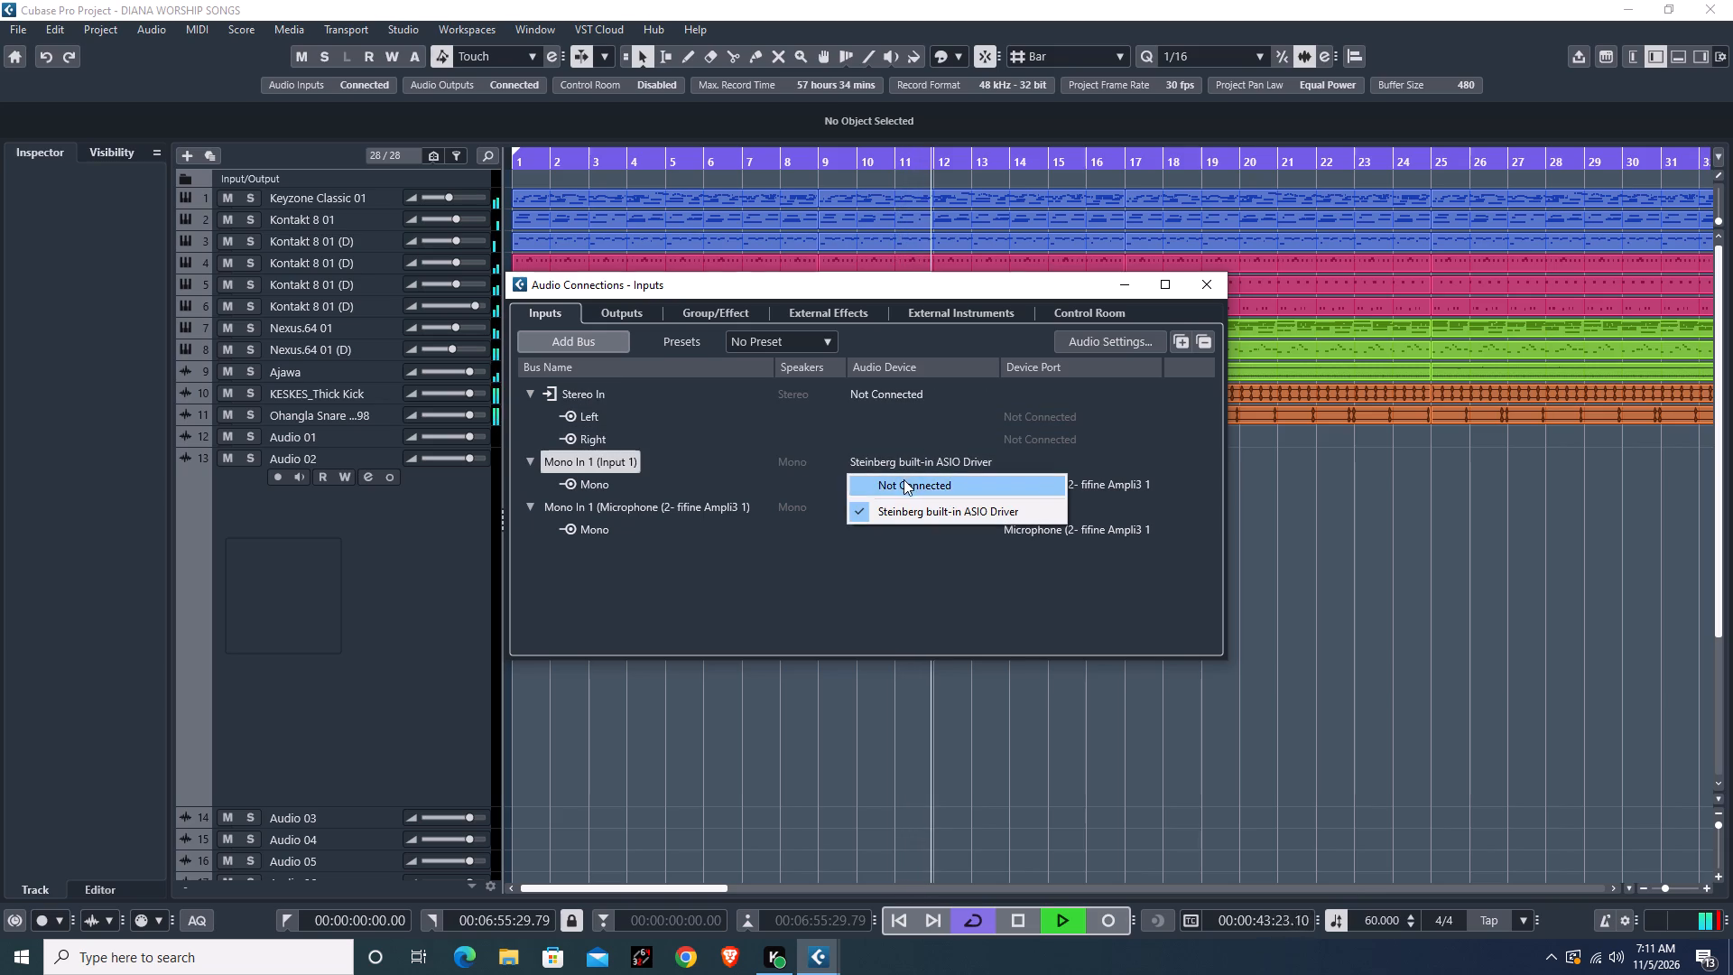
{"action": "left_click", "coordinate": [904, 479]}
{"action": "left_click", "coordinate": [535, 461]}
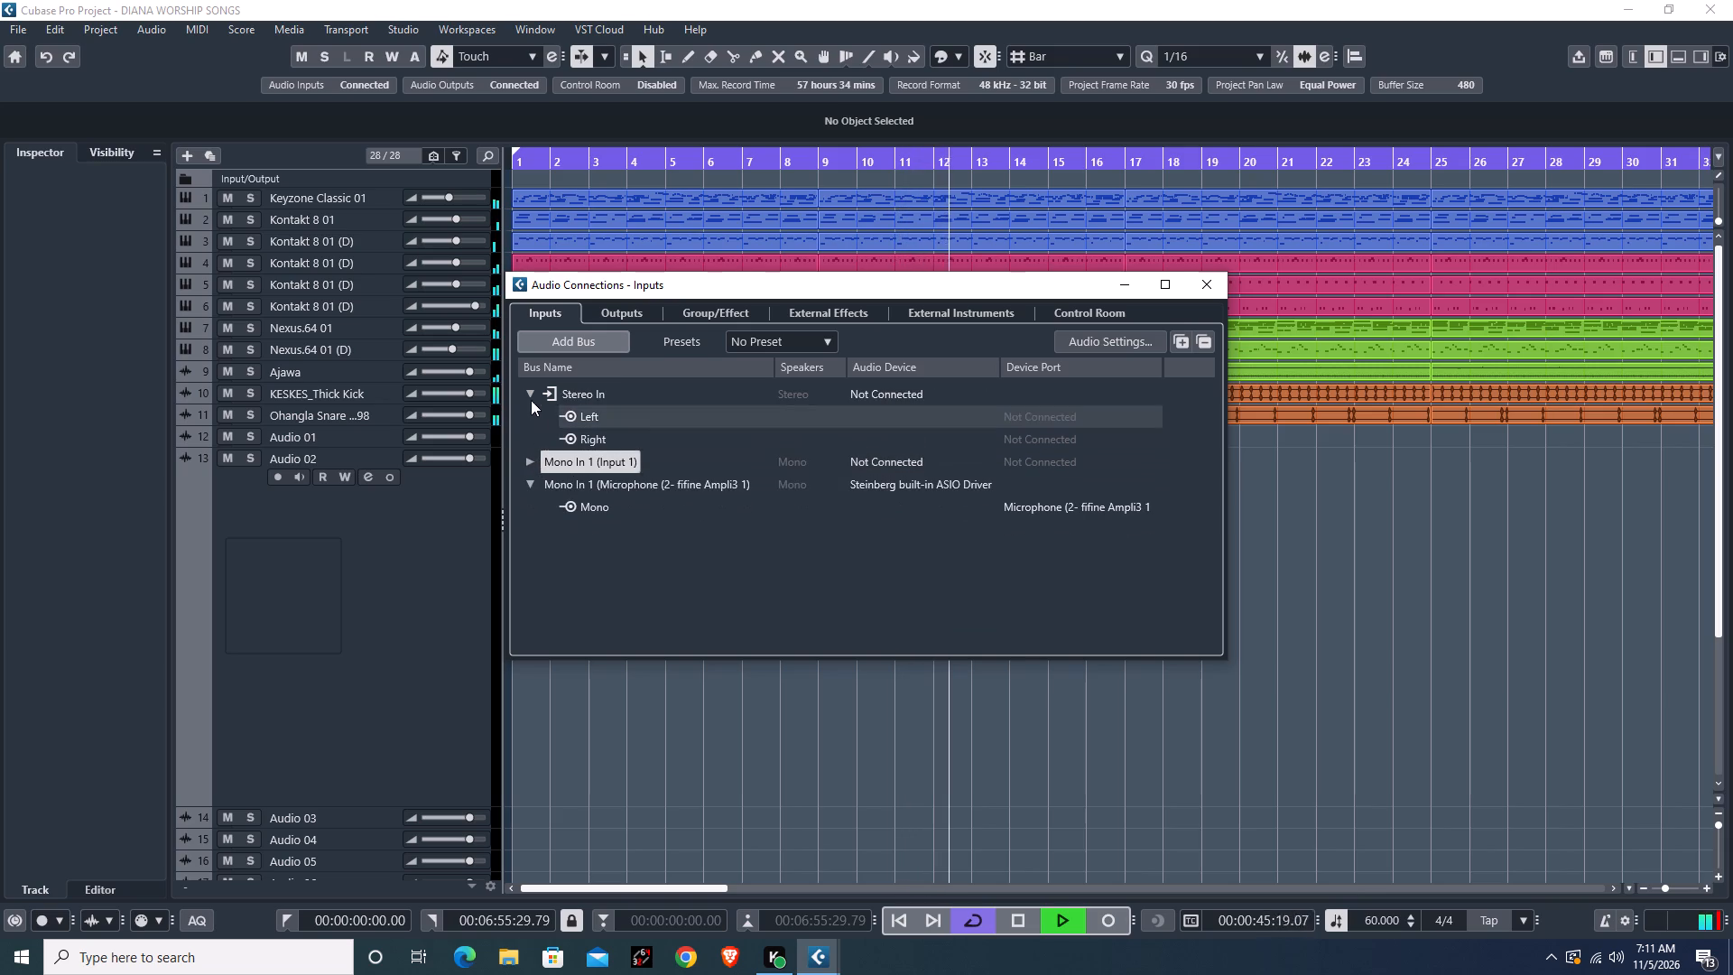
{"action": "left_click", "coordinate": [527, 392]}
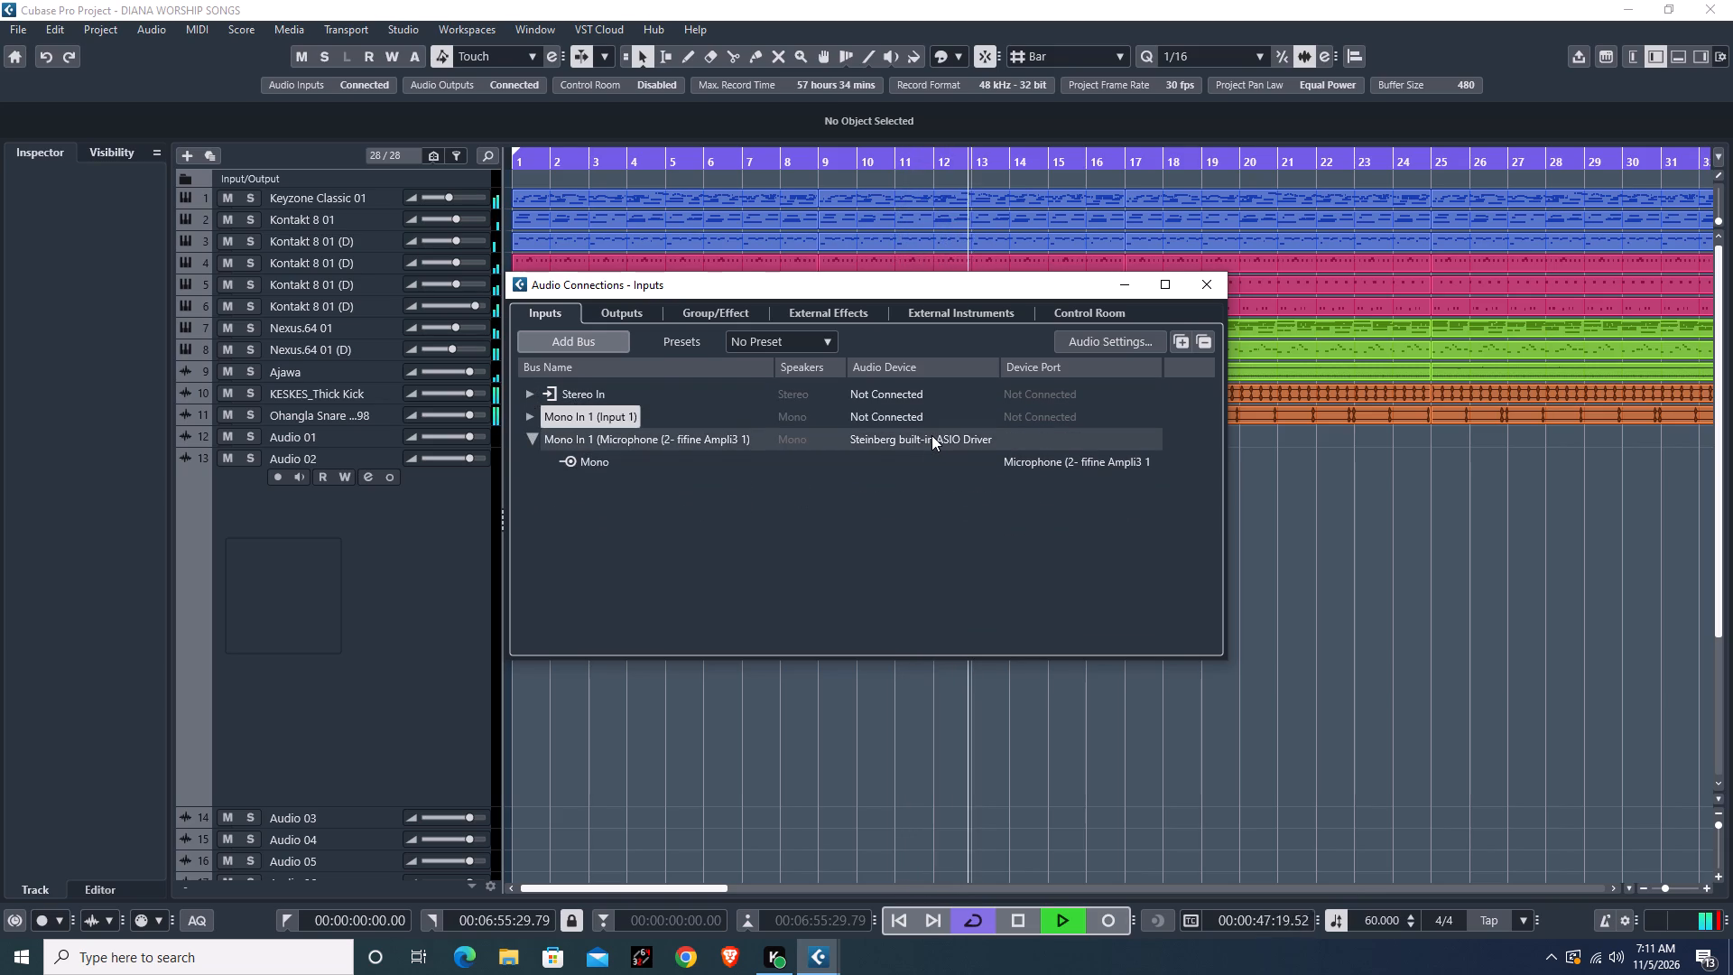
{"action": "left_click", "coordinate": [931, 435]}
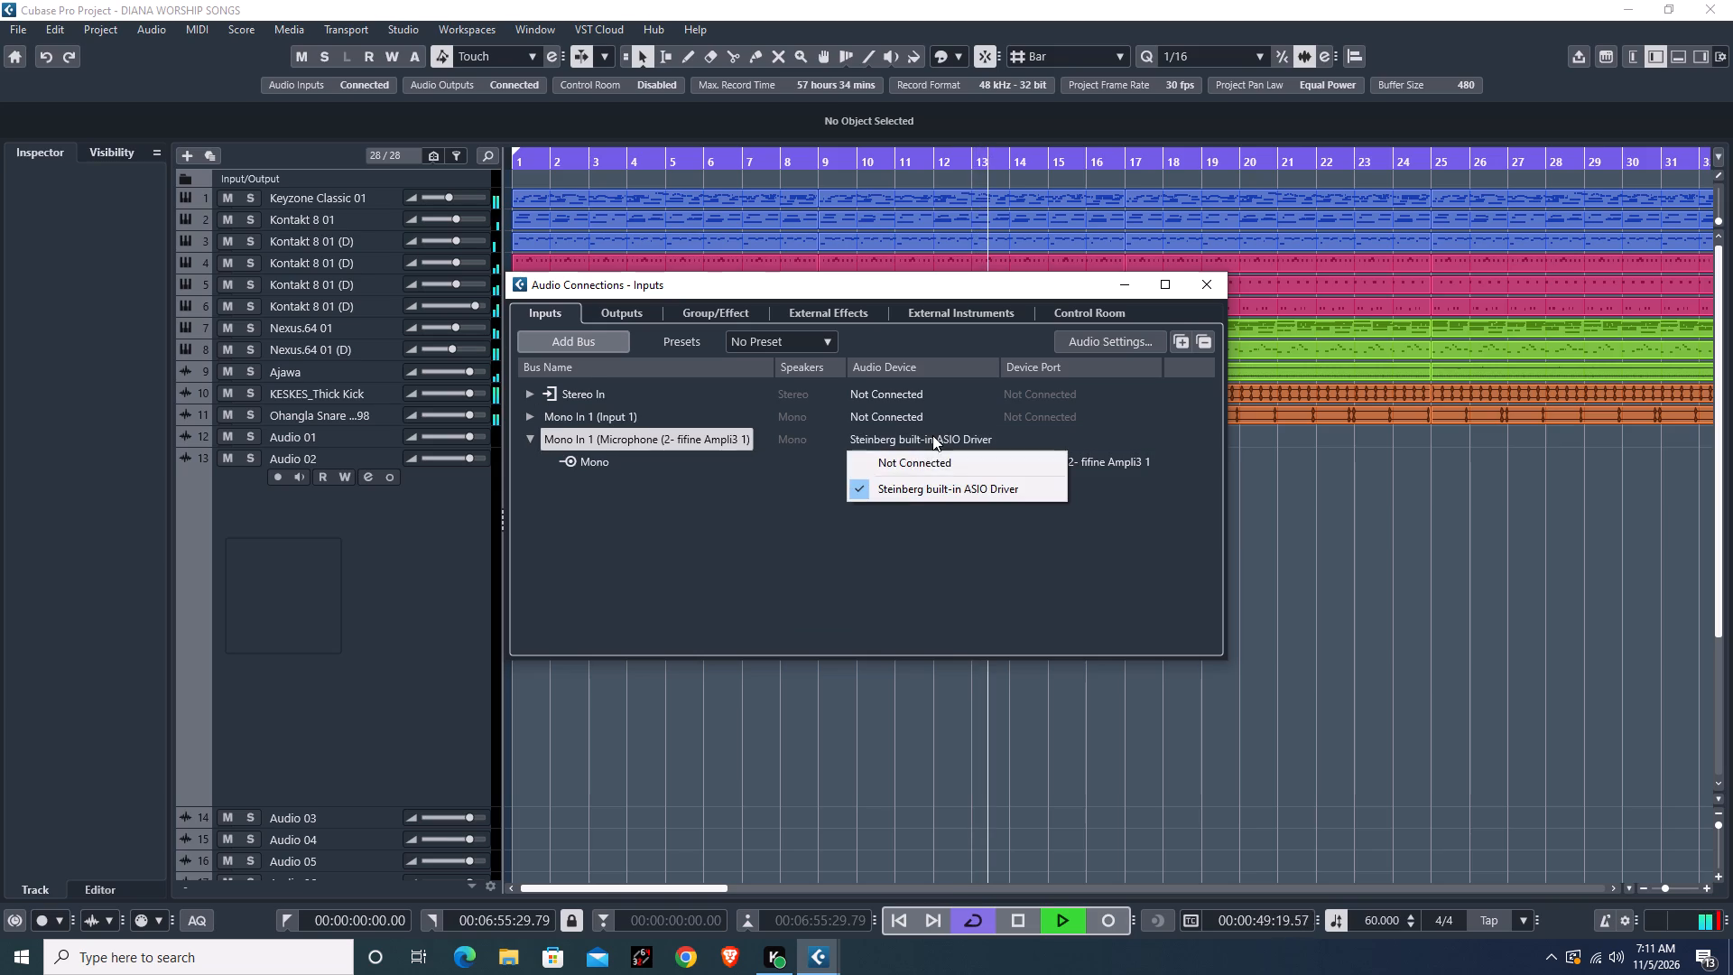
{"action": "left_click", "coordinate": [929, 455]}
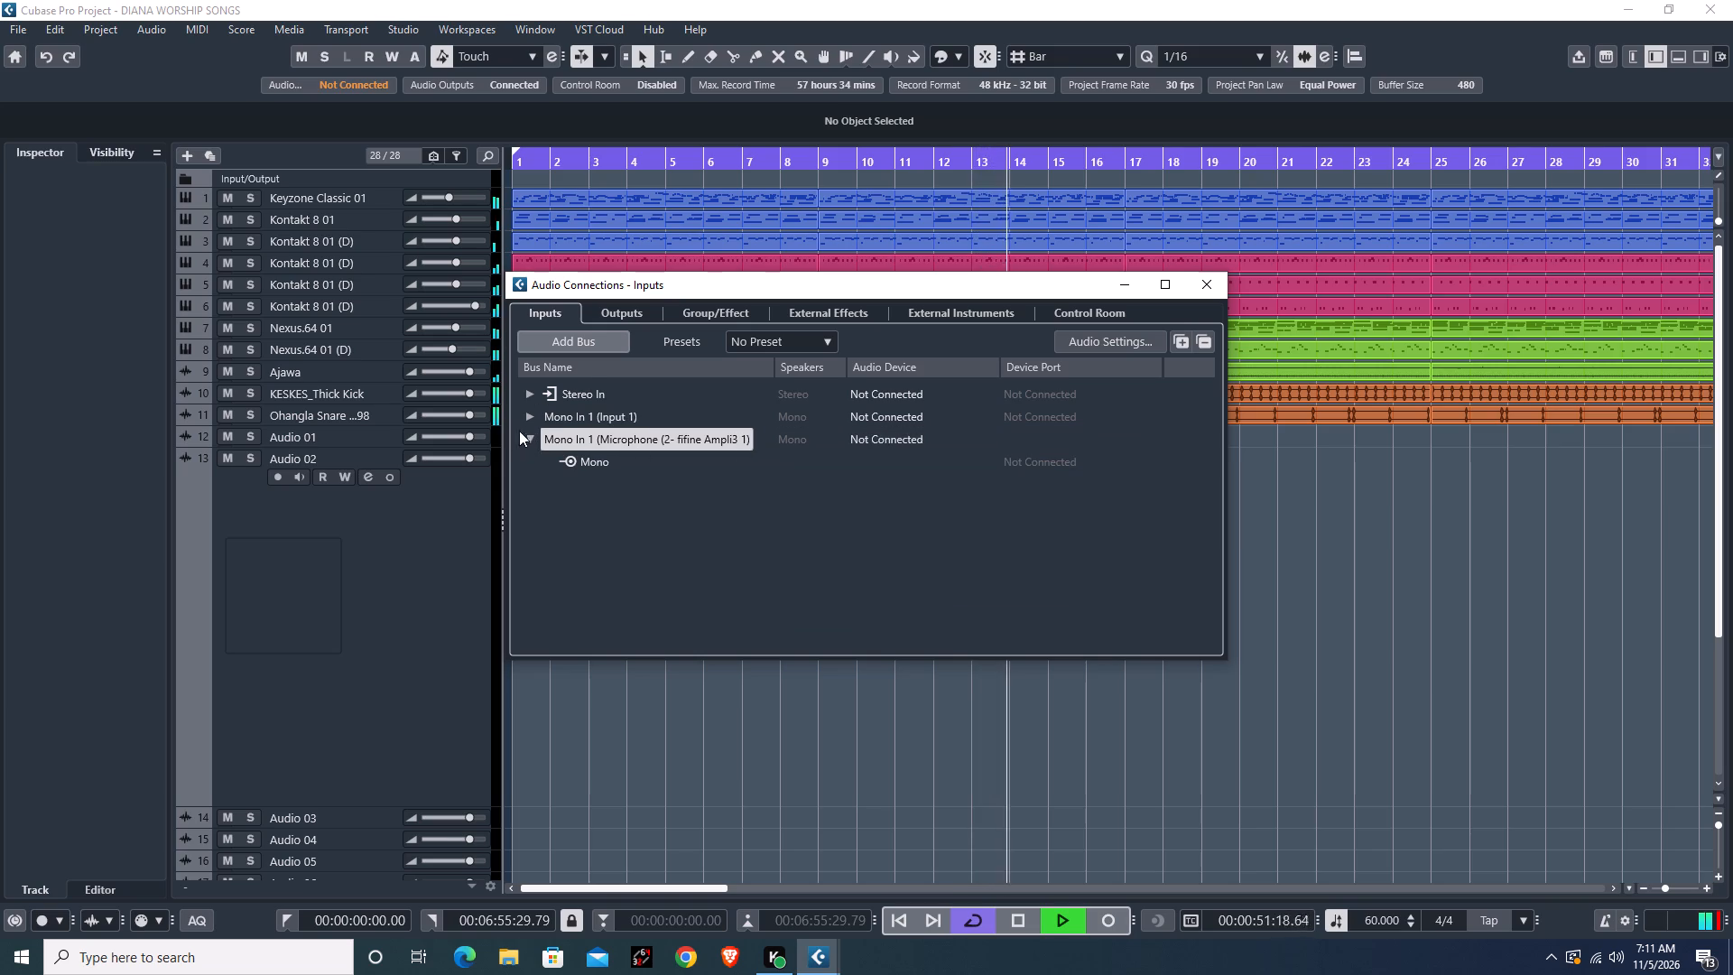
{"action": "left_click", "coordinate": [524, 433]}
{"action": "left_click", "coordinate": [532, 433]}
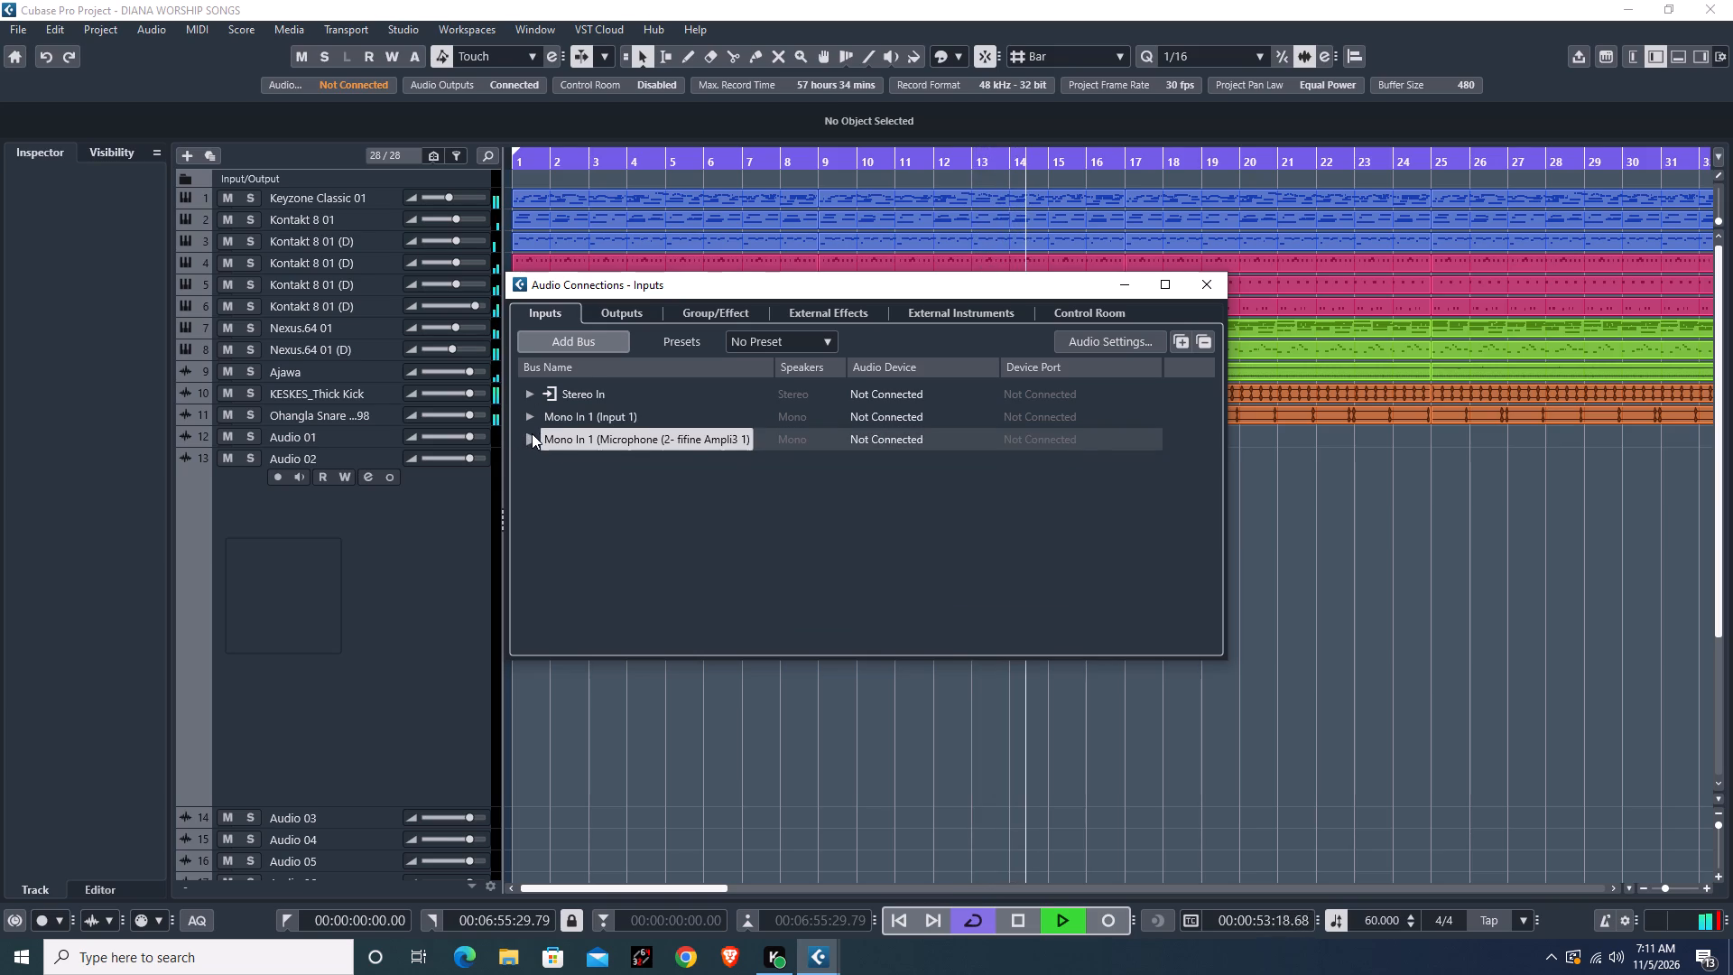
Assign the device port Microphone (2- fifine Ampli3) 1 to the Mono In 1 (Microphone) input bus.
{"action": "left_click", "coordinate": [1094, 441]}
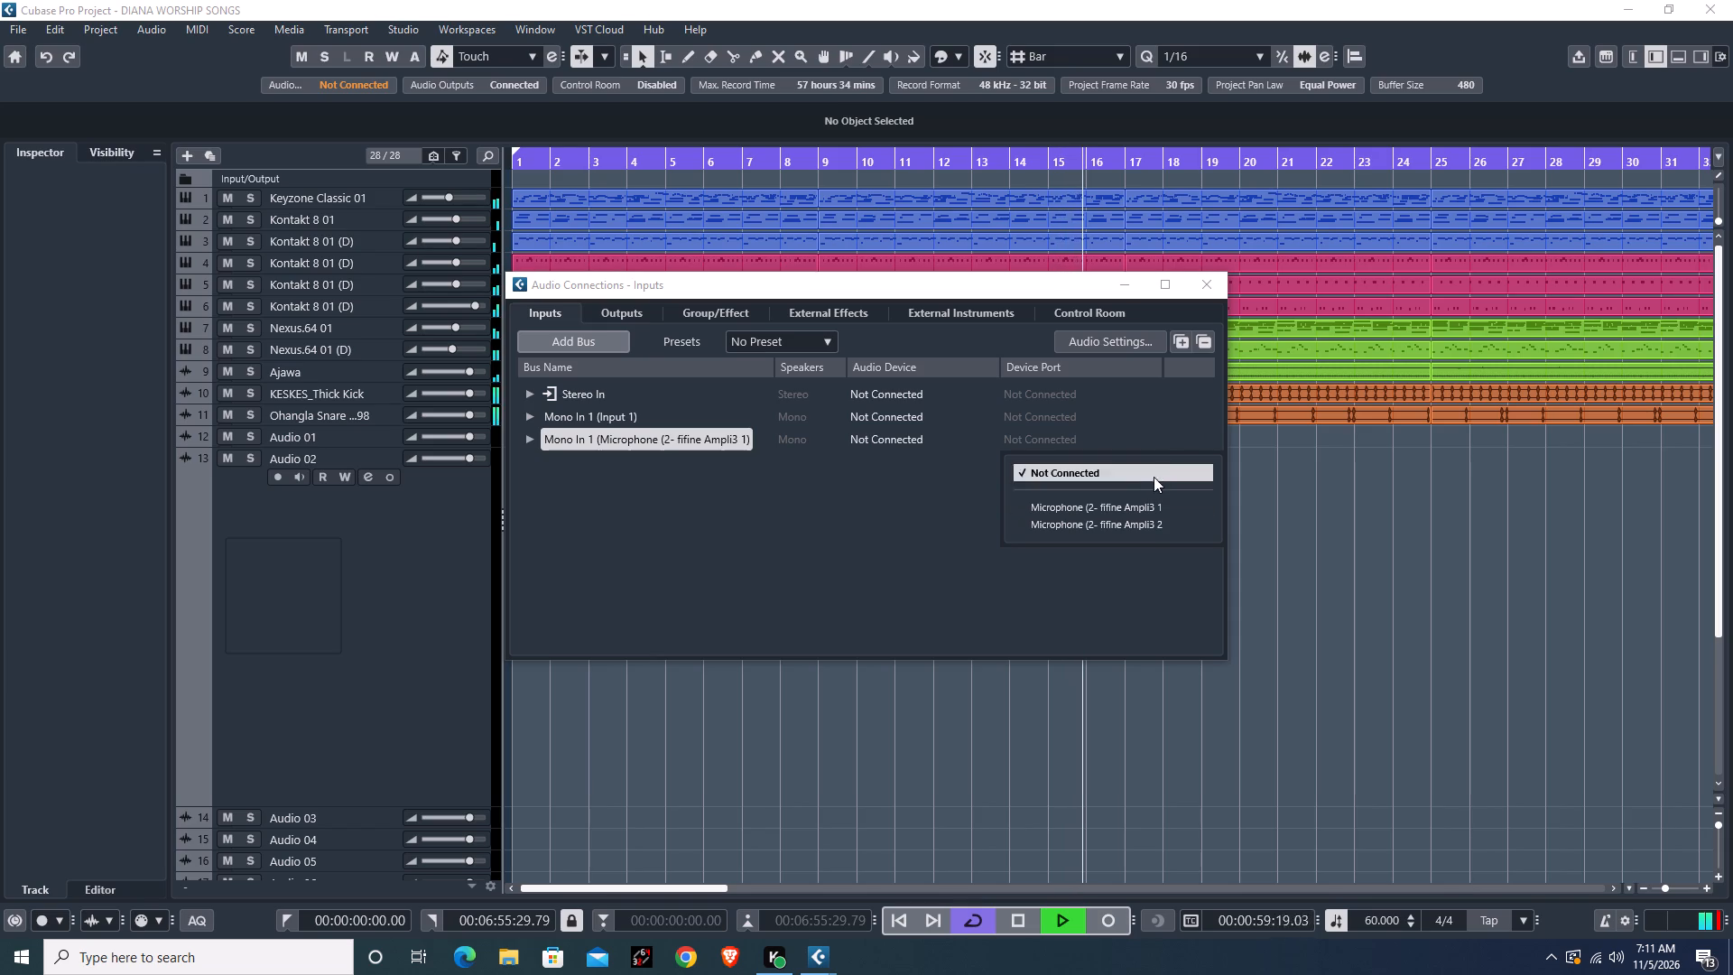
{"action": "left_click", "coordinate": [1126, 506]}
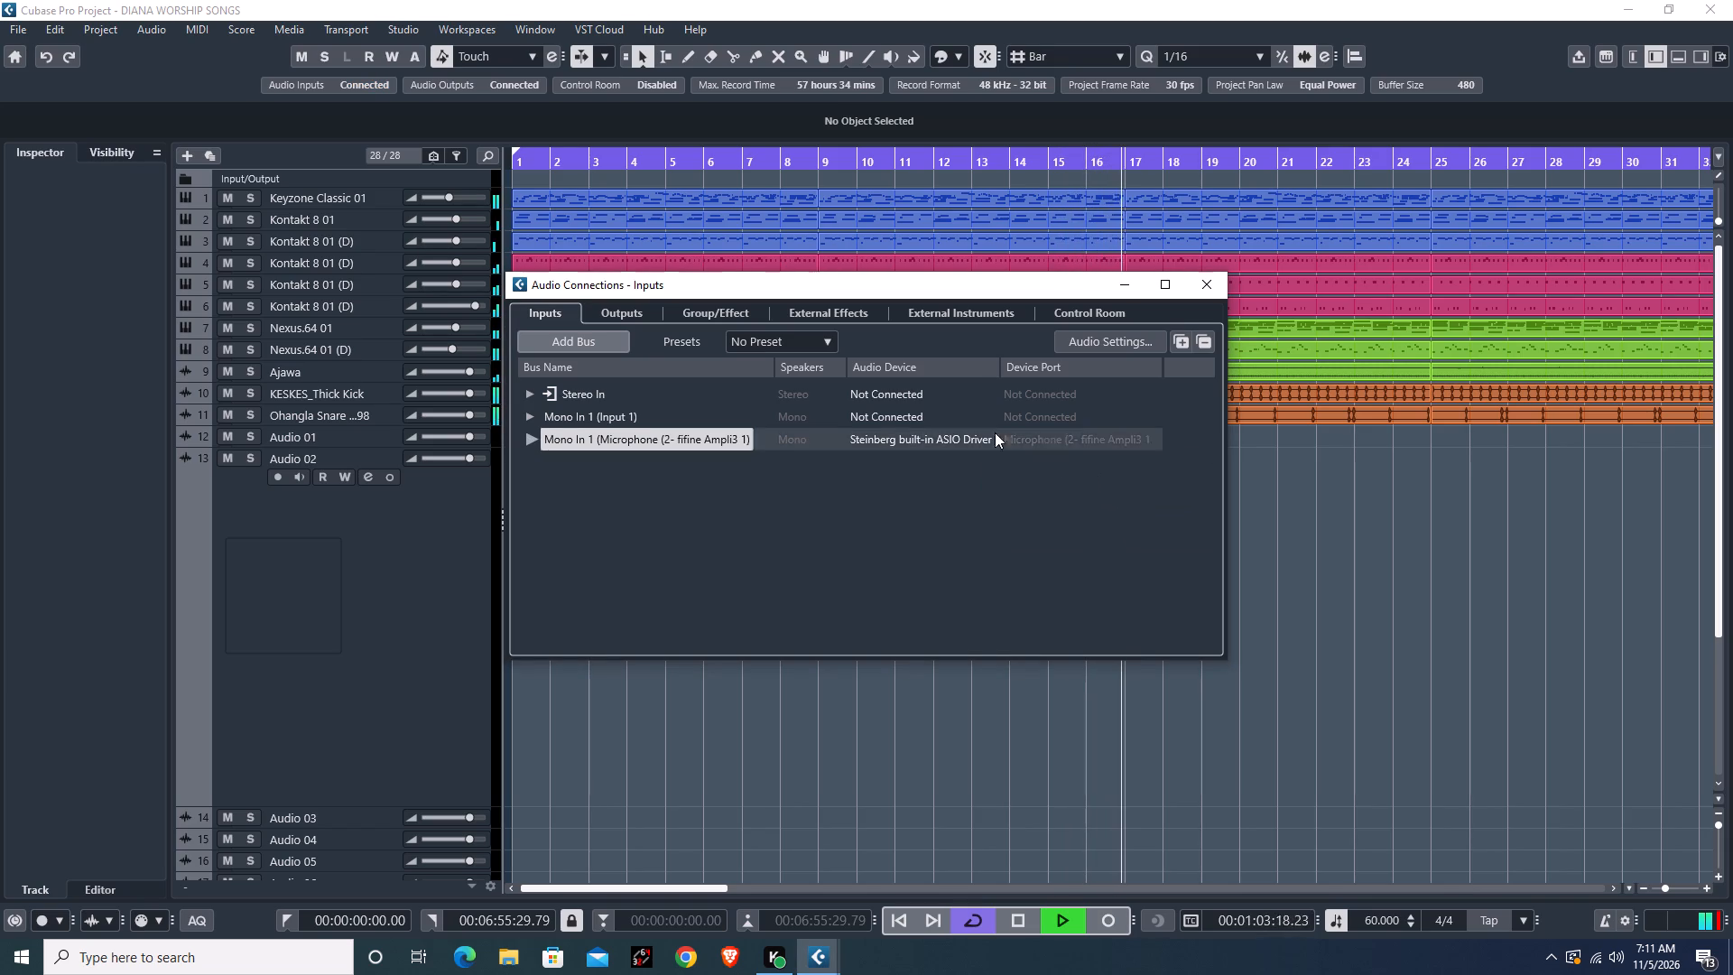
Assign the Steinberg built-in ASIO Driver to both Mono In 1 buses and the Stereo In bus, check the outputs, and close Audio Connections.
{"action": "left_click", "coordinate": [906, 413]}
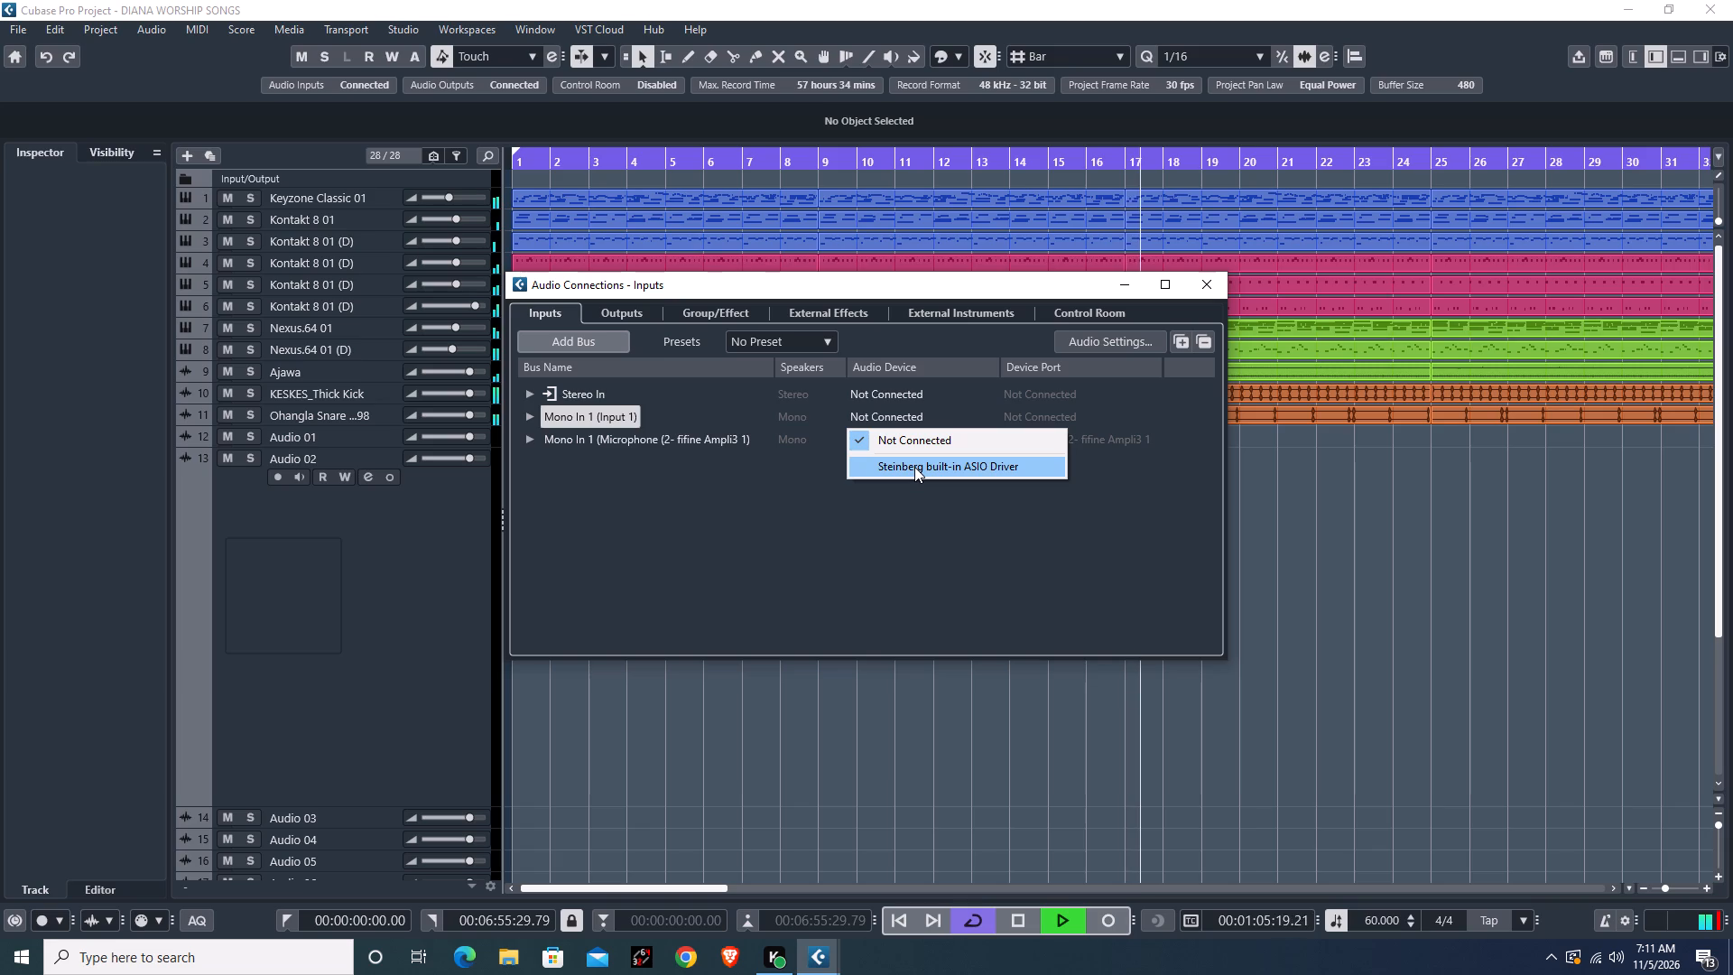
{"action": "left_click", "coordinate": [914, 467]}
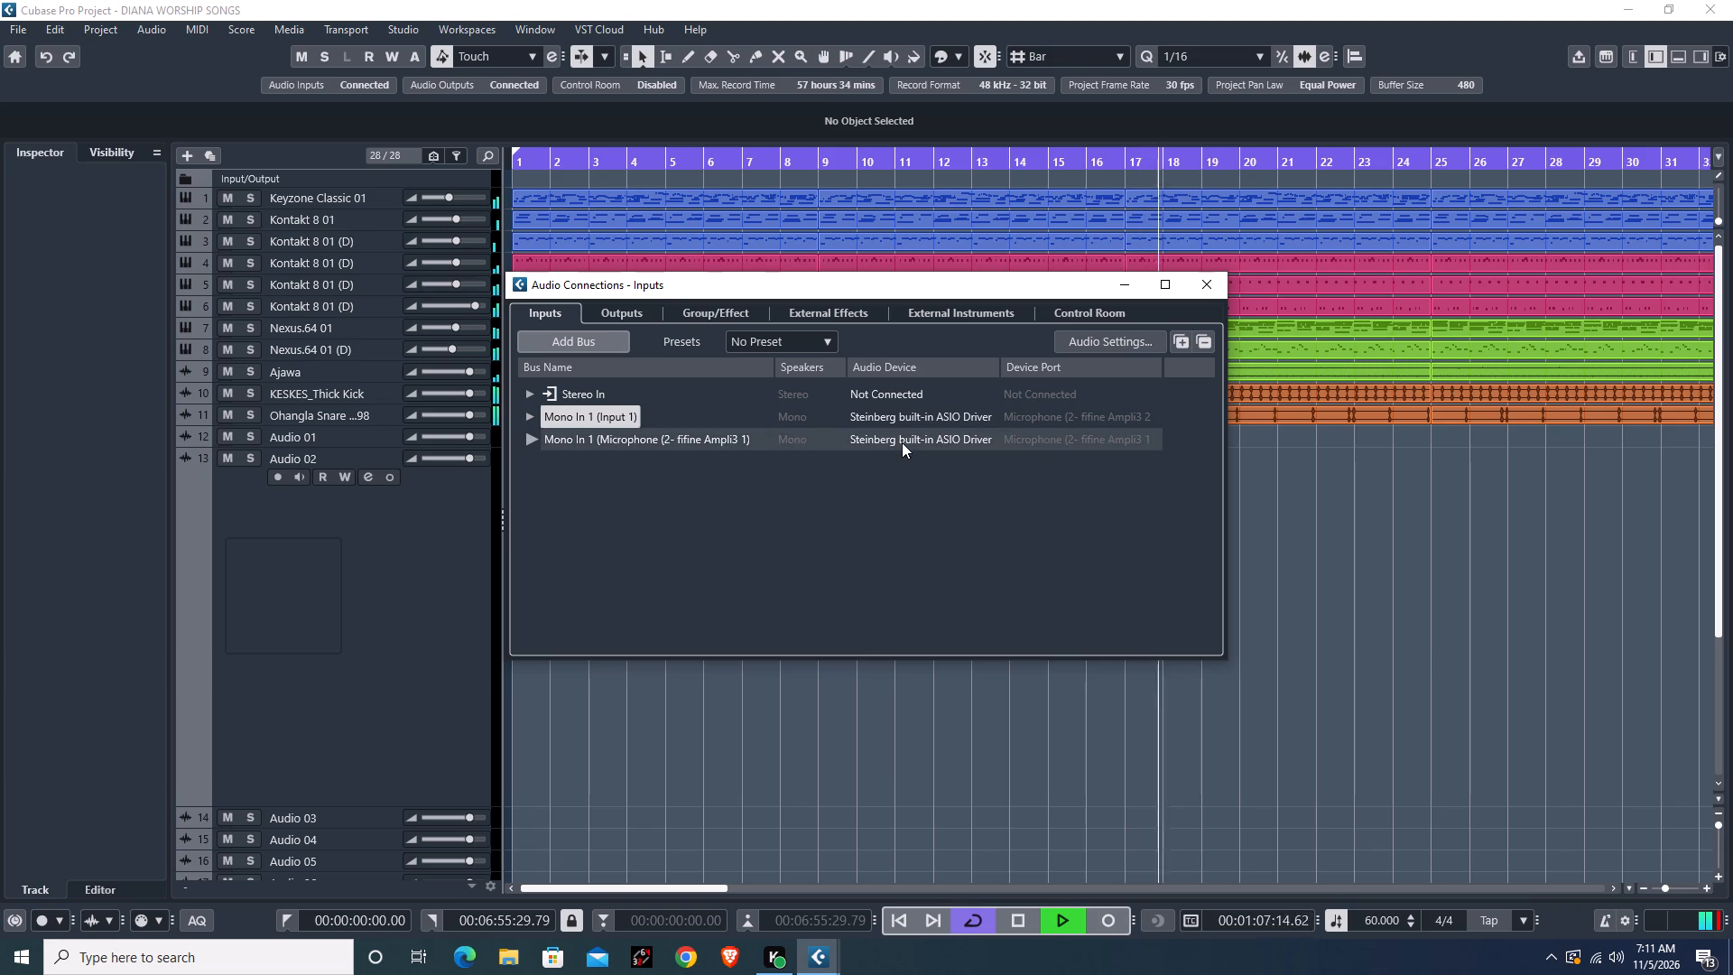
{"action": "left_click", "coordinate": [898, 441]}
{"action": "left_click", "coordinate": [903, 486]}
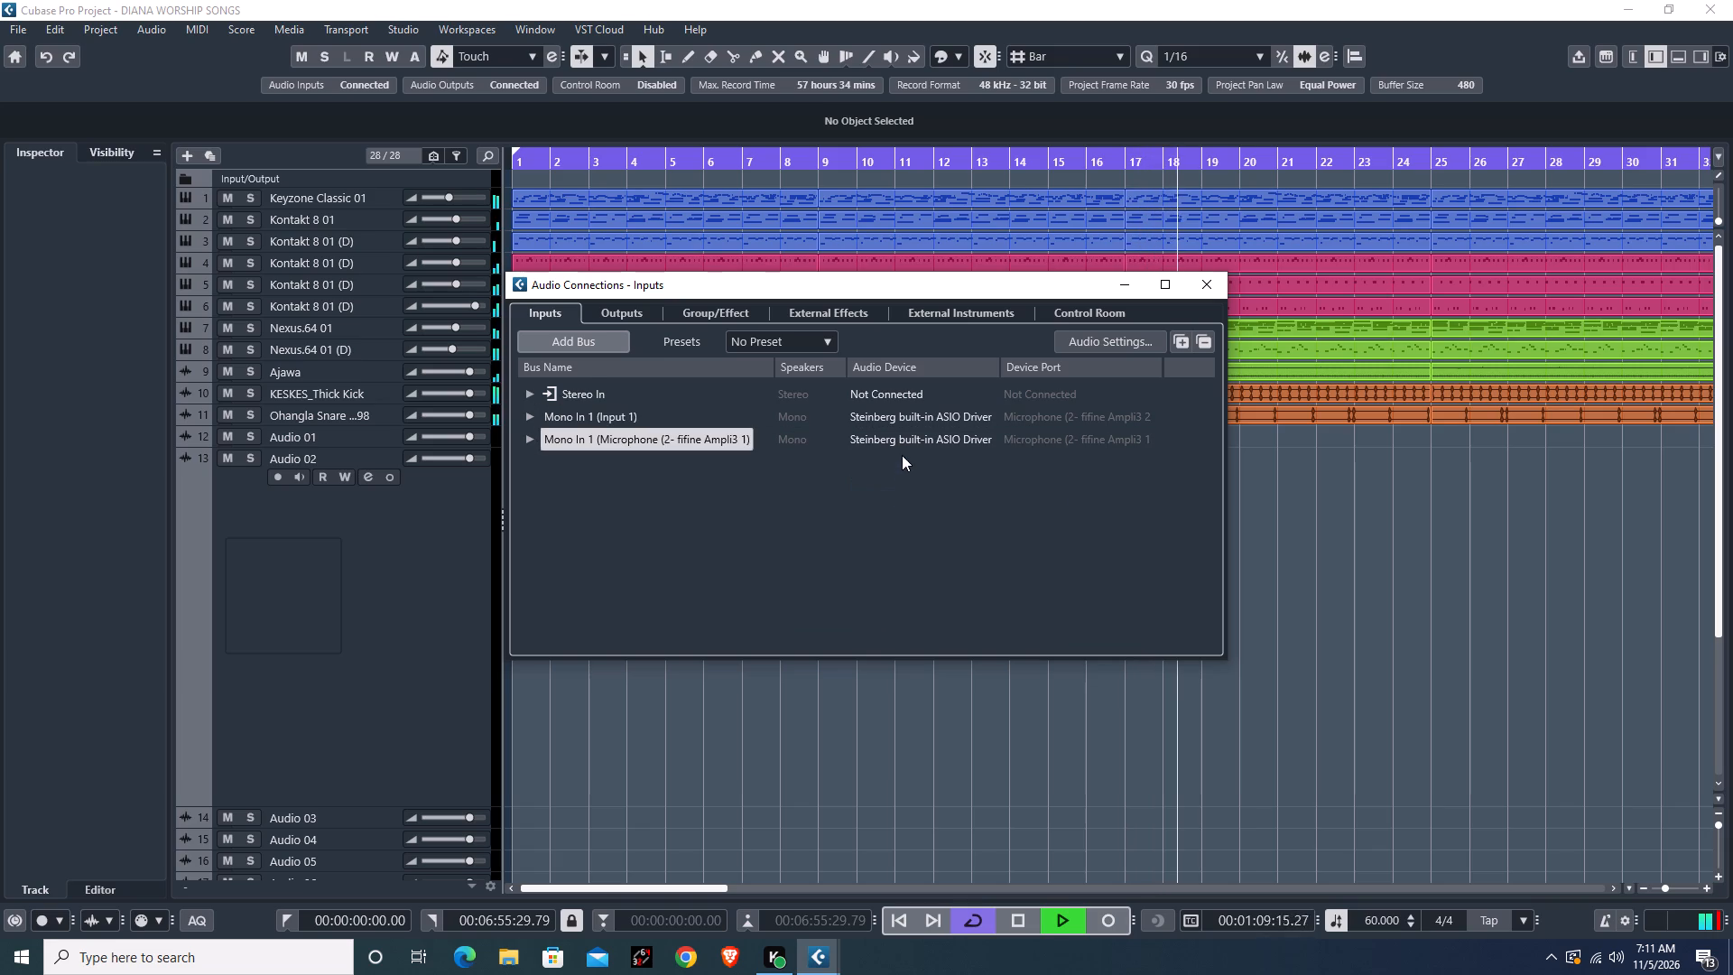
{"action": "left_click", "coordinate": [1094, 442]}
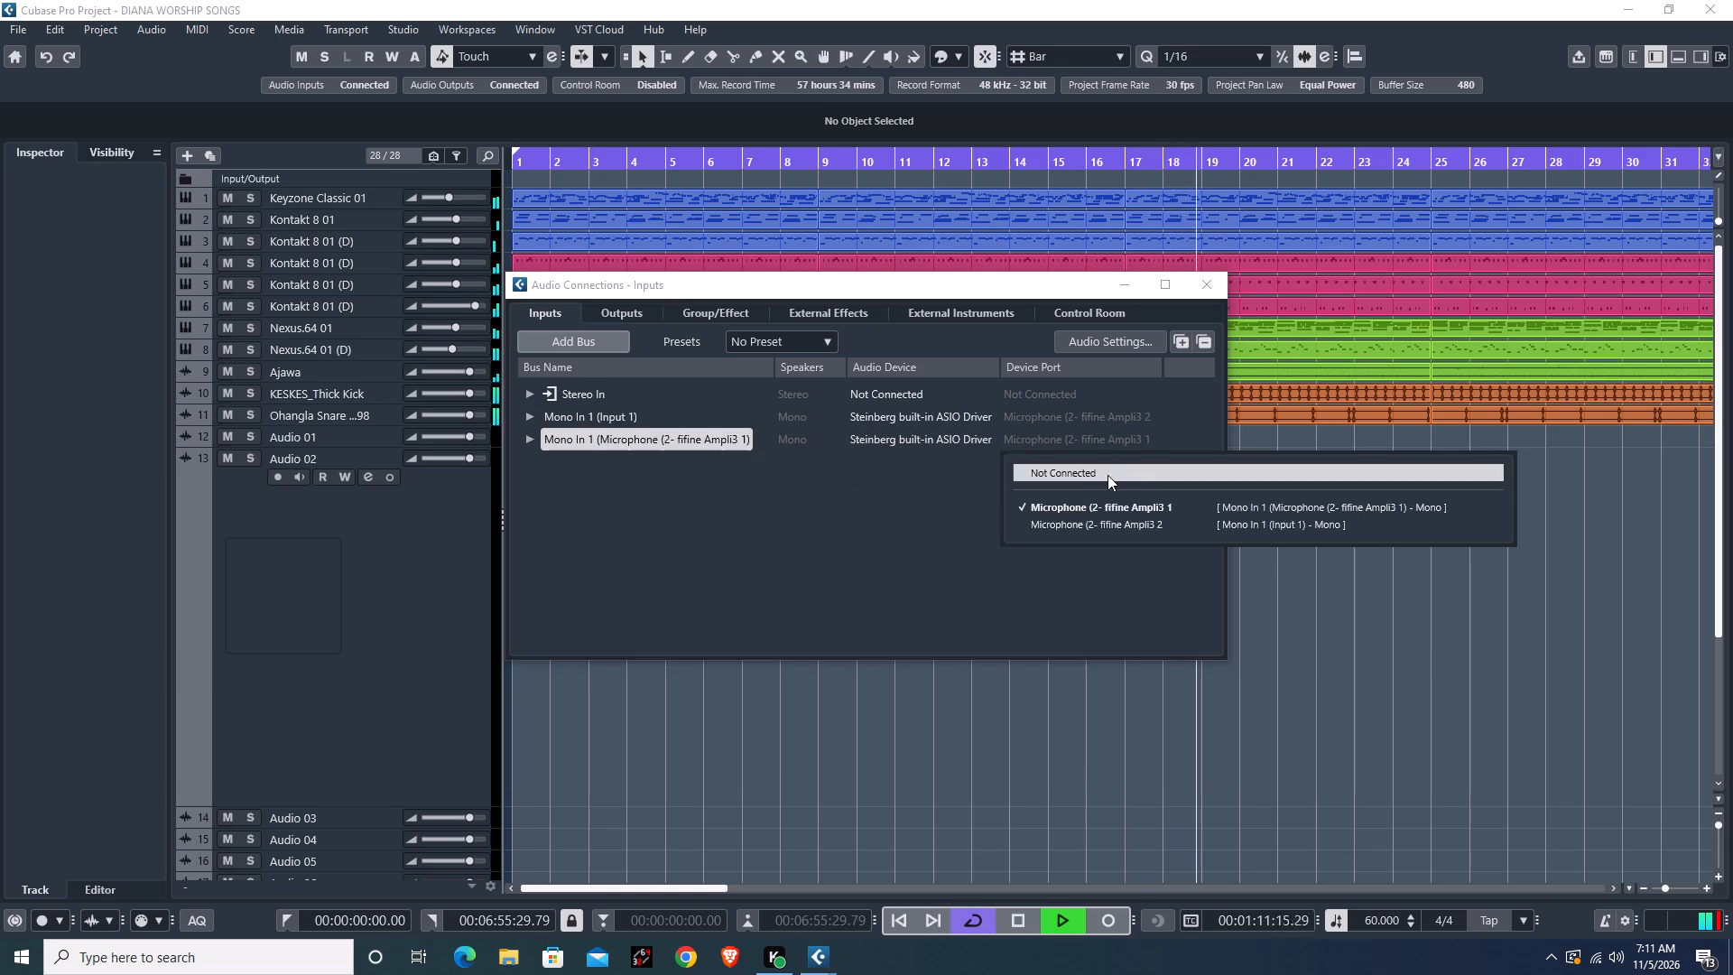
{"action": "left_click", "coordinate": [1098, 475]}
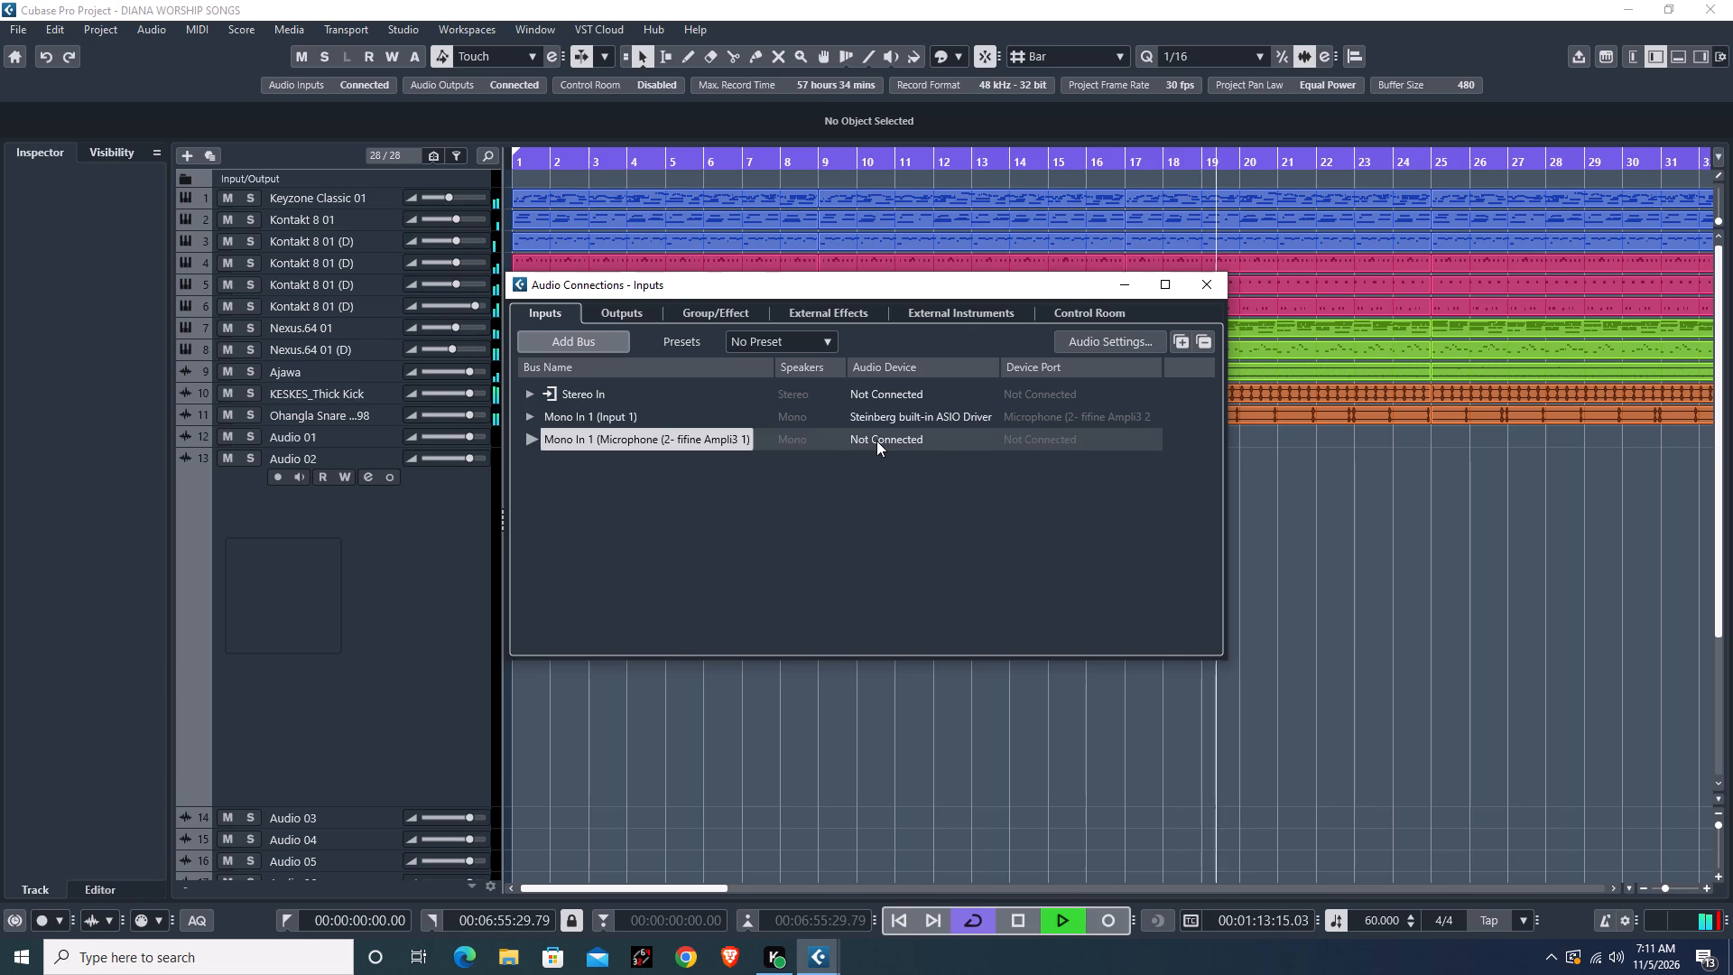
{"action": "left_click", "coordinate": [876, 441]}
{"action": "left_click", "coordinate": [889, 486]}
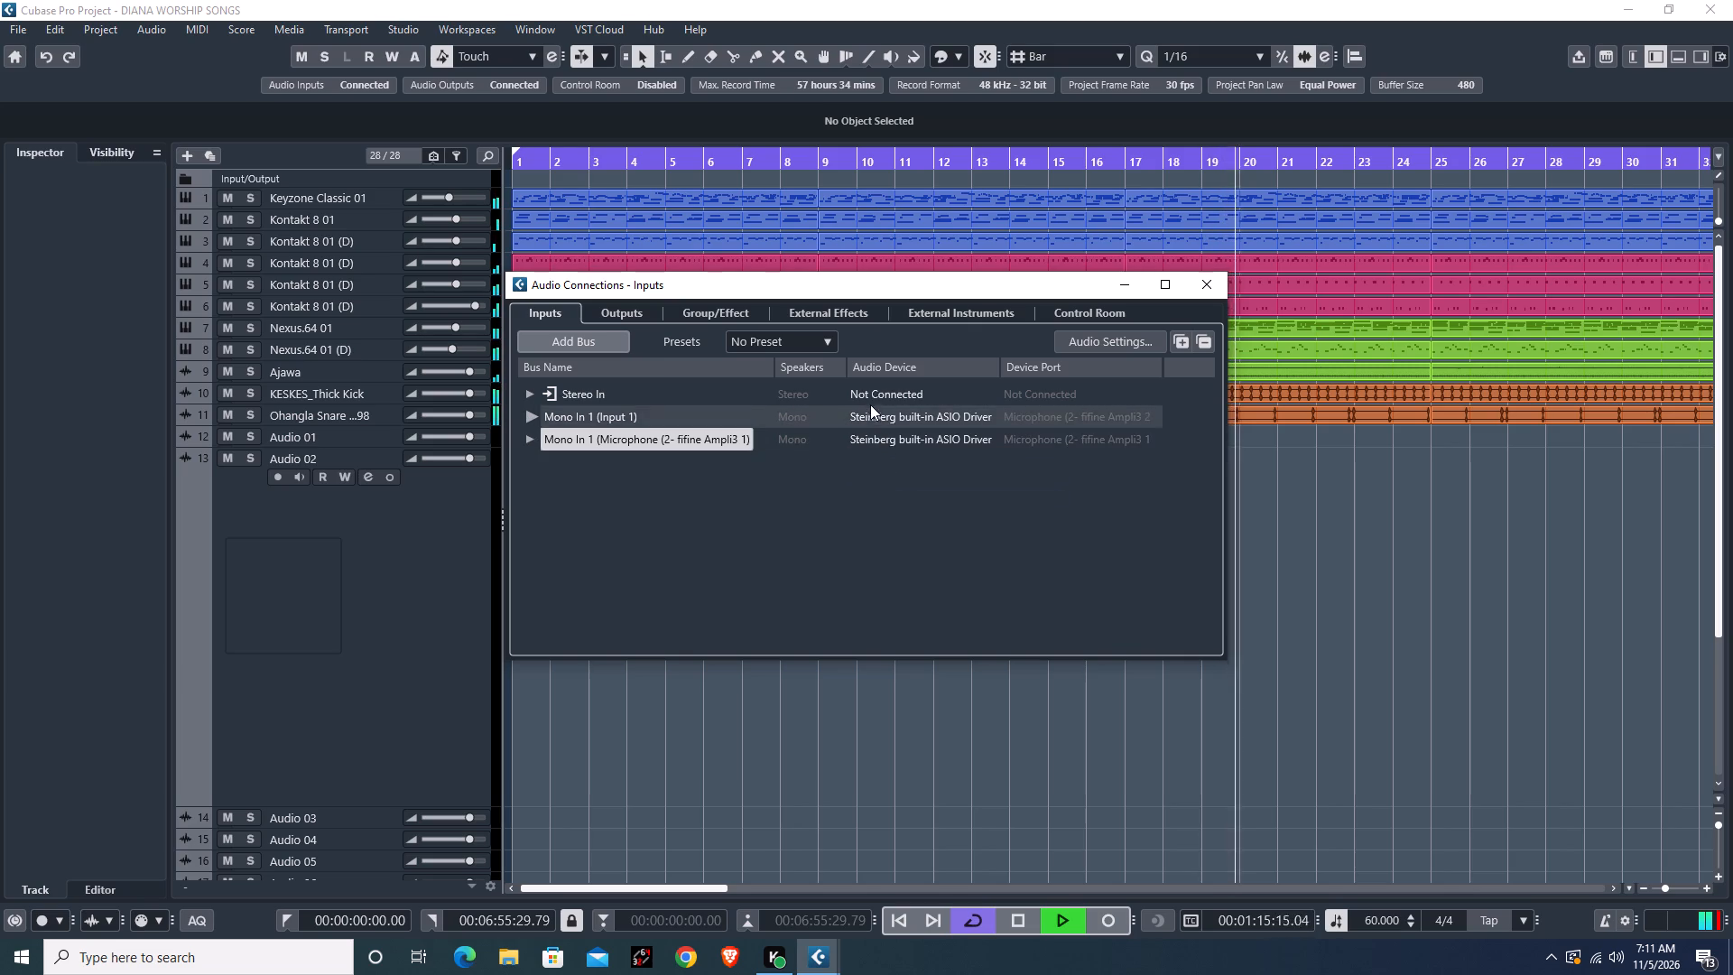
{"action": "left_click", "coordinate": [869, 394]}
{"action": "left_click", "coordinate": [877, 446]}
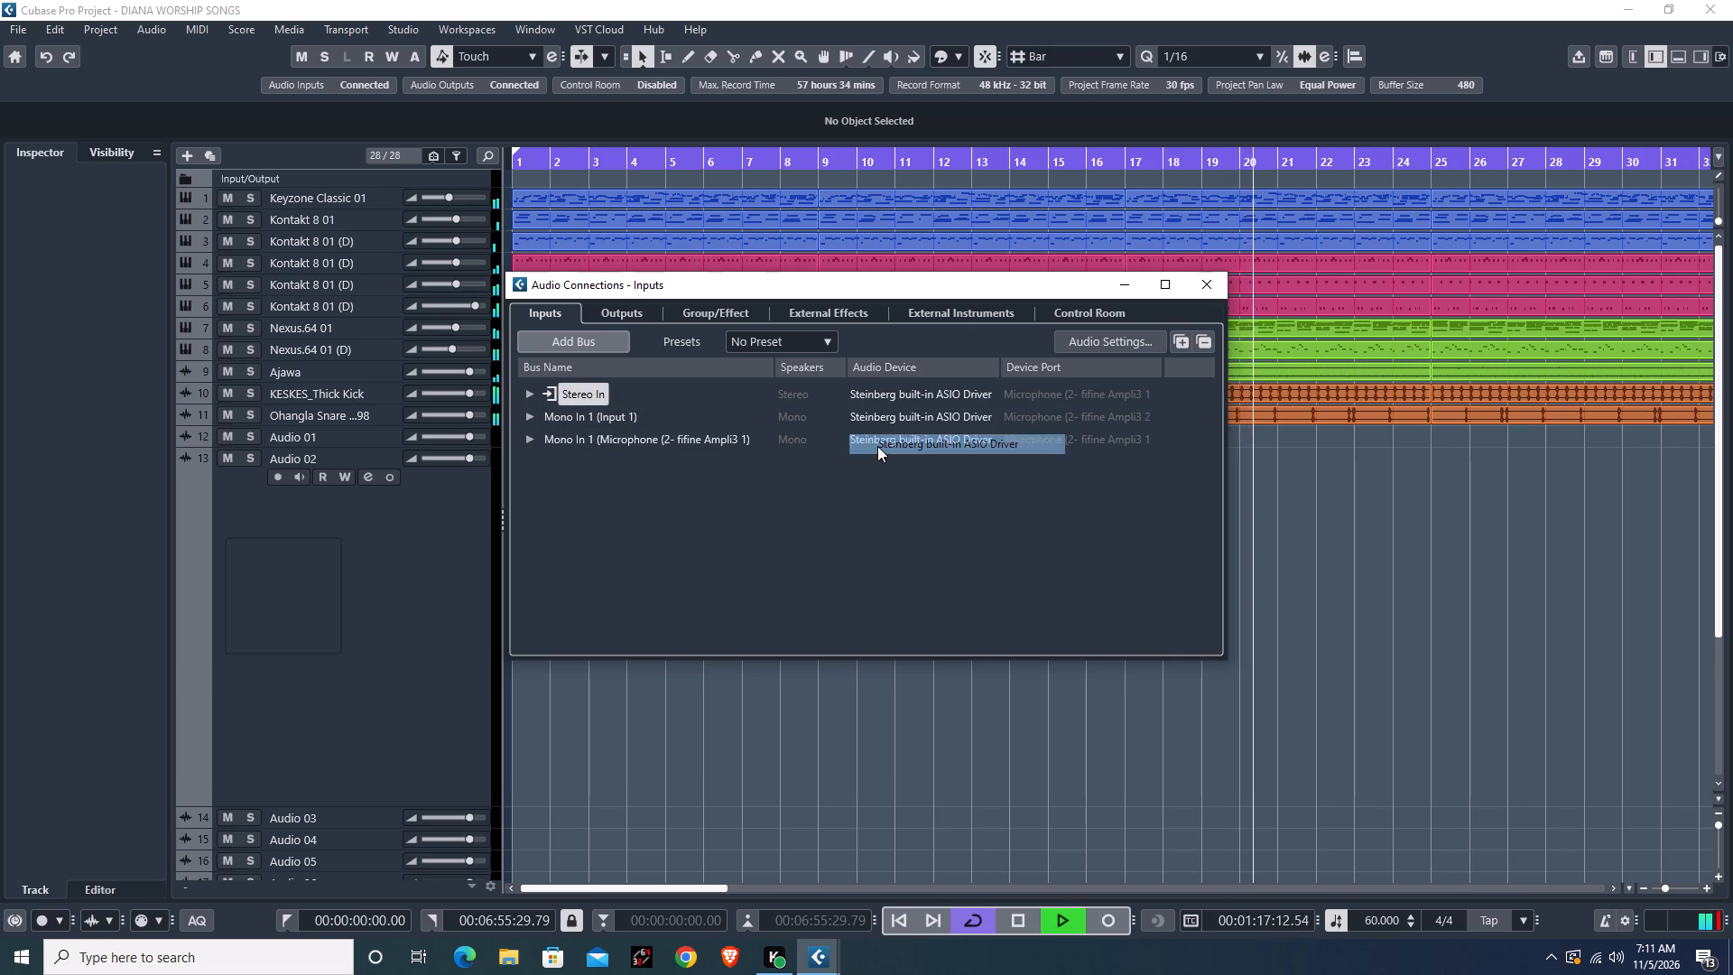
{"action": "left_click", "coordinate": [626, 309]}
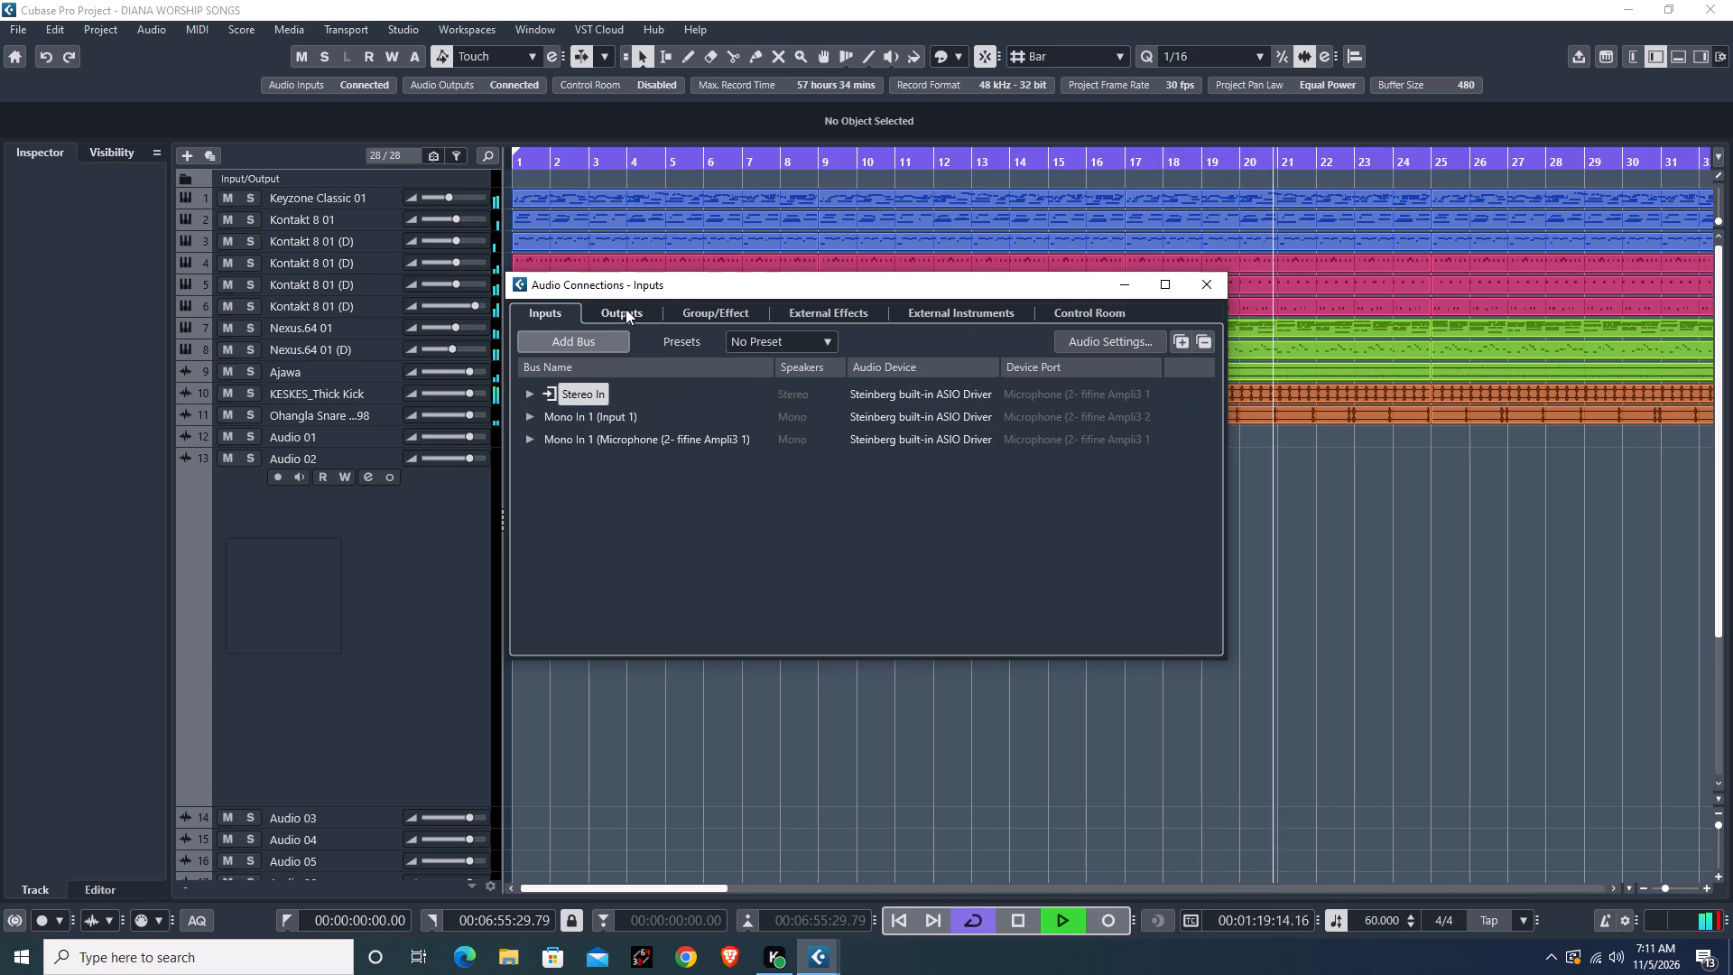
{"action": "left_click", "coordinate": [1214, 288]}
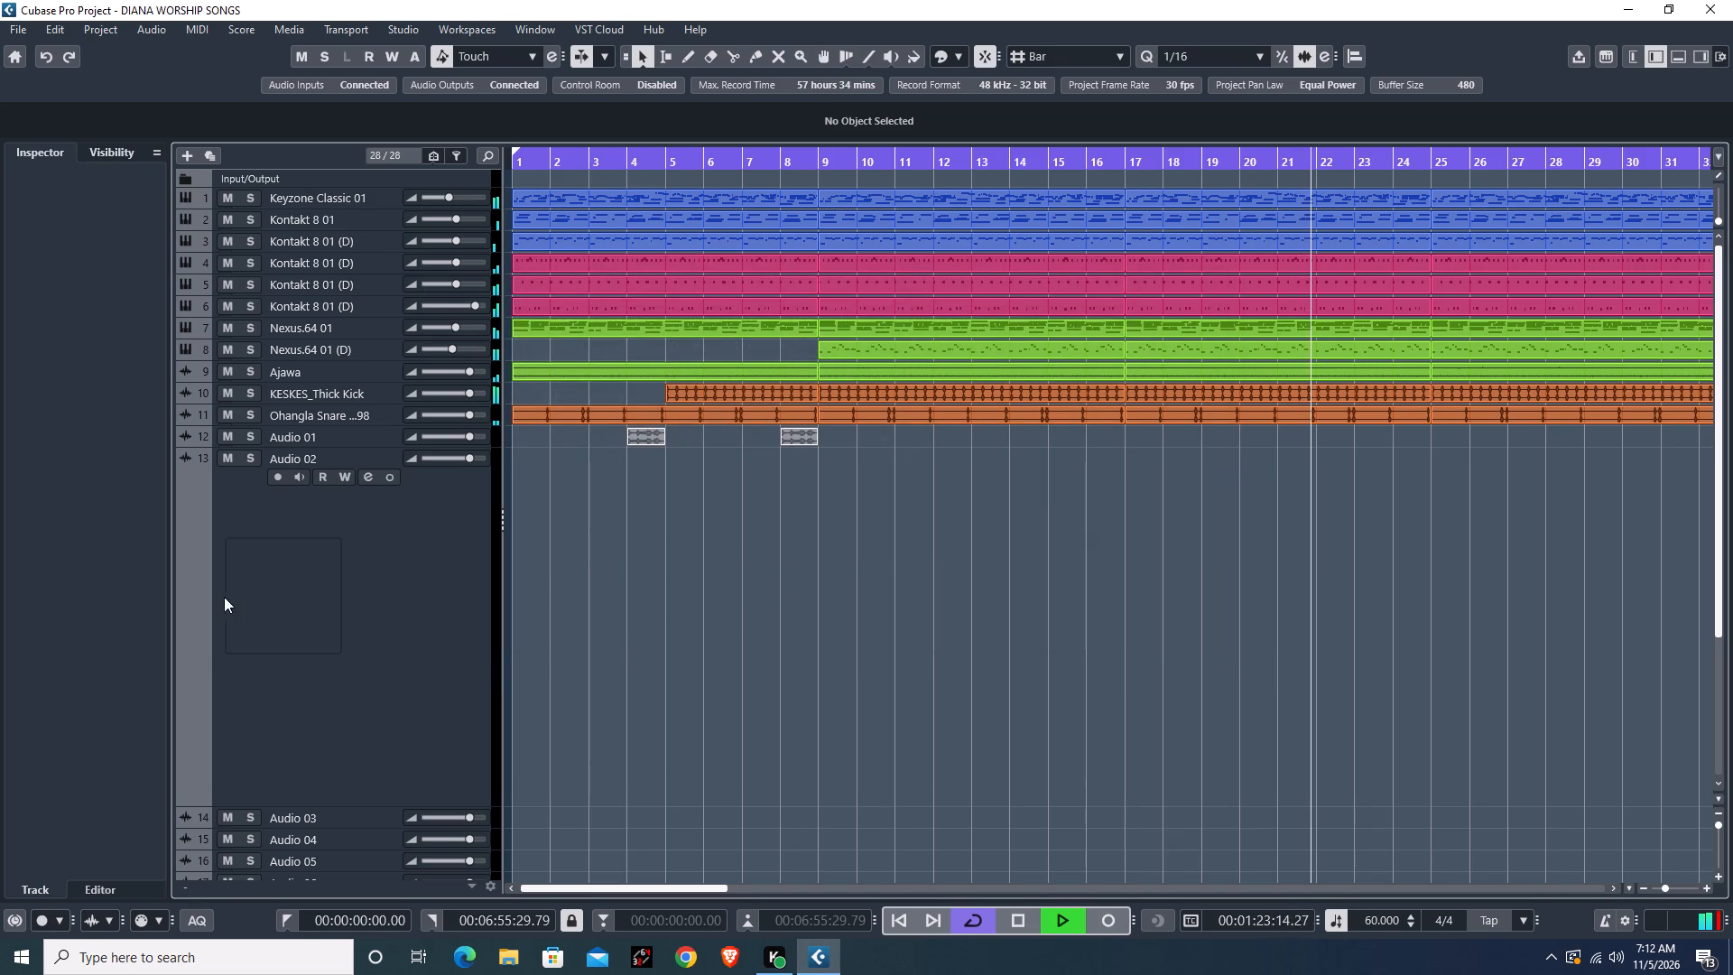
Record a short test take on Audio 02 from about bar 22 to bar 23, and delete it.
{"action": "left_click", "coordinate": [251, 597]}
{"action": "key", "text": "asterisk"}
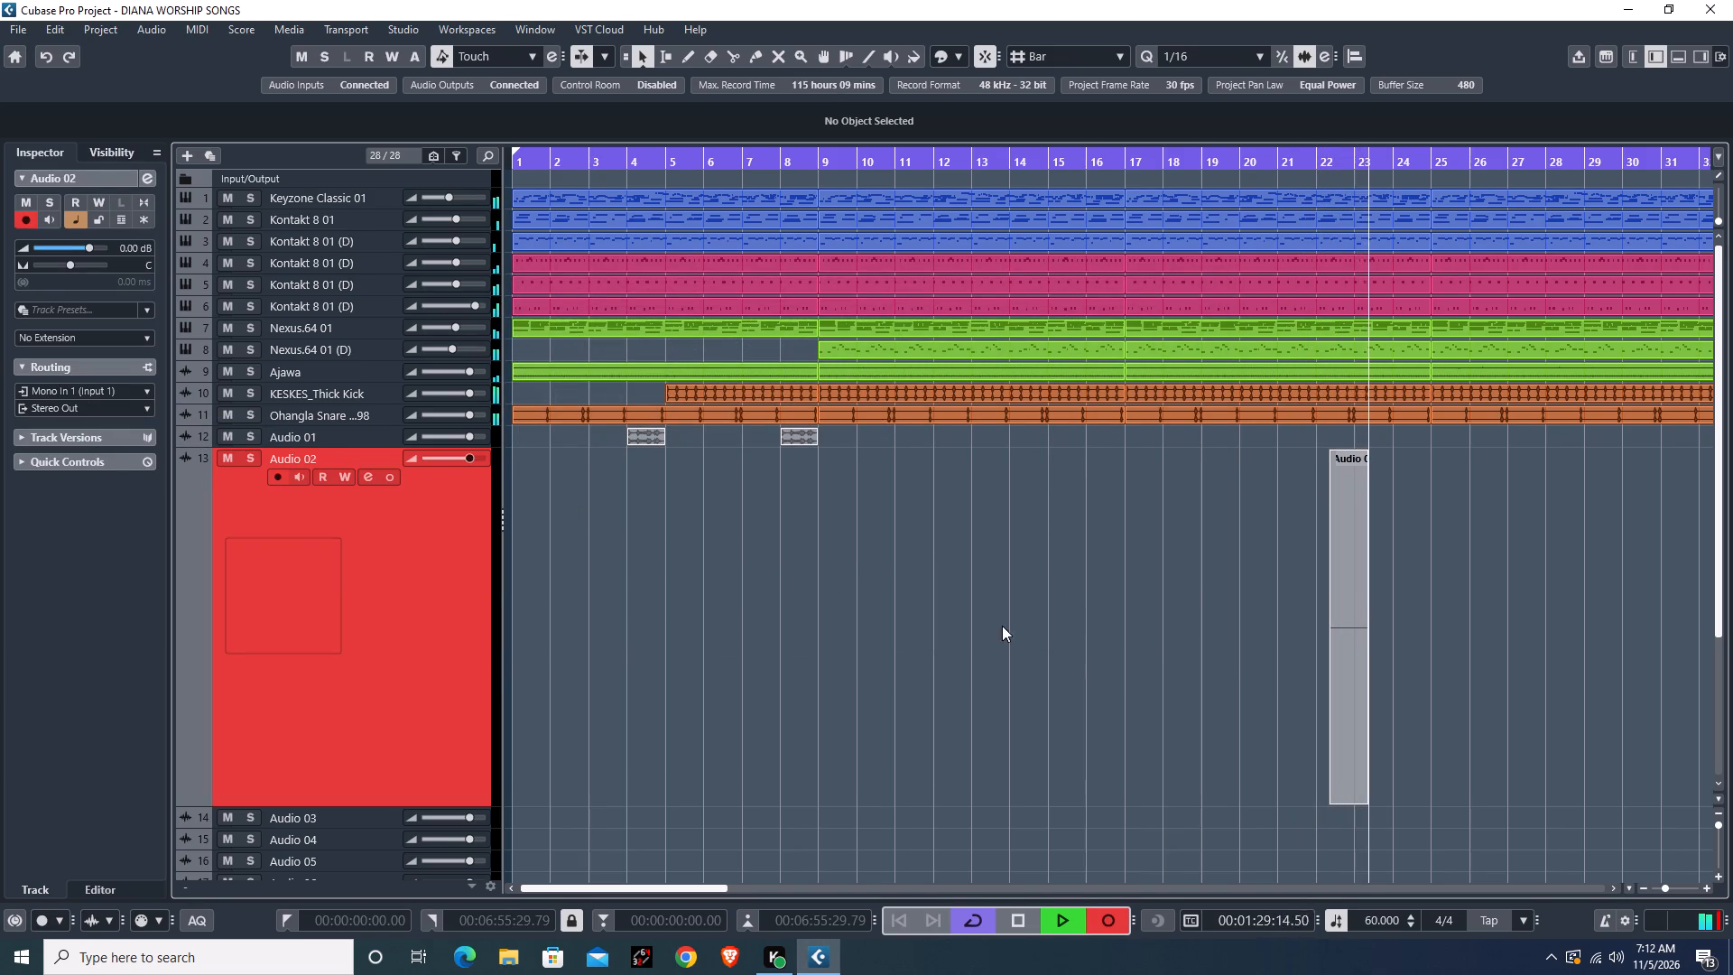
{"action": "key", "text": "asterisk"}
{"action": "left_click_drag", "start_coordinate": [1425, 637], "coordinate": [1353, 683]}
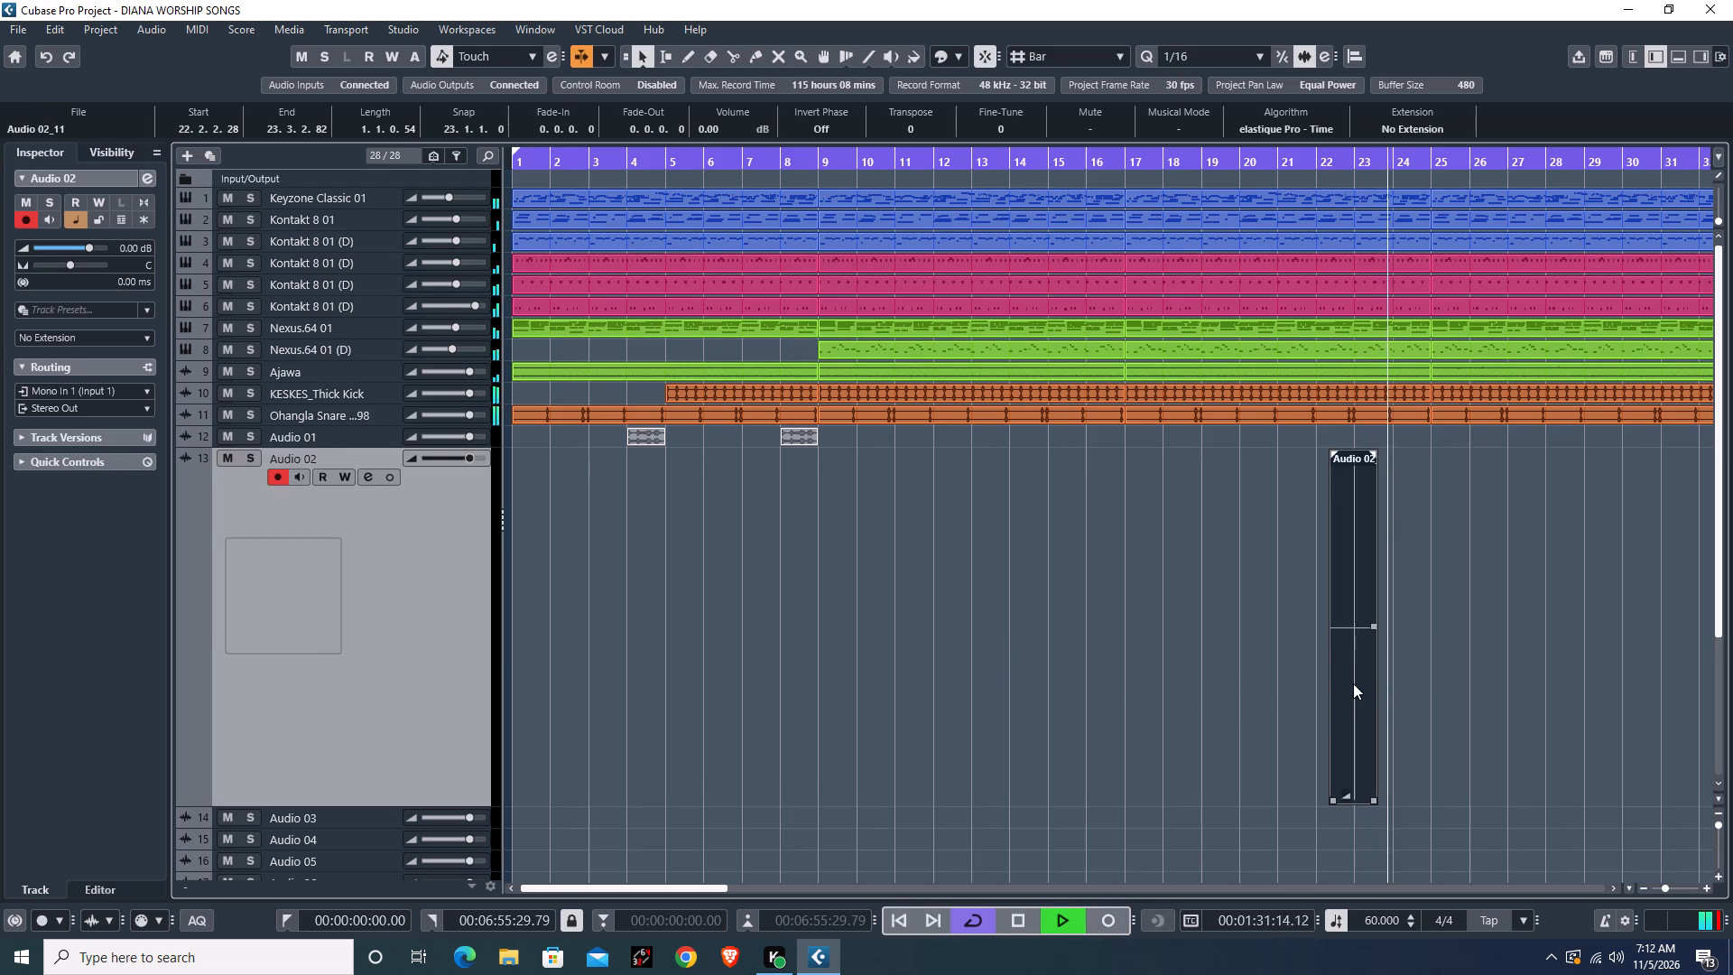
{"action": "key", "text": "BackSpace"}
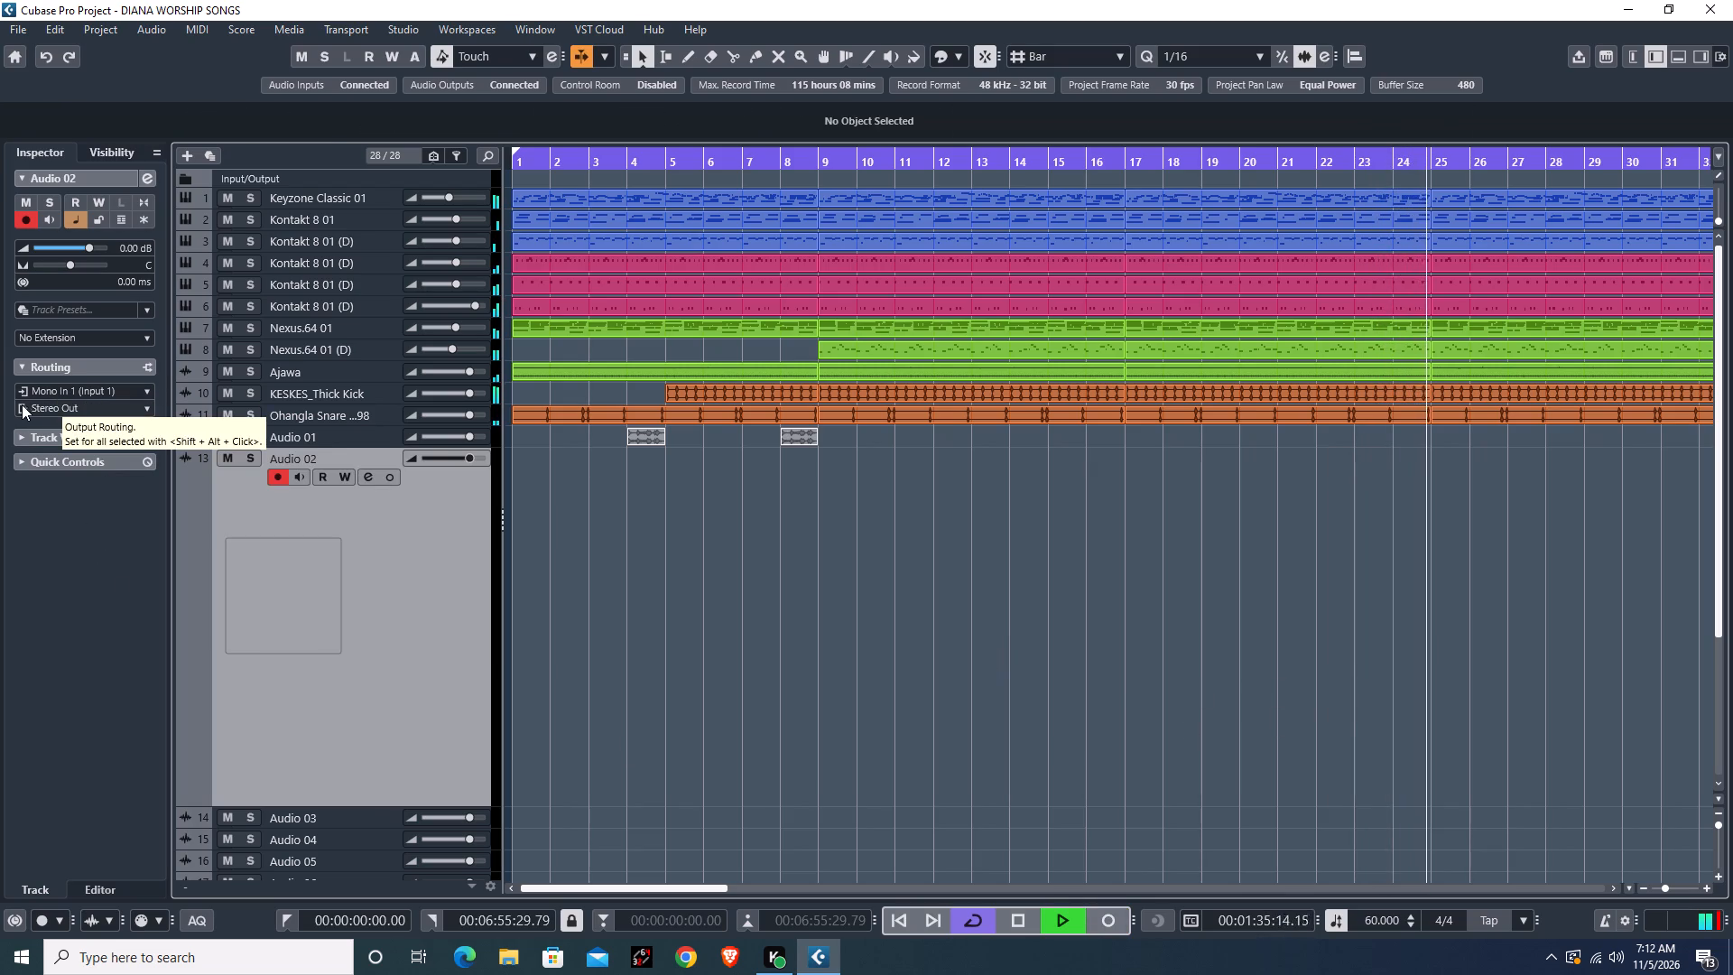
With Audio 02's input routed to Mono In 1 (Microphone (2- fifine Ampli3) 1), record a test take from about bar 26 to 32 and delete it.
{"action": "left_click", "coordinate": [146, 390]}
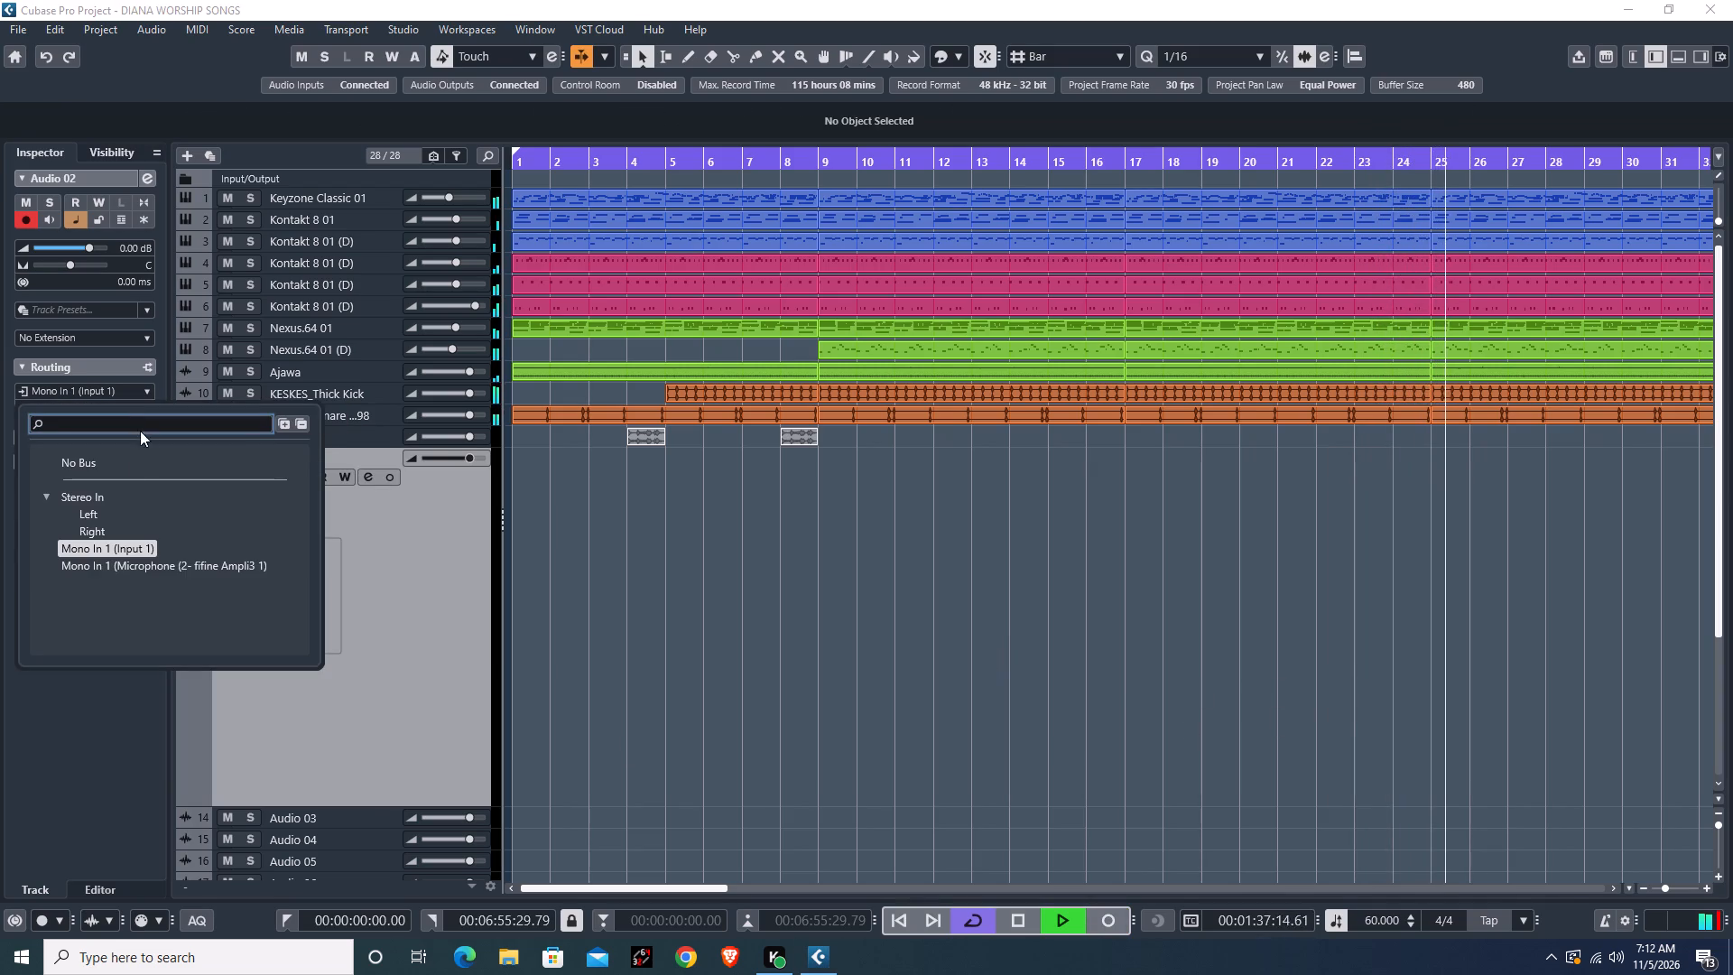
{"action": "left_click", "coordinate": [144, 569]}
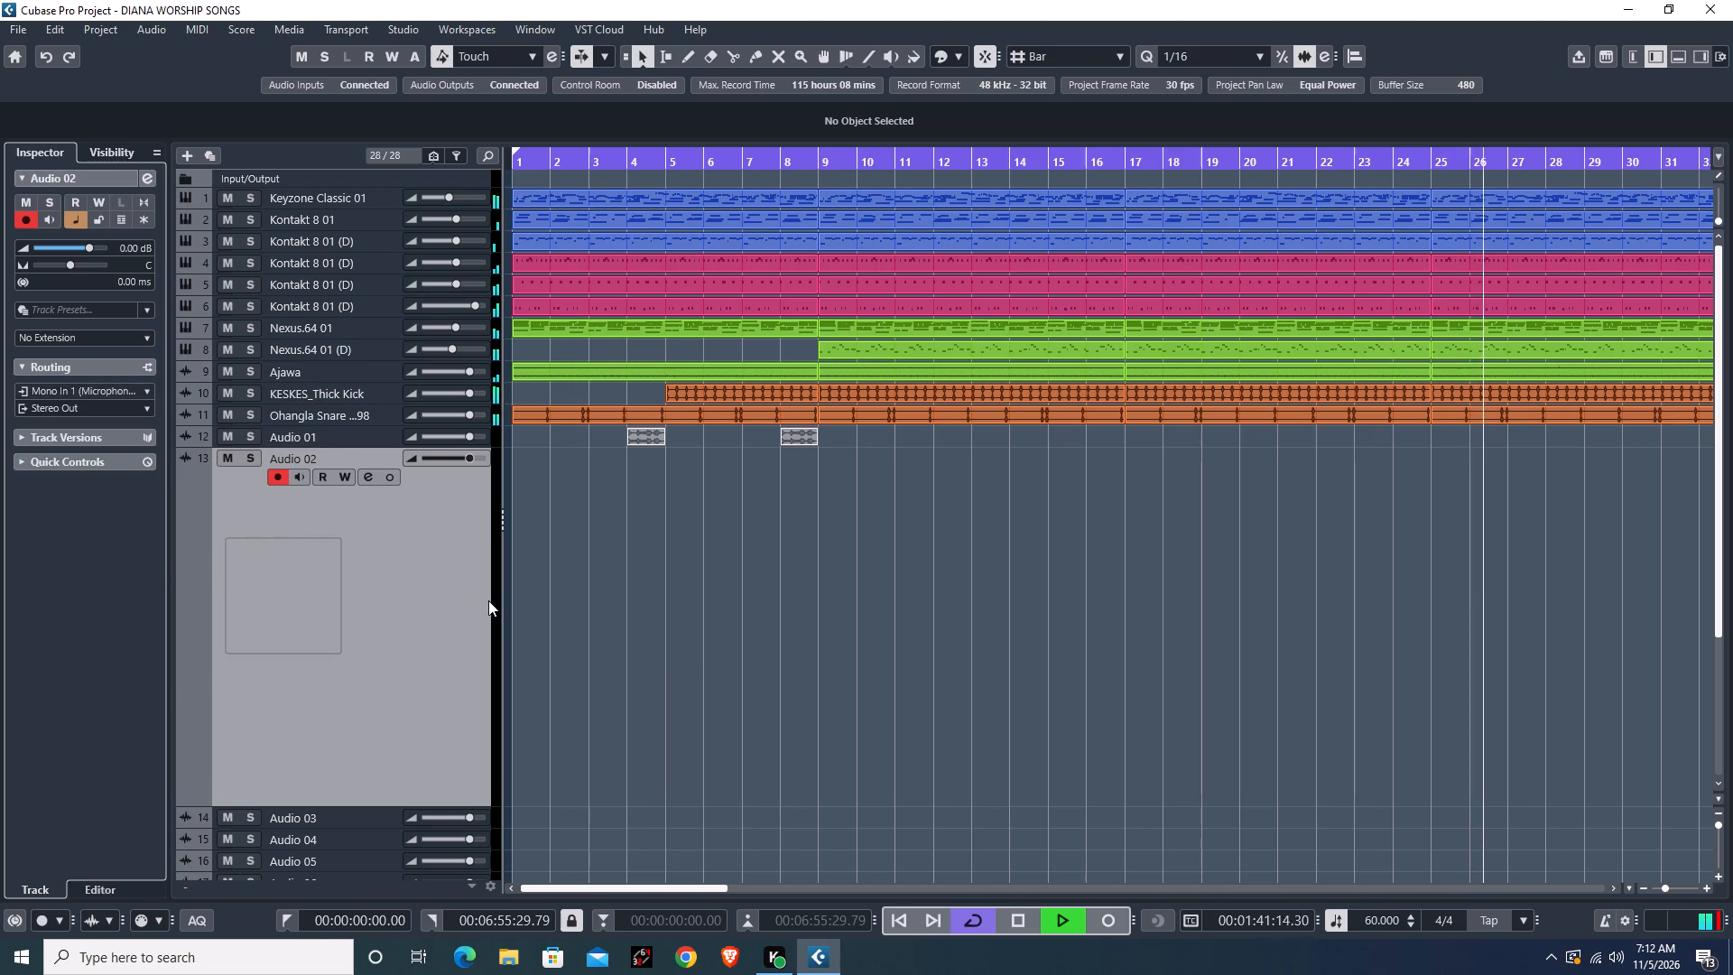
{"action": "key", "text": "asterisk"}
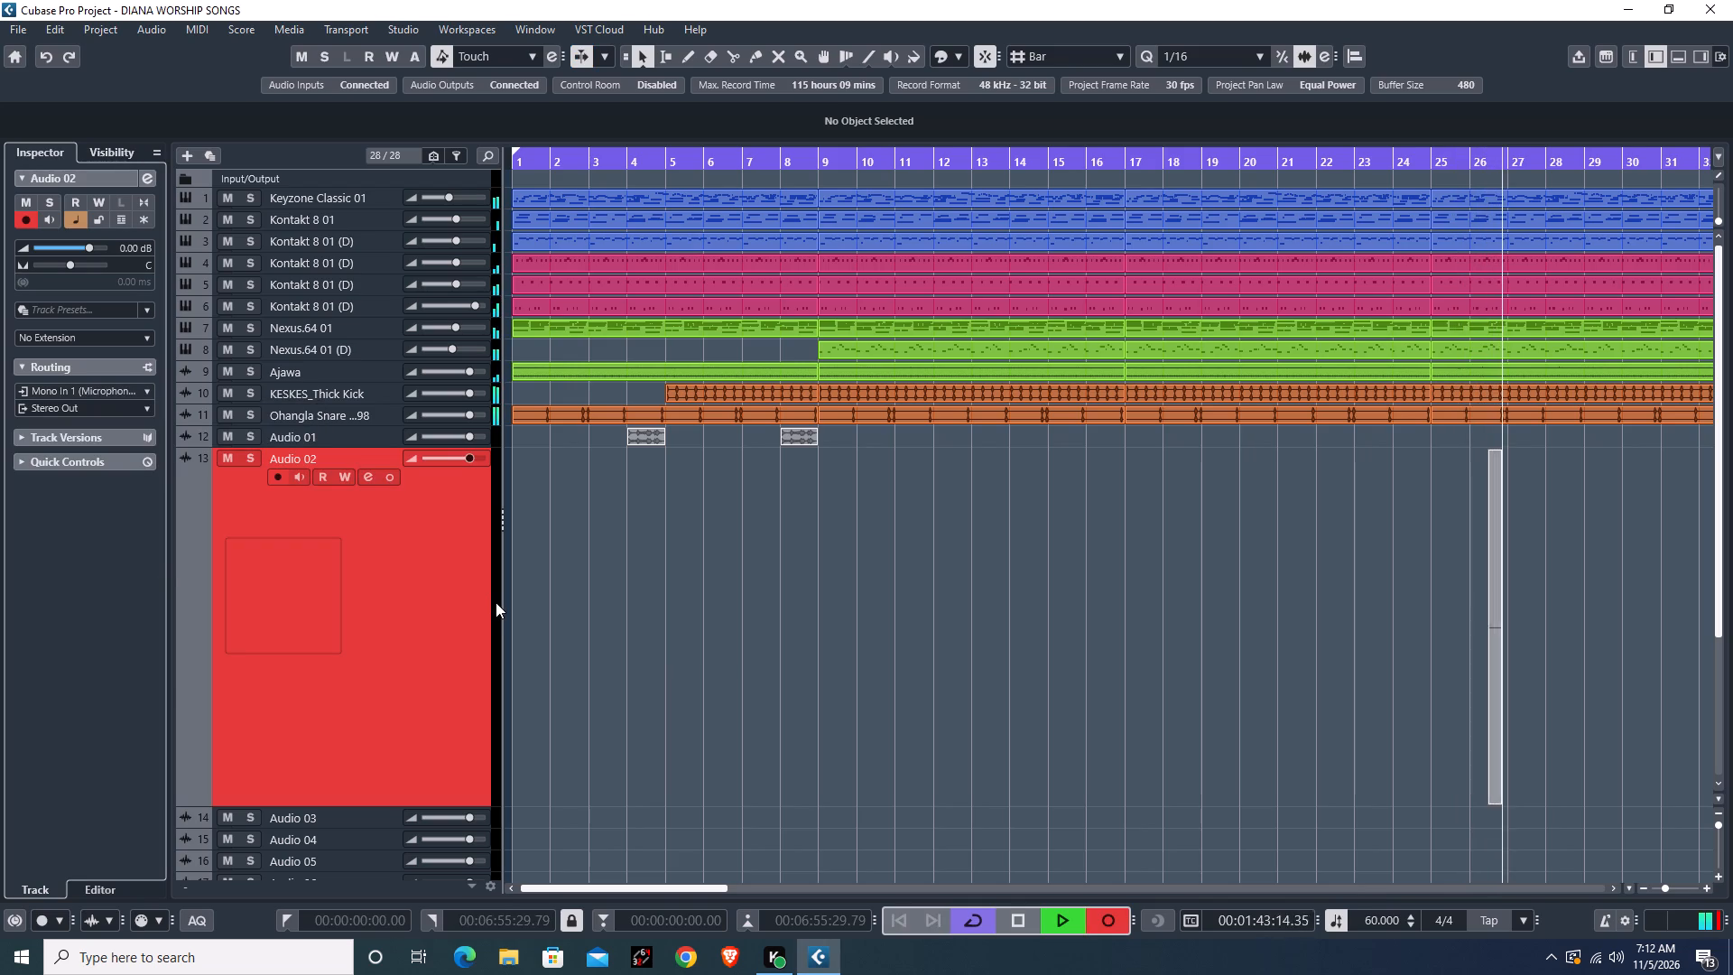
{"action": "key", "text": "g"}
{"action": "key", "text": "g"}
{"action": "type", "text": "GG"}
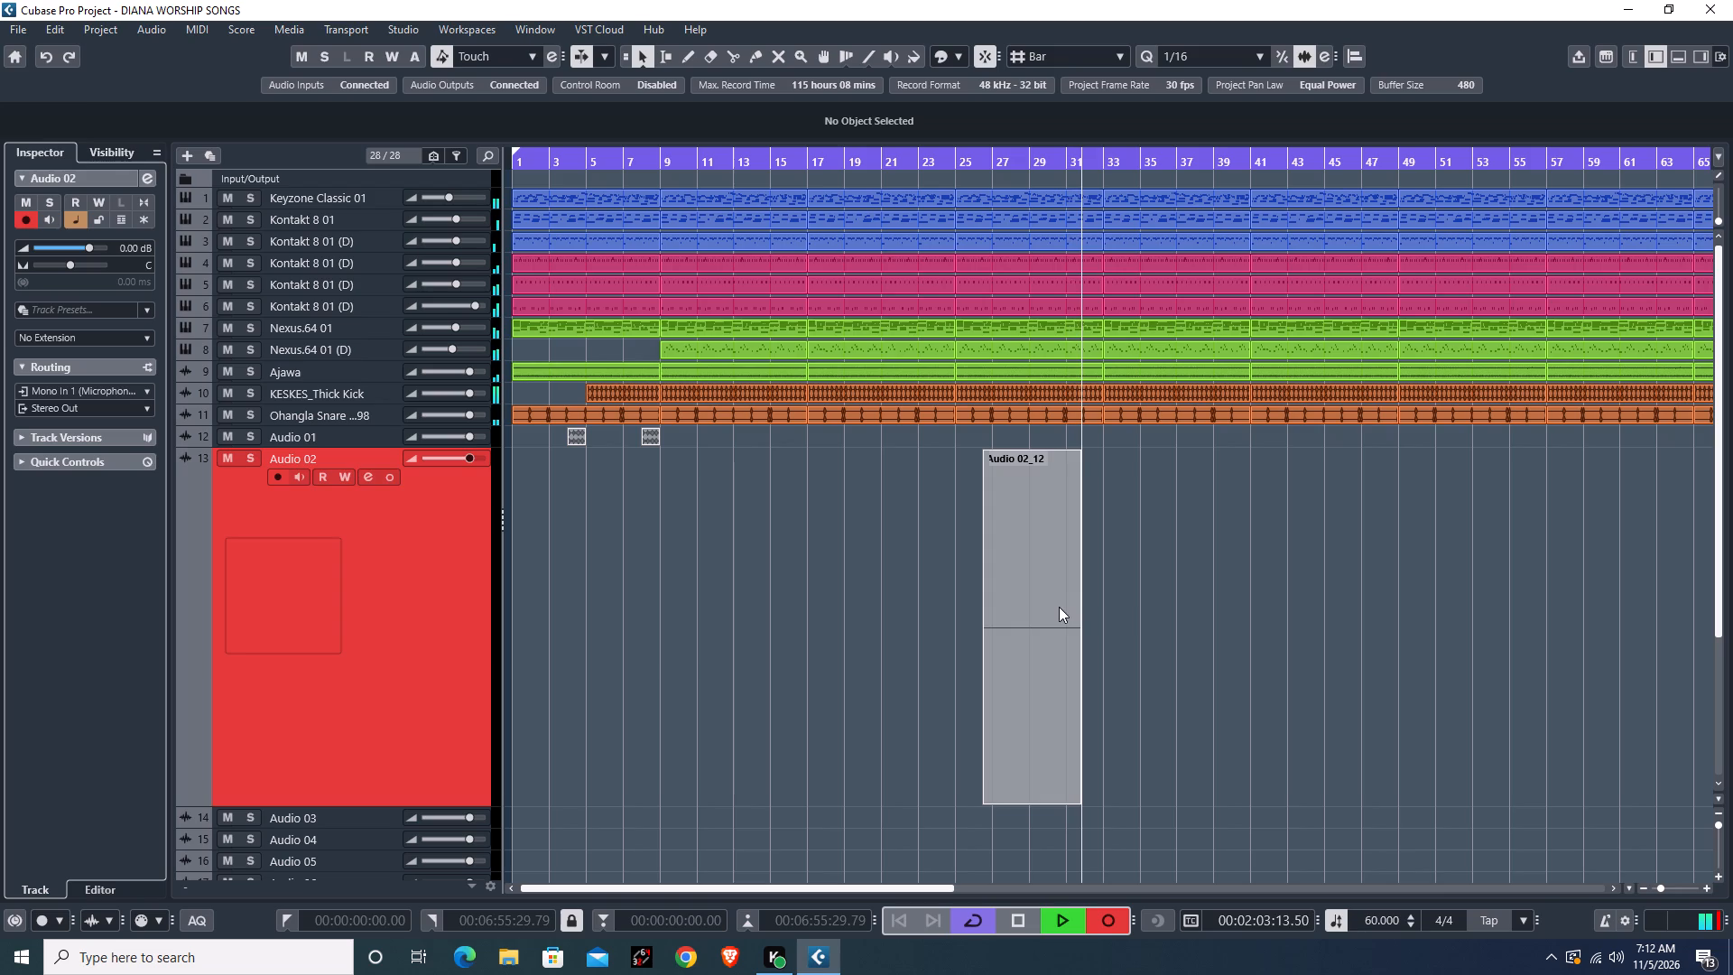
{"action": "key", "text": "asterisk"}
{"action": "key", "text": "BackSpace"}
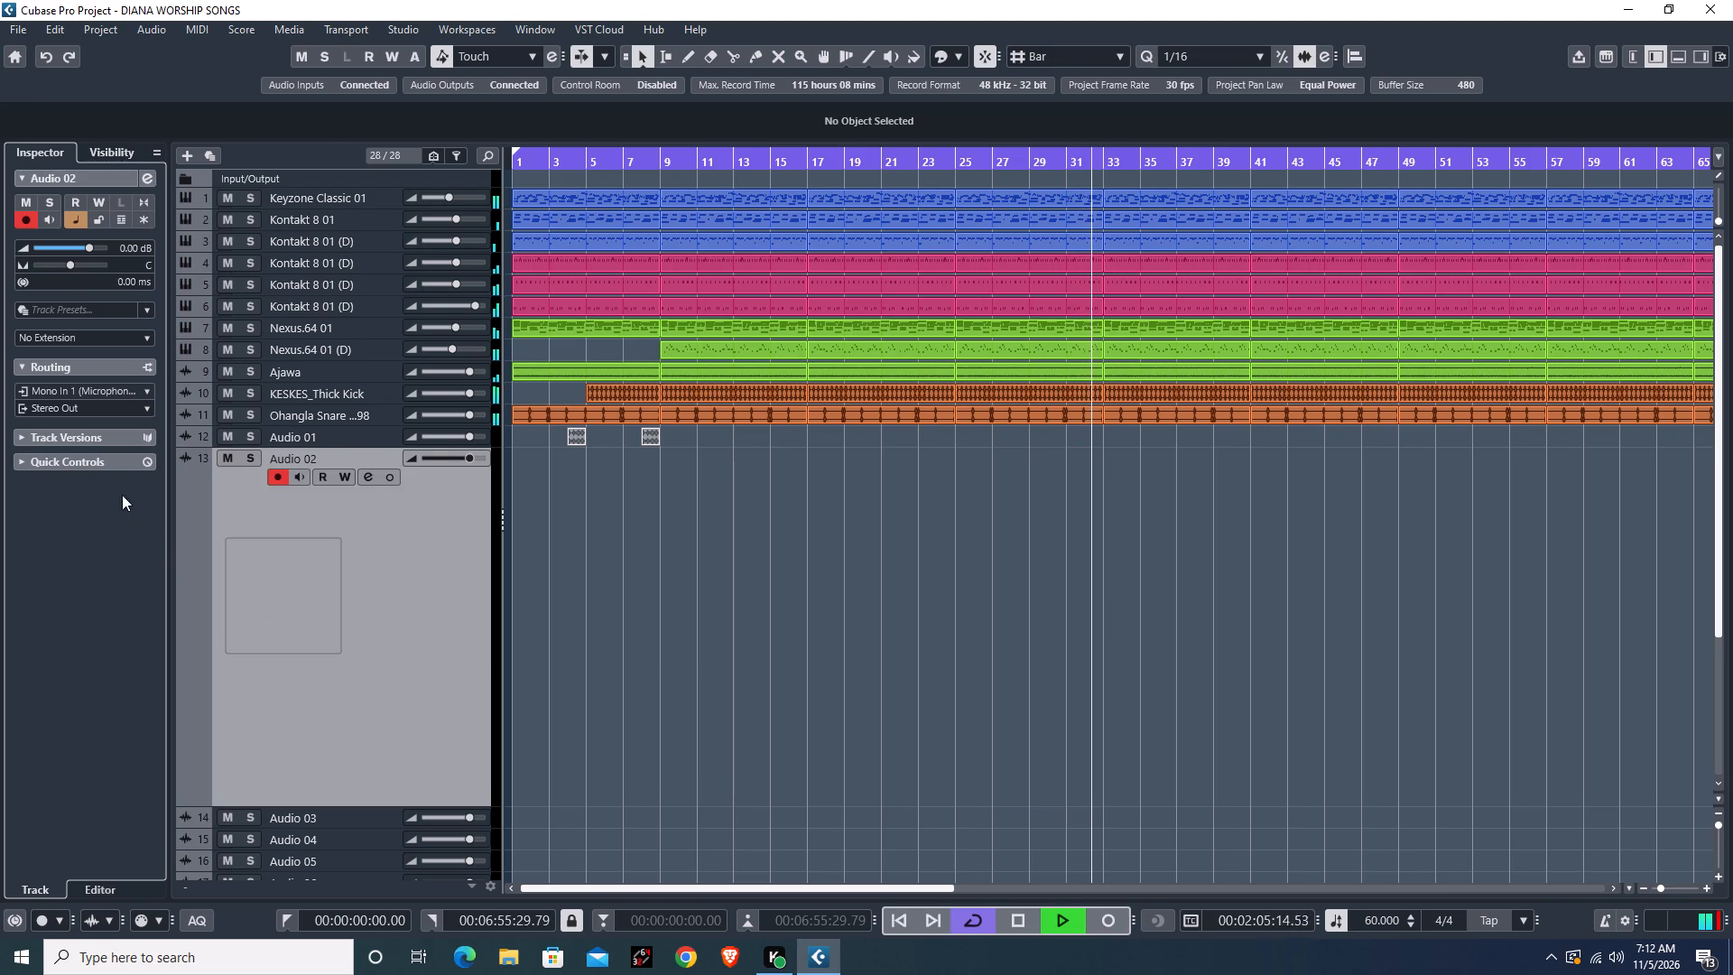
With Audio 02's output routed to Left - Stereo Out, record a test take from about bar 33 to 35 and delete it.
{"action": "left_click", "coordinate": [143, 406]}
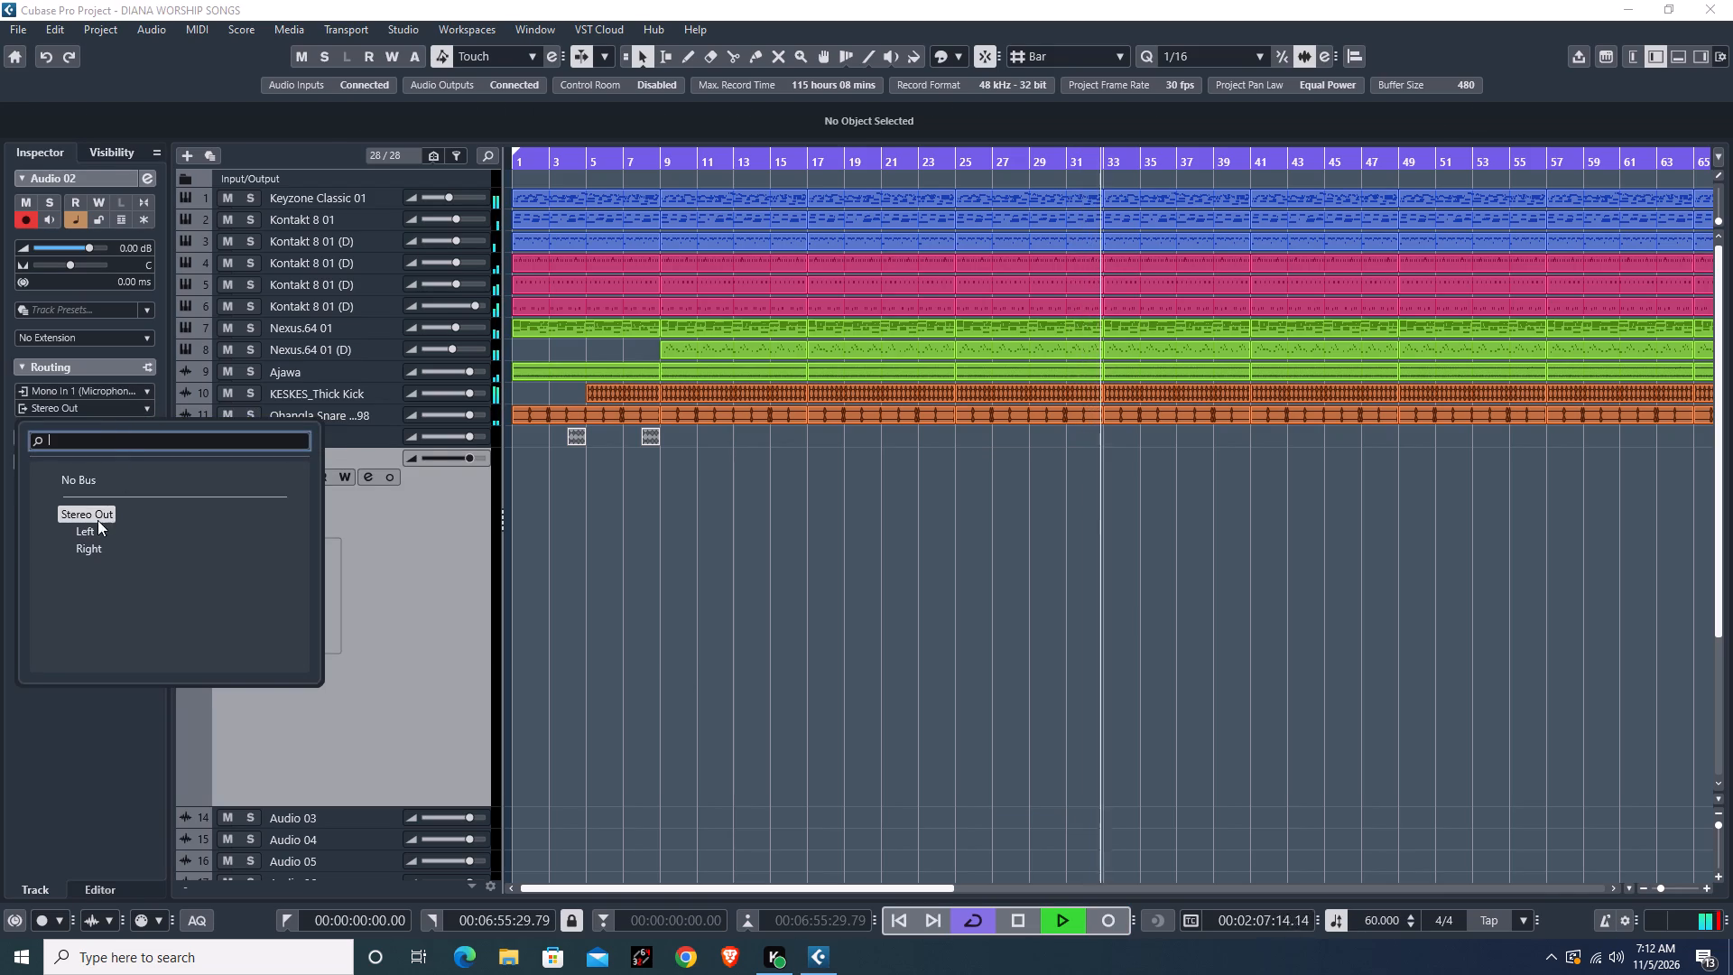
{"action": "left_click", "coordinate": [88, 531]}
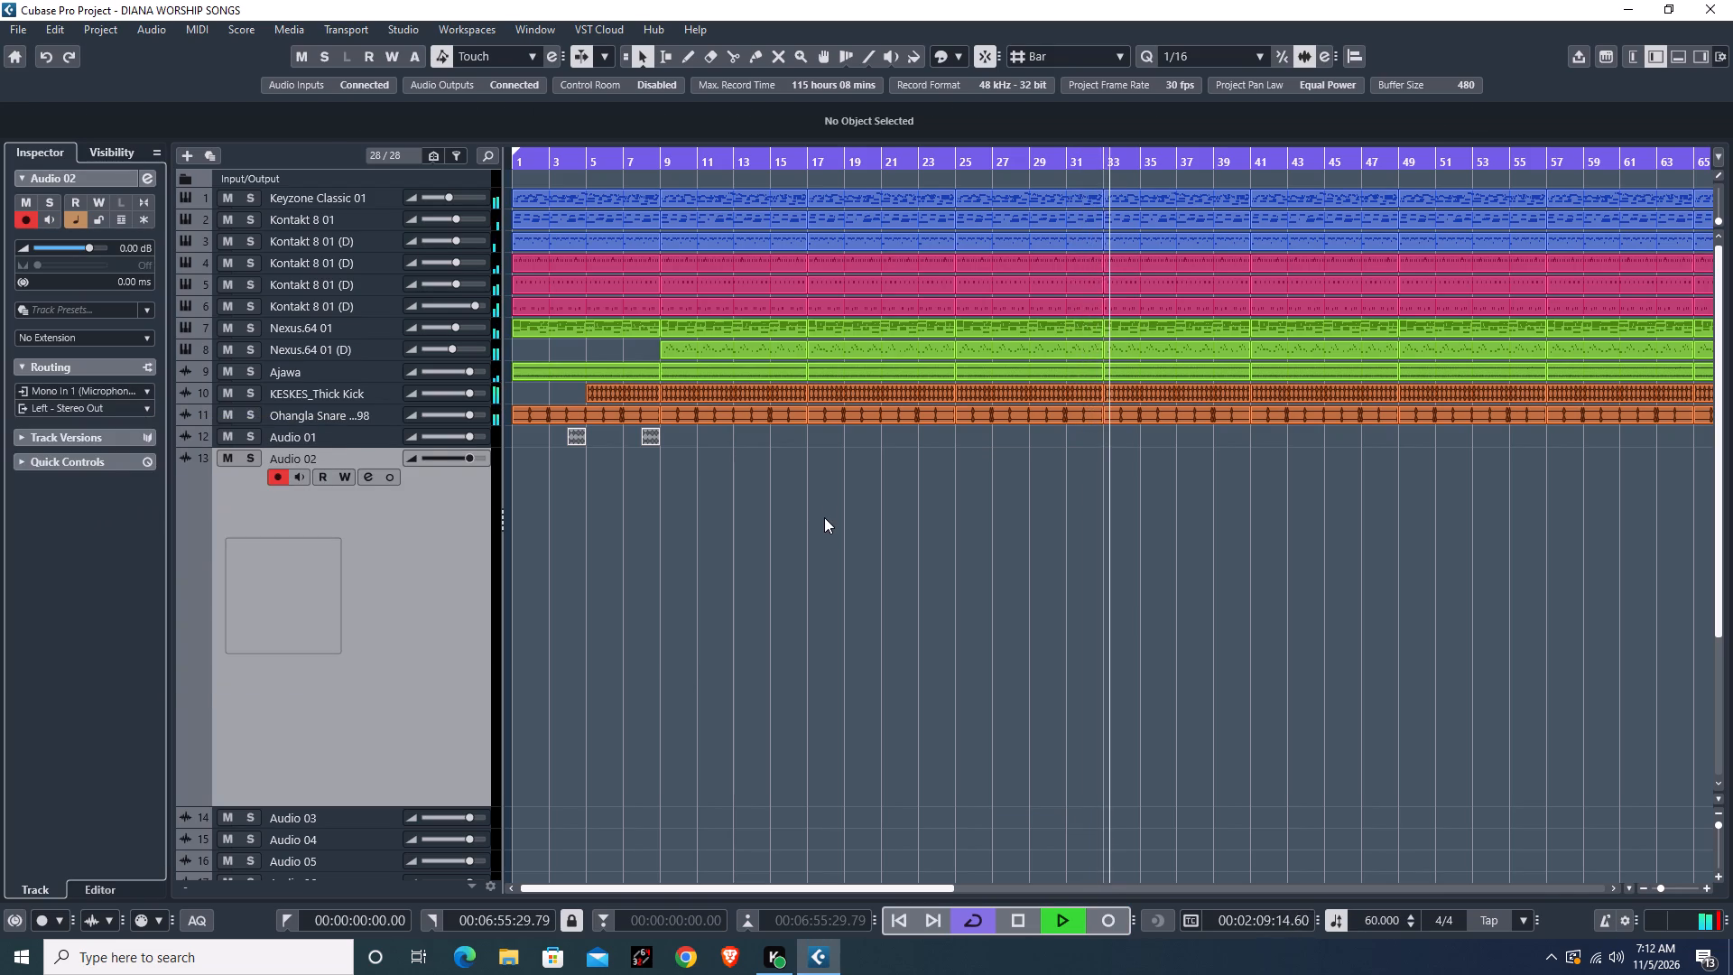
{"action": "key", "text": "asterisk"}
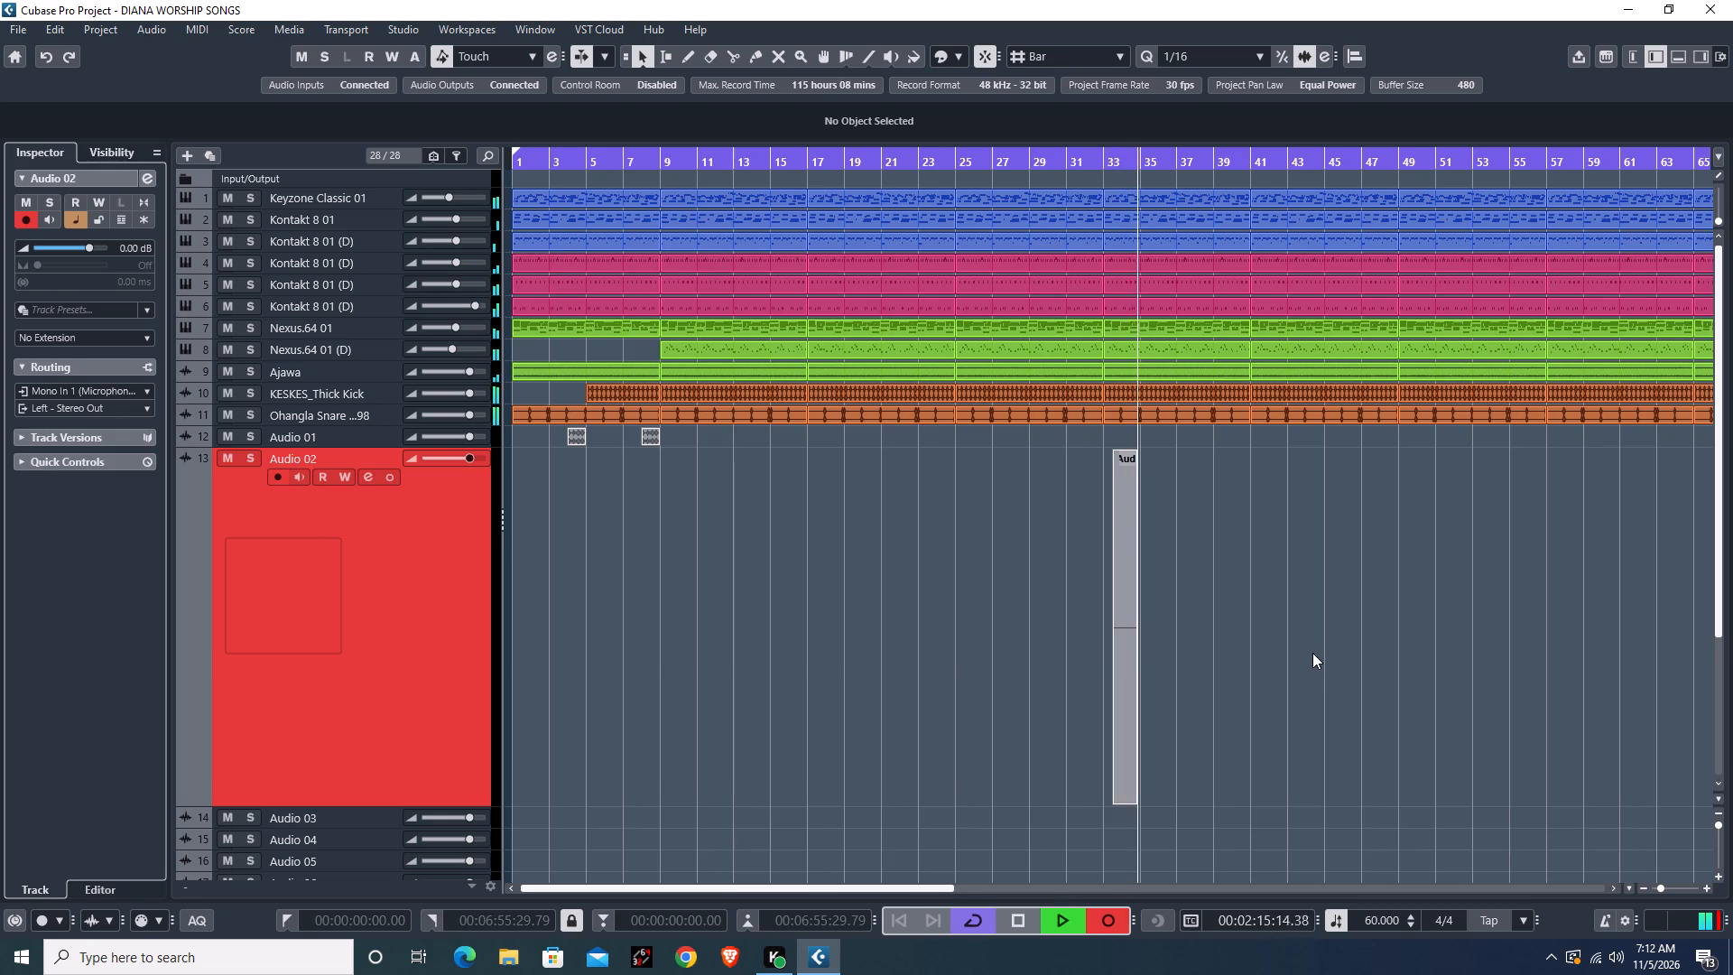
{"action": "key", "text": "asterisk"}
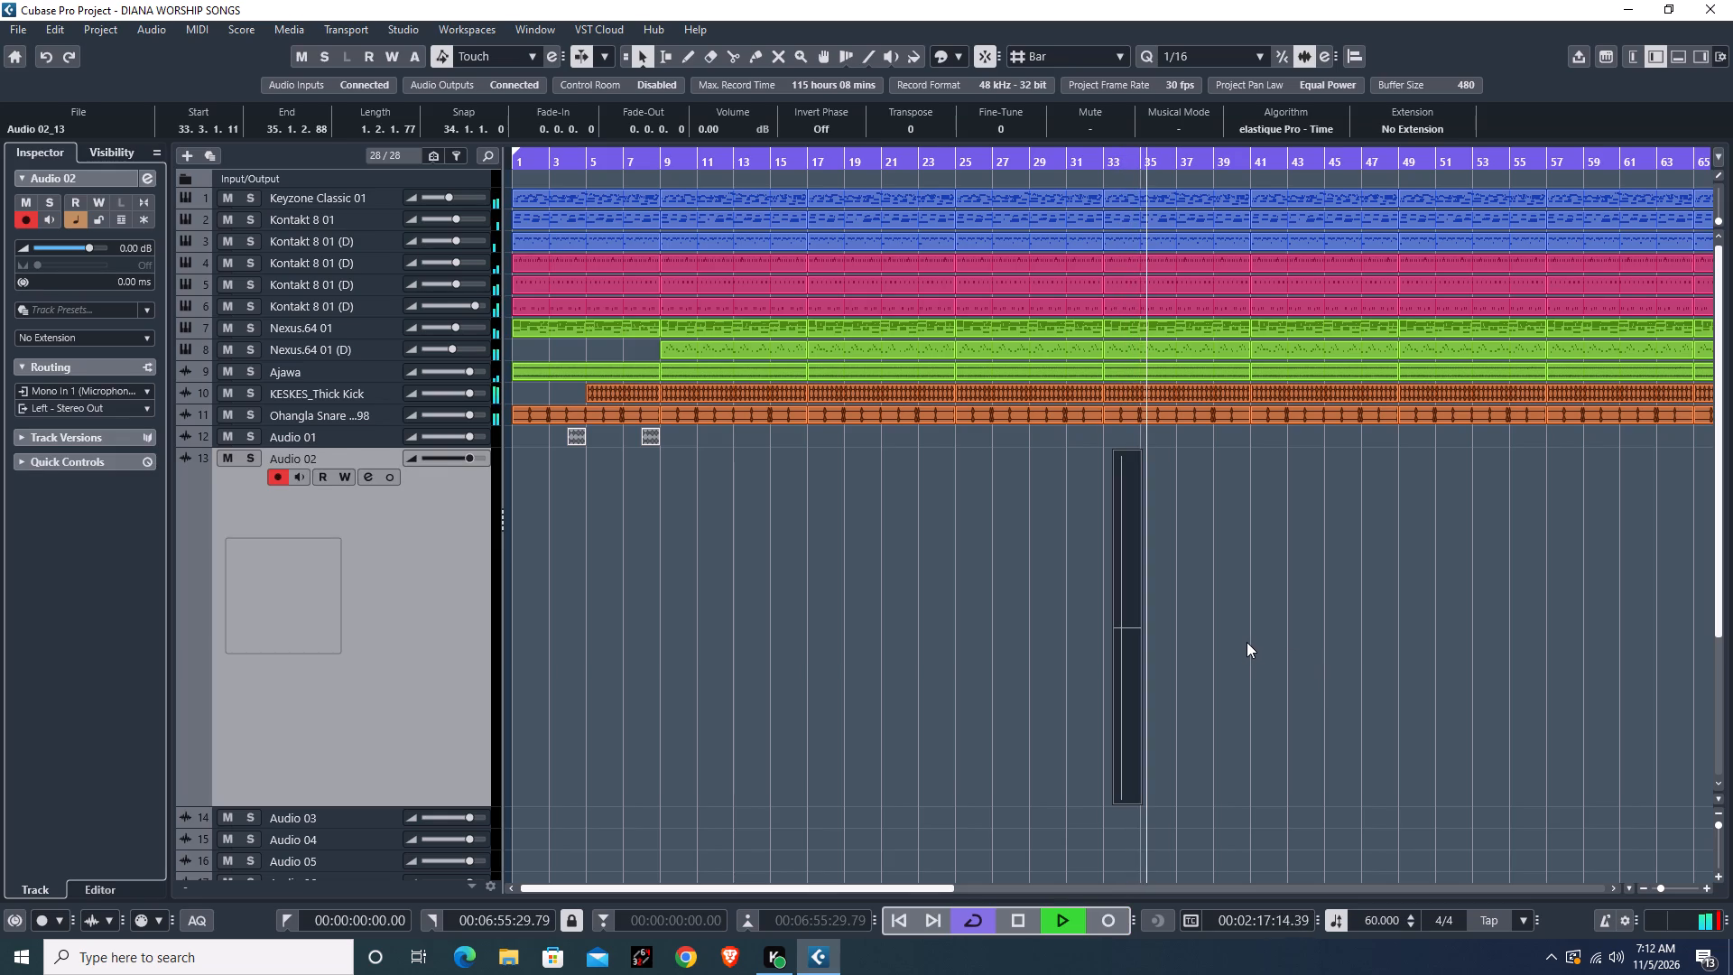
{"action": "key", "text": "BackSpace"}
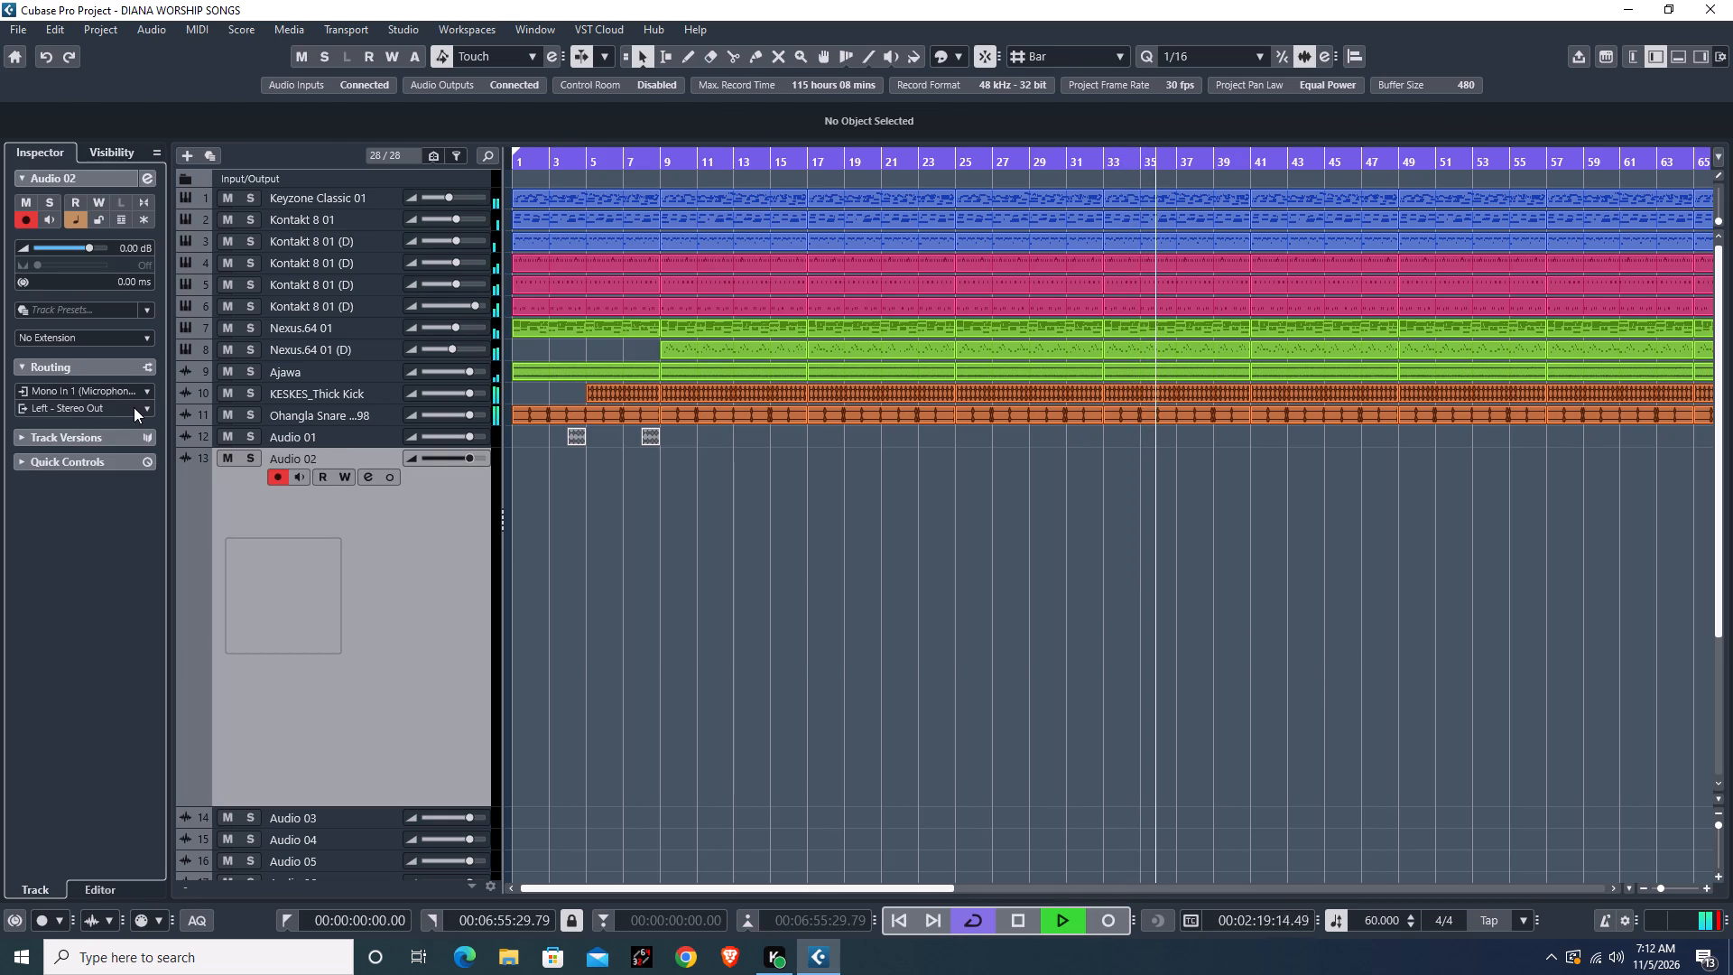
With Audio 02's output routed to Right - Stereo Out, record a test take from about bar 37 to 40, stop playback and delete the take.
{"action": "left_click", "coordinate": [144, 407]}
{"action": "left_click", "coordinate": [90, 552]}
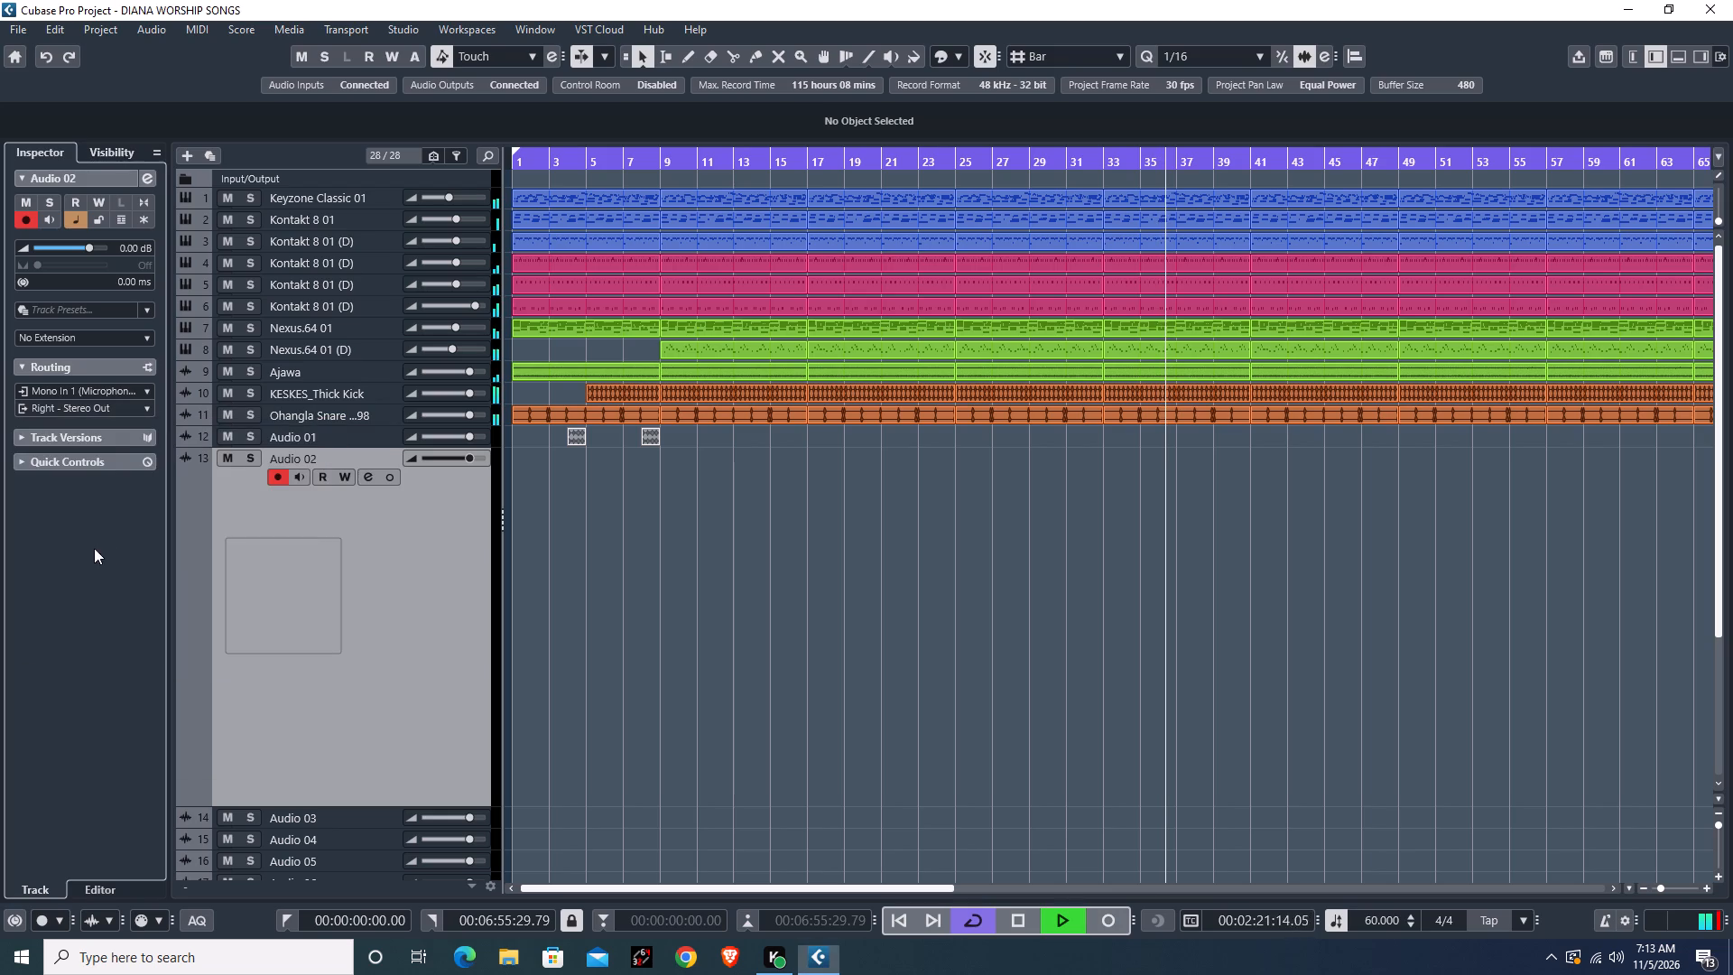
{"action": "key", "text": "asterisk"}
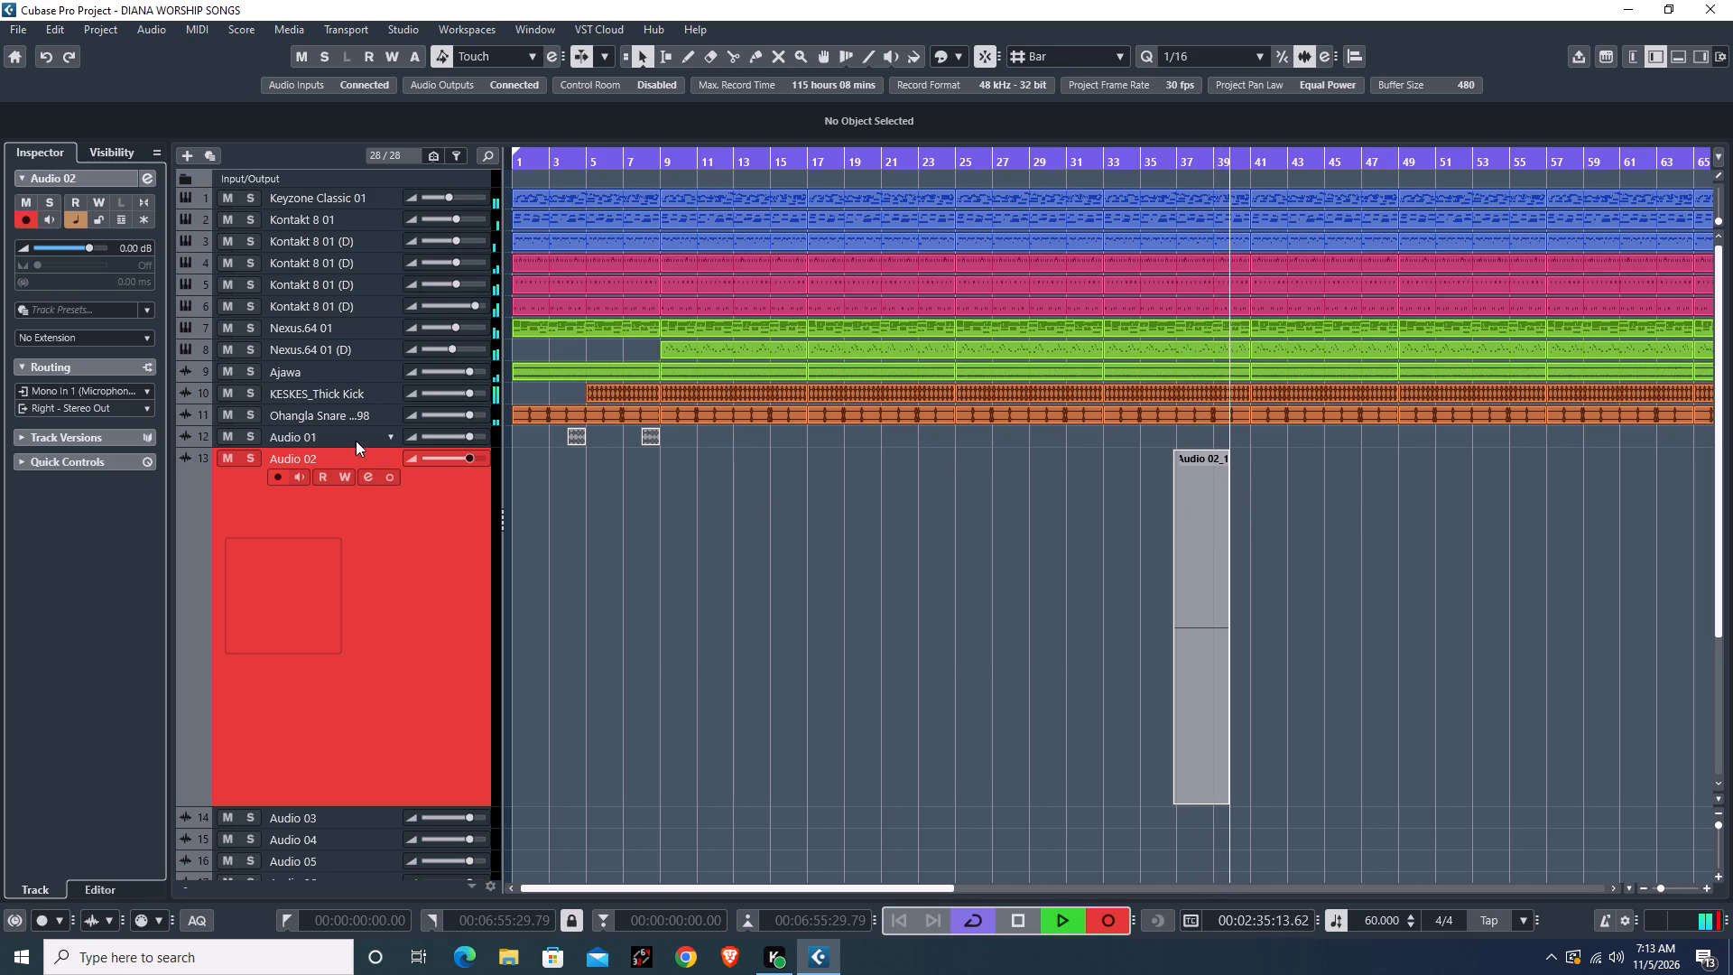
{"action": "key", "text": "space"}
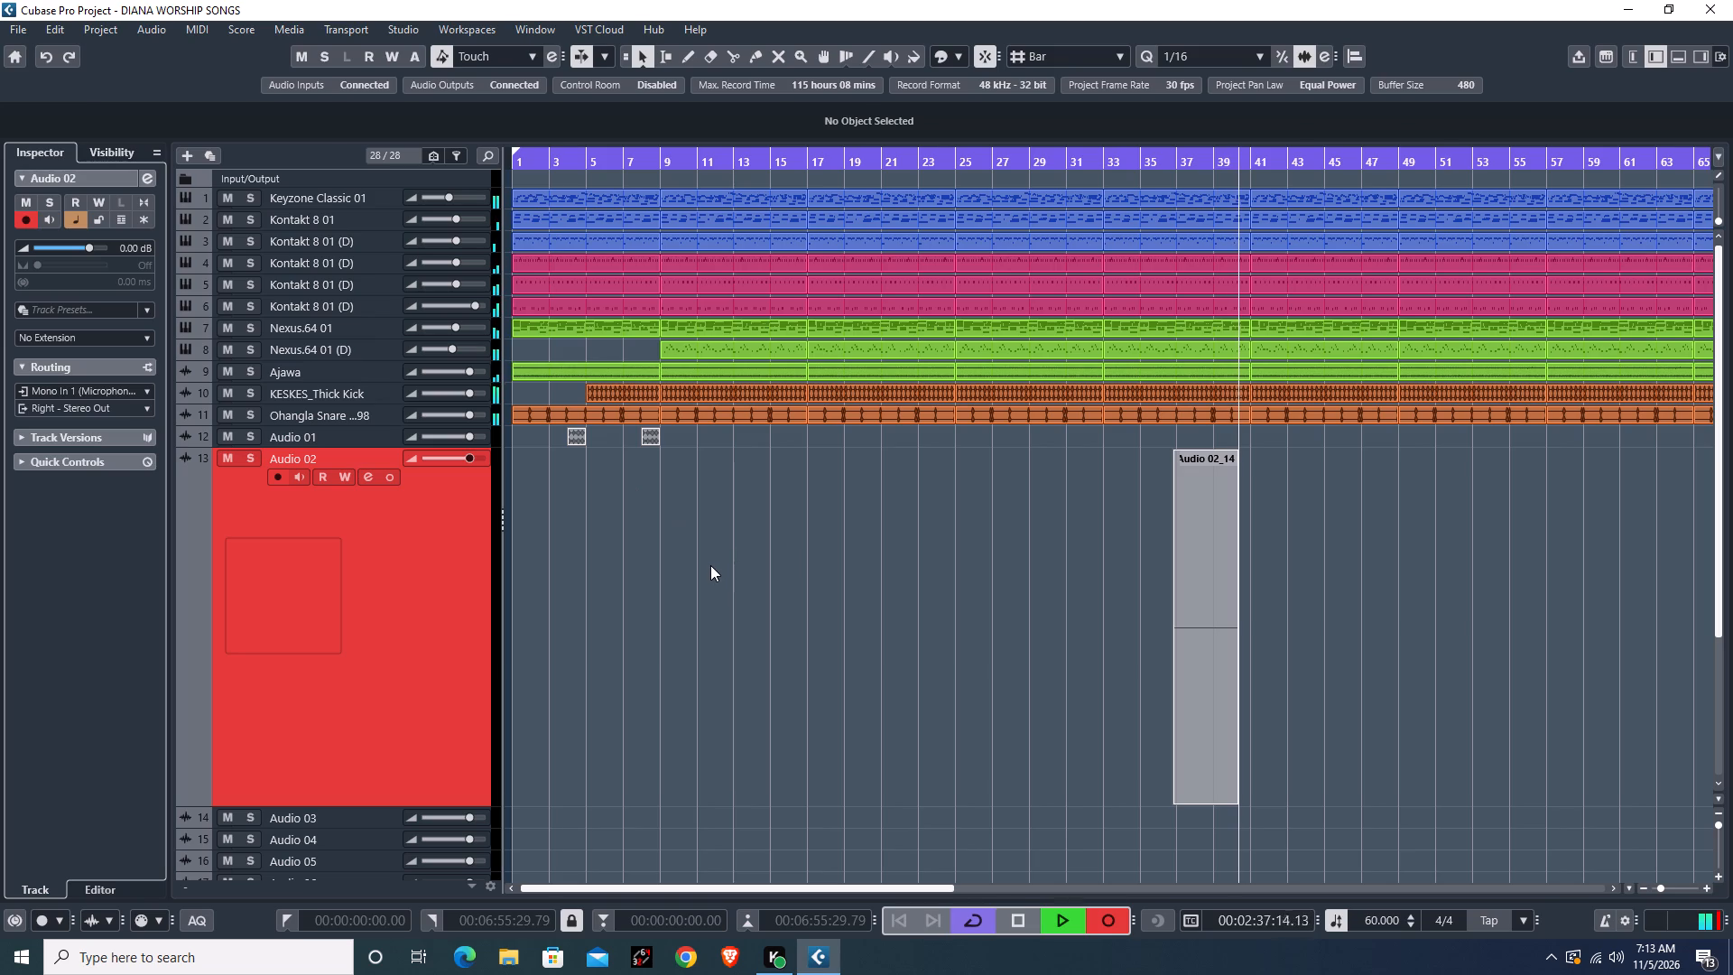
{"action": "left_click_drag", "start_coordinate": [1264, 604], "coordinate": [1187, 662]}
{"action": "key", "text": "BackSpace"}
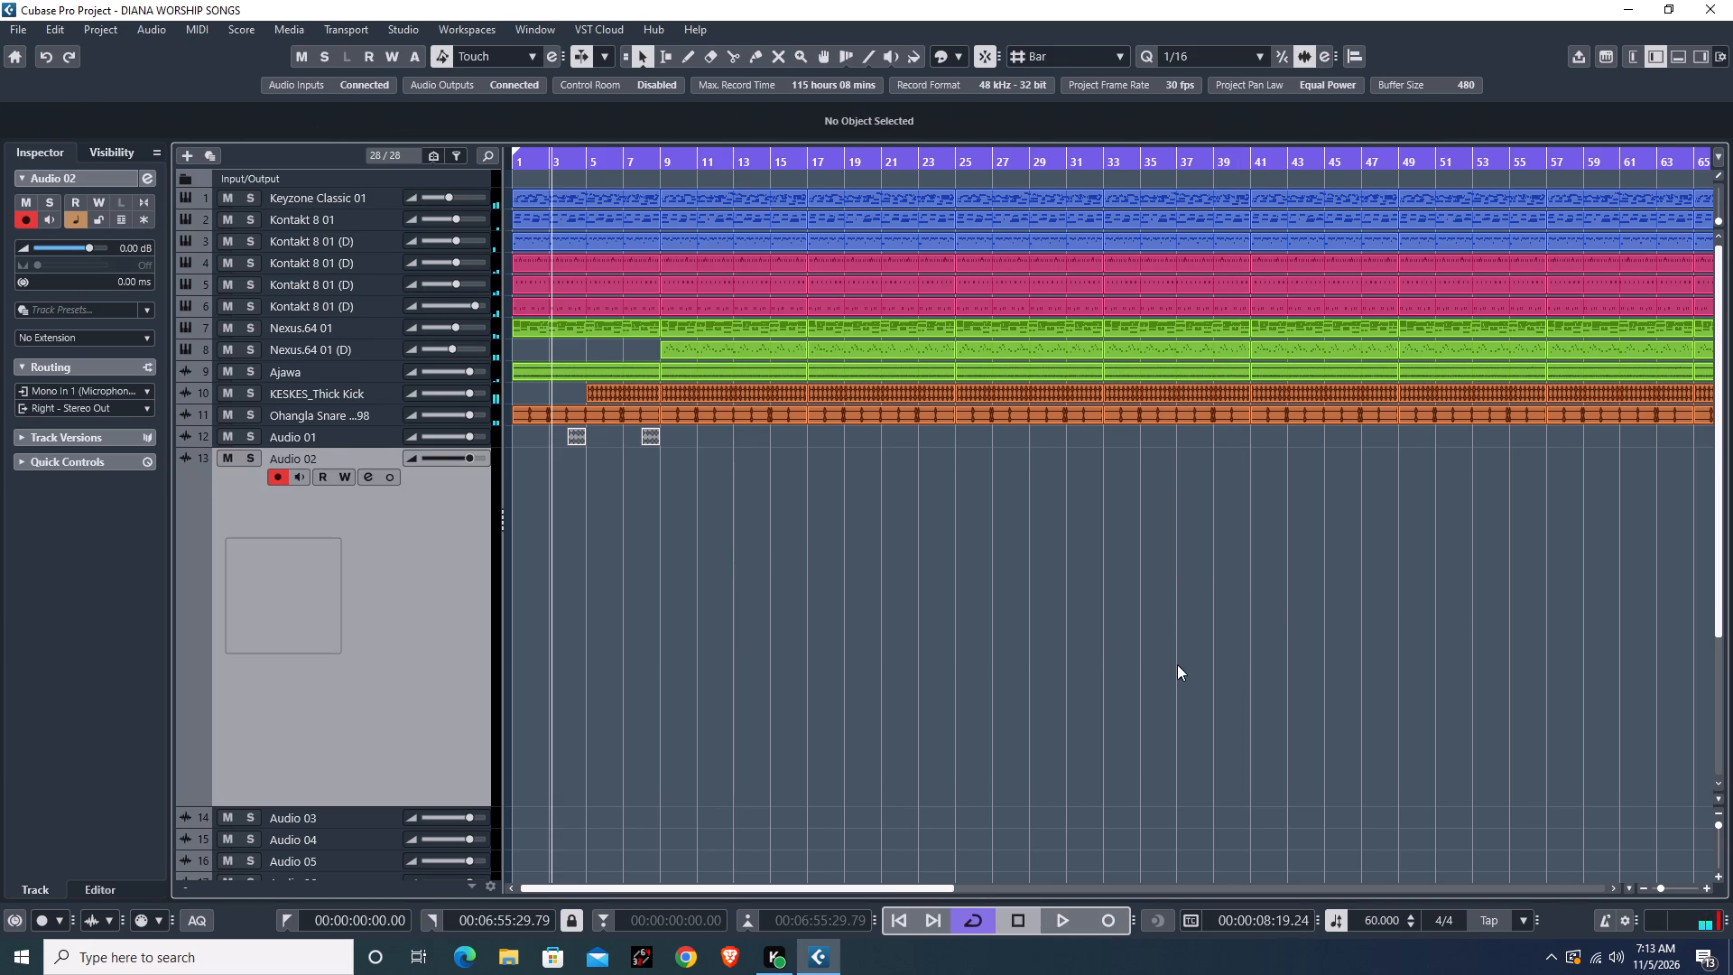
Set Audio 02's input routing to Right - Stereo In and its output routing to Stereo Out.
{"action": "left_click", "coordinate": [114, 395]}
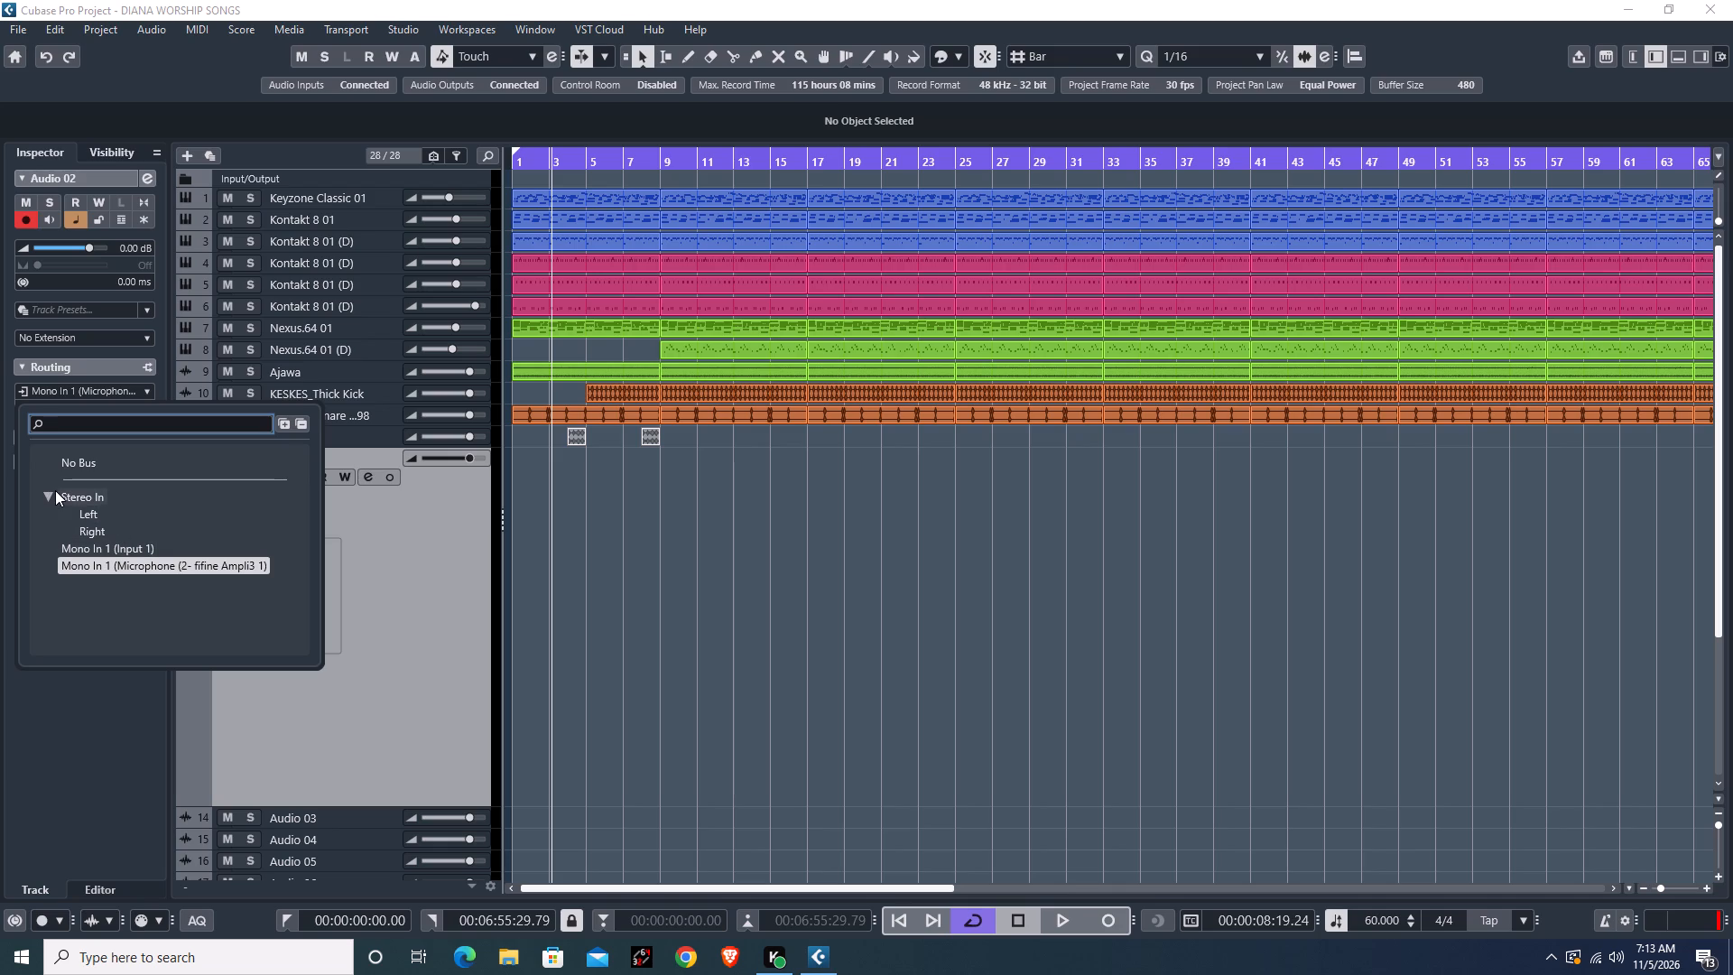
{"action": "left_click", "coordinate": [96, 526]}
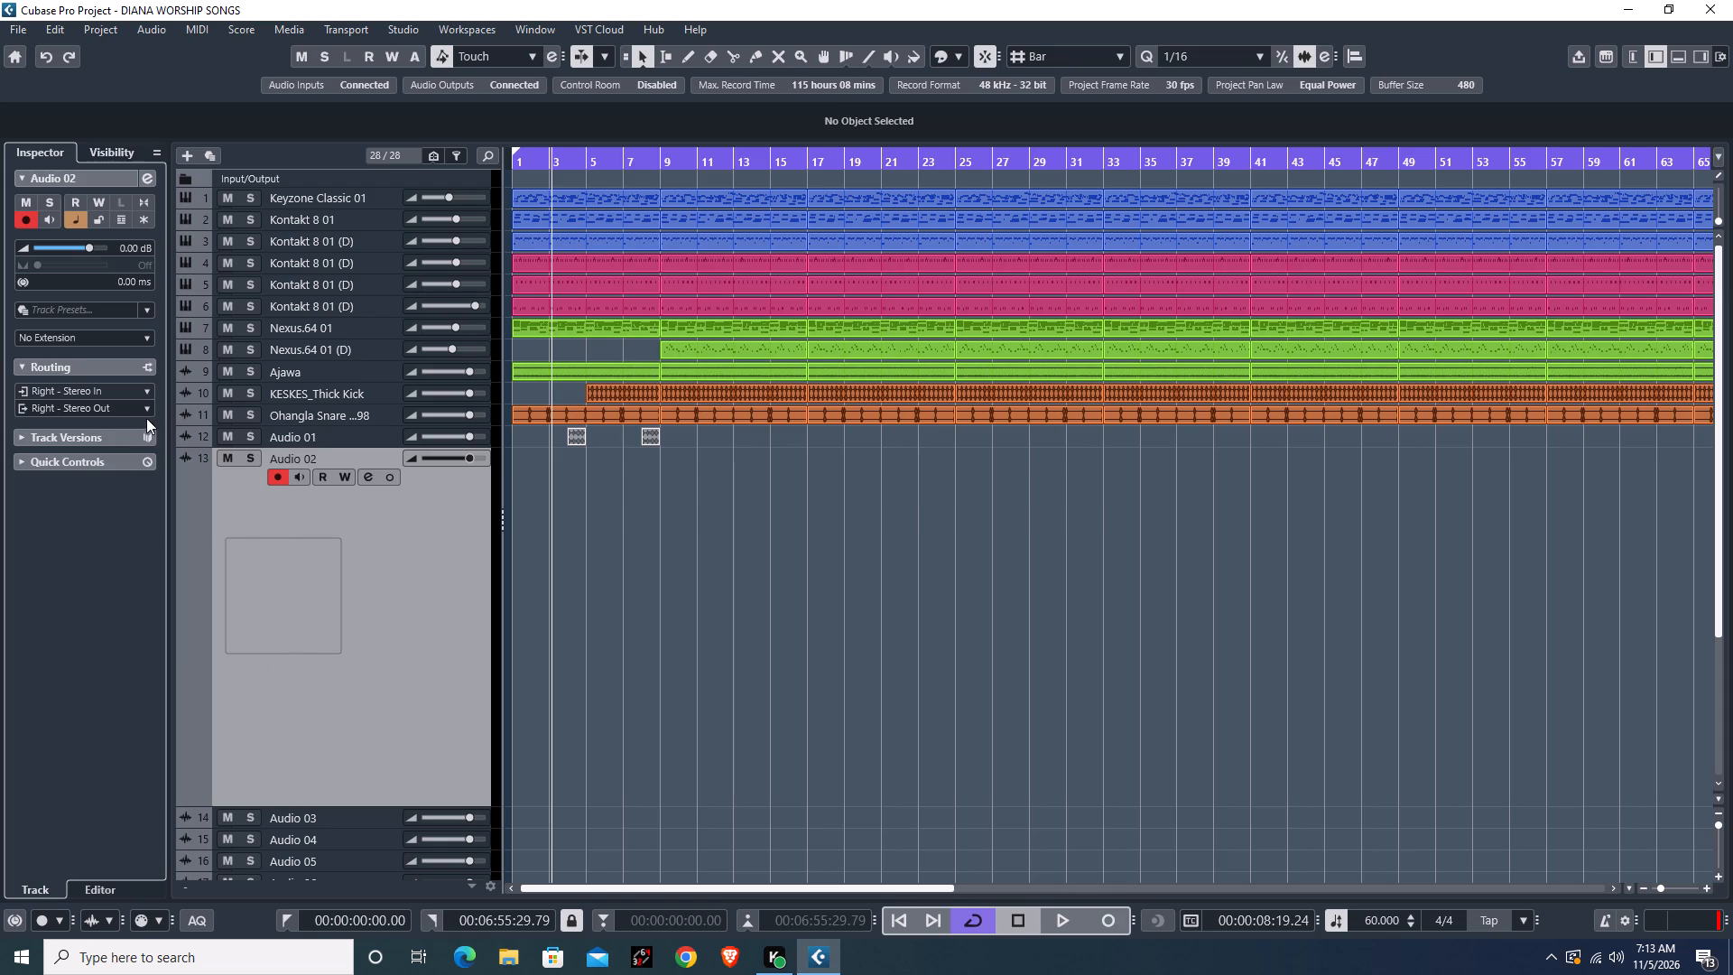
{"action": "left_click", "coordinate": [145, 408]}
{"action": "left_click", "coordinate": [90, 518]}
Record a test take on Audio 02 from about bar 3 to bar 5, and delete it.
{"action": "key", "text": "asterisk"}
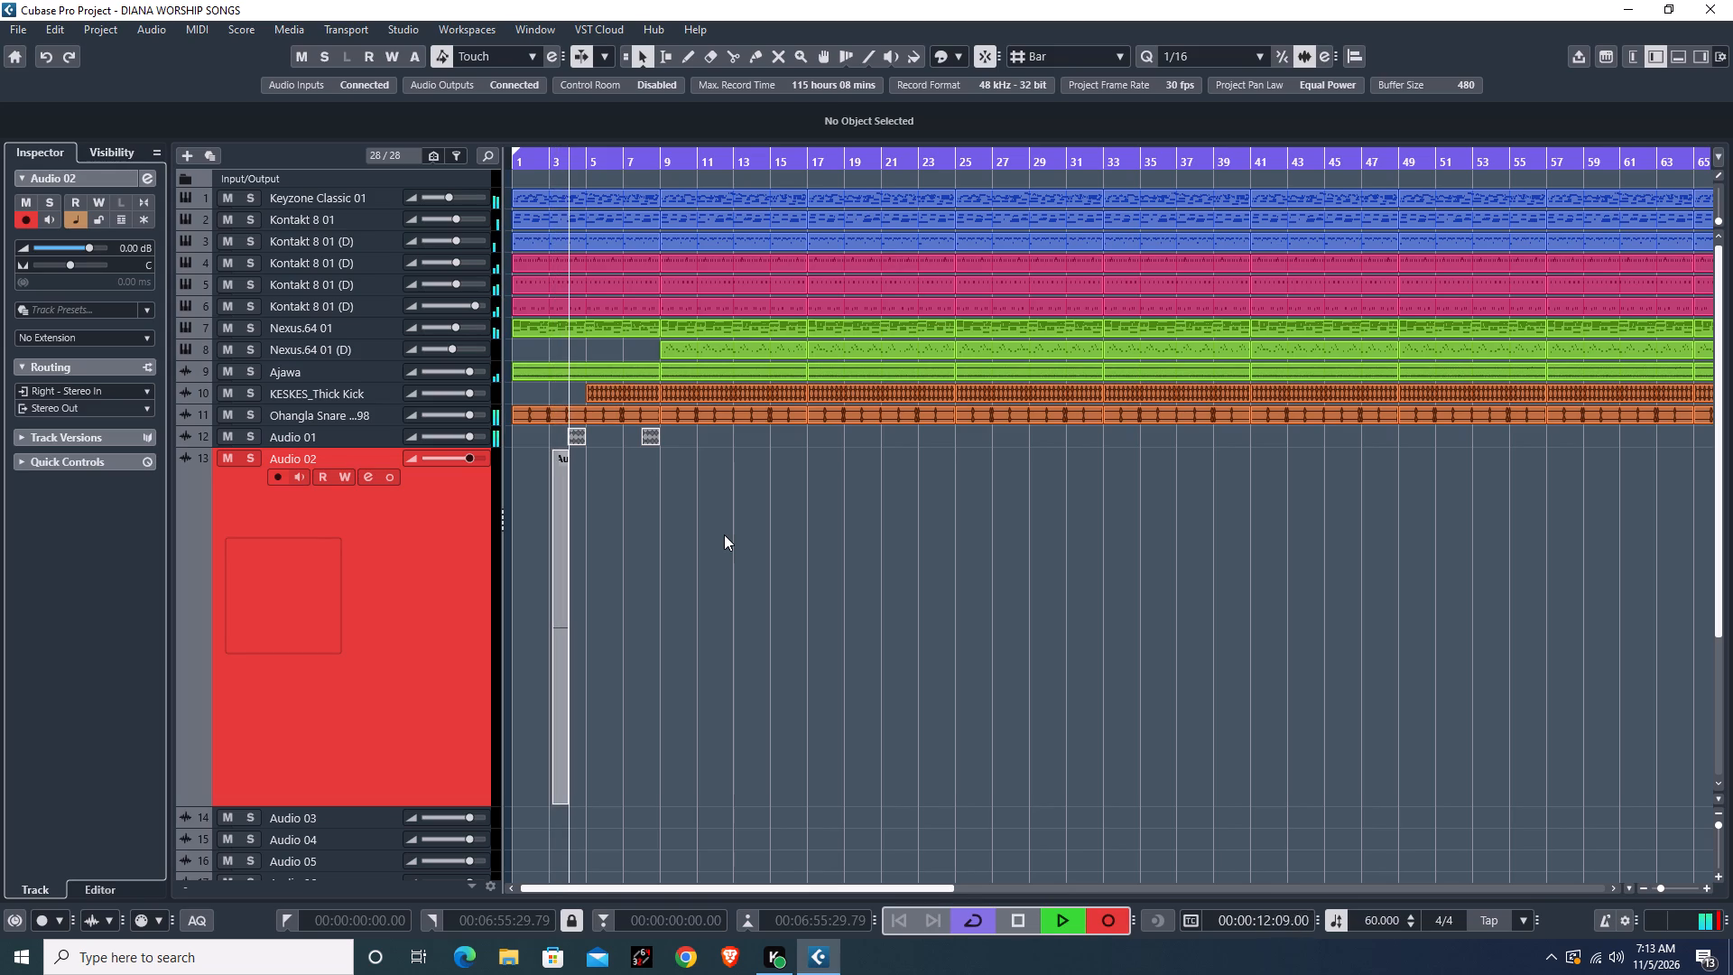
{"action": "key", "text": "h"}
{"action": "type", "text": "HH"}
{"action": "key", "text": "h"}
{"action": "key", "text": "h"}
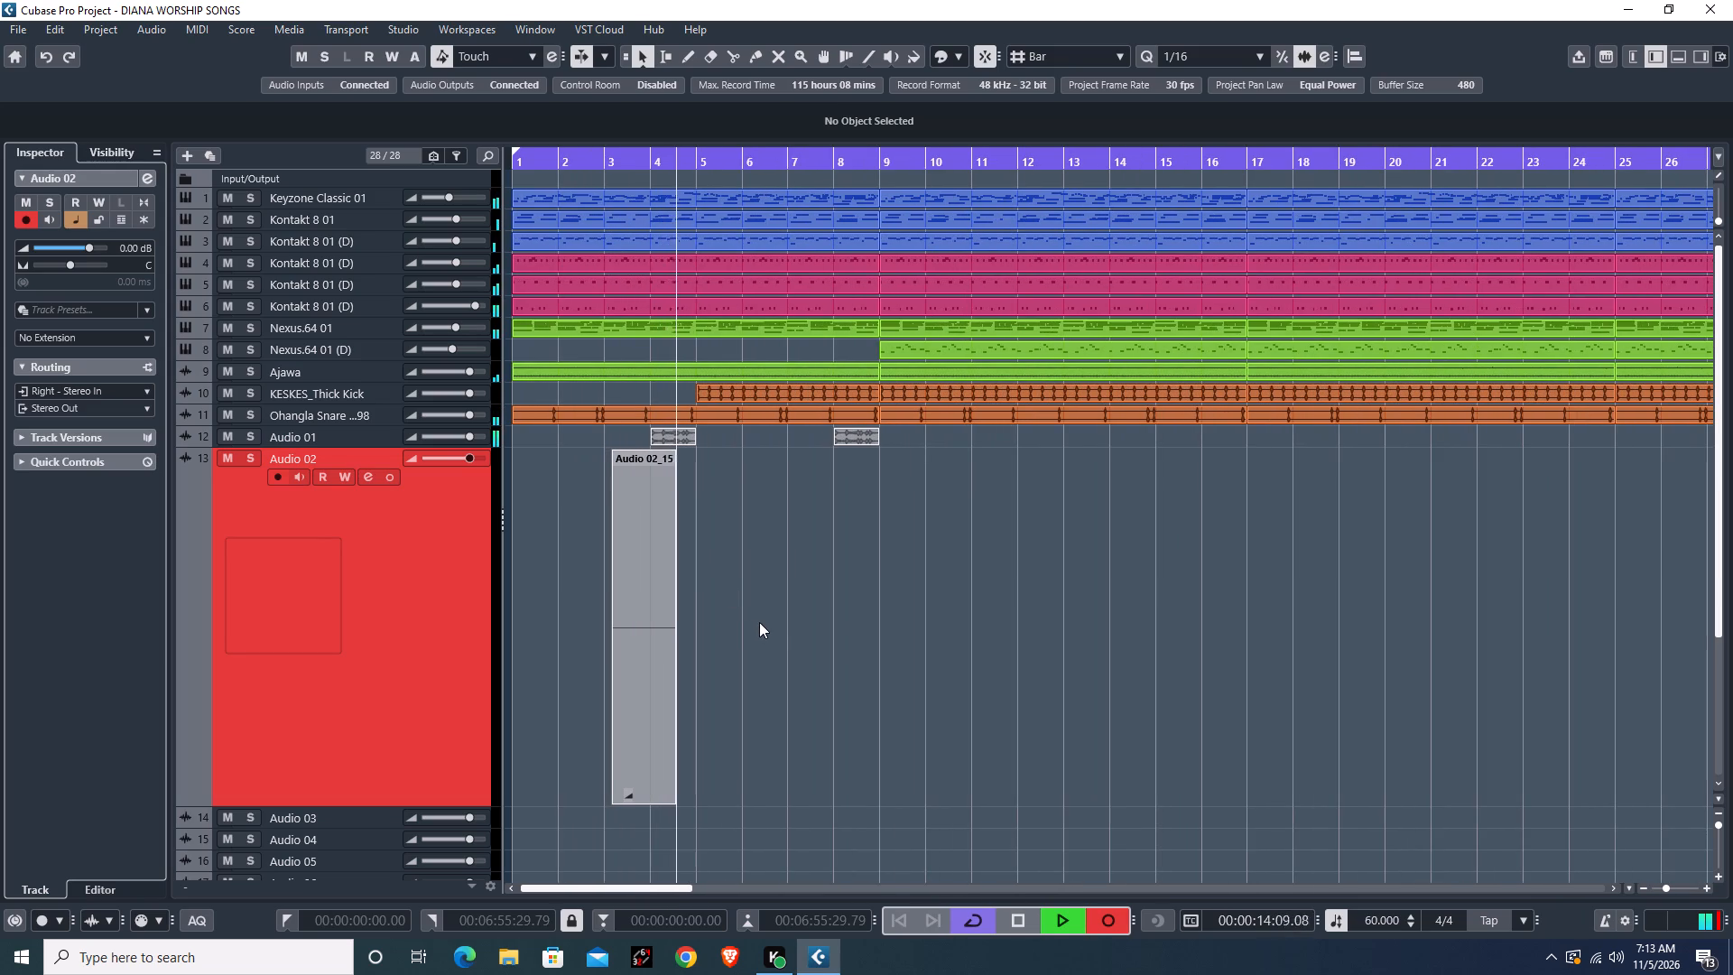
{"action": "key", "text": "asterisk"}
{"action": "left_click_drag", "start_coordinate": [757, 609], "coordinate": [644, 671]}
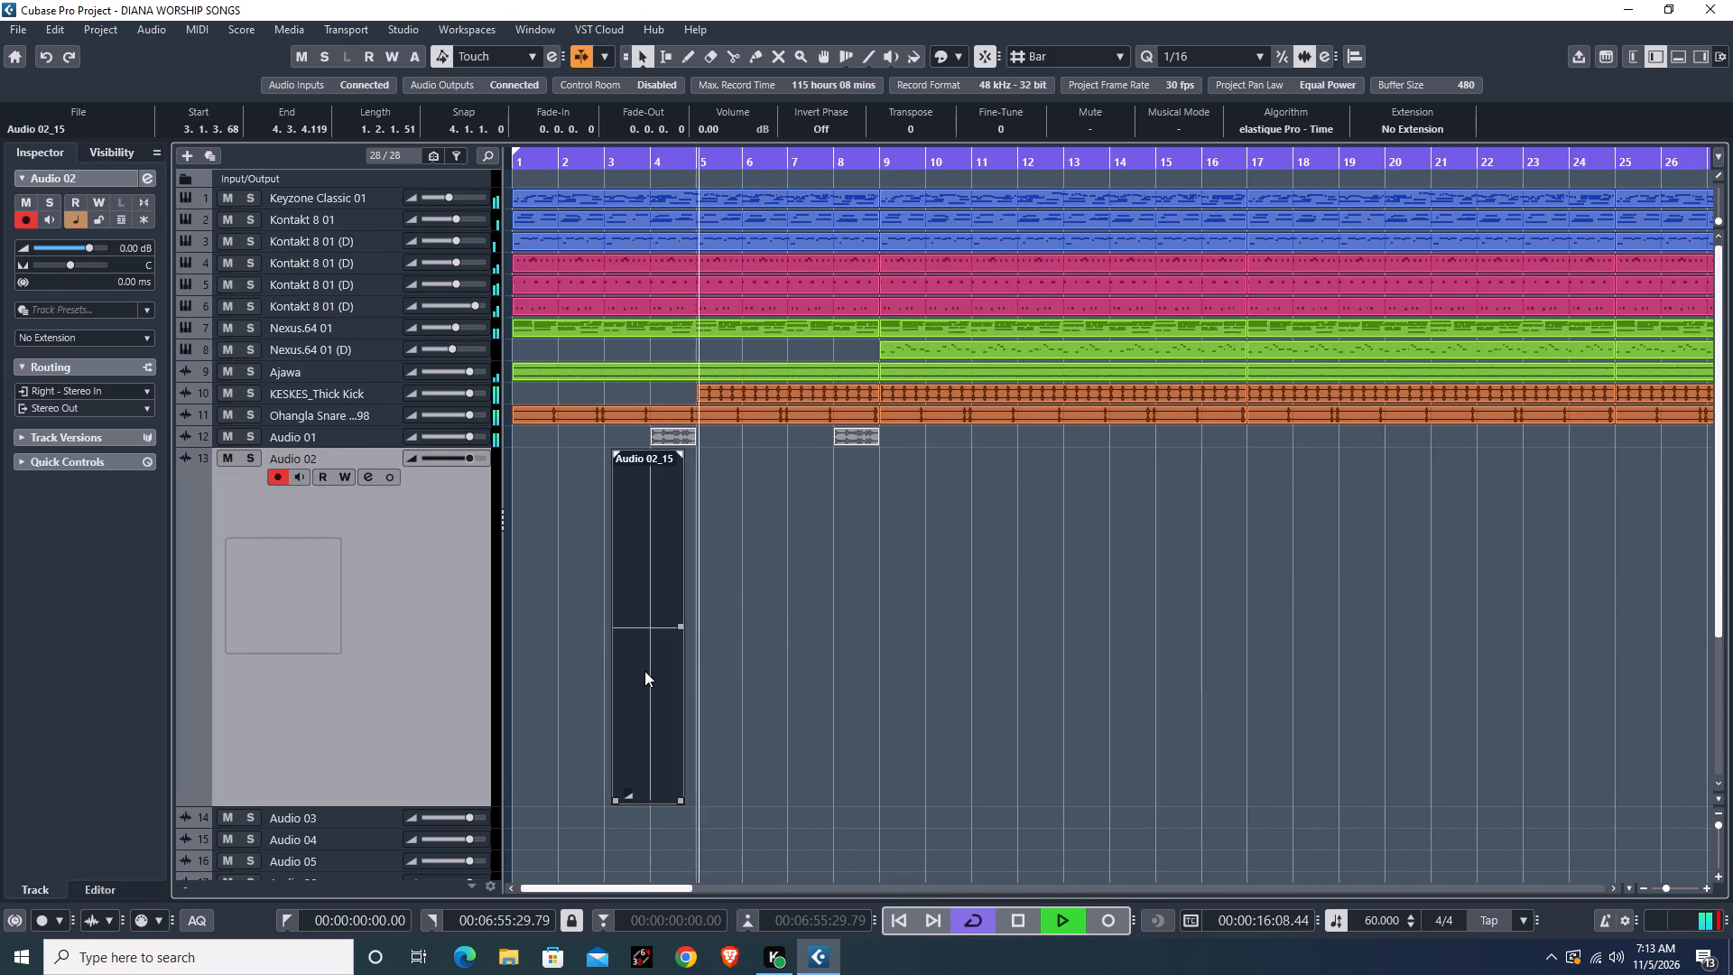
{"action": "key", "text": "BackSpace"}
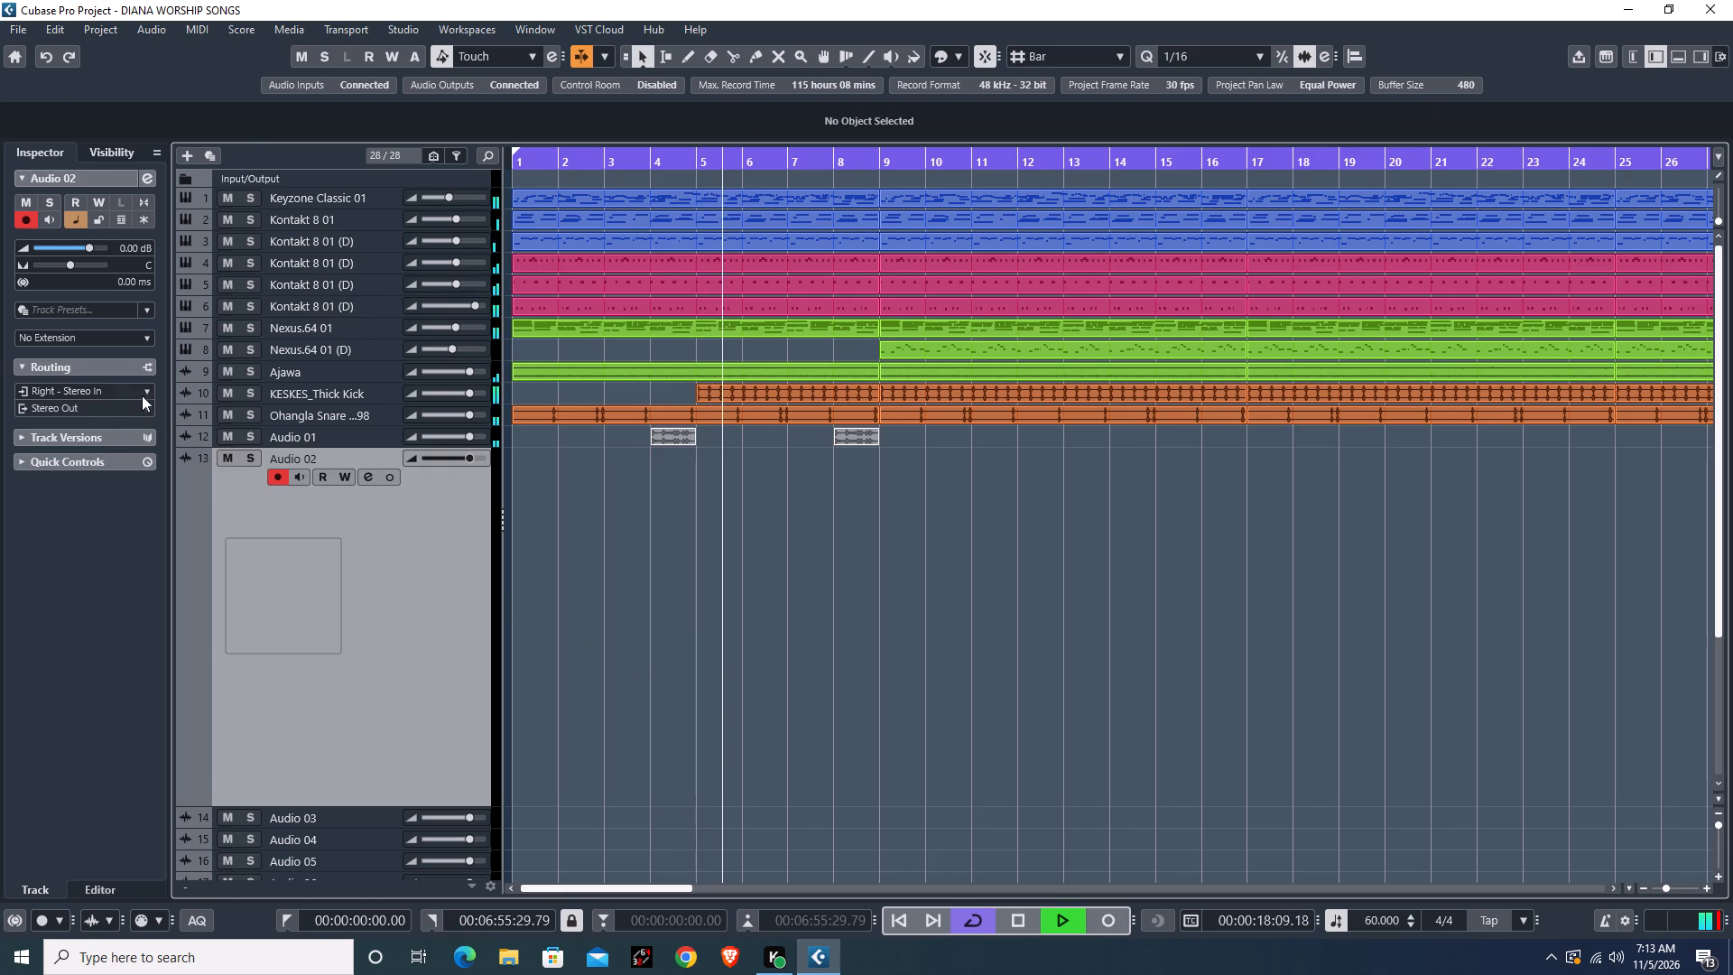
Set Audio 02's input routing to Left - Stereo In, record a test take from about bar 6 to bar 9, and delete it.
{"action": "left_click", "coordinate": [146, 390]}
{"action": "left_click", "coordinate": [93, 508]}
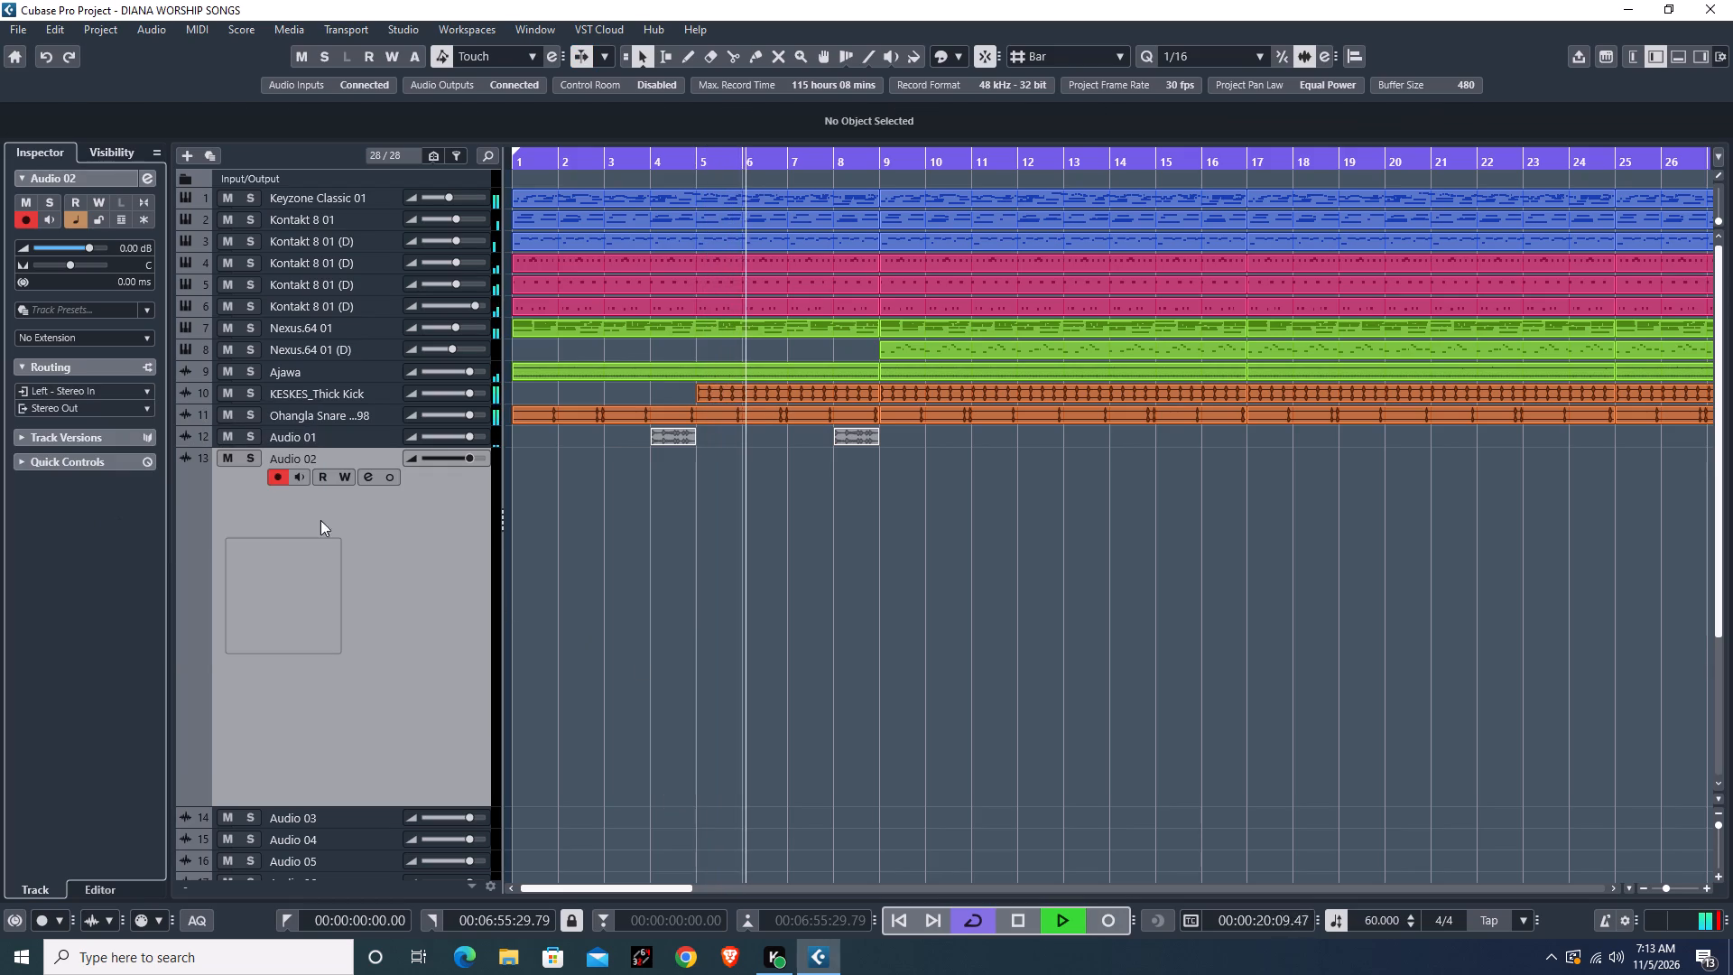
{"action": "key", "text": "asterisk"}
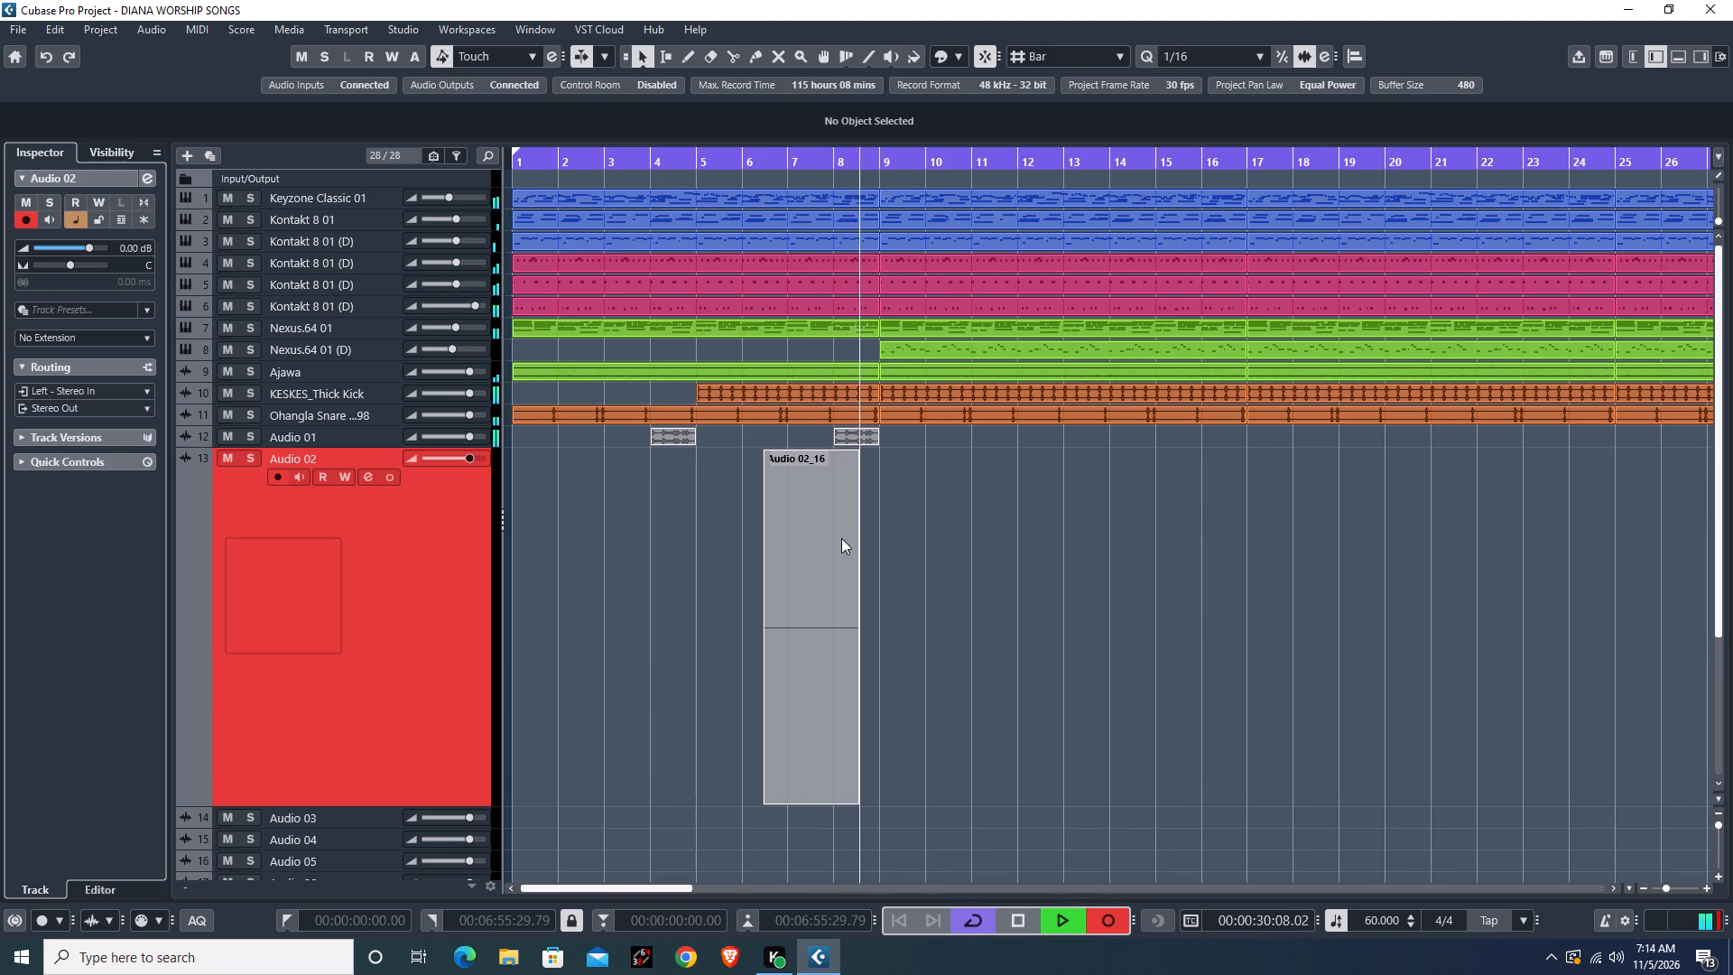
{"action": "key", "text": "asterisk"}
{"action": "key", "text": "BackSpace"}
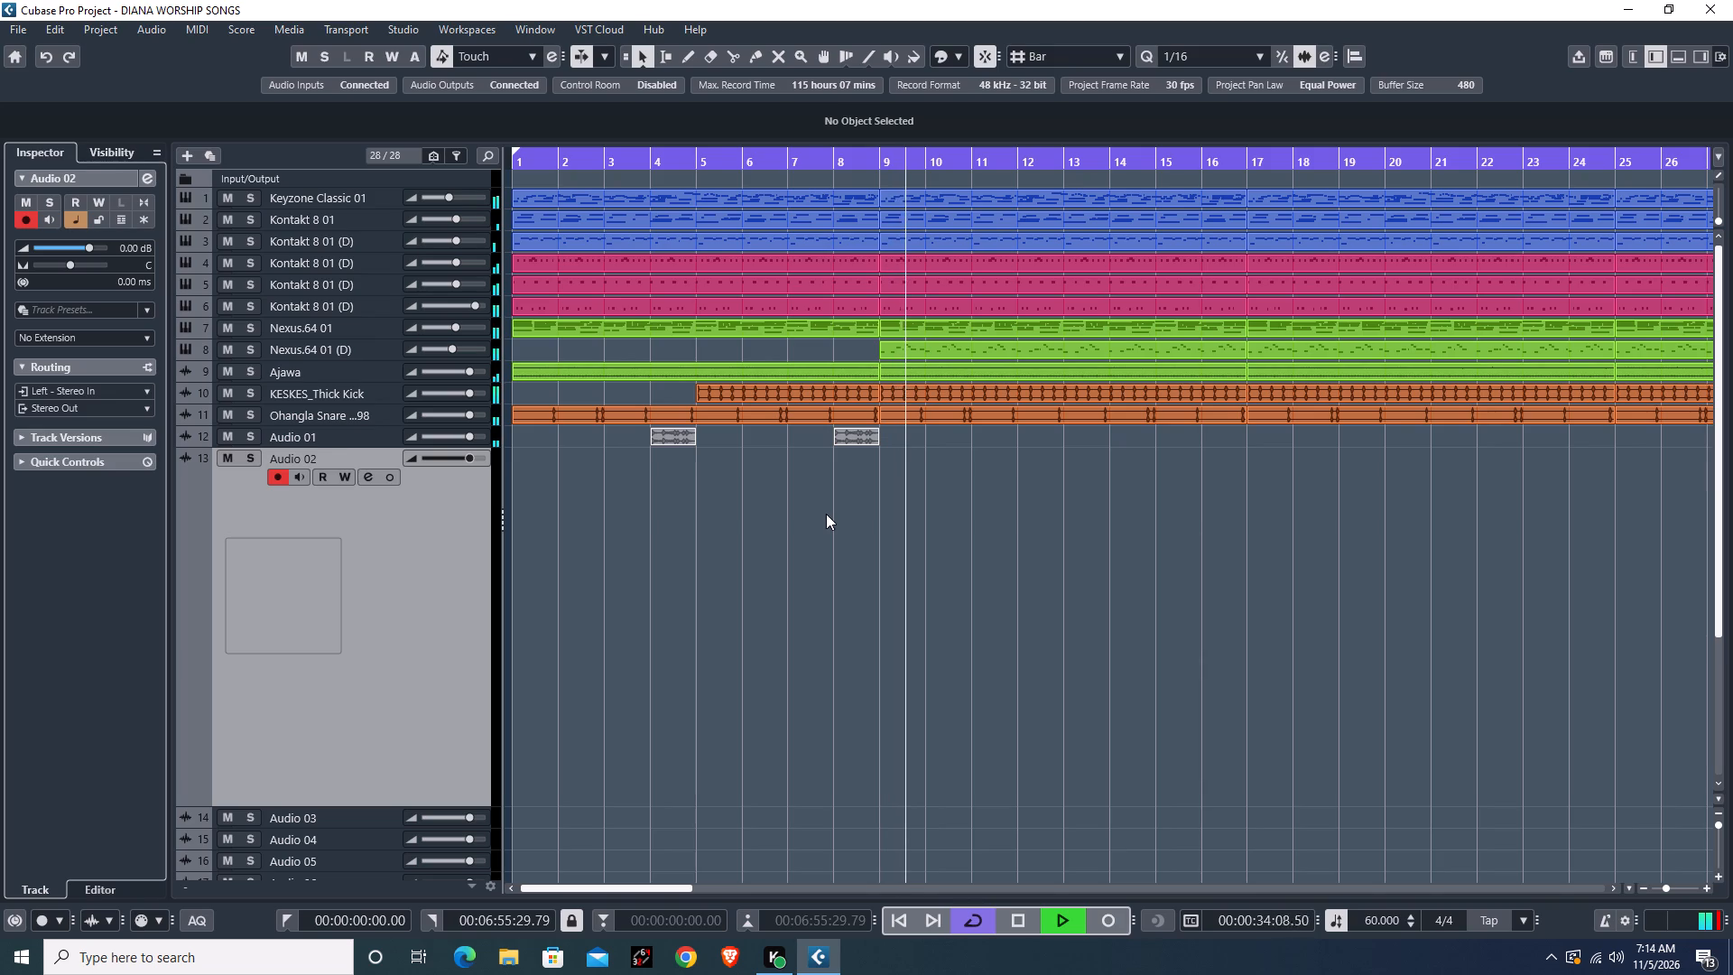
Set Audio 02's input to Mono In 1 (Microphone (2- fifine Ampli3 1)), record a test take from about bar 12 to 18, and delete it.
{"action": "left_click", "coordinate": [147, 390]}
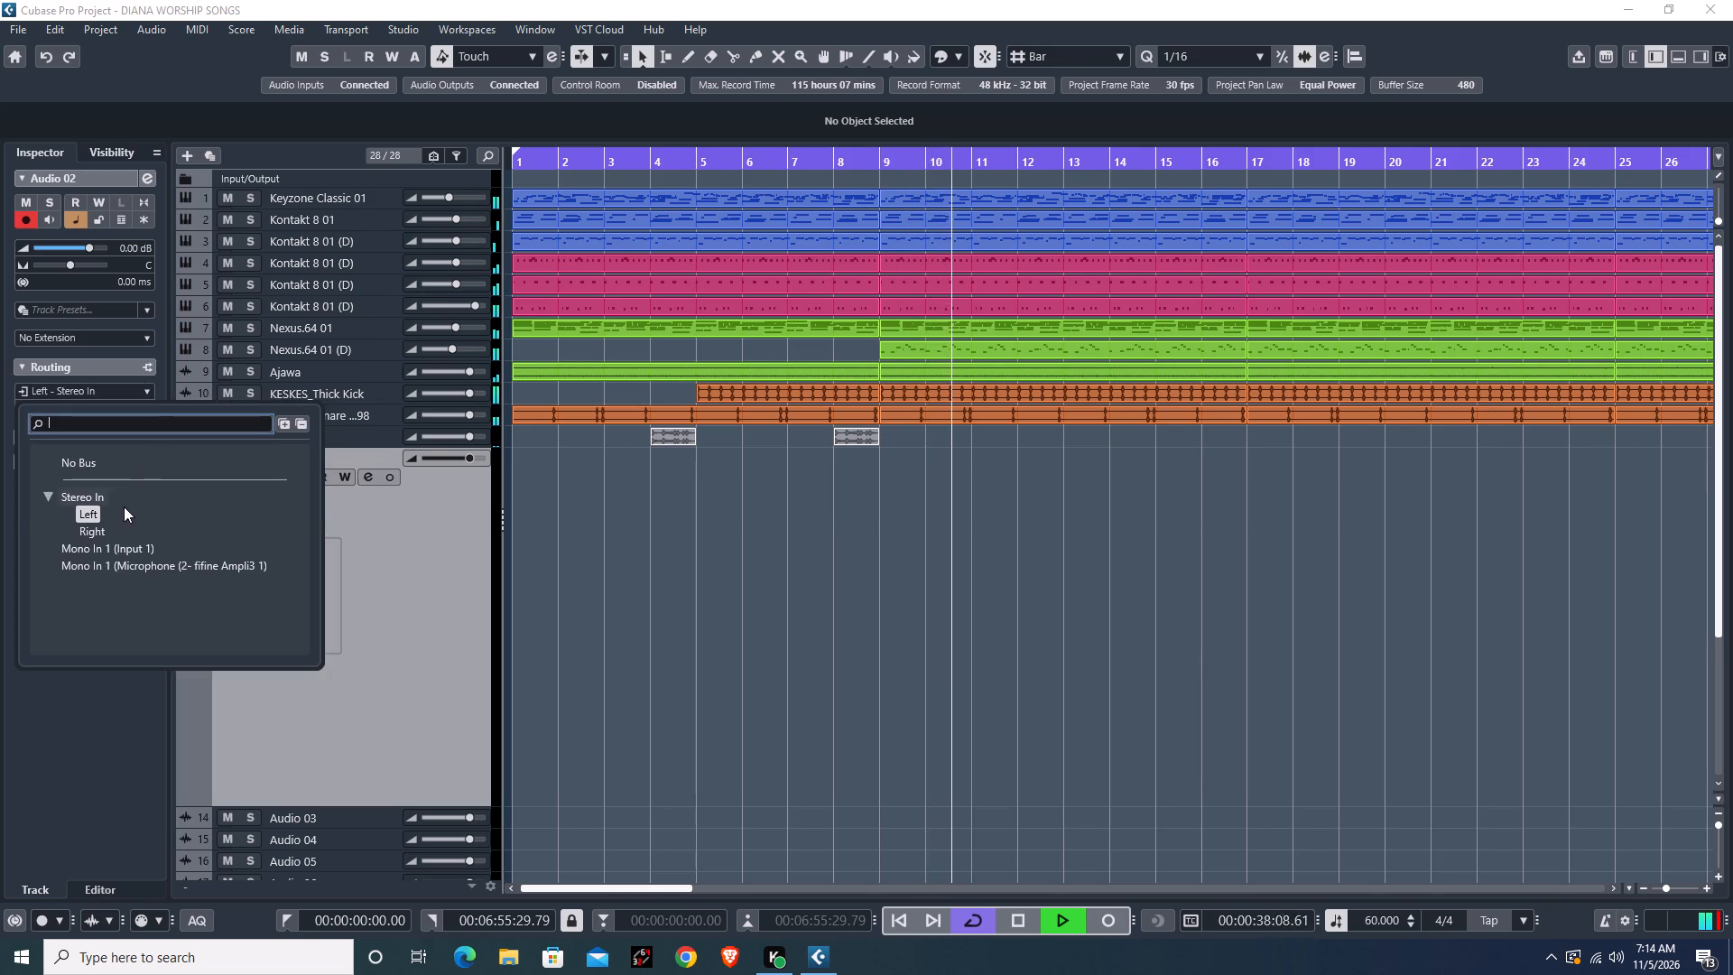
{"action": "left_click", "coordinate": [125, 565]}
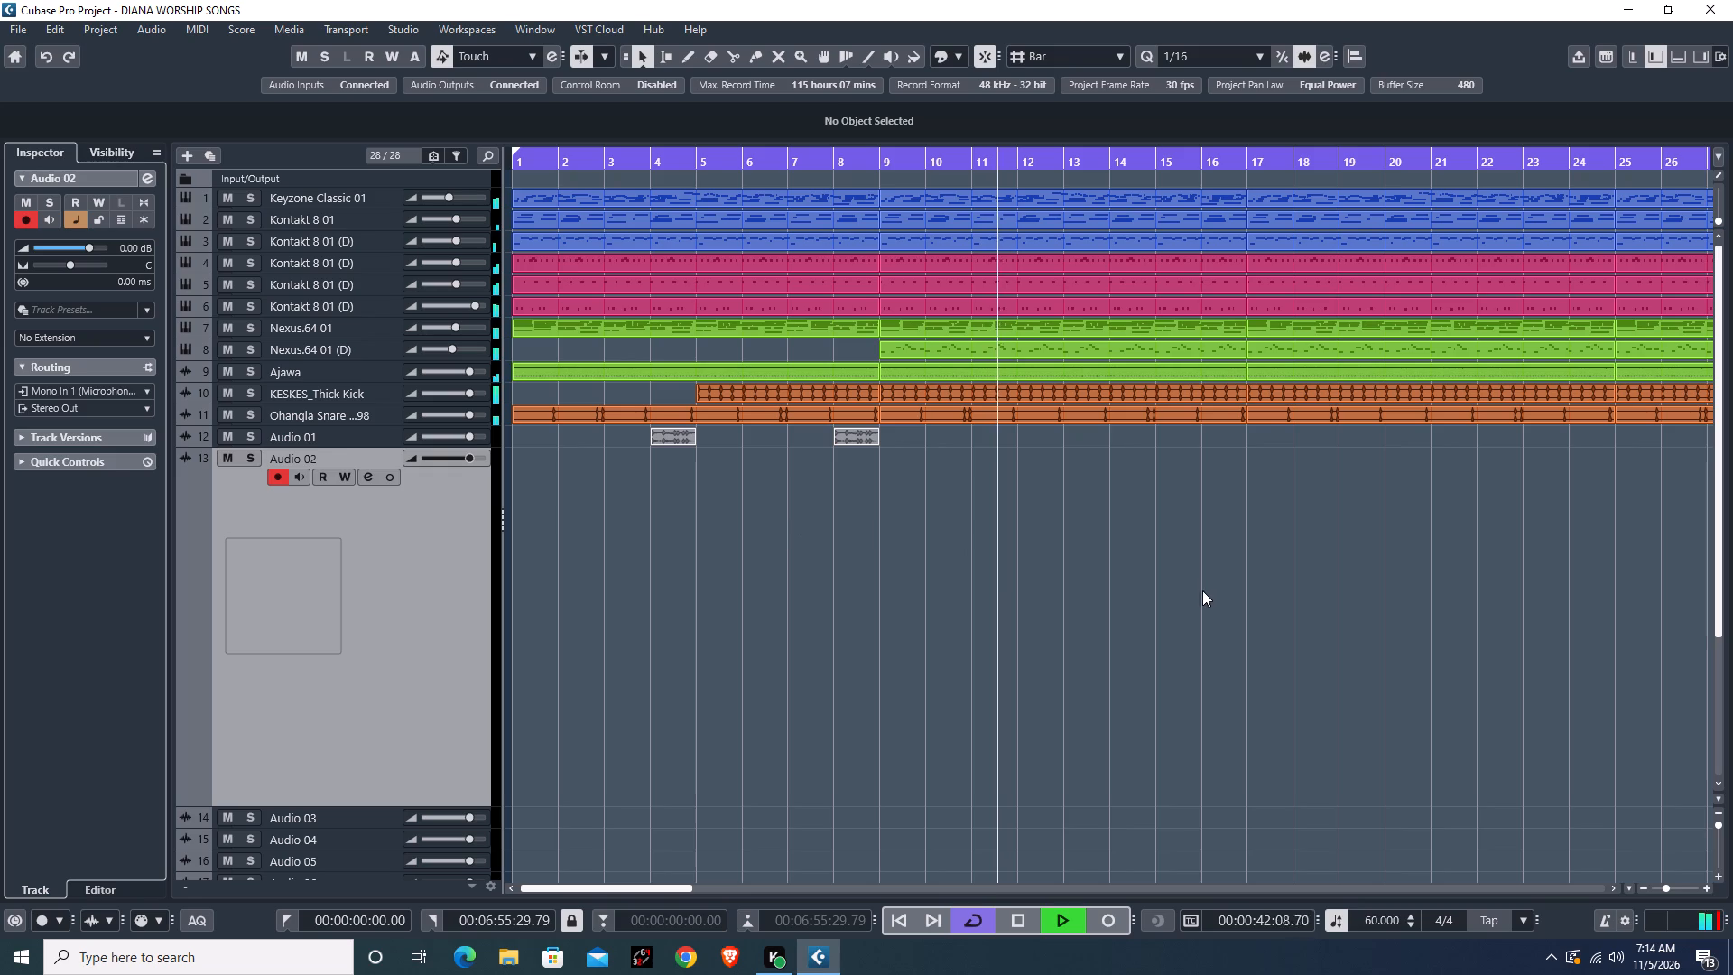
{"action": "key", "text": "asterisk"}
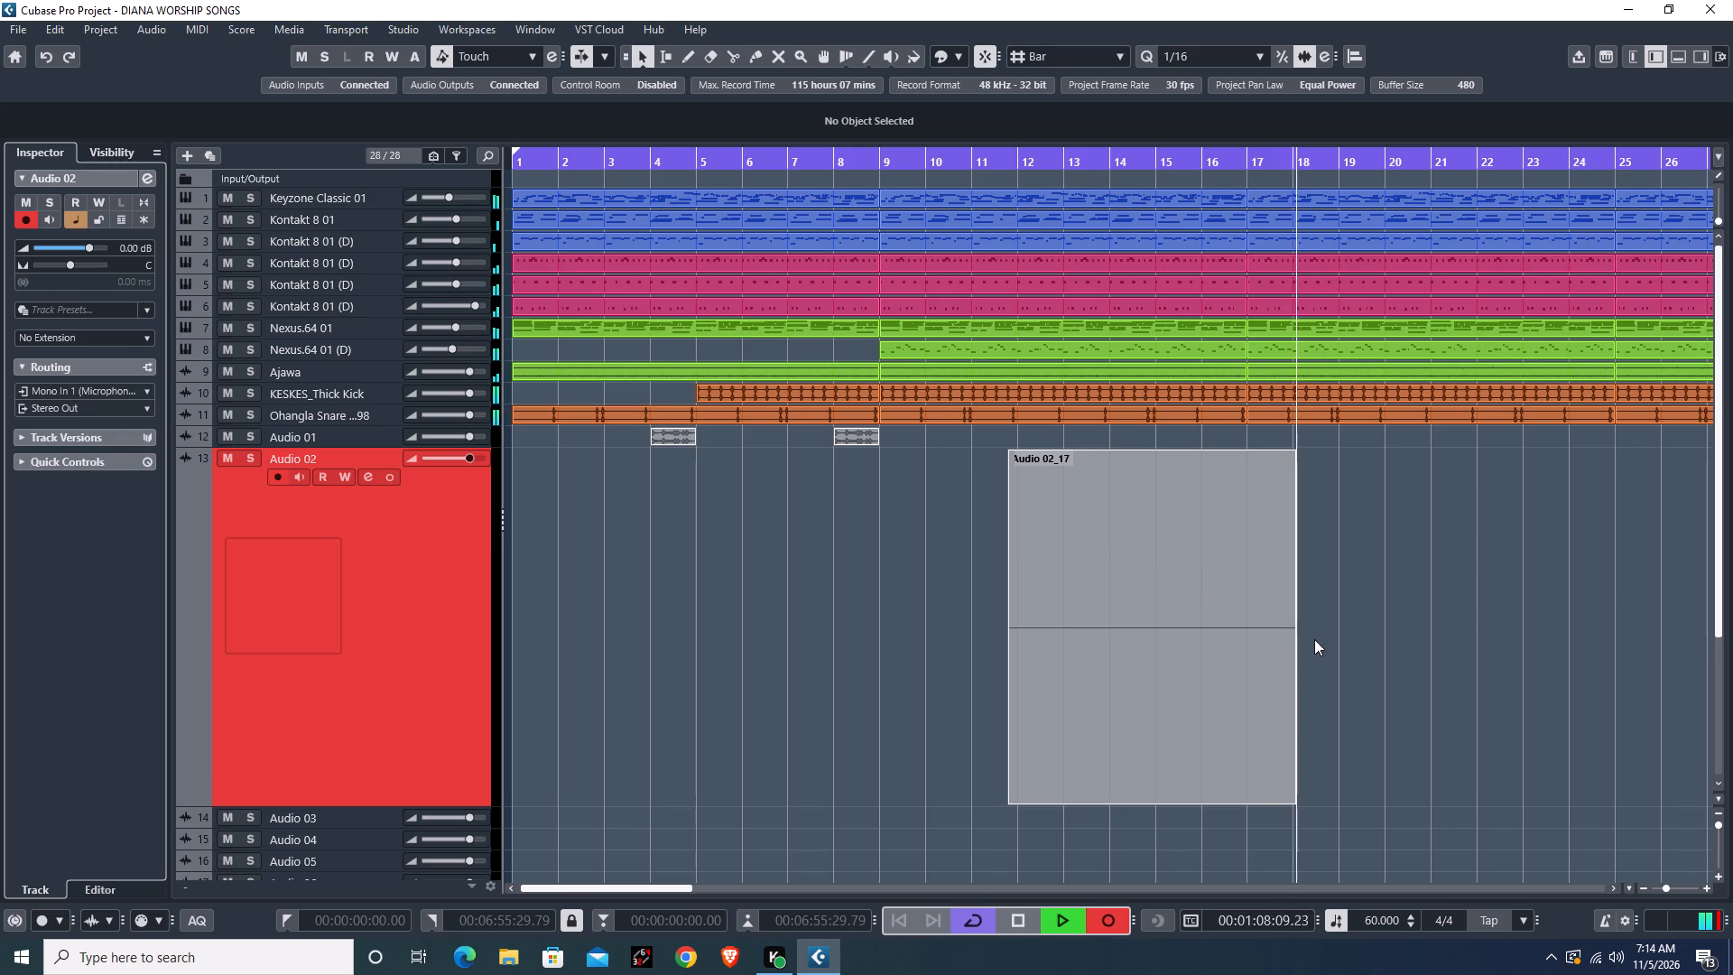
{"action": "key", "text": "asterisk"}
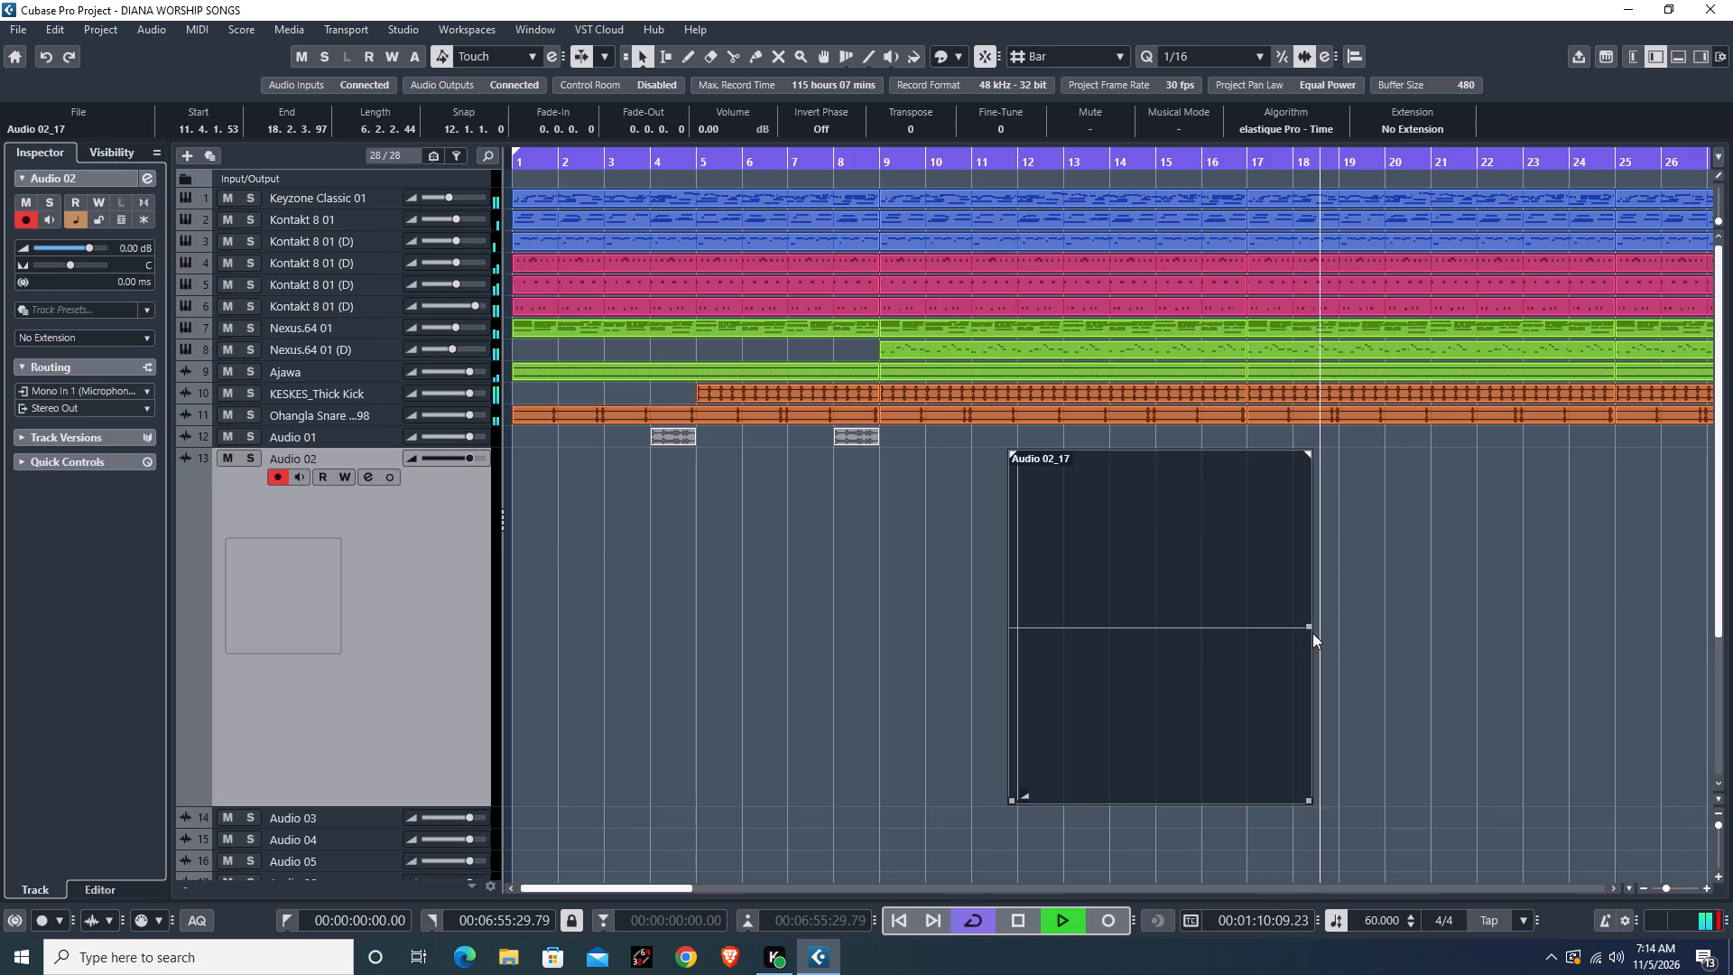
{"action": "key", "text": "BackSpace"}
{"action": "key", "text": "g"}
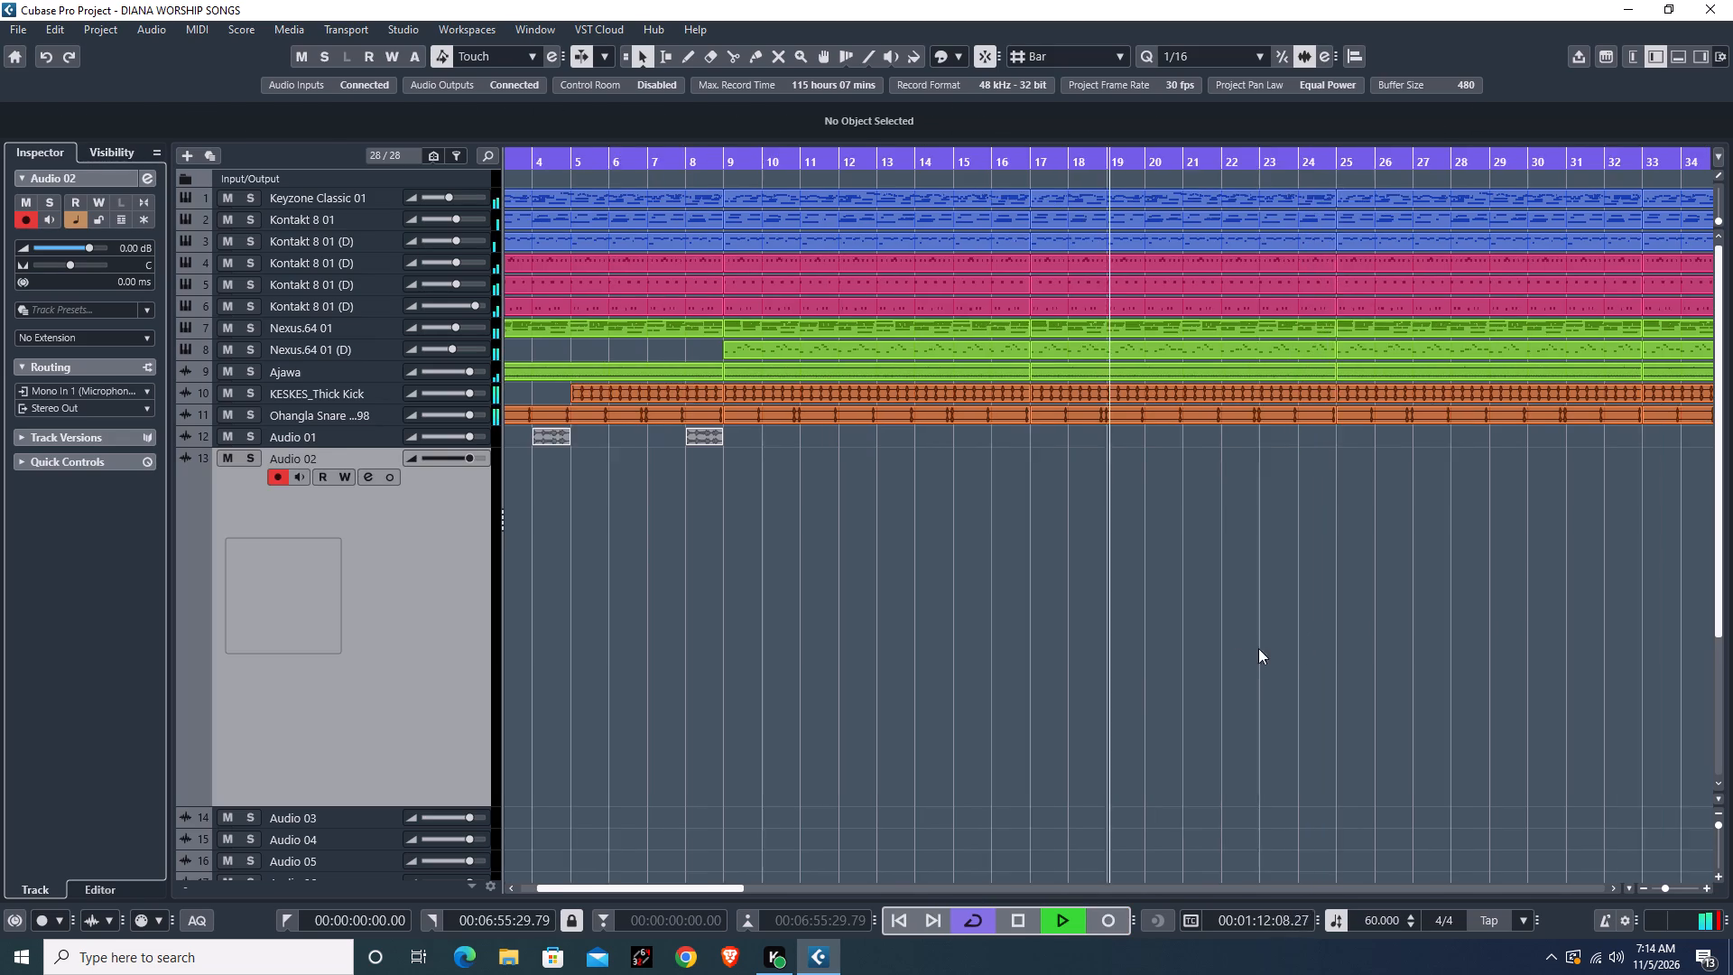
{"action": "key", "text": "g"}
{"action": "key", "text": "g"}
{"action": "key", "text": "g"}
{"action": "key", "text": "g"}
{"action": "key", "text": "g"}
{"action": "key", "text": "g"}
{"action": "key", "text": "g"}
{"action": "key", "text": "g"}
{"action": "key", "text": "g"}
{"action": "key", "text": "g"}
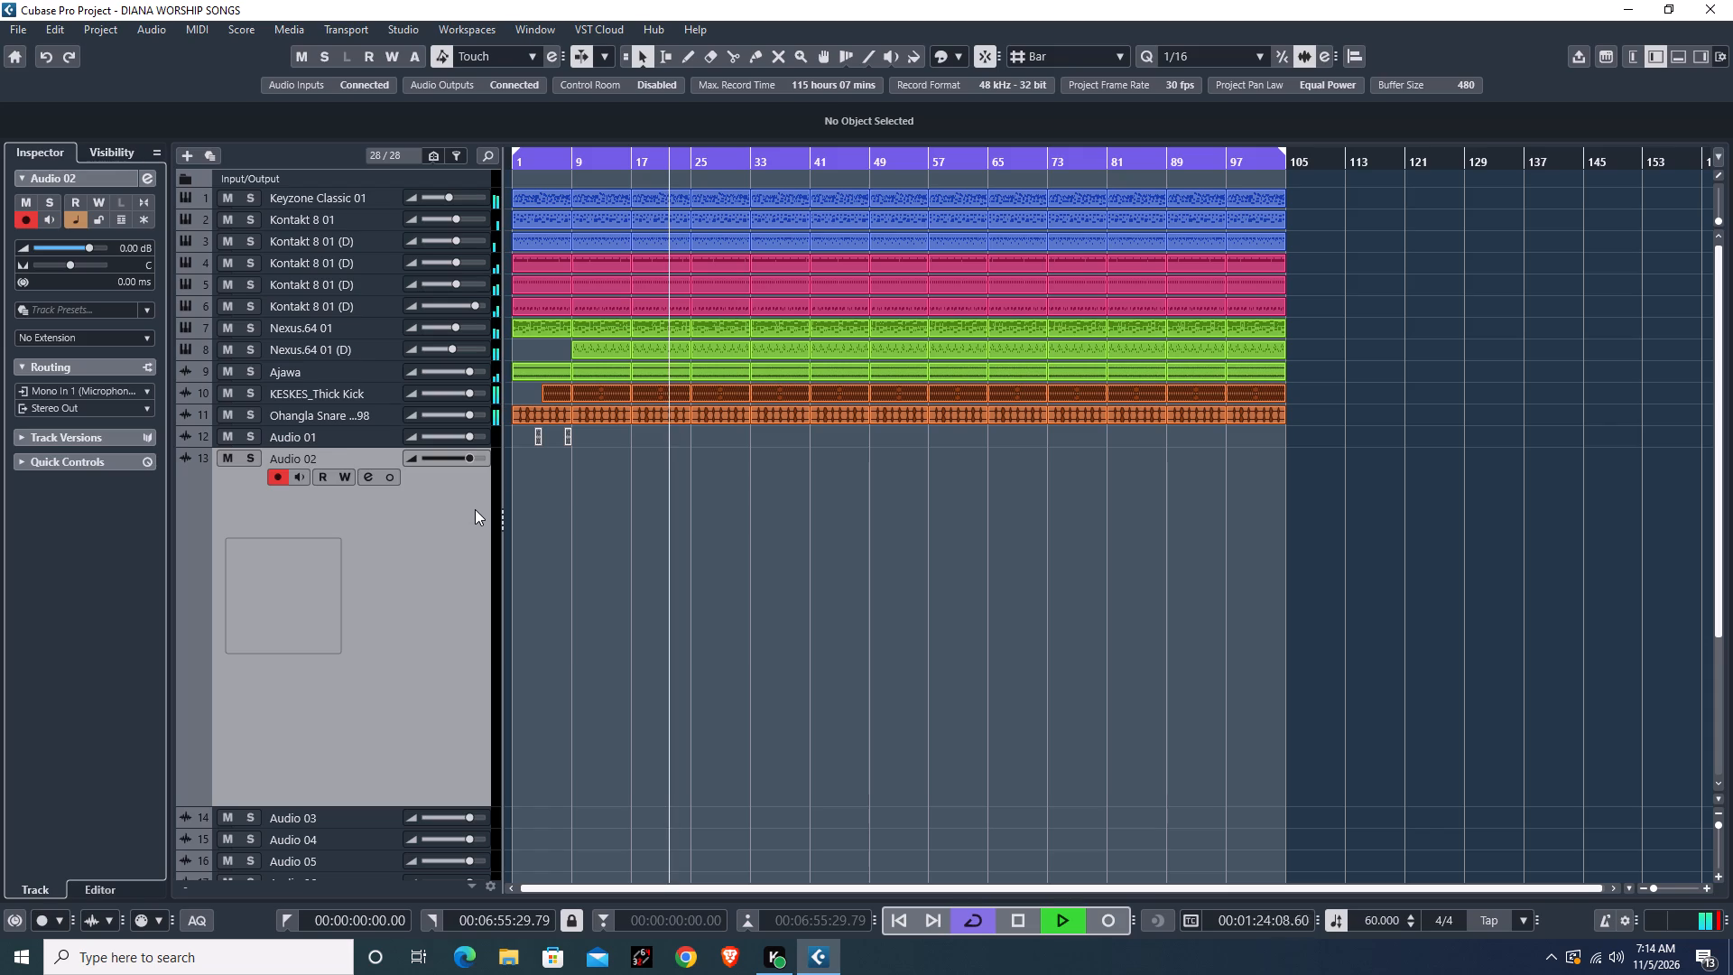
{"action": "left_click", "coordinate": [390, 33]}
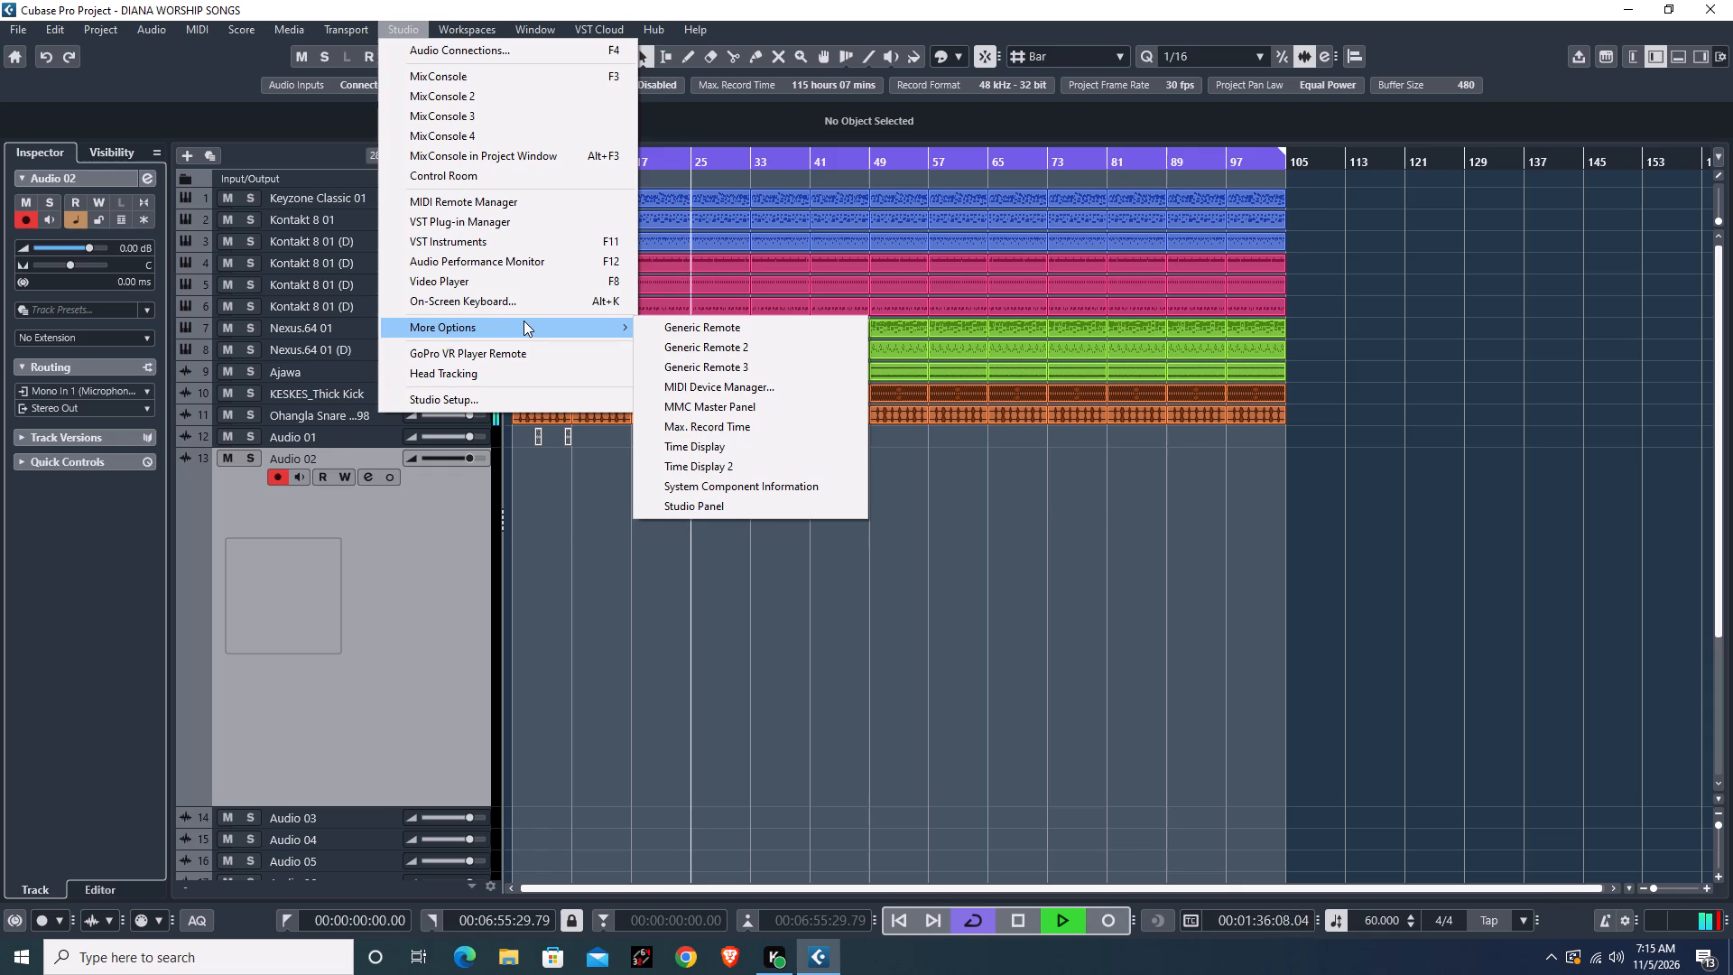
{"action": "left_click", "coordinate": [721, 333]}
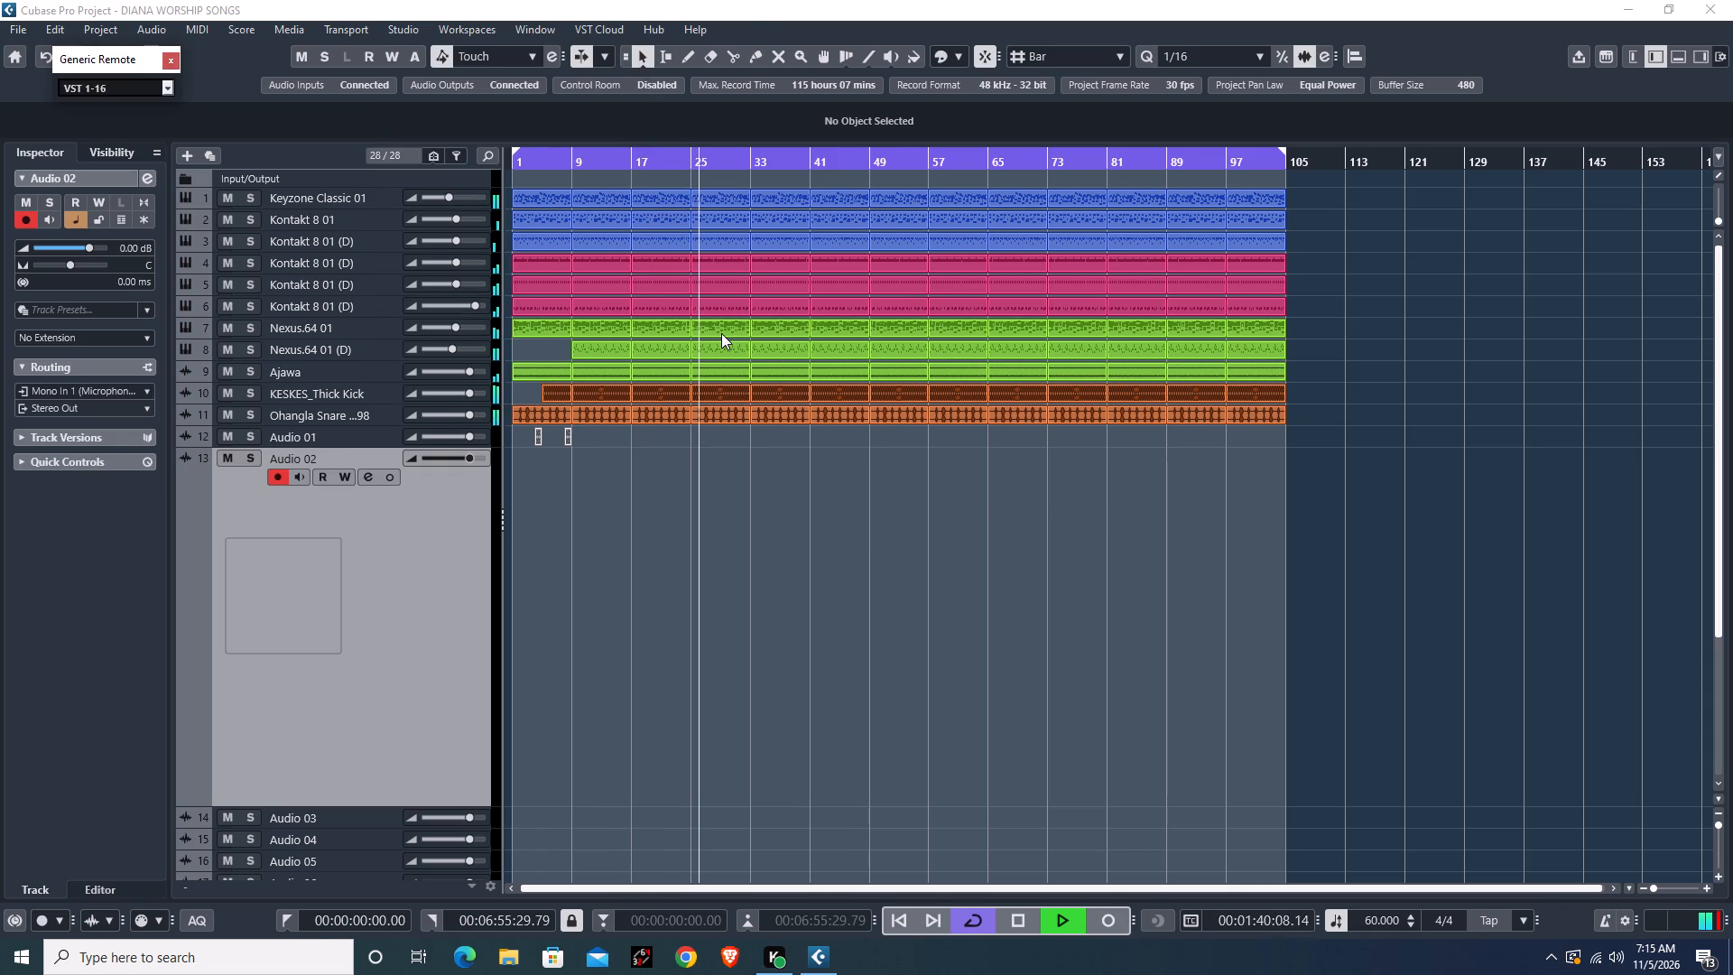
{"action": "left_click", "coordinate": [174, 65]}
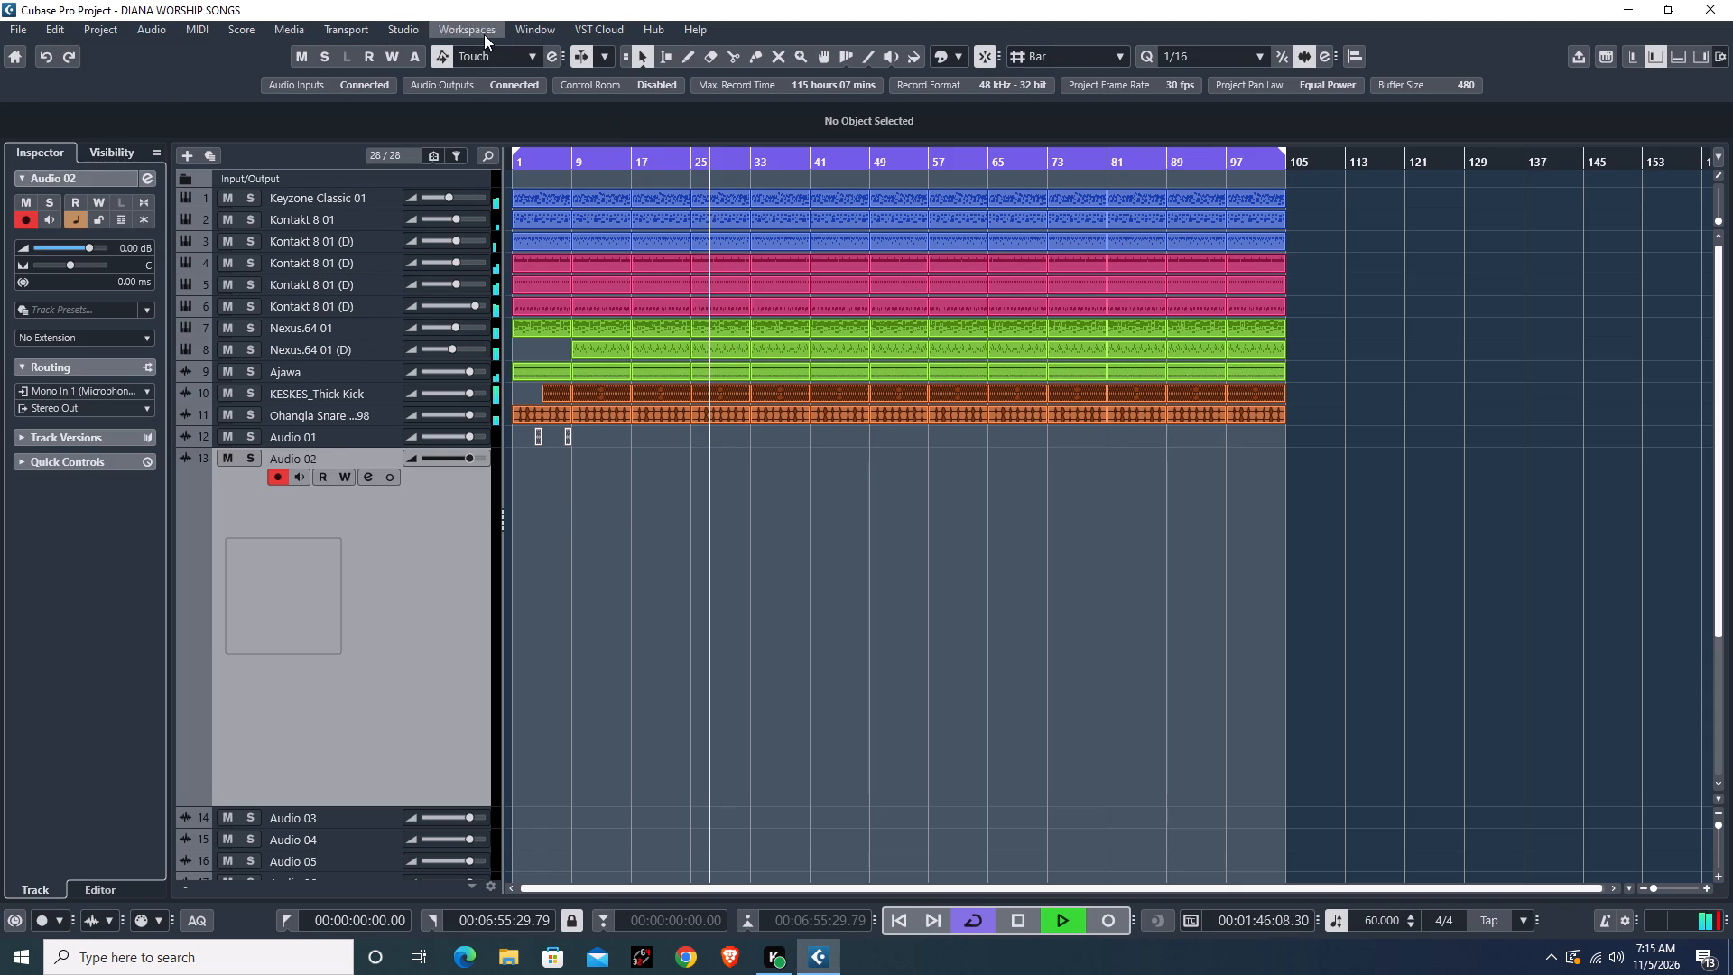
Open the Audio System settings in Studio Setup and check the available ASIO drivers.
{"action": "left_click", "coordinate": [405, 27]}
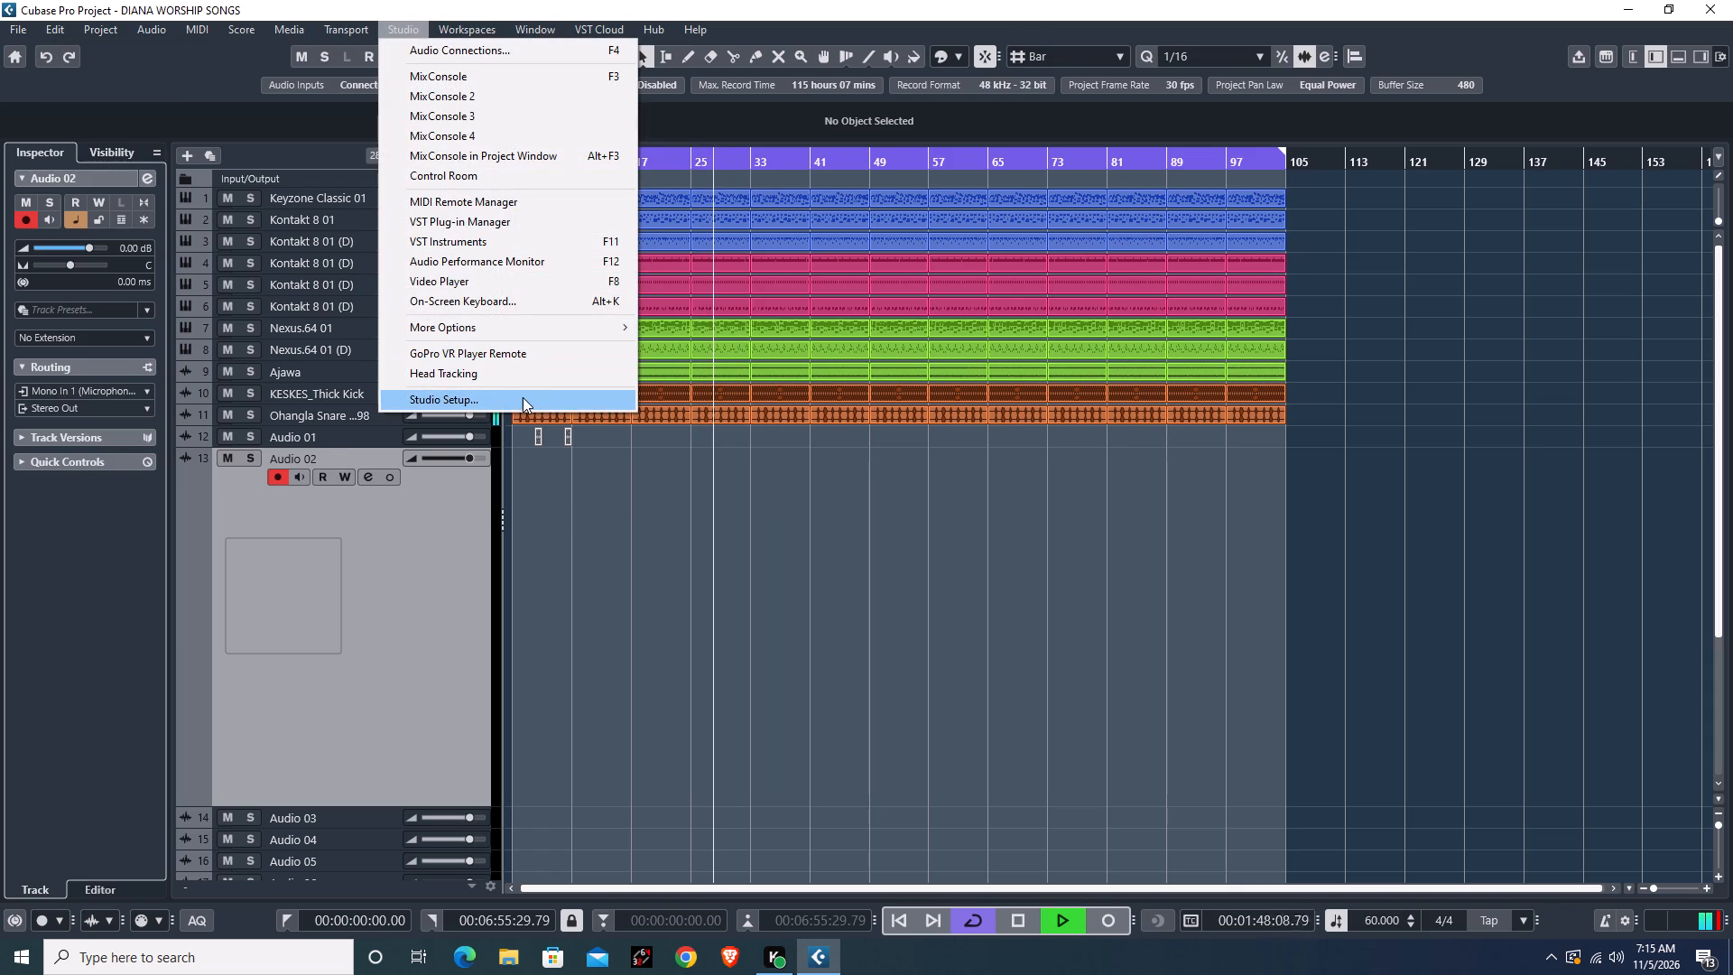
{"action": "left_click", "coordinate": [524, 393]}
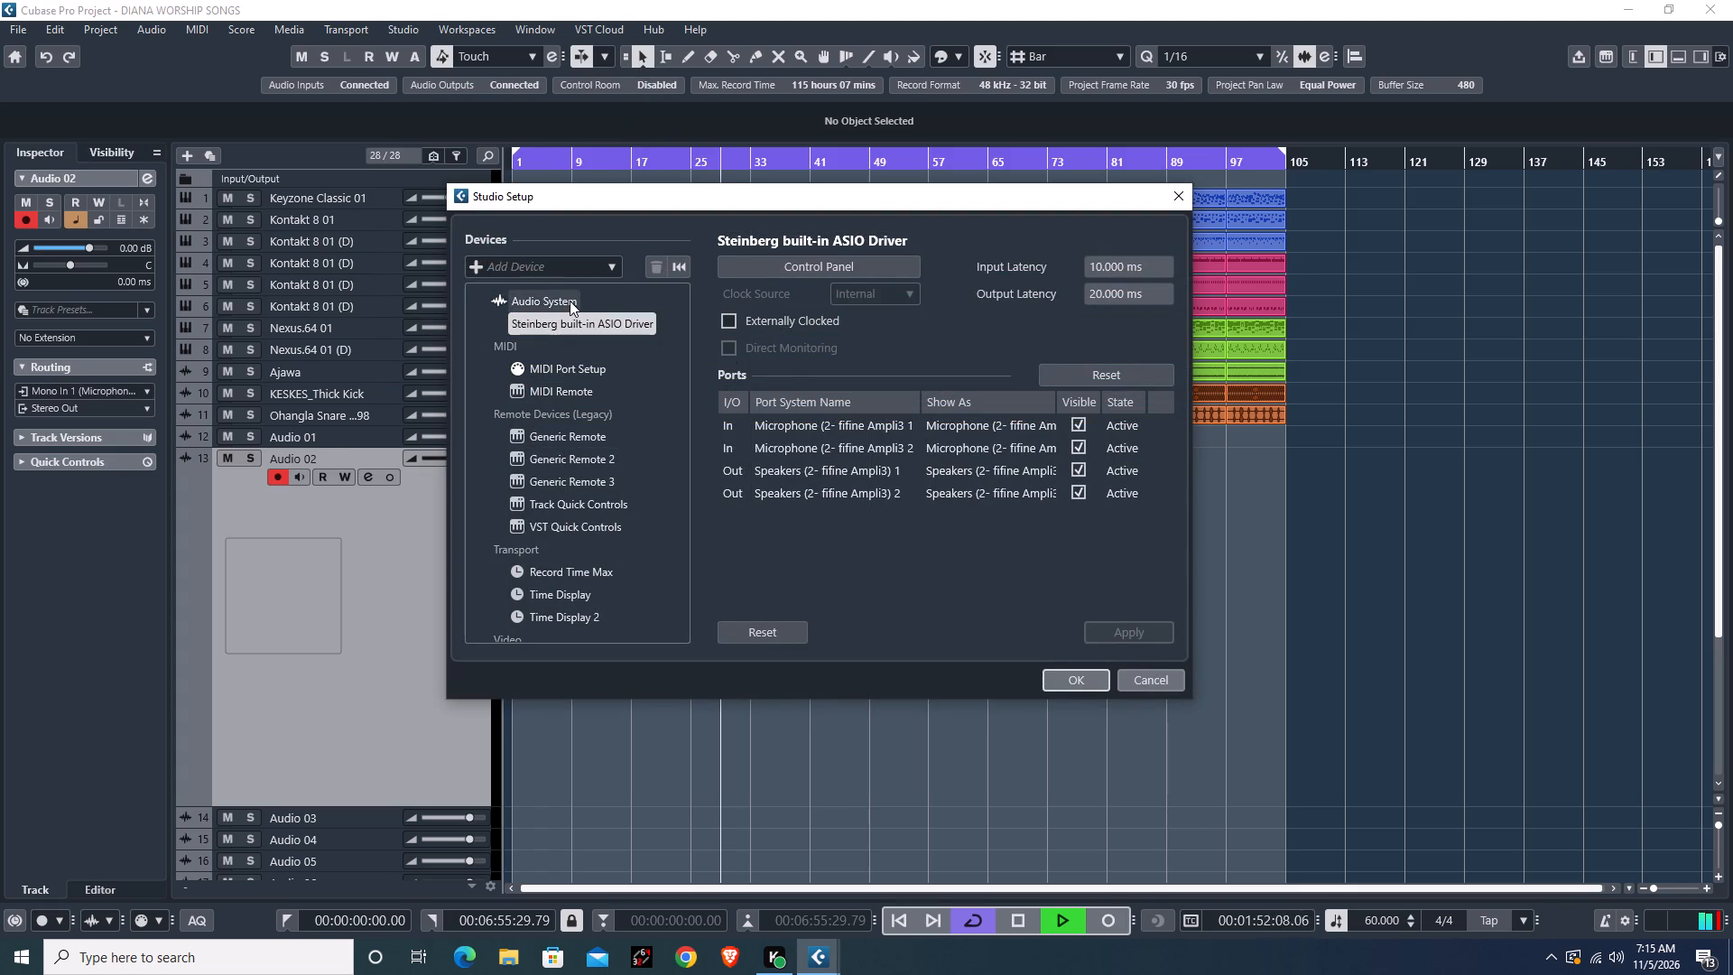
{"action": "left_click", "coordinate": [570, 301]}
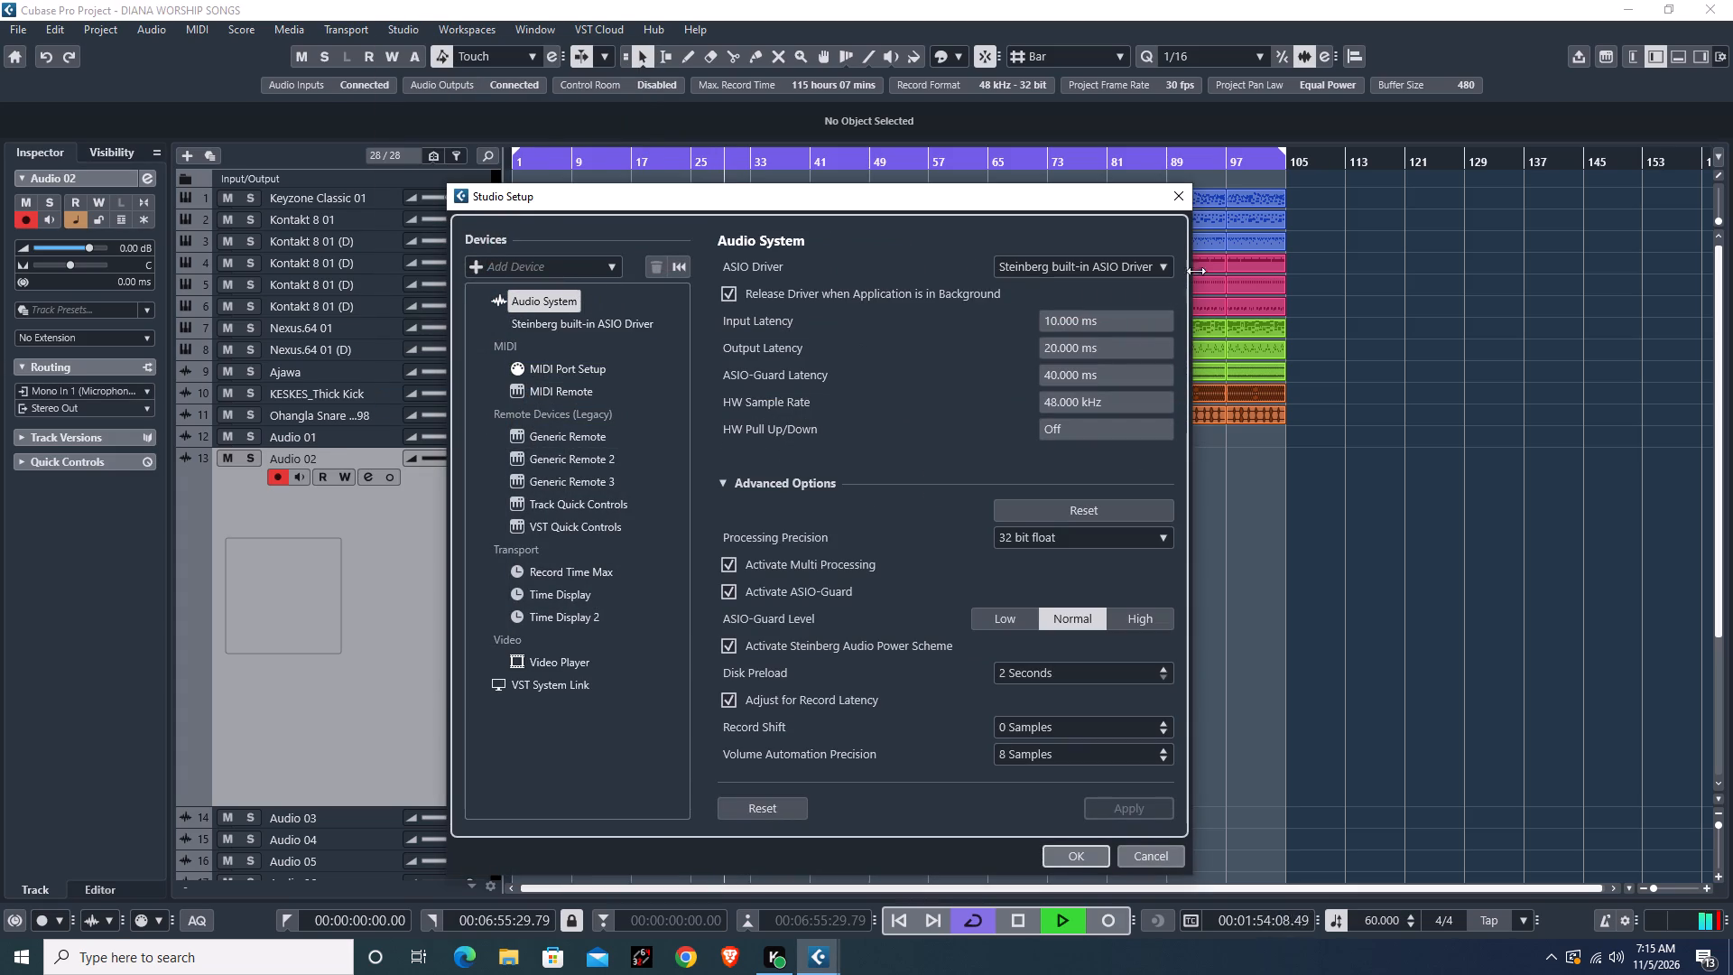
{"action": "left_click", "coordinate": [1164, 261]}
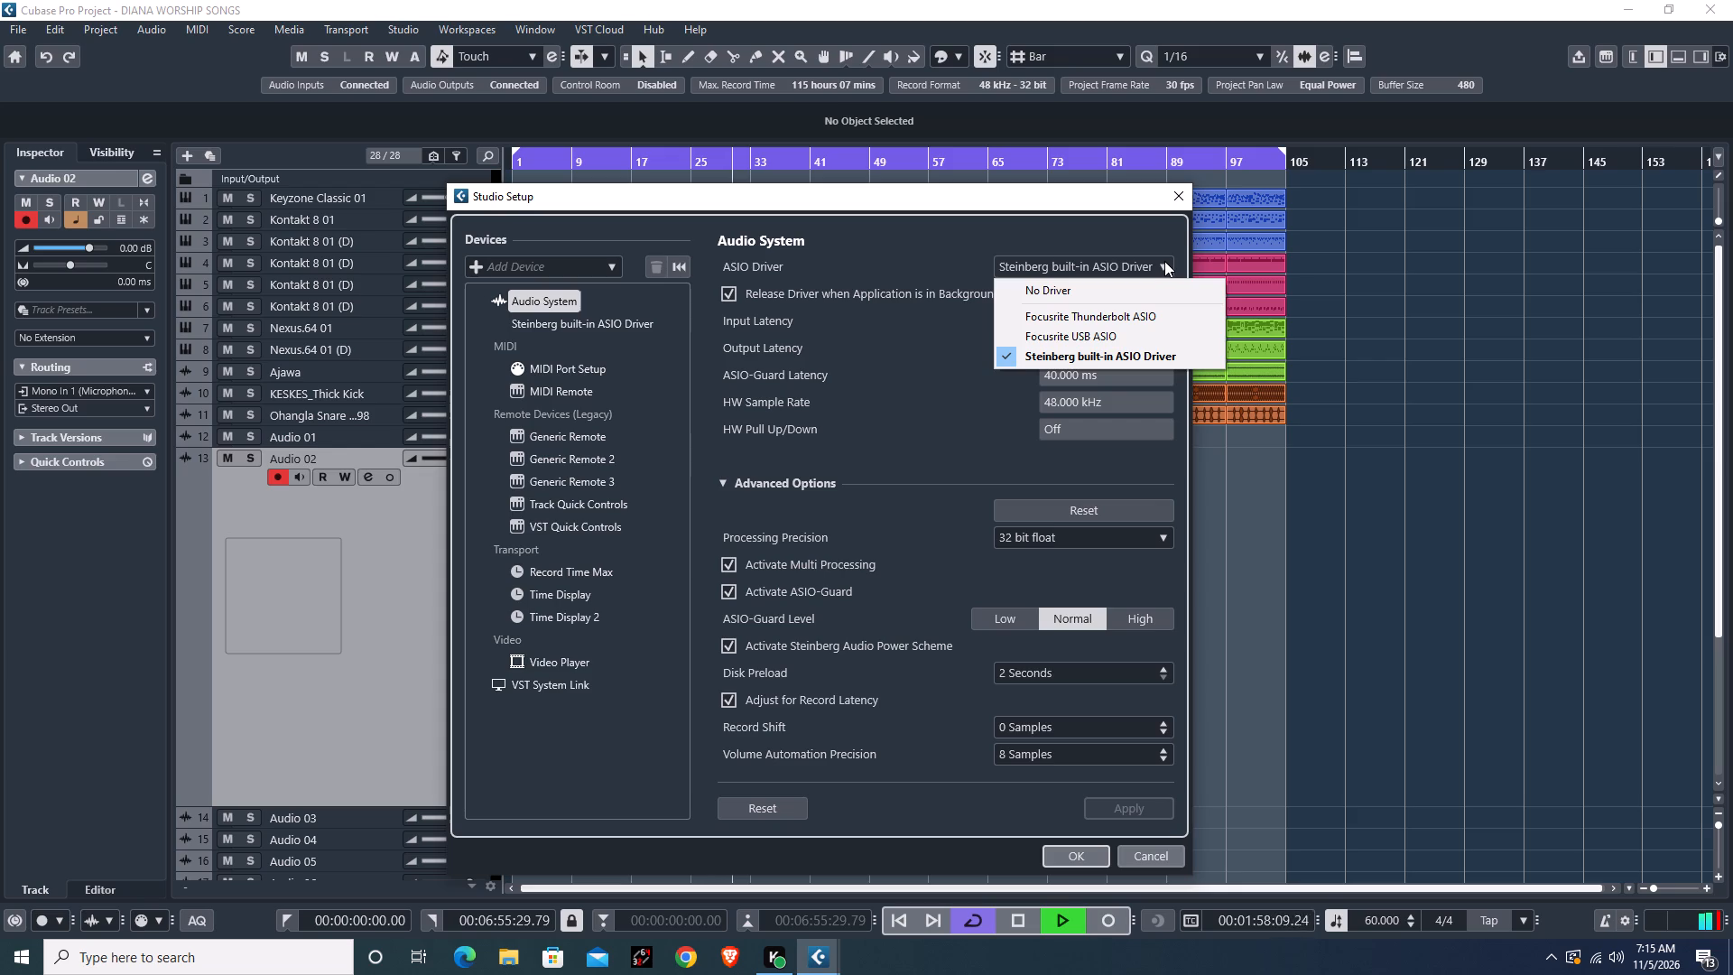
{"action": "left_click", "coordinate": [1165, 260]}
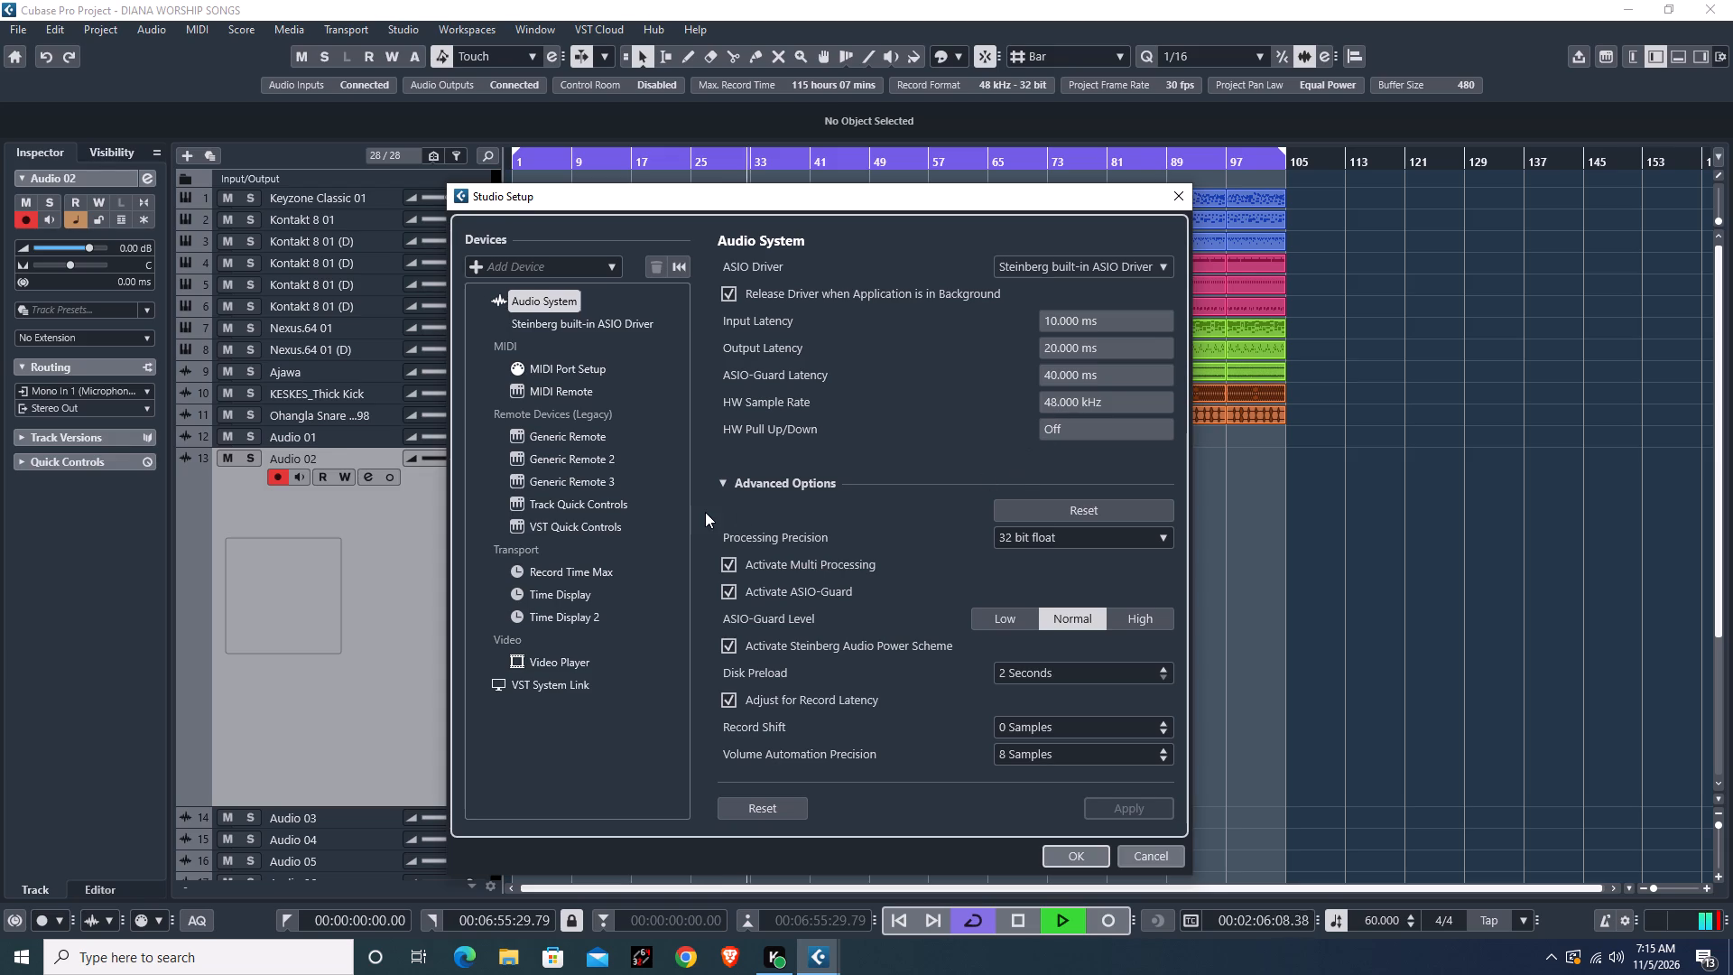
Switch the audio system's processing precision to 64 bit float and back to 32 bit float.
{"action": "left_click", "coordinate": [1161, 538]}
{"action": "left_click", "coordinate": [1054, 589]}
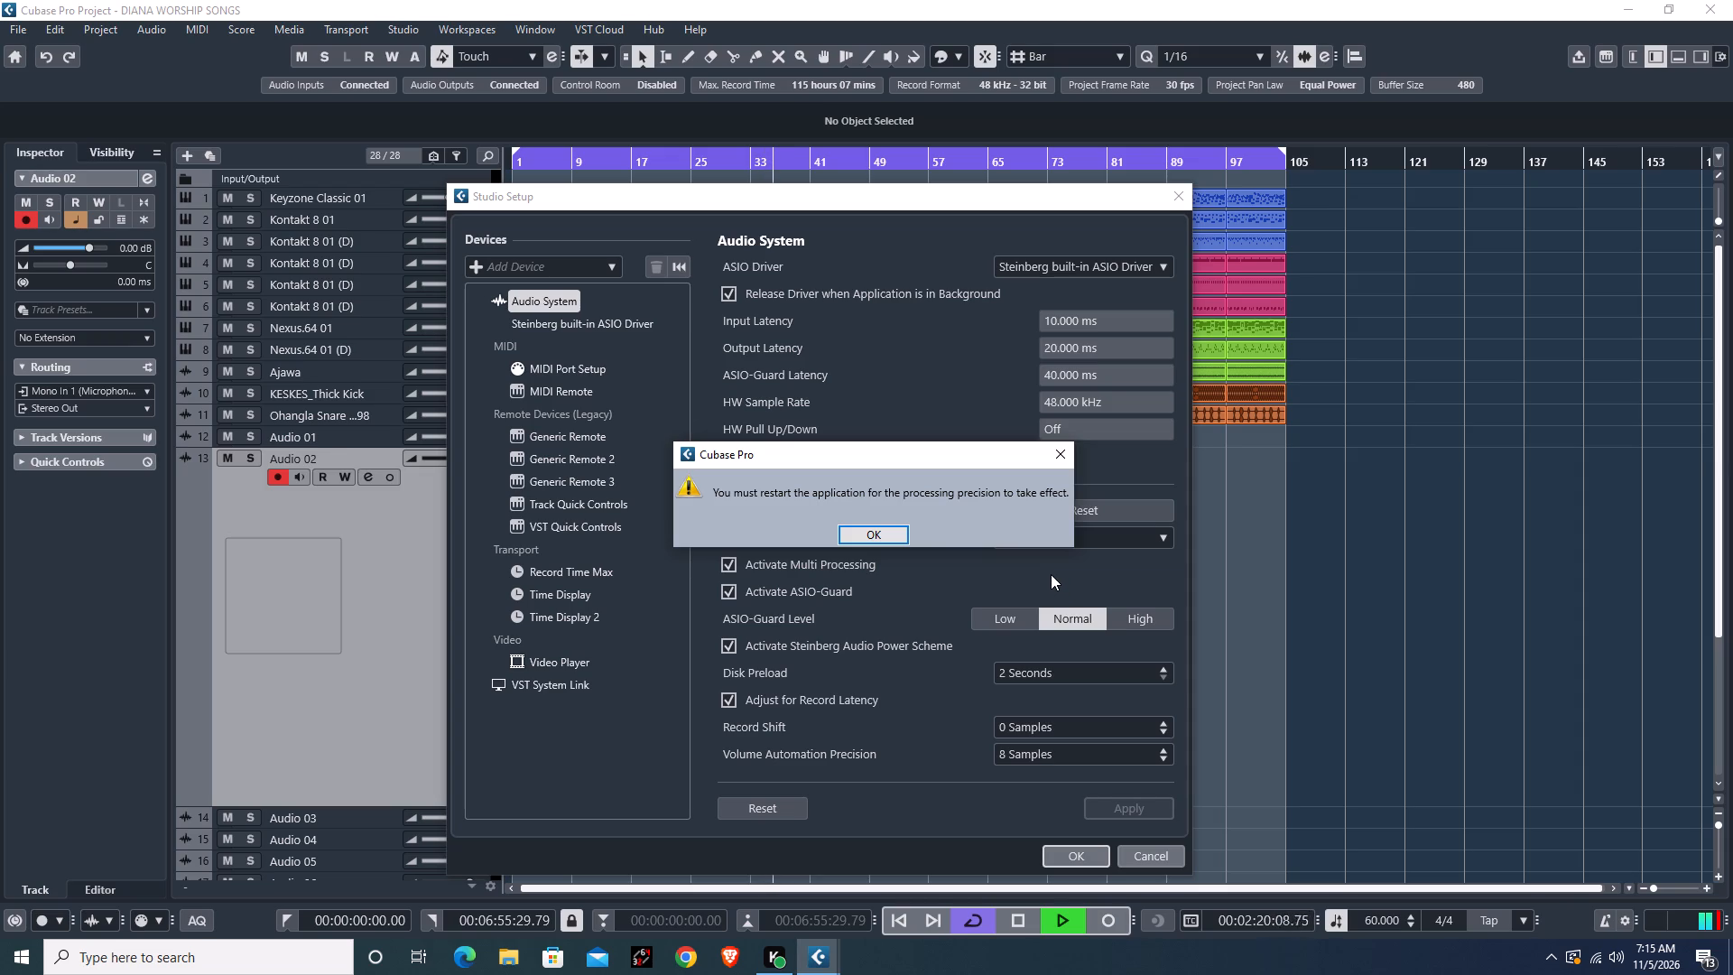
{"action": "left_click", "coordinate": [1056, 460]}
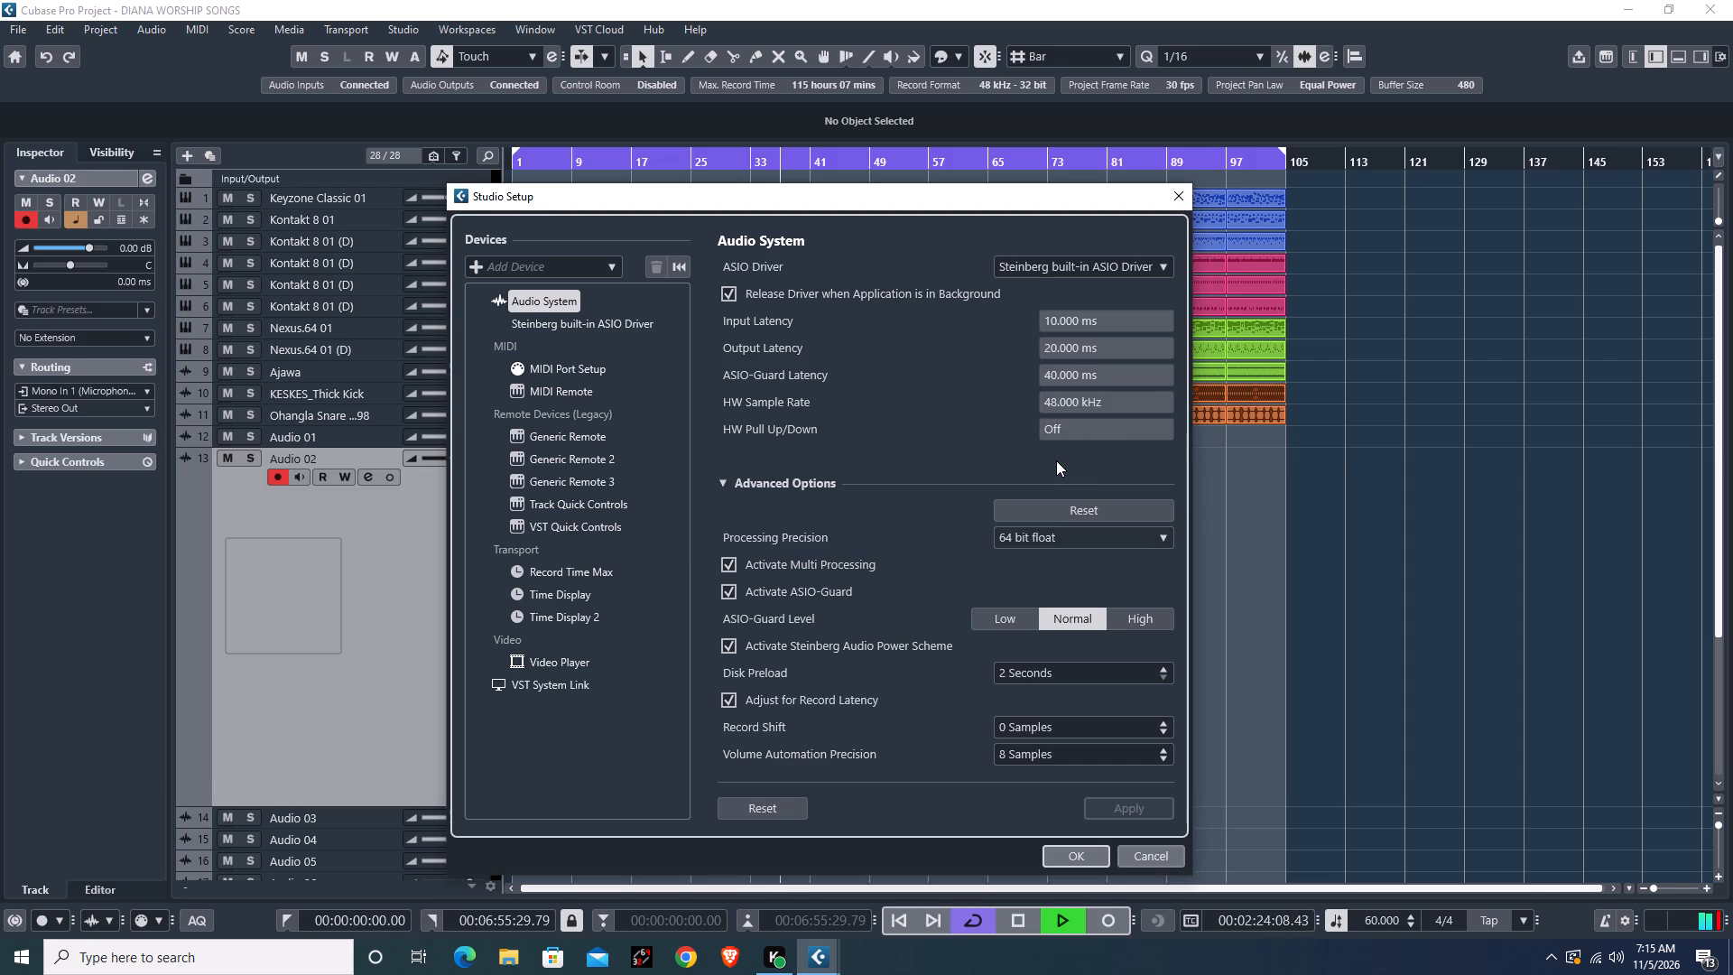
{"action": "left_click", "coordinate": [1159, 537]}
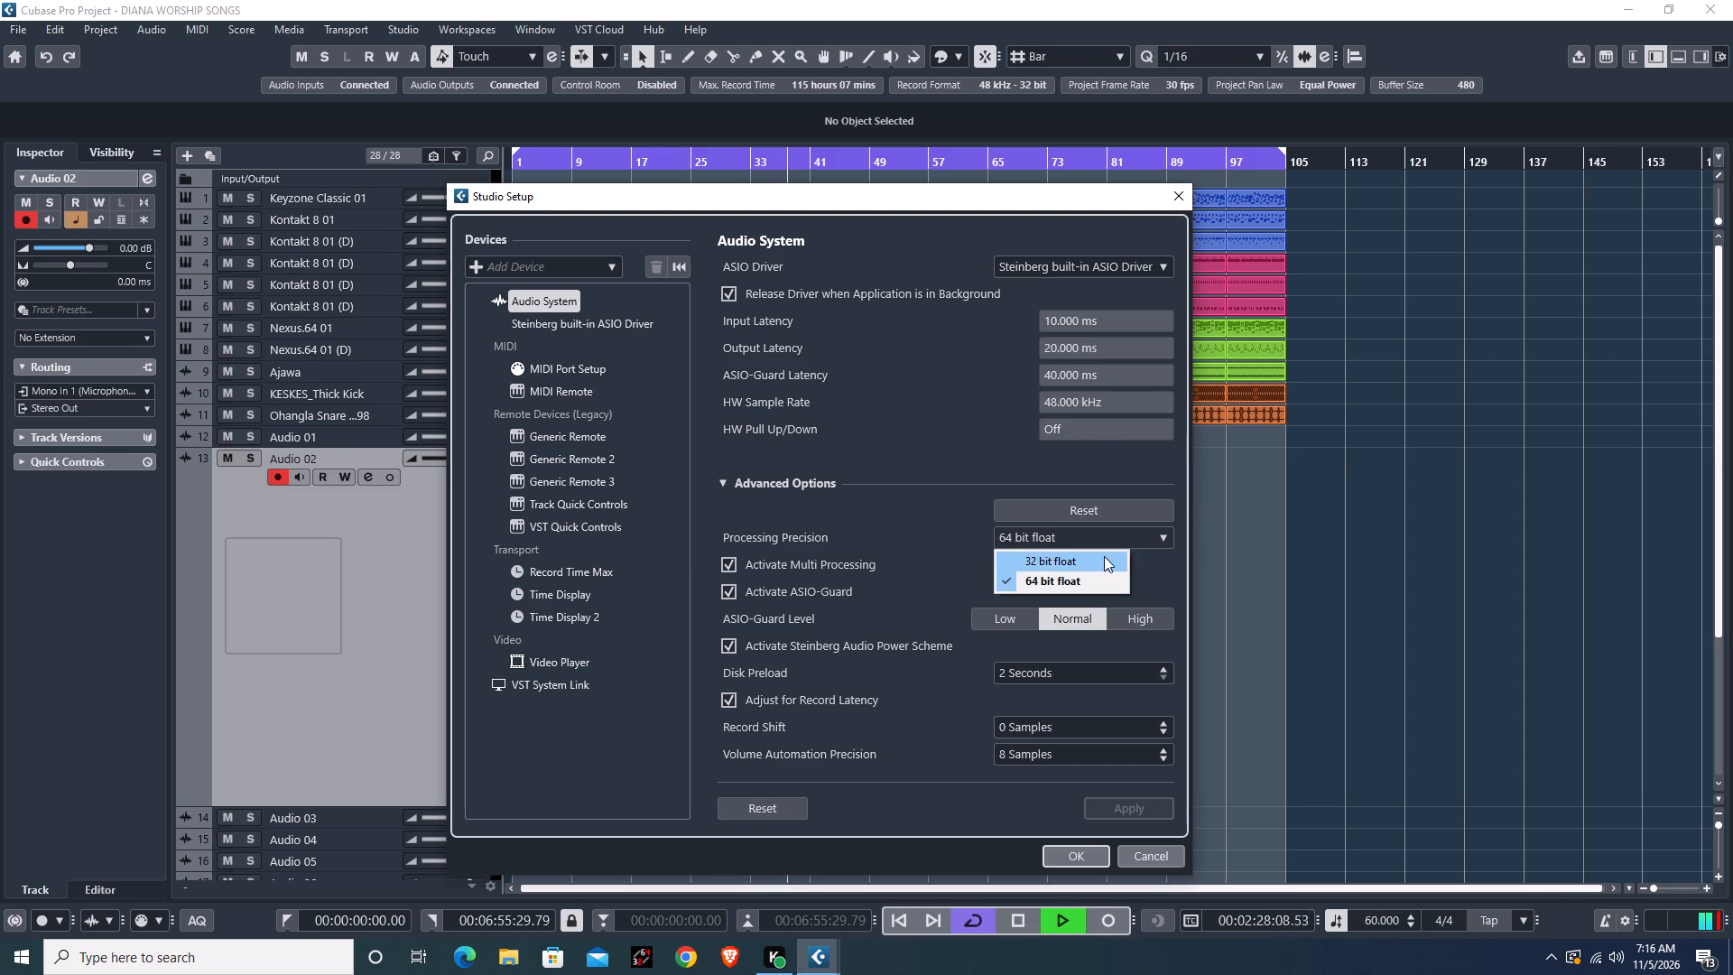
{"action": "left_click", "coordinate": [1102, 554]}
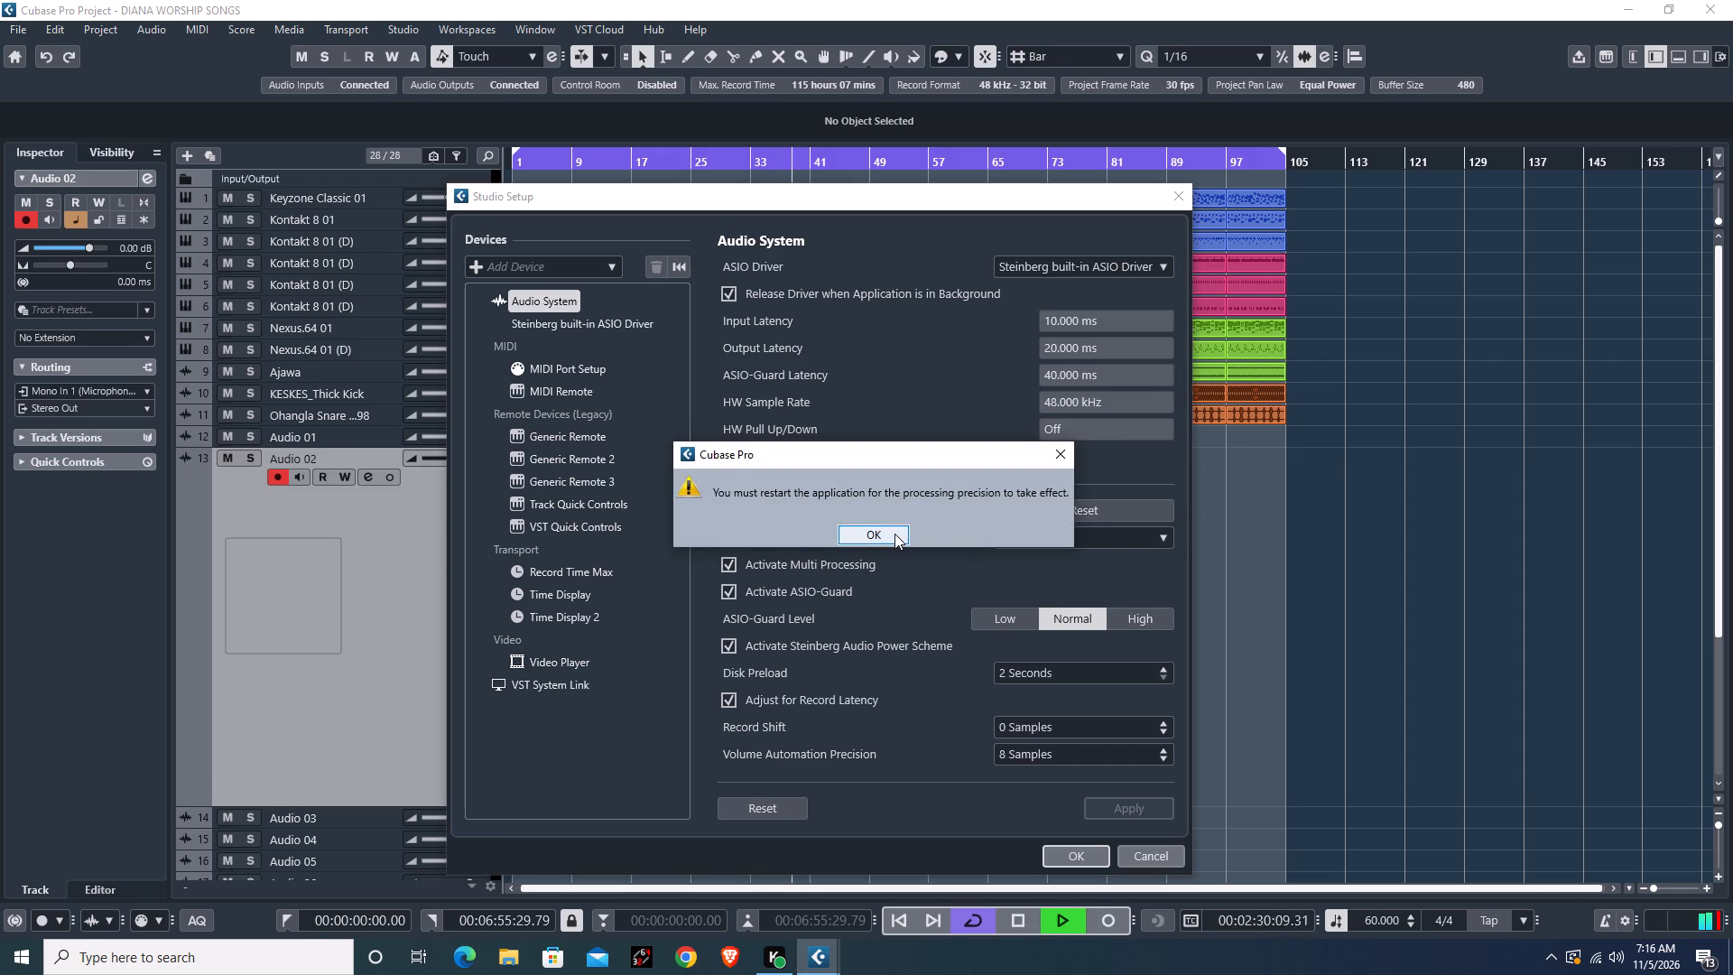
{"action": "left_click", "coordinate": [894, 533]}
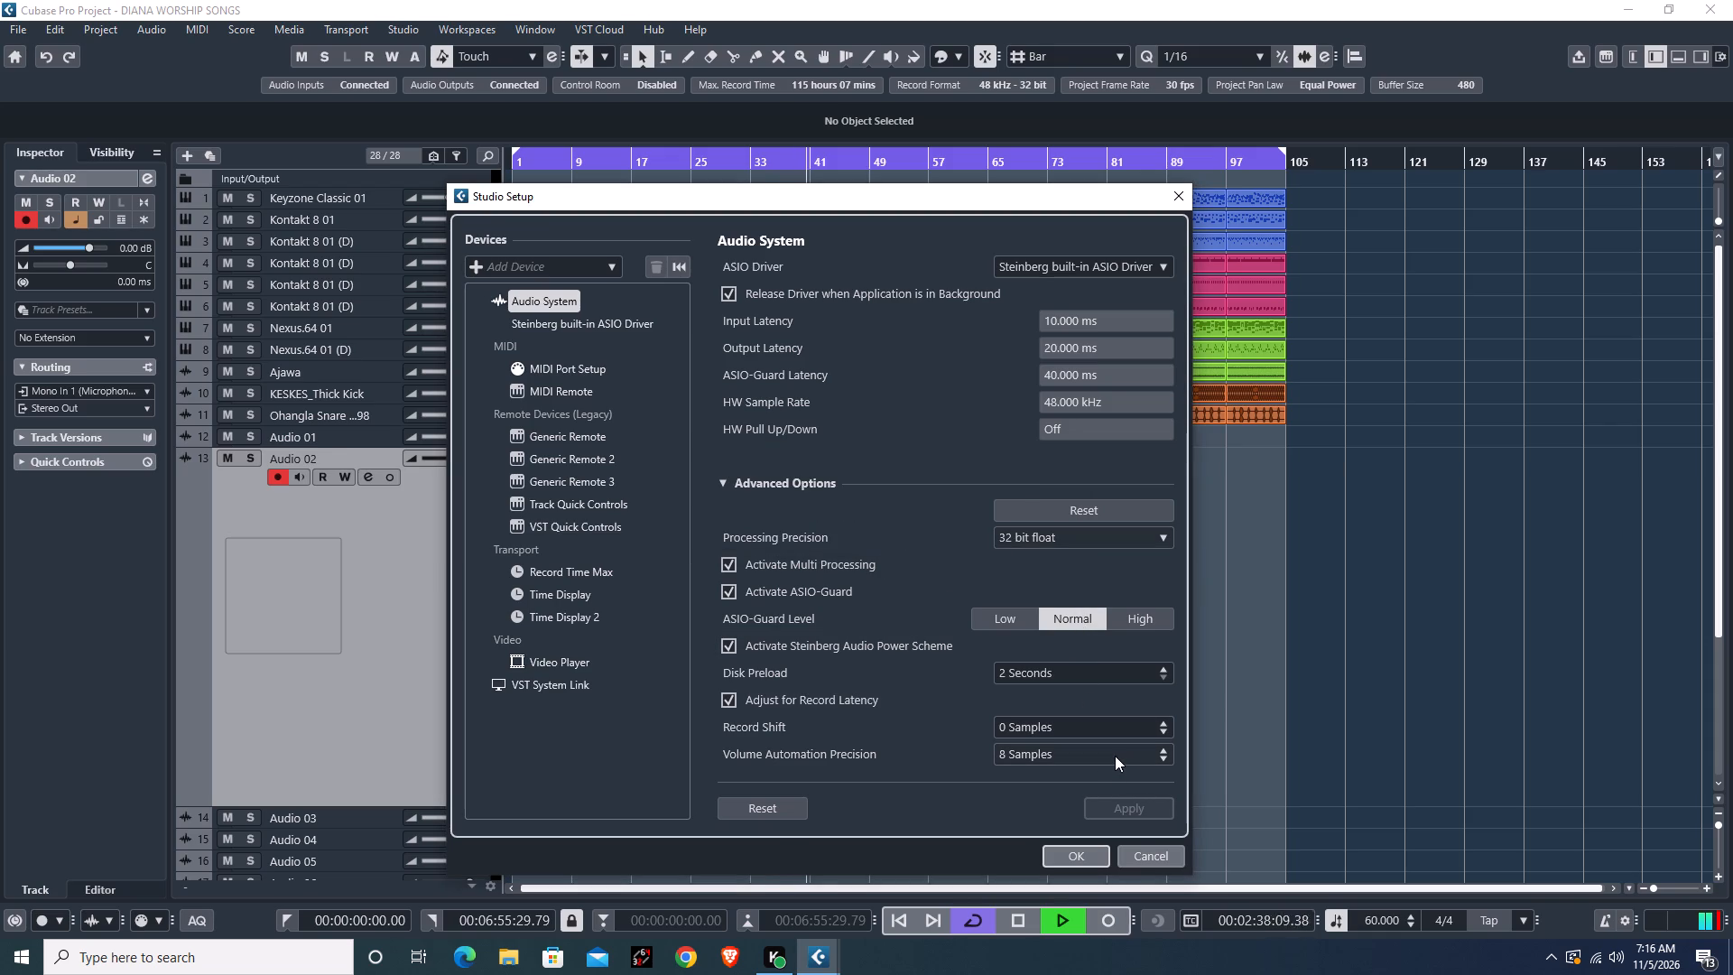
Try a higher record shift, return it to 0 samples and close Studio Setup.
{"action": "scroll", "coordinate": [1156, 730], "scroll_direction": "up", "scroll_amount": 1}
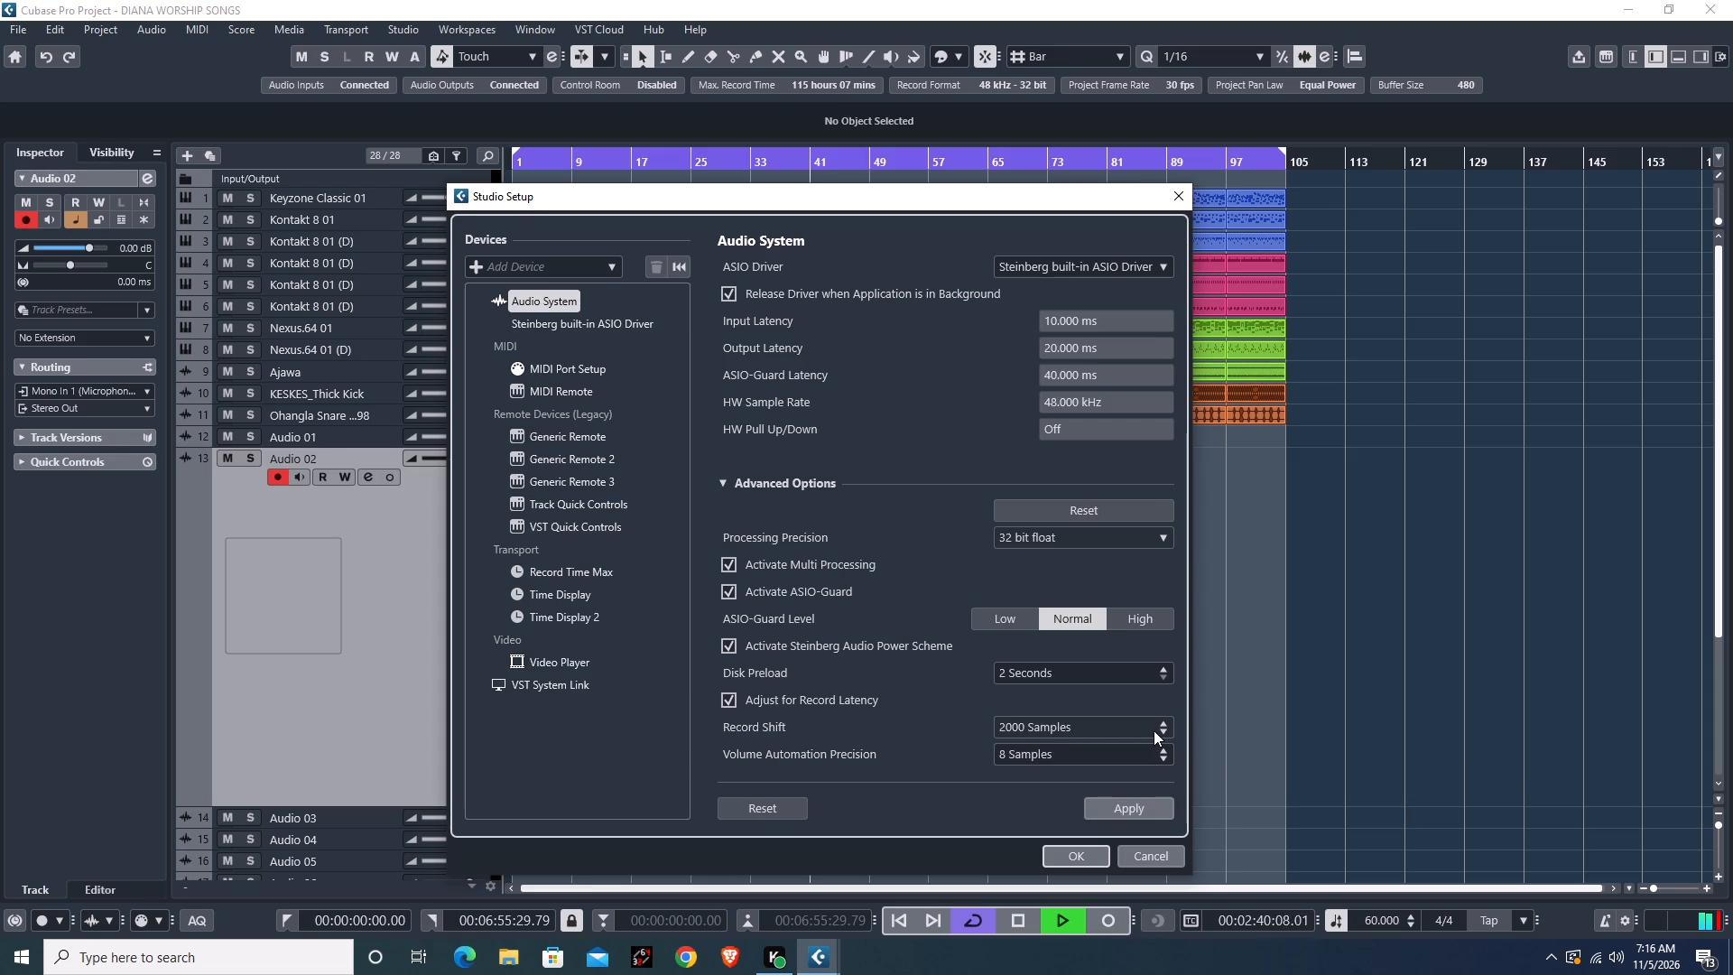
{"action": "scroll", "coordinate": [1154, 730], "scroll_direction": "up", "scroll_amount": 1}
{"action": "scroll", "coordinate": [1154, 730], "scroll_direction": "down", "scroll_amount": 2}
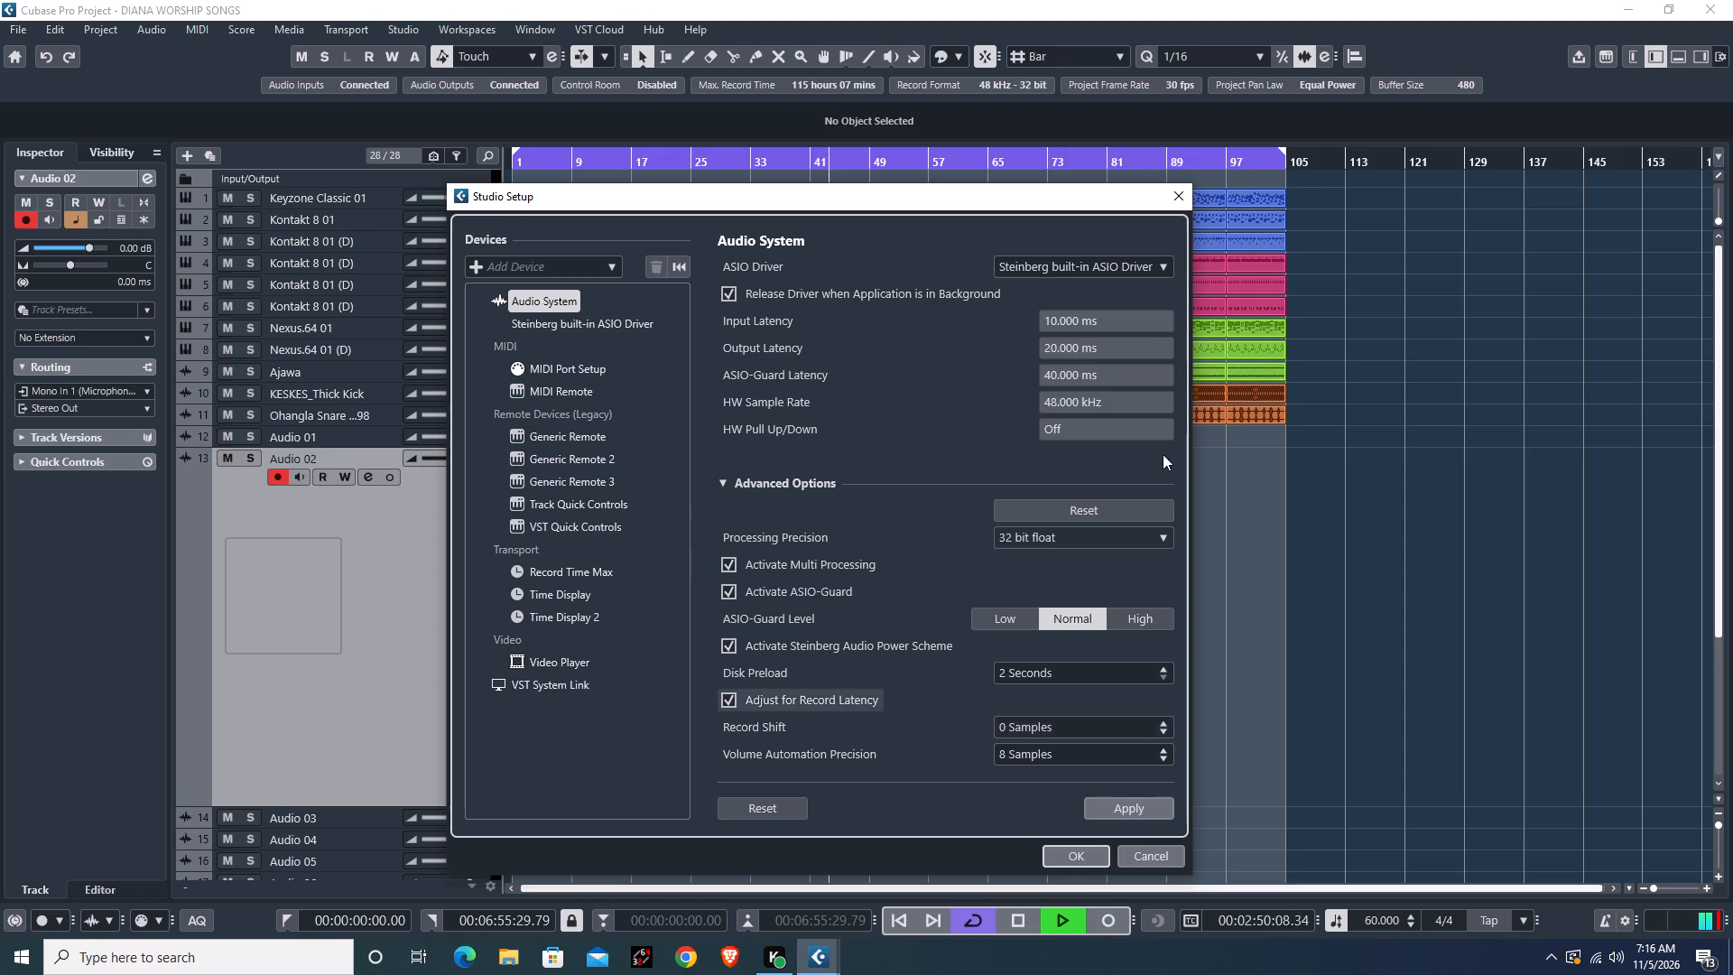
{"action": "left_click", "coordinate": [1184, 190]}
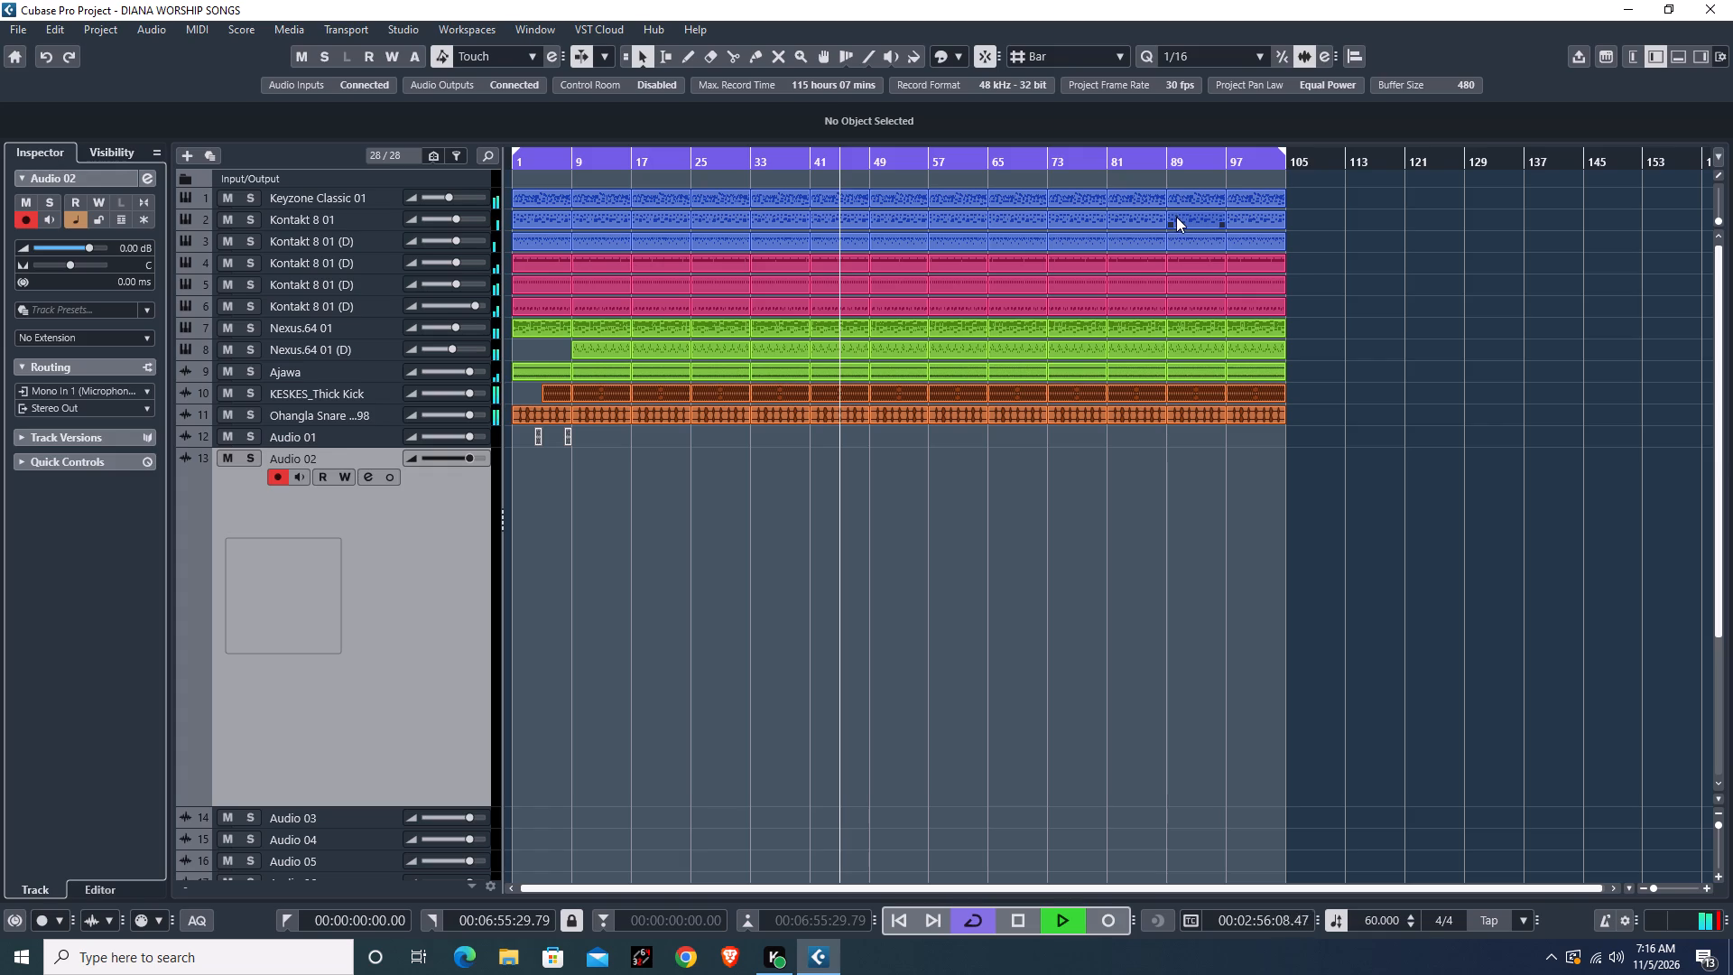
Record a test take on Audio 02 from about bar 45 to 48, switch its input to Mono In 1 (Input 1), and delete the take.
{"action": "key", "text": "asterisk"}
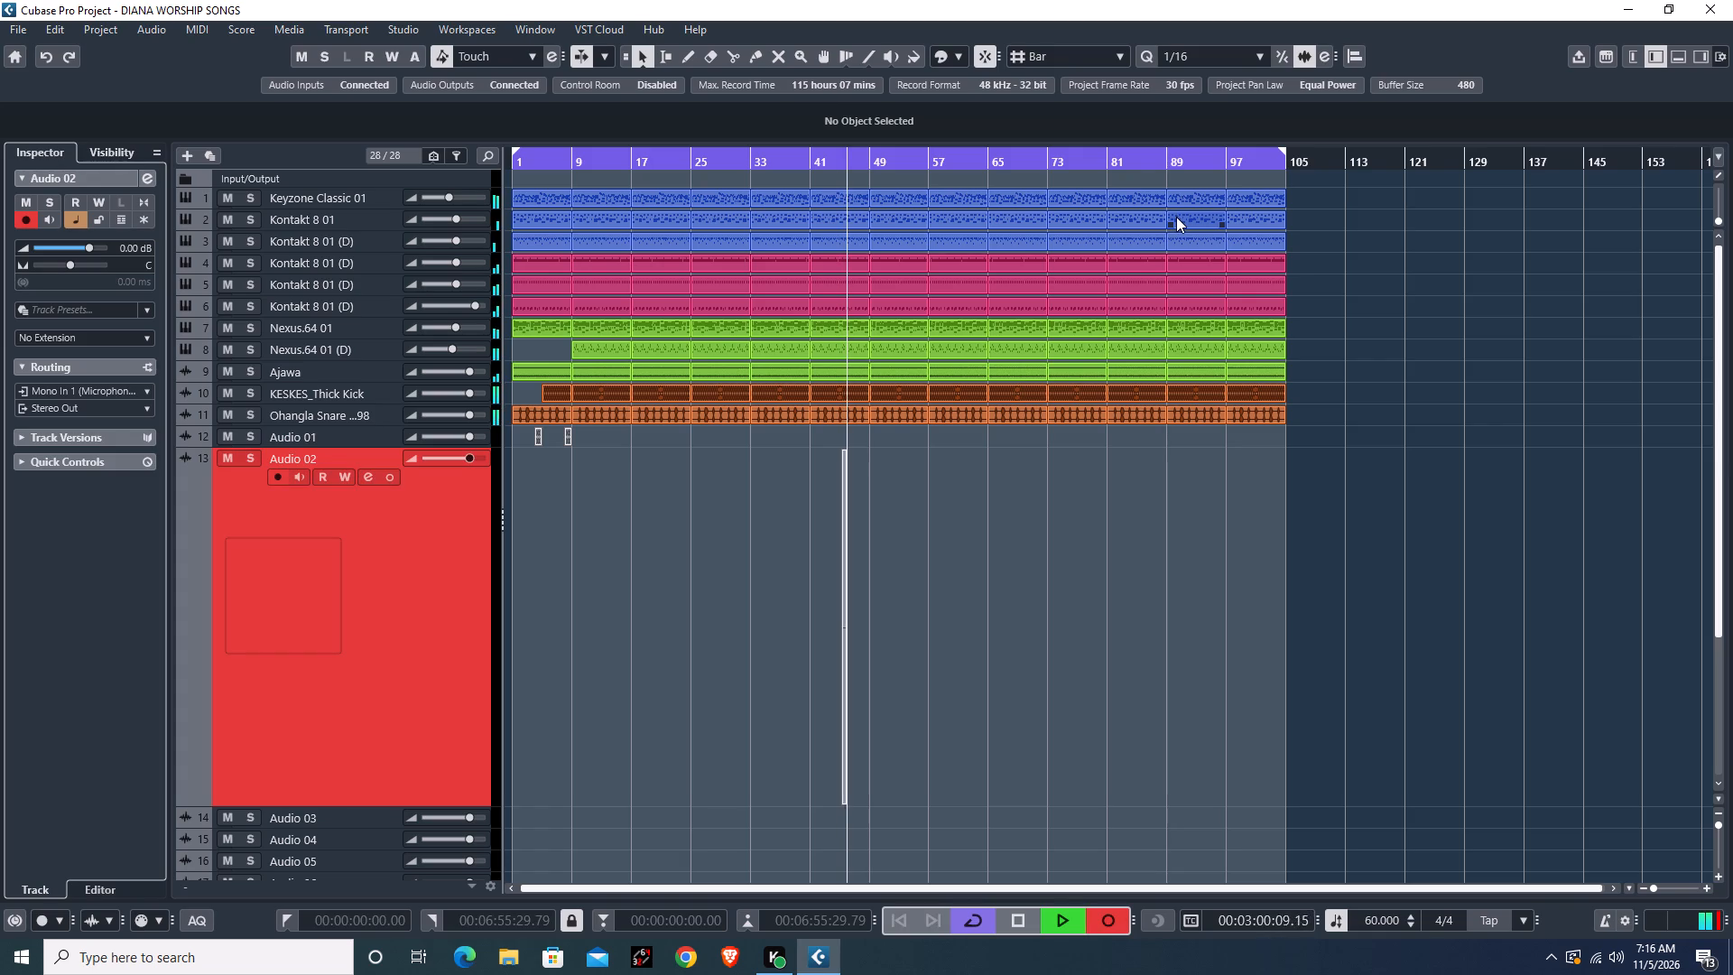
{"action": "key", "text": "h"}
{"action": "key", "text": "h"}
{"action": "key", "text": "h"}
{"action": "type", "text": "HH"}
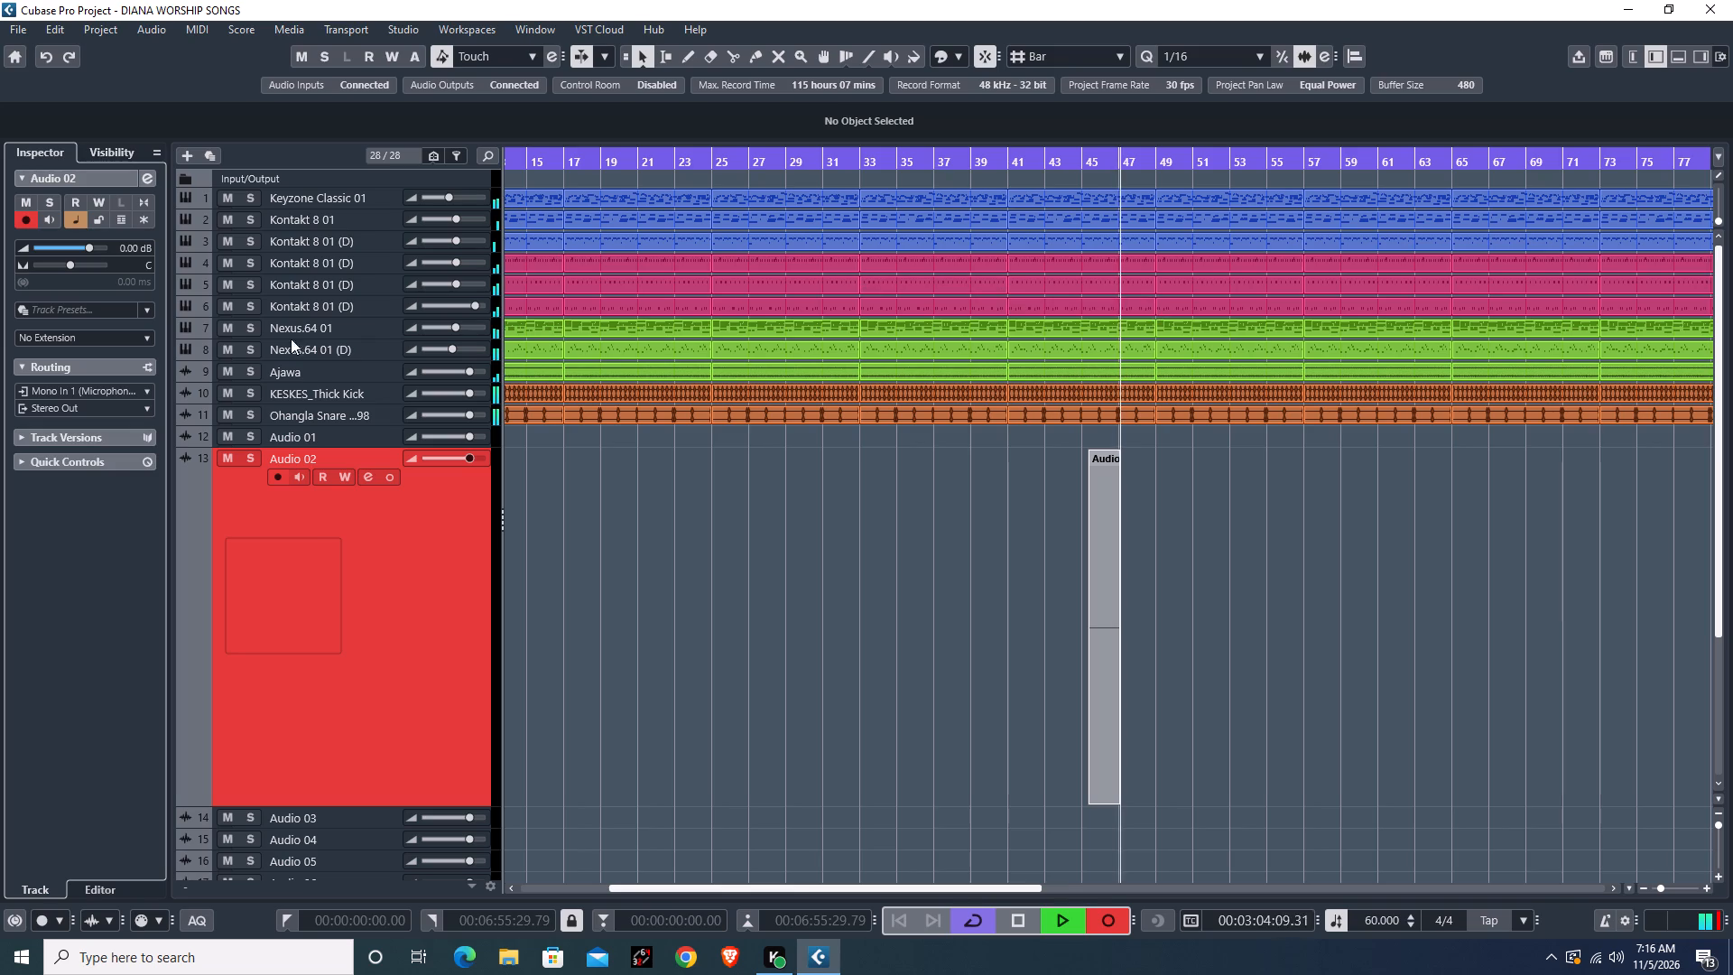
{"action": "left_click", "coordinate": [111, 394]}
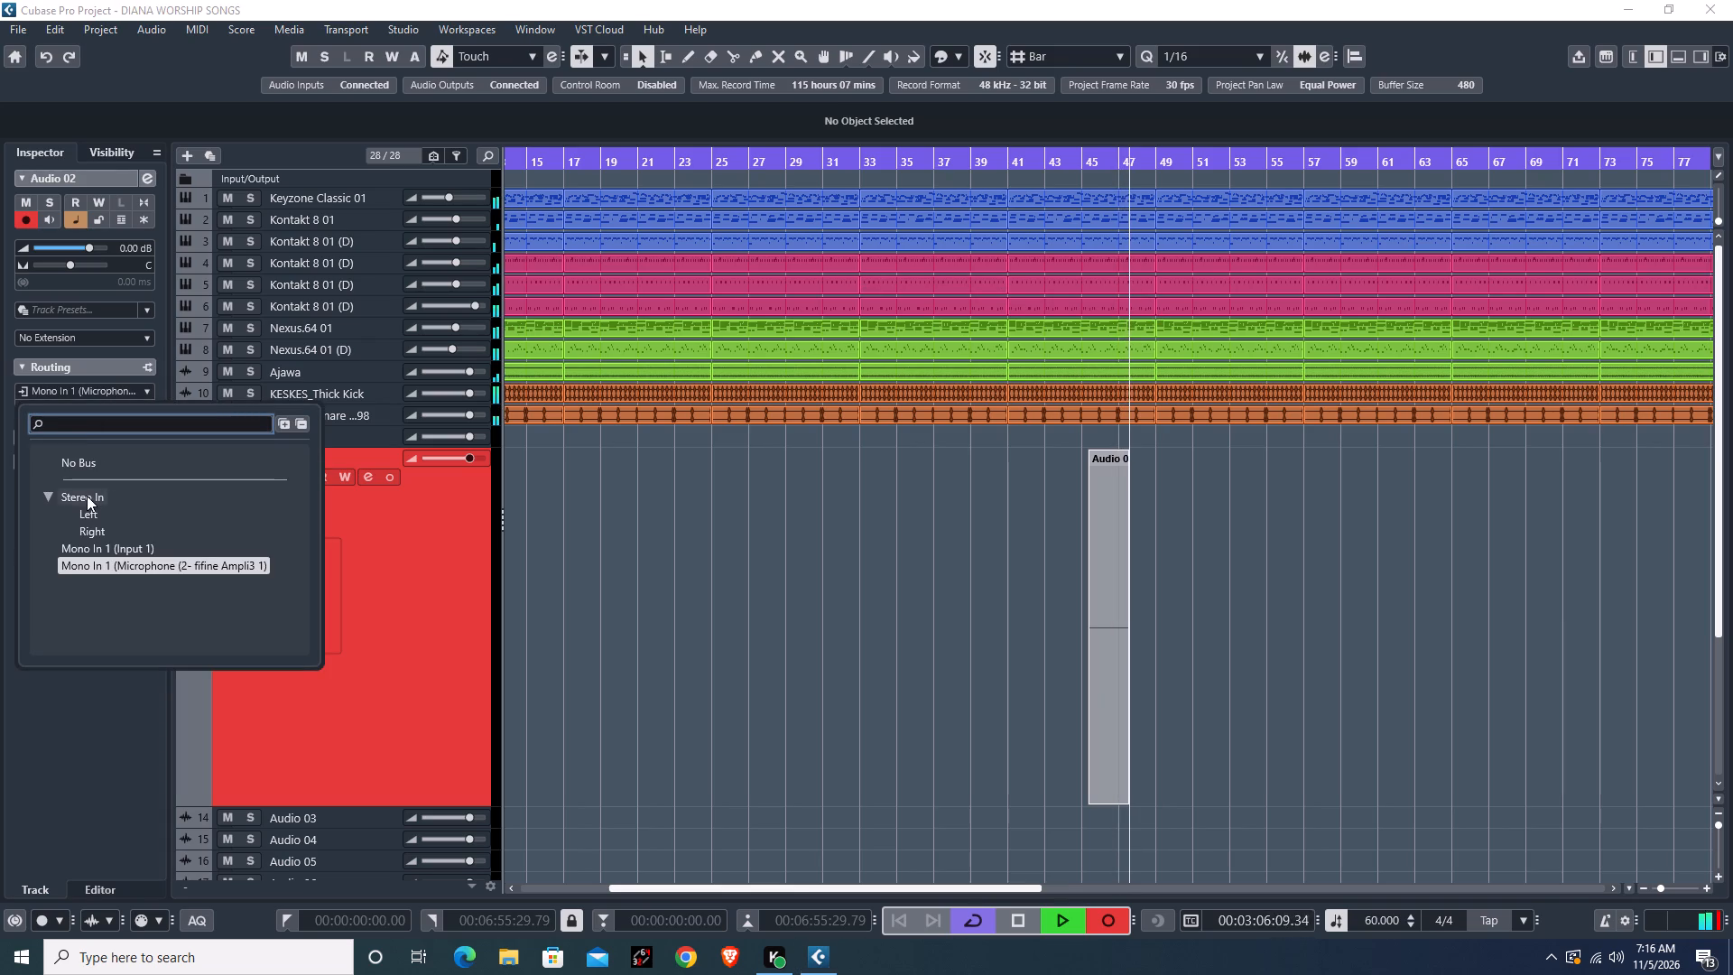
{"action": "left_click", "coordinate": [103, 548]}
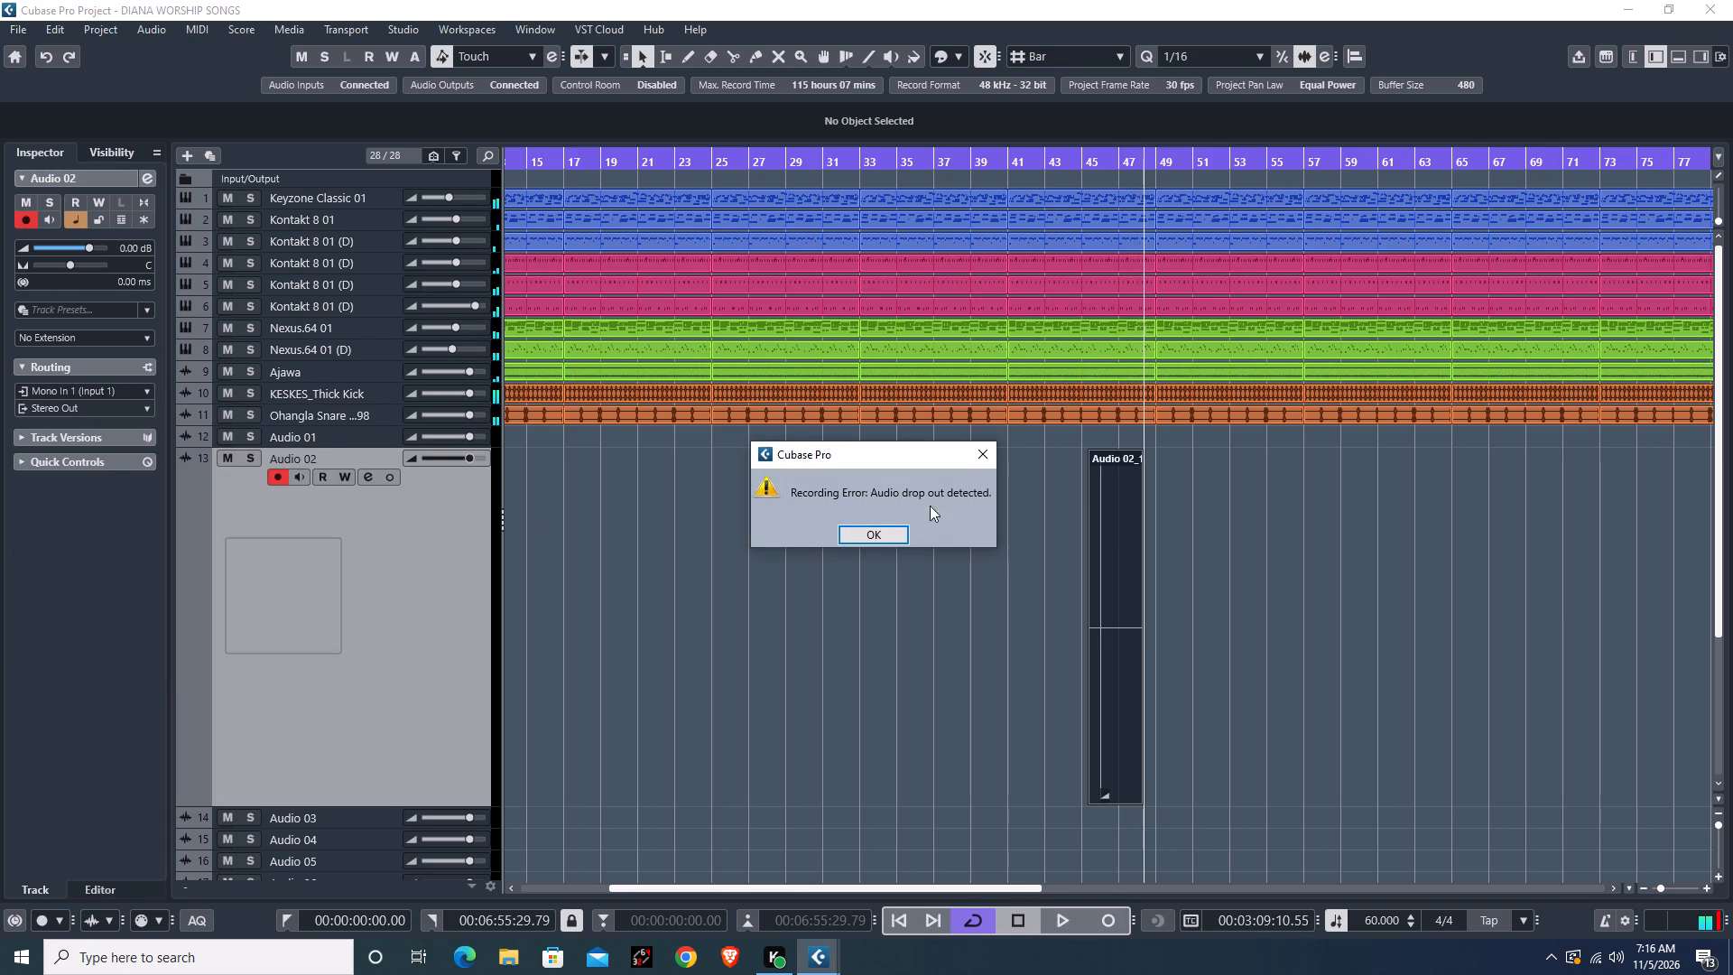
{"action": "left_click", "coordinate": [978, 445]}
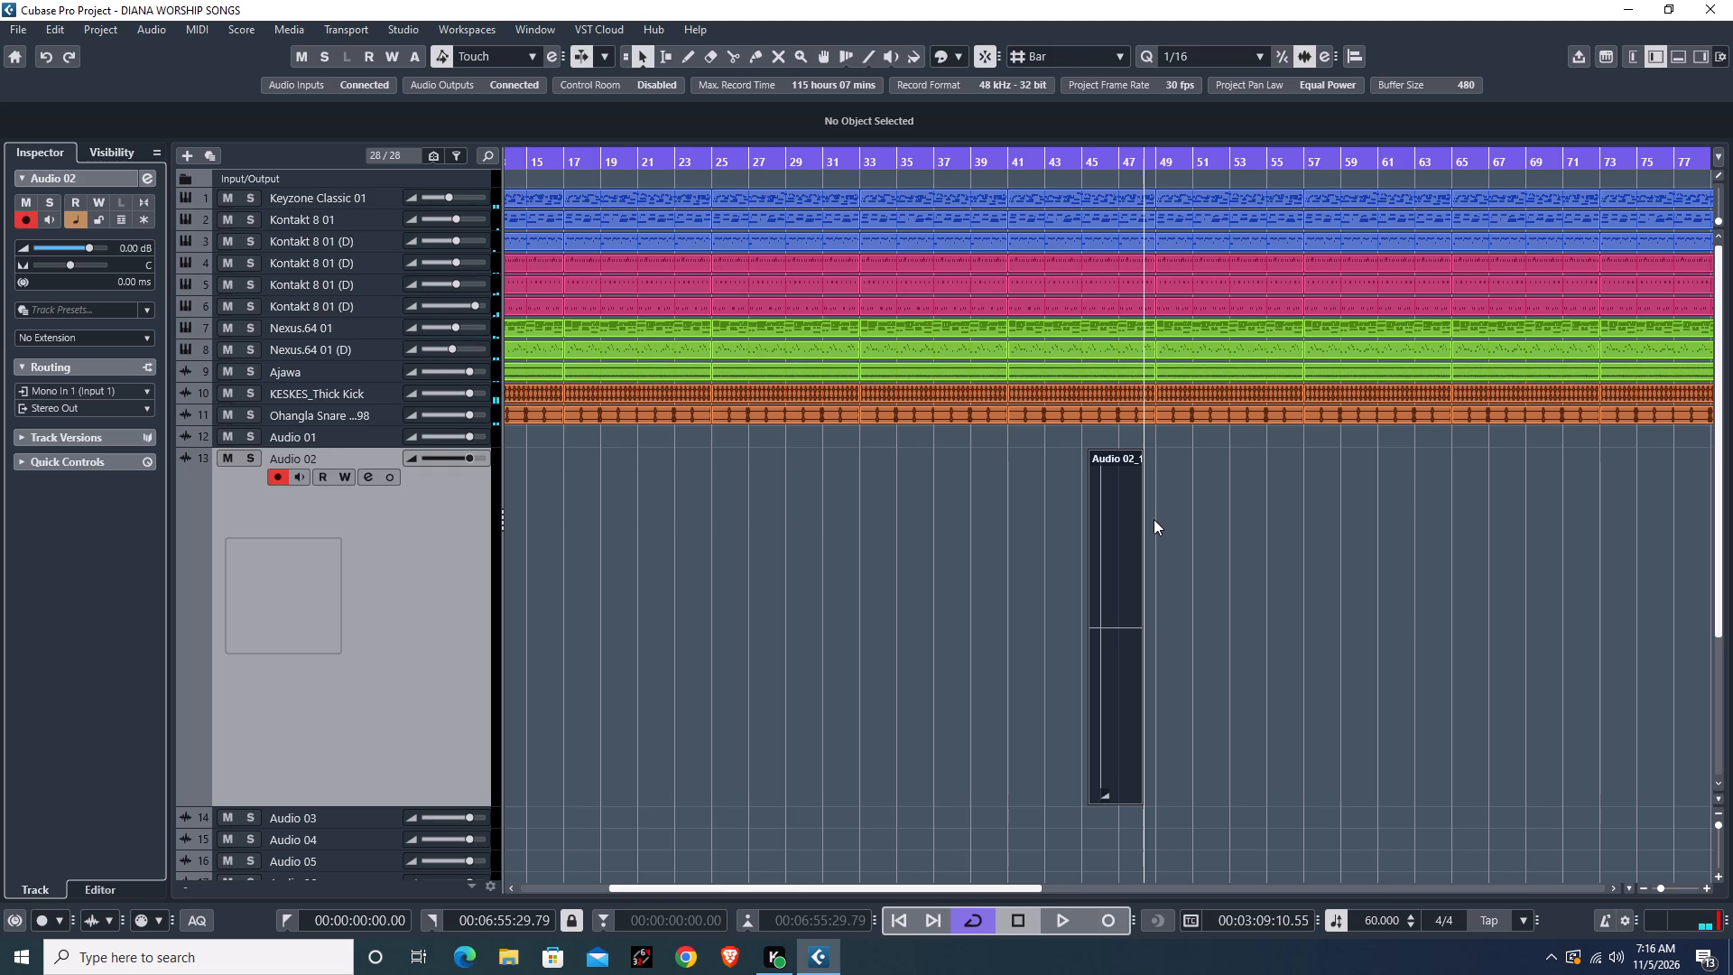
{"action": "key", "text": "BackSpace"}
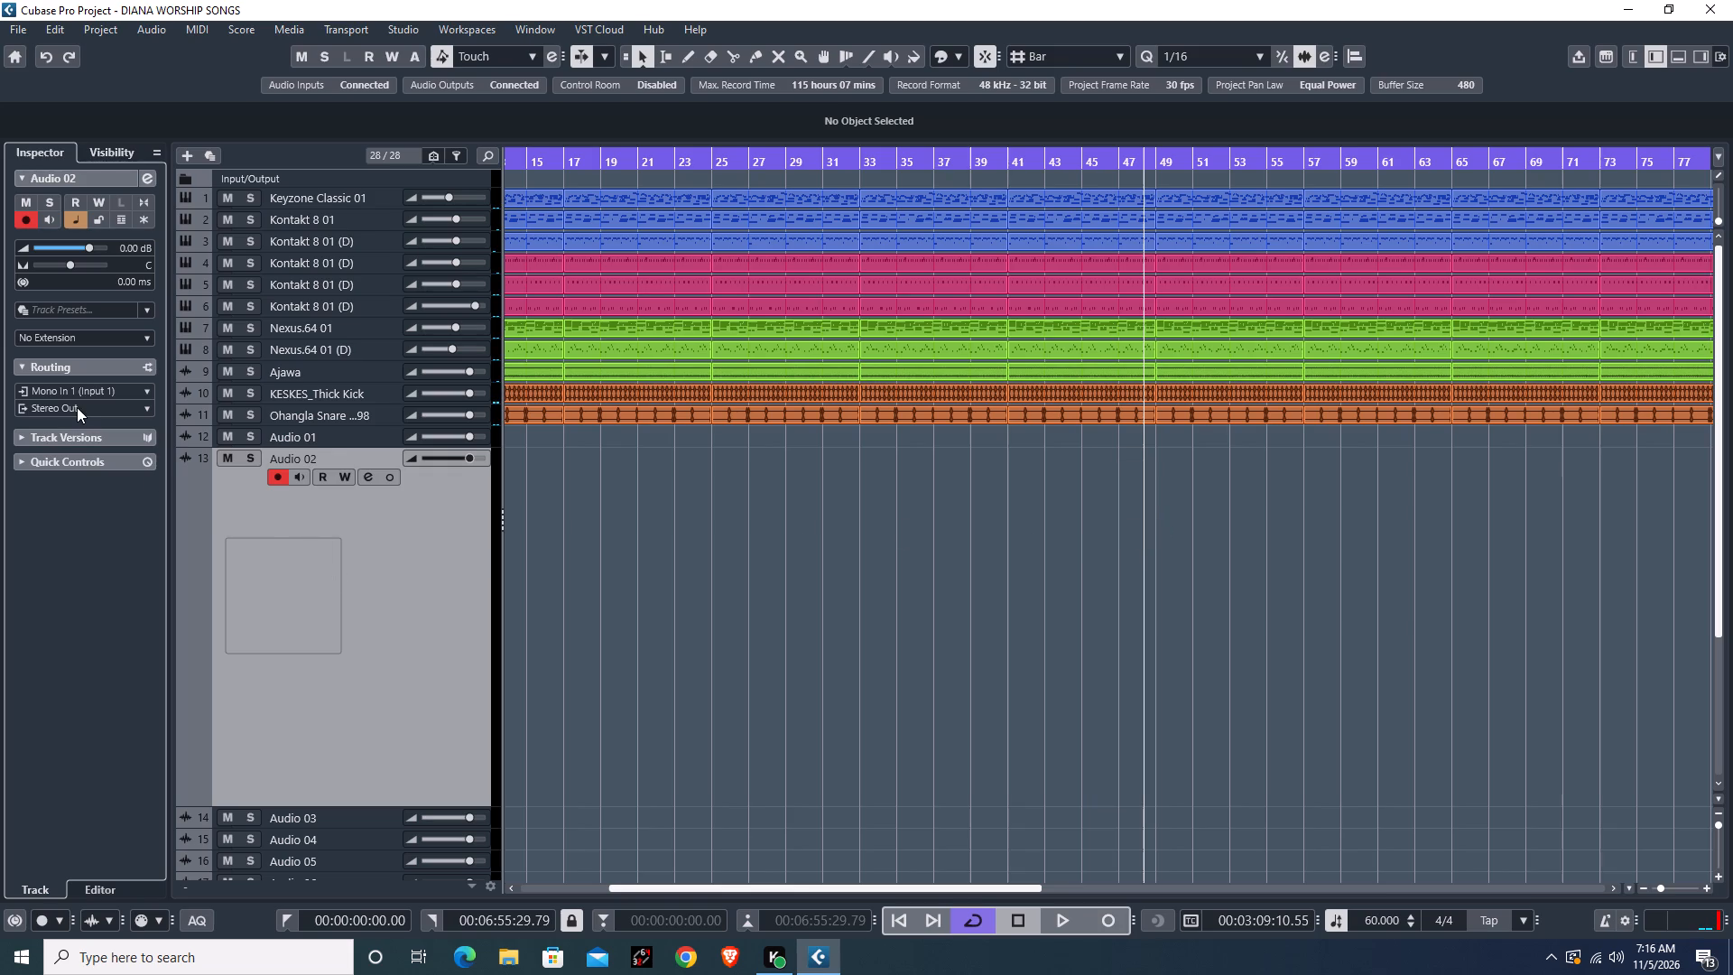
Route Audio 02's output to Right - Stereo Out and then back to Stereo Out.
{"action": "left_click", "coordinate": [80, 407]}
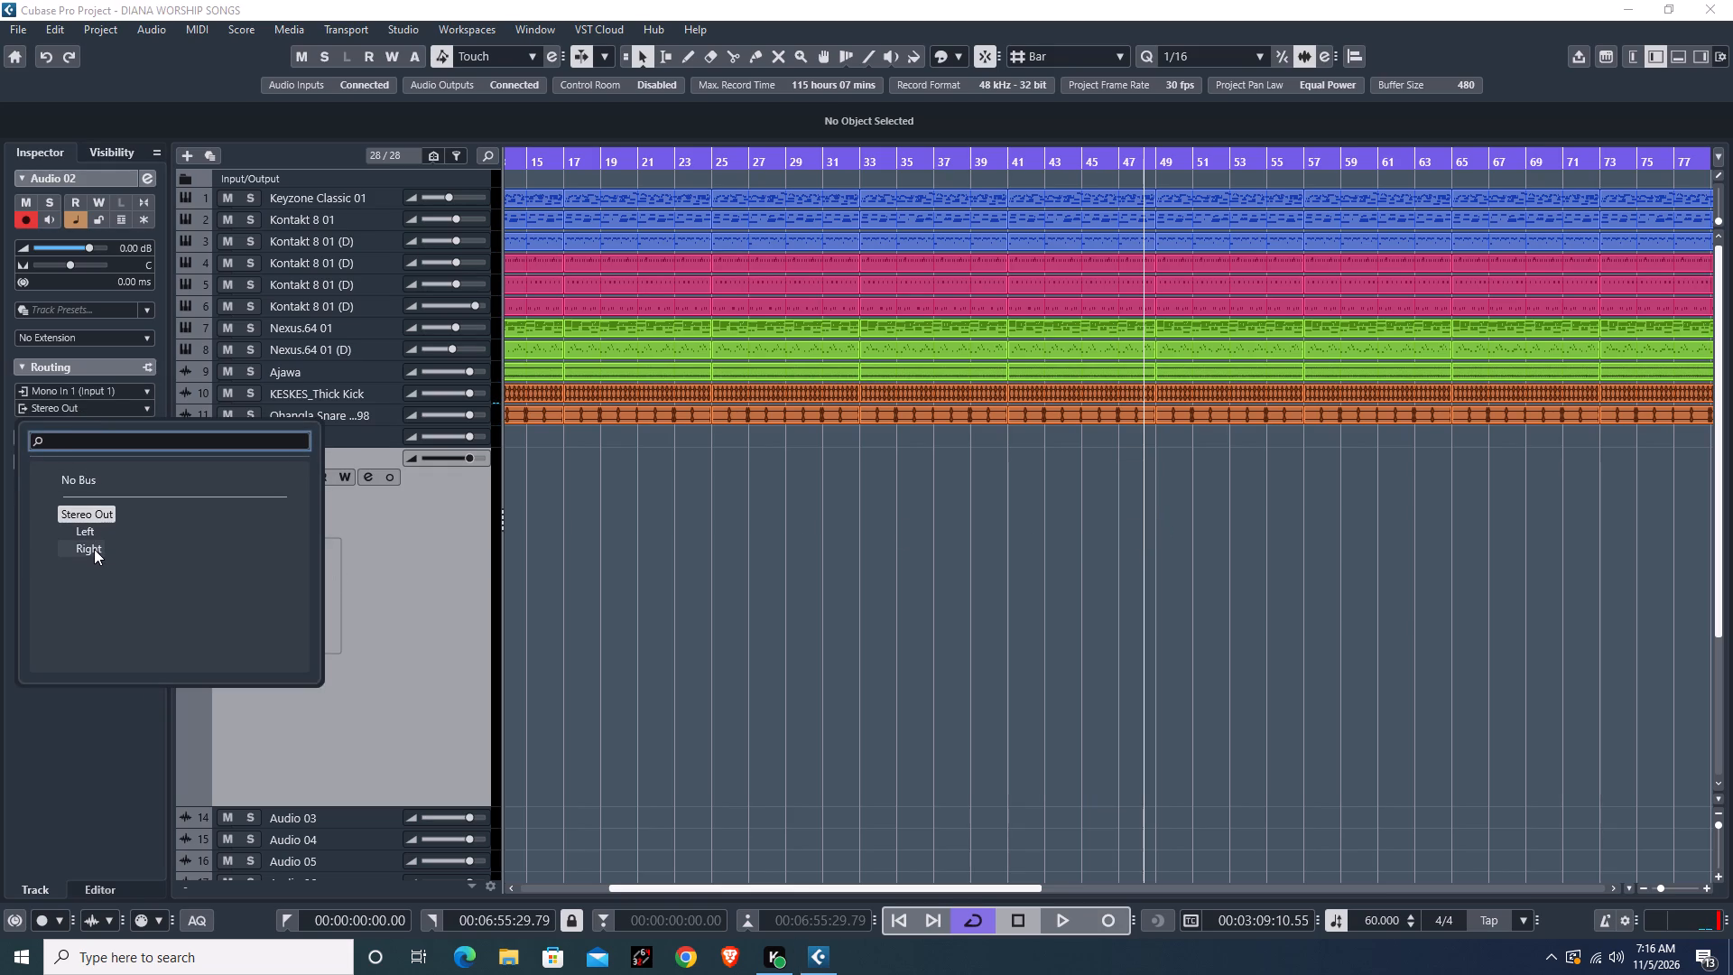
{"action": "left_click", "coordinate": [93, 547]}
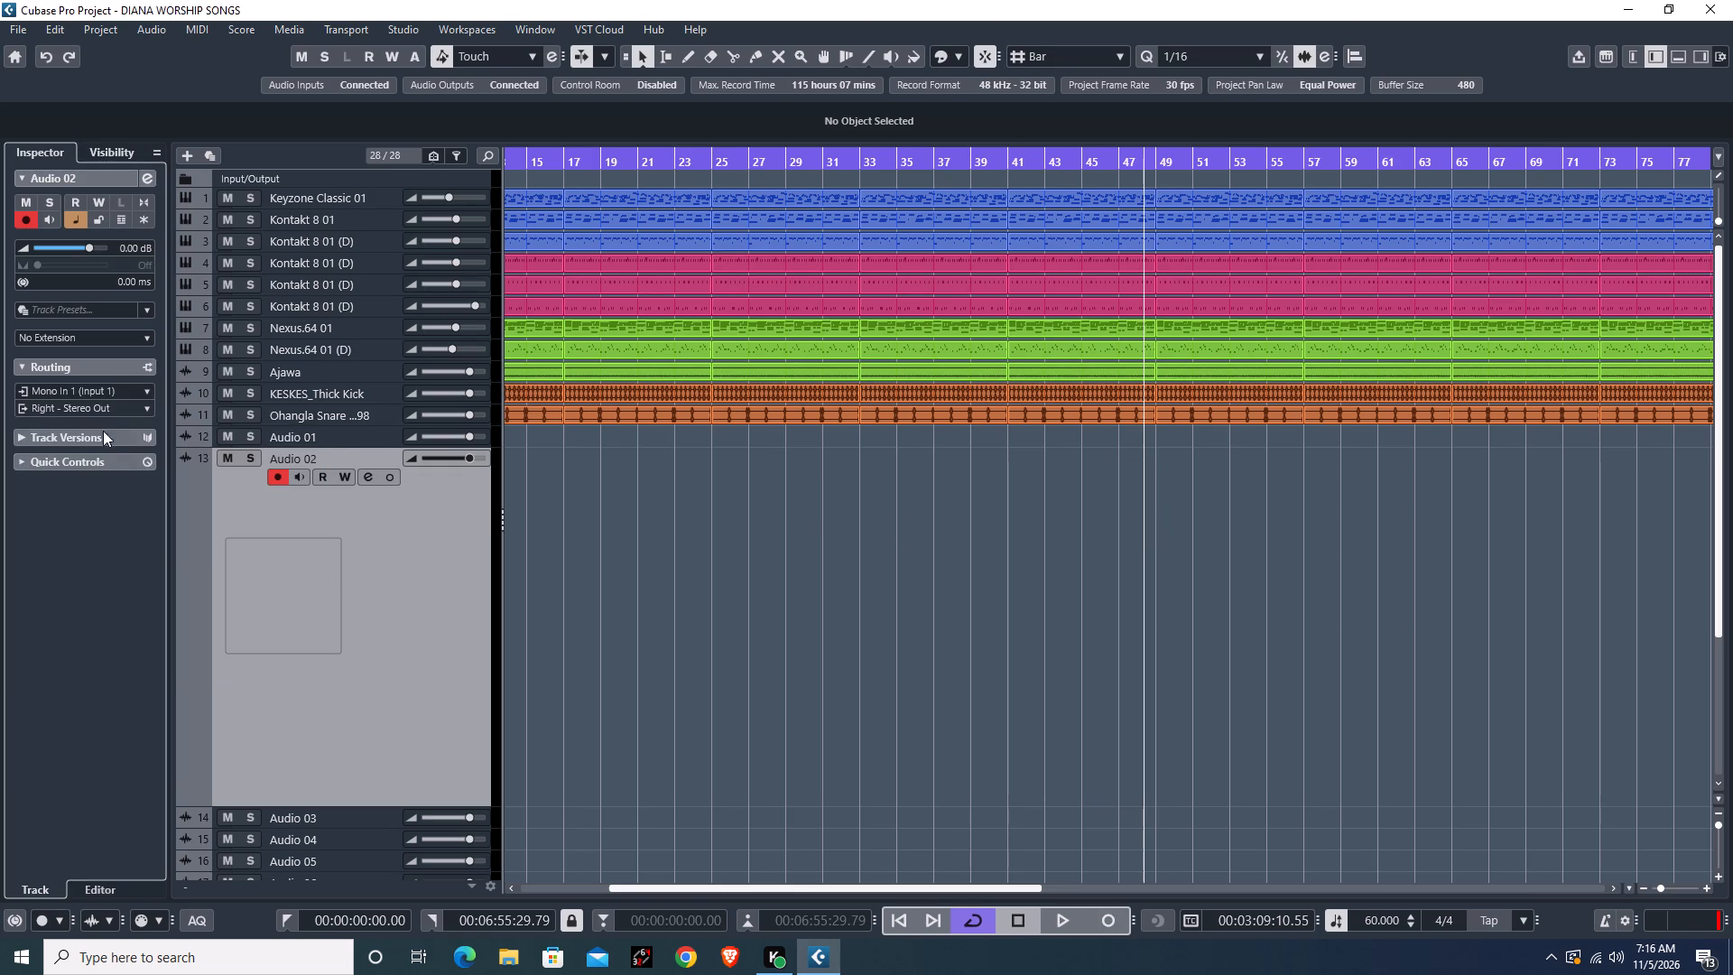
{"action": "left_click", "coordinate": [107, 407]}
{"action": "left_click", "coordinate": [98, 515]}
Play the arrangement from its beginning, saving the project during playback, and stop.
{"action": "key", "text": "space"}
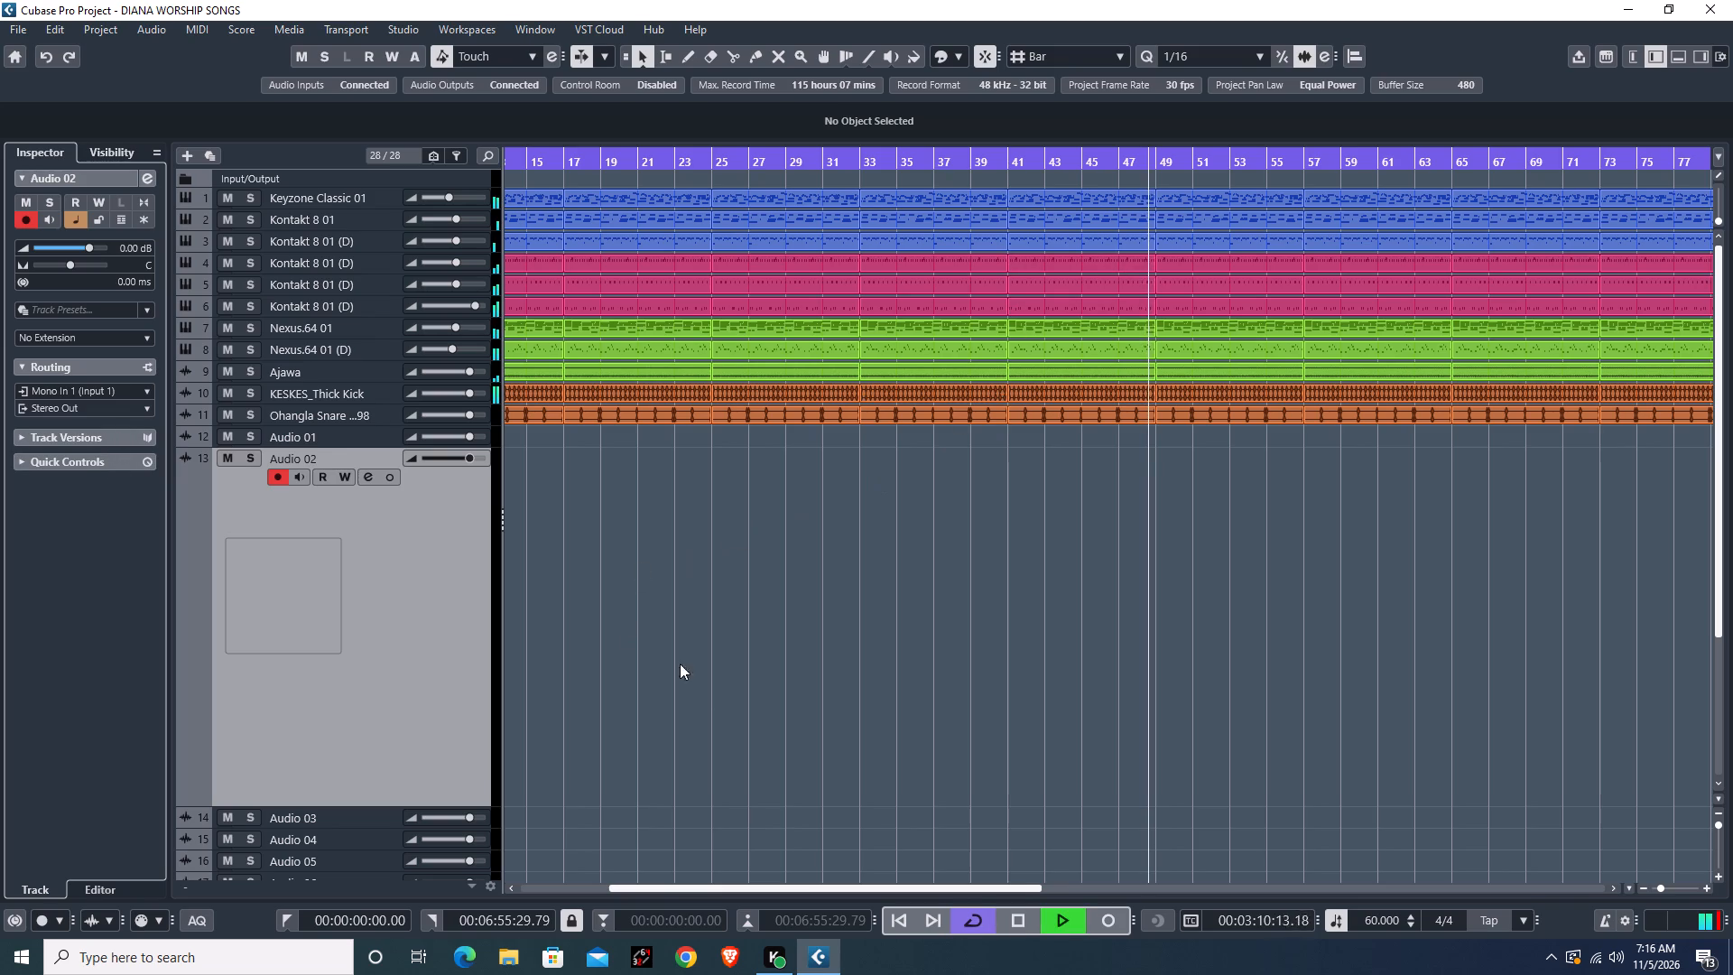
{"action": "key", "text": "space"}
{"action": "key", "text": "space"}
{"action": "left_click_drag", "start_coordinate": [878, 888], "coordinate": [542, 839]}
{"action": "left_click", "coordinate": [515, 725]}
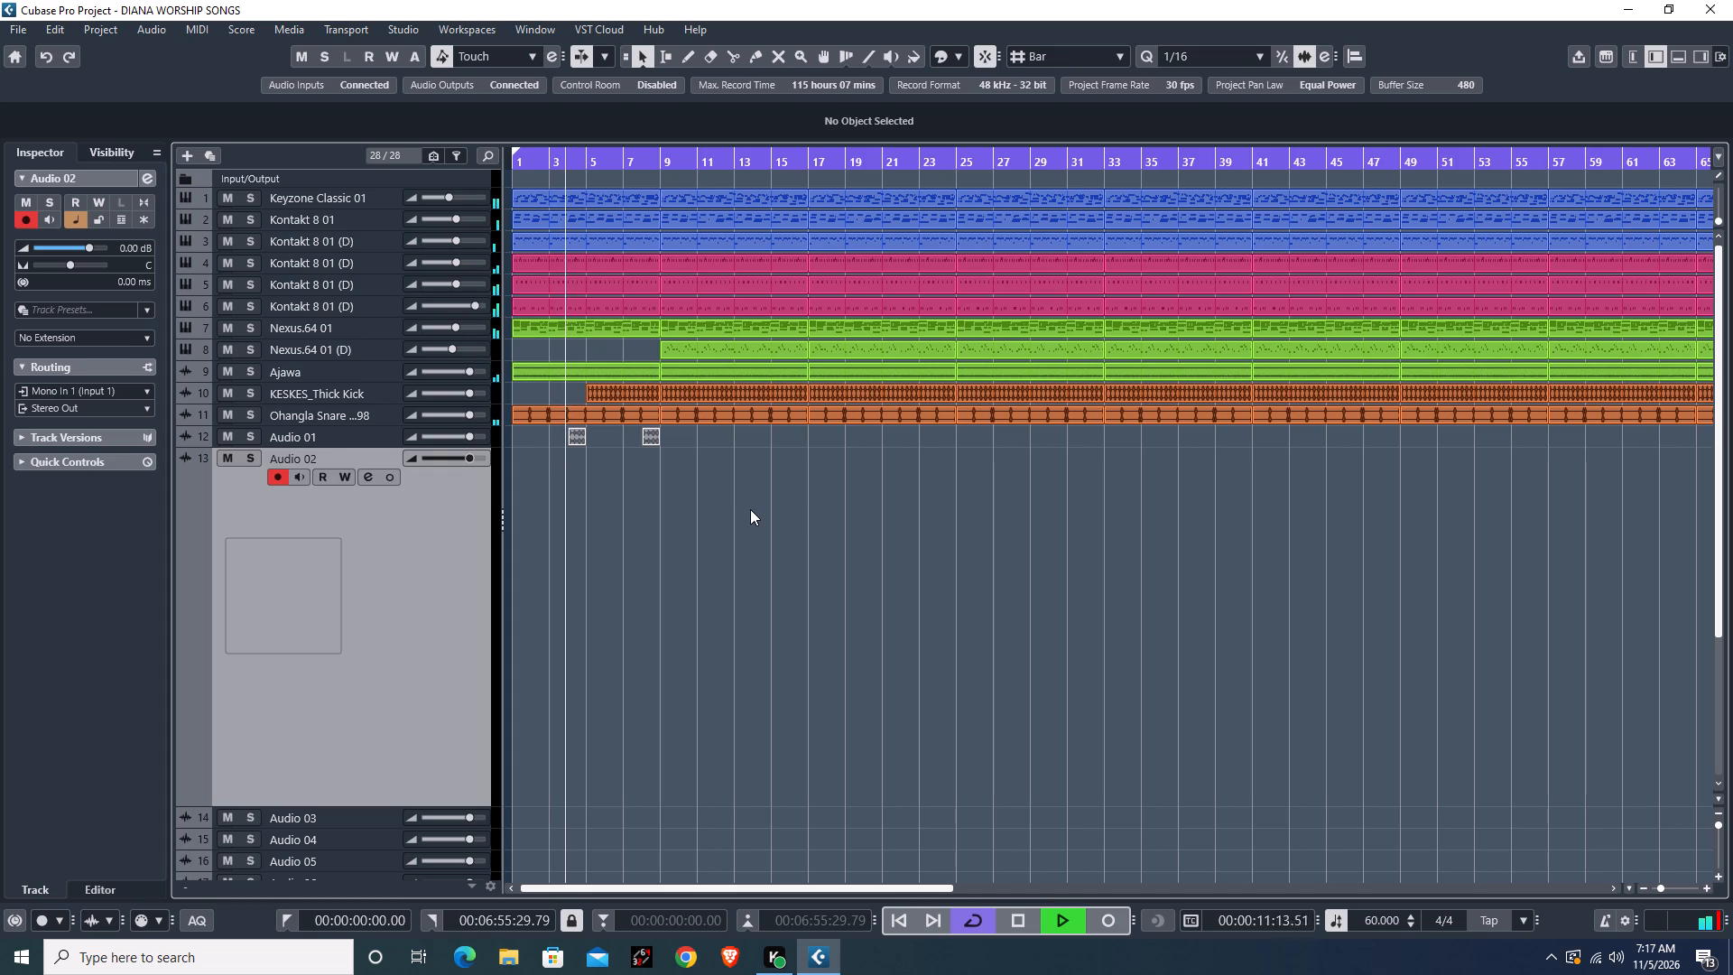
{"action": "key", "text": "ctrl+s"}
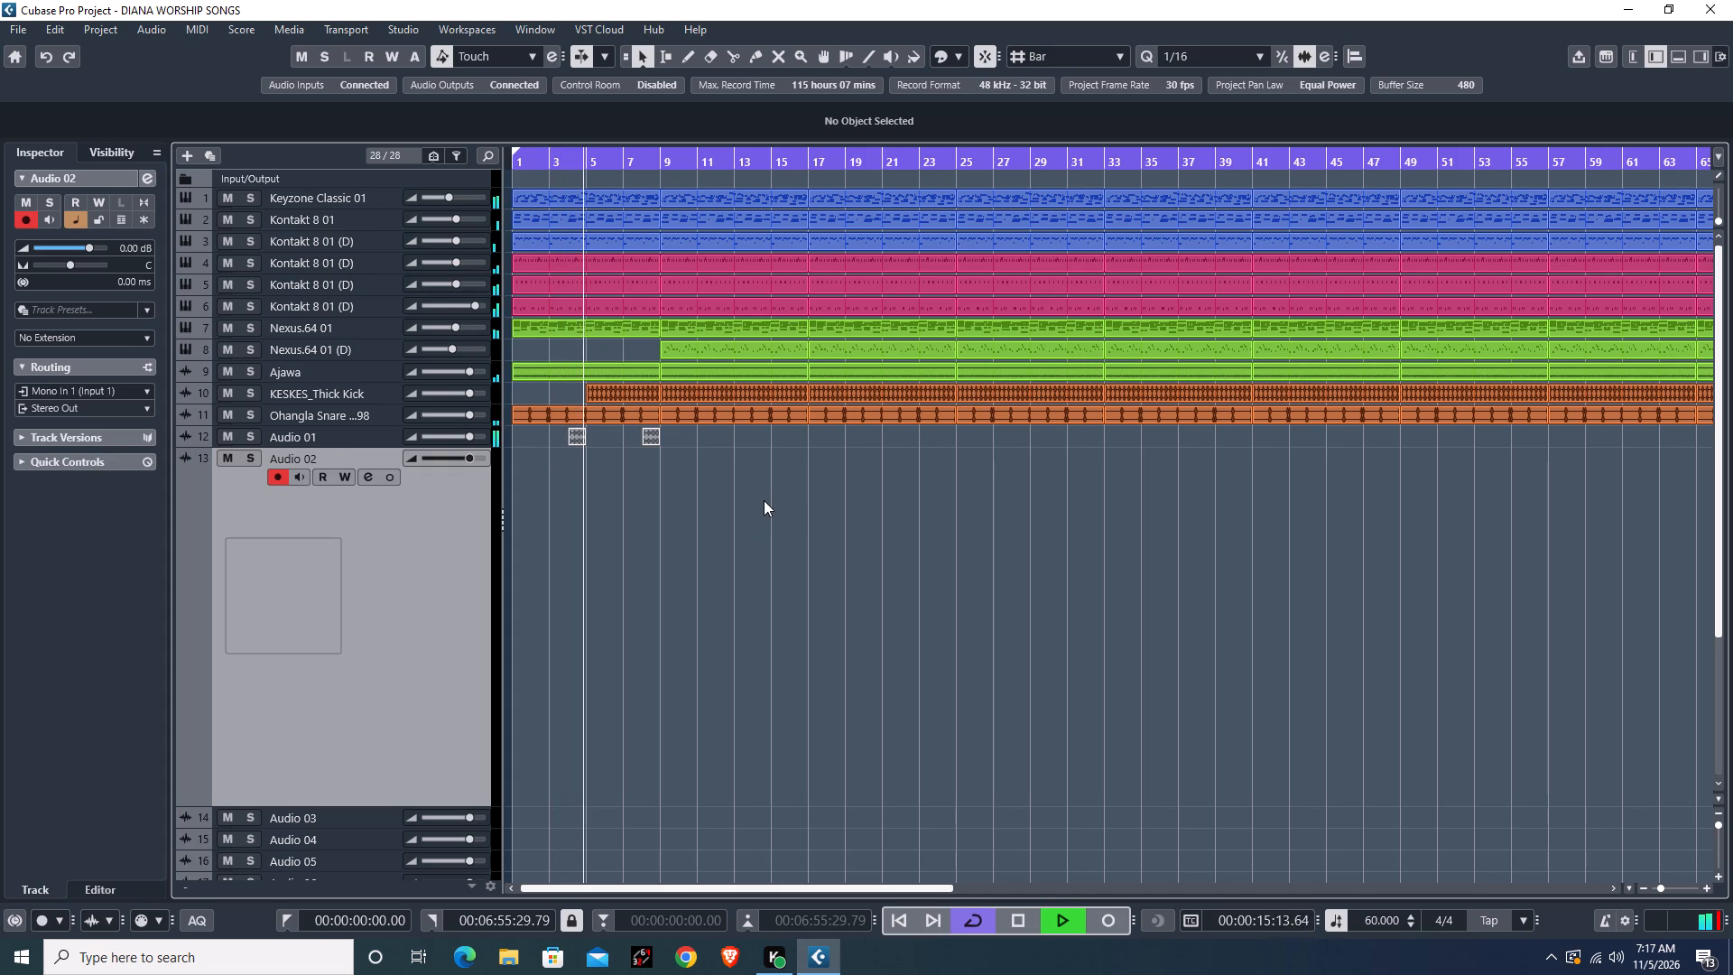
{"action": "key", "text": "space"}
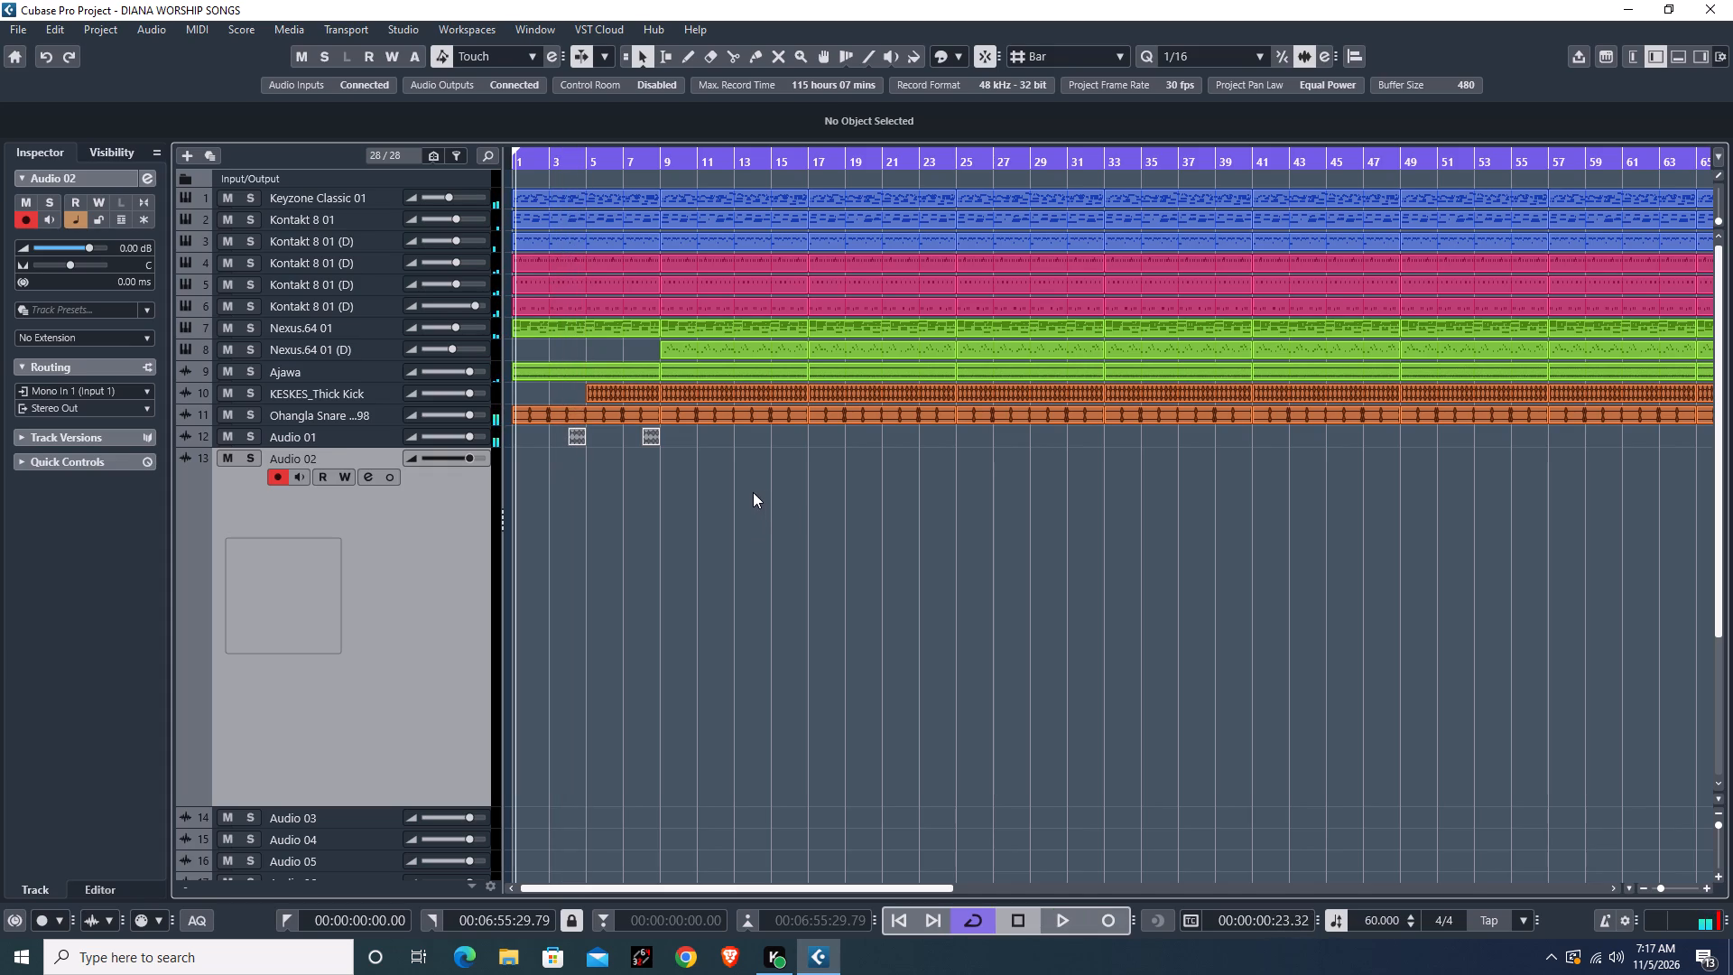
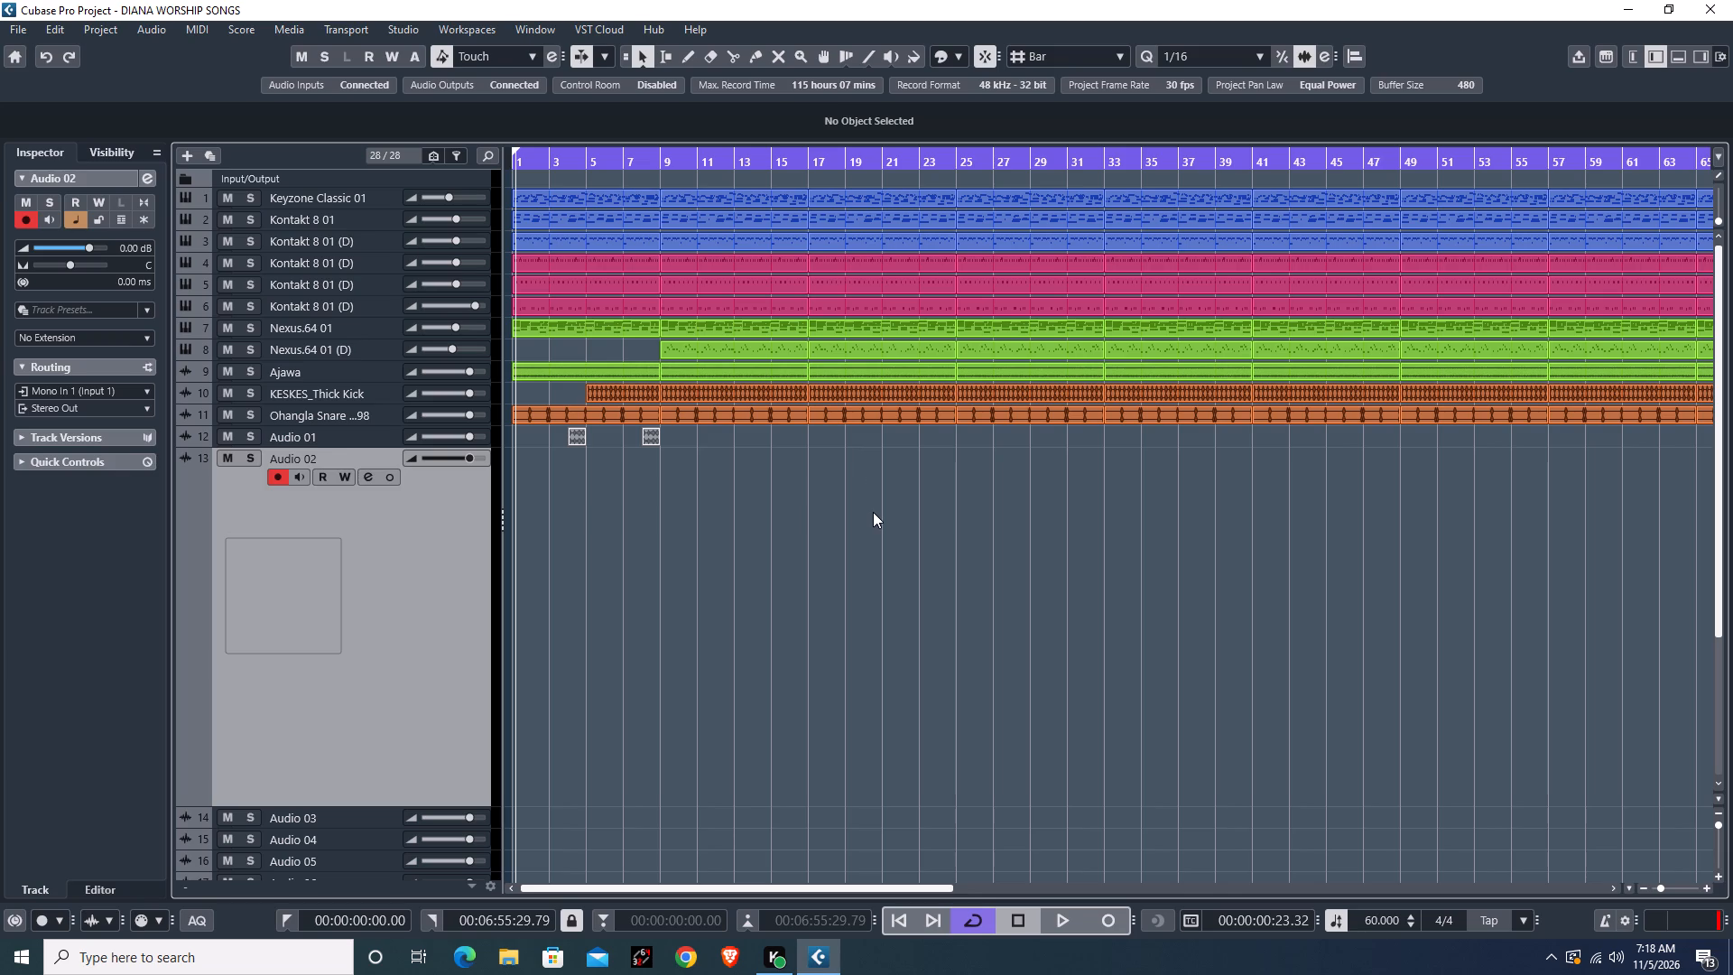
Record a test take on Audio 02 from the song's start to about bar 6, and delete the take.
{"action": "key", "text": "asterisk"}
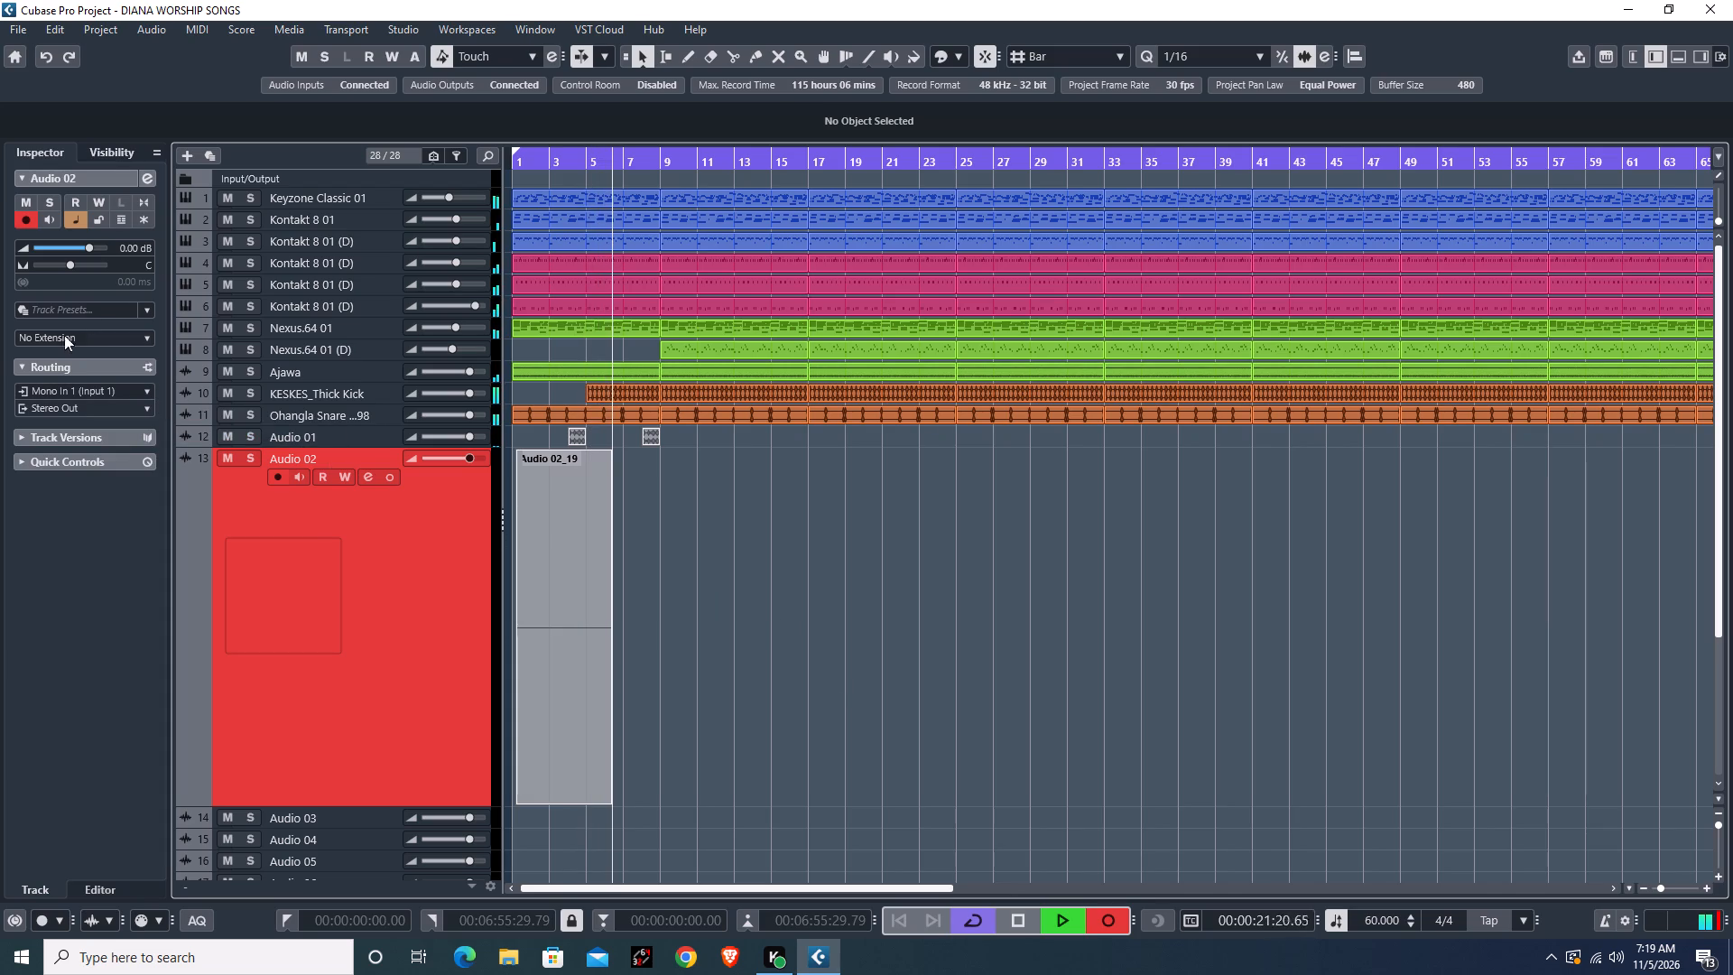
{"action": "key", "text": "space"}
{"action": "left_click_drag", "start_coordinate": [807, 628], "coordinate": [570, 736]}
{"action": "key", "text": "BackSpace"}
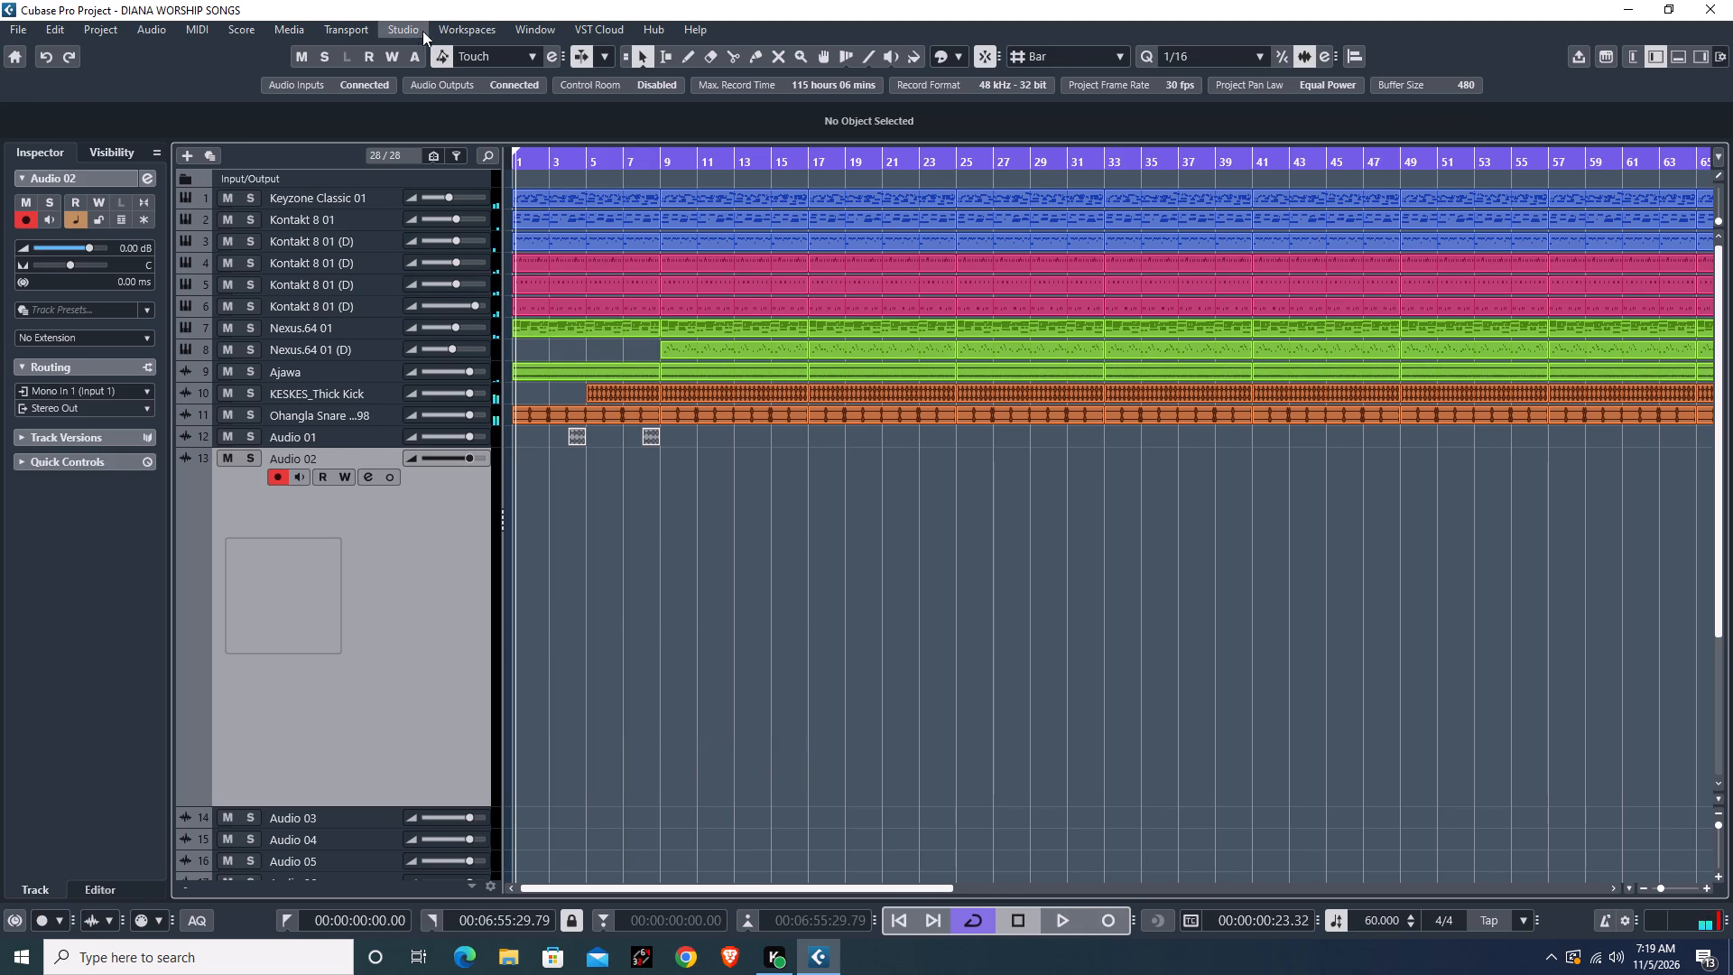
Inspect the input buses in Audio Connections, expanding Stereo In and both Mono In 1 buses to check their device ports.
{"action": "left_click", "coordinate": [403, 29]}
{"action": "left_click", "coordinate": [437, 50]}
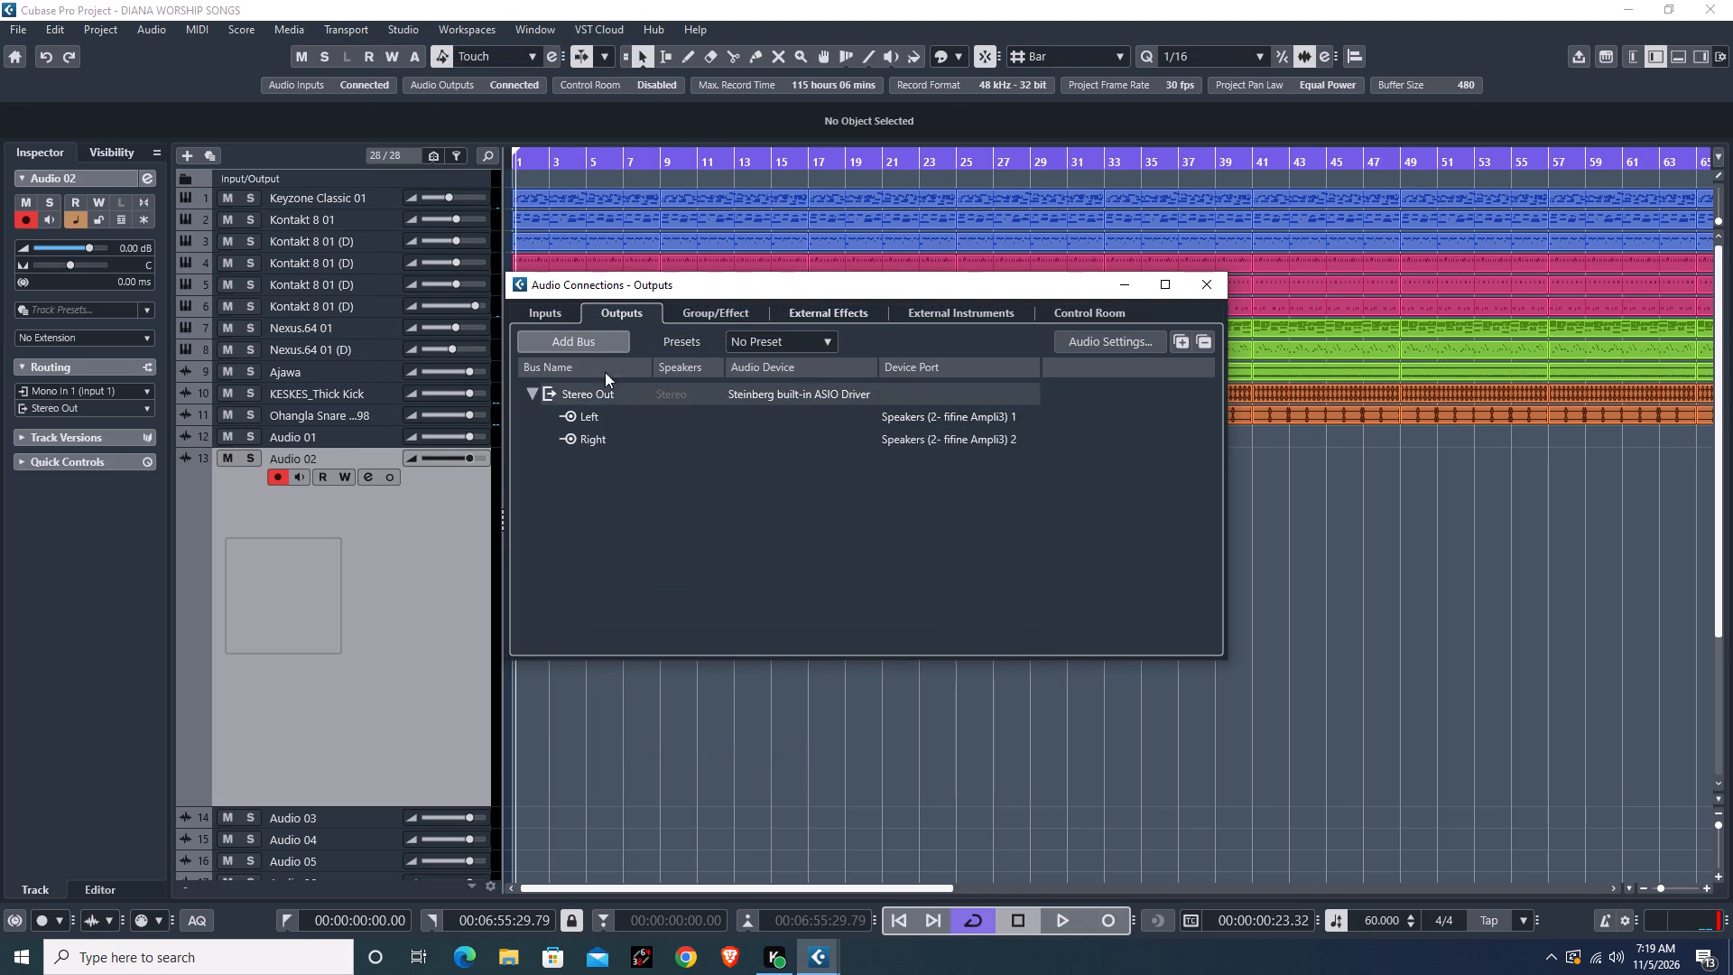
{"action": "left_click", "coordinate": [533, 302]}
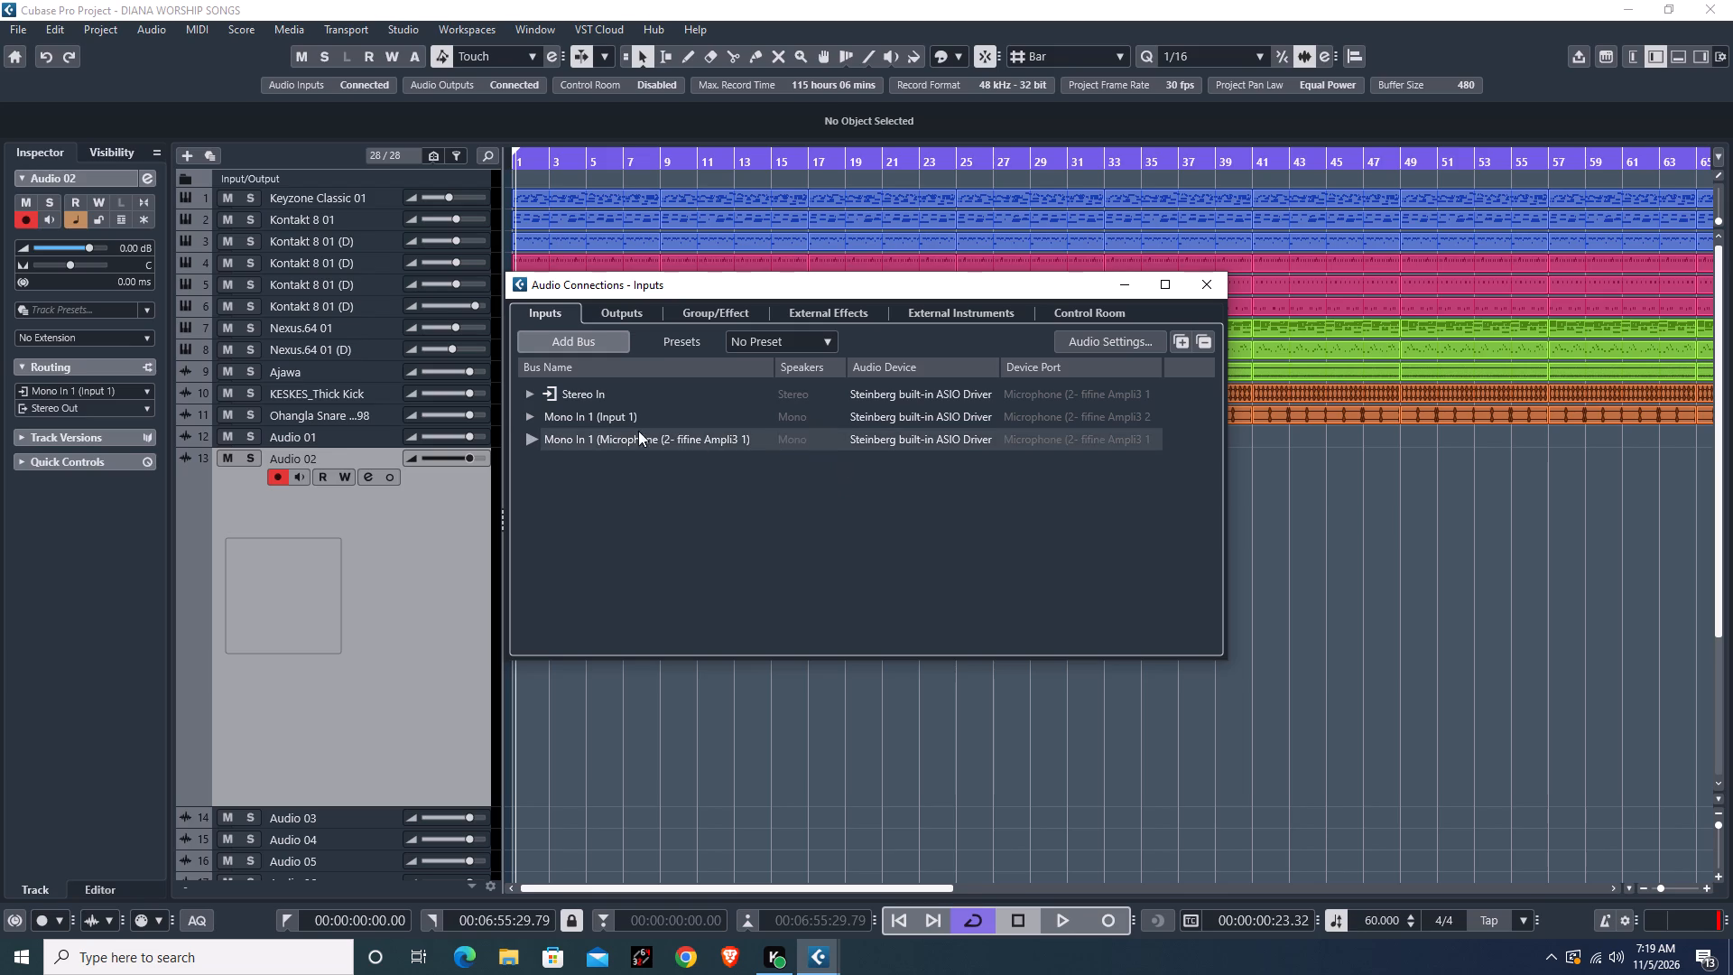
{"action": "left_click", "coordinate": [529, 416]}
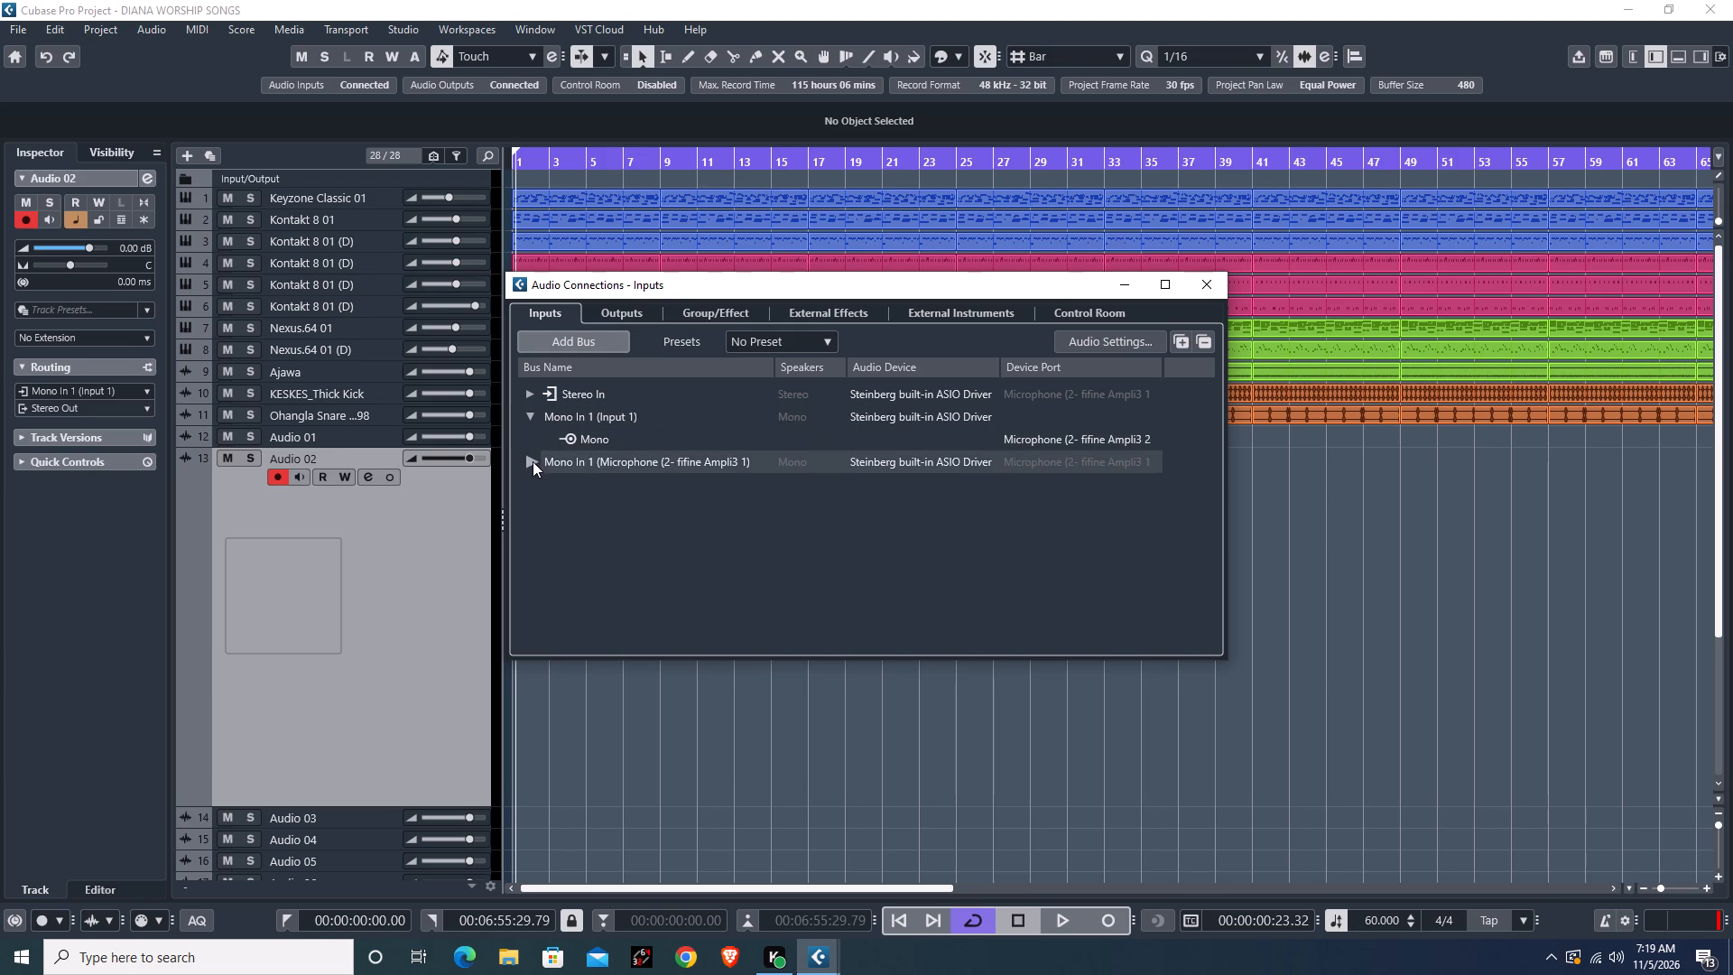
{"action": "left_click", "coordinate": [533, 461]}
{"action": "left_click", "coordinate": [530, 395]}
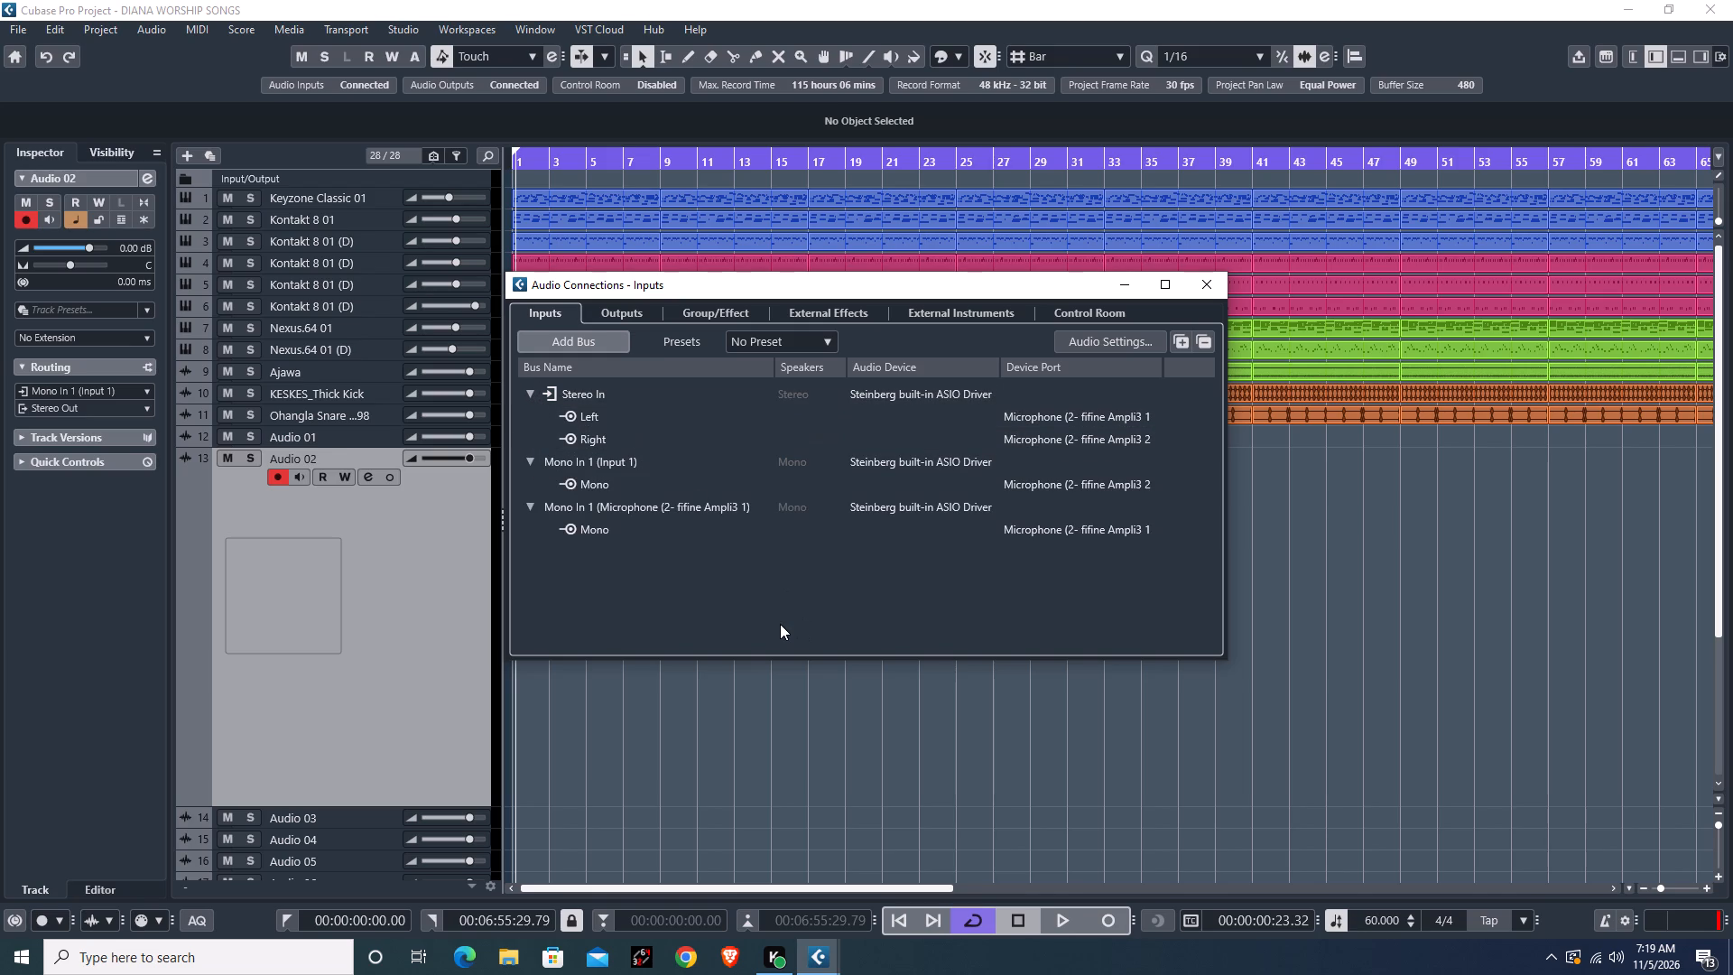
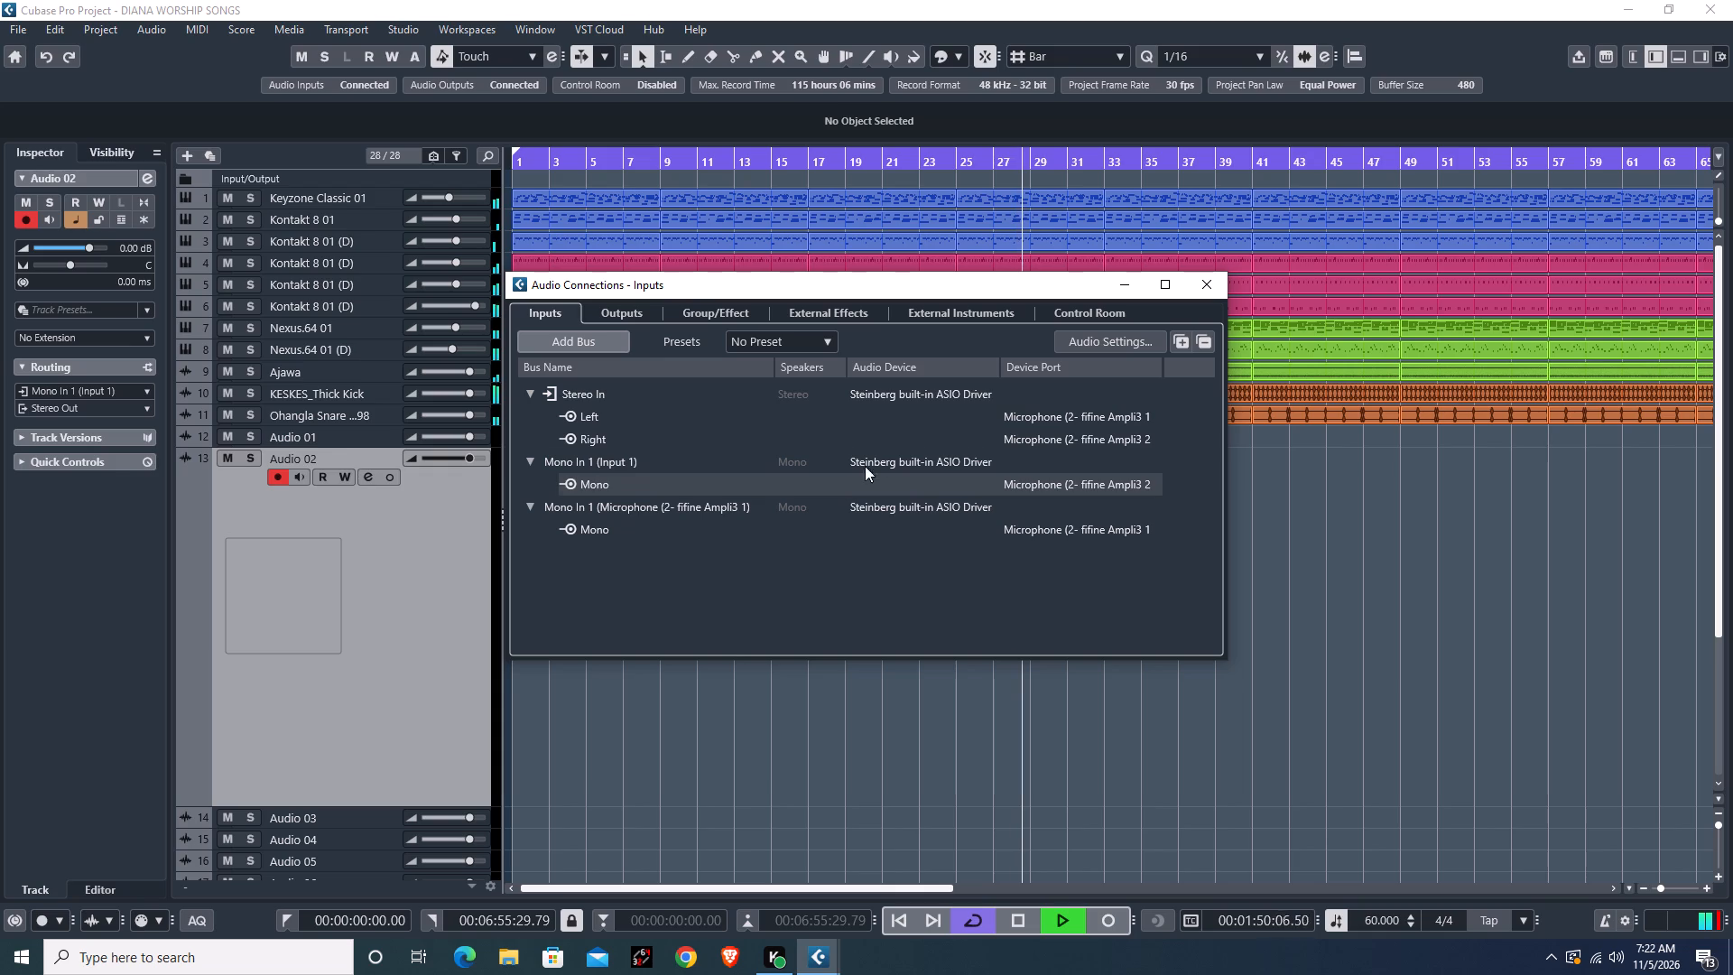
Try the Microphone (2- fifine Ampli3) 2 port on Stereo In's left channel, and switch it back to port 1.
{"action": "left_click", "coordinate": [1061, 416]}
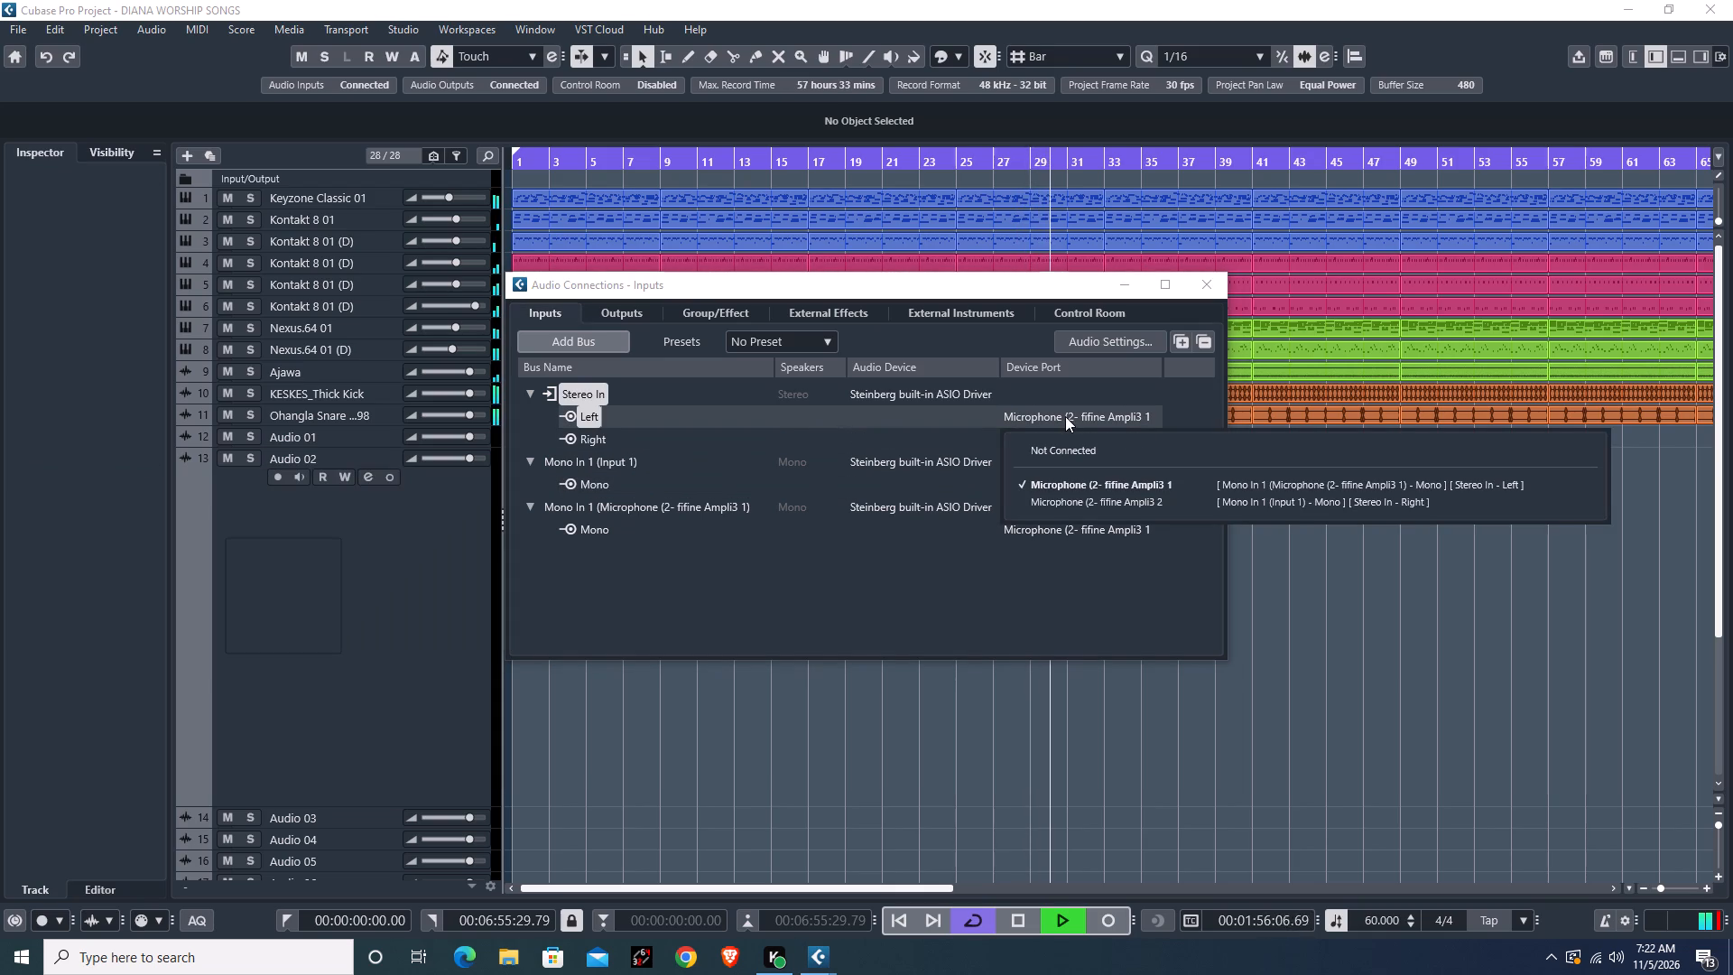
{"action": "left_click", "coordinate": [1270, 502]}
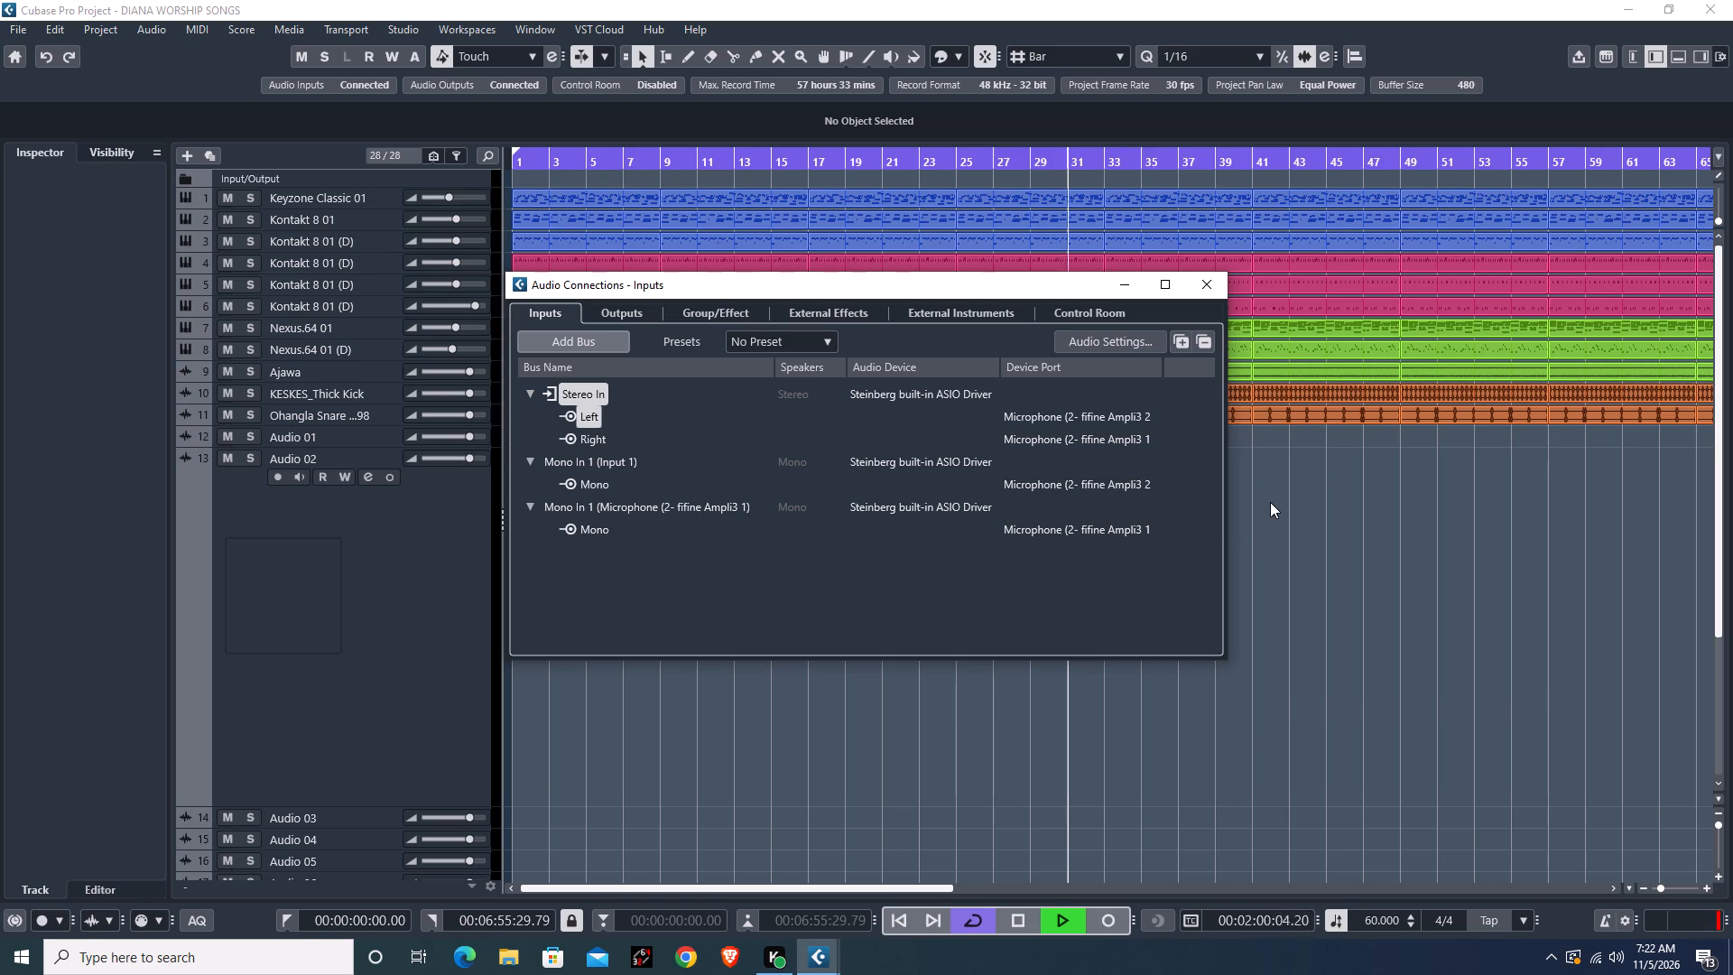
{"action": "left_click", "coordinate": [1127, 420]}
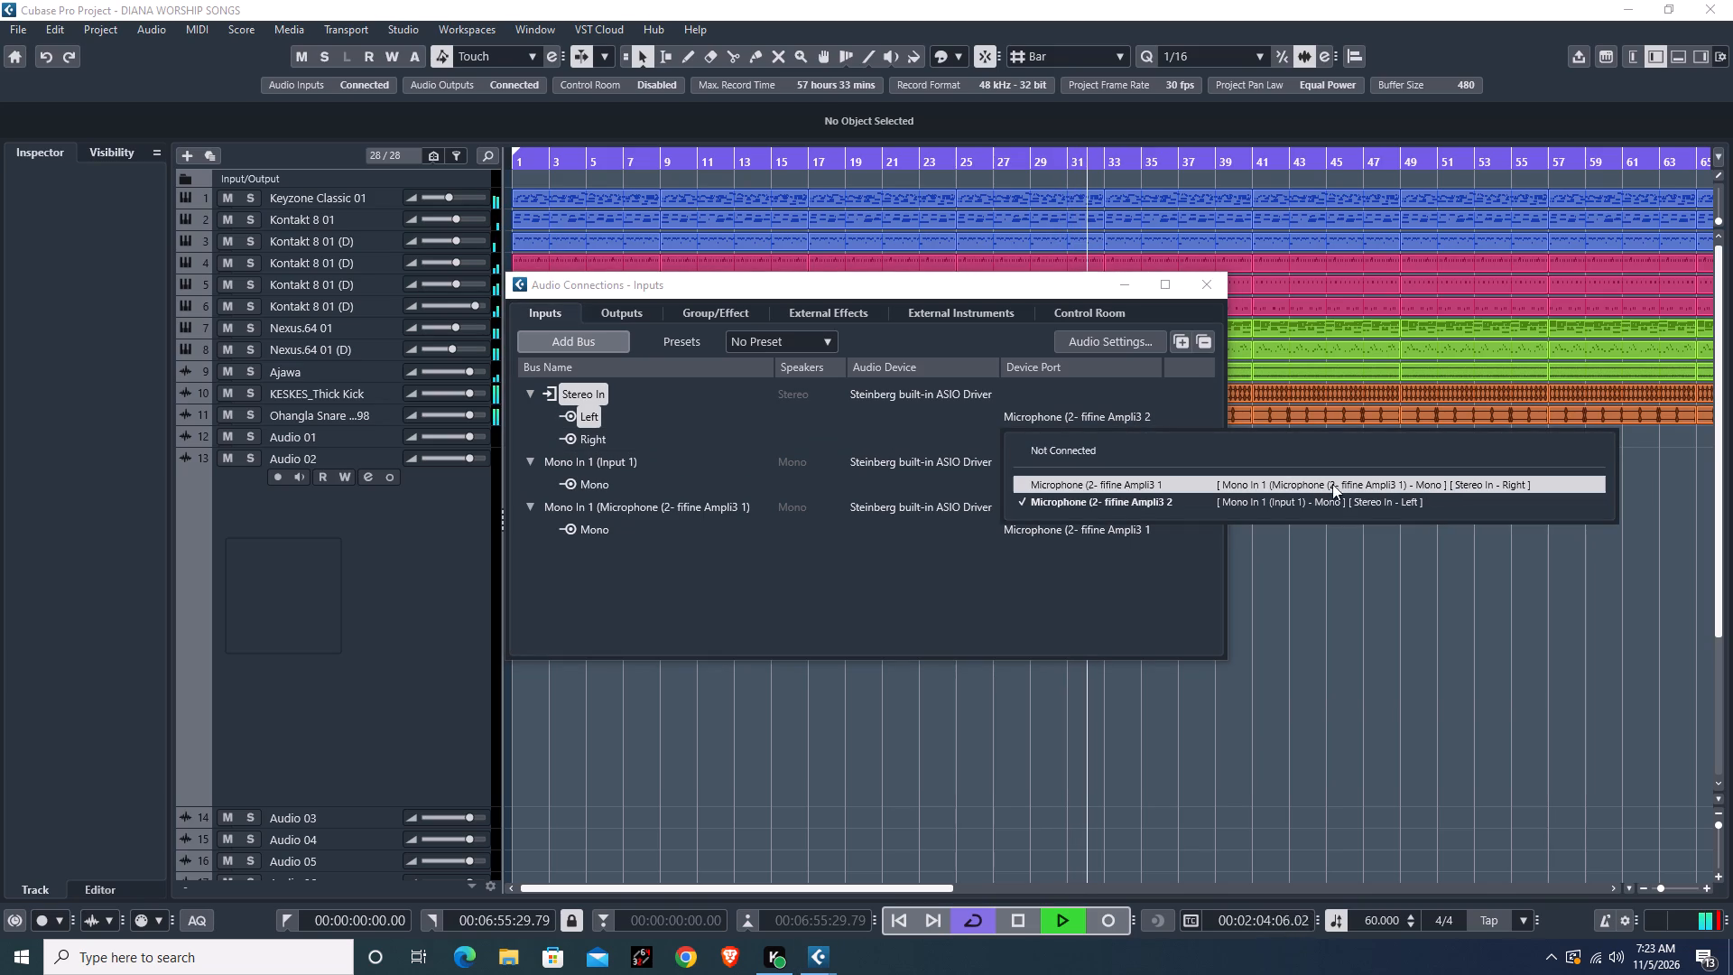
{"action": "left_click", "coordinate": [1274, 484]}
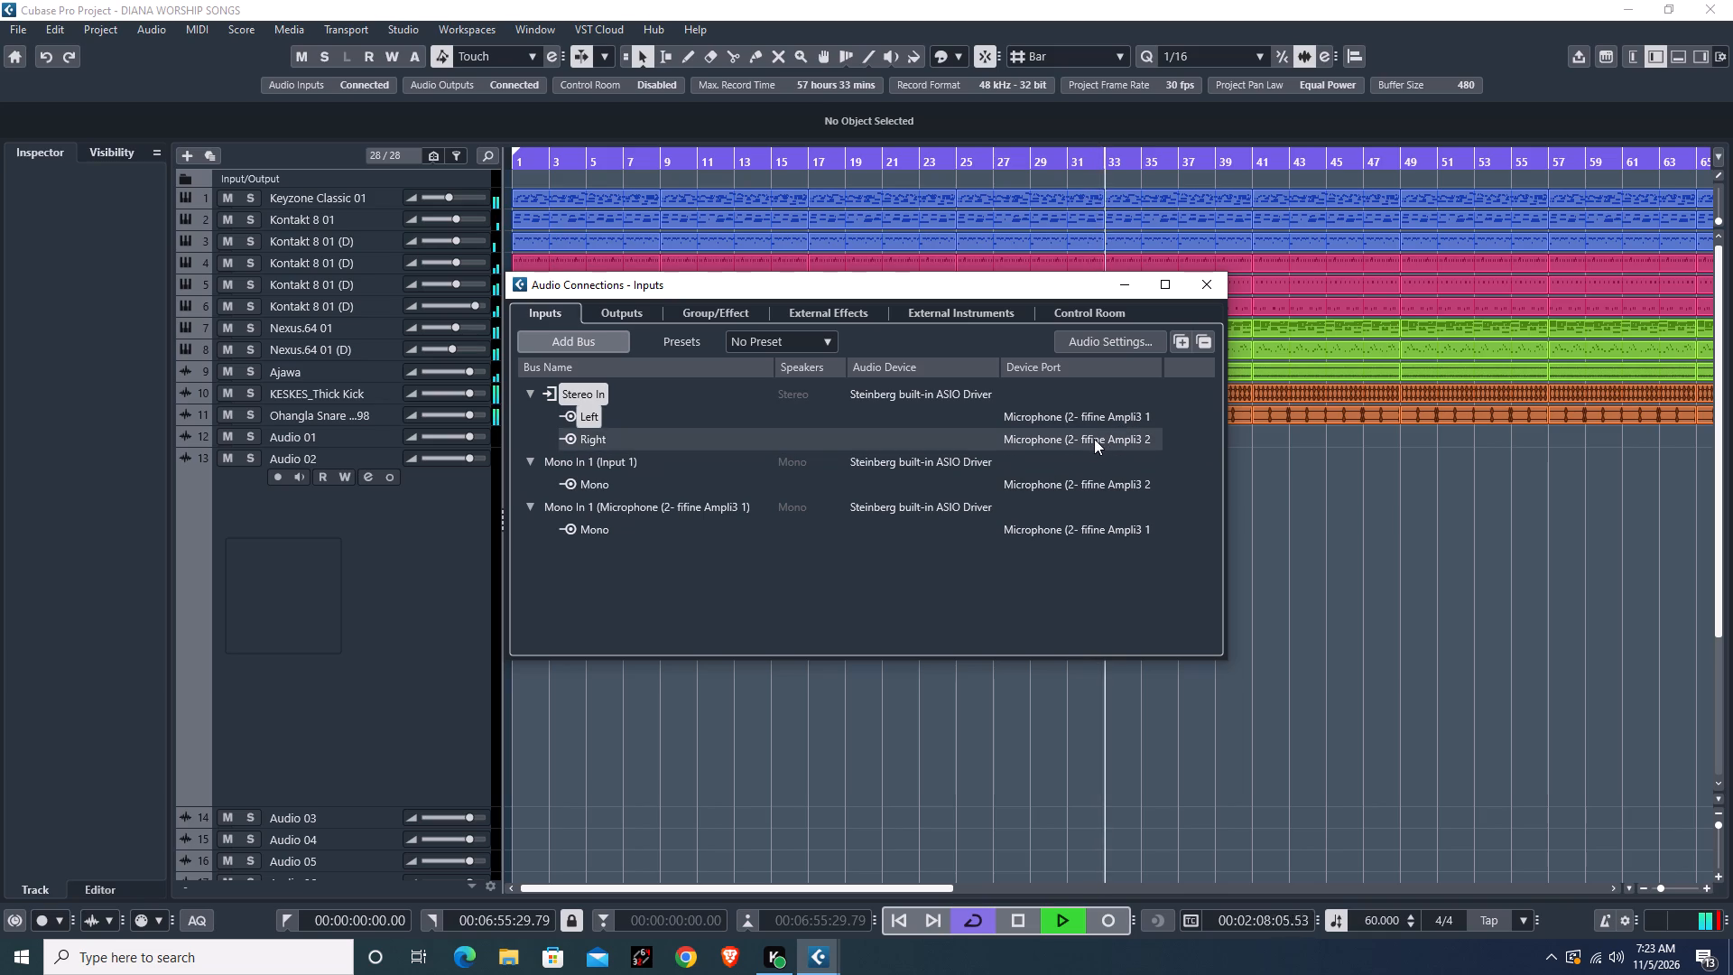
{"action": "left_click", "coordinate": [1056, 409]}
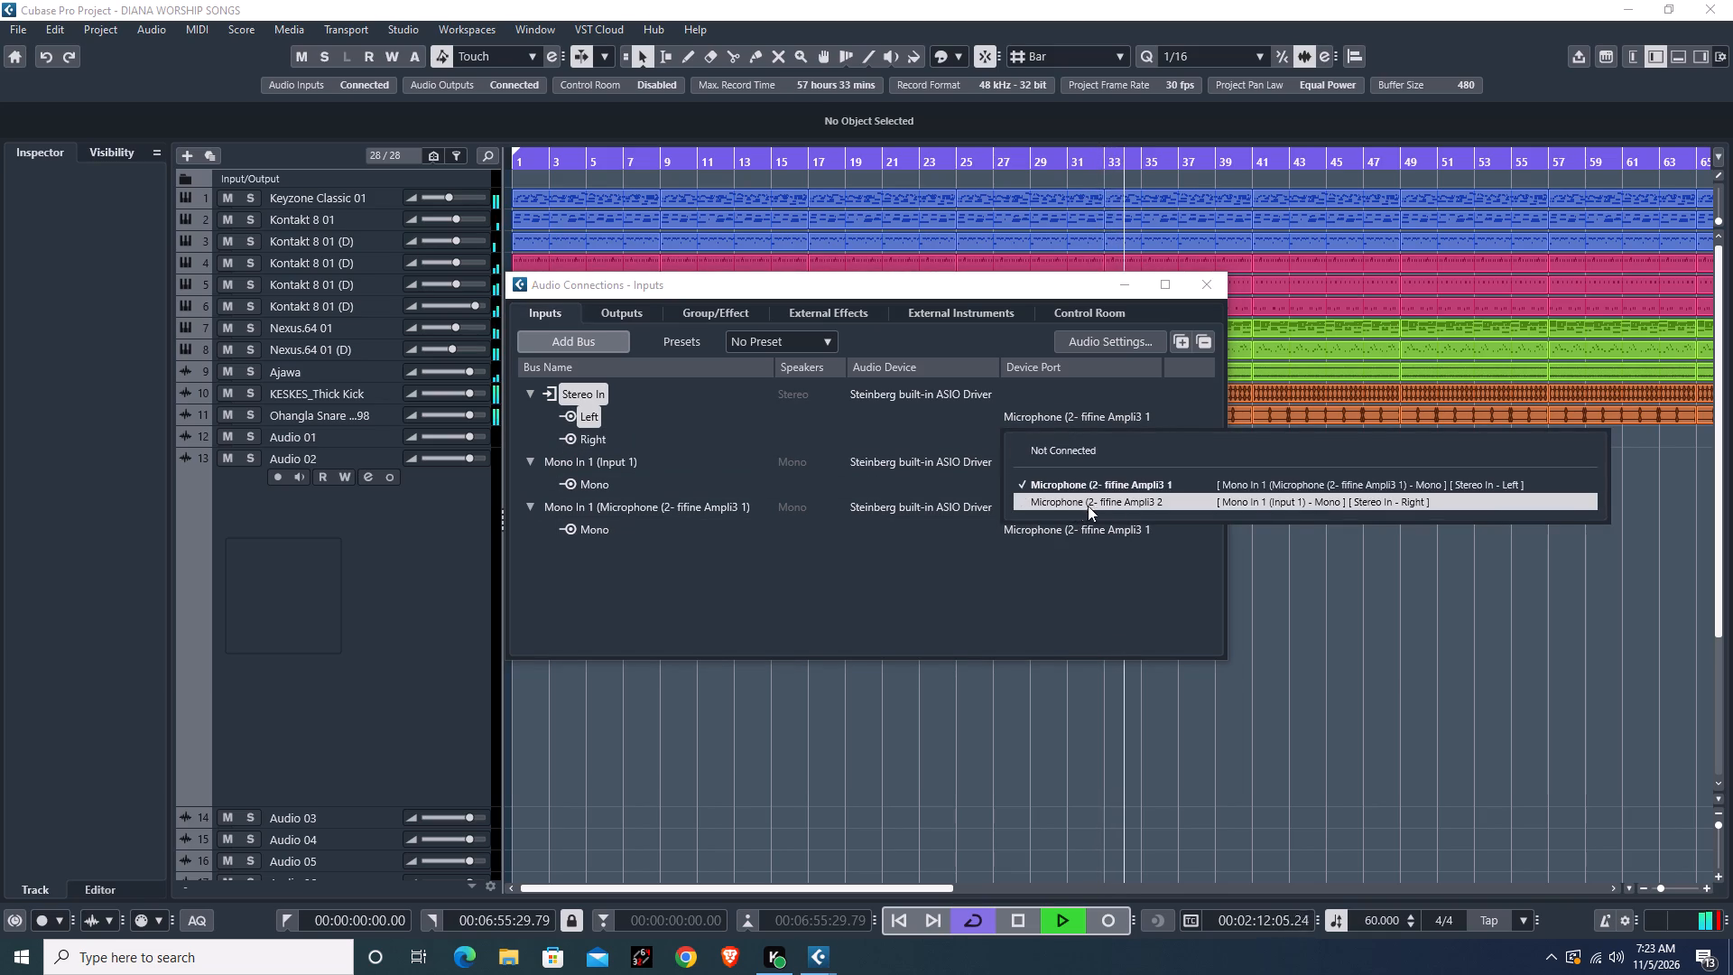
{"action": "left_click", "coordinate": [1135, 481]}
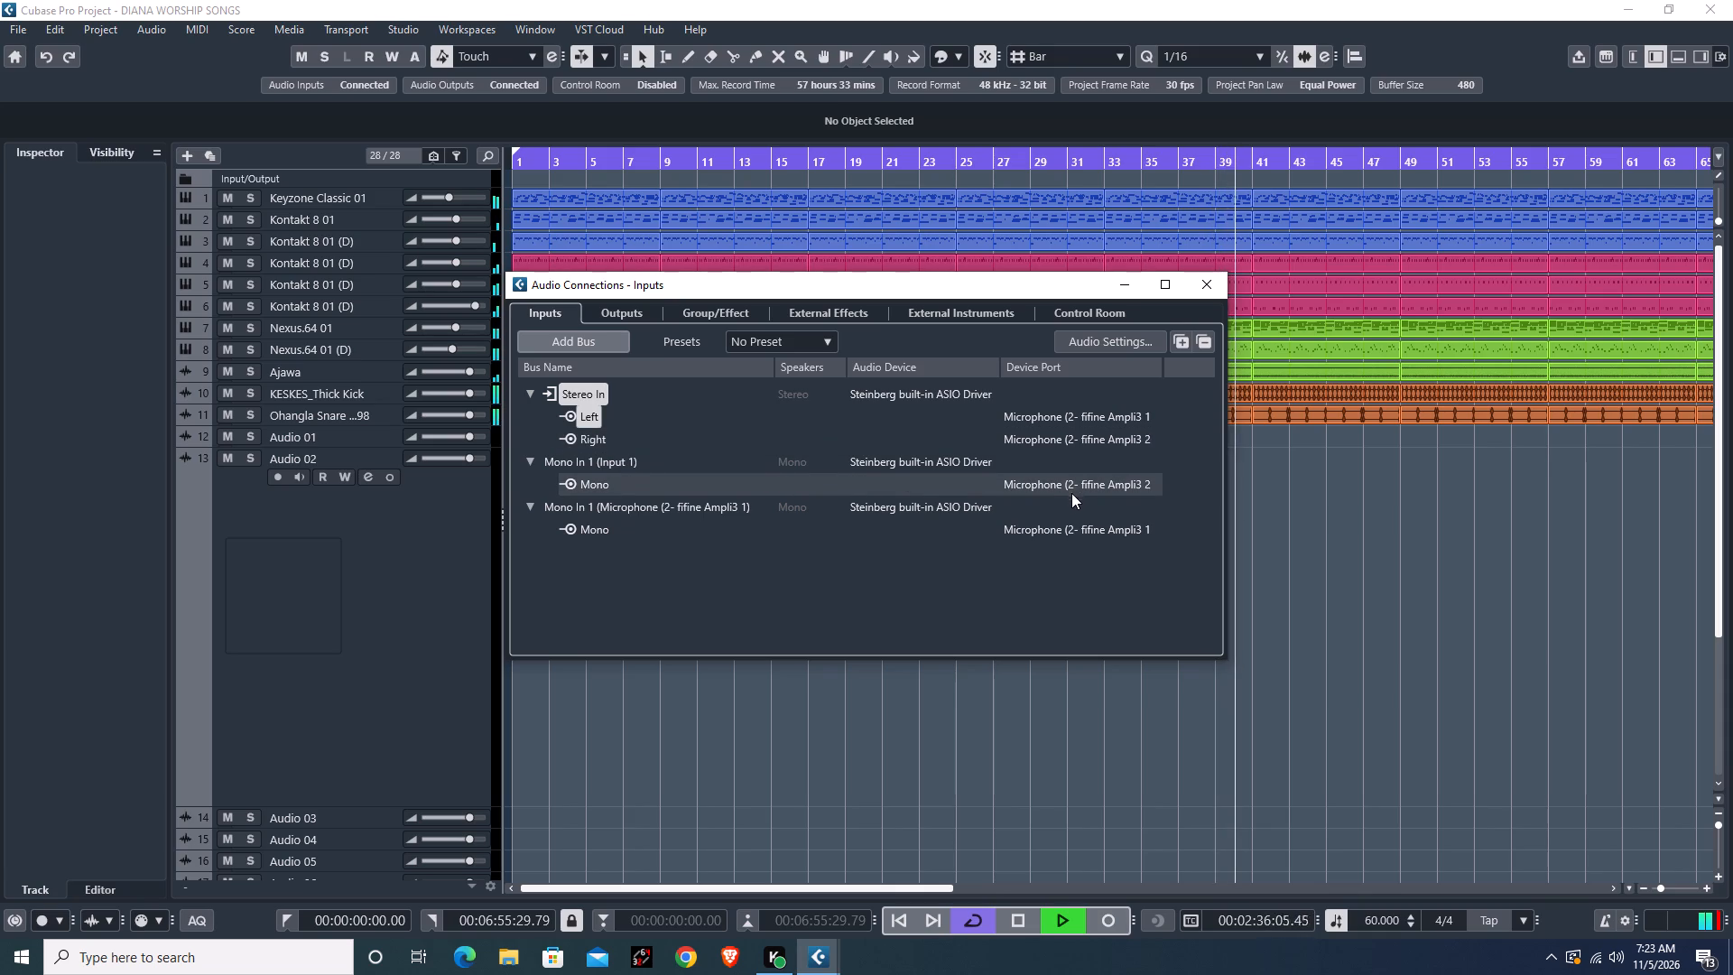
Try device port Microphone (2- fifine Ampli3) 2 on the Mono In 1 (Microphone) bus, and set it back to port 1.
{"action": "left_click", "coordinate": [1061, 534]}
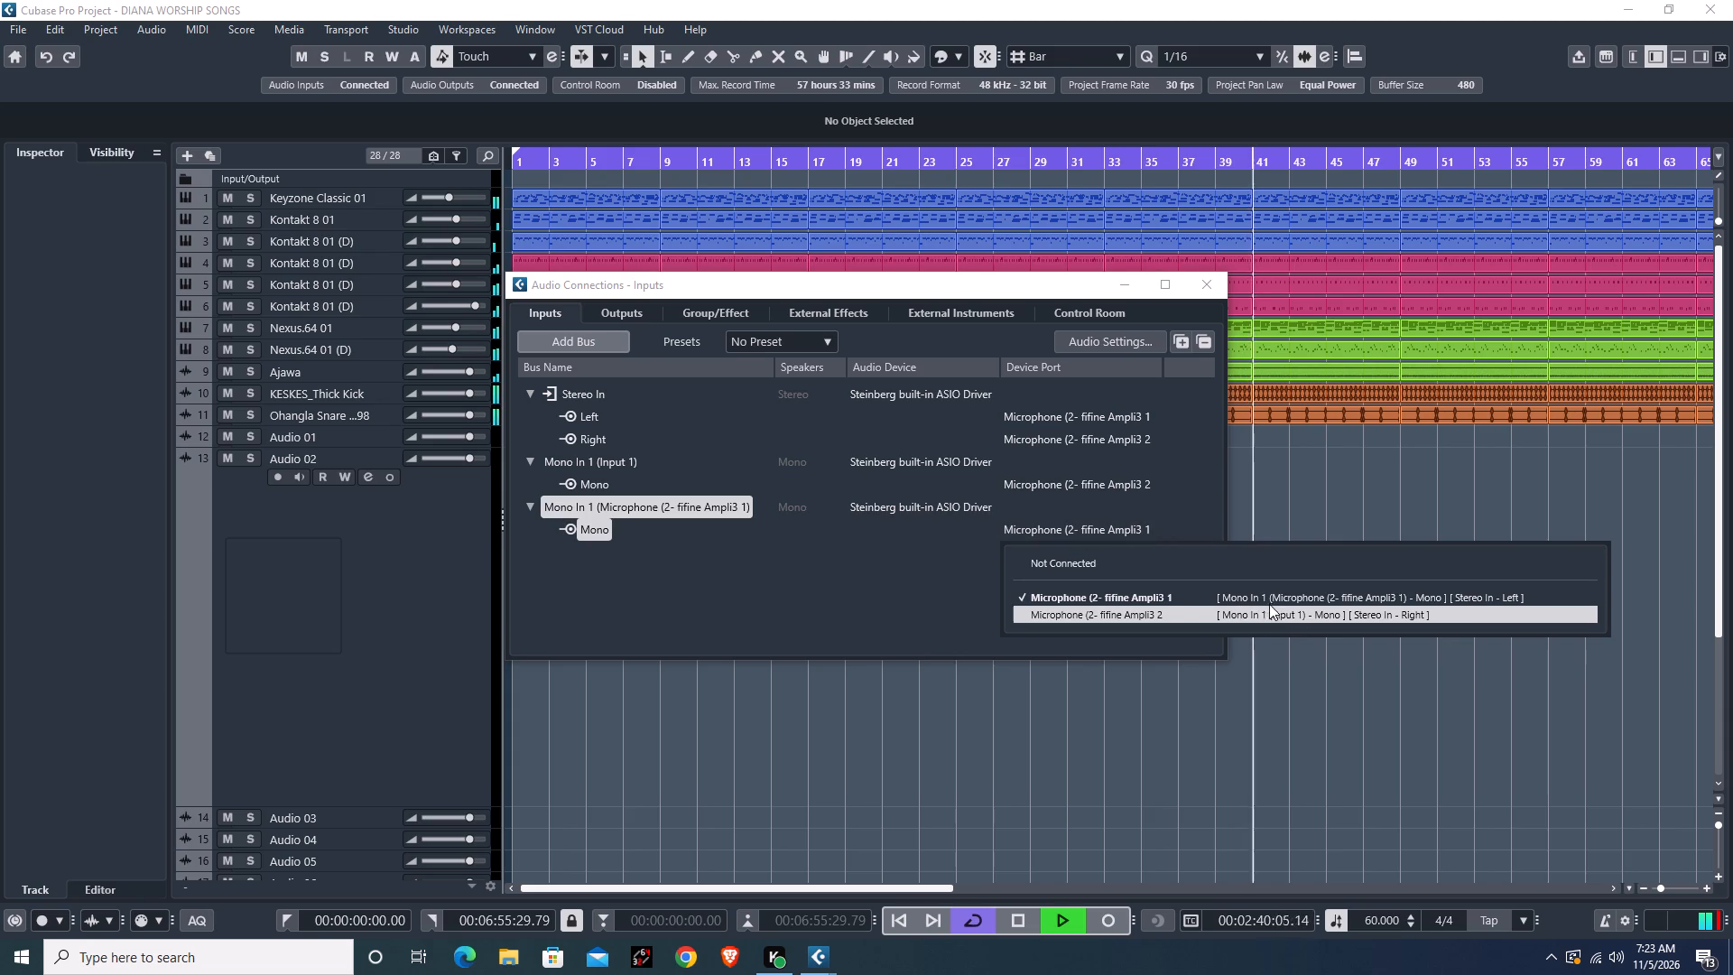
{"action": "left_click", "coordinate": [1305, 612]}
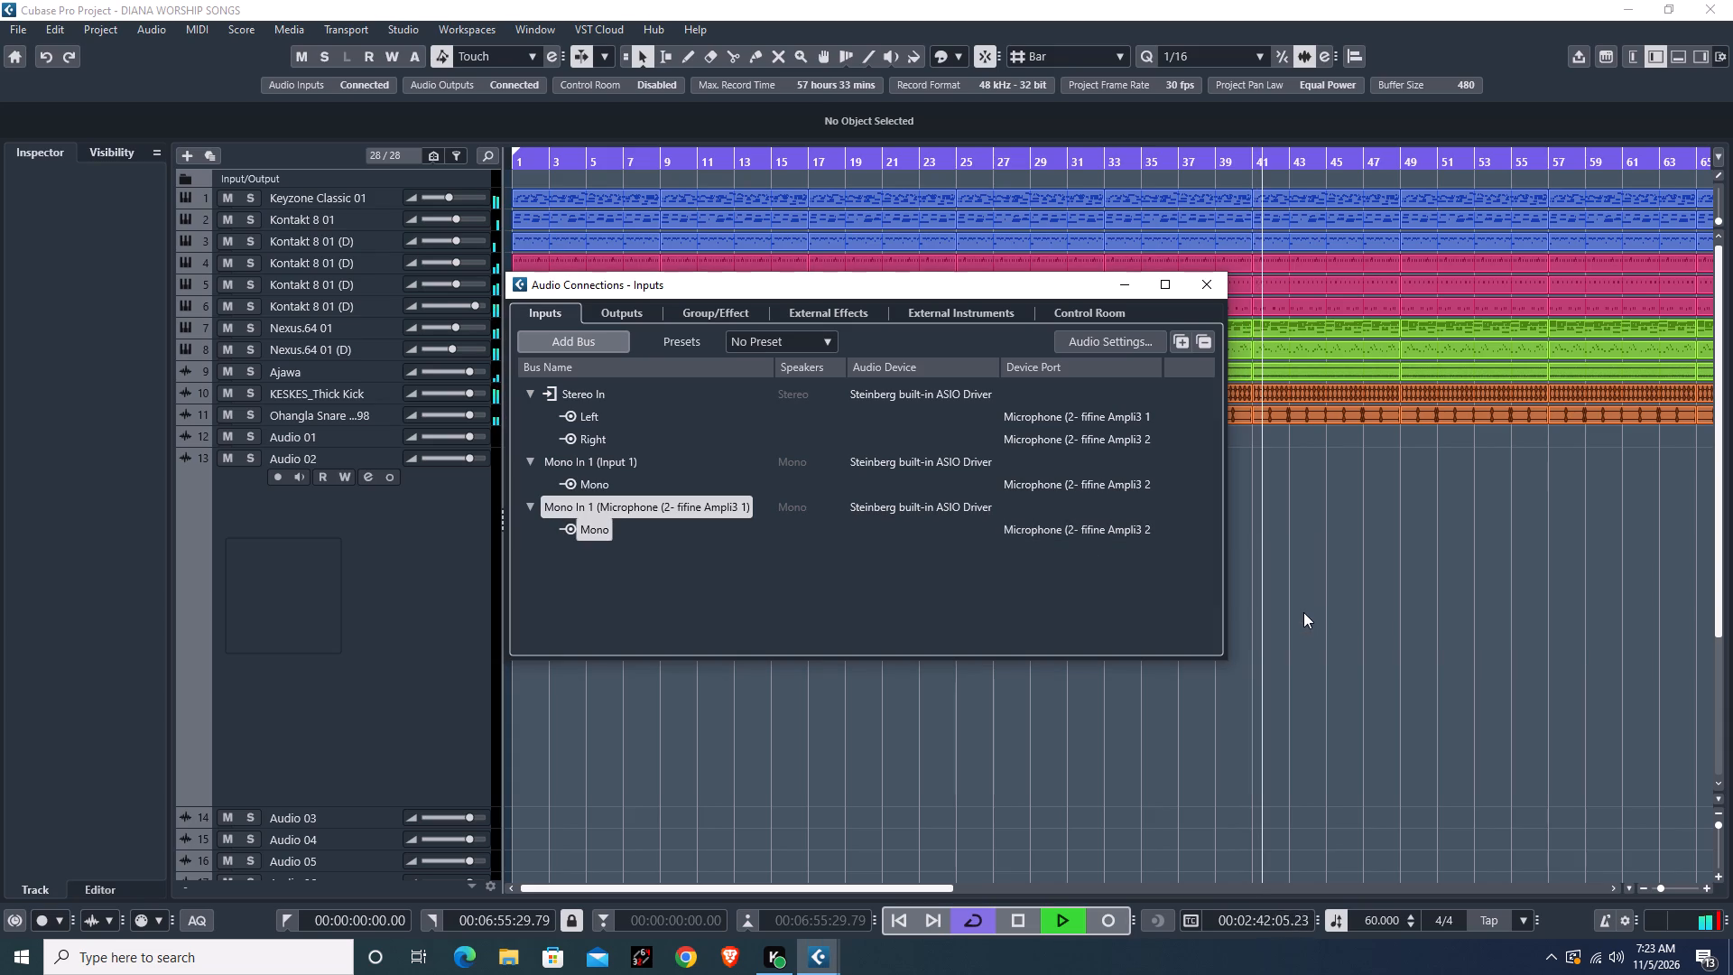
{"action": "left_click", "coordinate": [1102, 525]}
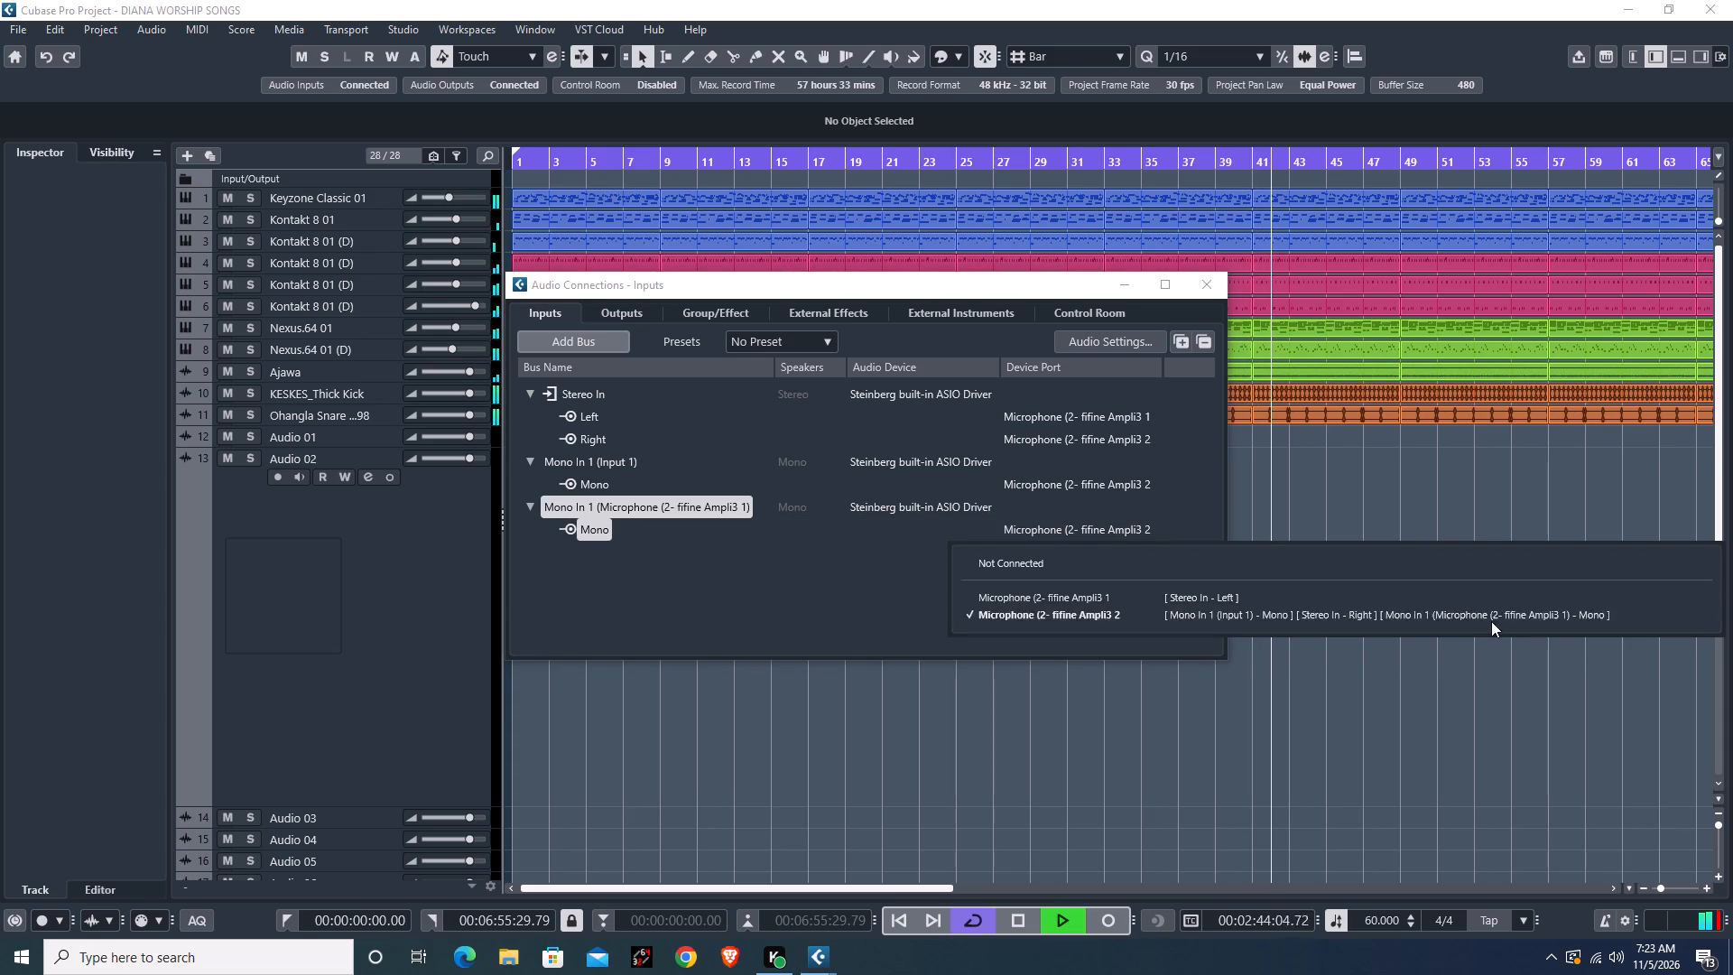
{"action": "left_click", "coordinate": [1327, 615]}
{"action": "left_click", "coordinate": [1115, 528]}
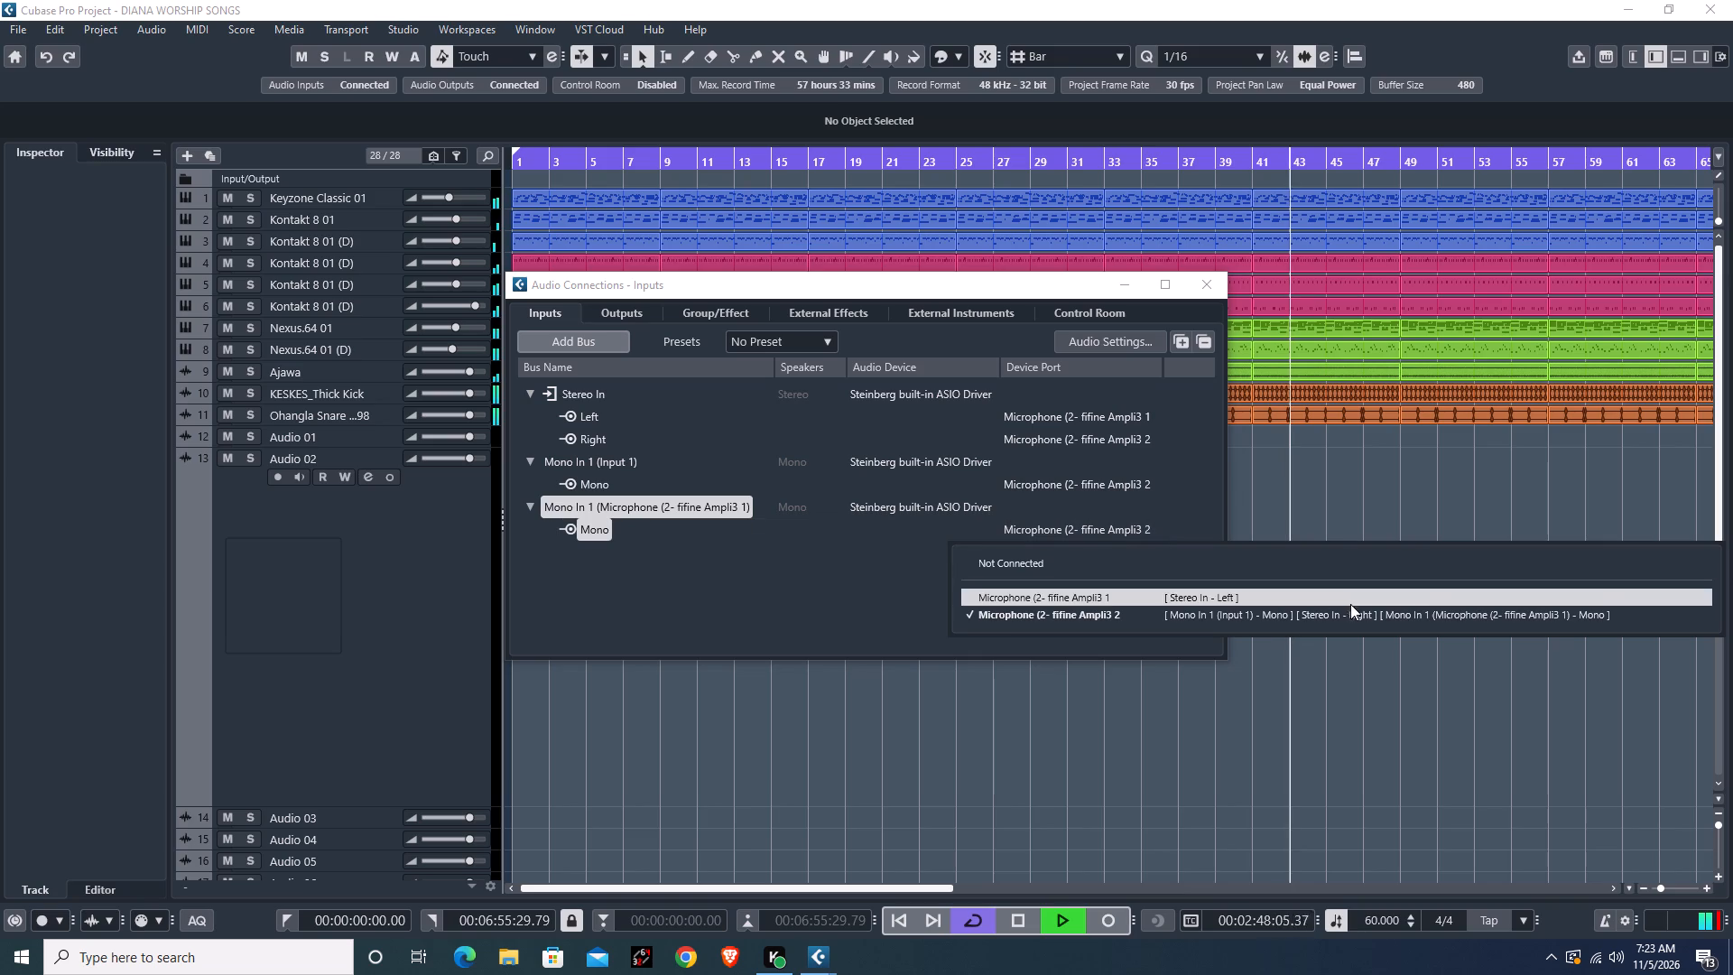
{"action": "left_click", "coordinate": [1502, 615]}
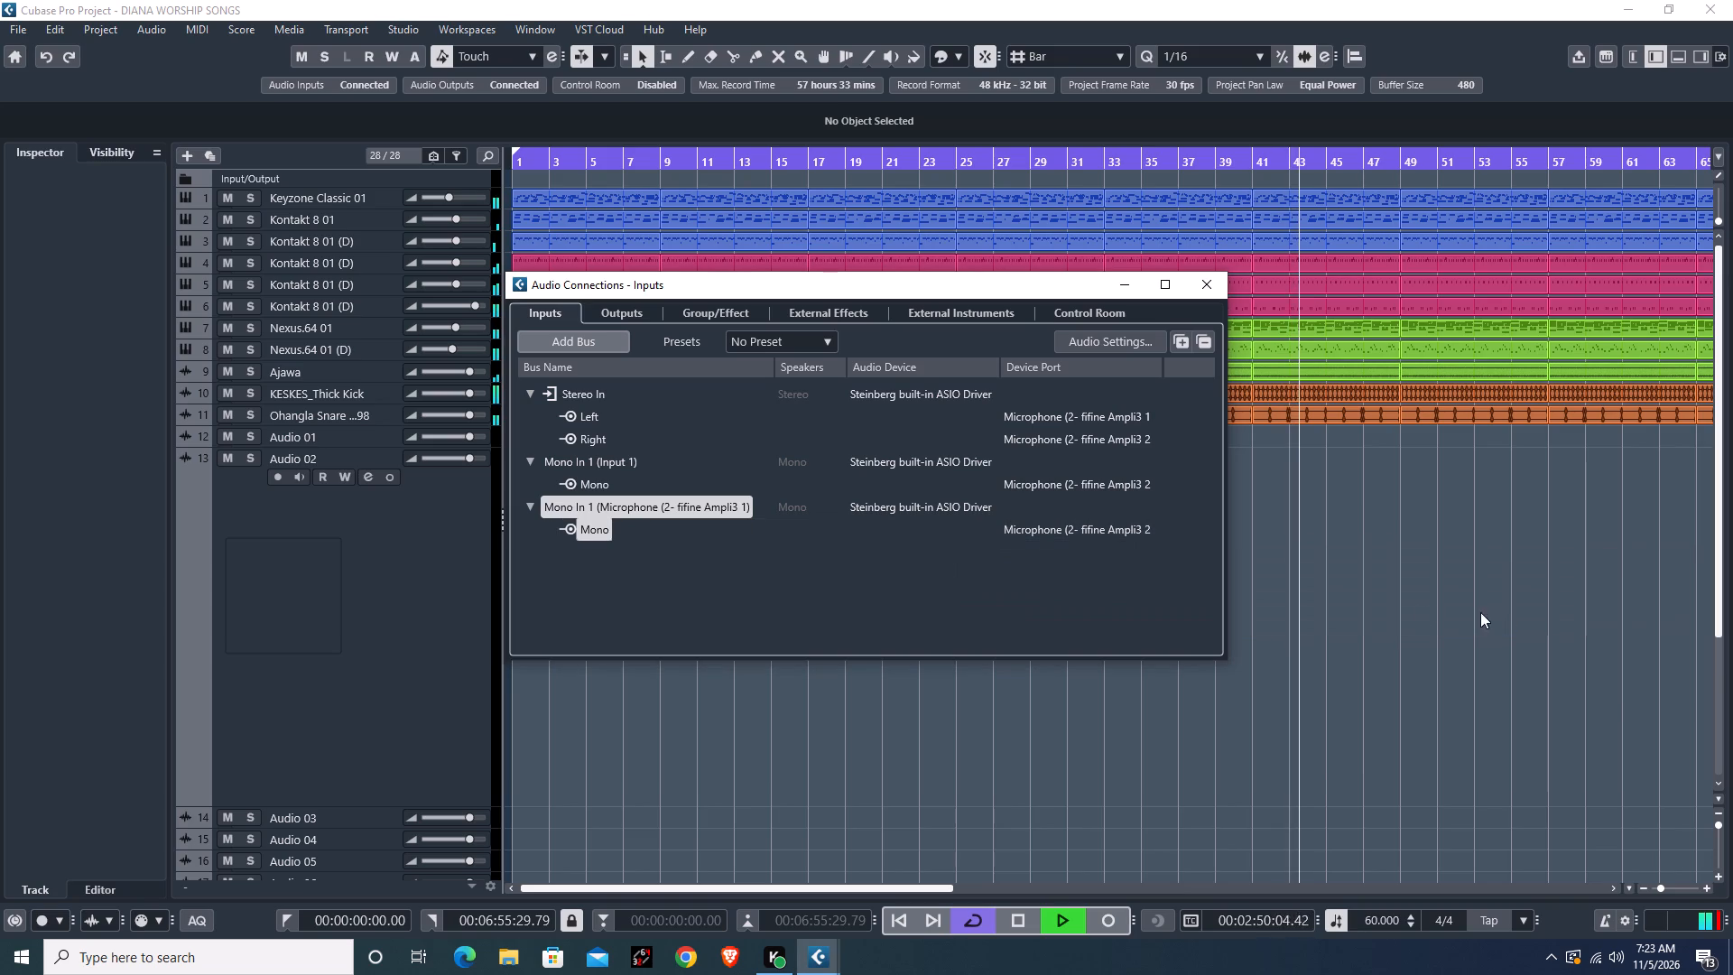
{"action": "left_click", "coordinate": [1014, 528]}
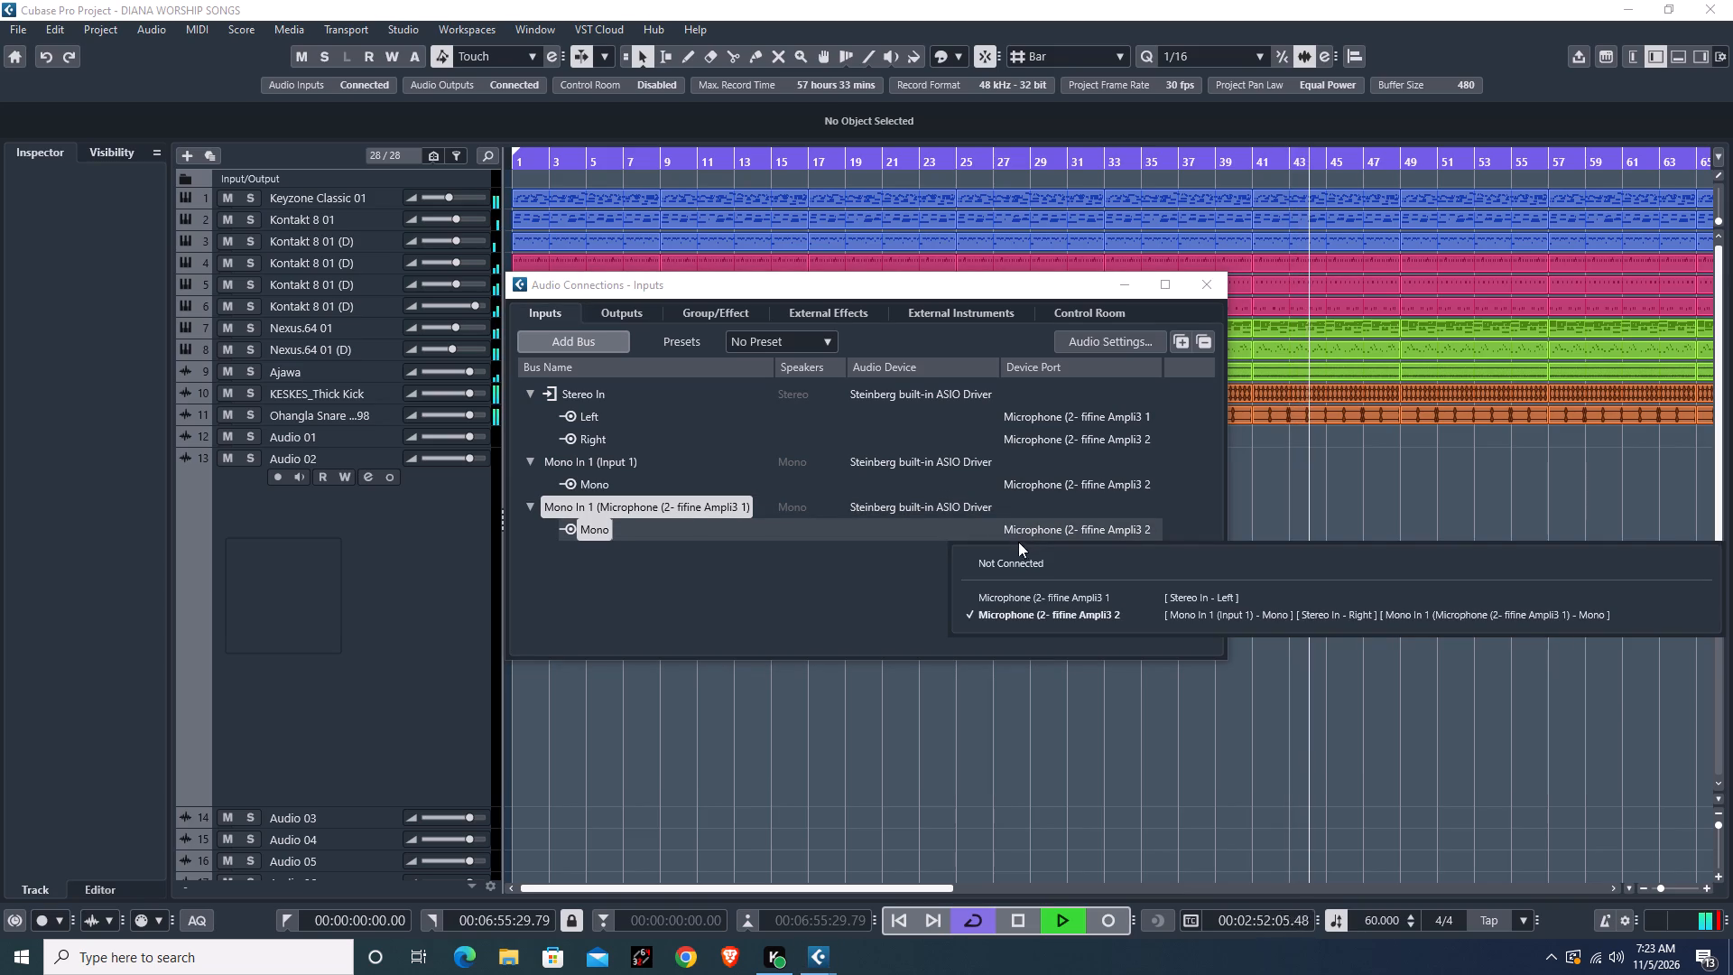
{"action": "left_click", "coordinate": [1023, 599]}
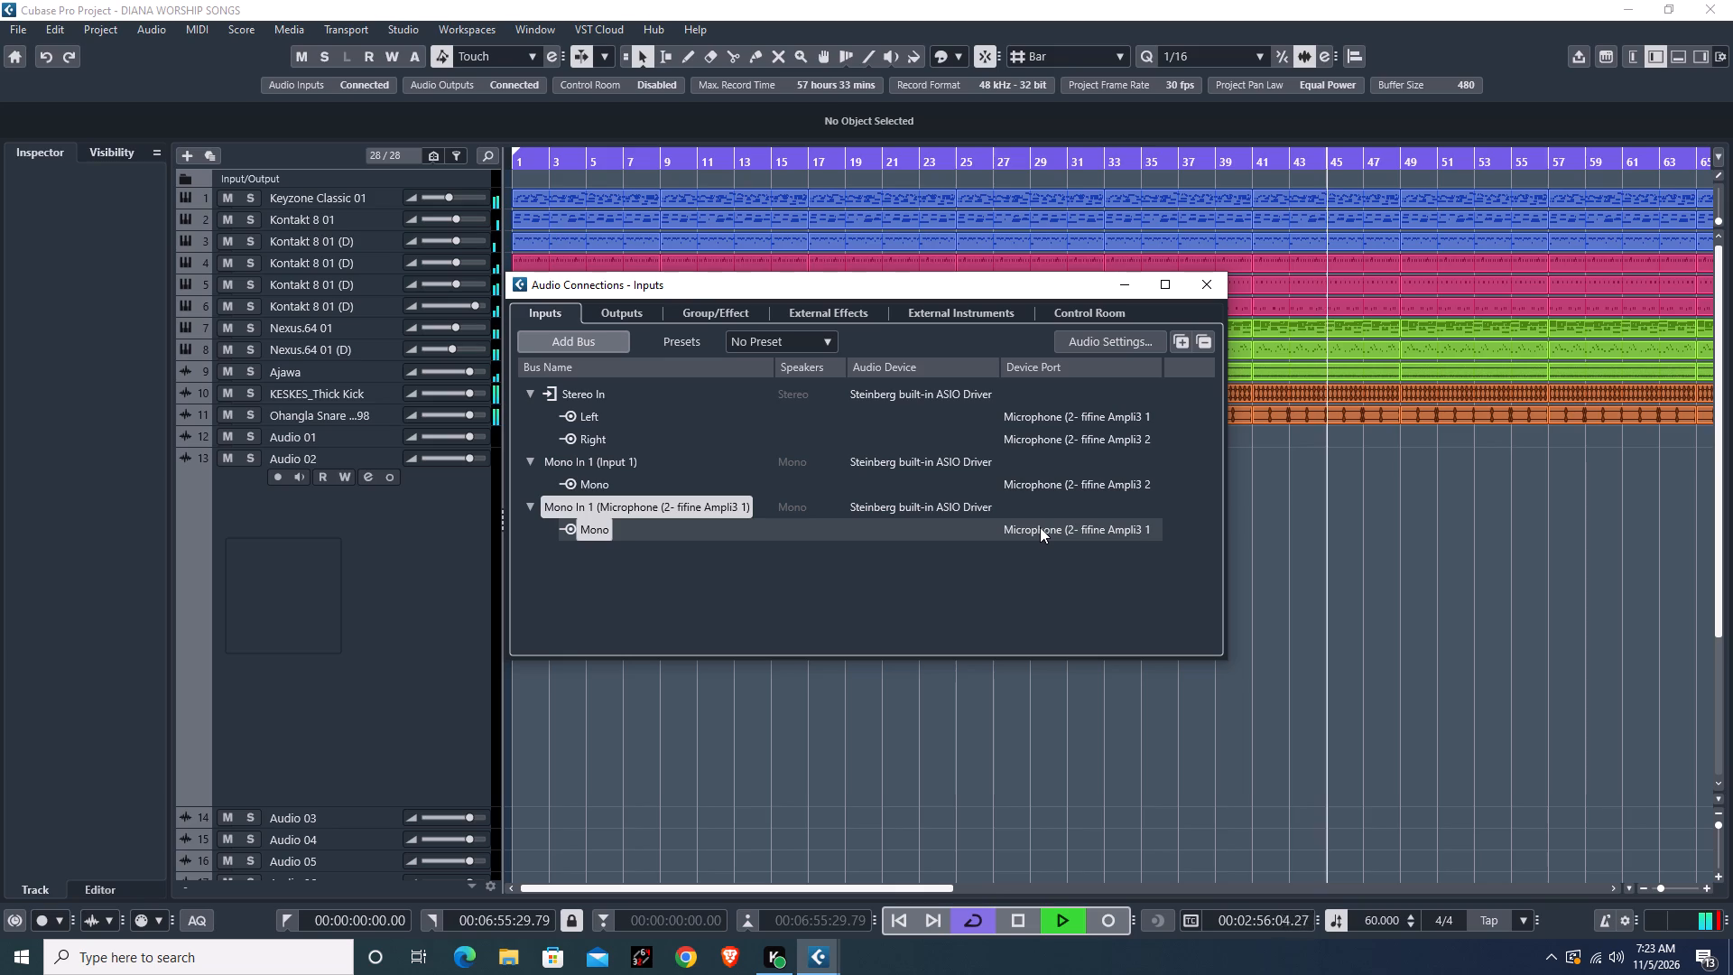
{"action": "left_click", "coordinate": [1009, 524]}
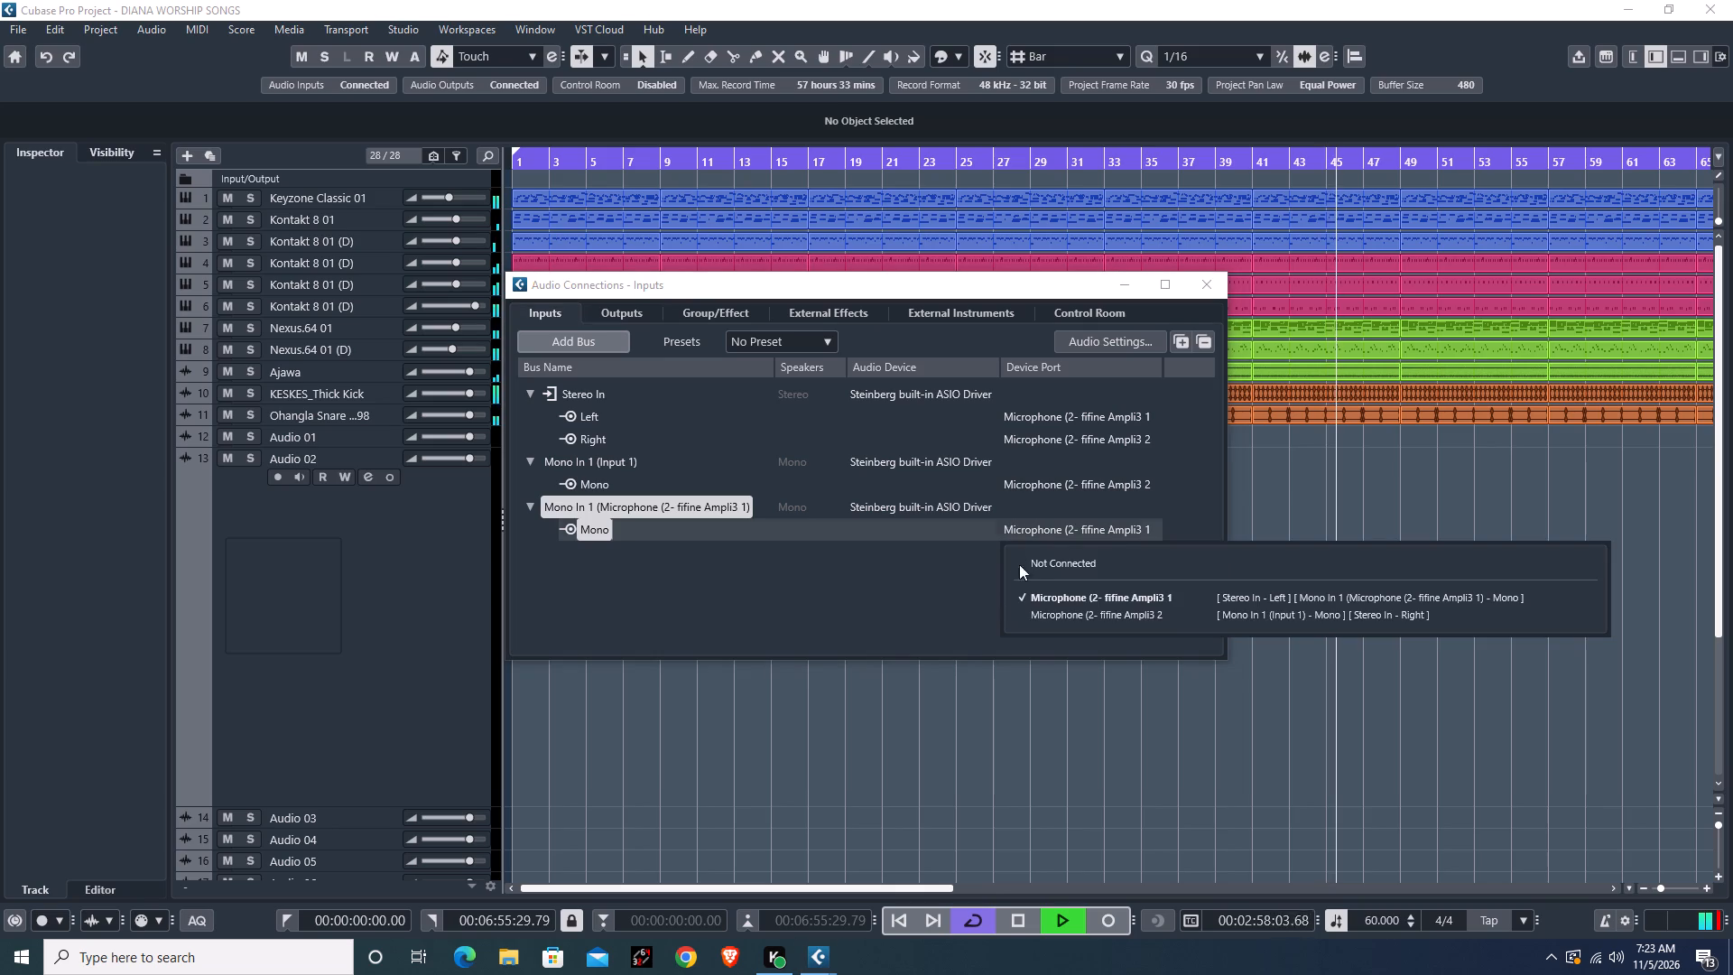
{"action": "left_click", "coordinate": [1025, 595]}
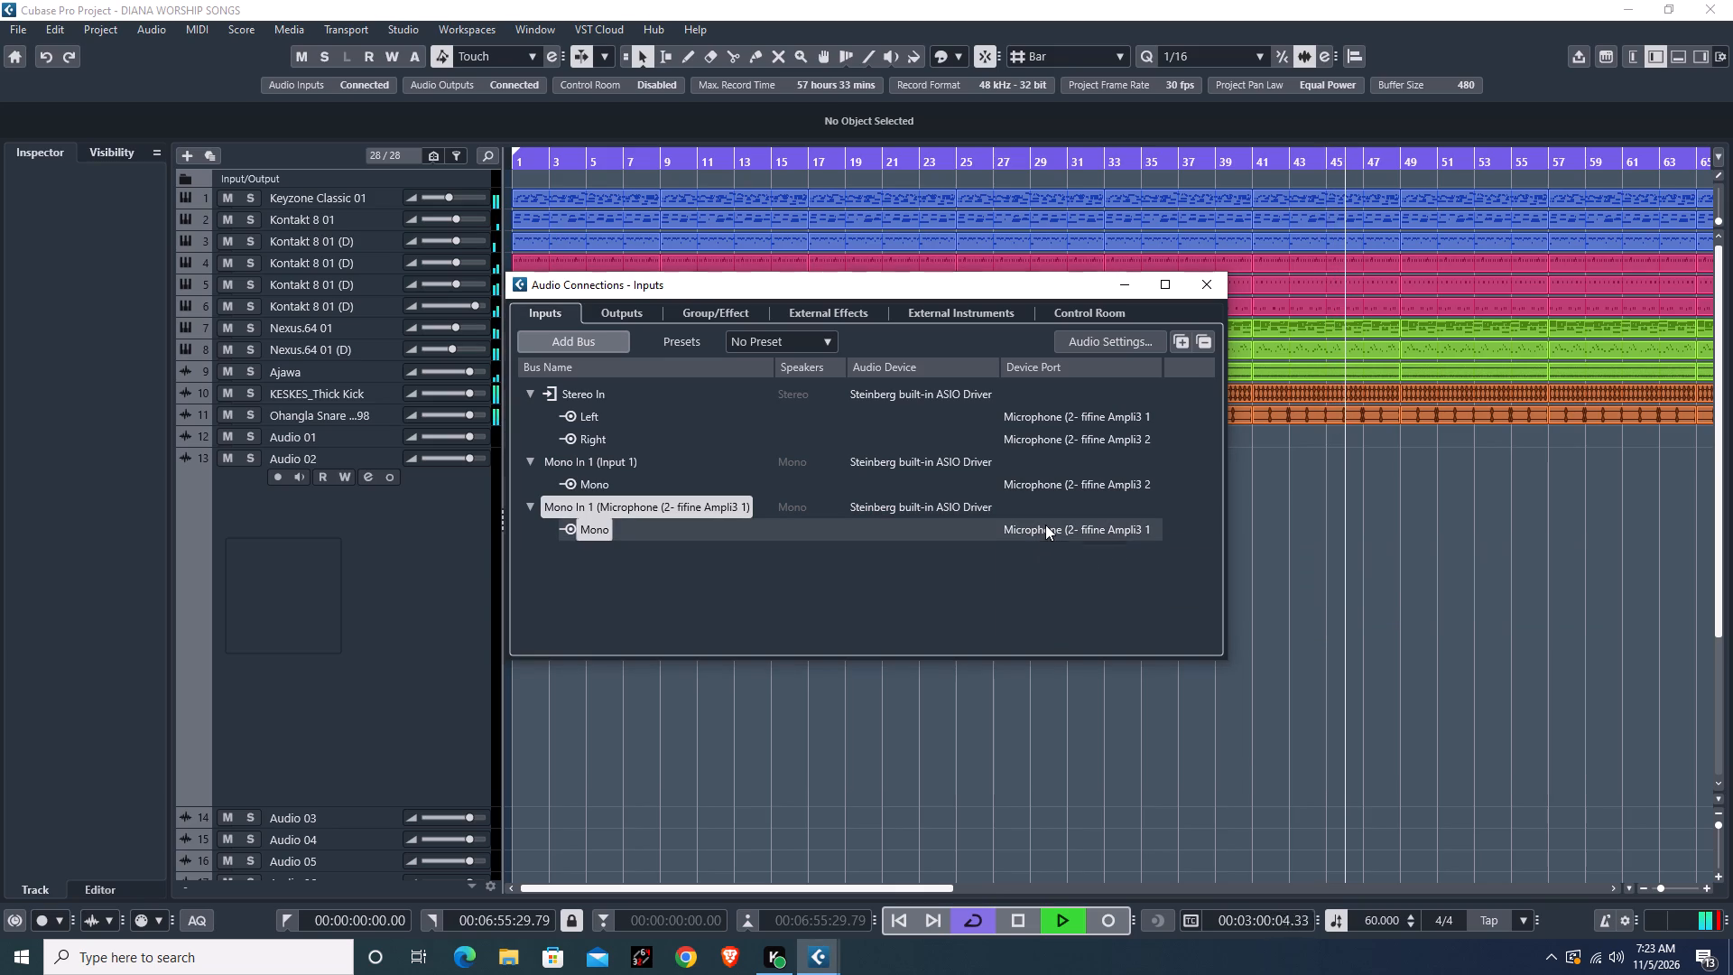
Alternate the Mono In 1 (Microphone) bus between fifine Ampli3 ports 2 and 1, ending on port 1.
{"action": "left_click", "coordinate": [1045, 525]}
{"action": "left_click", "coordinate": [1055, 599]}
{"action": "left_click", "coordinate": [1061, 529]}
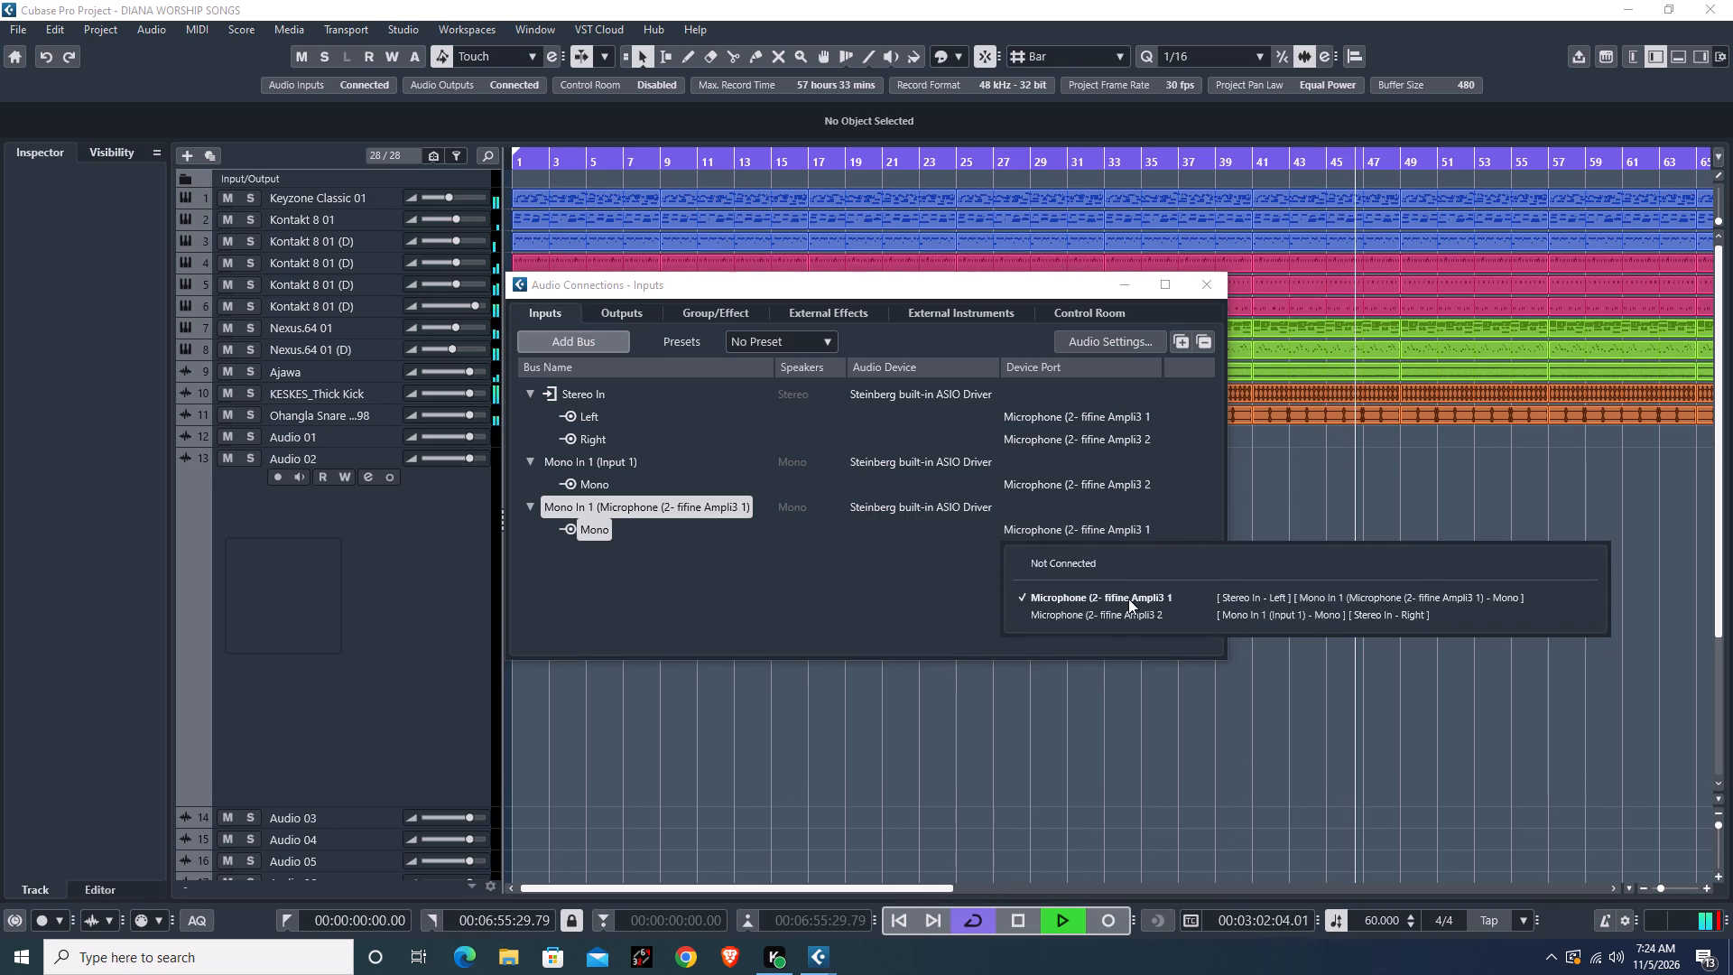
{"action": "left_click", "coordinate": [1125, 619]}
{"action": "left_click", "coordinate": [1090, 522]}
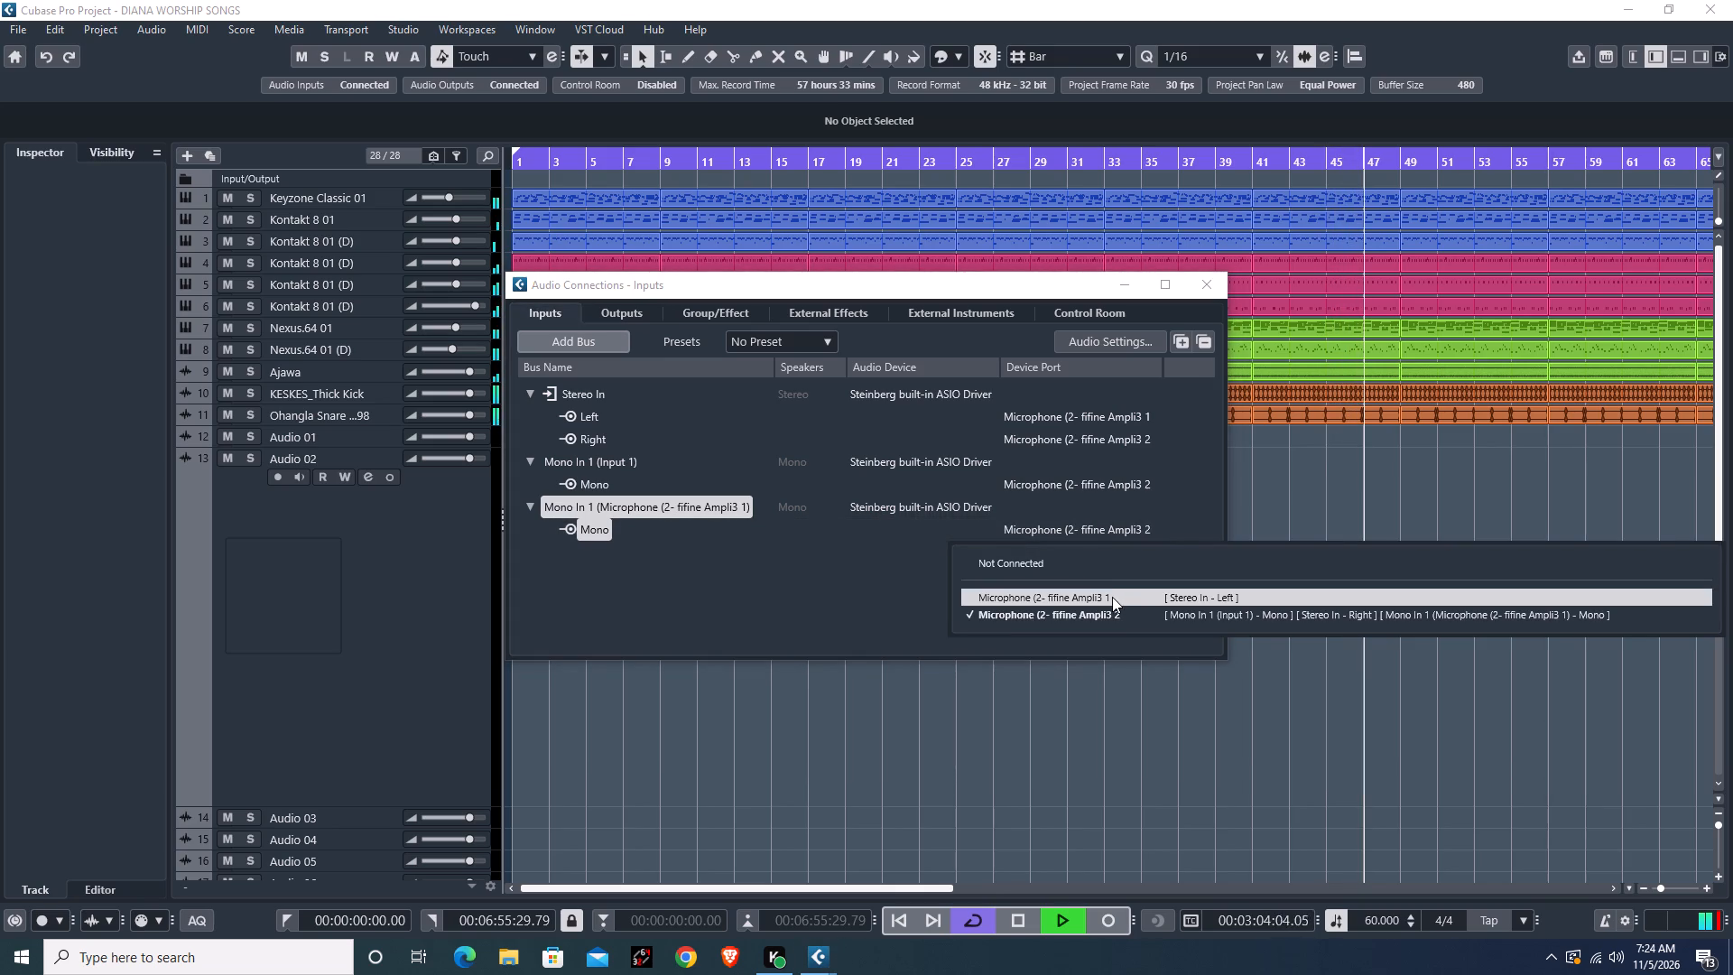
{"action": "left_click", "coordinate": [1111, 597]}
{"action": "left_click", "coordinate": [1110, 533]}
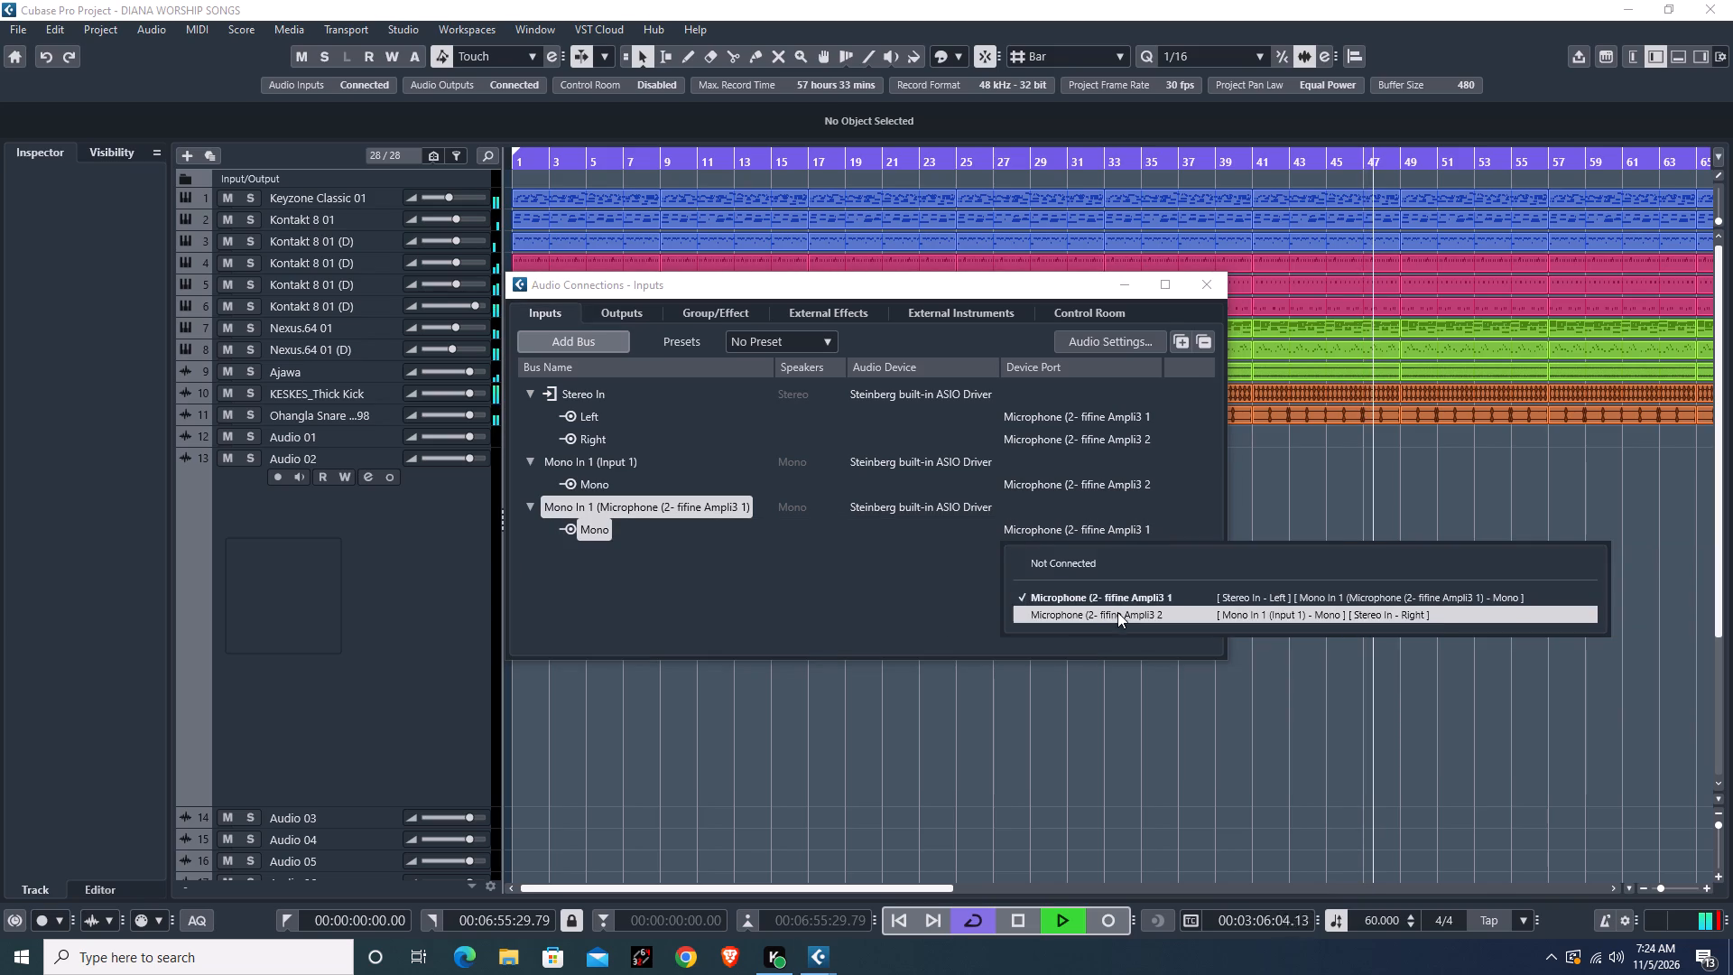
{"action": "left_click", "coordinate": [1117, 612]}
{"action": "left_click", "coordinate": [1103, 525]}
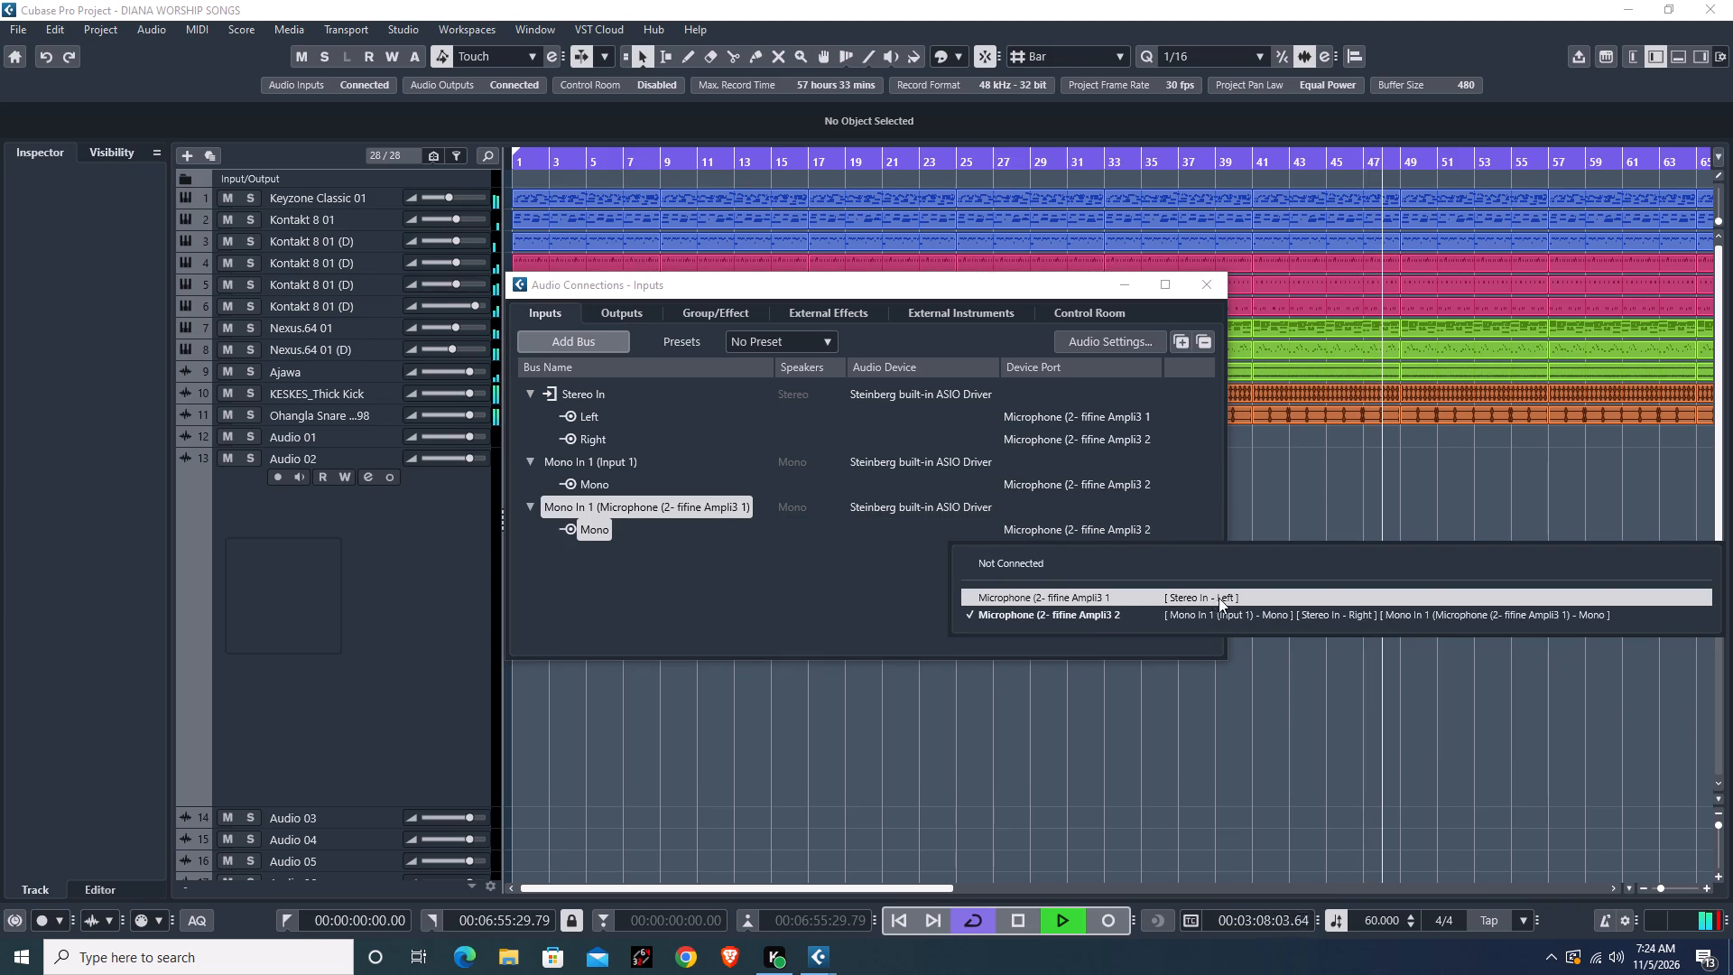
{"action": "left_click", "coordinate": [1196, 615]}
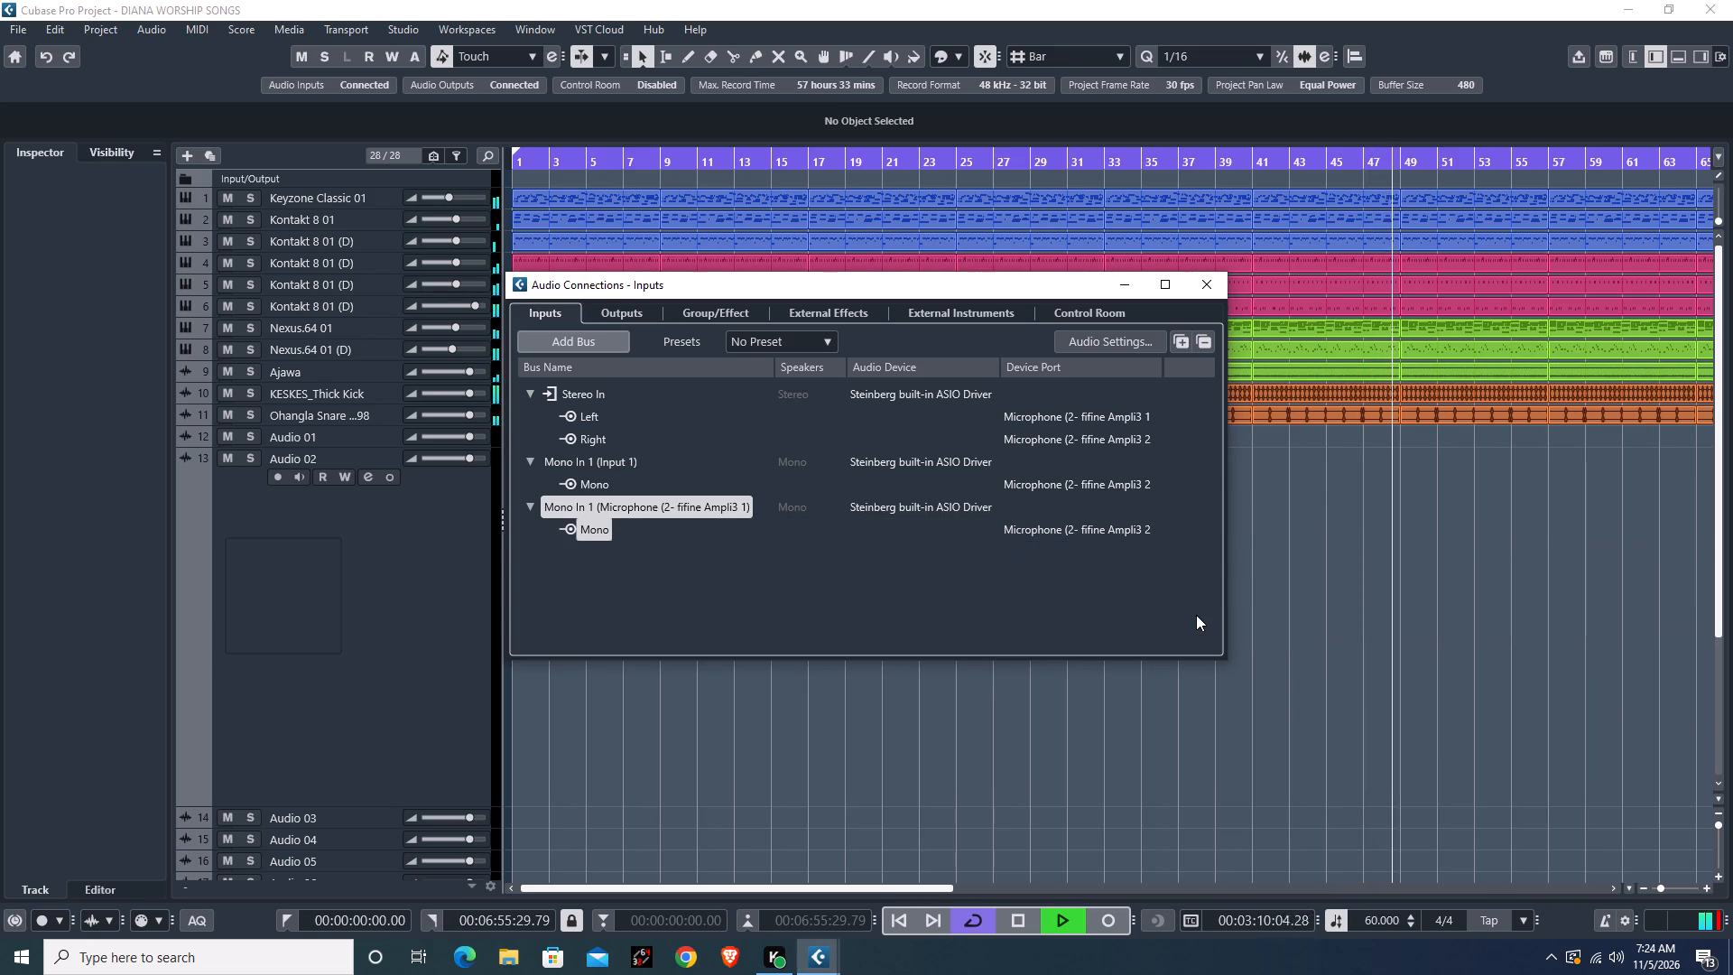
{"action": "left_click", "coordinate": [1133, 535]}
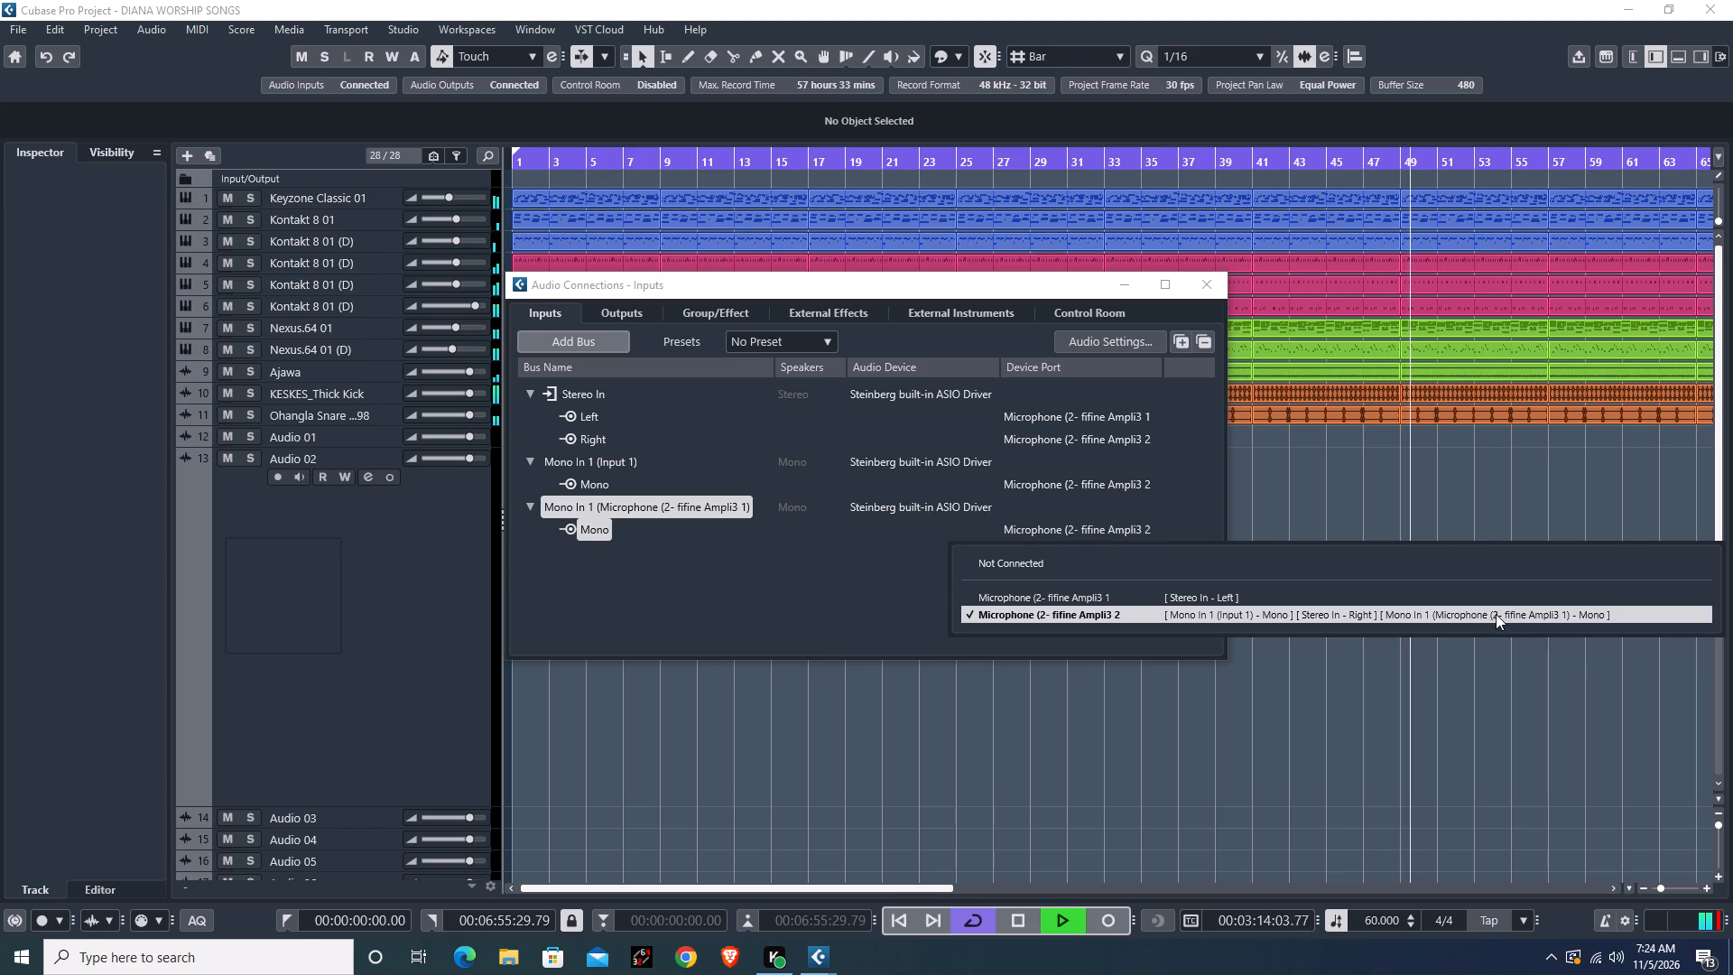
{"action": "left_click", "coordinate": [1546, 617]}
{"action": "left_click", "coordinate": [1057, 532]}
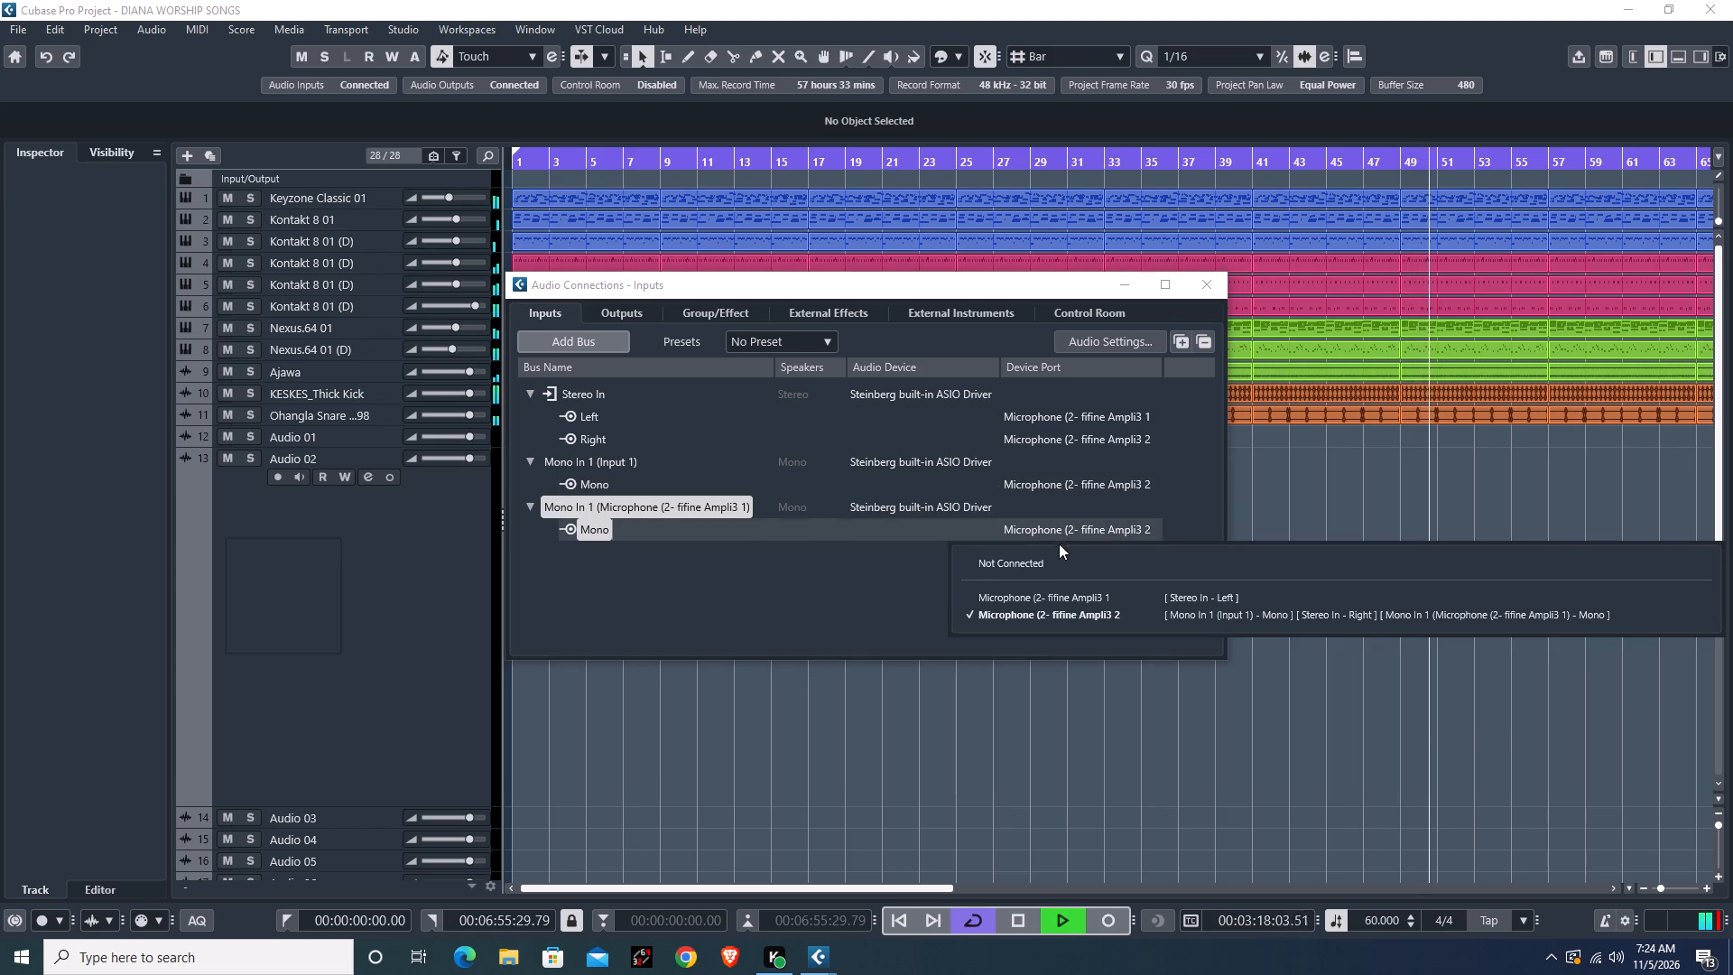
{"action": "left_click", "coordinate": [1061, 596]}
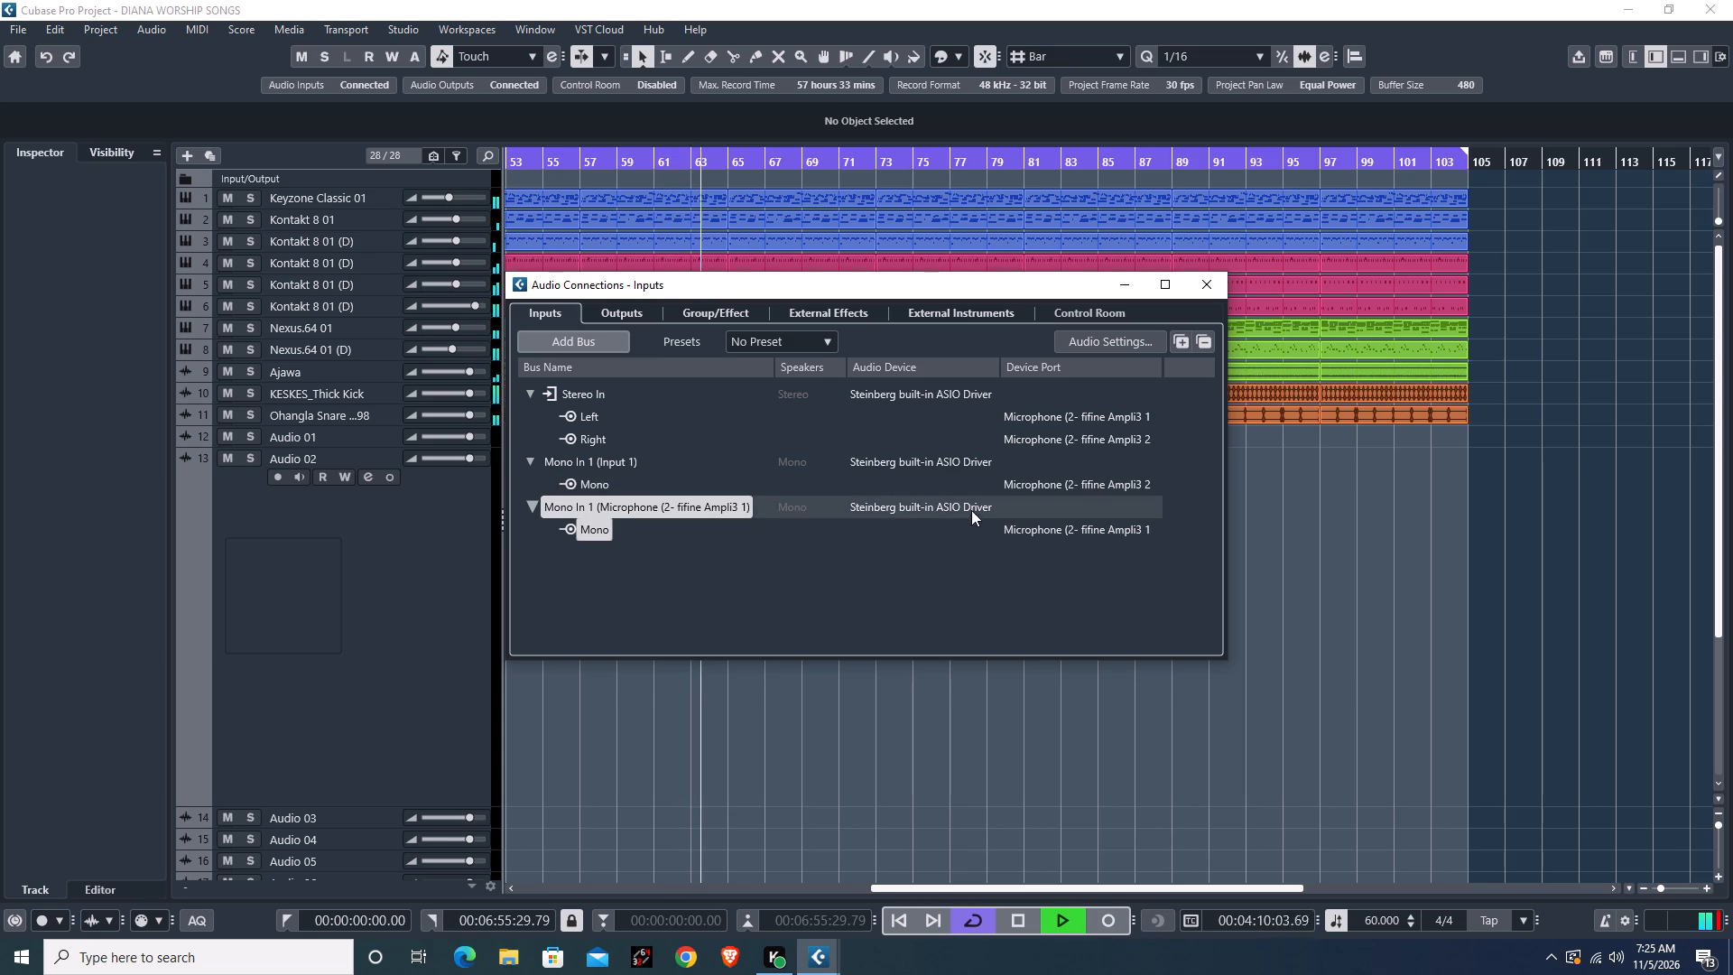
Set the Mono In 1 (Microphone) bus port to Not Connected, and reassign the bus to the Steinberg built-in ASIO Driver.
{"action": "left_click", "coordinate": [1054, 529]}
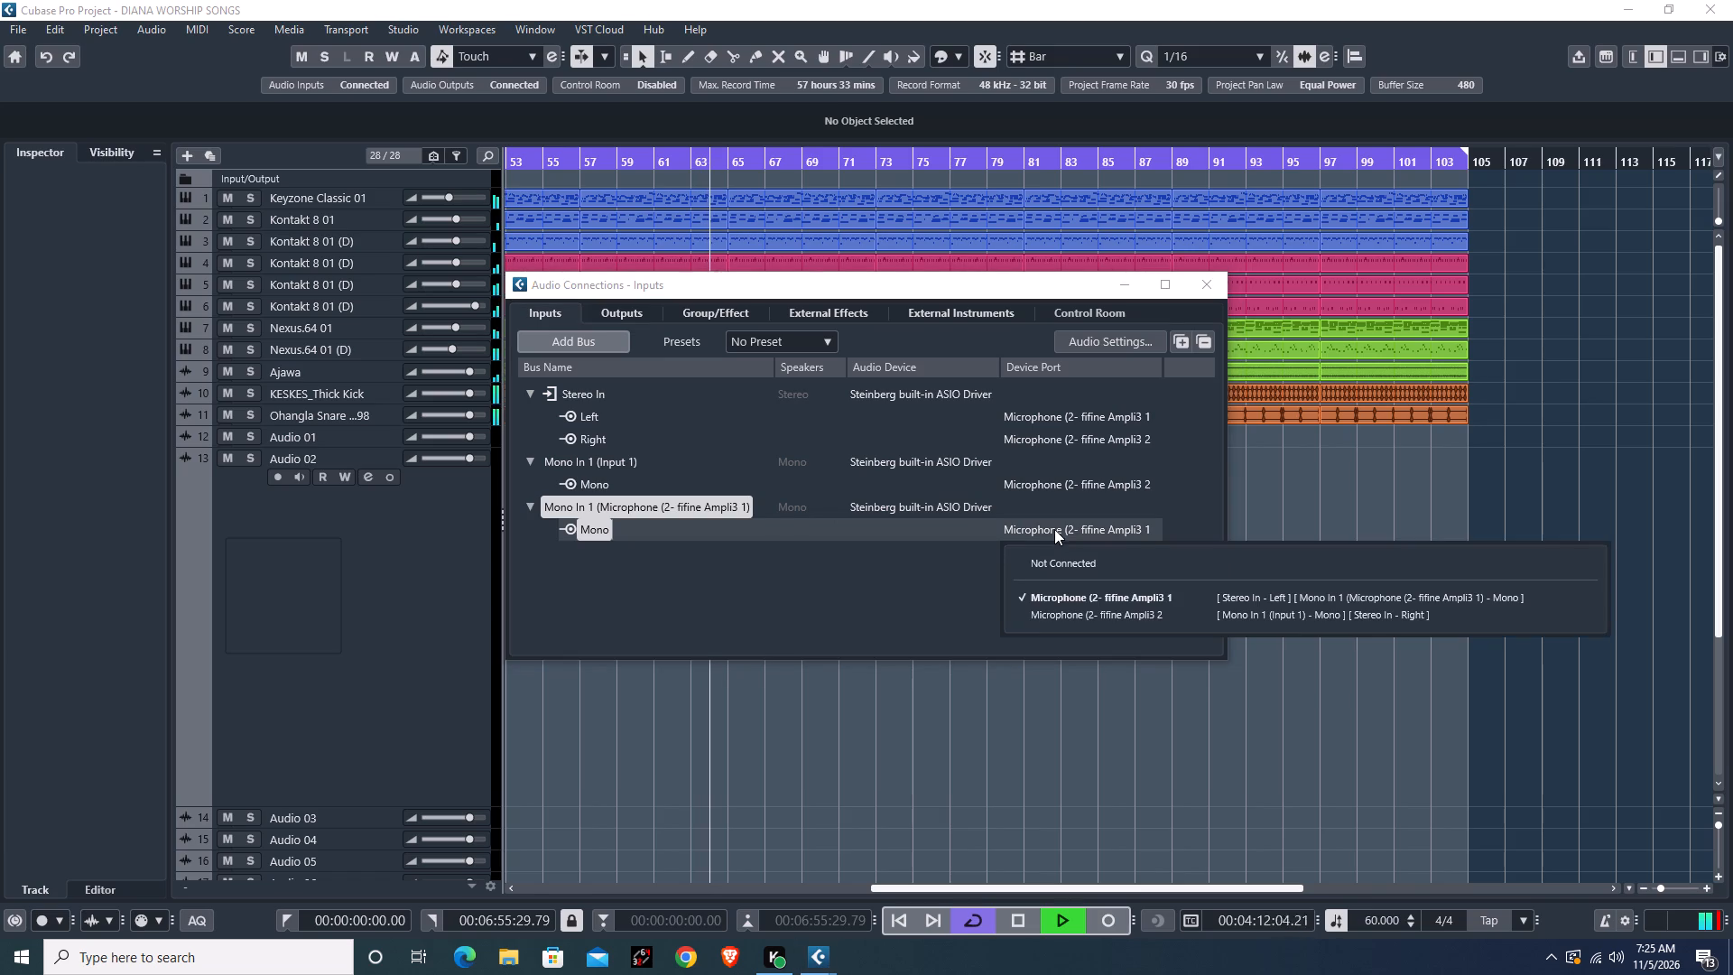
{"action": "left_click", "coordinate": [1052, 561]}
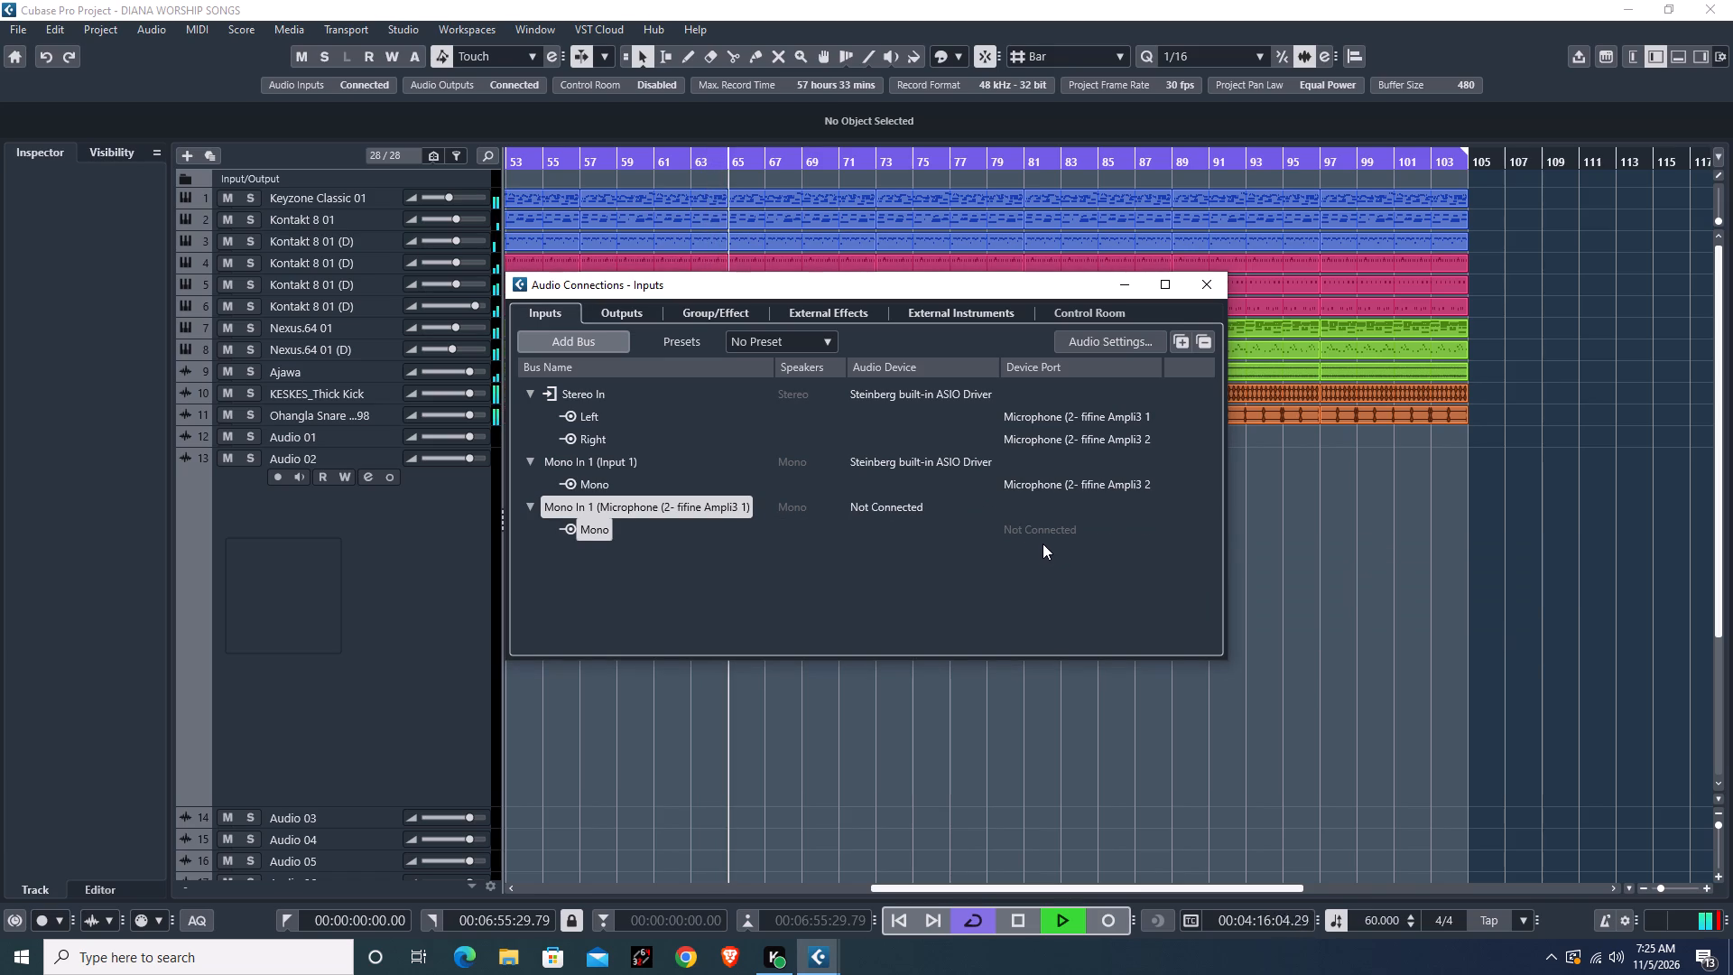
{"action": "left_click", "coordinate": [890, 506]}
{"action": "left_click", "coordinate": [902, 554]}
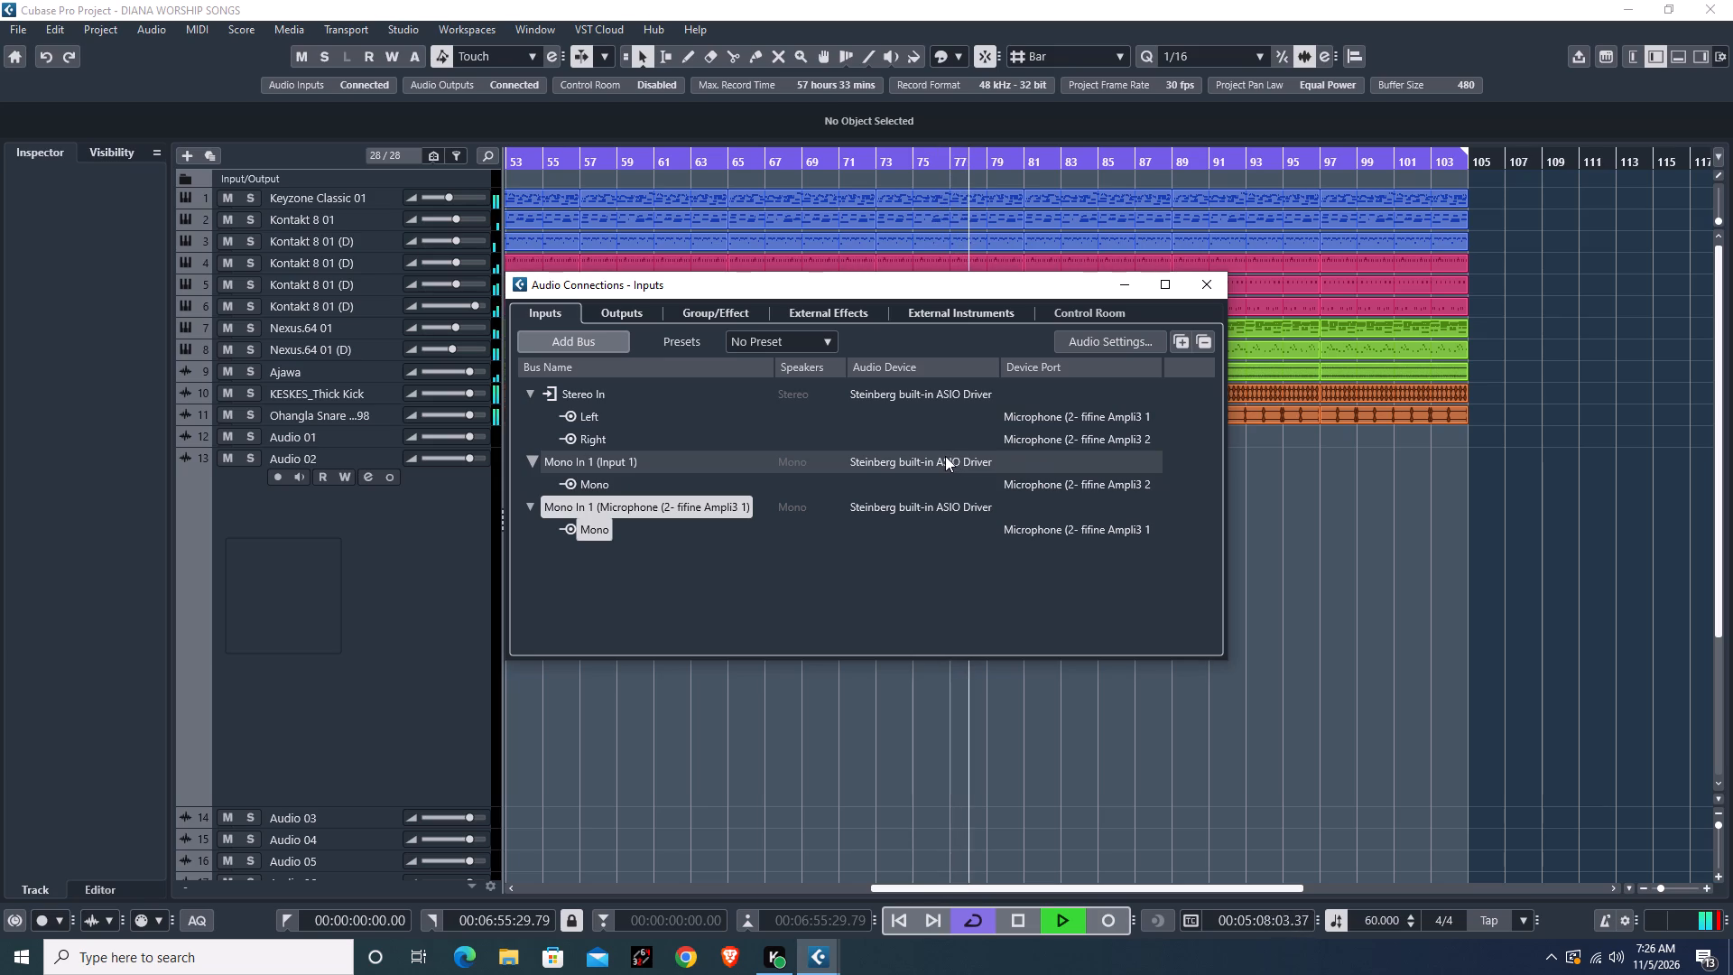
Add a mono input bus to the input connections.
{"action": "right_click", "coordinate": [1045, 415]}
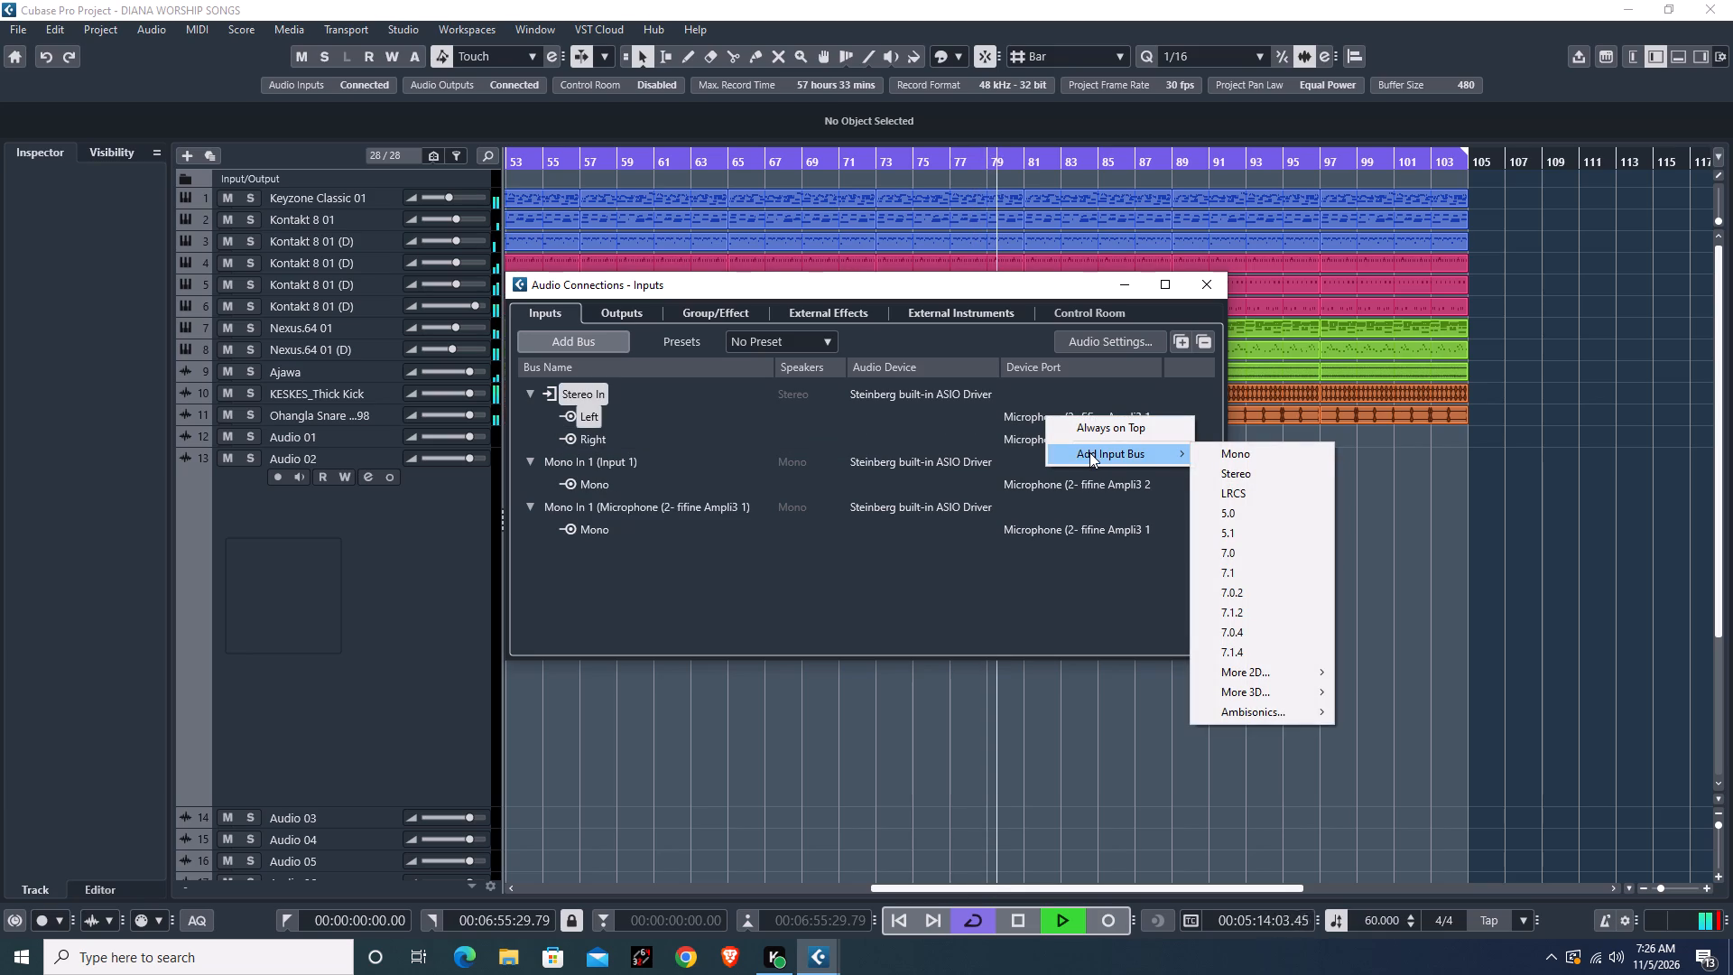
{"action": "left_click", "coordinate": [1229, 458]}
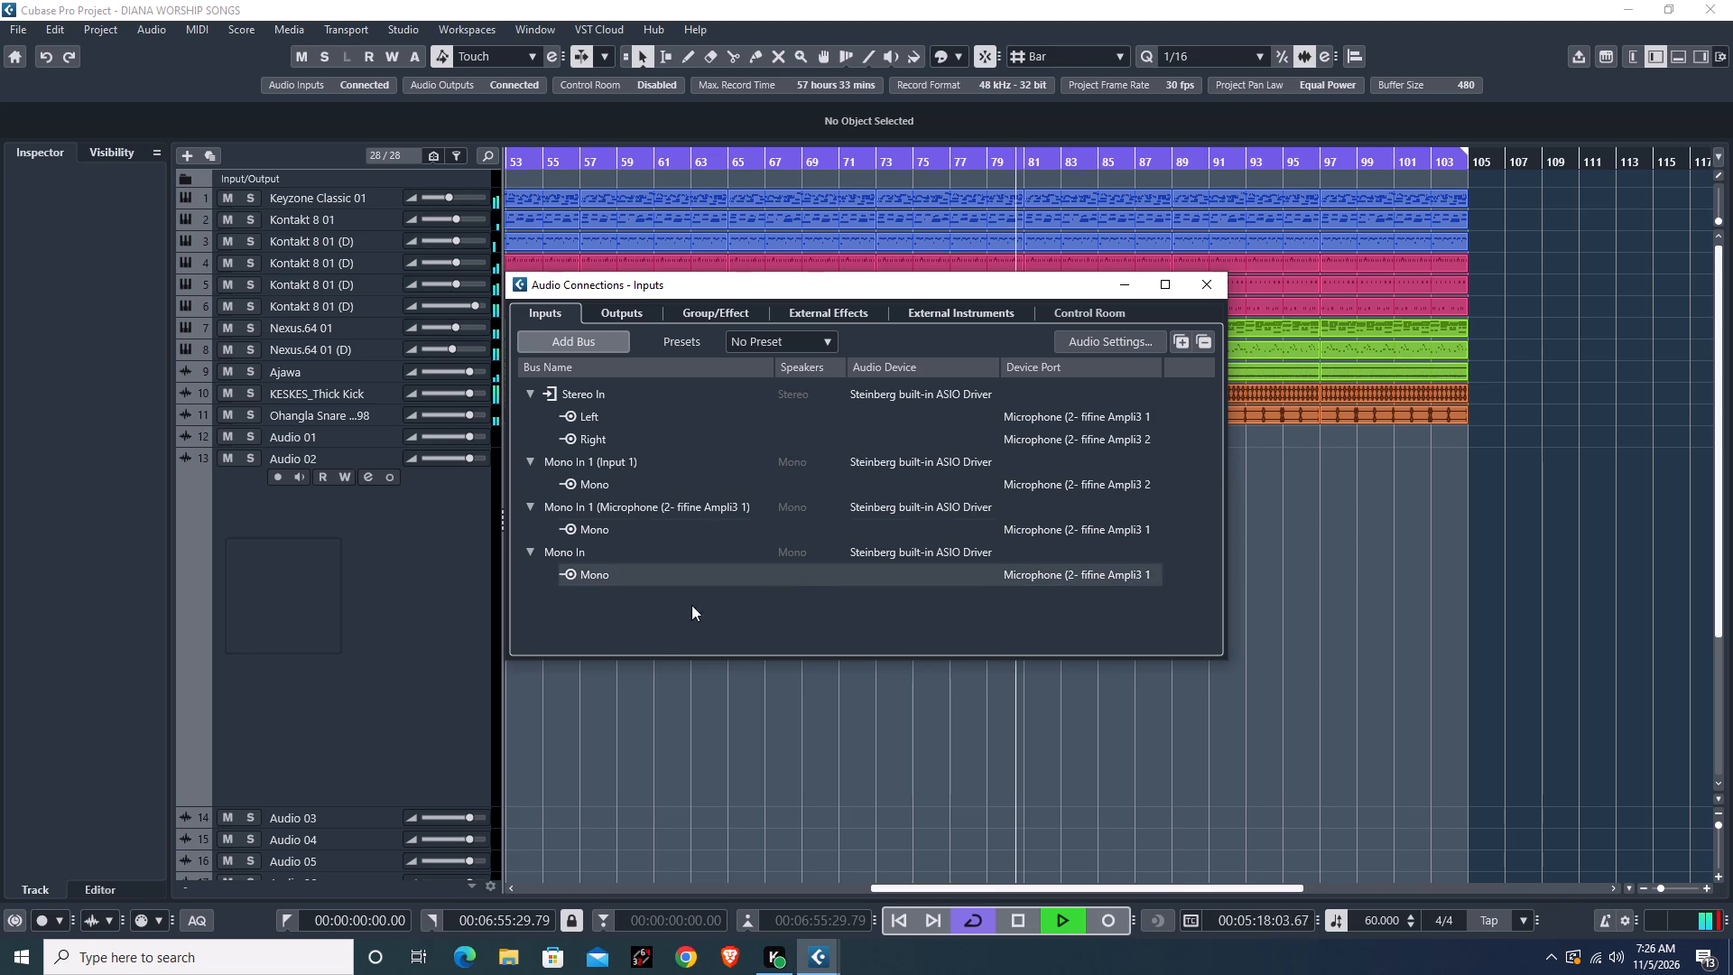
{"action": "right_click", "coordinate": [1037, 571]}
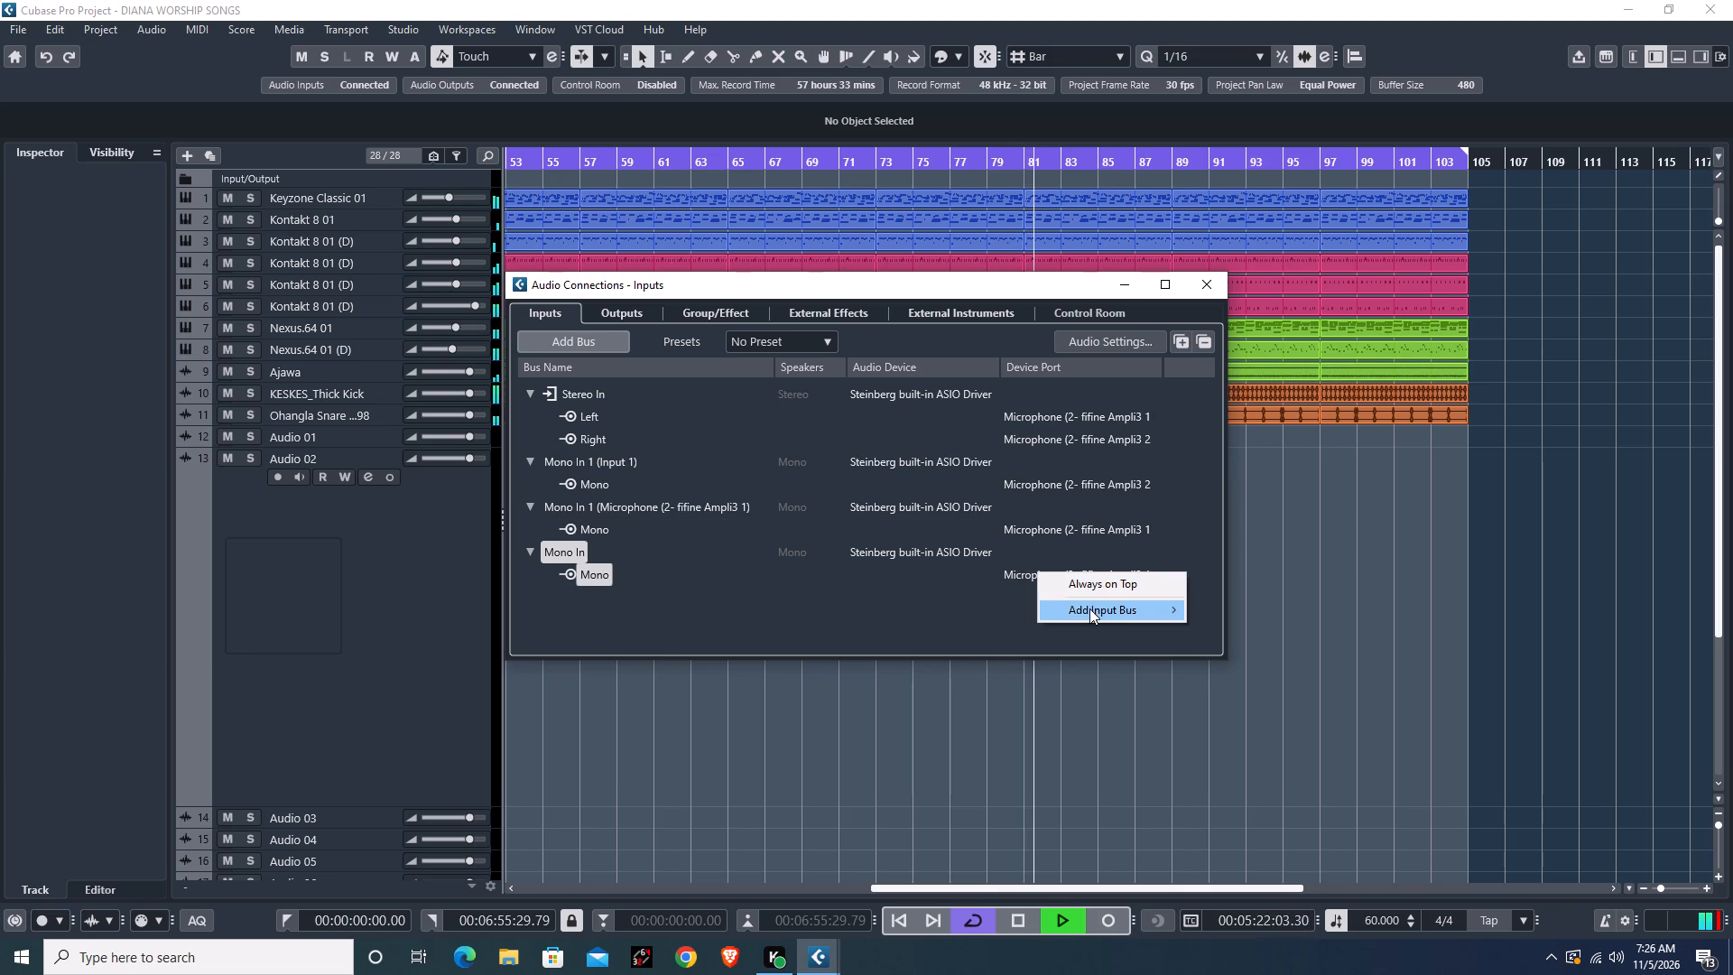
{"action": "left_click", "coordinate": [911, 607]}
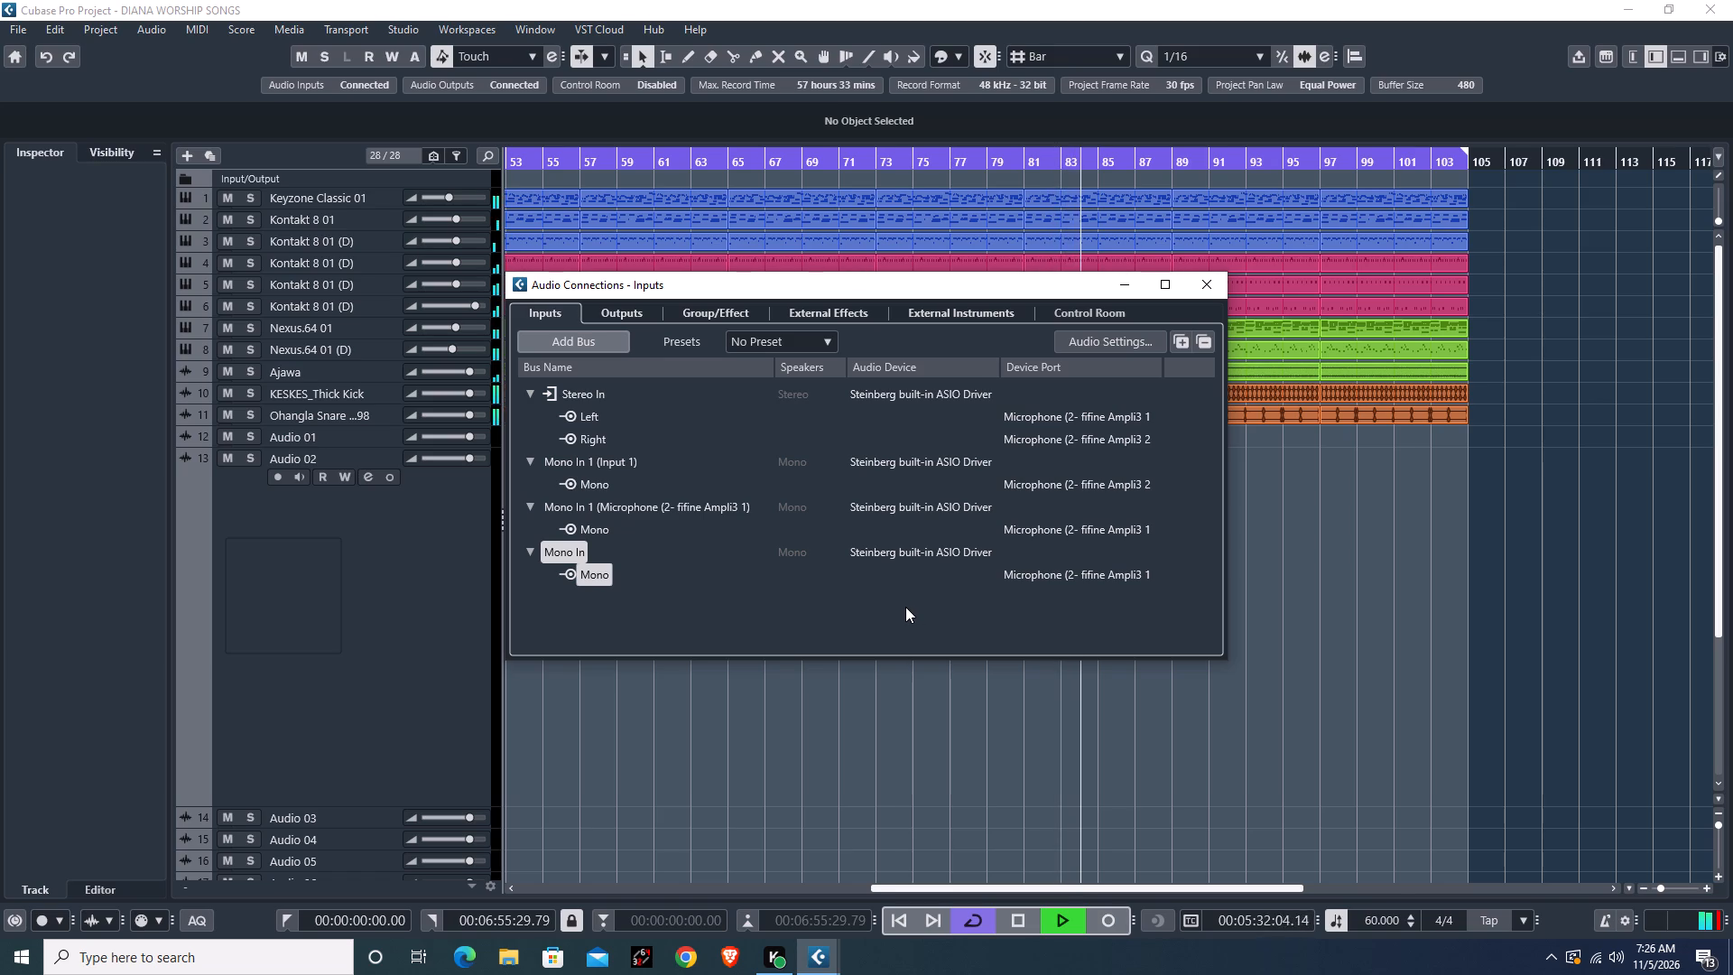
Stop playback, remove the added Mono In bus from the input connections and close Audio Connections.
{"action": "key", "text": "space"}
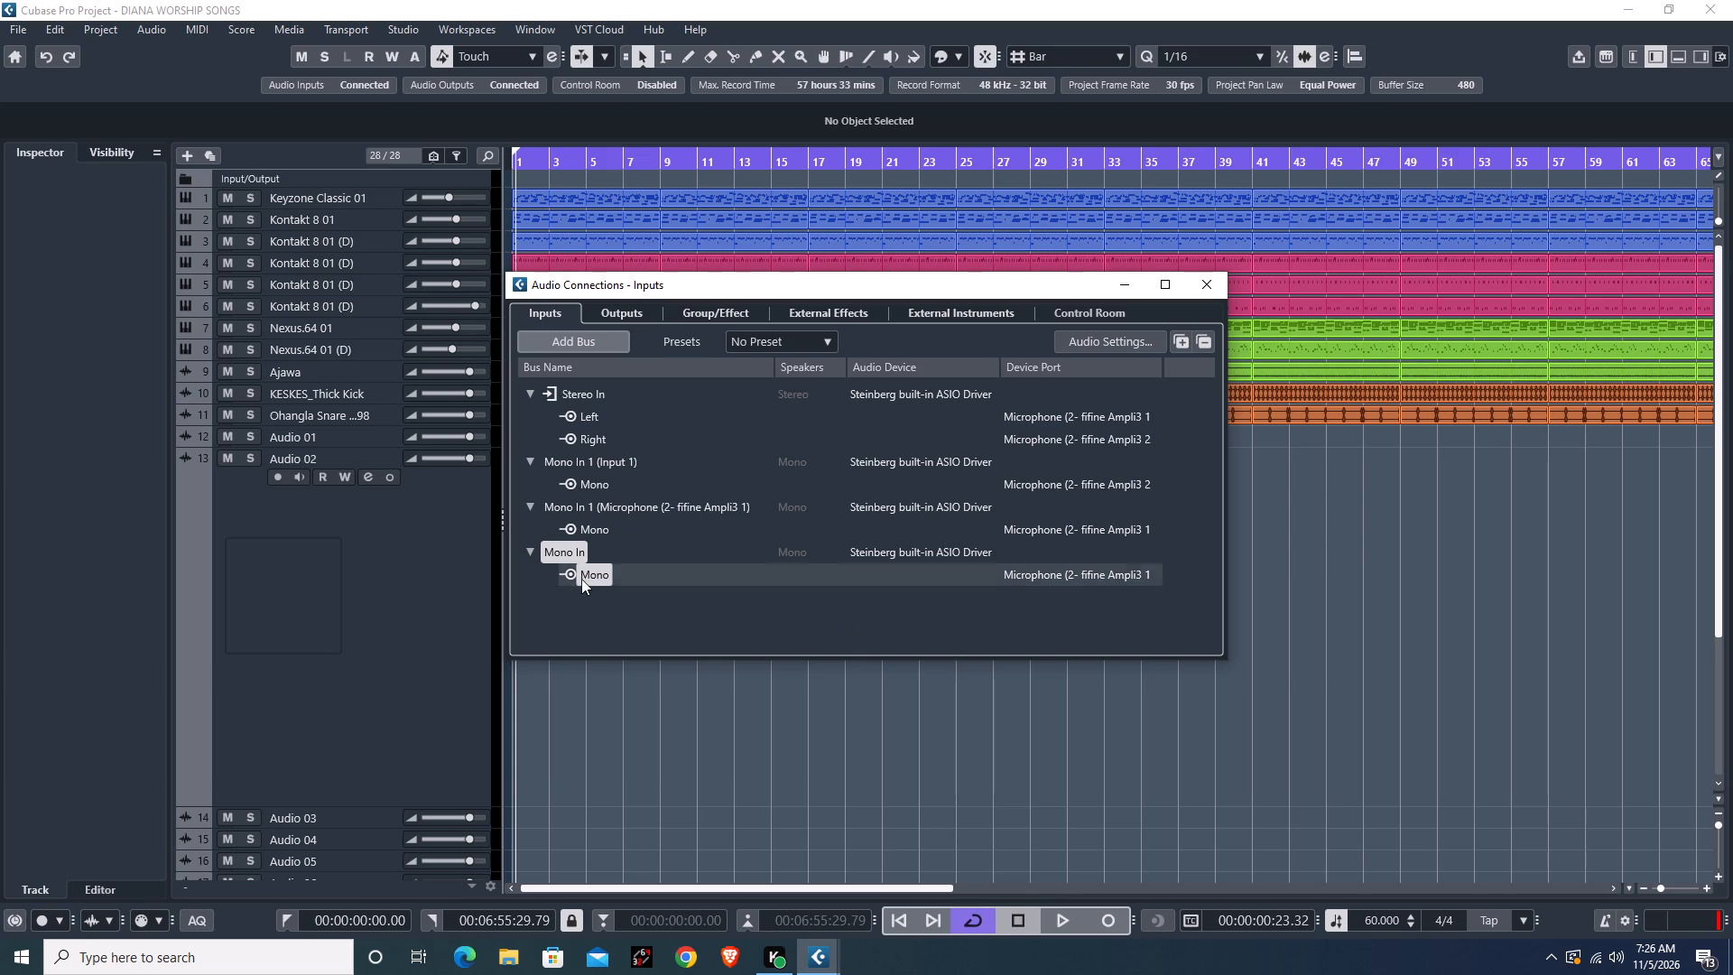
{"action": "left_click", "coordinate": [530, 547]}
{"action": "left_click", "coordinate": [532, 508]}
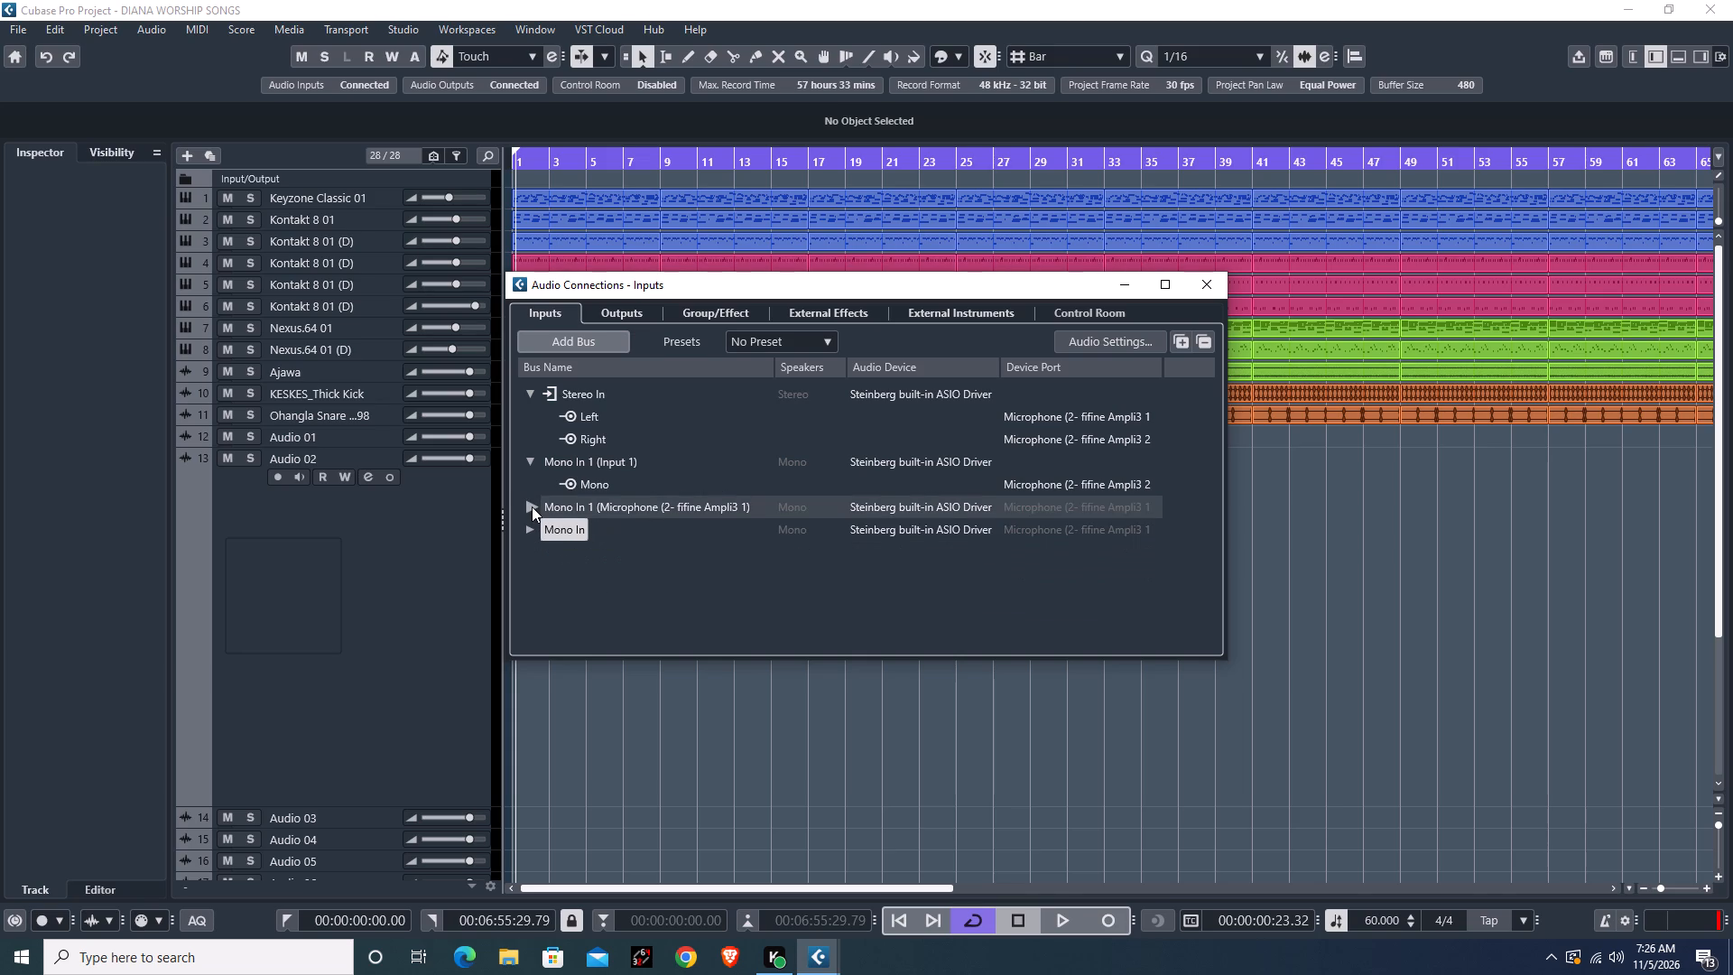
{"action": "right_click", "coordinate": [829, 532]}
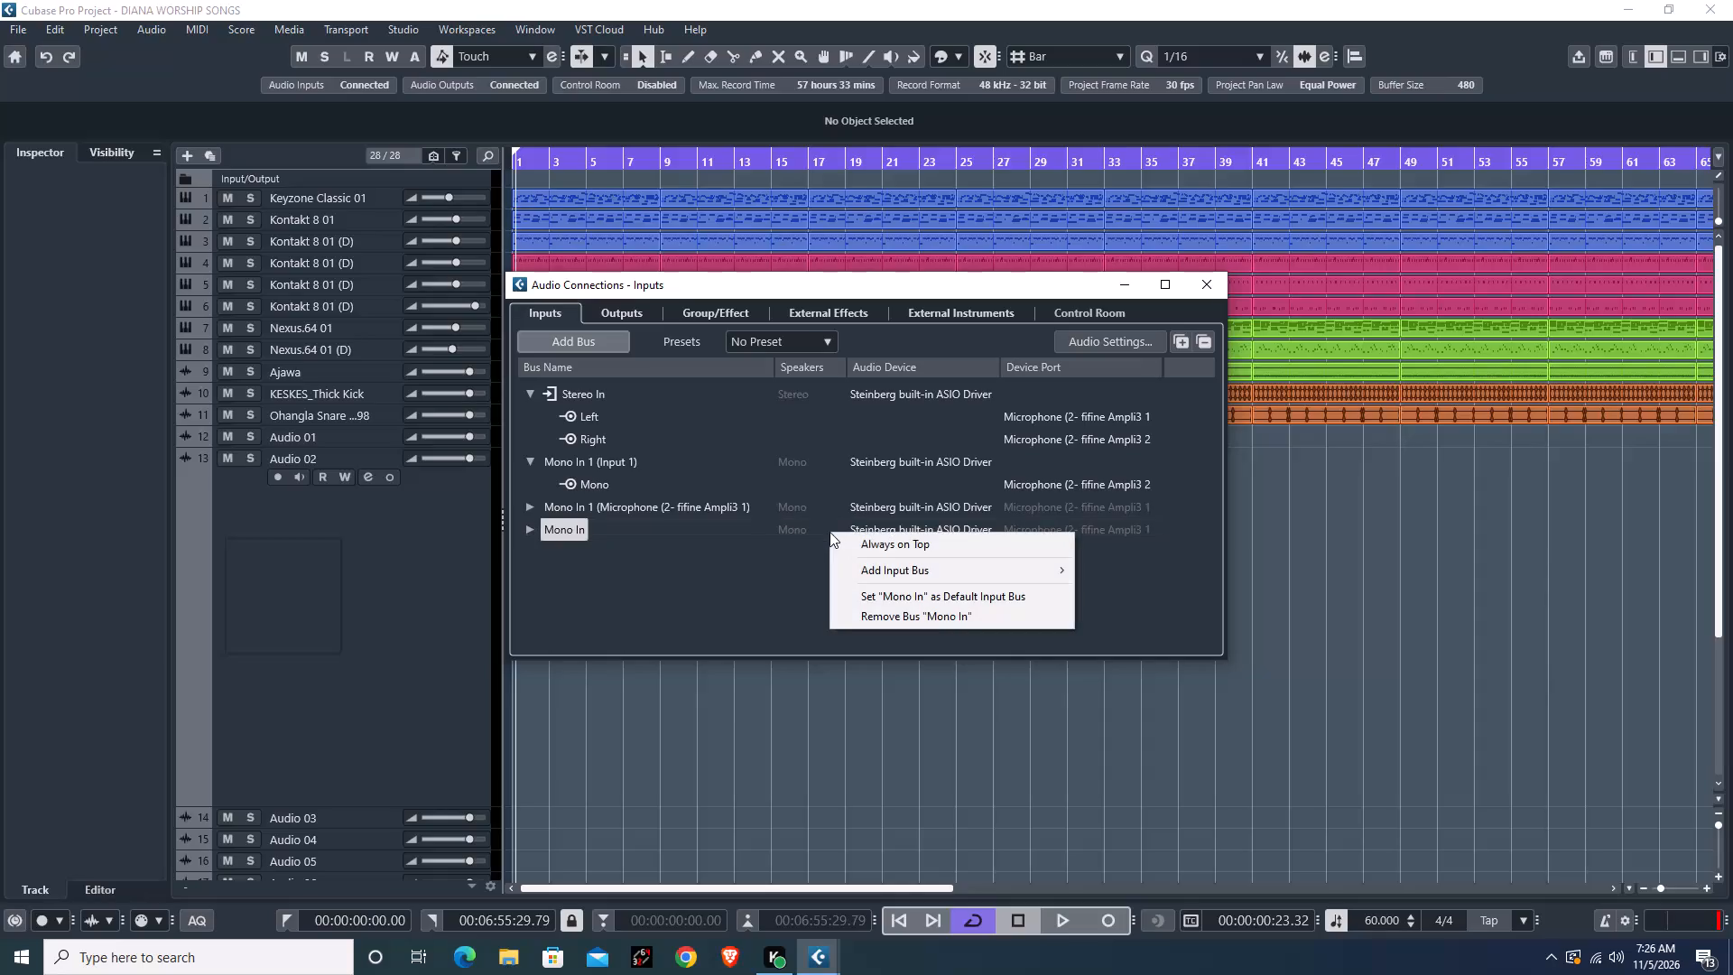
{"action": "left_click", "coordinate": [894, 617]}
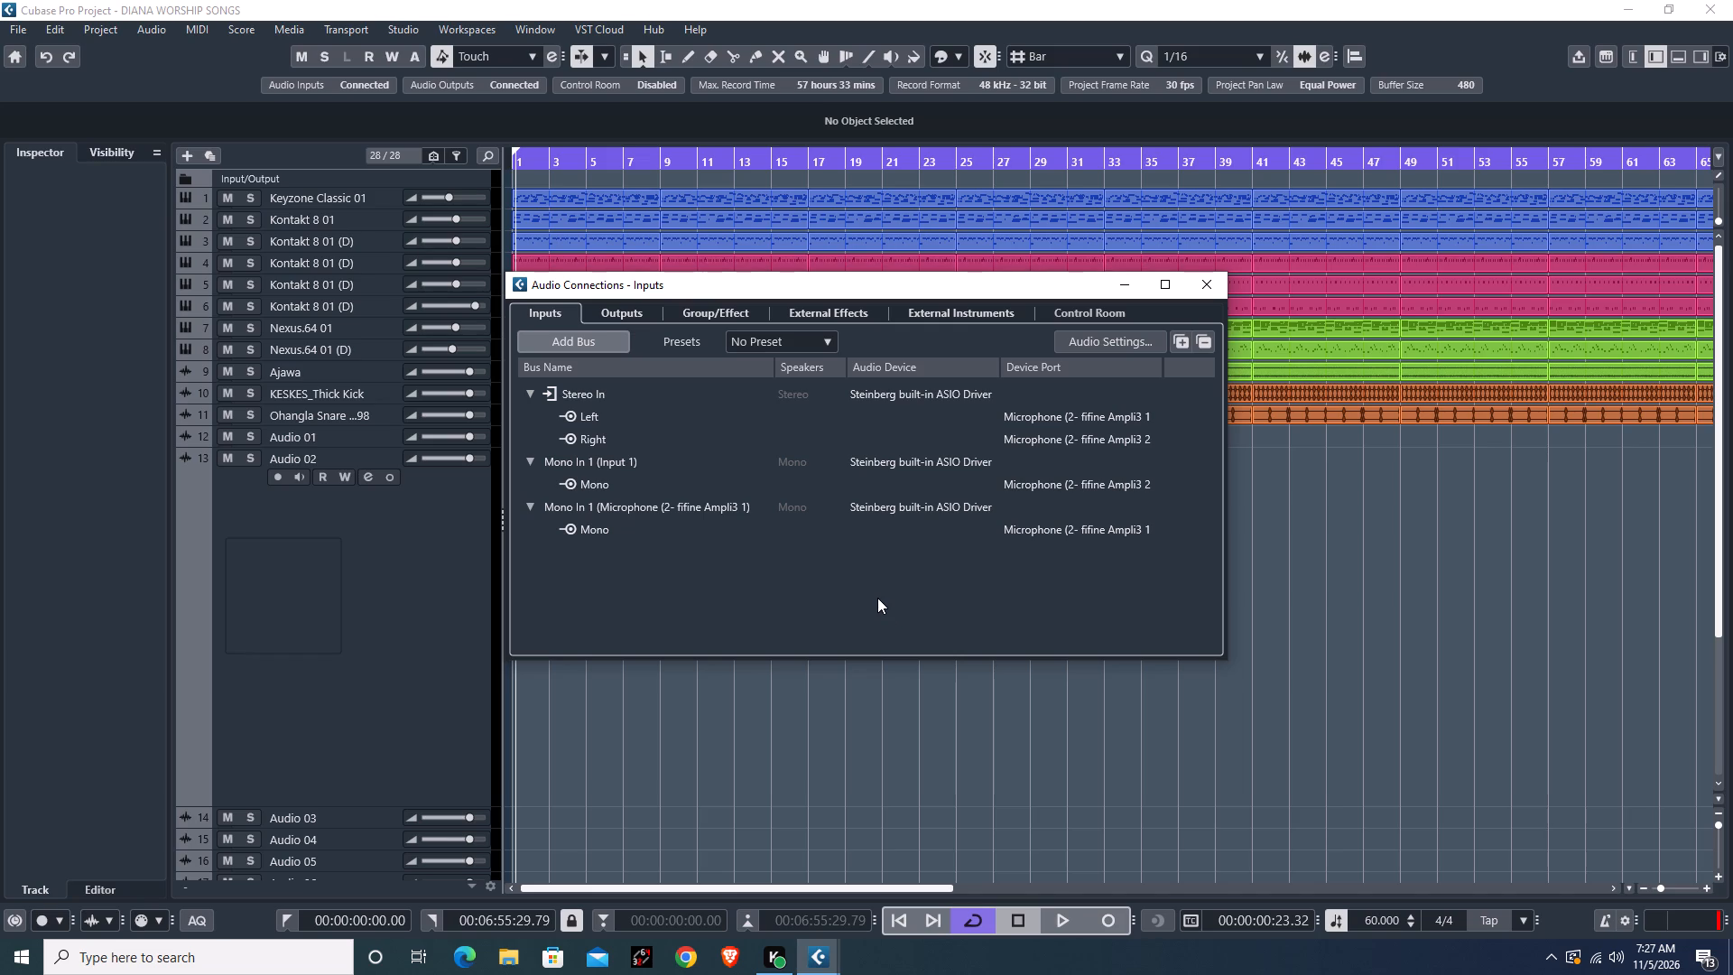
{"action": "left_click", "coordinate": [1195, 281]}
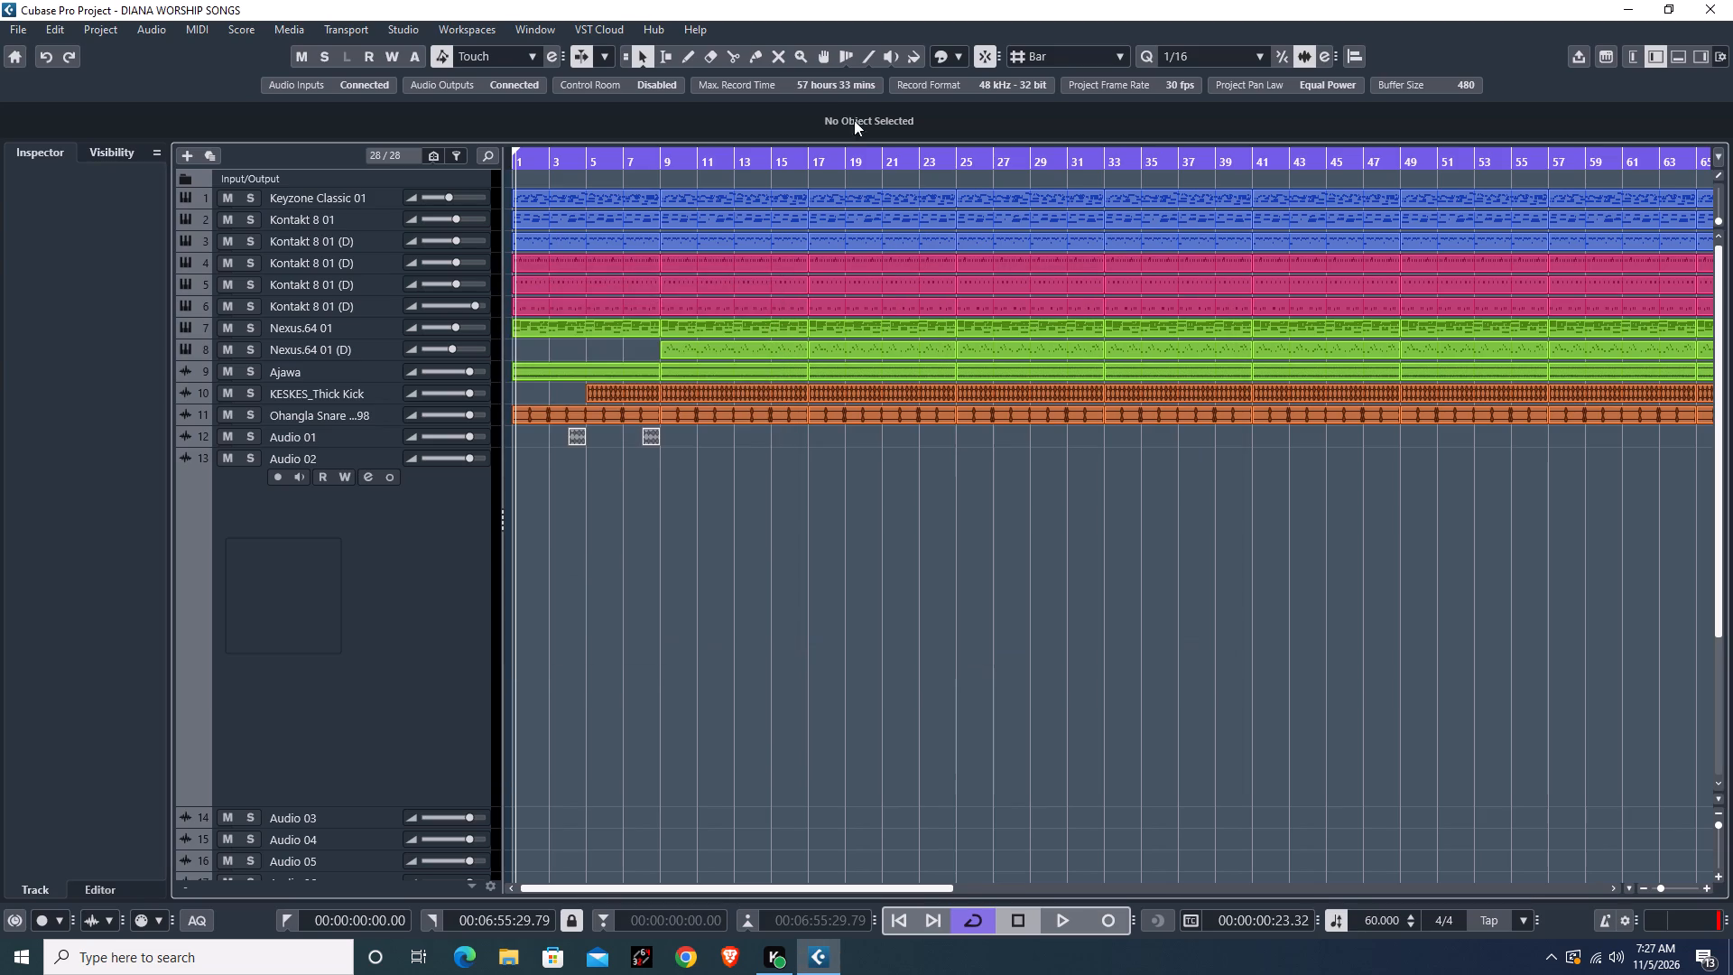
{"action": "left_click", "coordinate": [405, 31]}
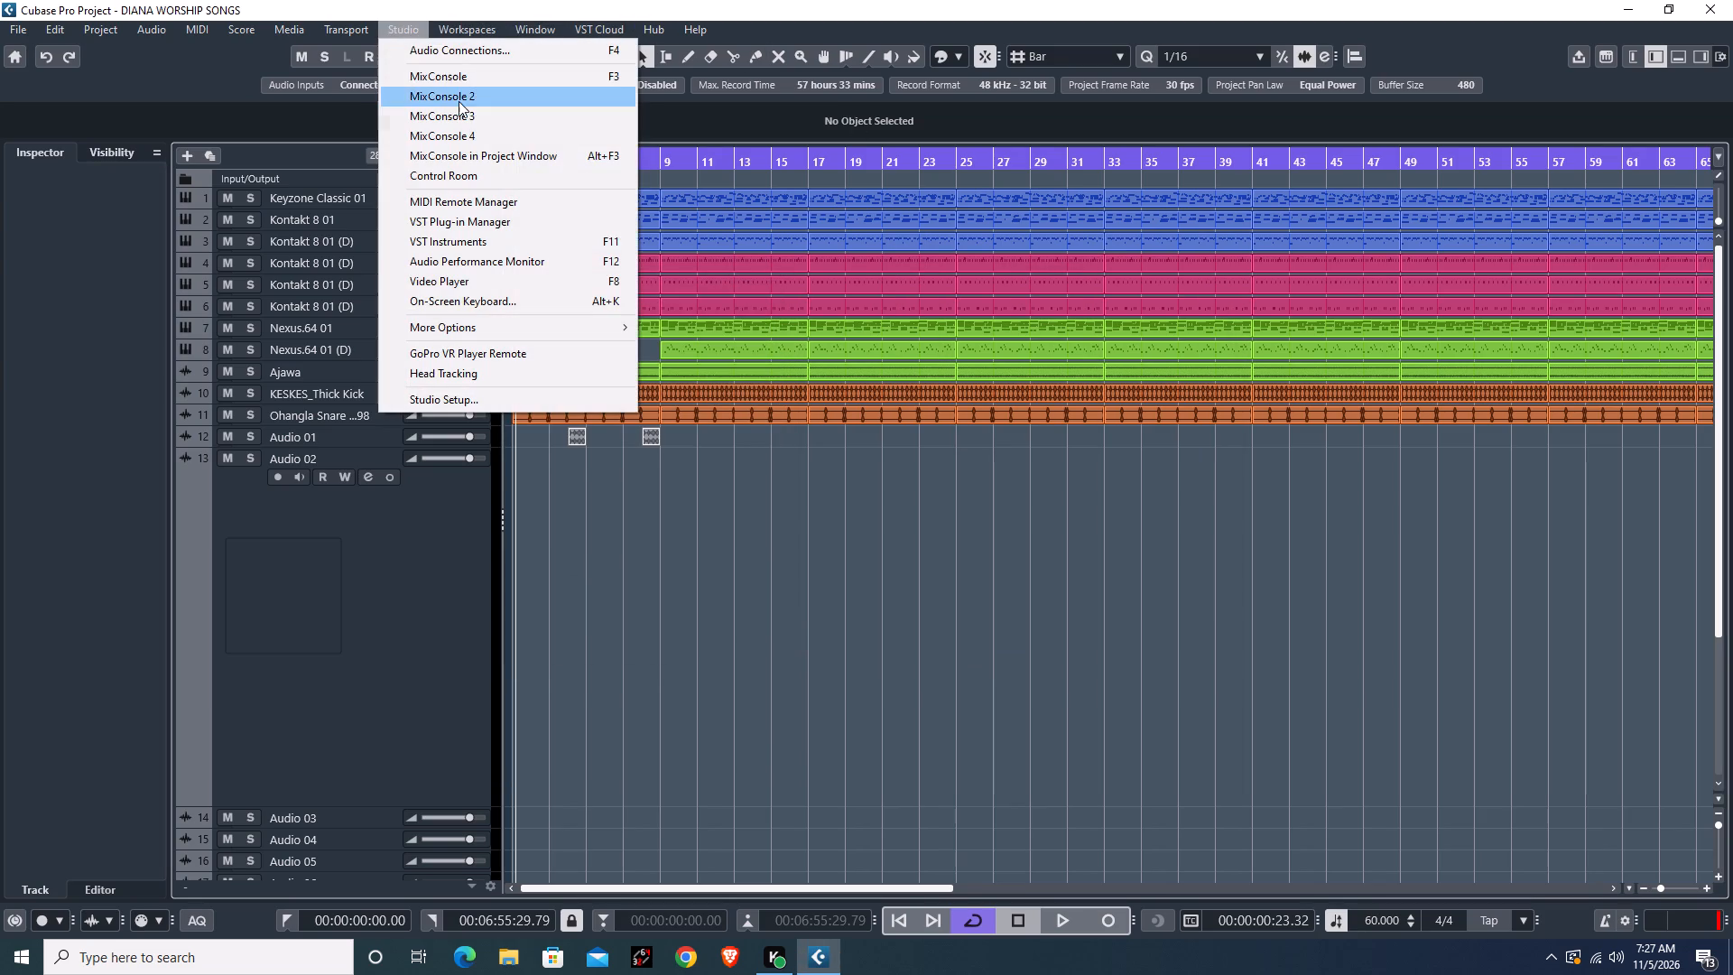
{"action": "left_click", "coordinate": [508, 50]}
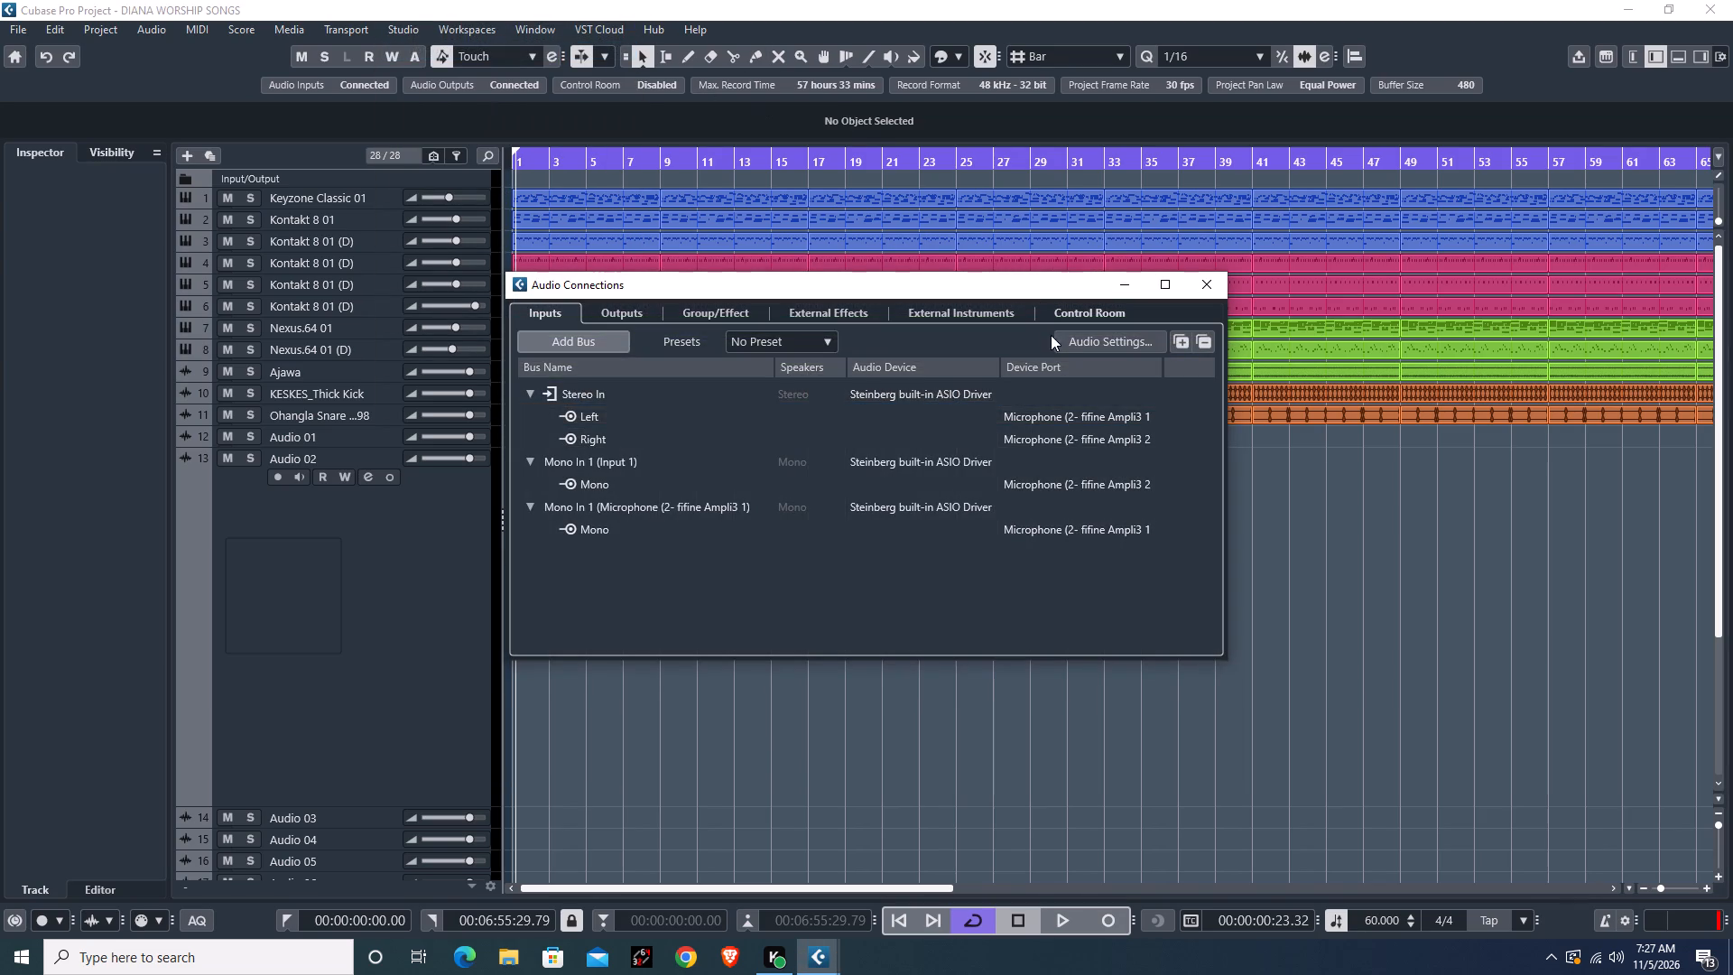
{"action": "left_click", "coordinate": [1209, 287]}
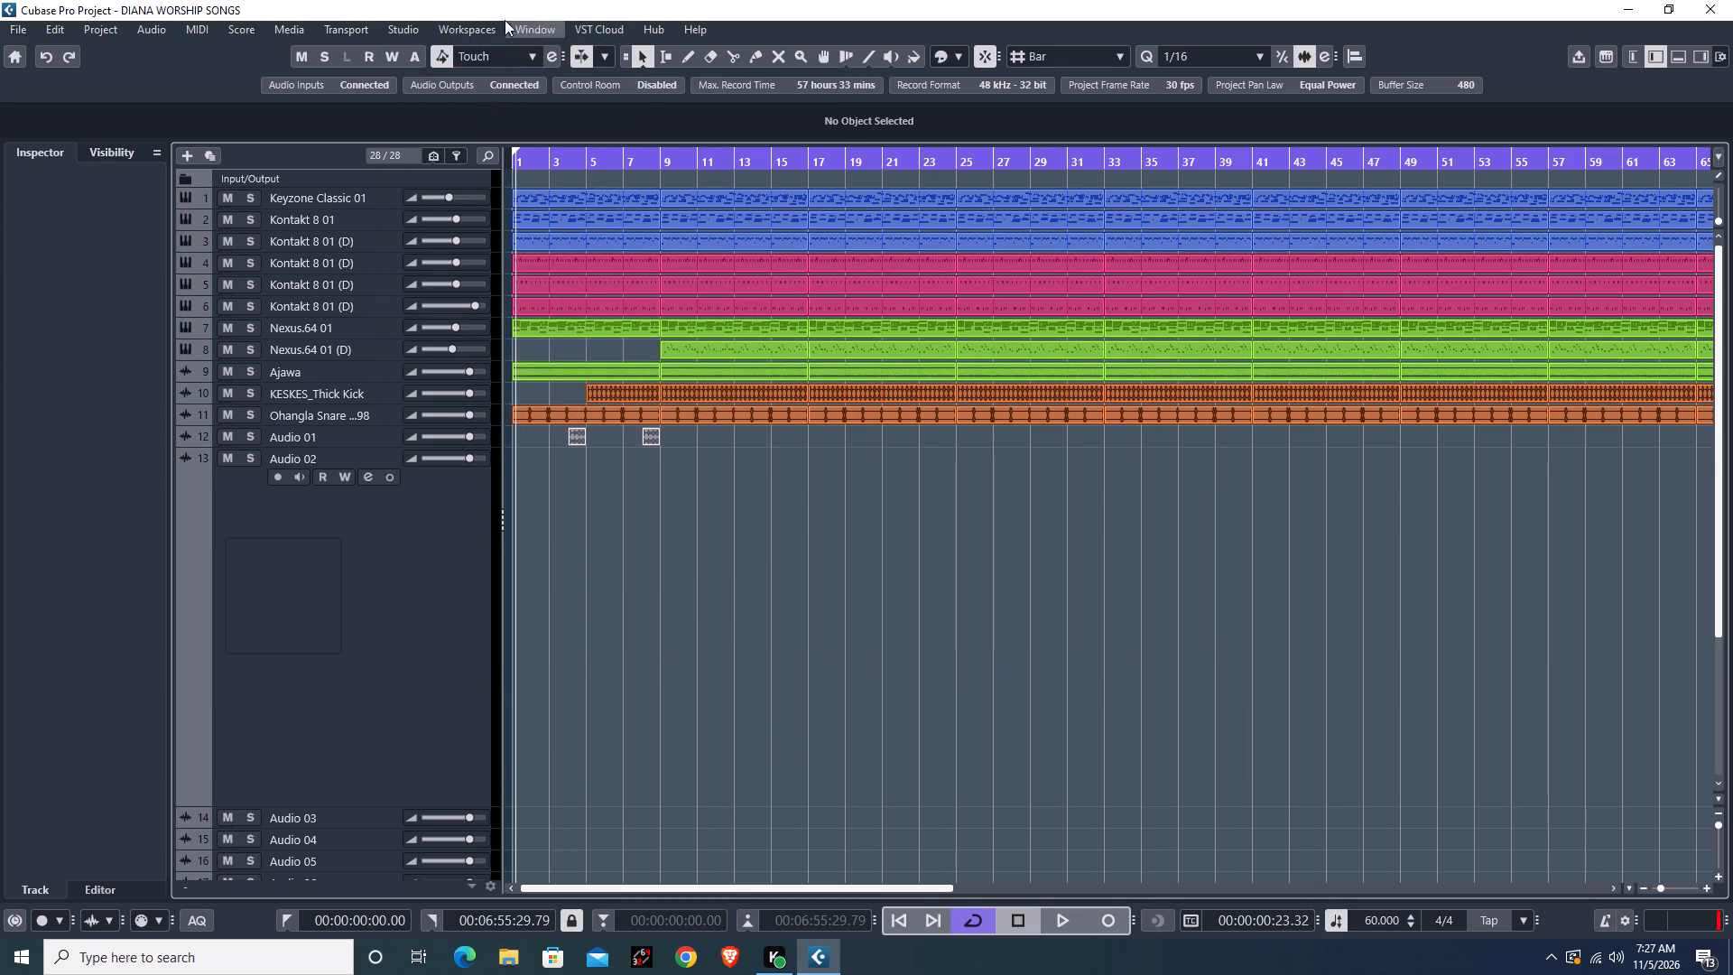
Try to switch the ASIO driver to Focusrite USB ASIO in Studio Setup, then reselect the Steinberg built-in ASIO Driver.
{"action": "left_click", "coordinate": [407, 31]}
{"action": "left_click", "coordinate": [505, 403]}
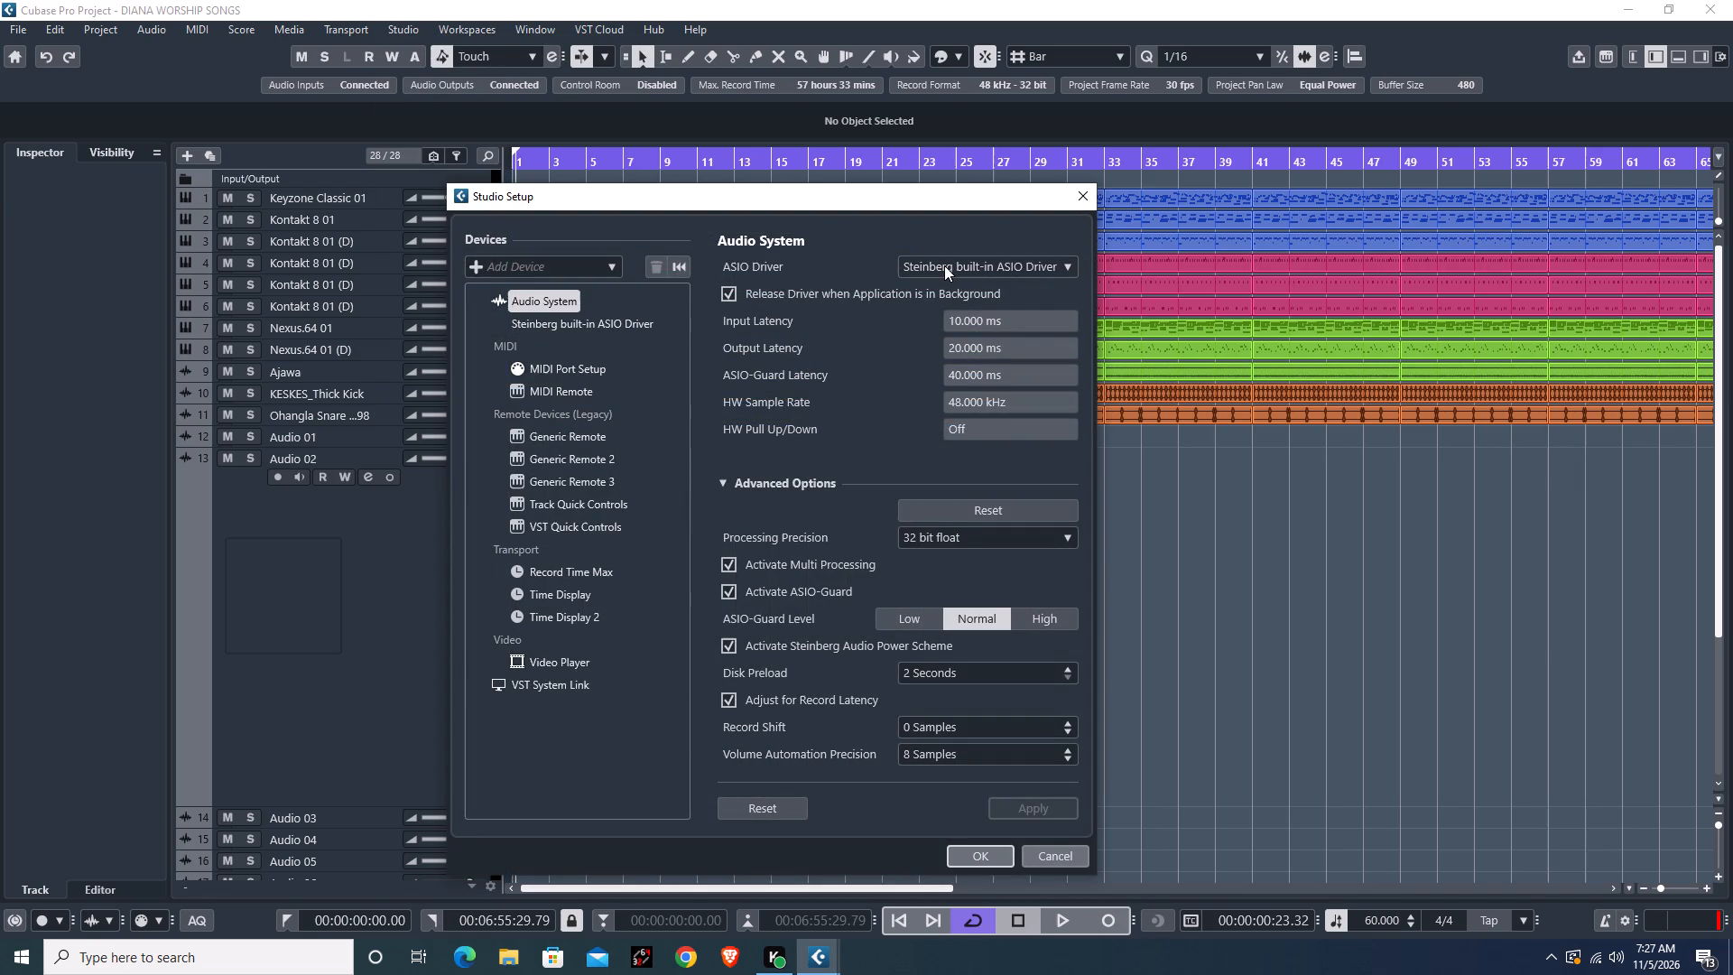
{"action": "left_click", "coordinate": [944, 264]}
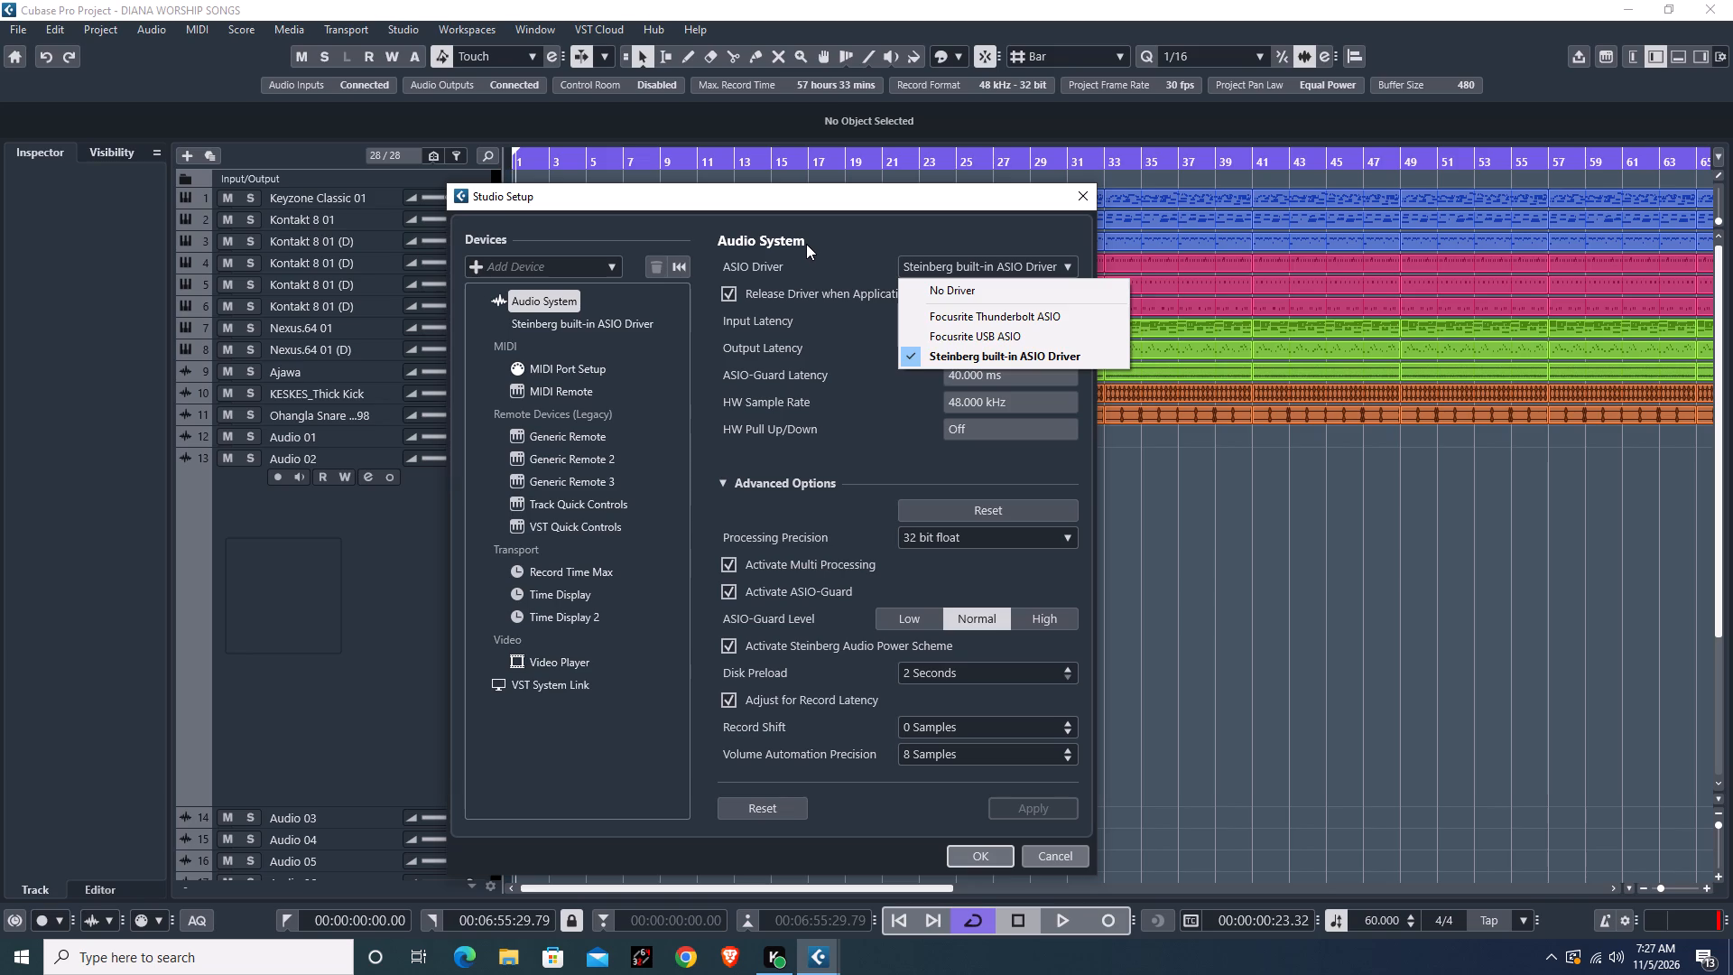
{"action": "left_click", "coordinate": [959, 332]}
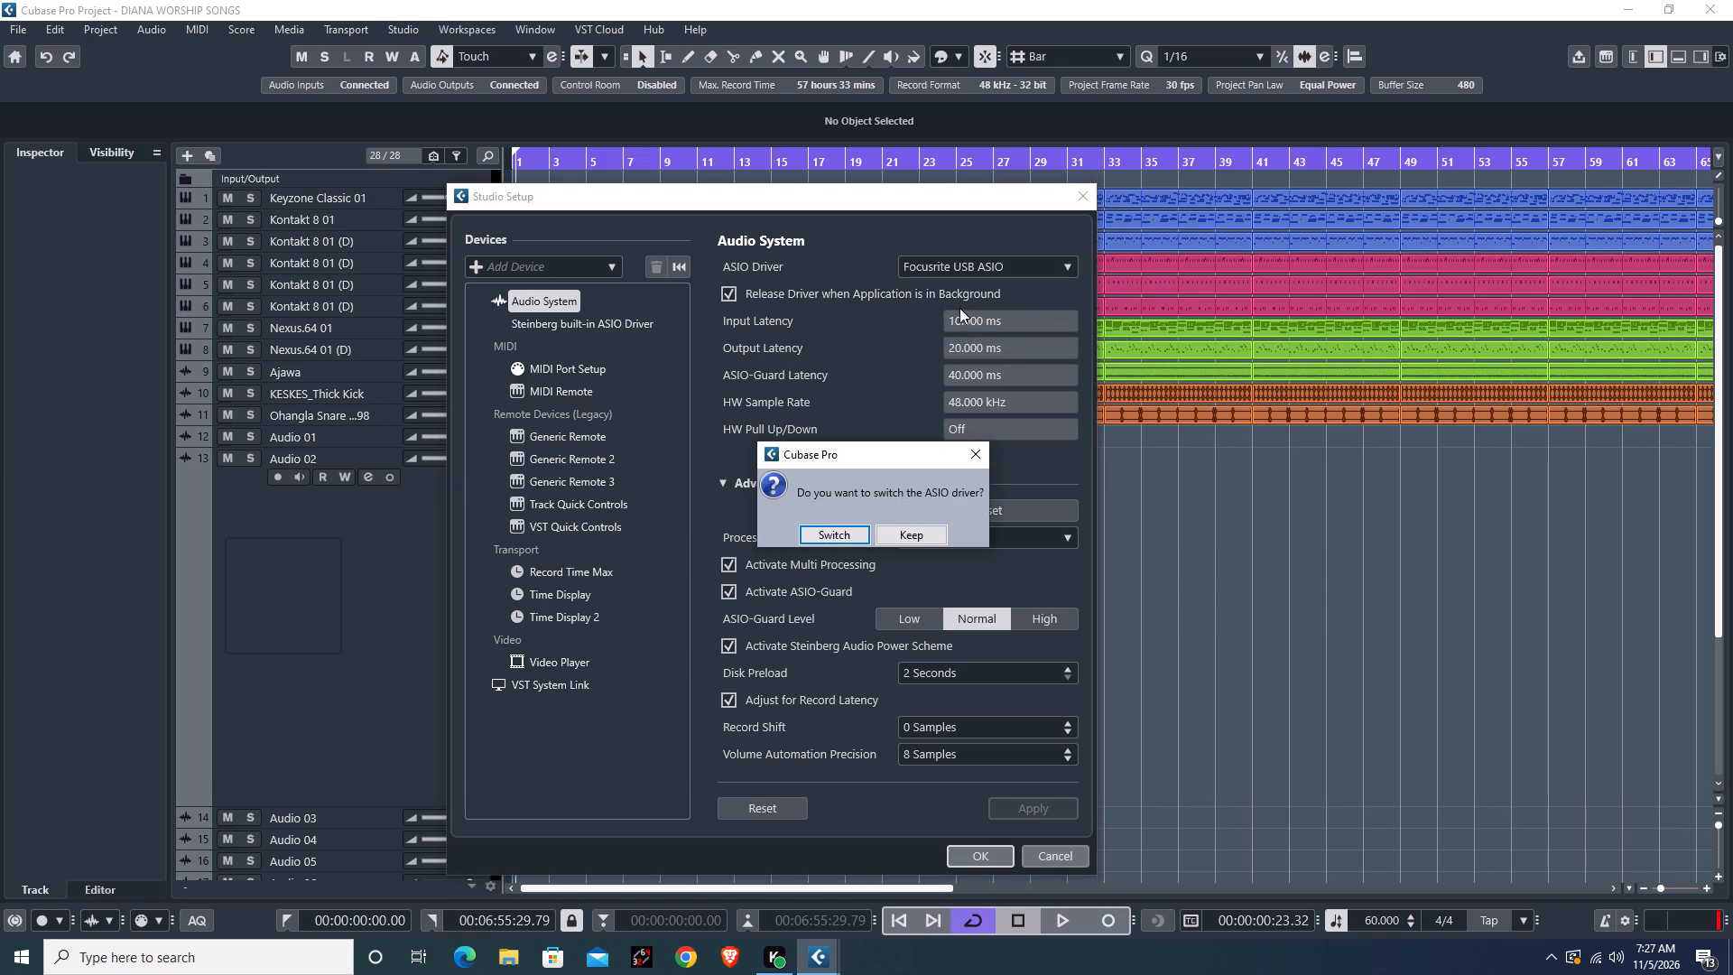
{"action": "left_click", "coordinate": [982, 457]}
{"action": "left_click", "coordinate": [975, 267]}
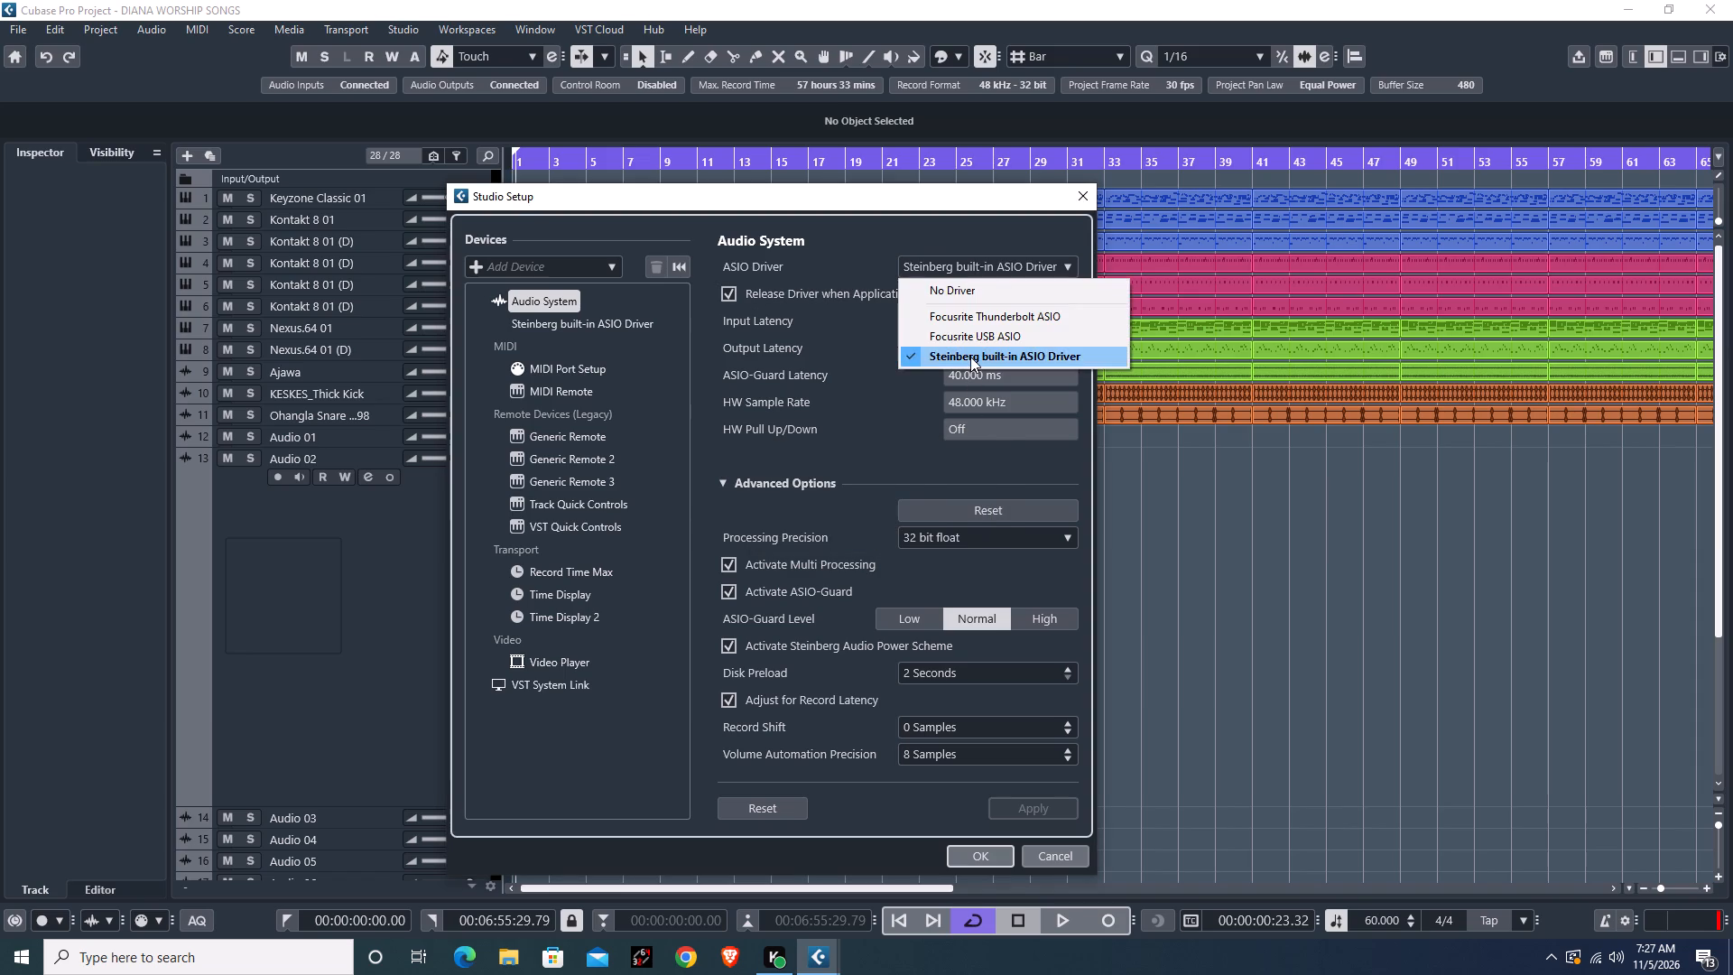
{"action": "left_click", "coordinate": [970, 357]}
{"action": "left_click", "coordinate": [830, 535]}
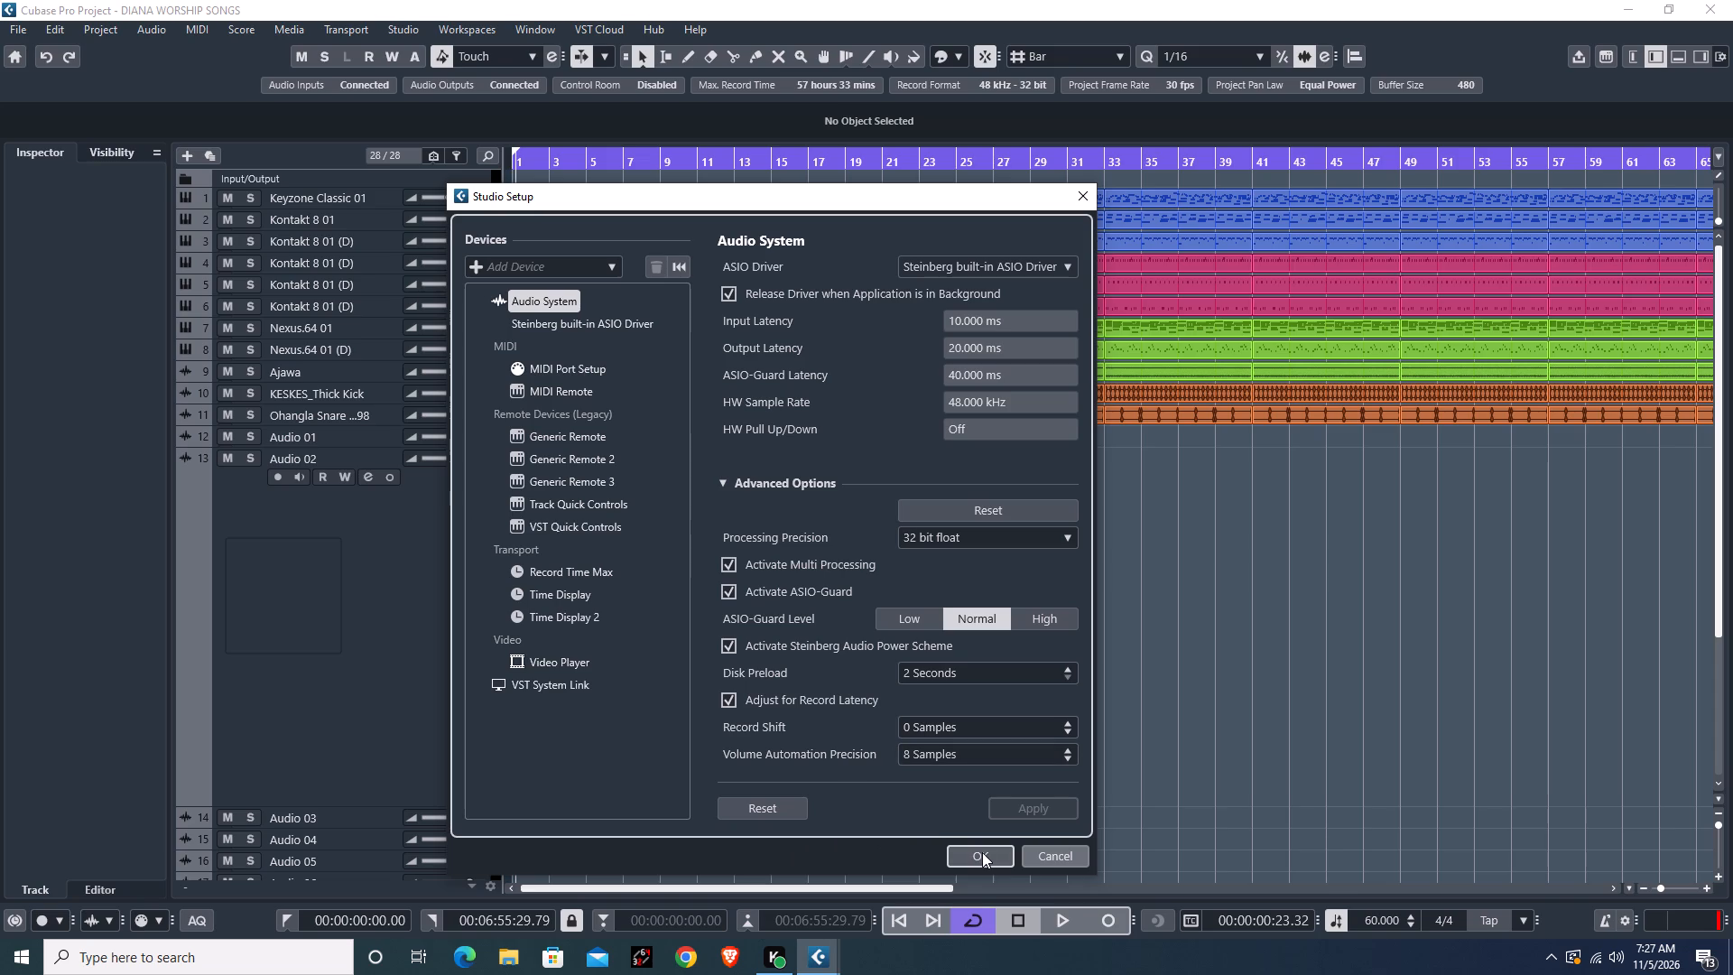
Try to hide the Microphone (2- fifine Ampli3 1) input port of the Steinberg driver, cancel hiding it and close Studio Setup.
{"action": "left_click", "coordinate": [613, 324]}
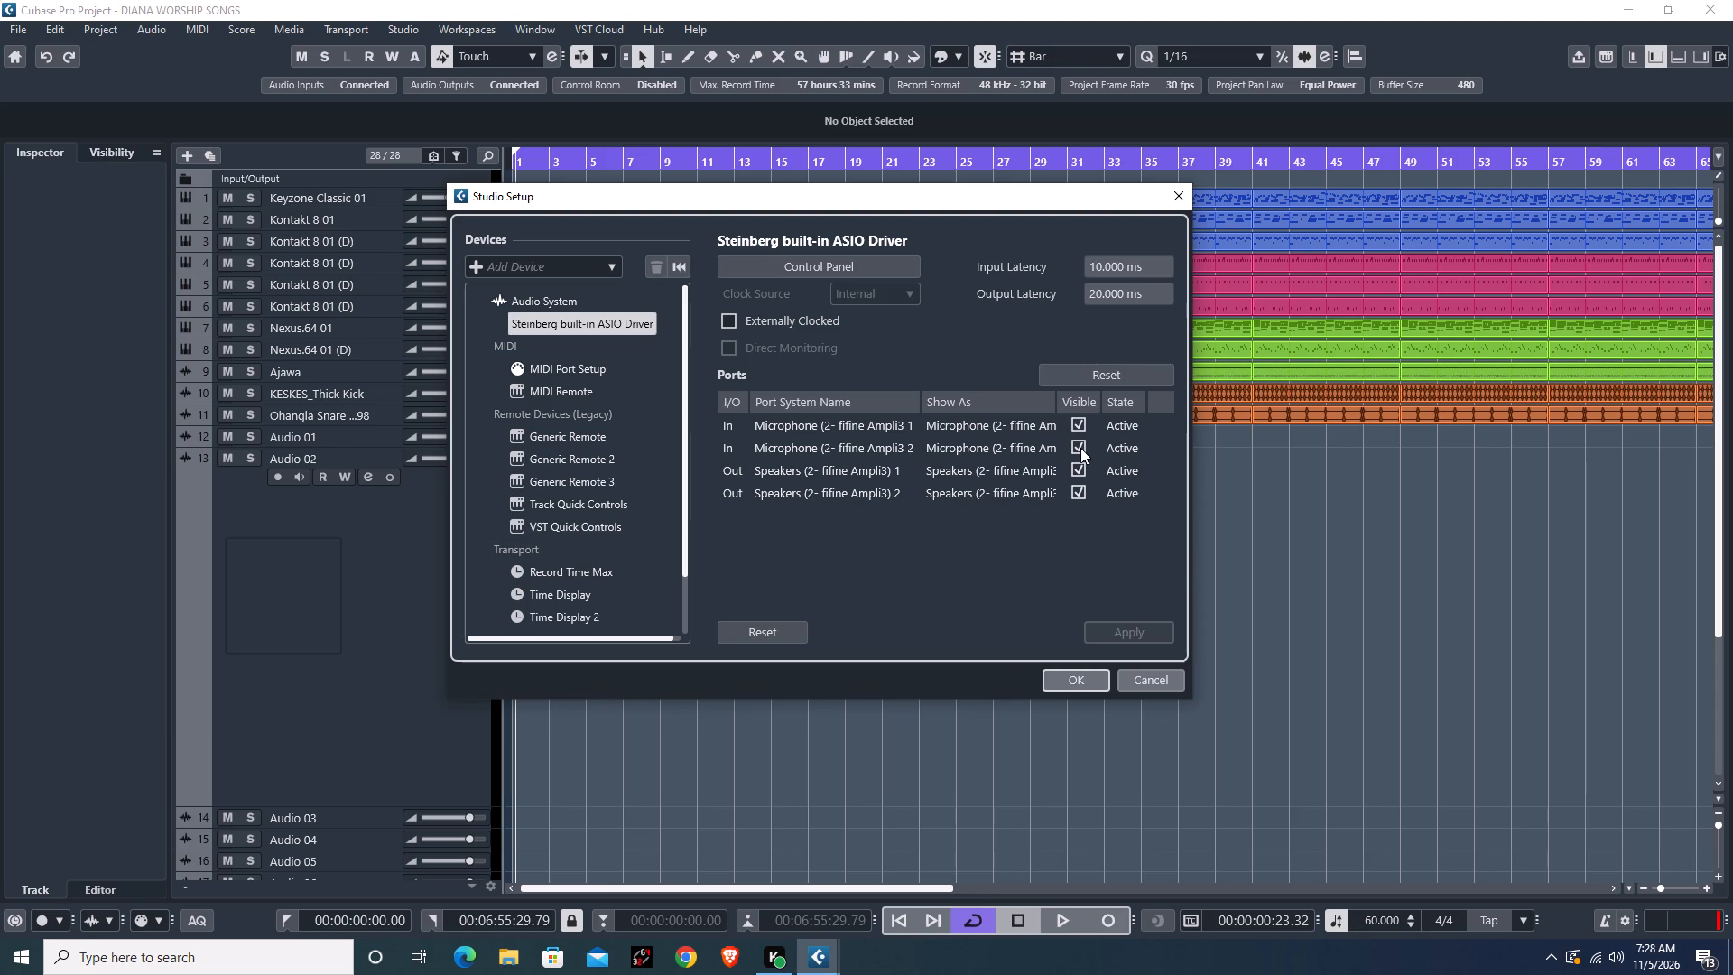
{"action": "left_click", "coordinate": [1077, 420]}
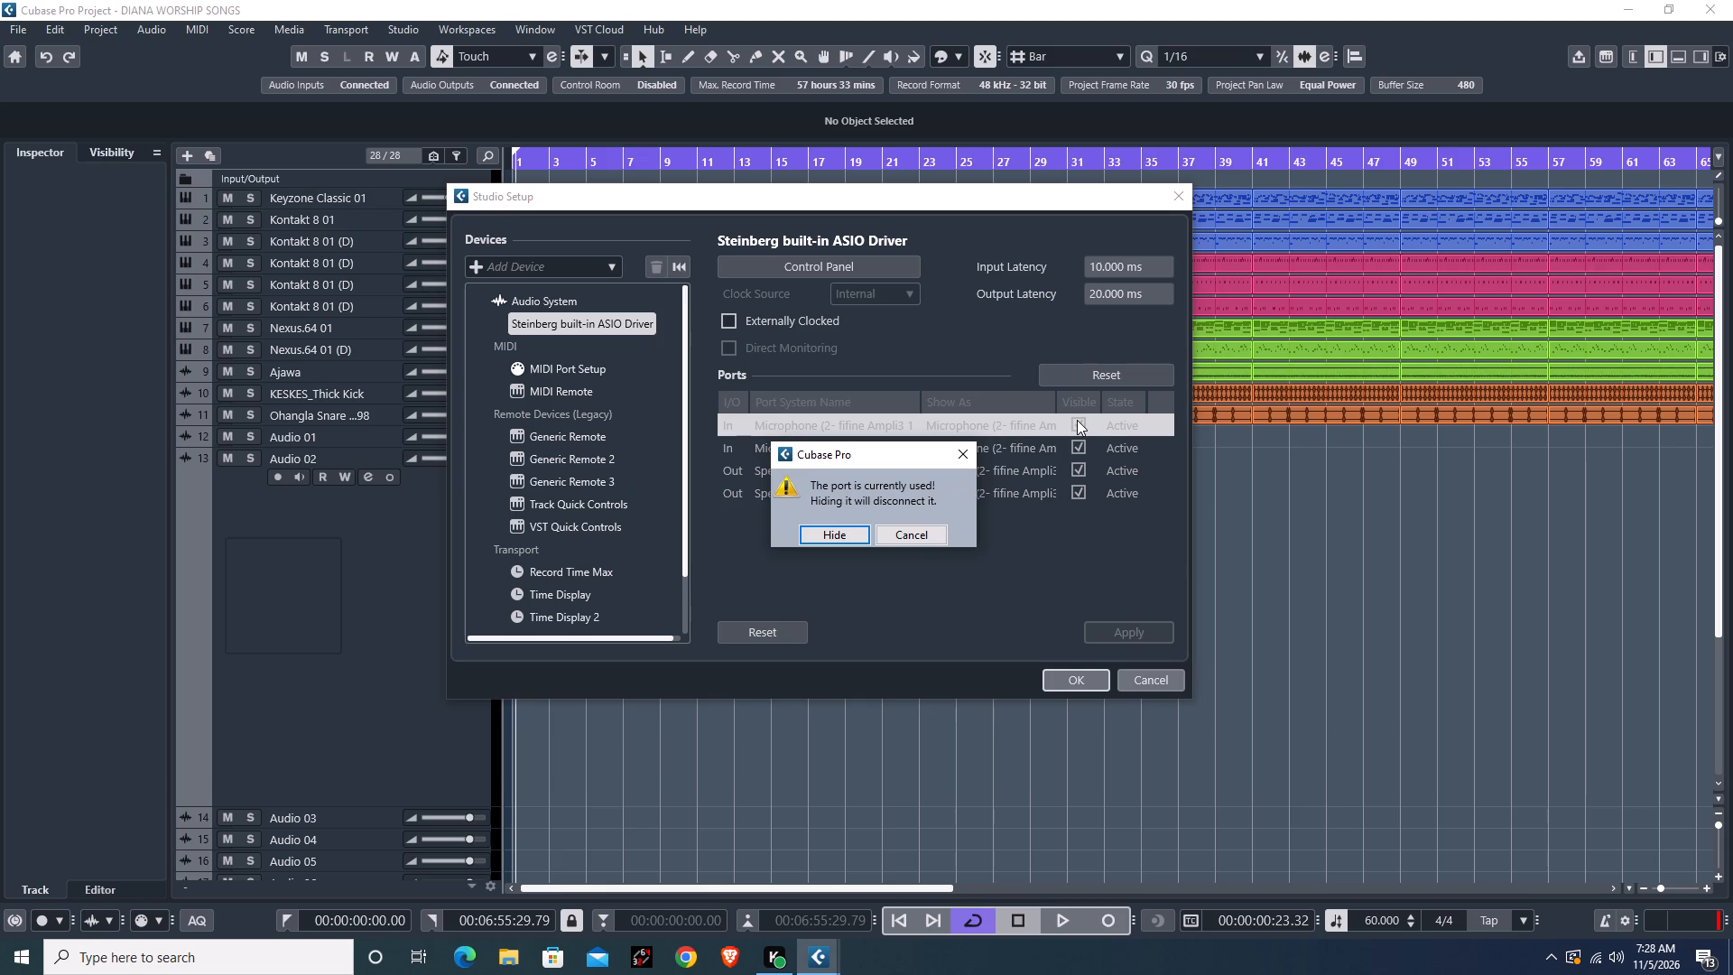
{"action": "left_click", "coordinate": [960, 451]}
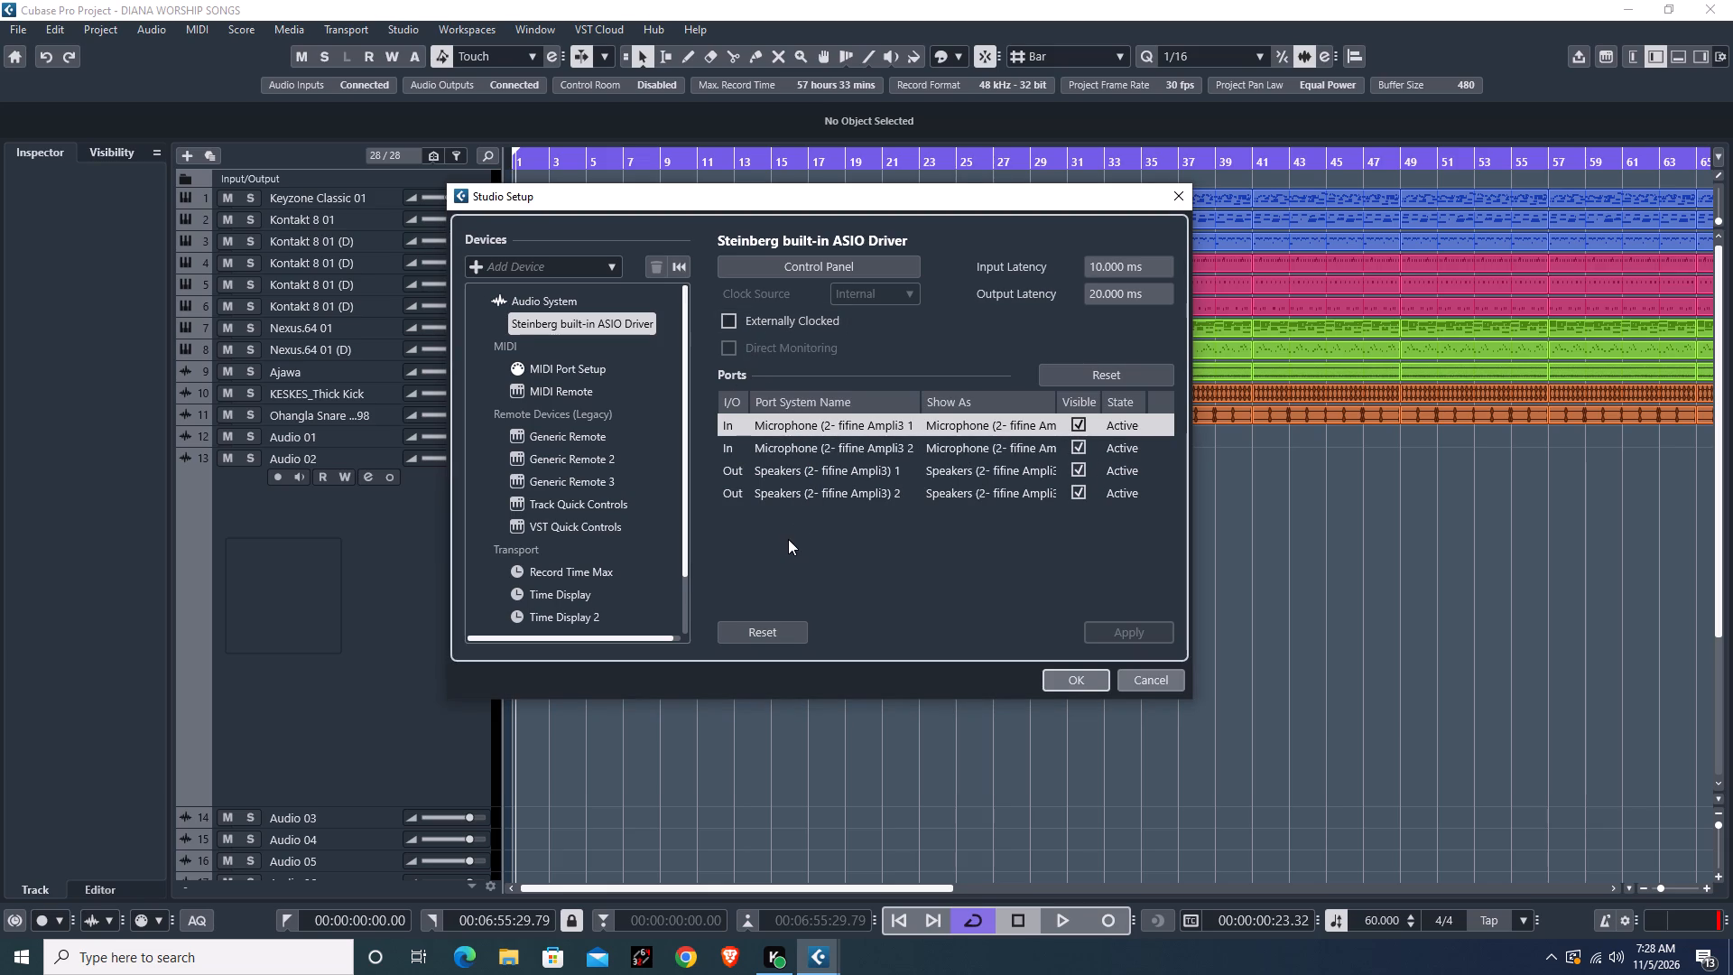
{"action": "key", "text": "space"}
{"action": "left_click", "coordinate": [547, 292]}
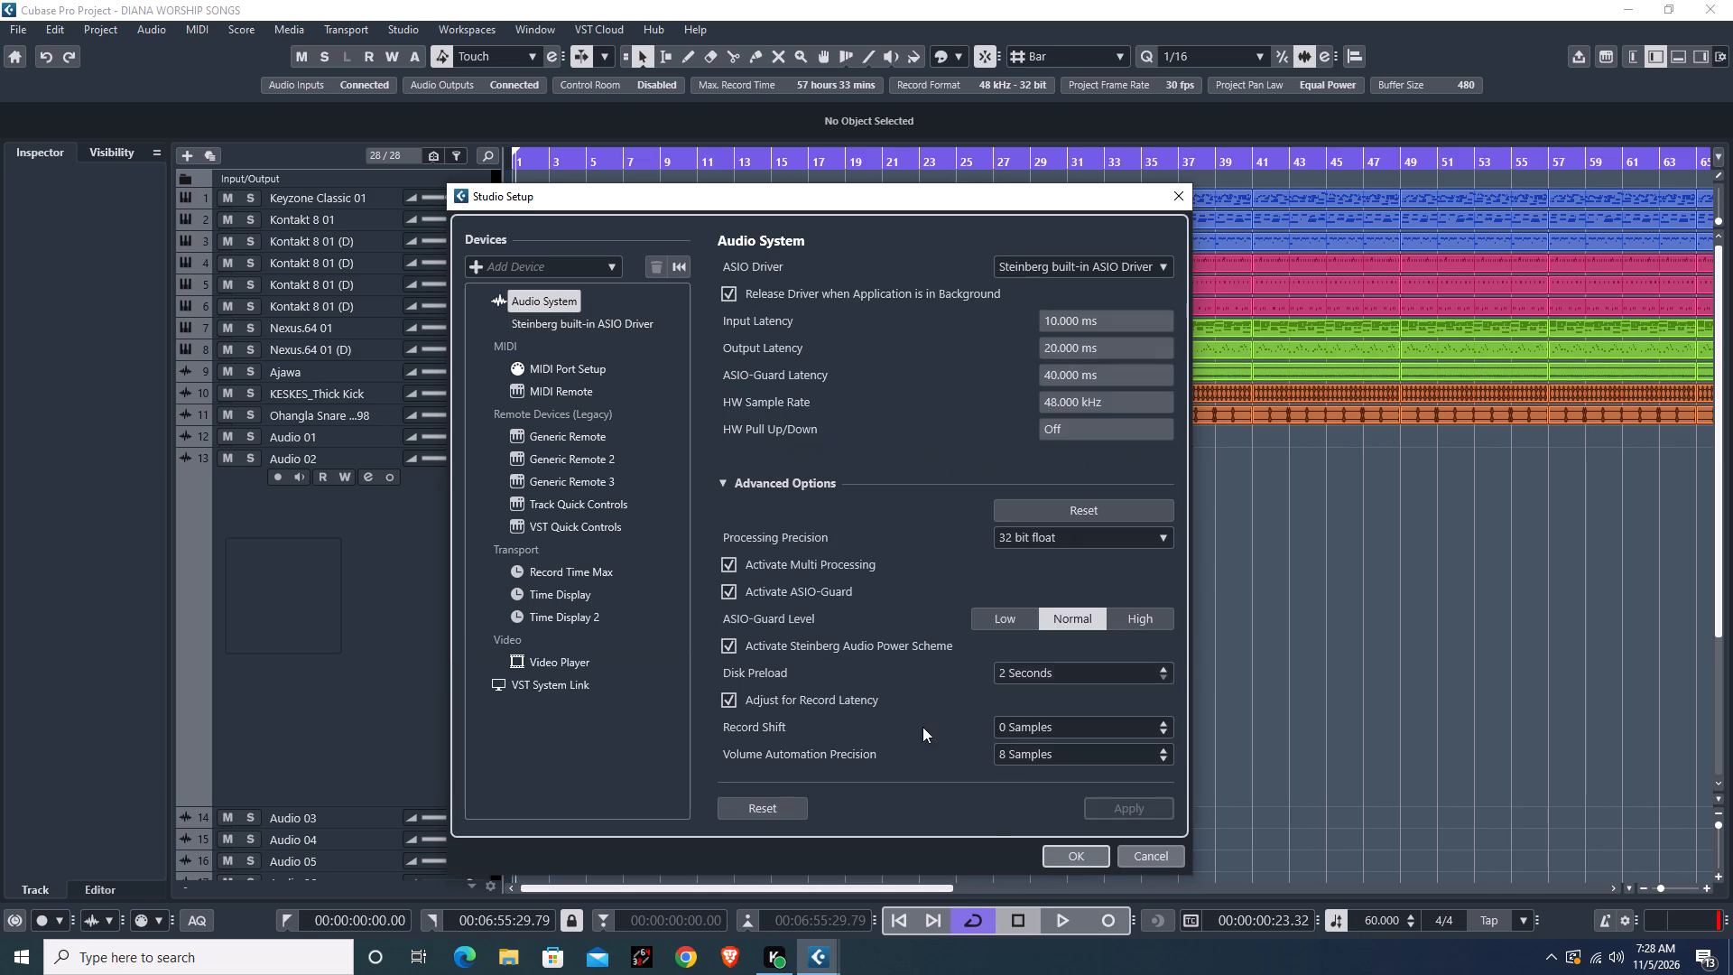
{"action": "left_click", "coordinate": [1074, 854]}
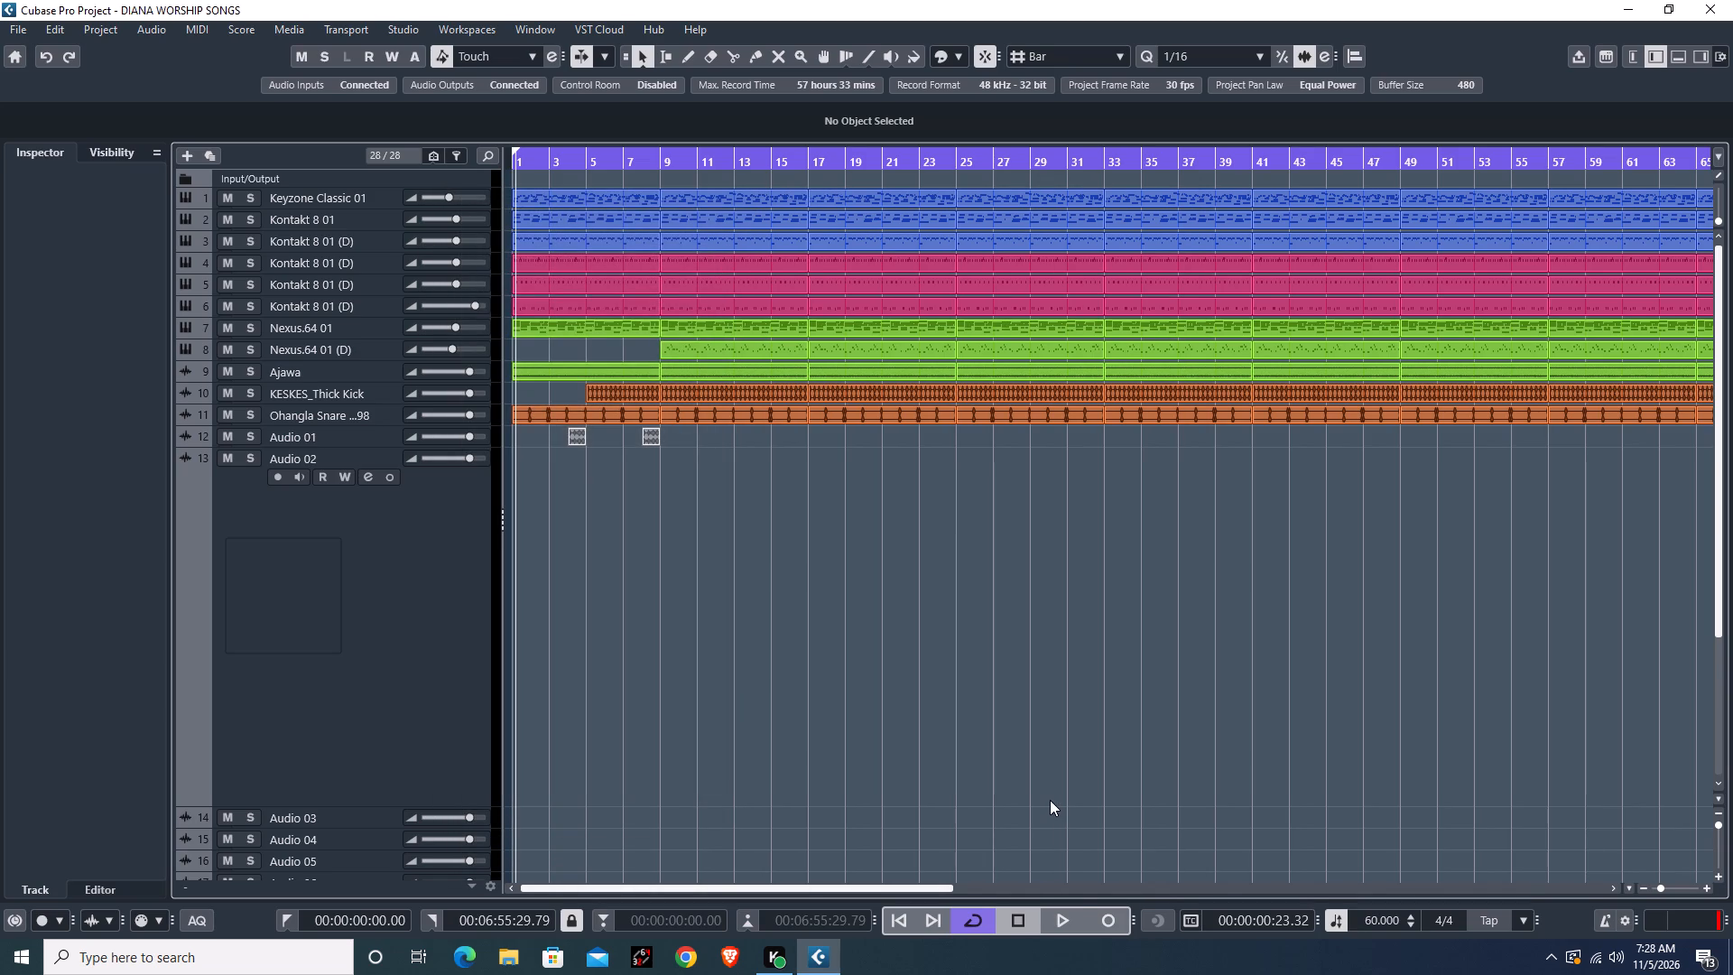
Start playback of the arrangement and select the Audio 02 track.
{"action": "key", "text": "space"}
{"action": "left_click", "coordinate": [284, 659]}
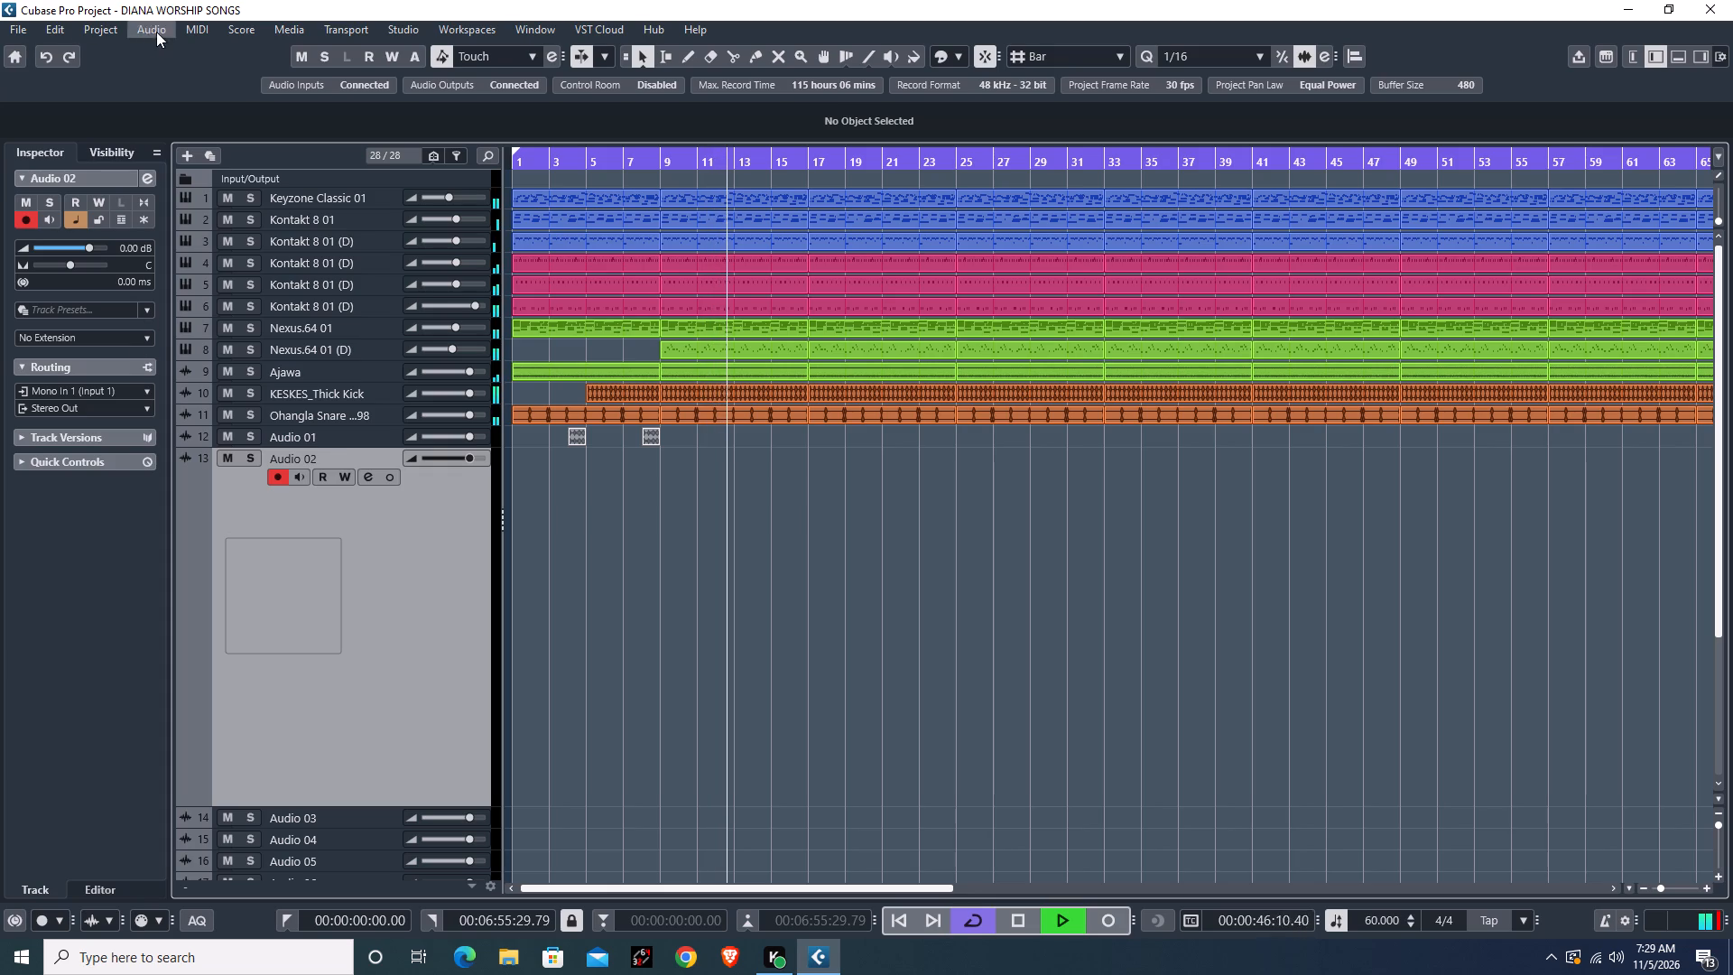
Remove the Mono In 1 (Microphone (2- fifine Ampli3 1) bus from the input connections in Audio Connections.
{"action": "left_click", "coordinate": [401, 40]}
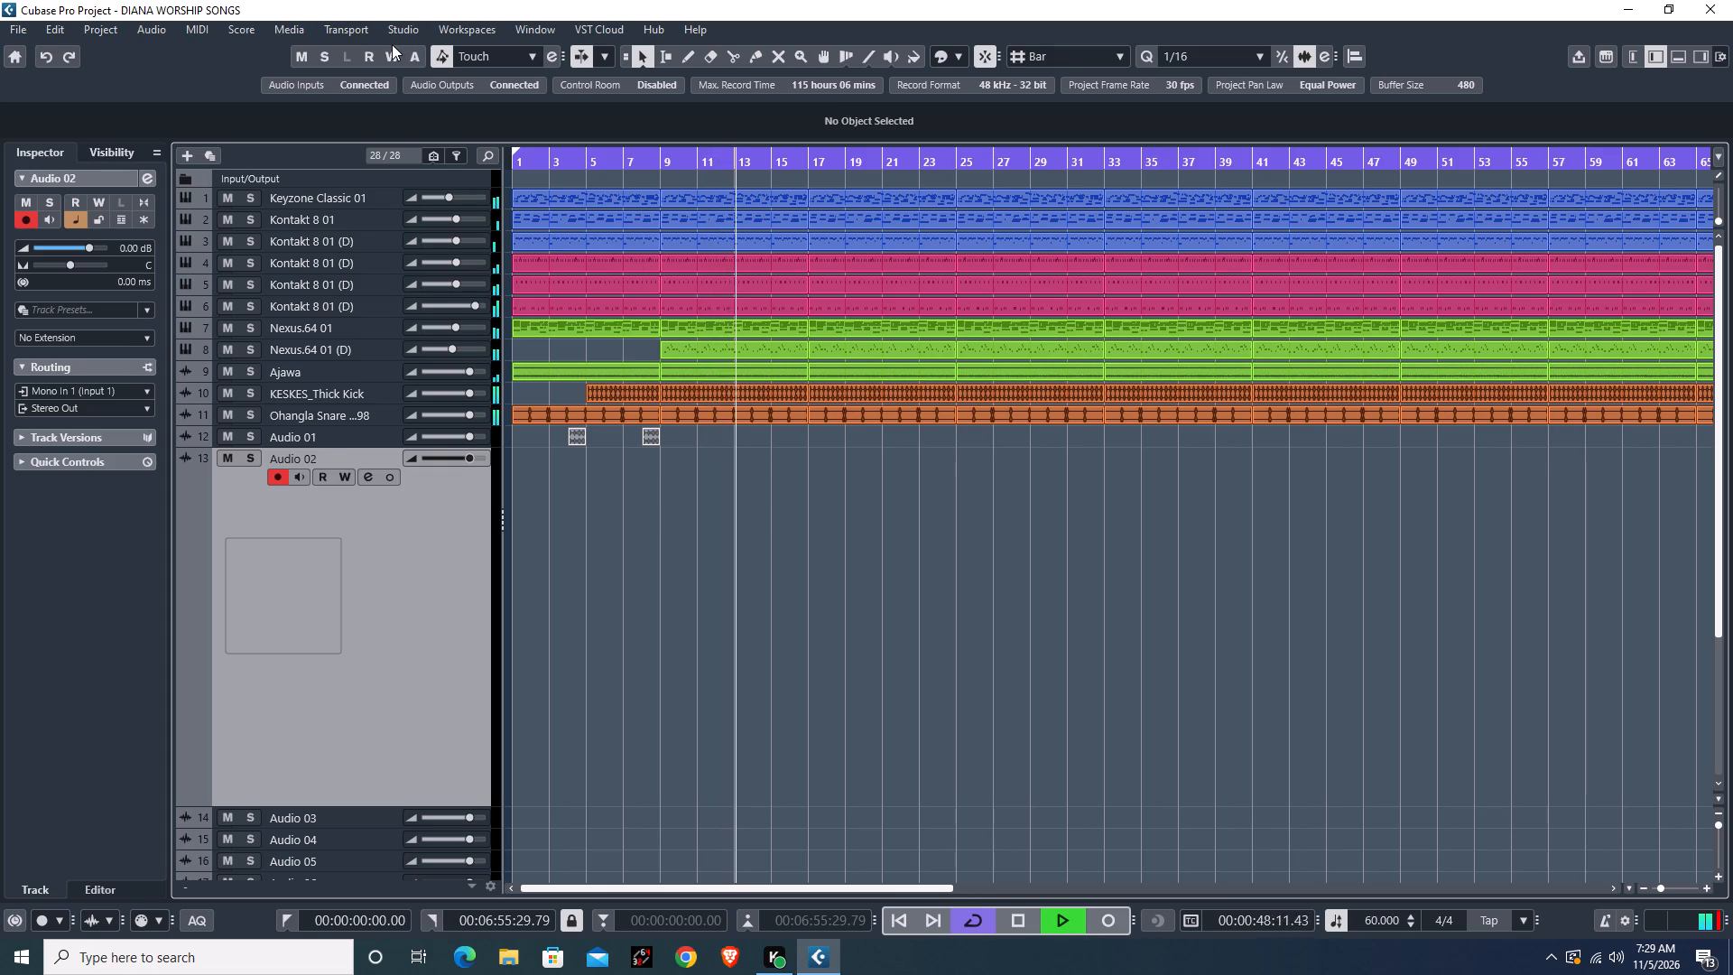
{"action": "left_click", "coordinate": [398, 29]}
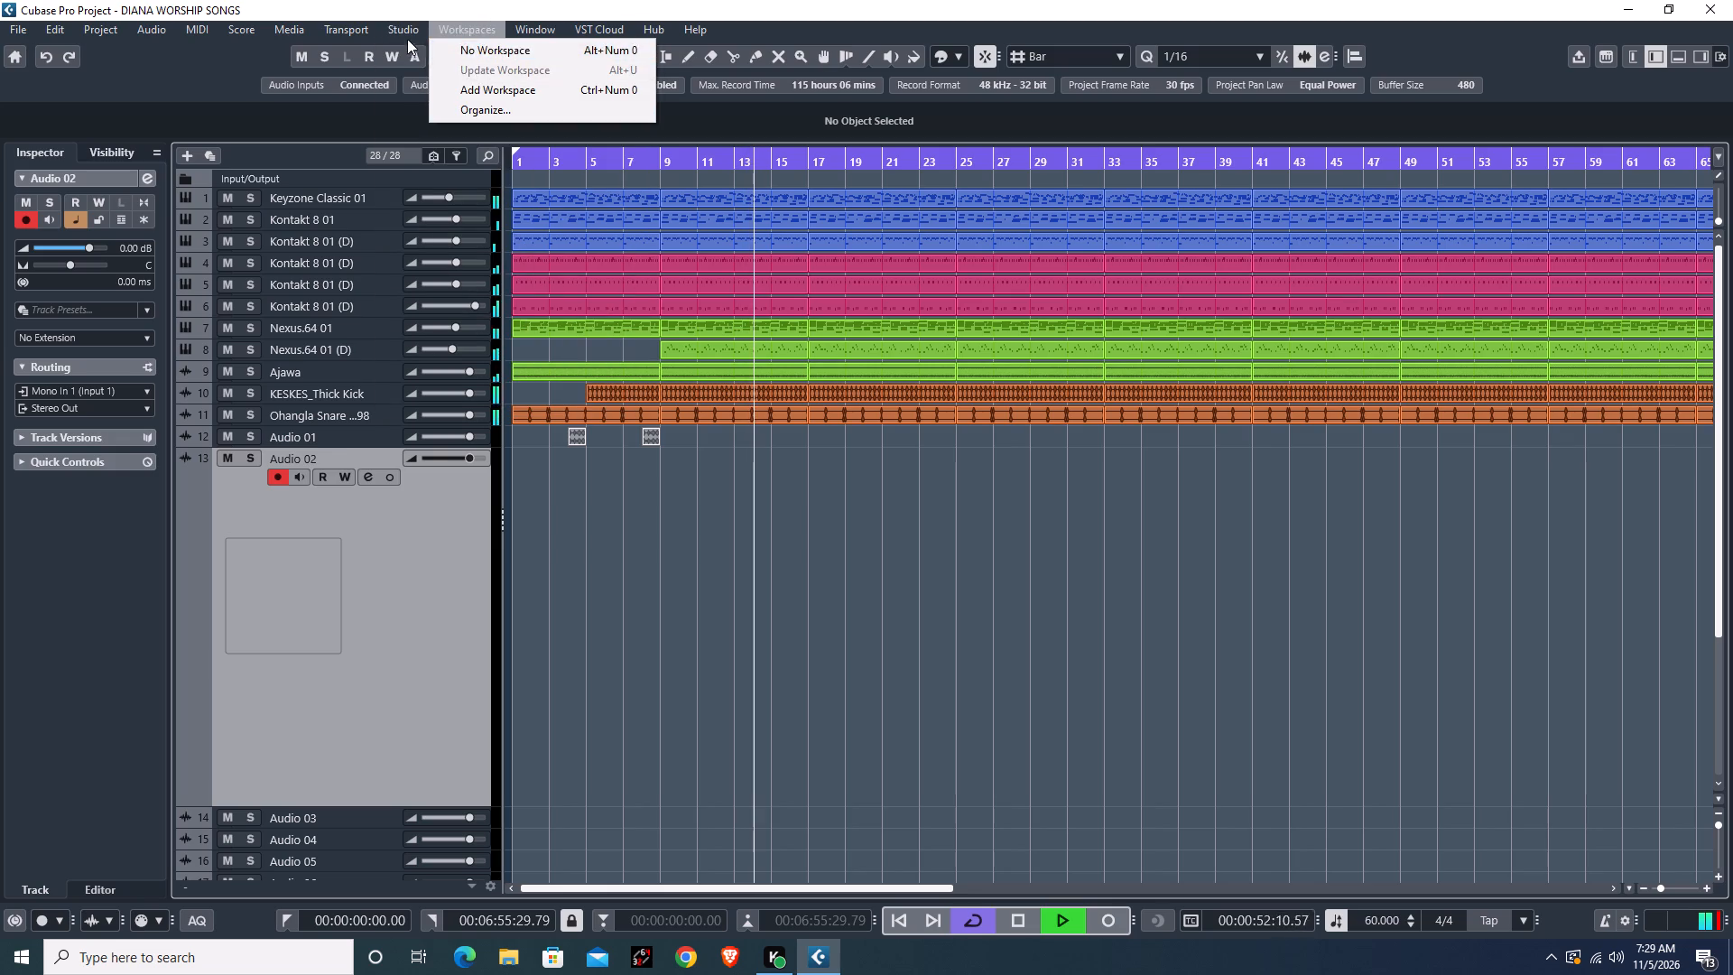
{"action": "left_click", "coordinate": [430, 48]}
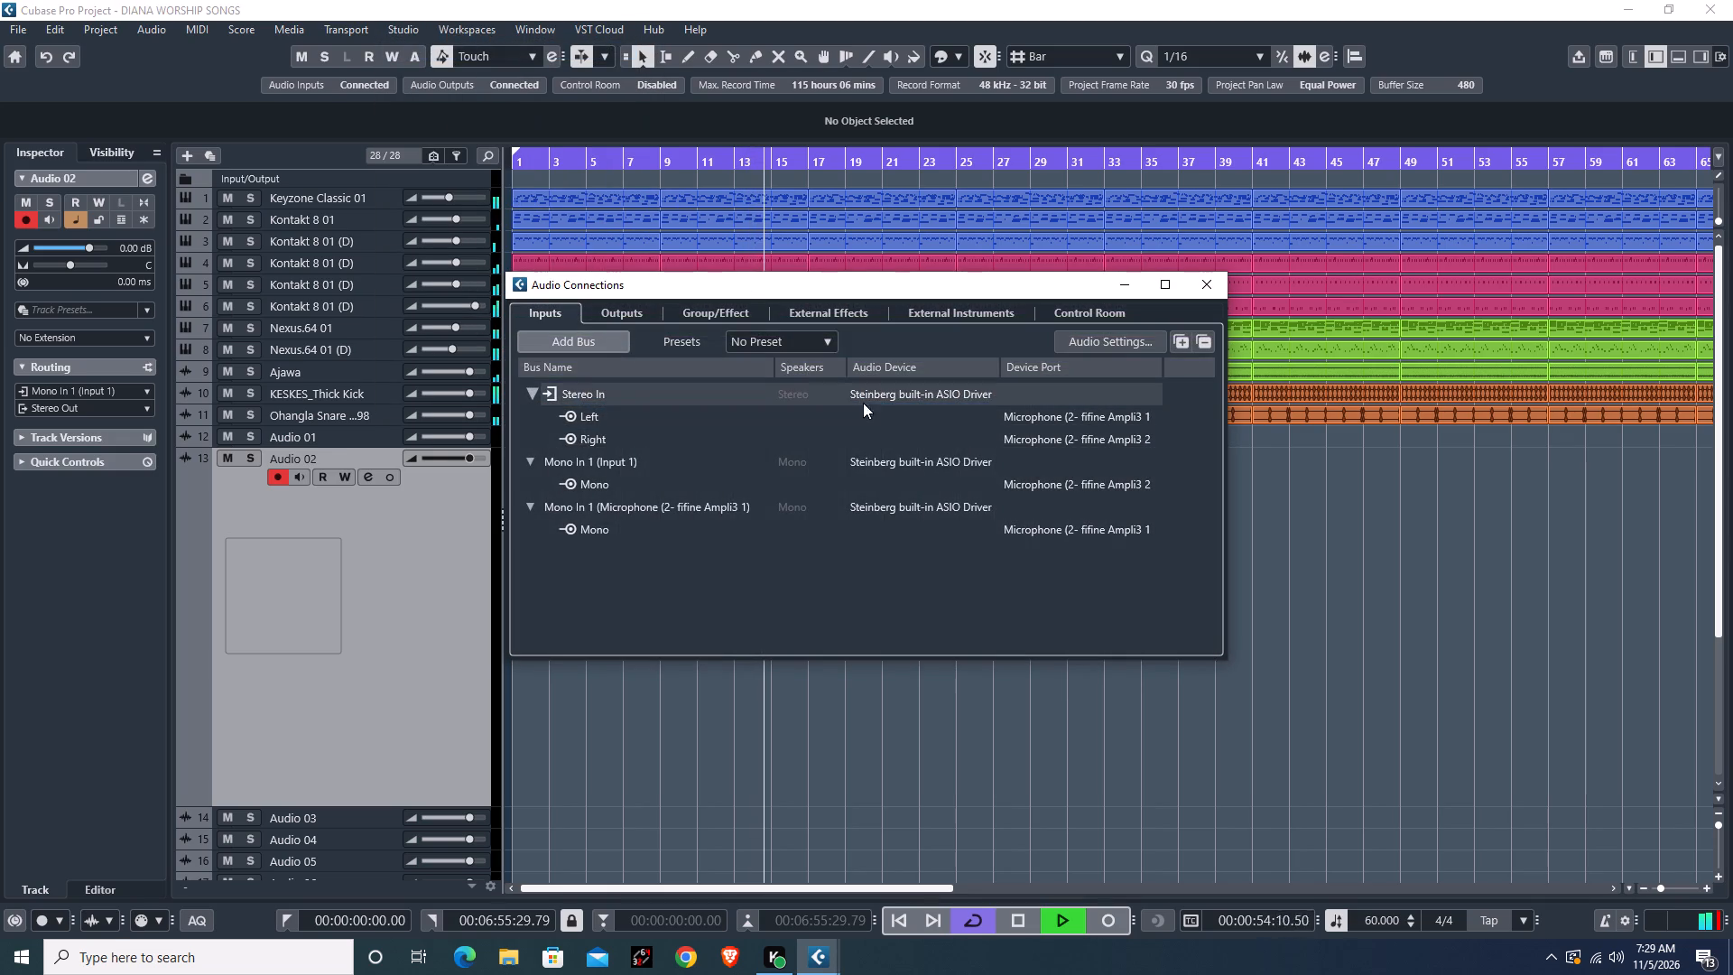
{"action": "right_click", "coordinate": [622, 527]}
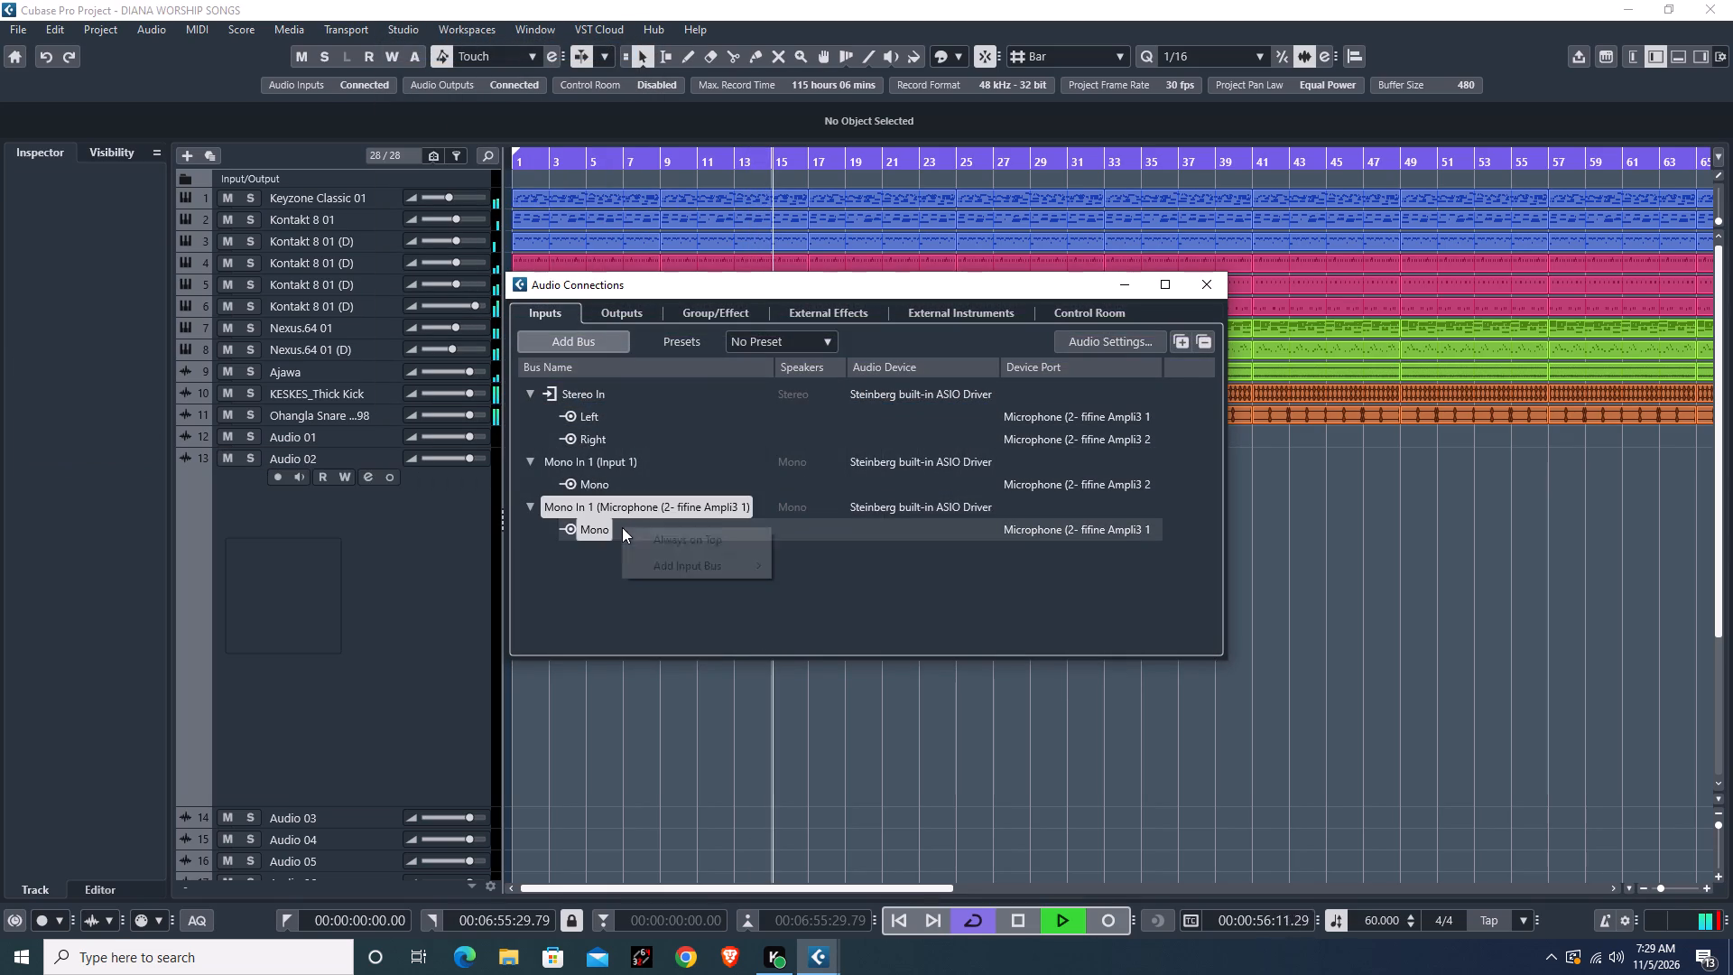
{"action": "left_click", "coordinate": [580, 506]}
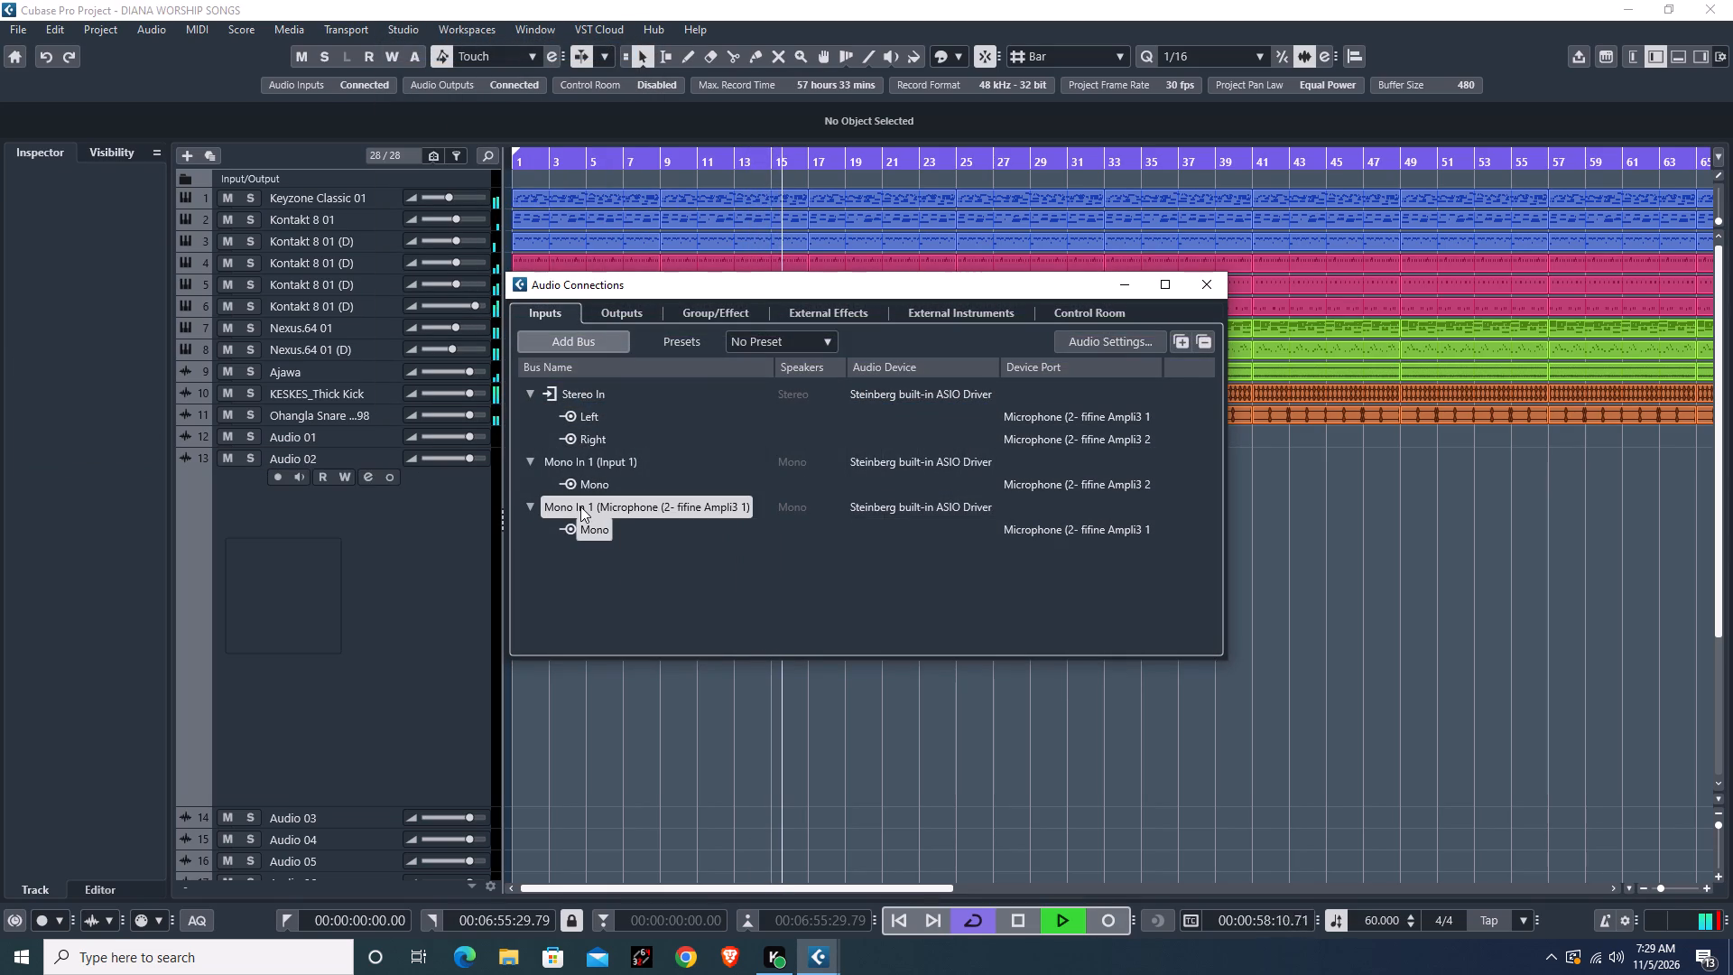
{"action": "right_click", "coordinate": [558, 506]}
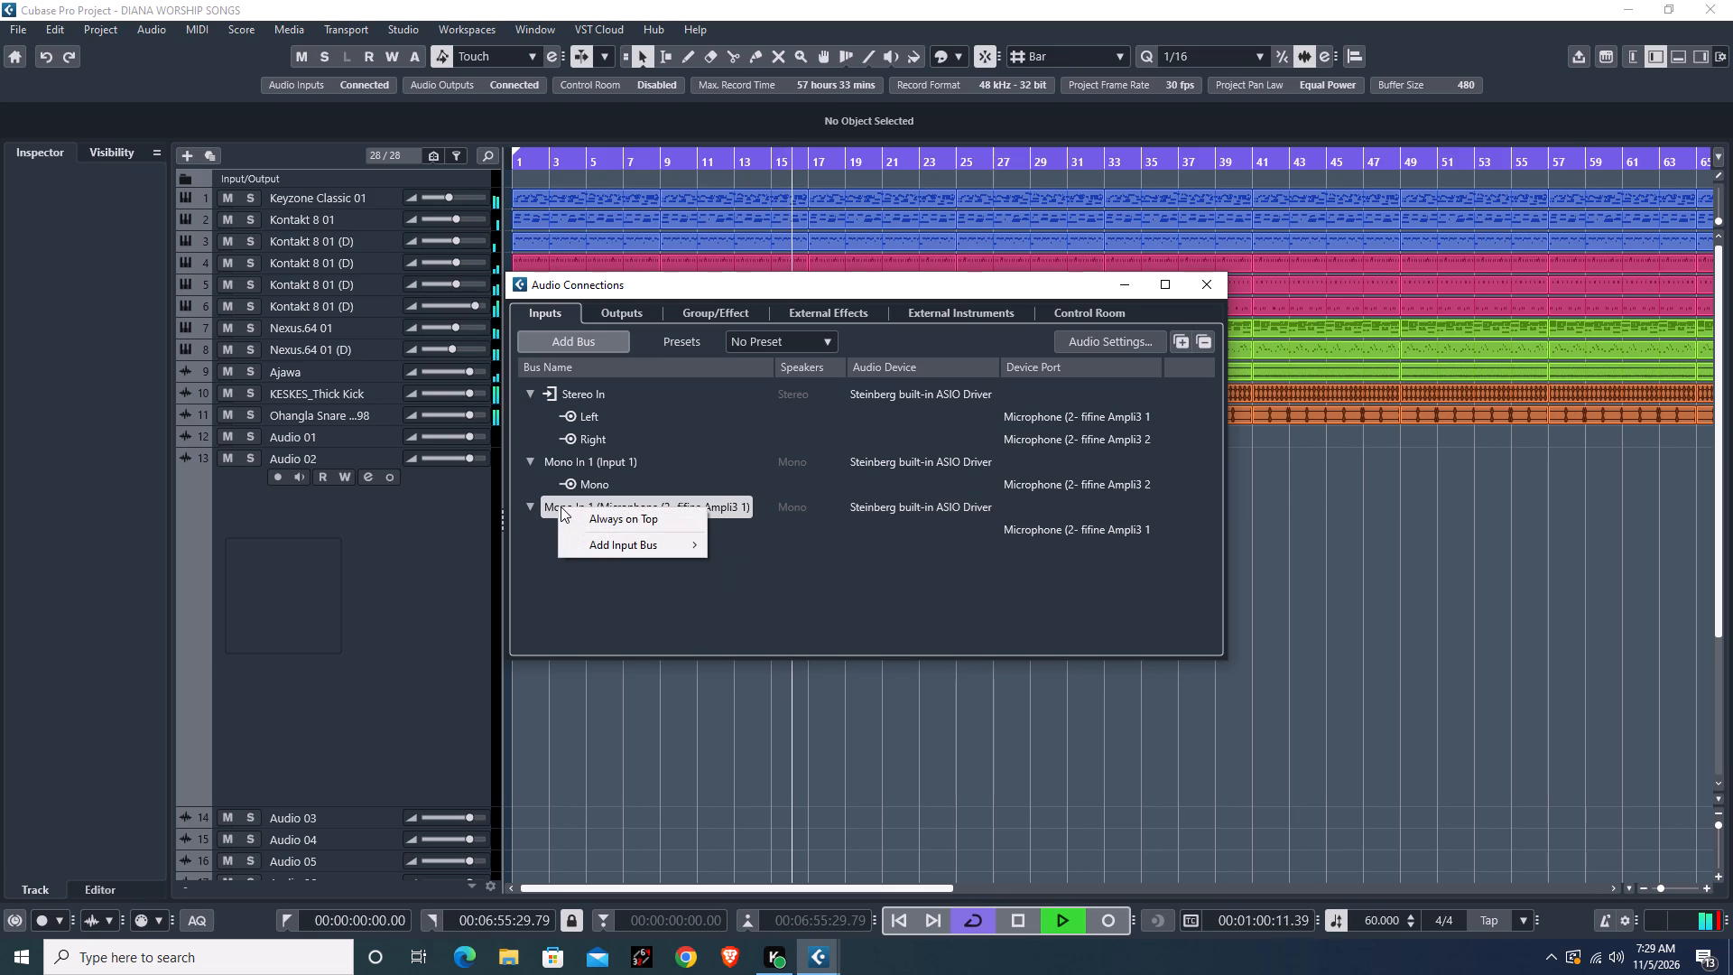
{"action": "left_click", "coordinate": [531, 507]}
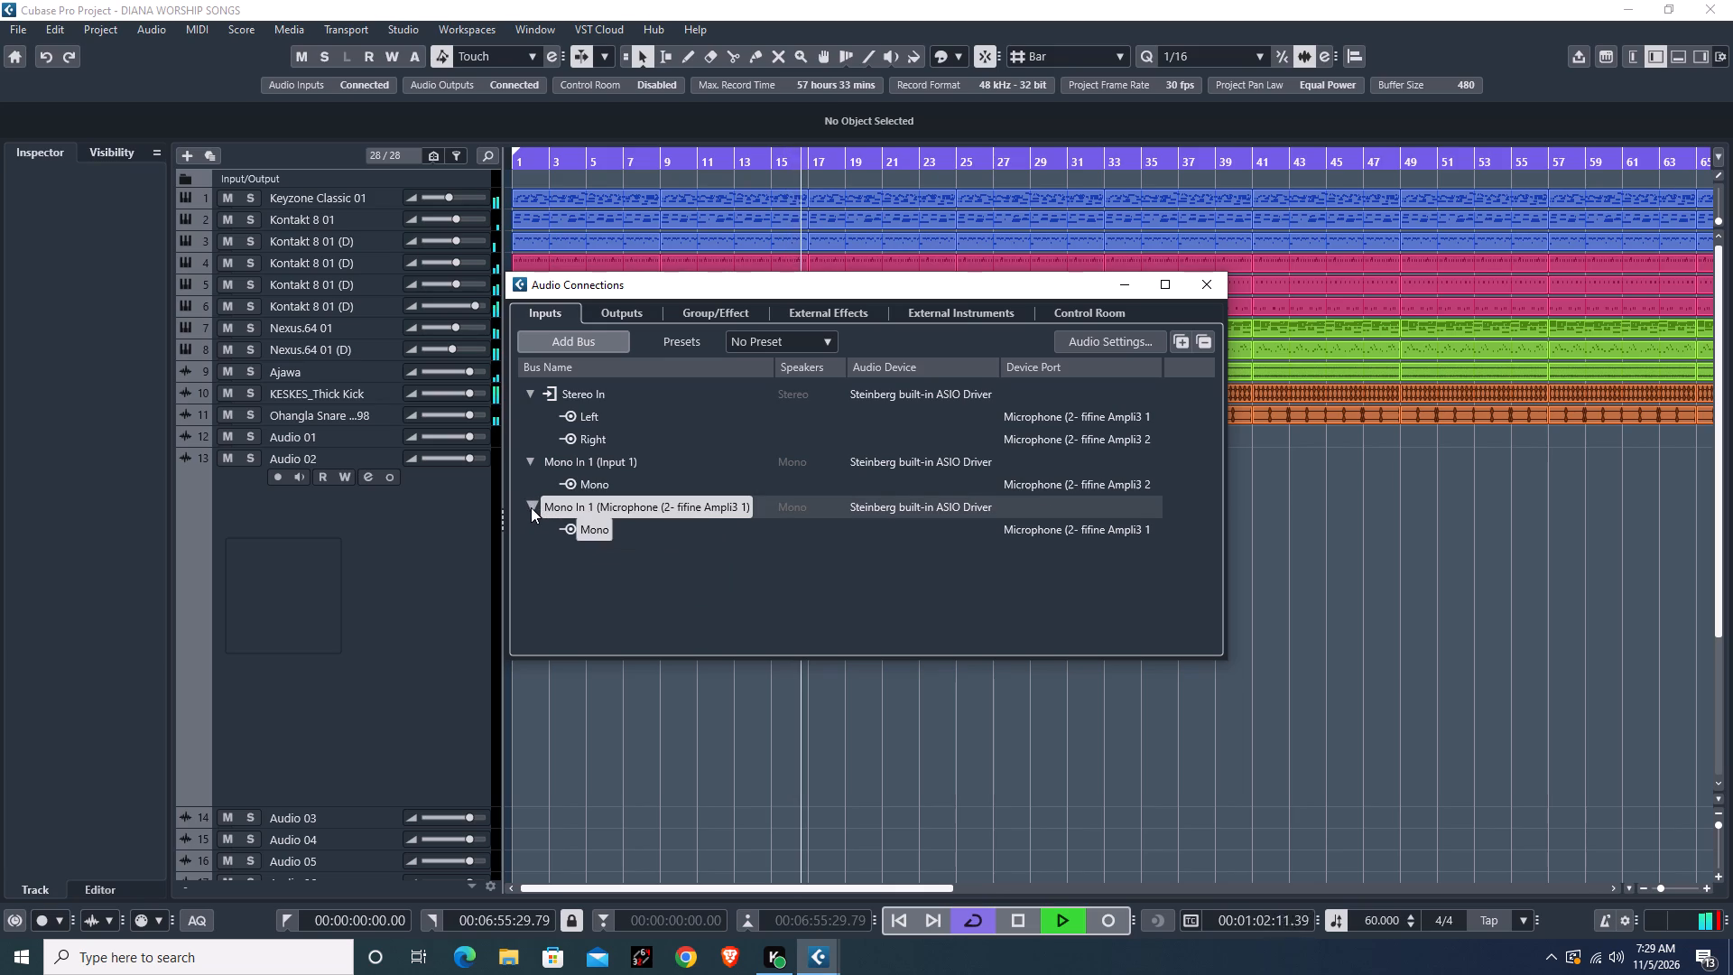
{"action": "left_click", "coordinate": [531, 507]}
{"action": "right_click", "coordinate": [585, 507]}
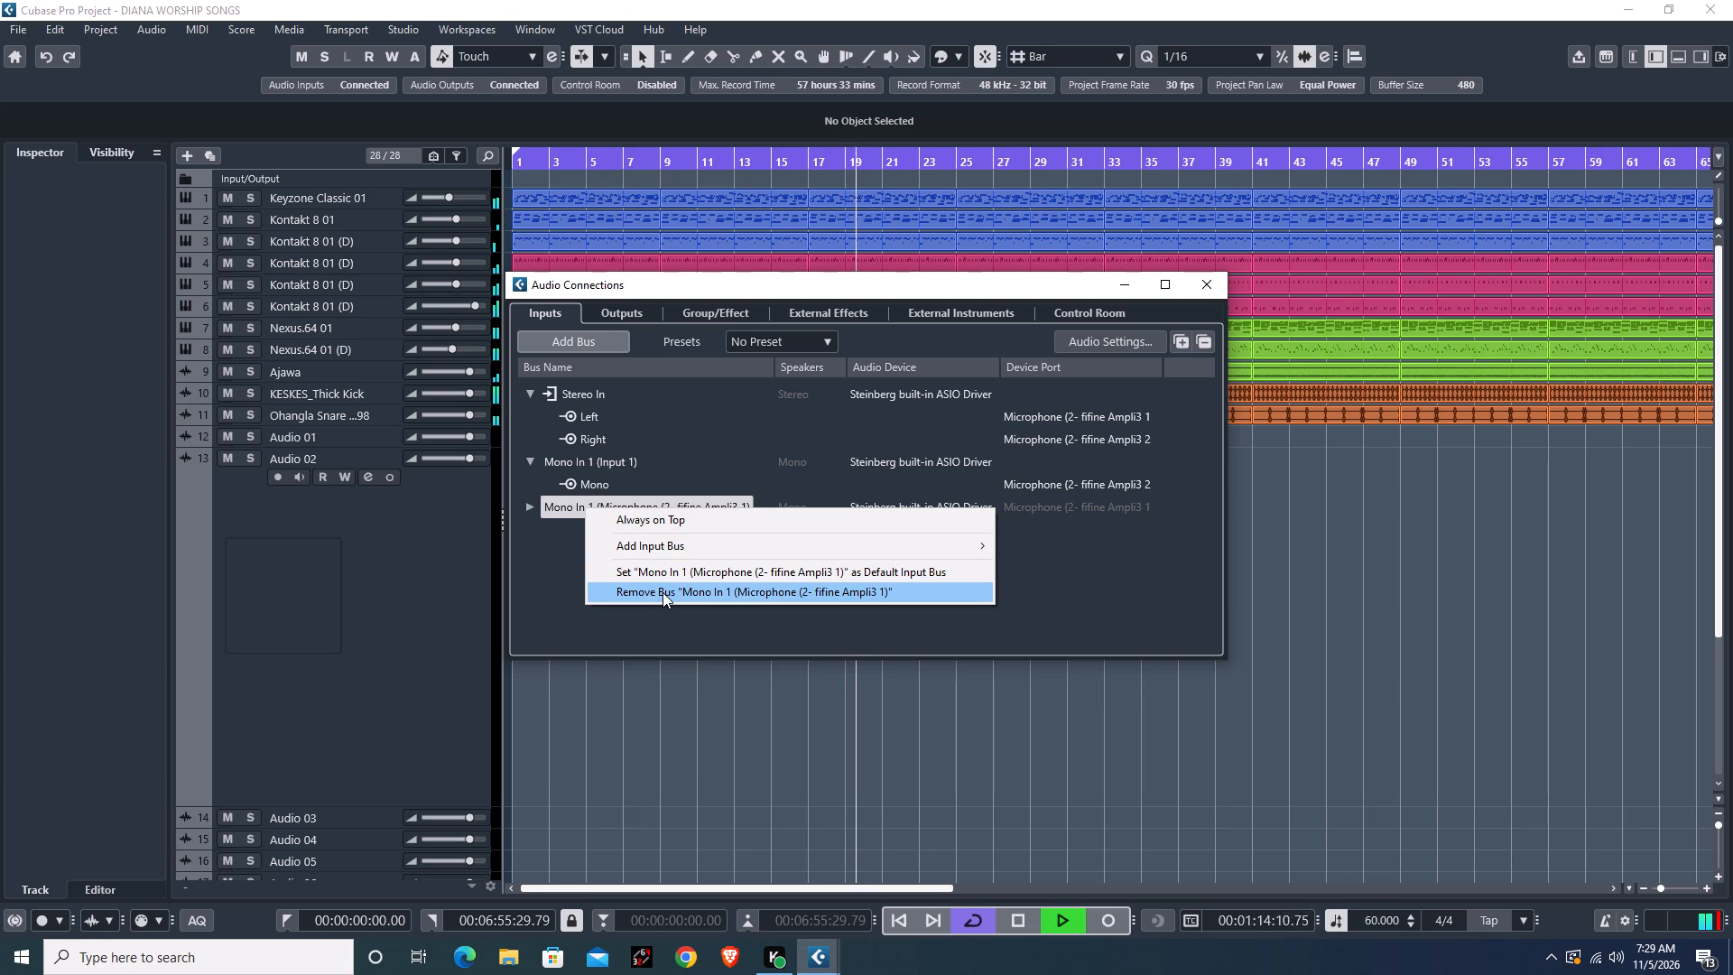
{"action": "left_click", "coordinate": [663, 592]}
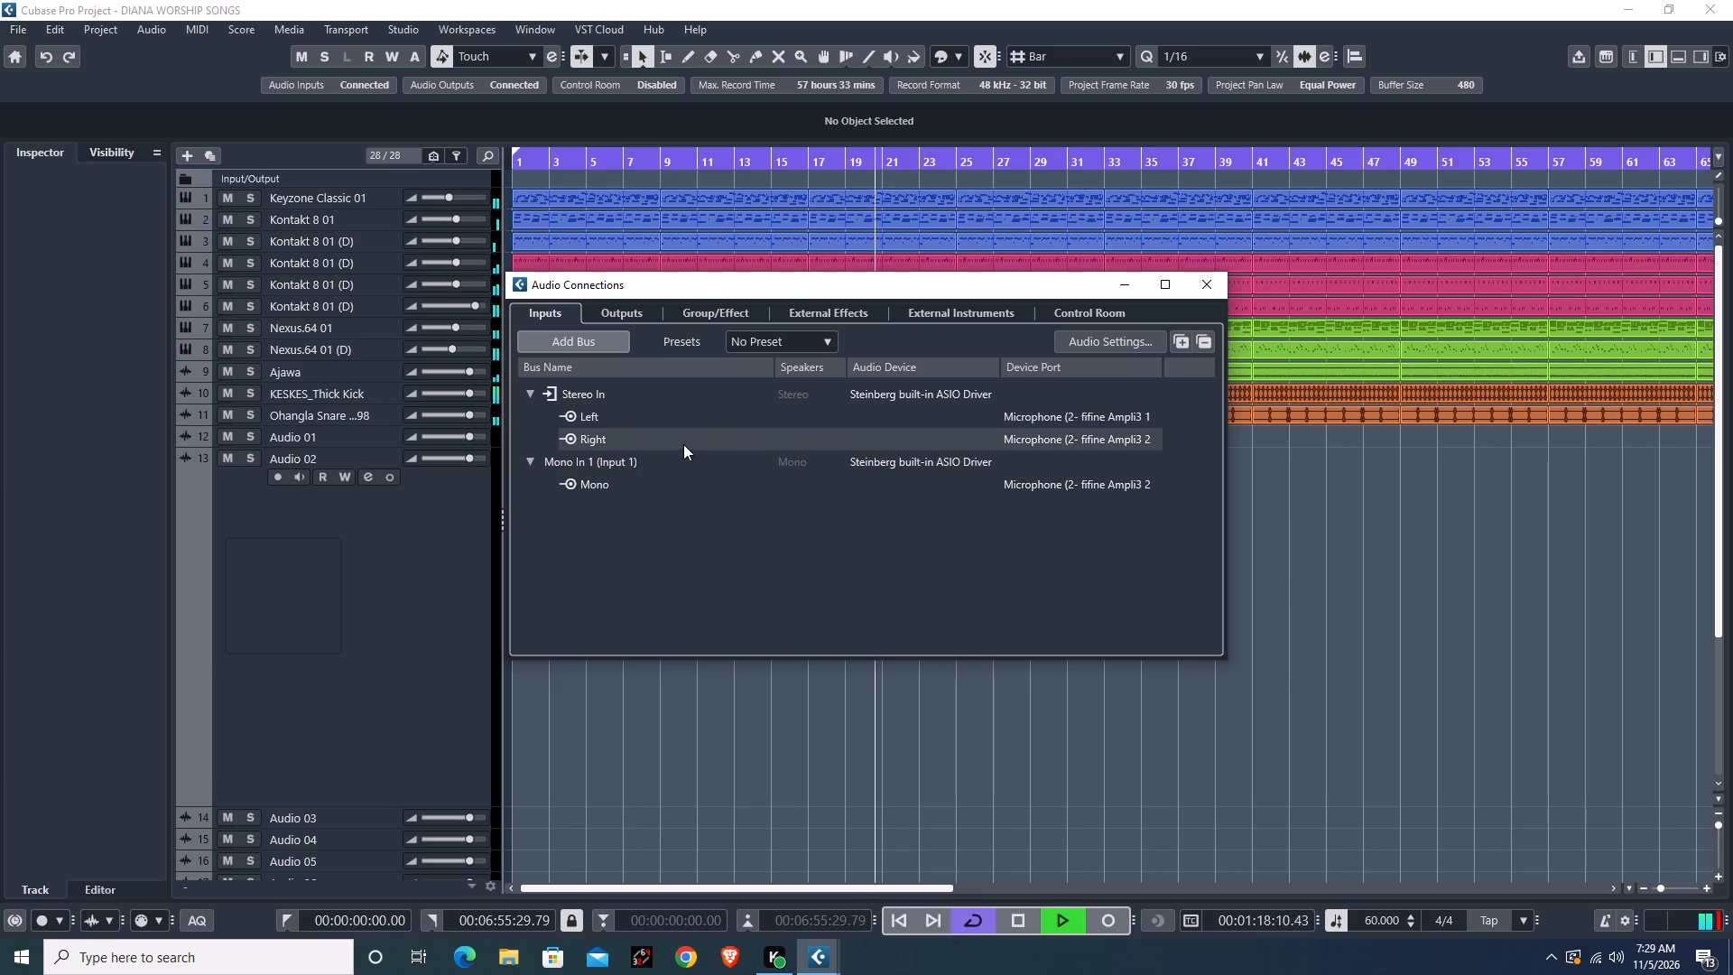
Set Stereo In as the default input bus and expand its ports.
{"action": "right_click", "coordinate": [588, 440]}
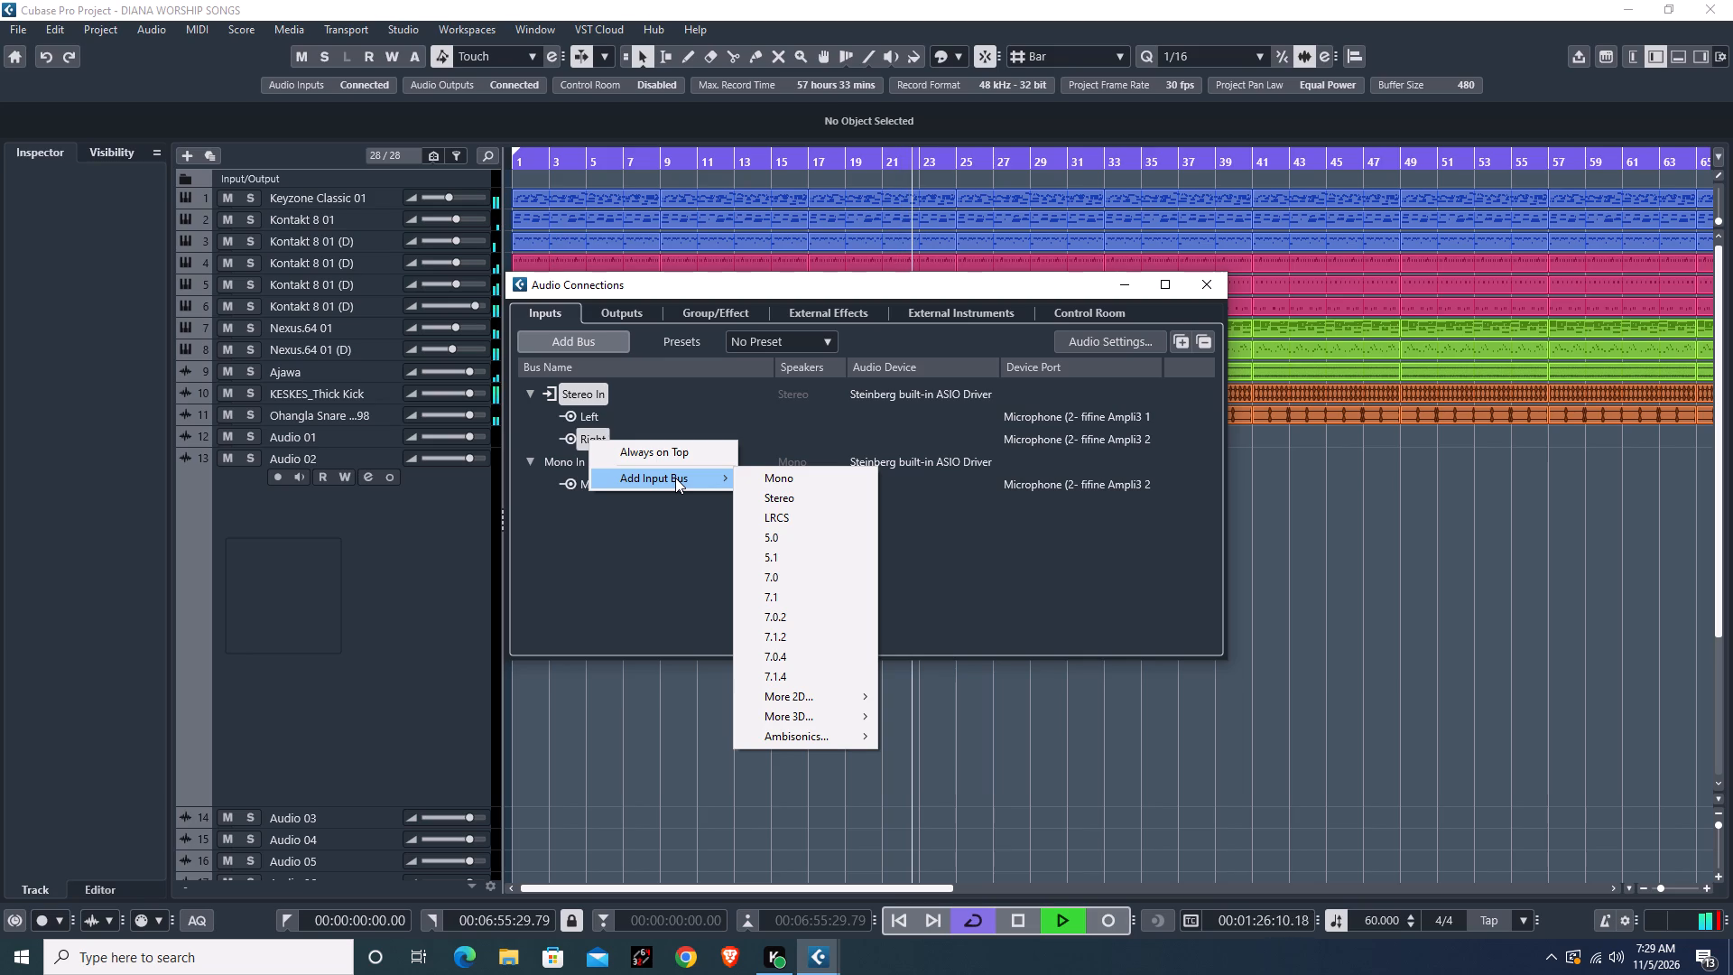
{"action": "left_click", "coordinate": [783, 402]}
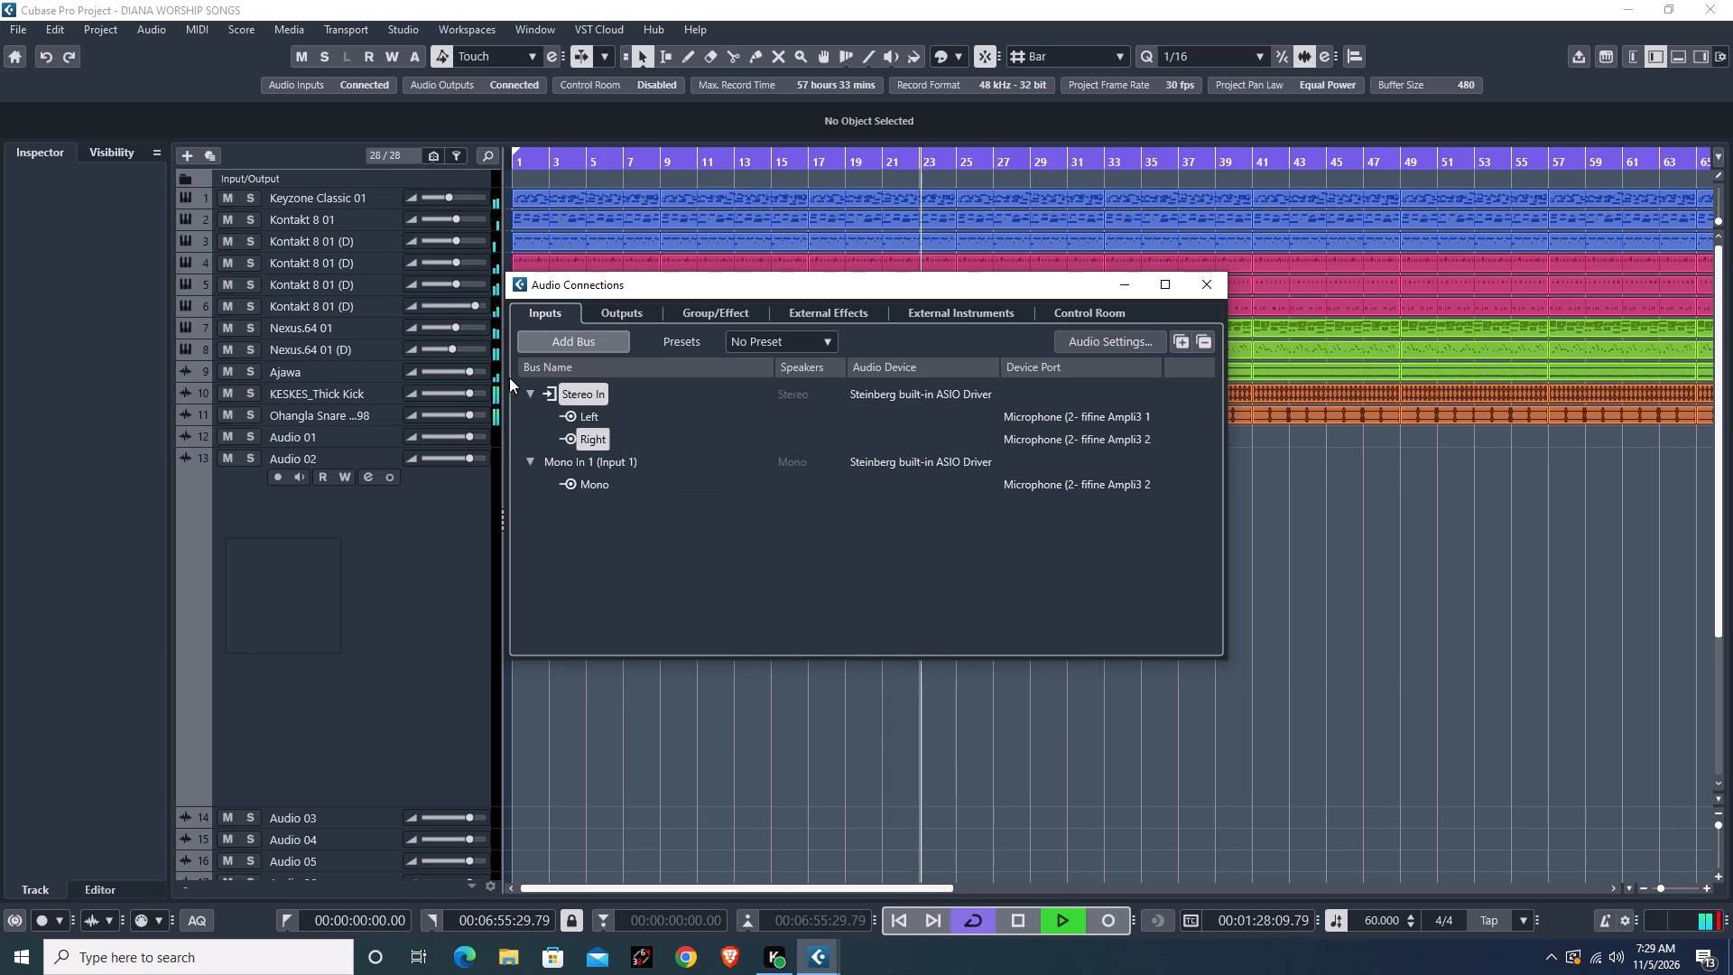
{"action": "left_click", "coordinate": [537, 391]}
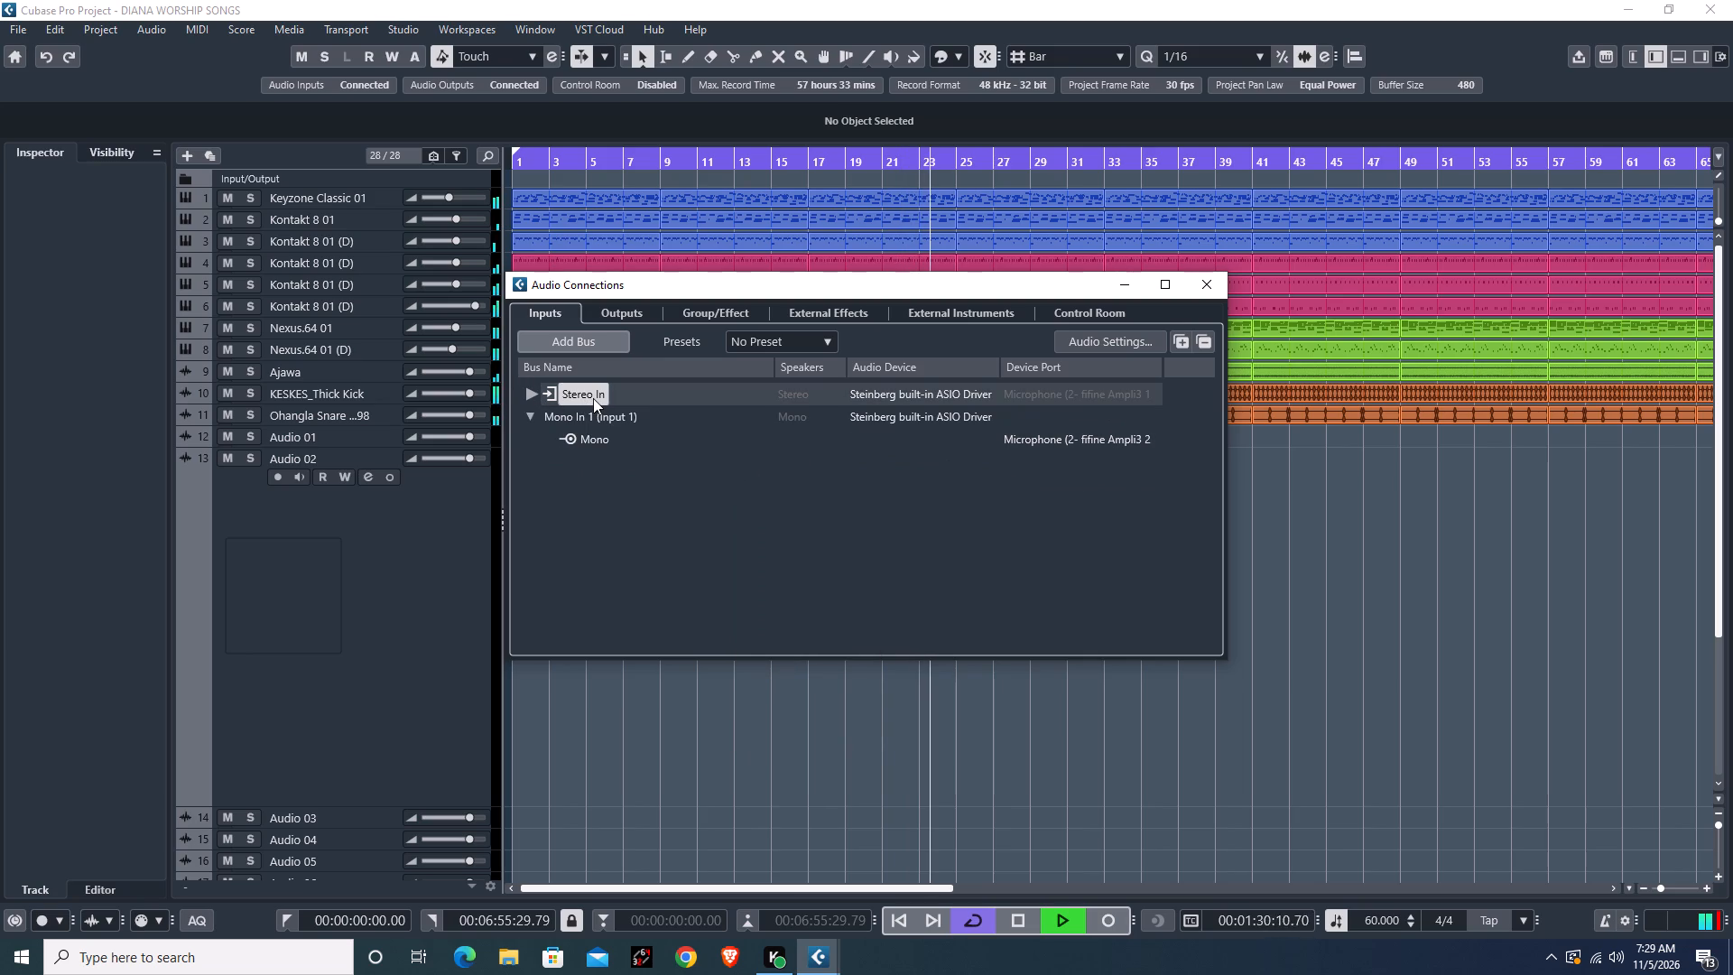
{"action": "right_click", "coordinate": [593, 398]}
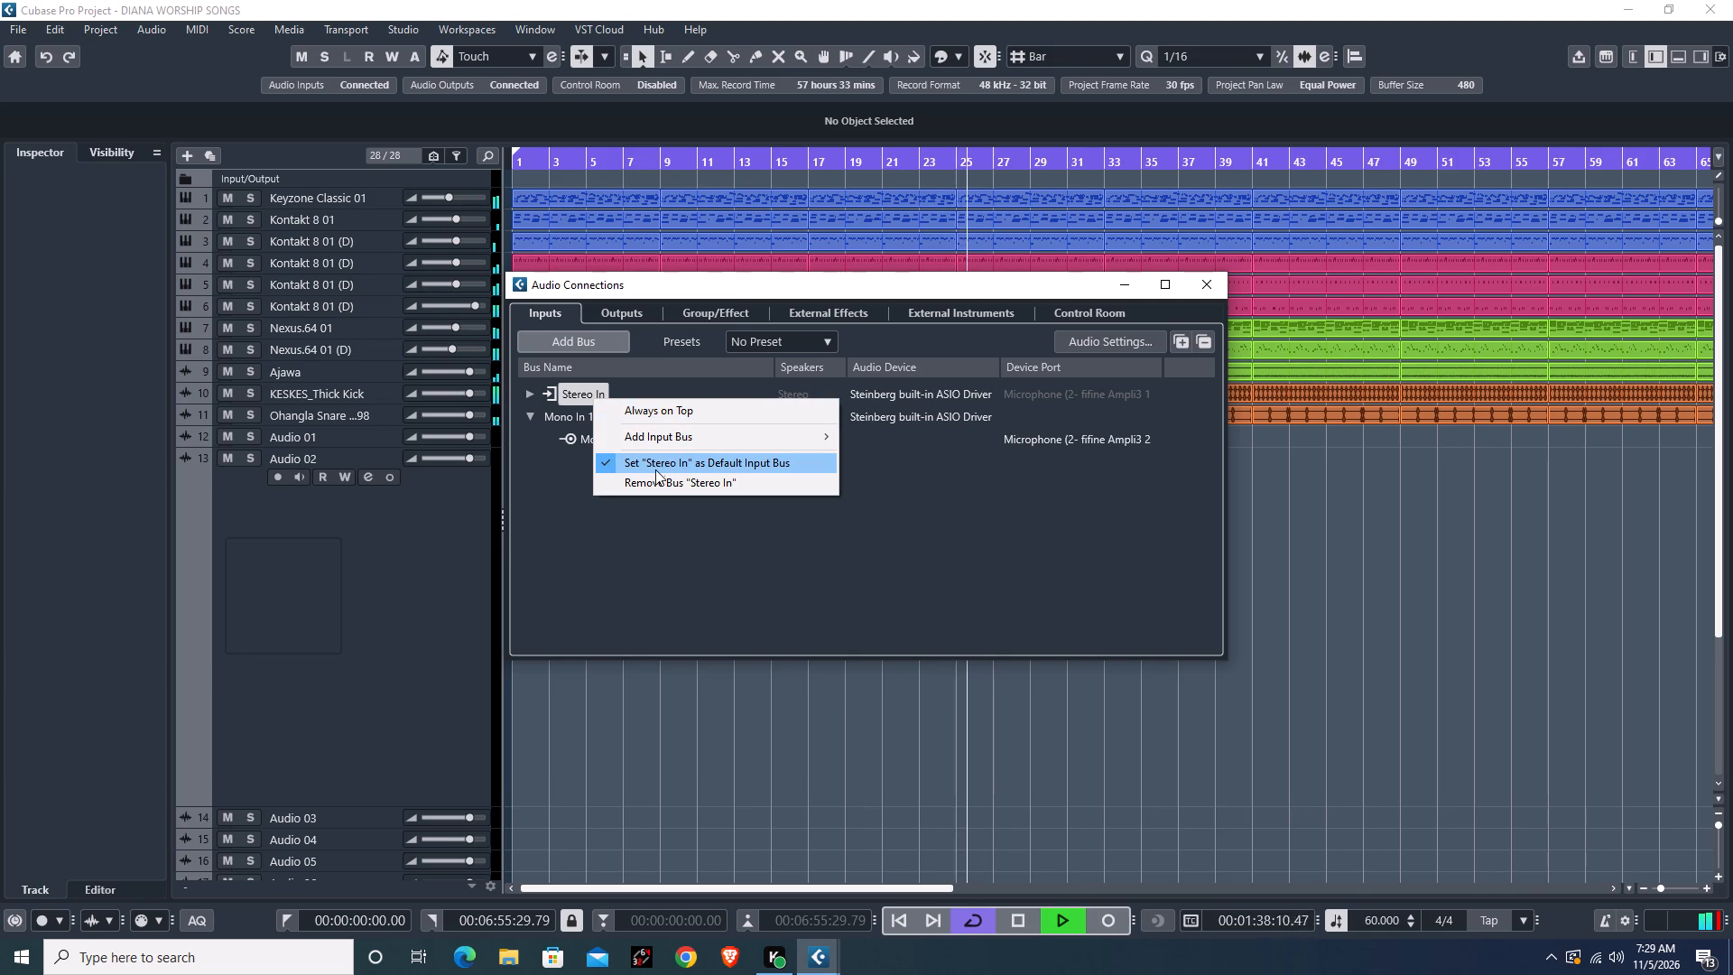
{"action": "left_click", "coordinate": [710, 465]}
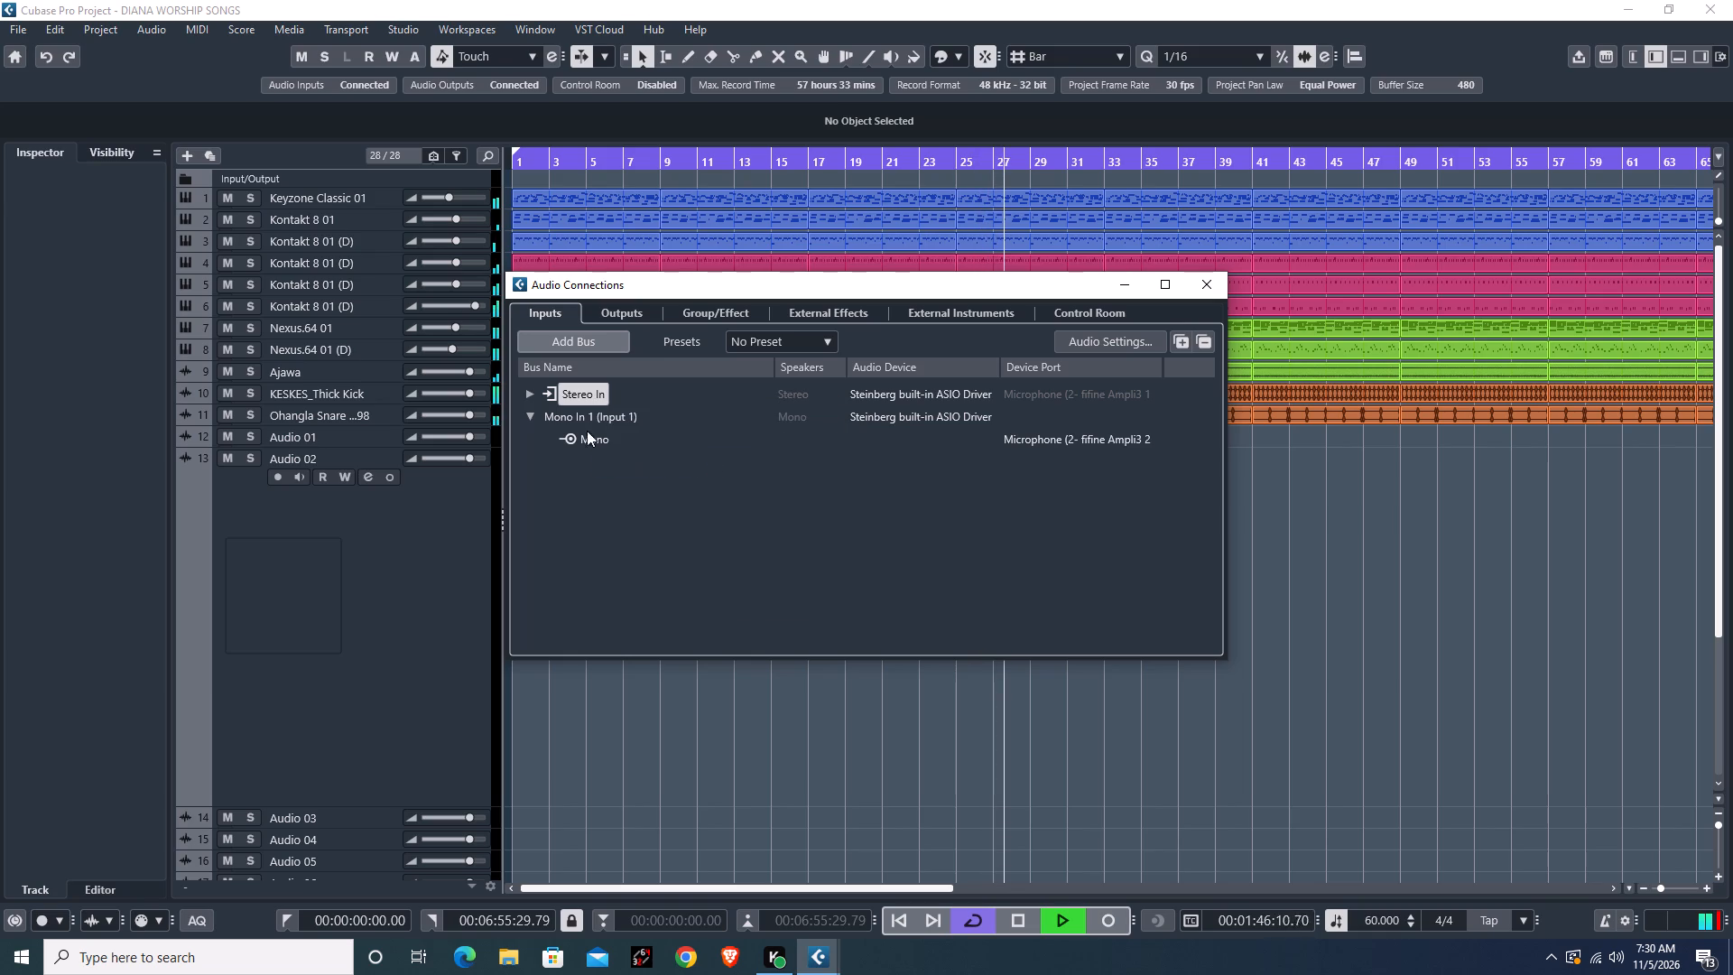
{"action": "left_click", "coordinate": [534, 390]}
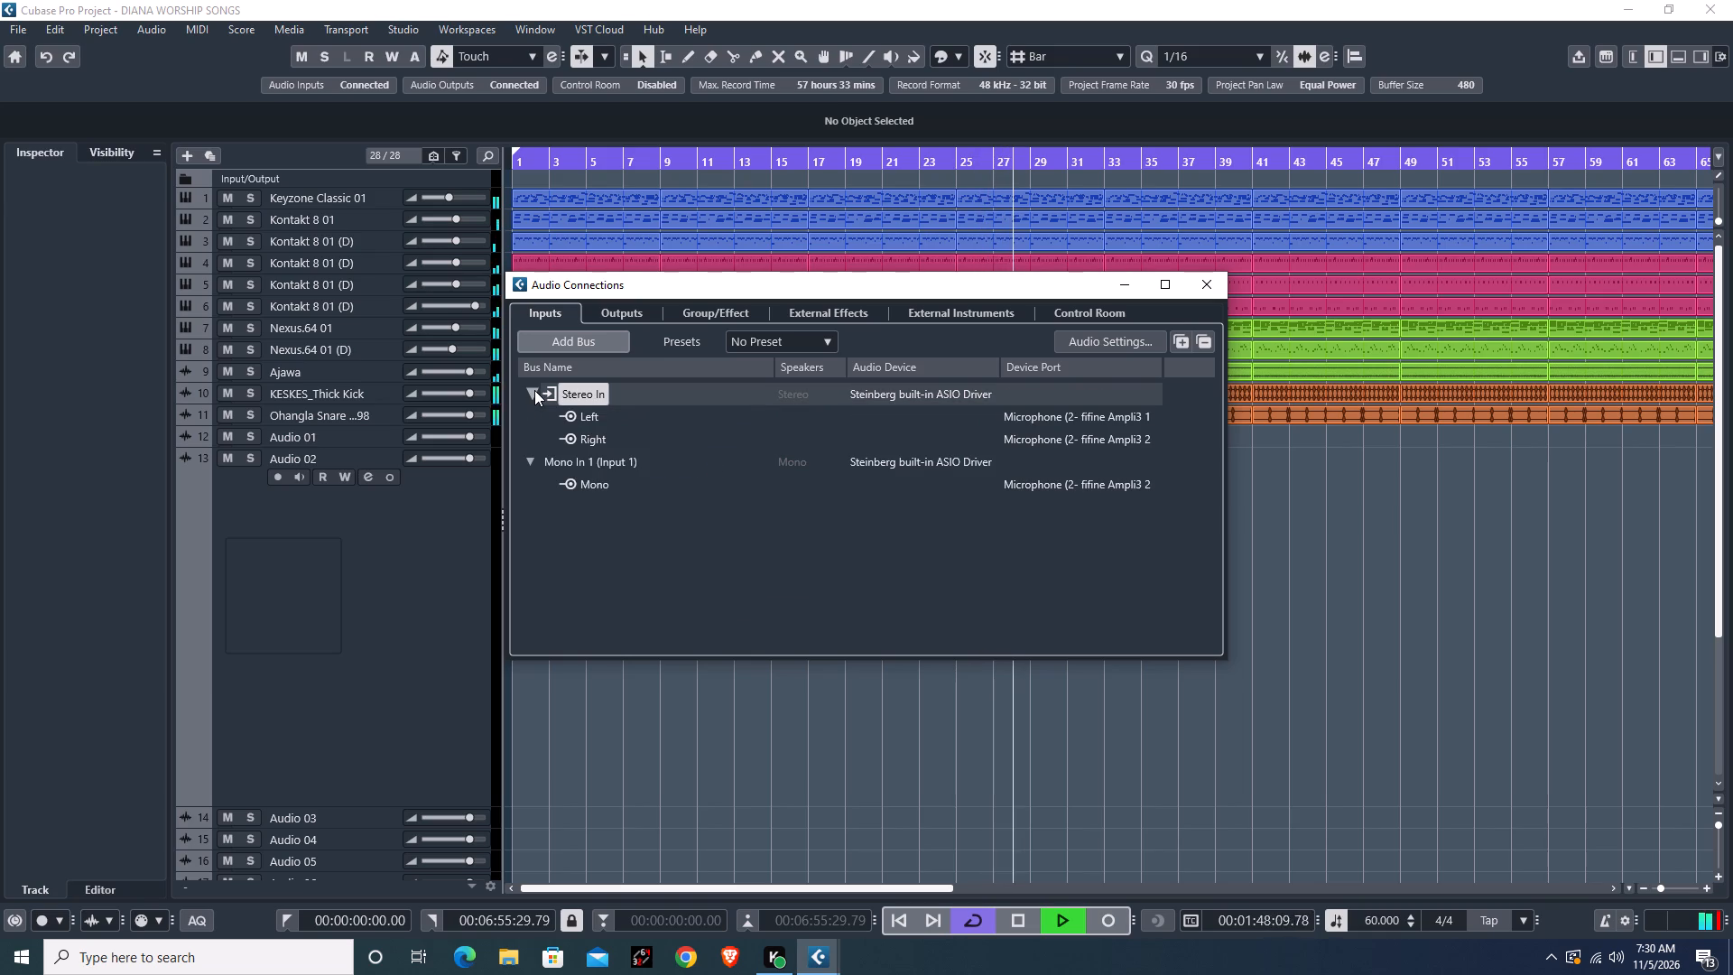
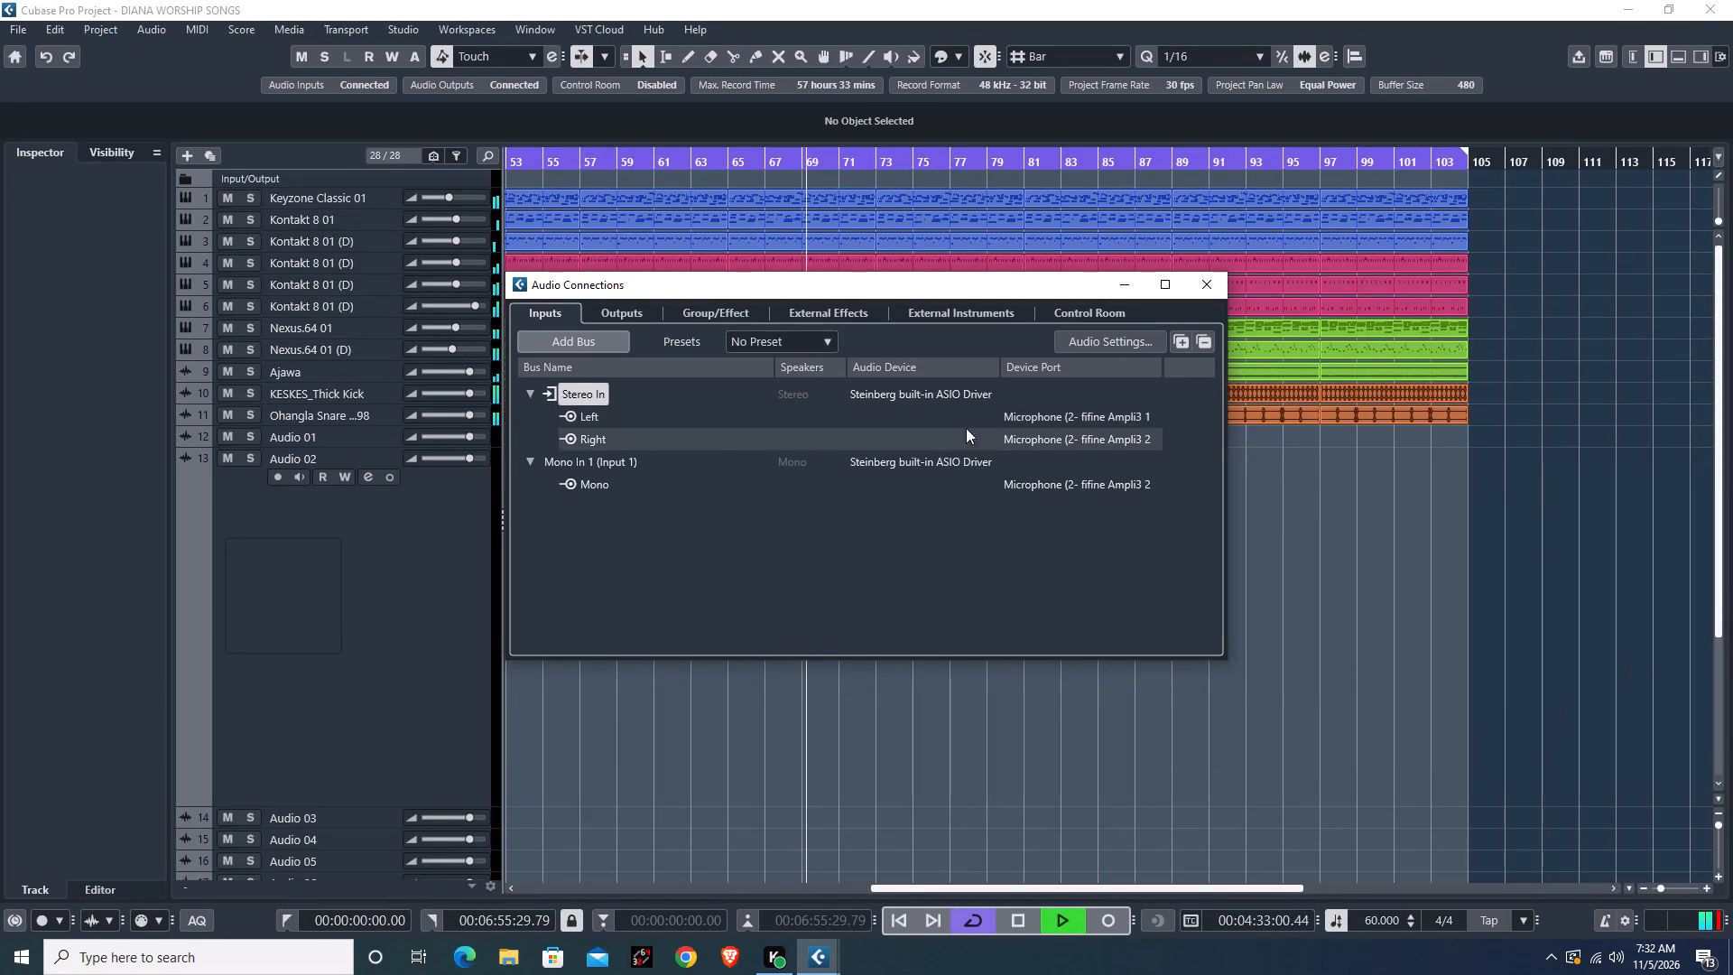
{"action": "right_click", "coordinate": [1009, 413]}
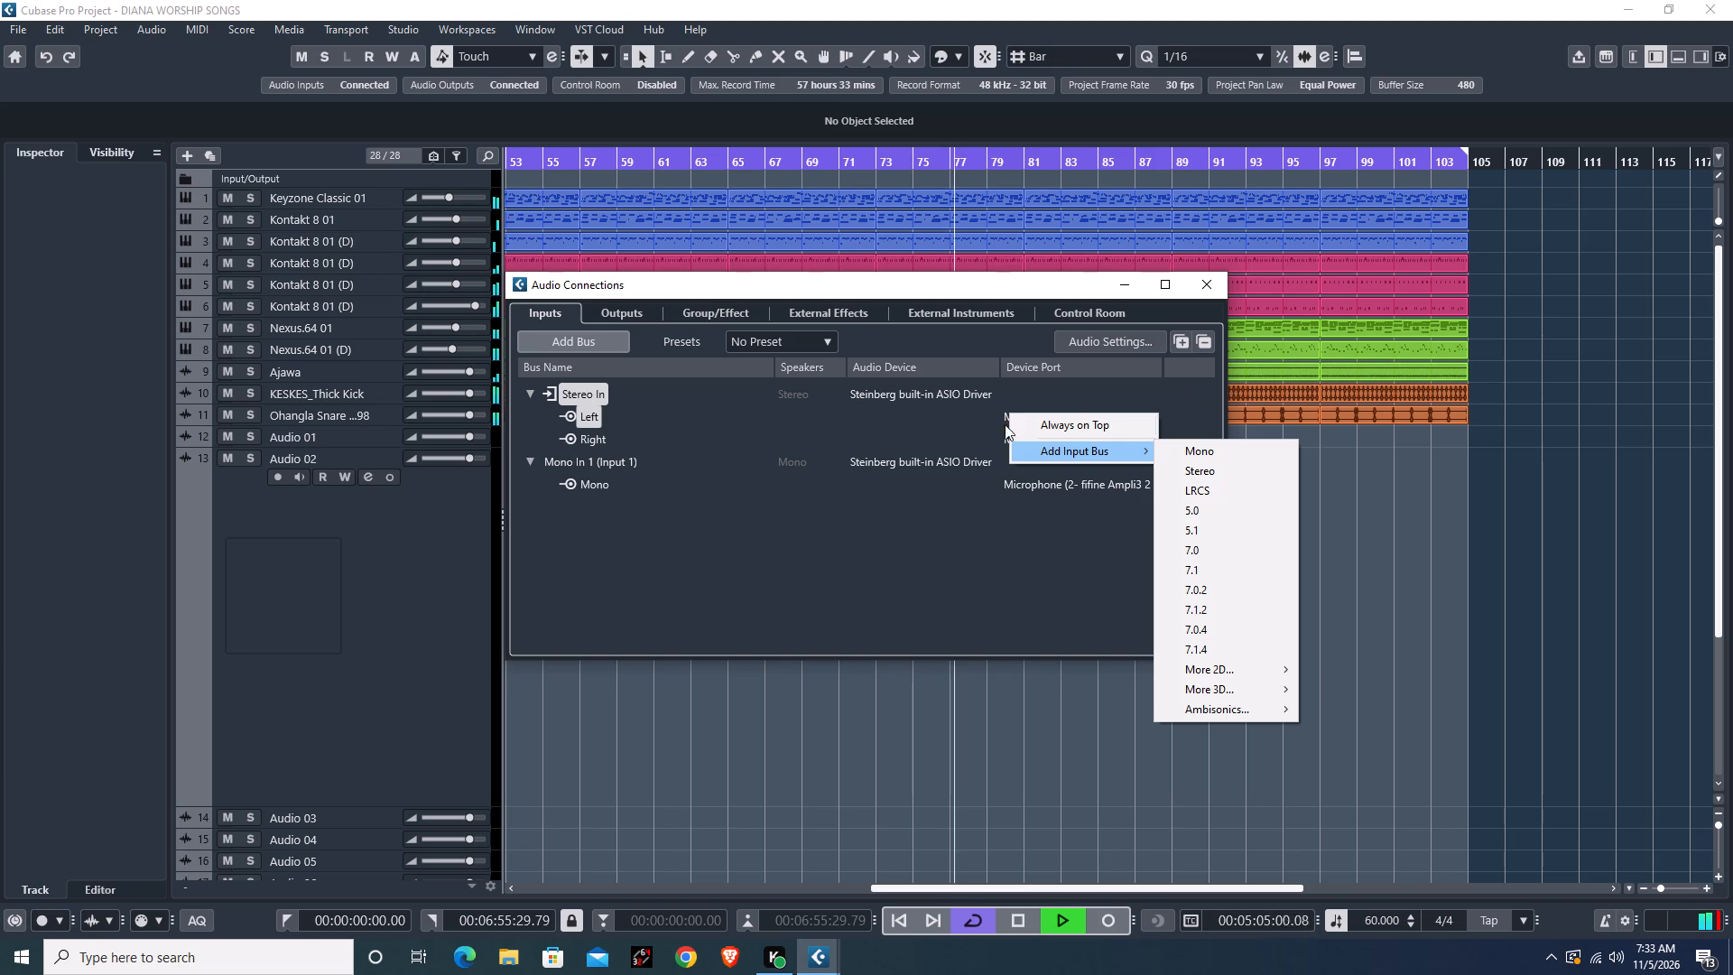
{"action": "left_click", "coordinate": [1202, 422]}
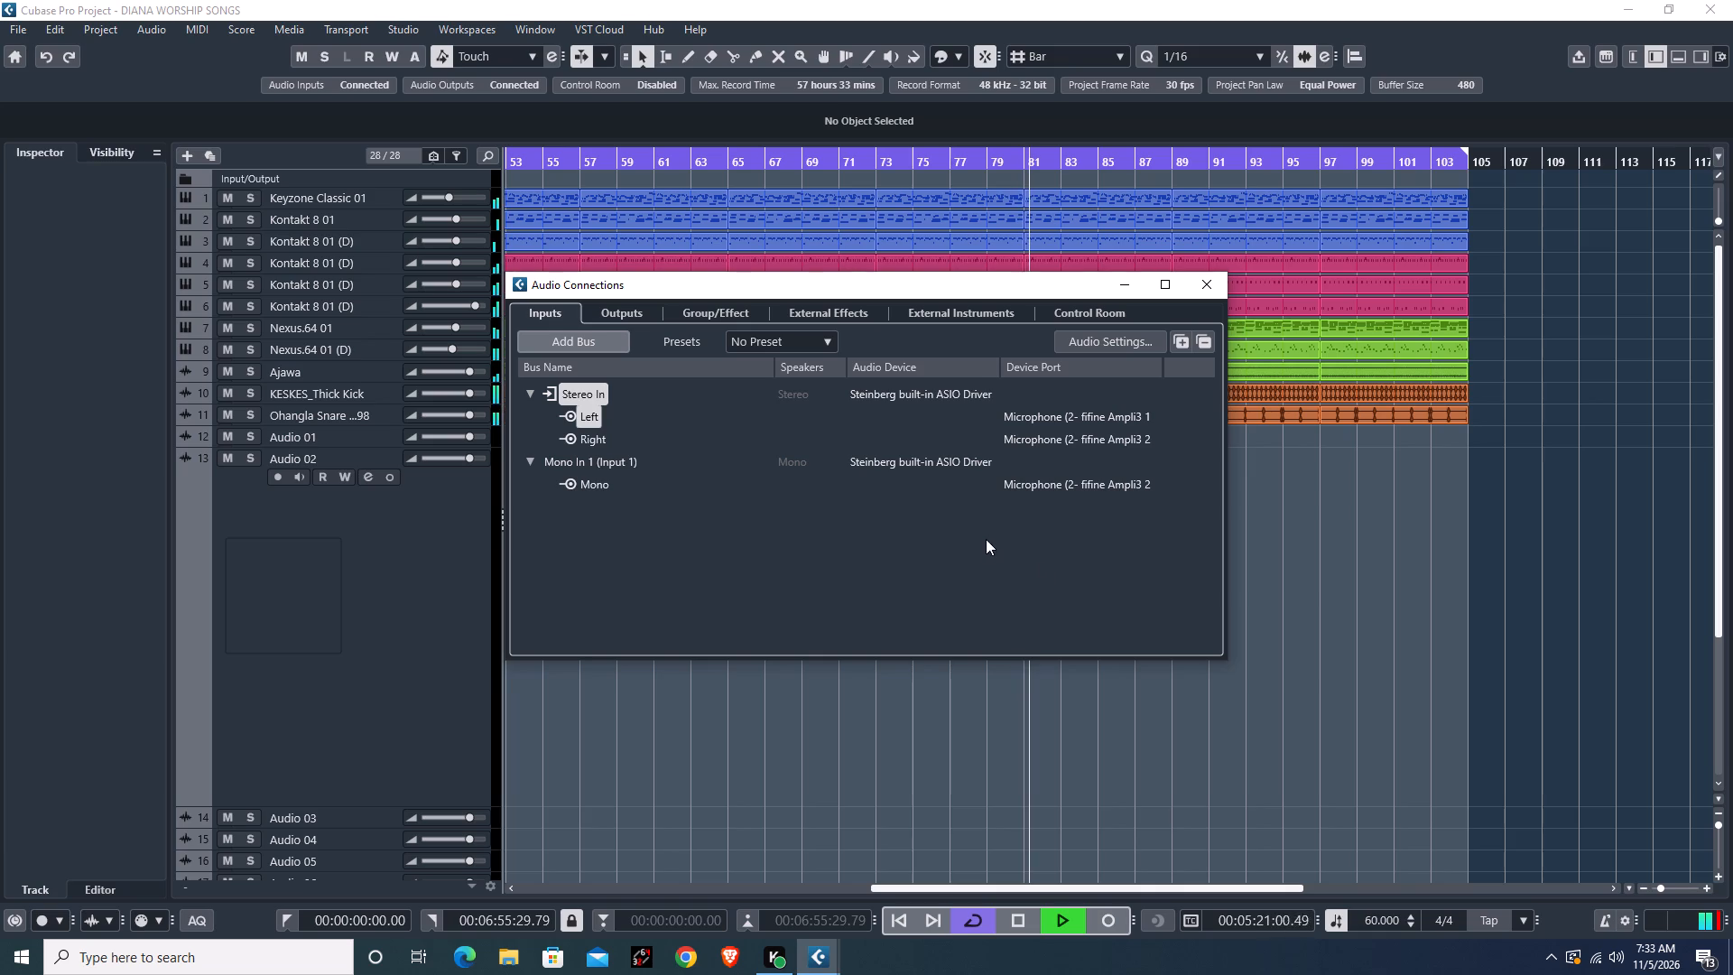
Reselect the Steinberg built-in ASIO Driver in Audio Settings and confirm switching to it.
{"action": "left_click", "coordinate": [1089, 344]}
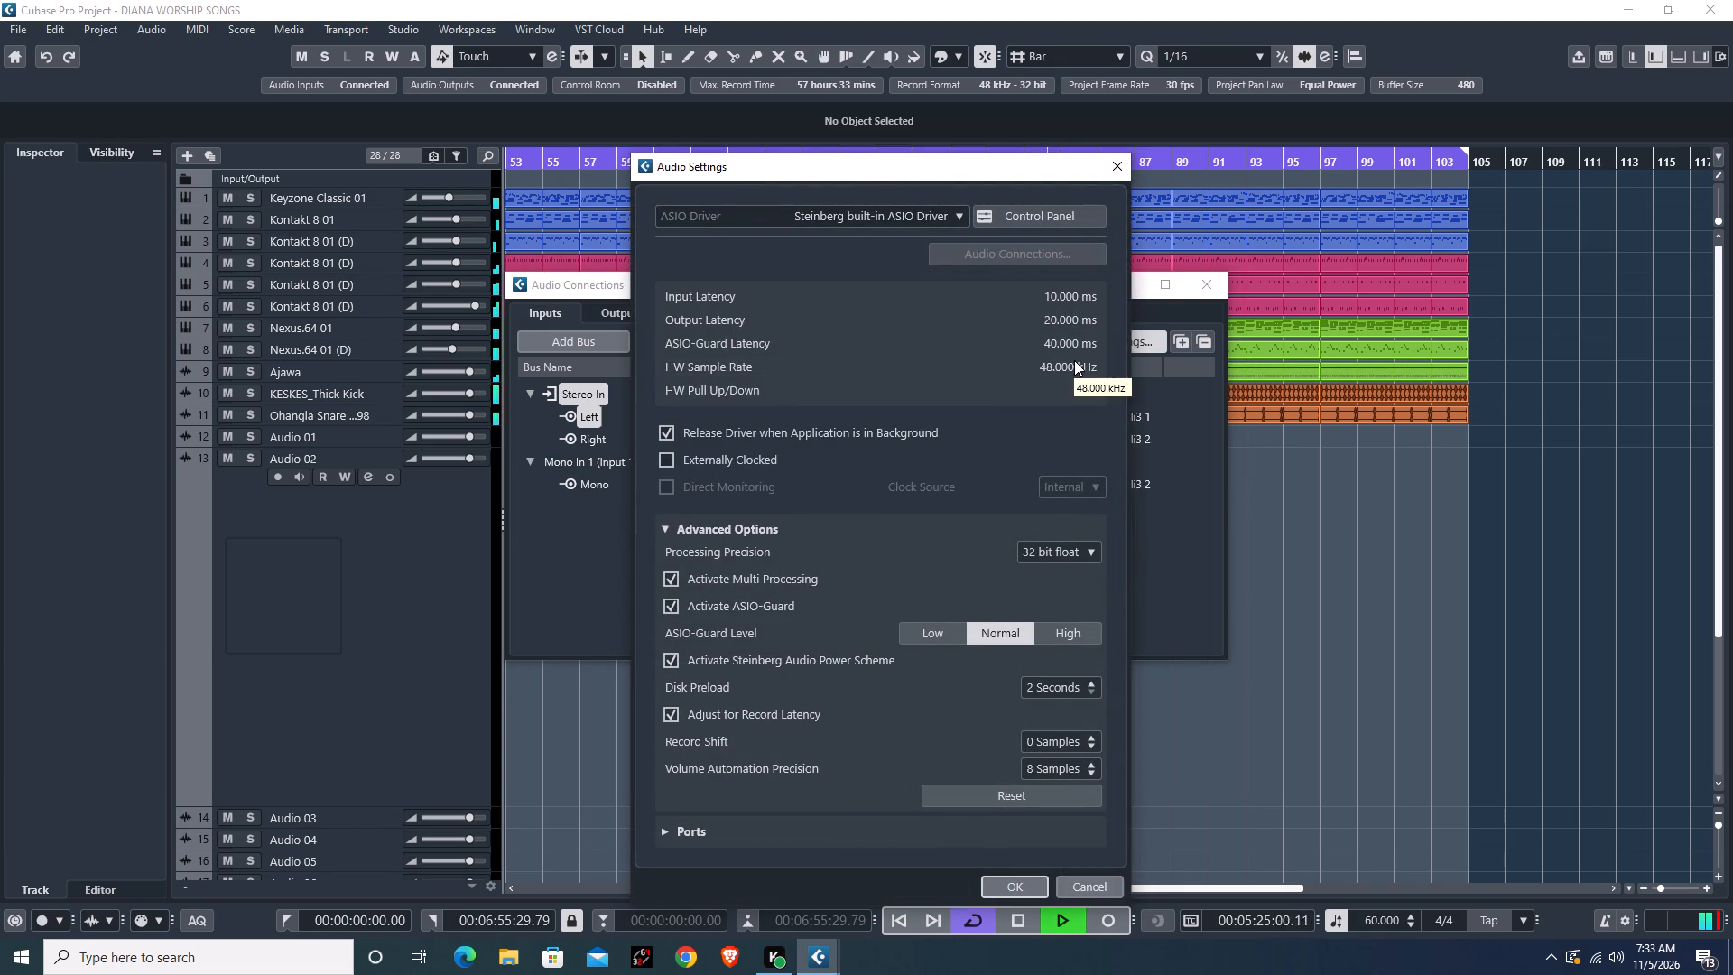
{"action": "left_click", "coordinate": [952, 214]}
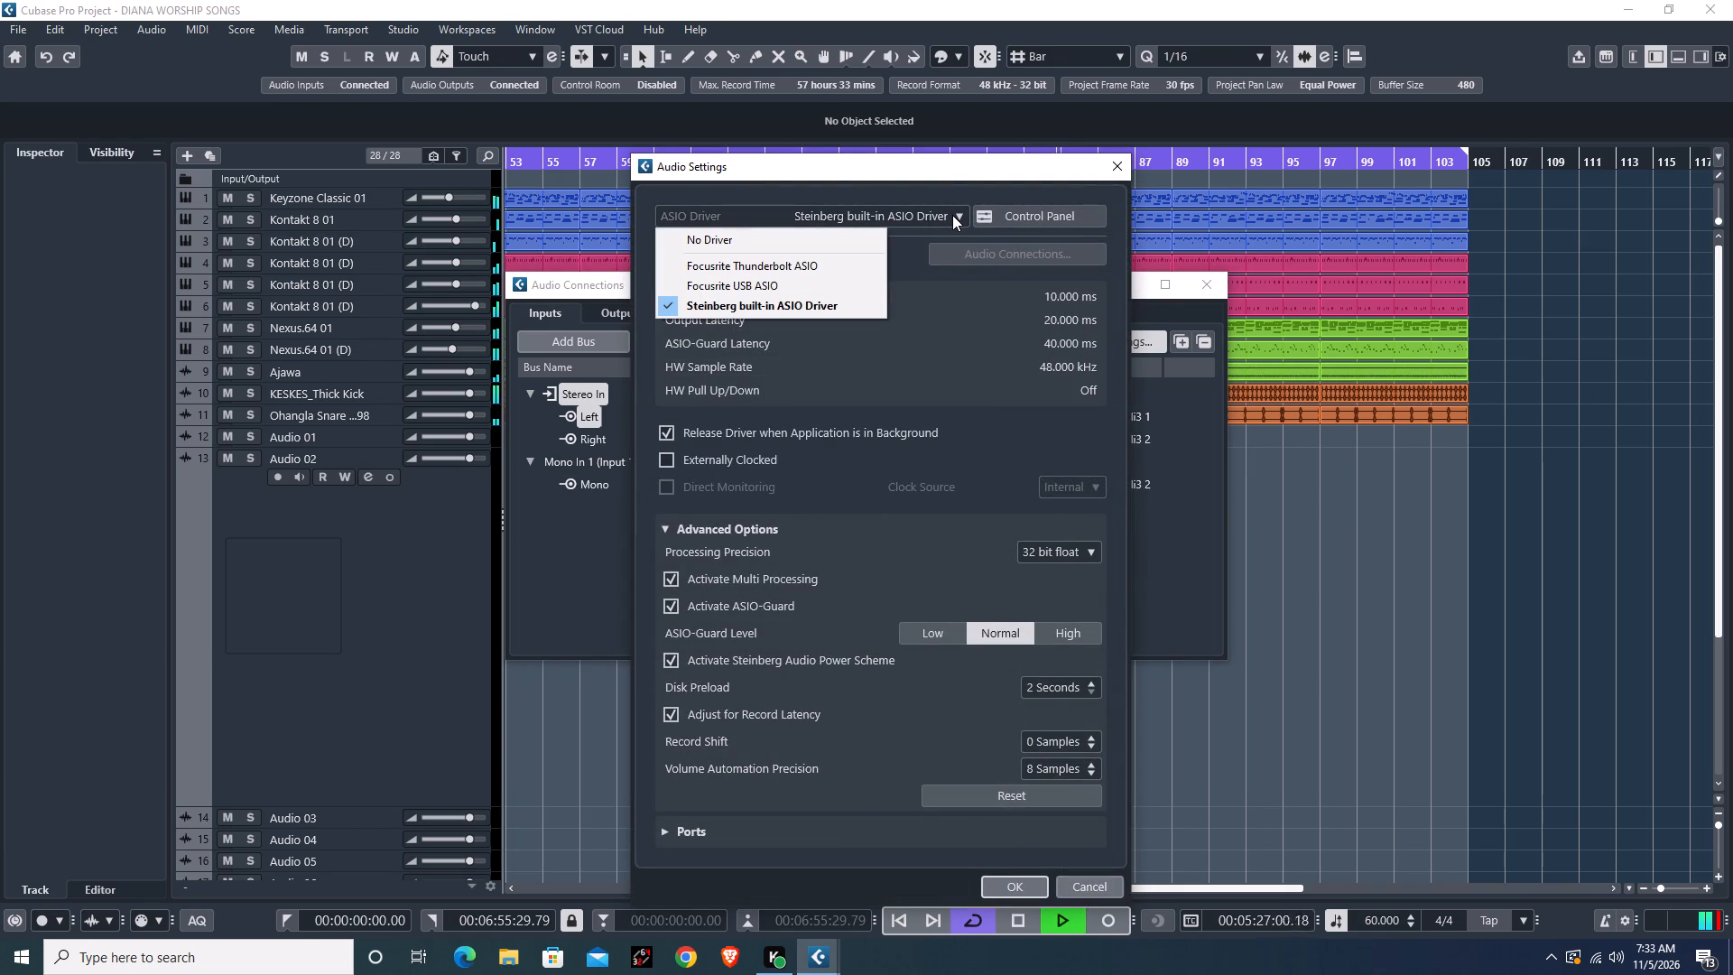
{"action": "left_click", "coordinate": [770, 307]}
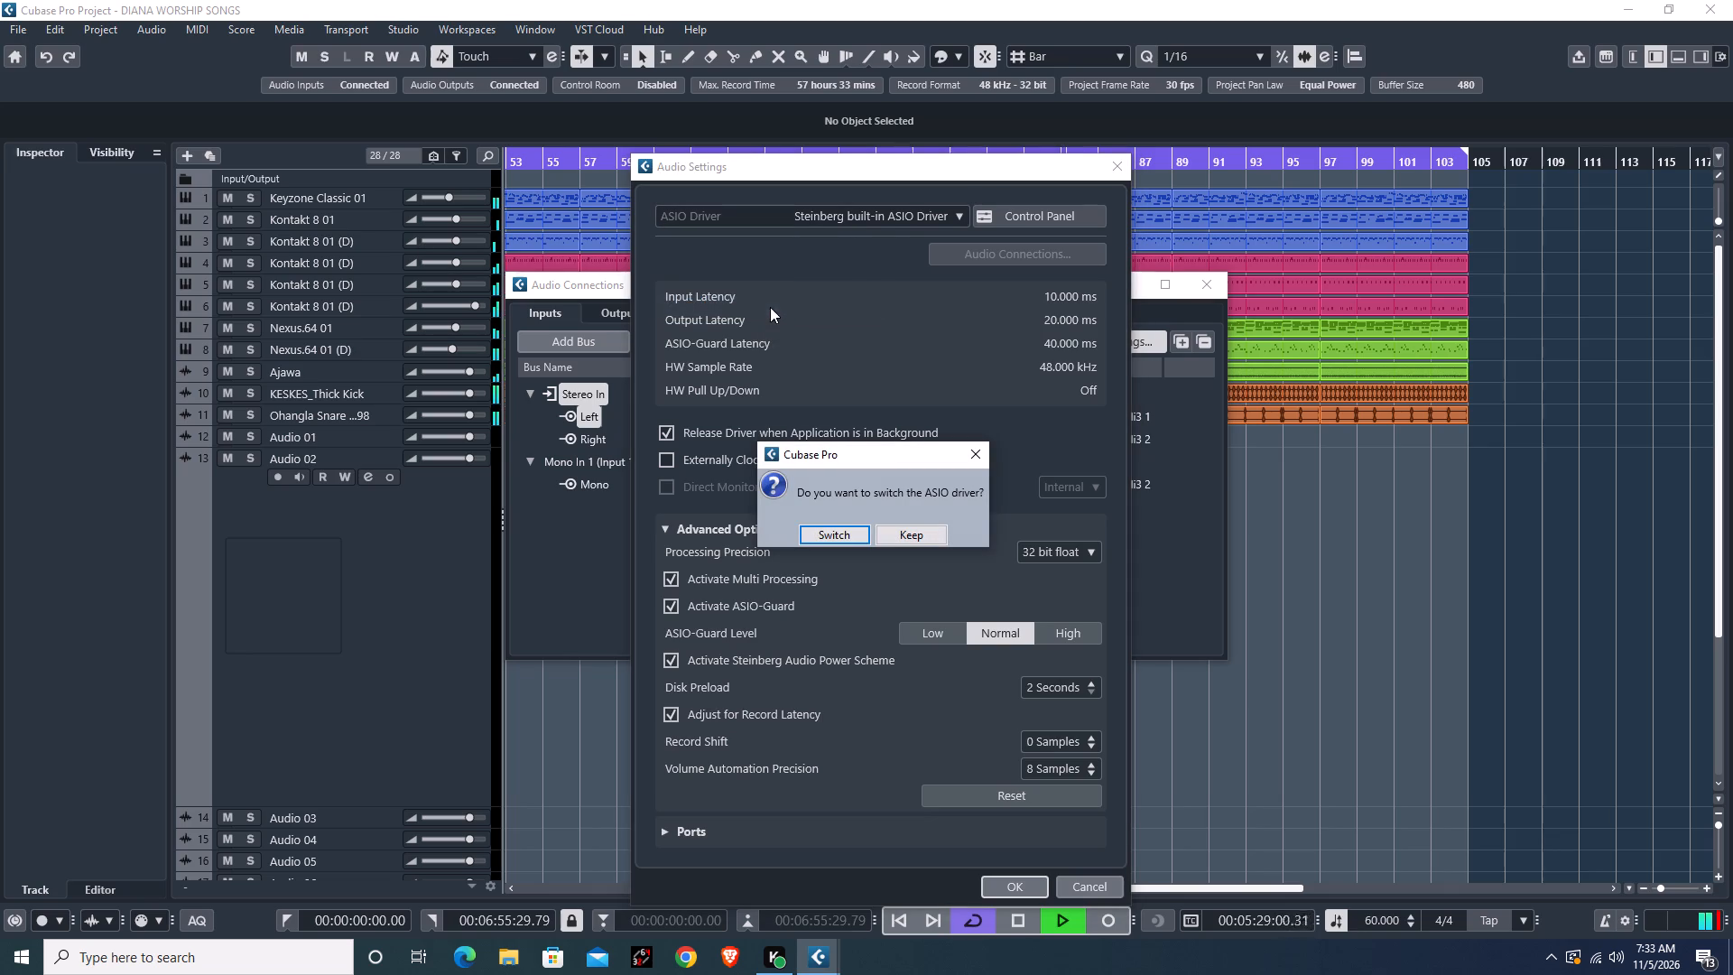
{"action": "left_click", "coordinate": [856, 539]}
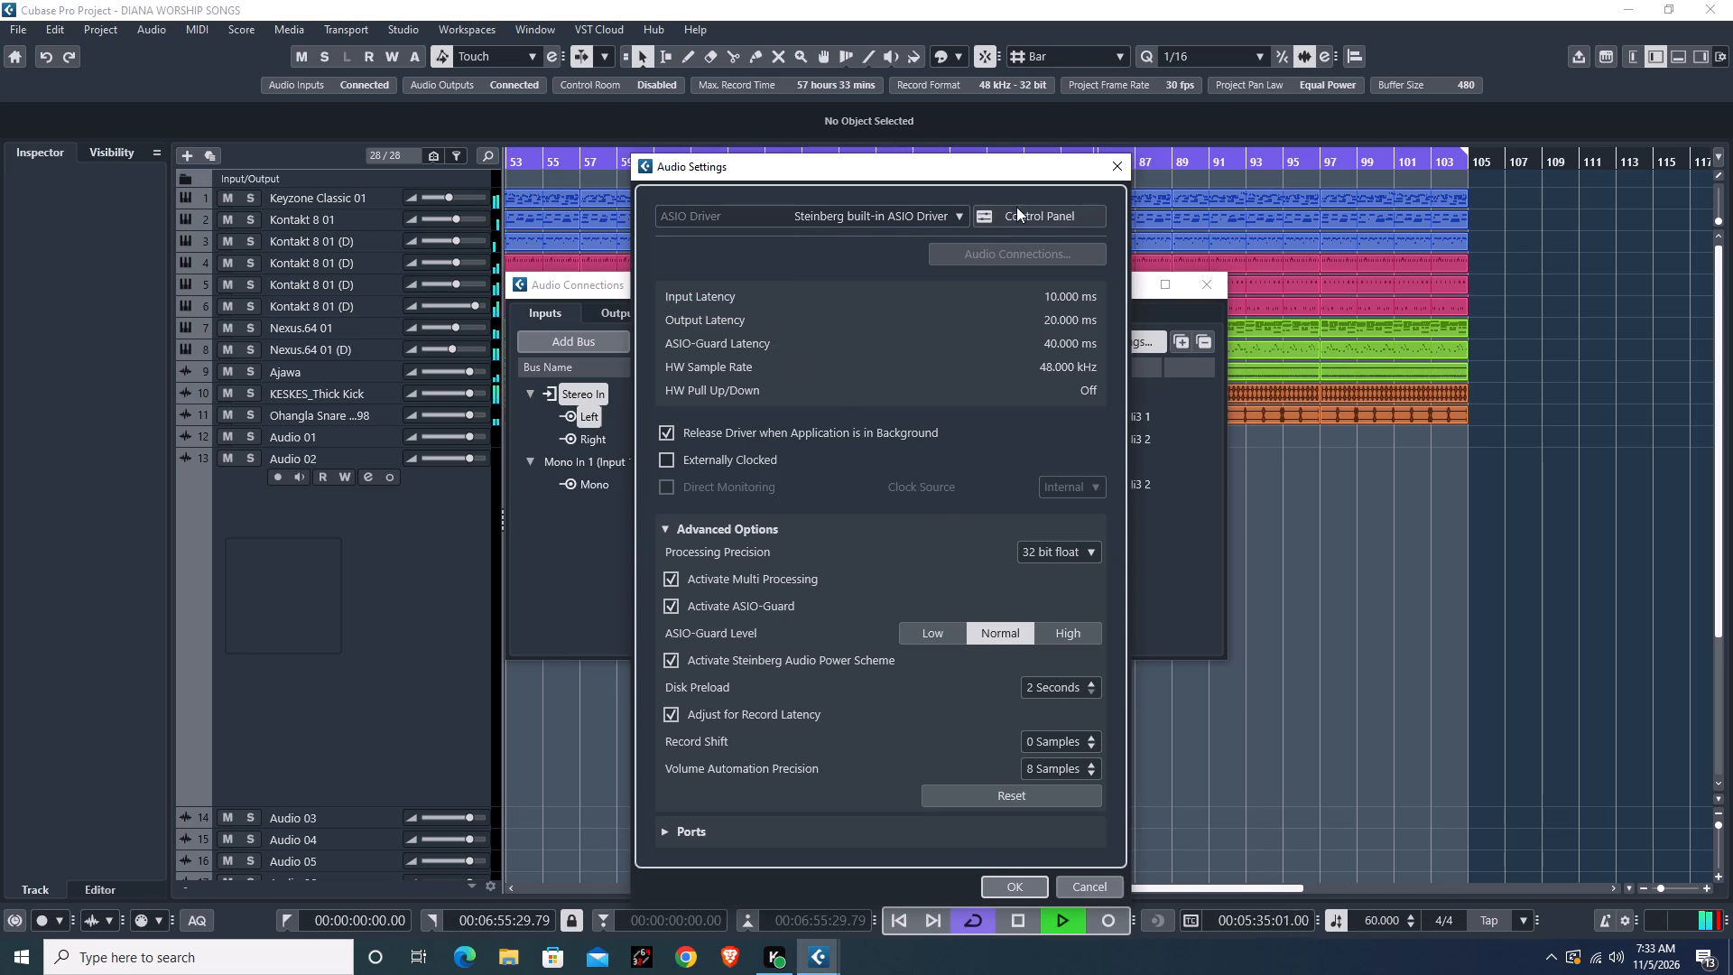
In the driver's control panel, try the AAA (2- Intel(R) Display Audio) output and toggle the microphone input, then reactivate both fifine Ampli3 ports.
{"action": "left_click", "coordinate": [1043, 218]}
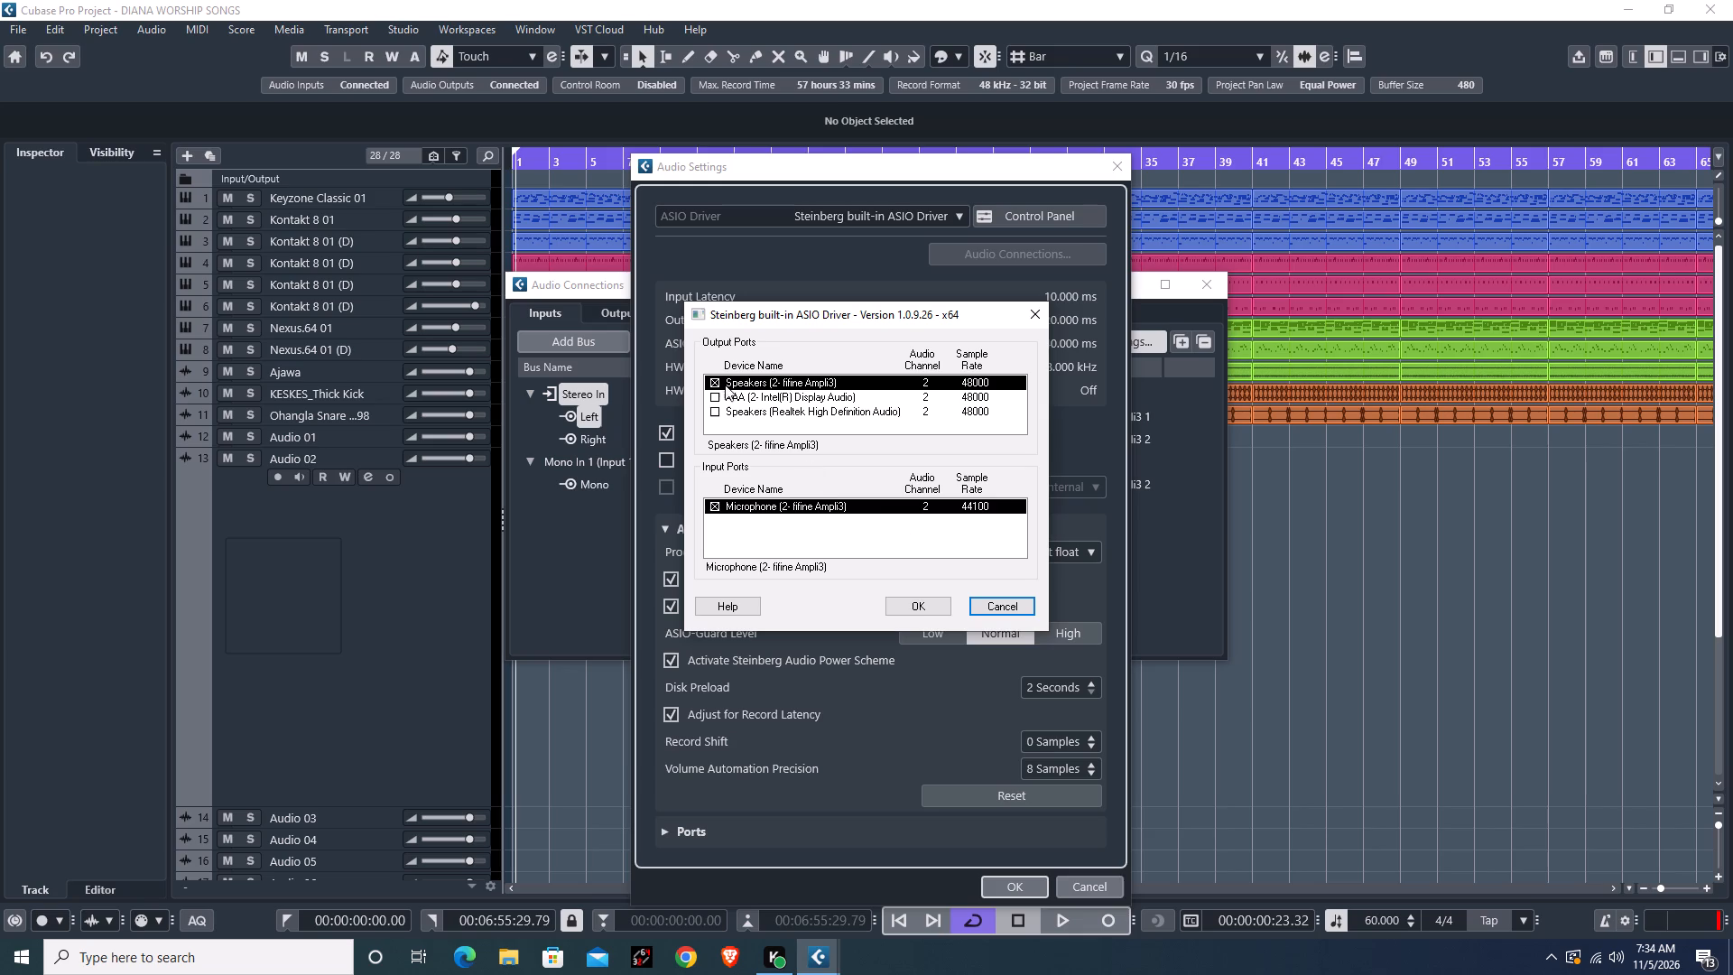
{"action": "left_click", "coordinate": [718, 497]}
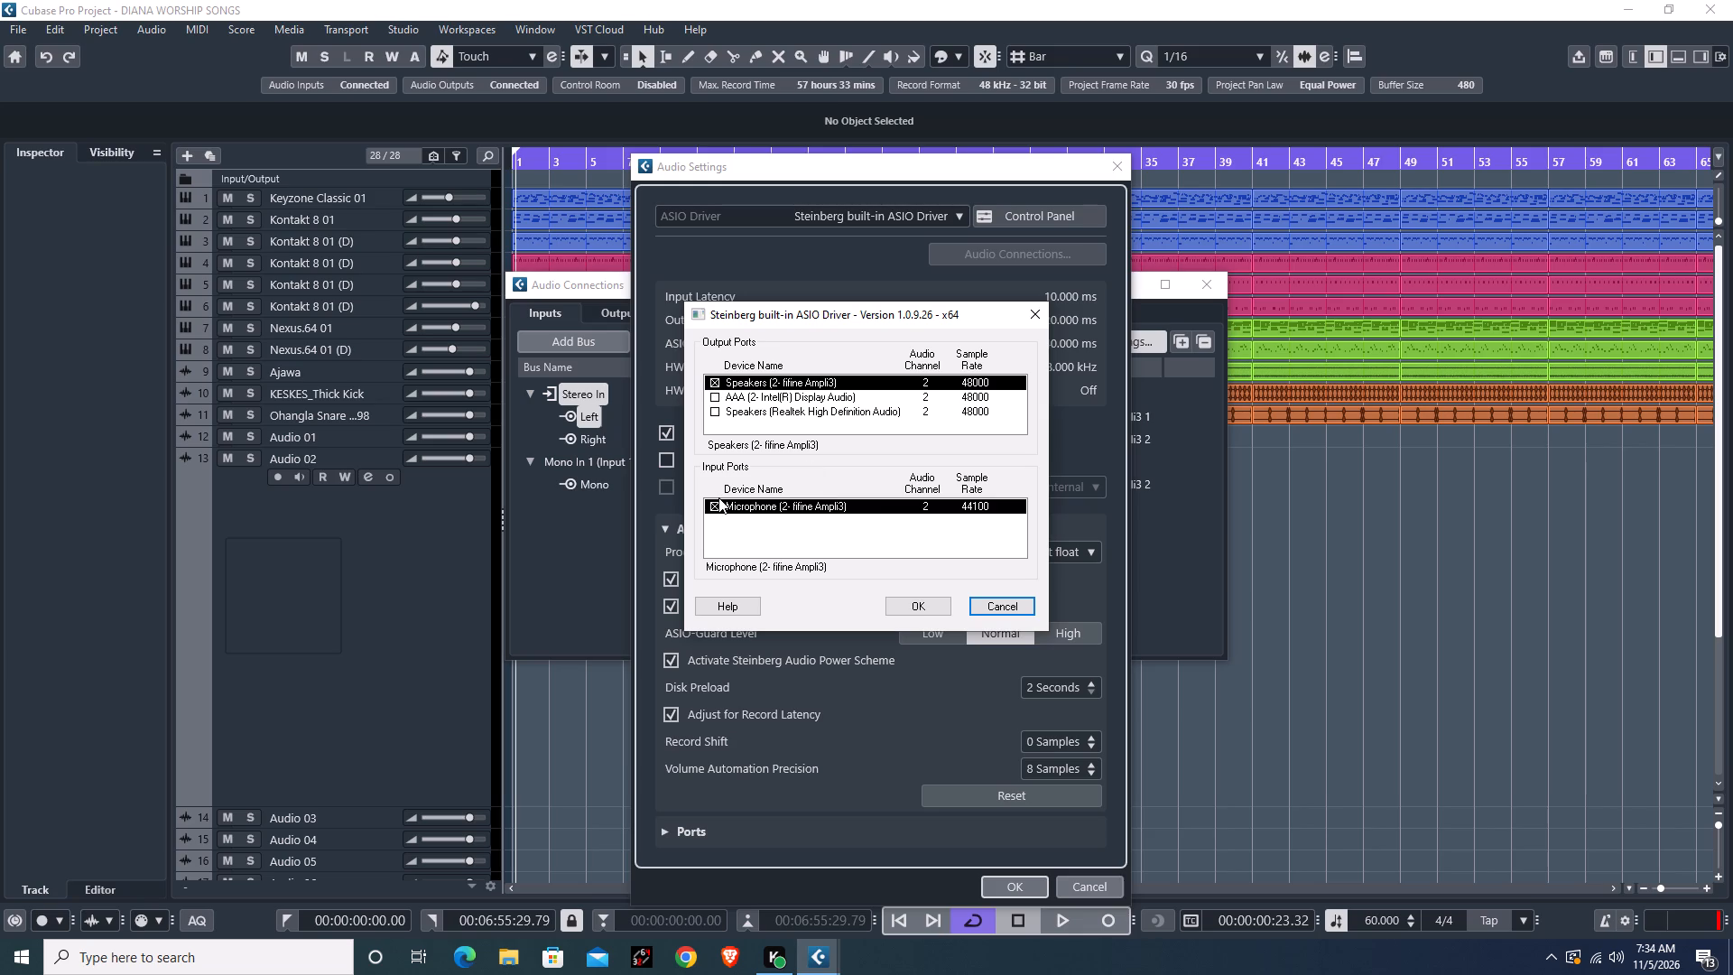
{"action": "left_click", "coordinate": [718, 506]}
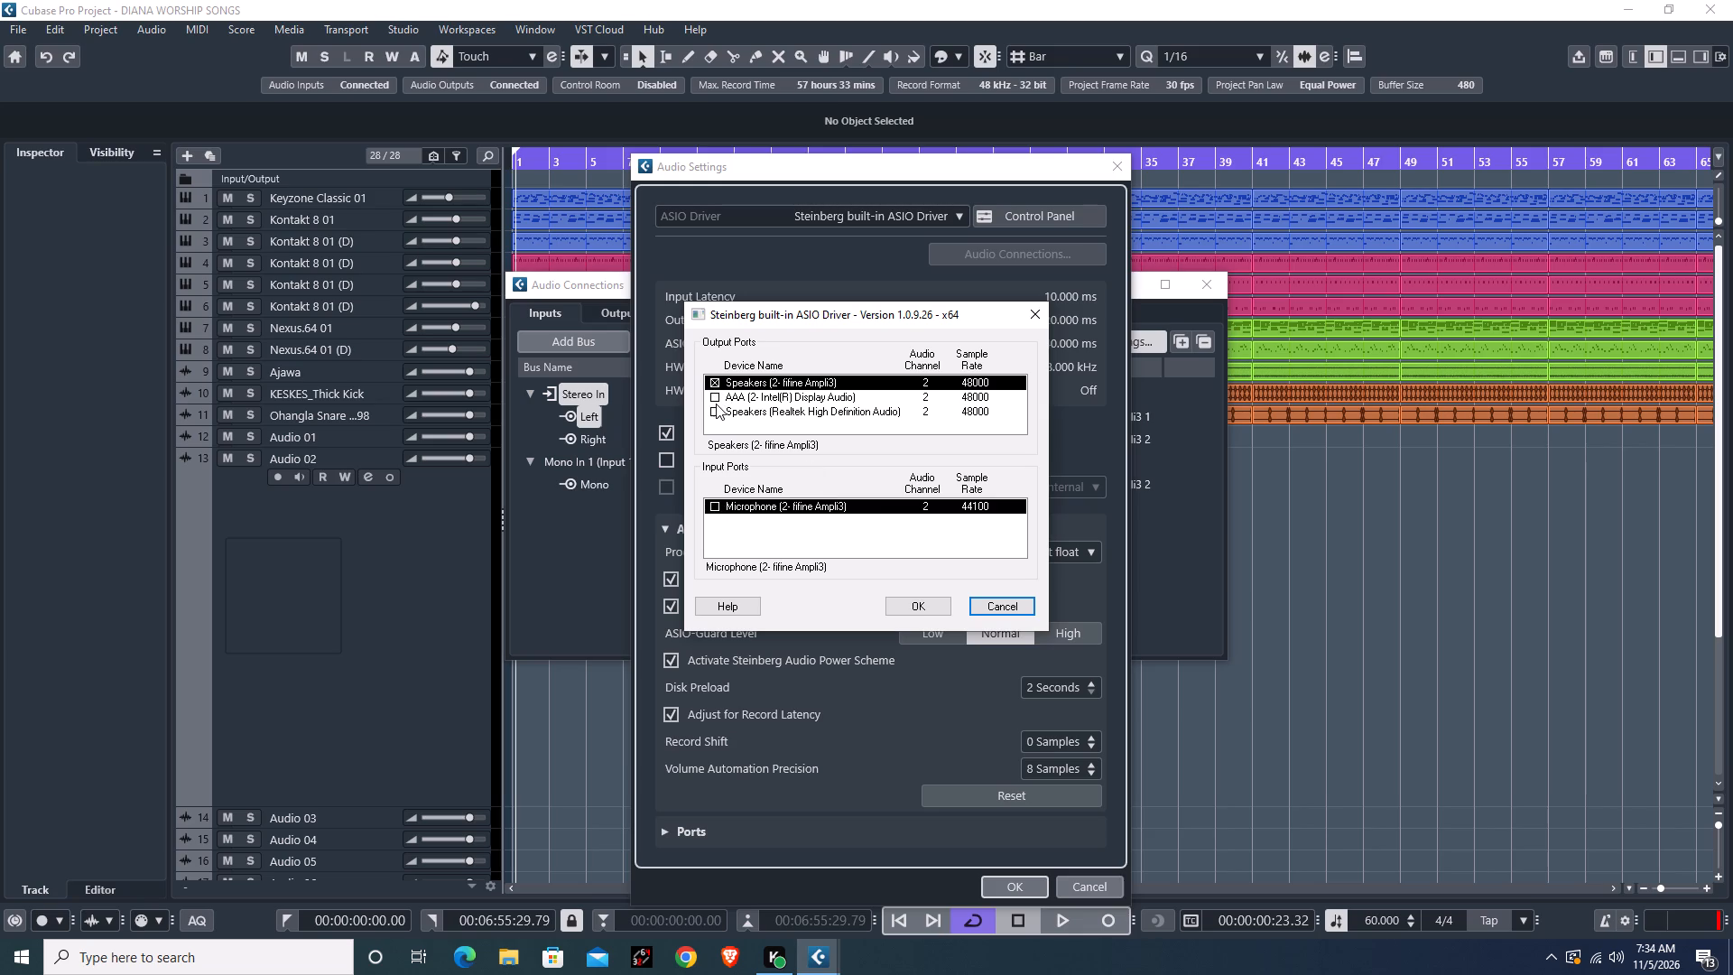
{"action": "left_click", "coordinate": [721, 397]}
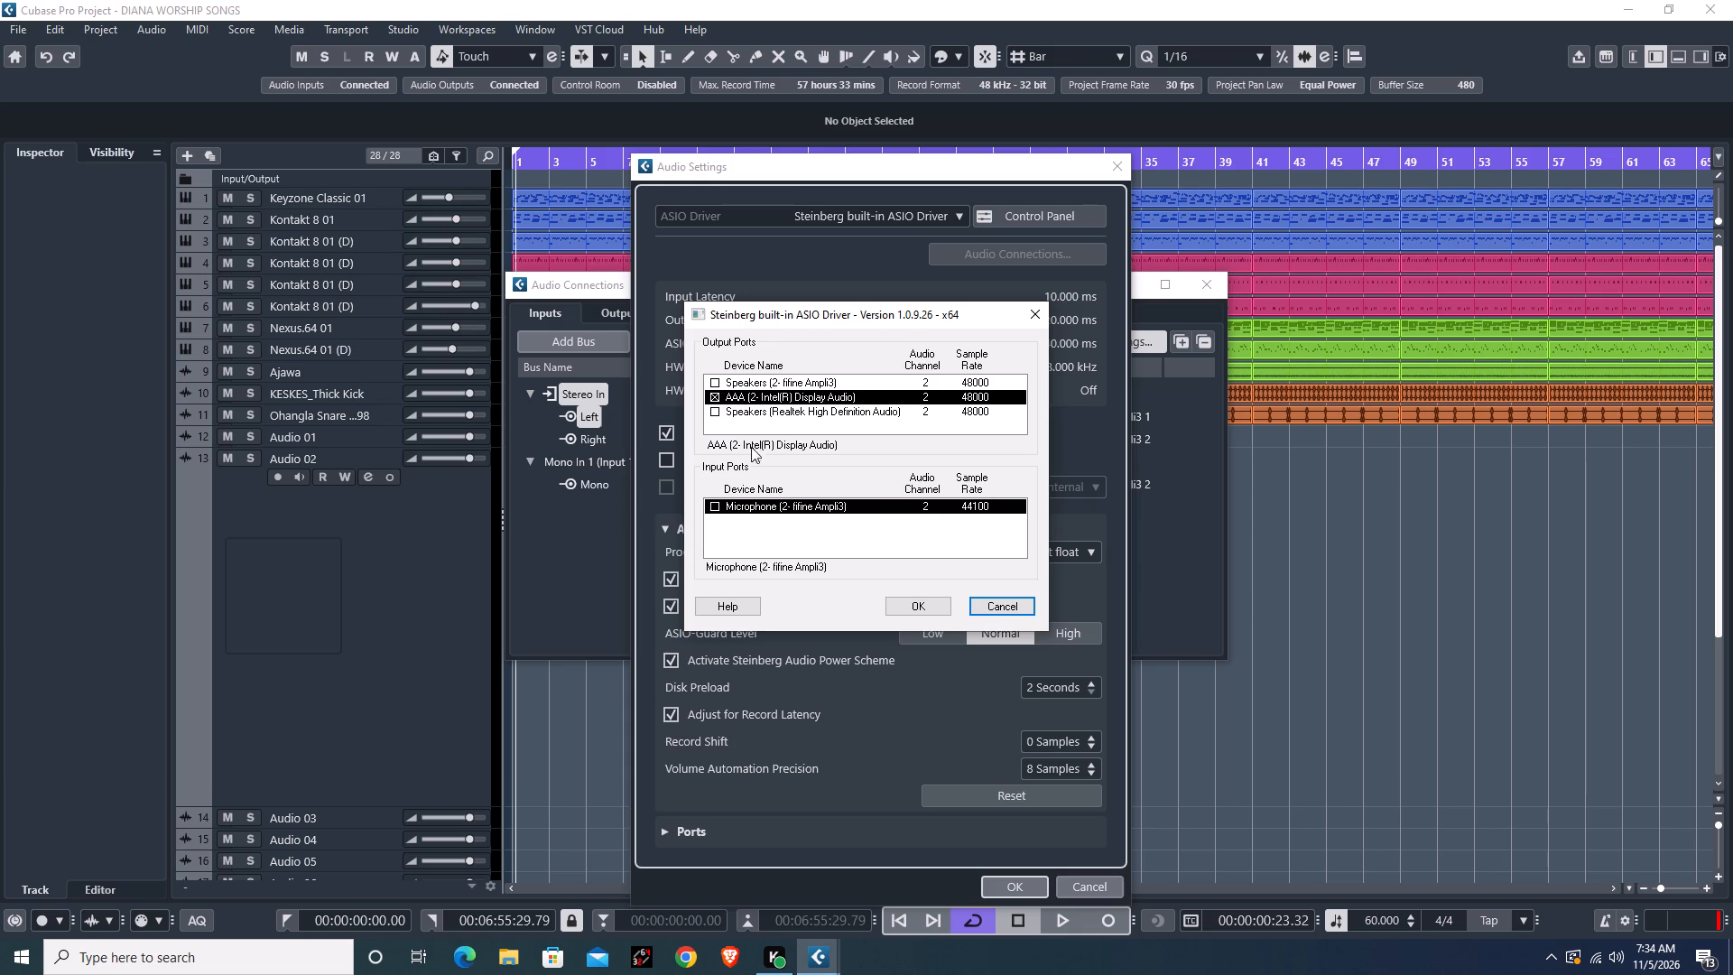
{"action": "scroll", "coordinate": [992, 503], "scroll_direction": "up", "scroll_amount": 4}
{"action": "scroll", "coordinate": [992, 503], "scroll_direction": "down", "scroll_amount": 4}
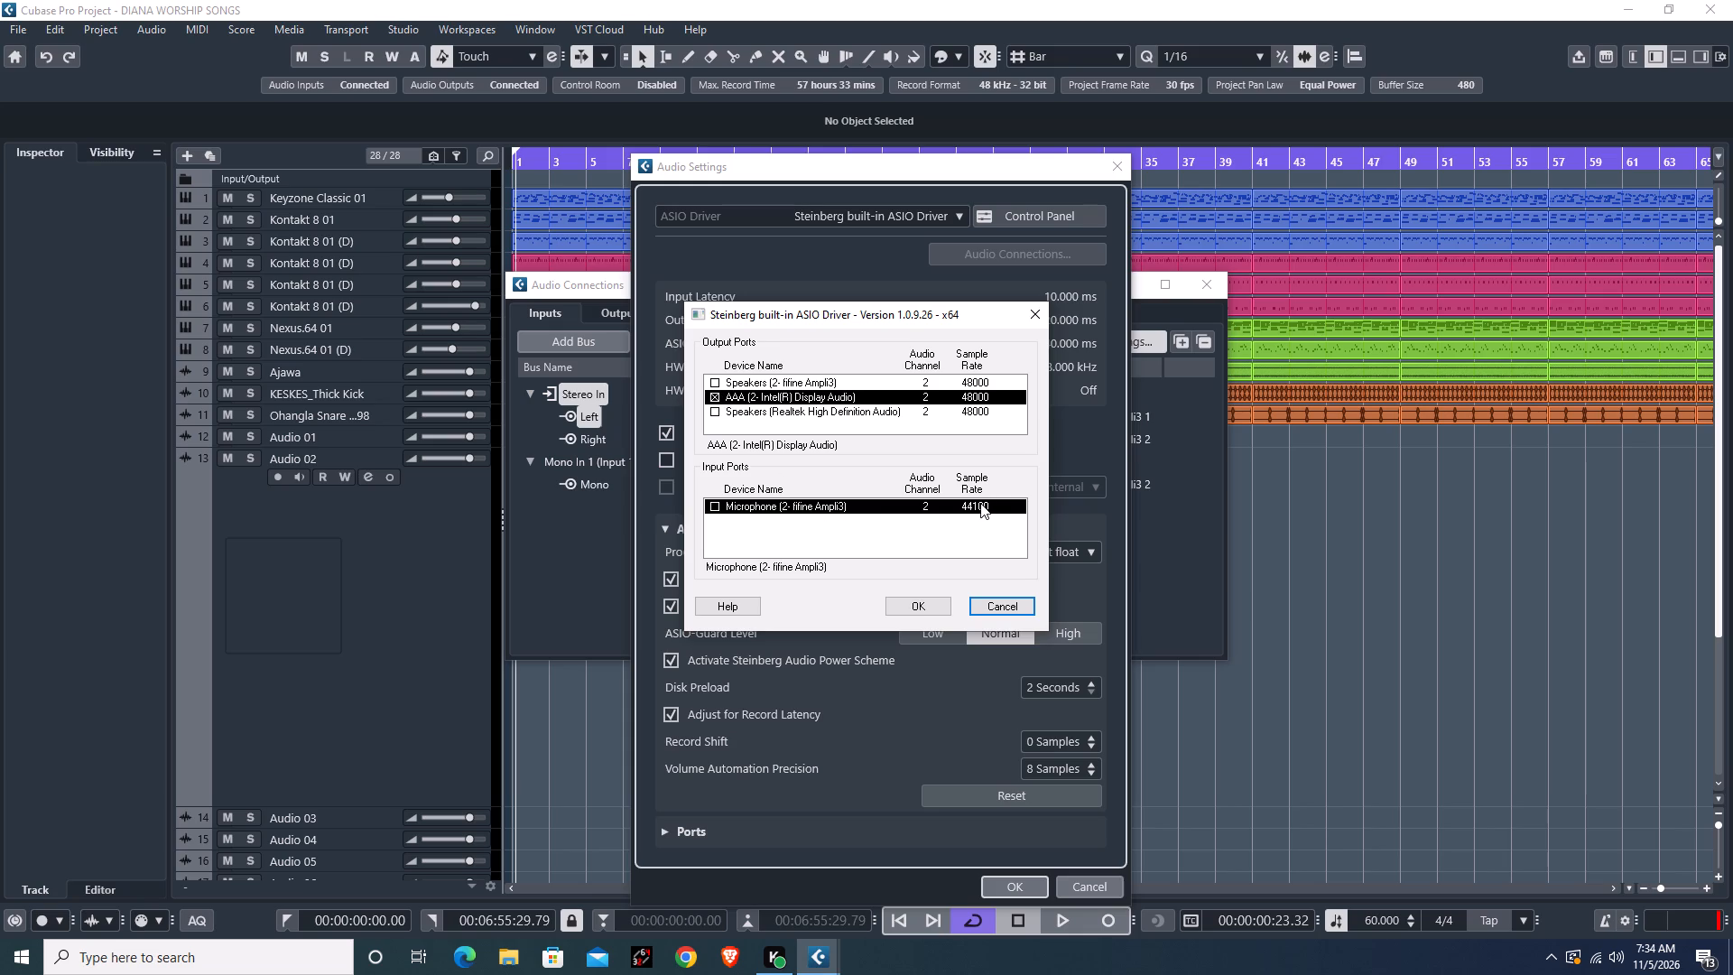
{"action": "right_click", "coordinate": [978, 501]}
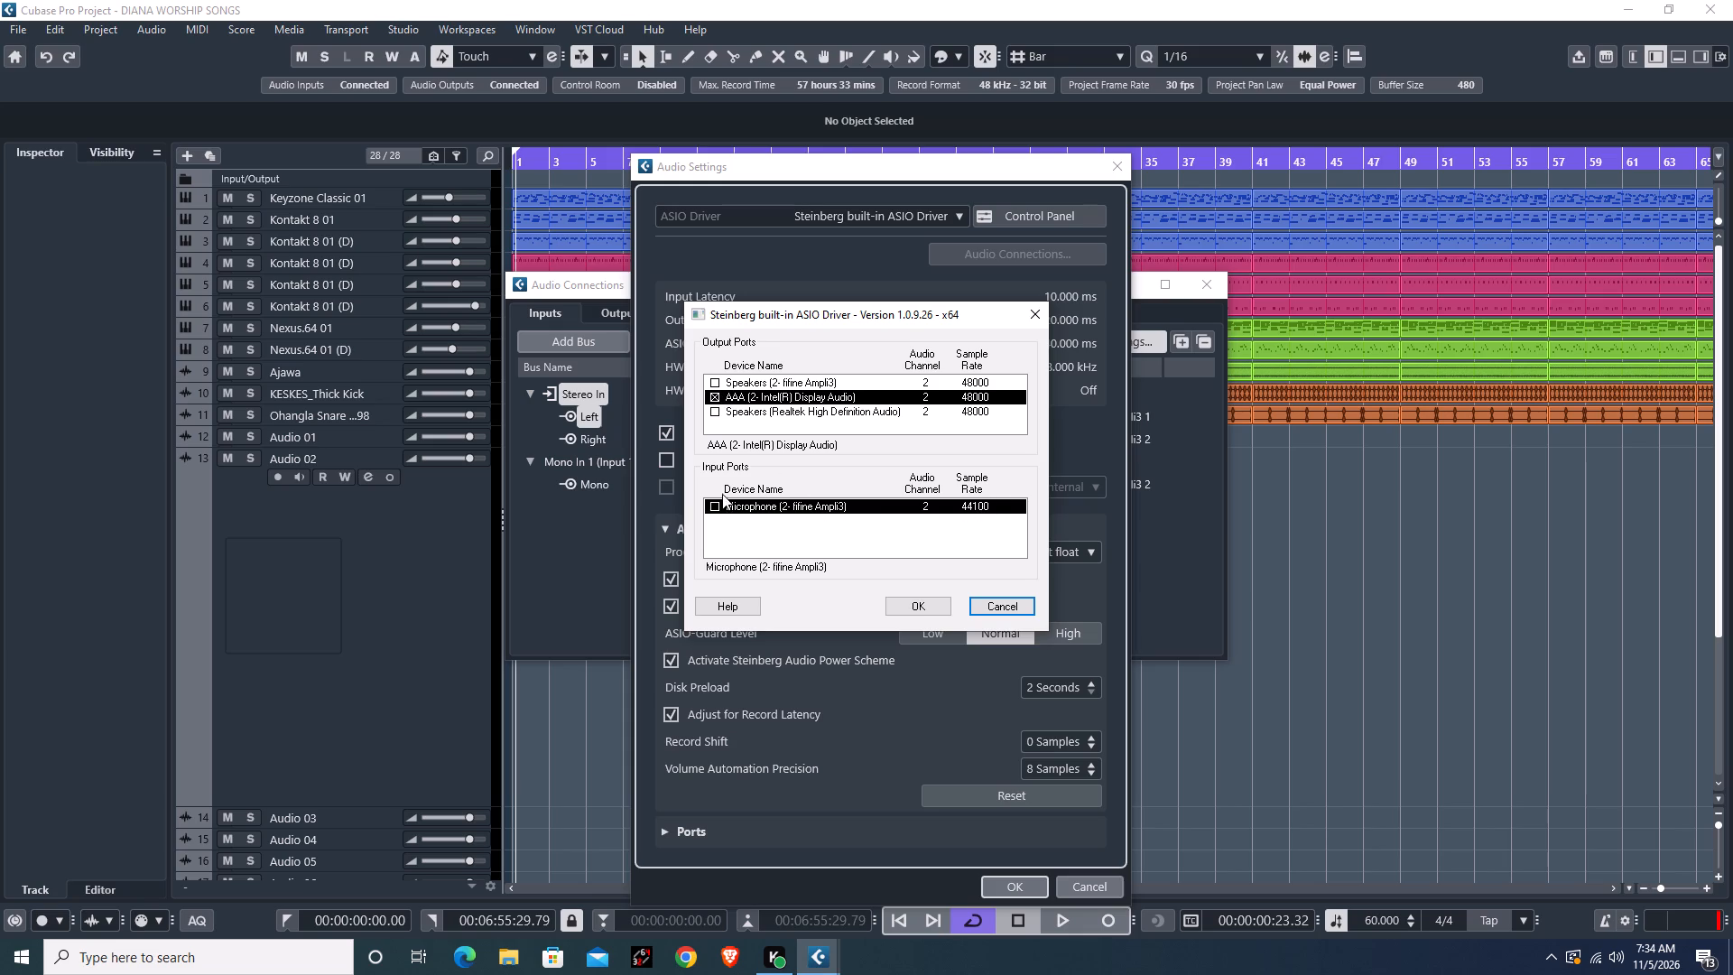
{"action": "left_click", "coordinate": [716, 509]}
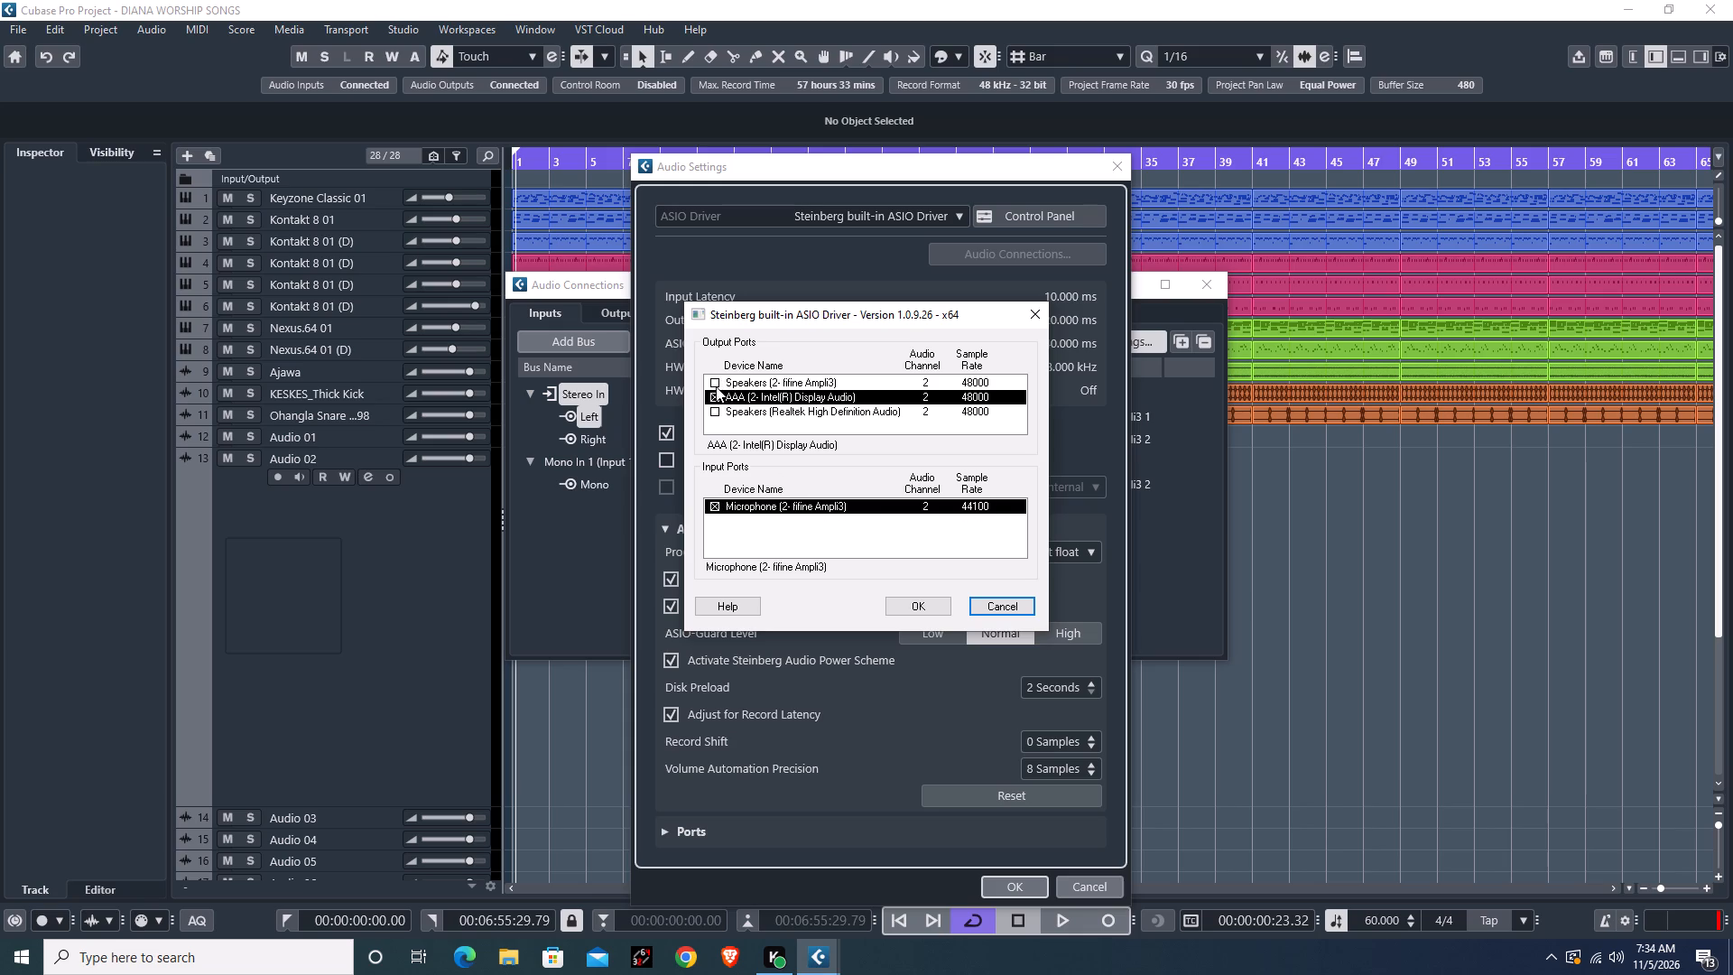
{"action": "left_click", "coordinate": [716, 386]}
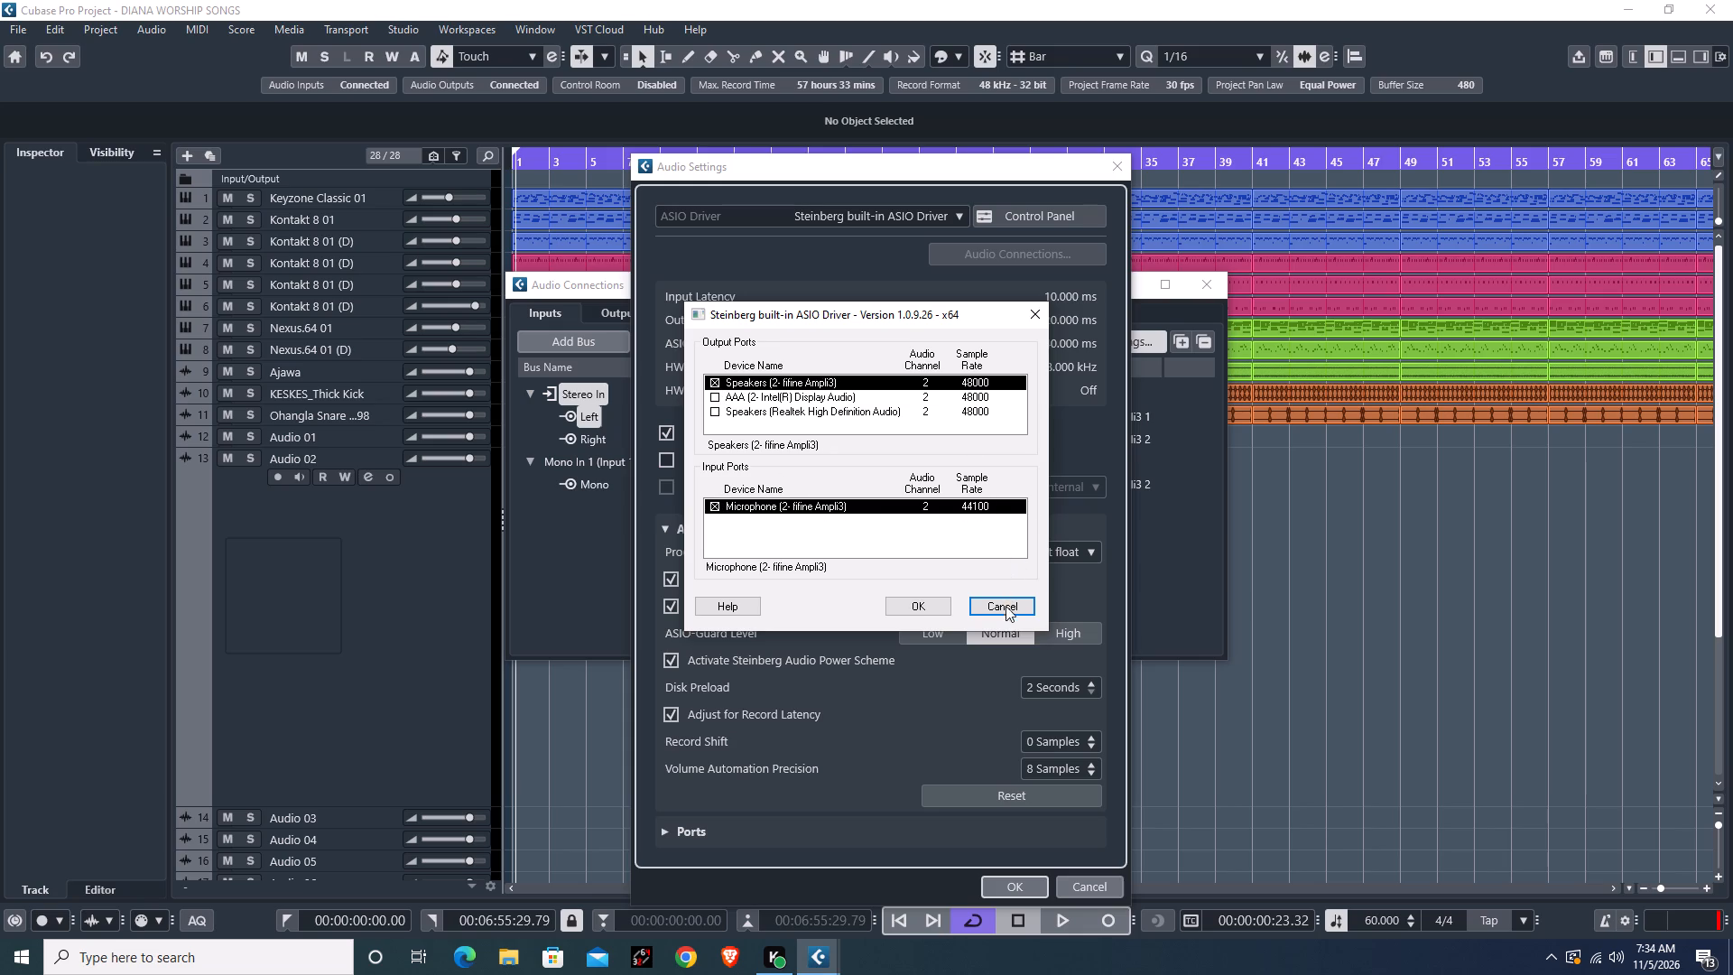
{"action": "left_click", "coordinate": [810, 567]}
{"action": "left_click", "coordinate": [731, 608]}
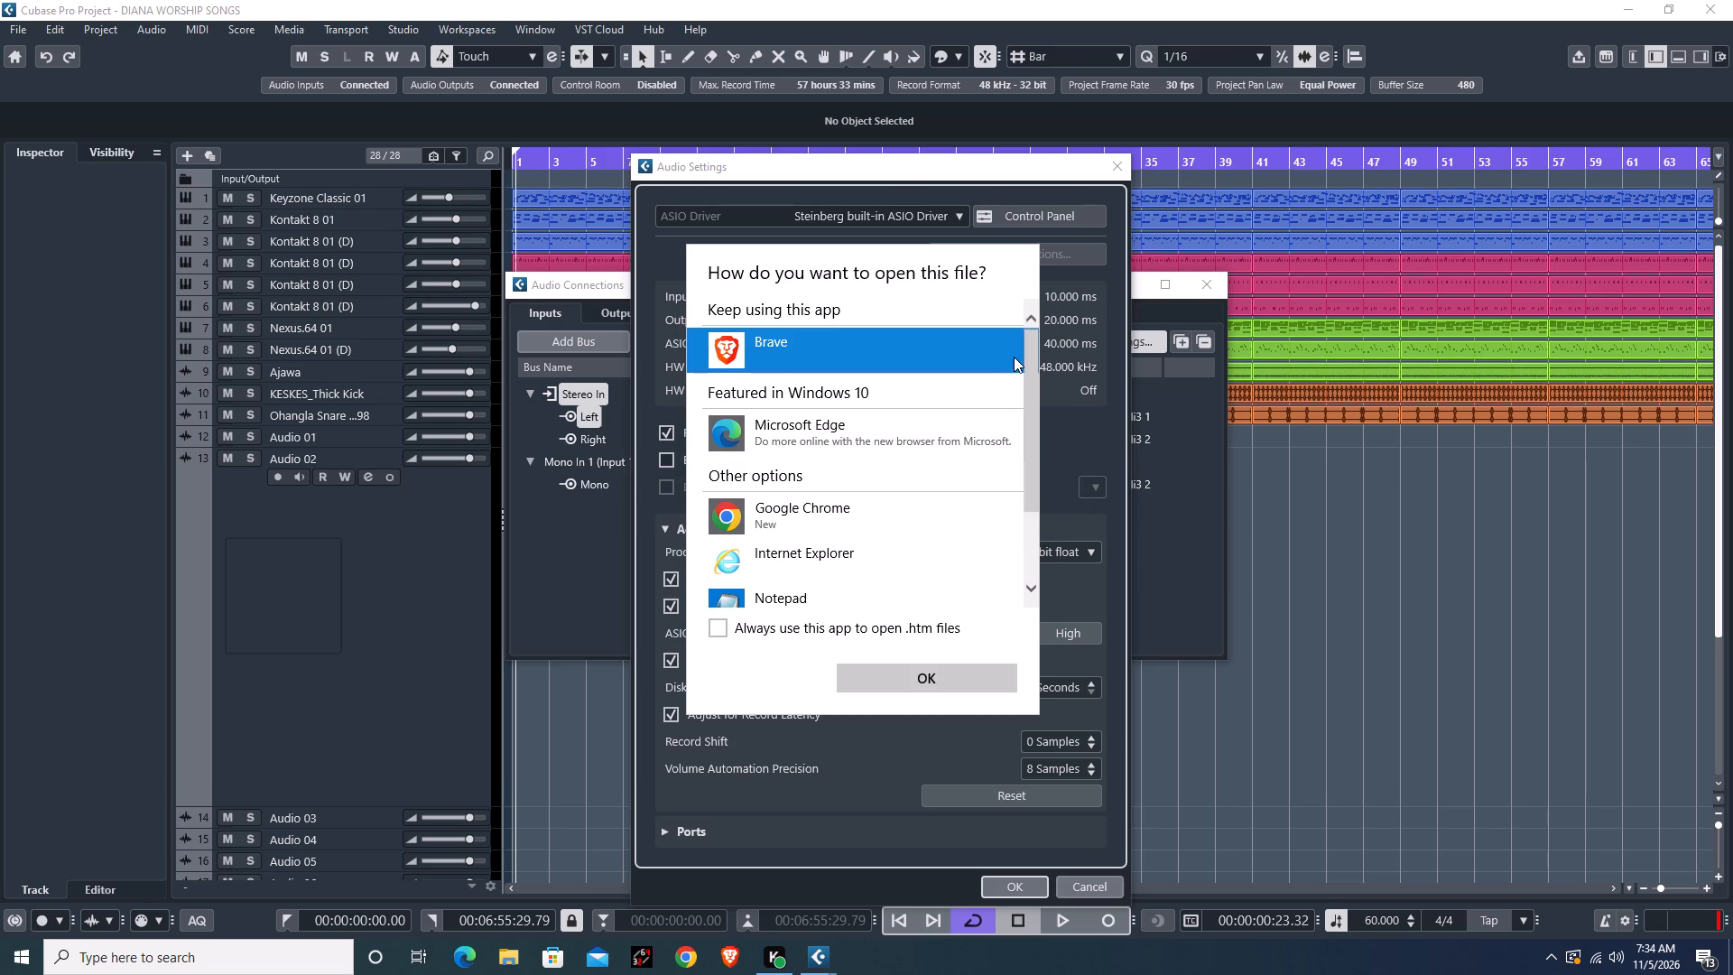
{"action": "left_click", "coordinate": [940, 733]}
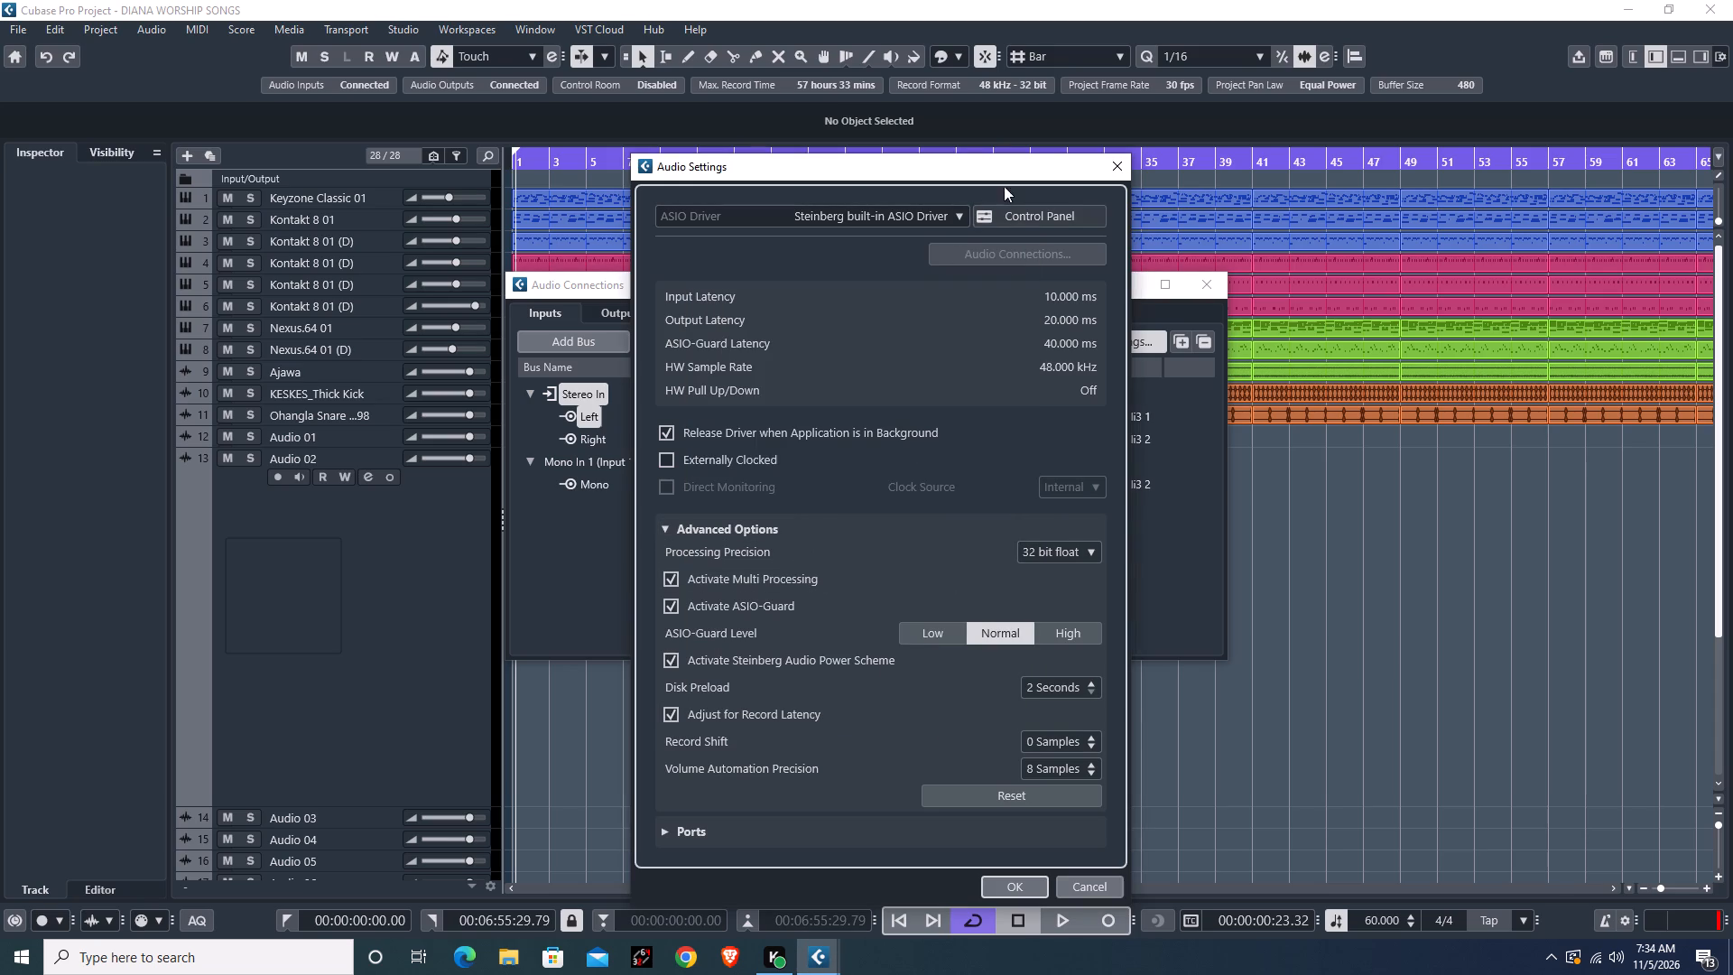
Confirm the fifine Ampli3 speaker and microphone ports in the driver's control panel, then close Audio Settings and Audio Connections.
{"action": "left_click", "coordinate": [1021, 216]}
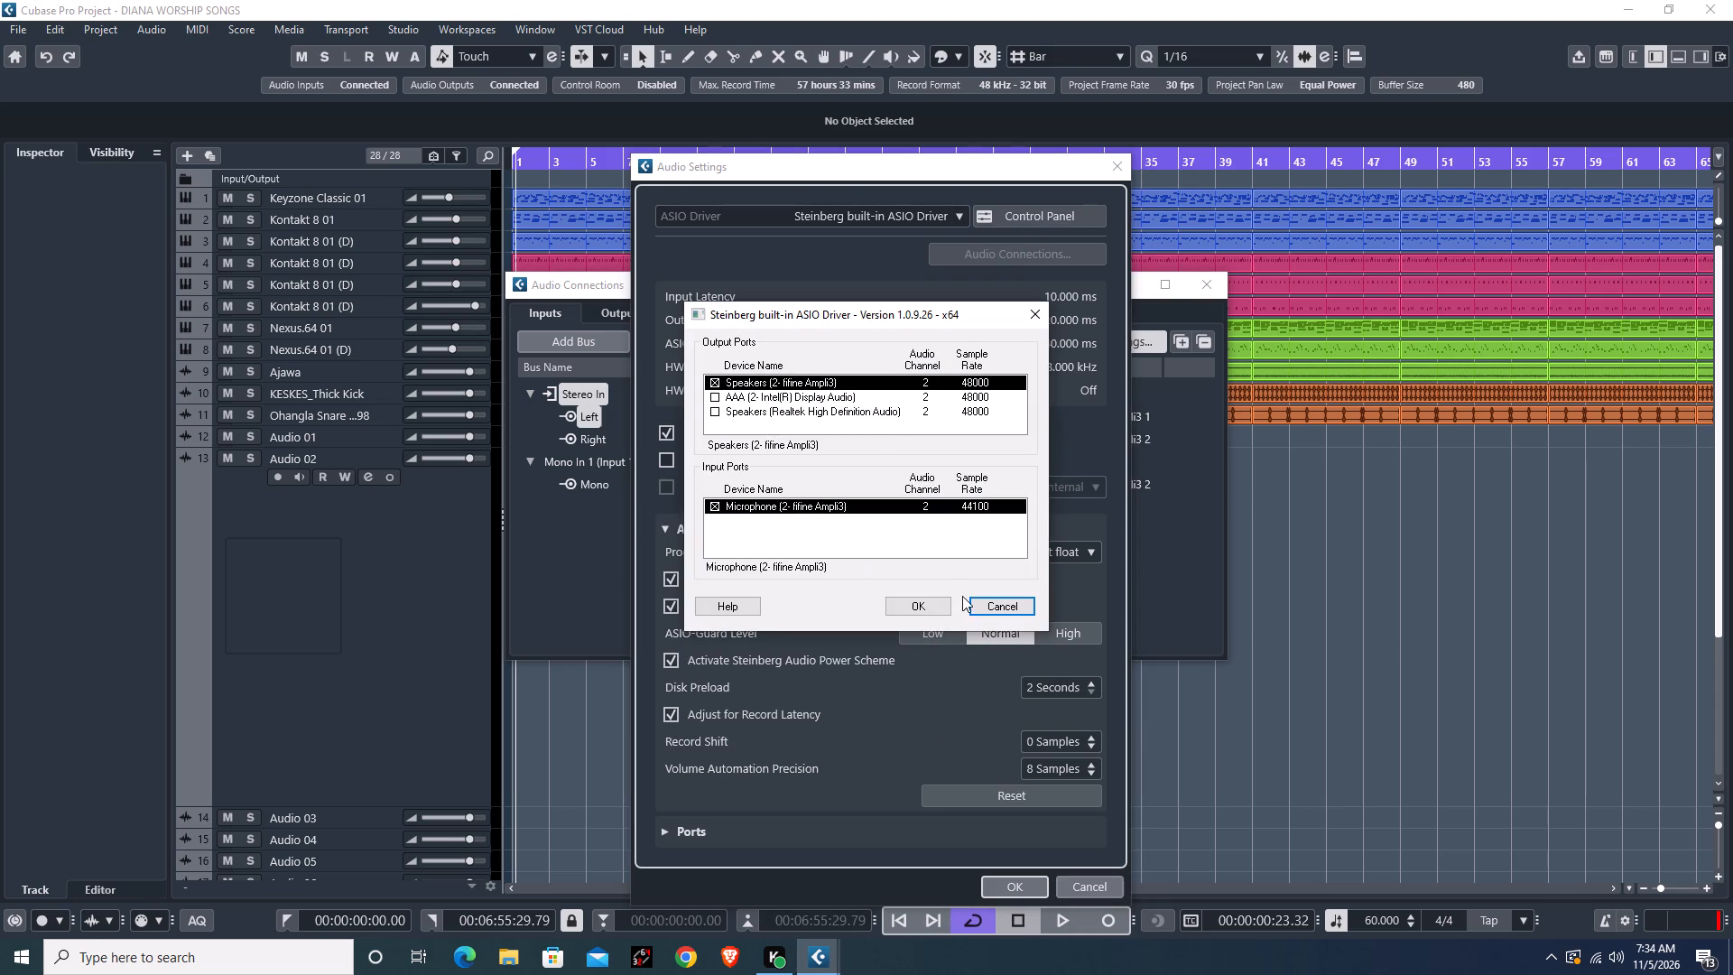
{"action": "left_click", "coordinate": [934, 608]}
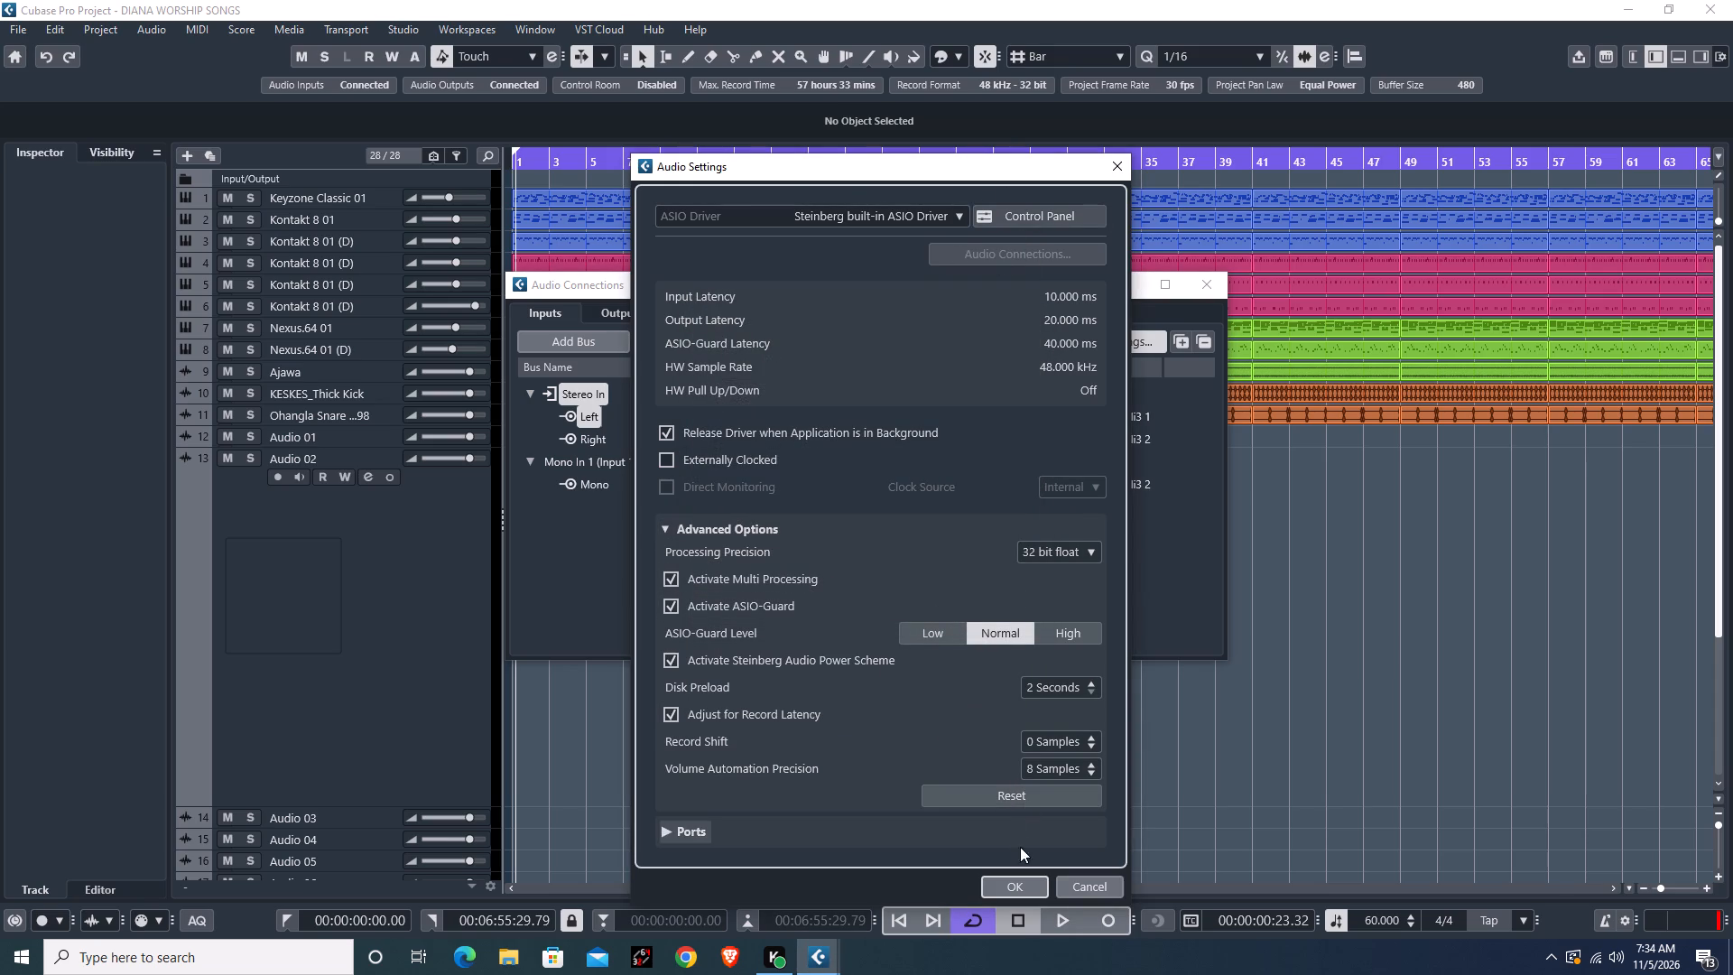
{"action": "left_click", "coordinate": [1026, 885]}
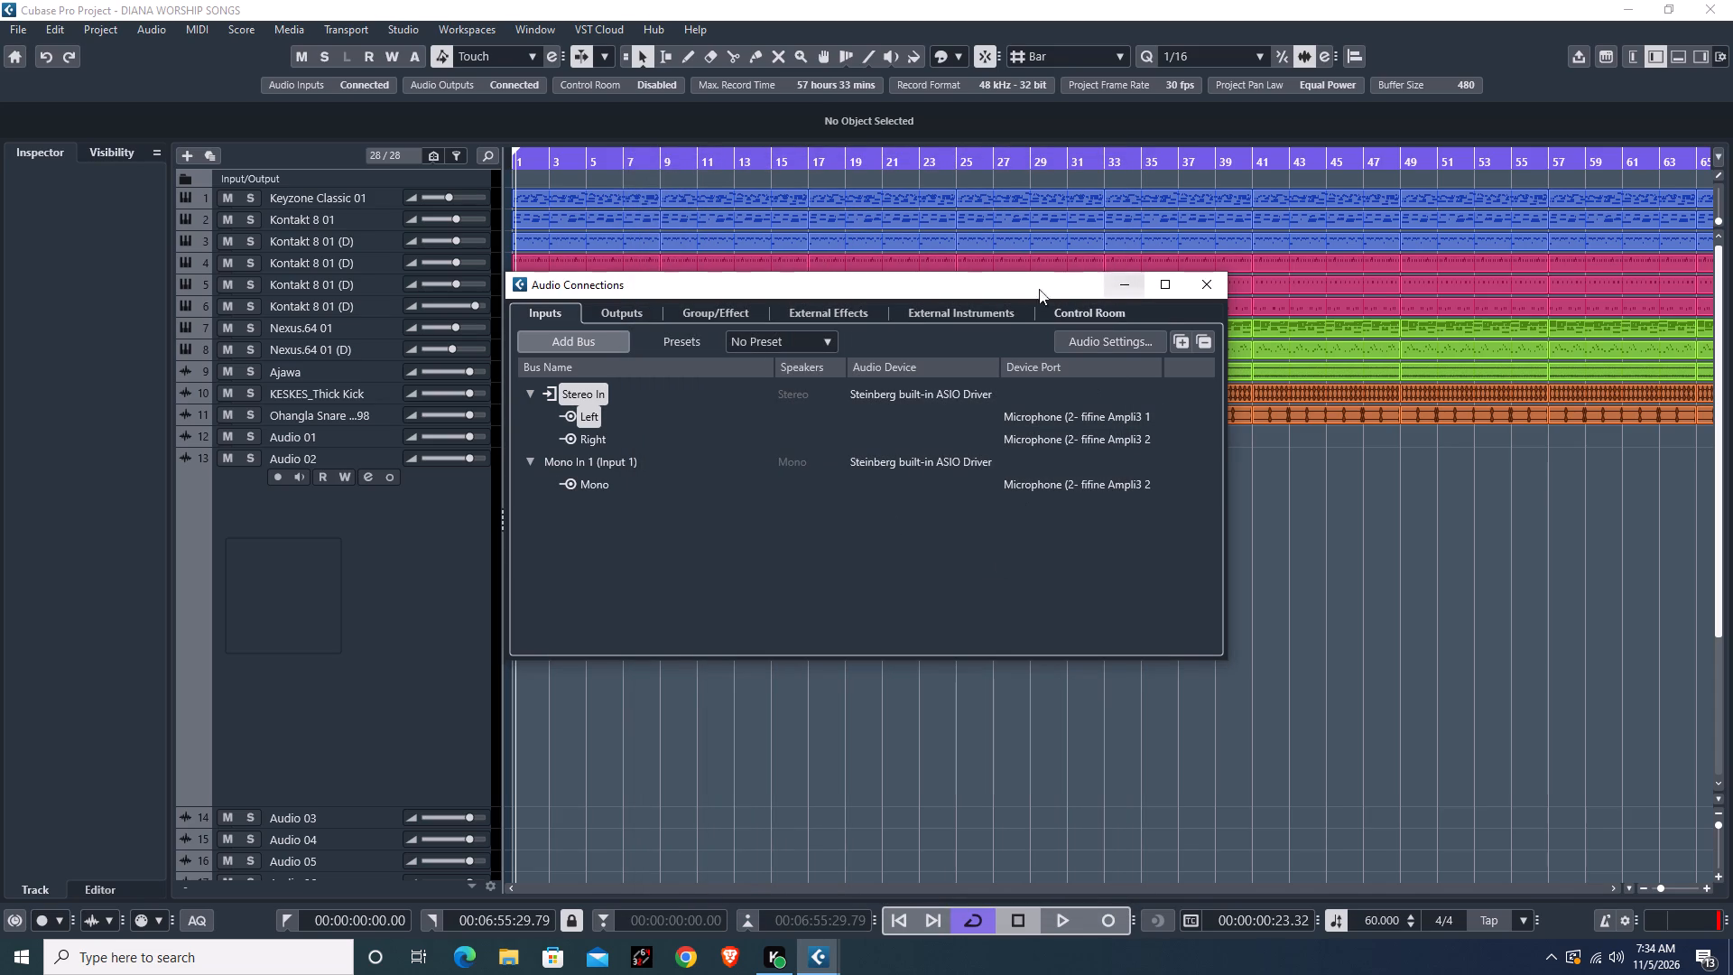
{"action": "left_click", "coordinate": [1216, 290]}
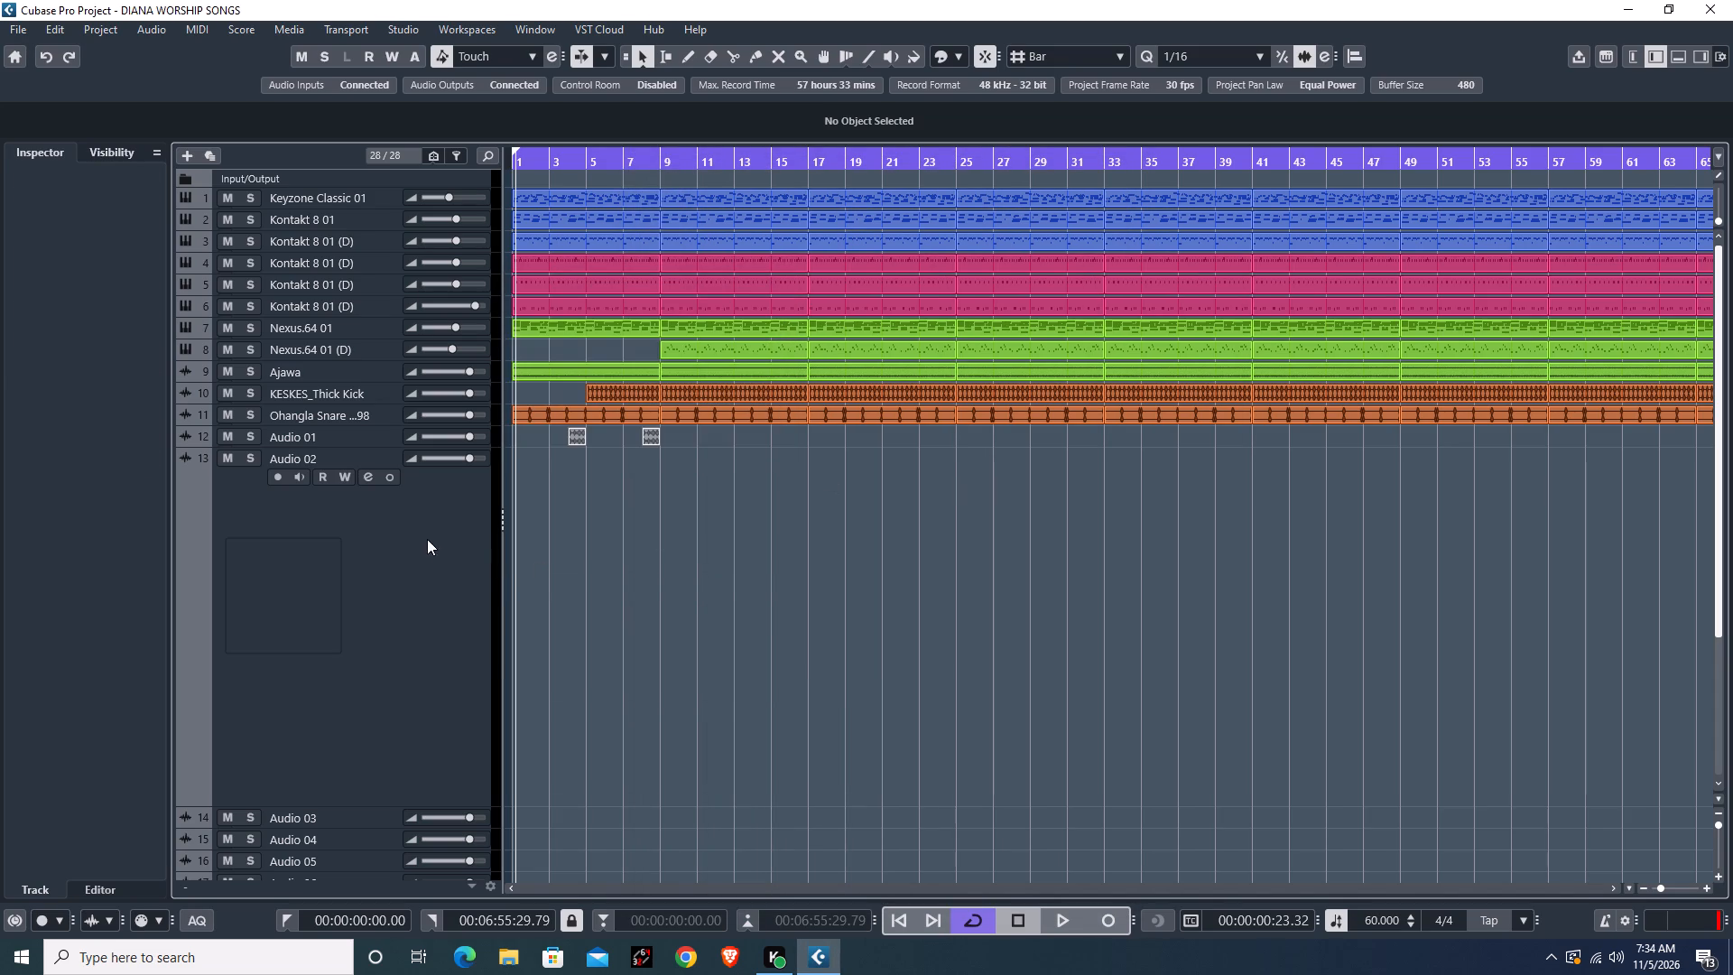
Select the Audio 02 track and check its available input buses.
{"action": "left_click", "coordinate": [427, 539]}
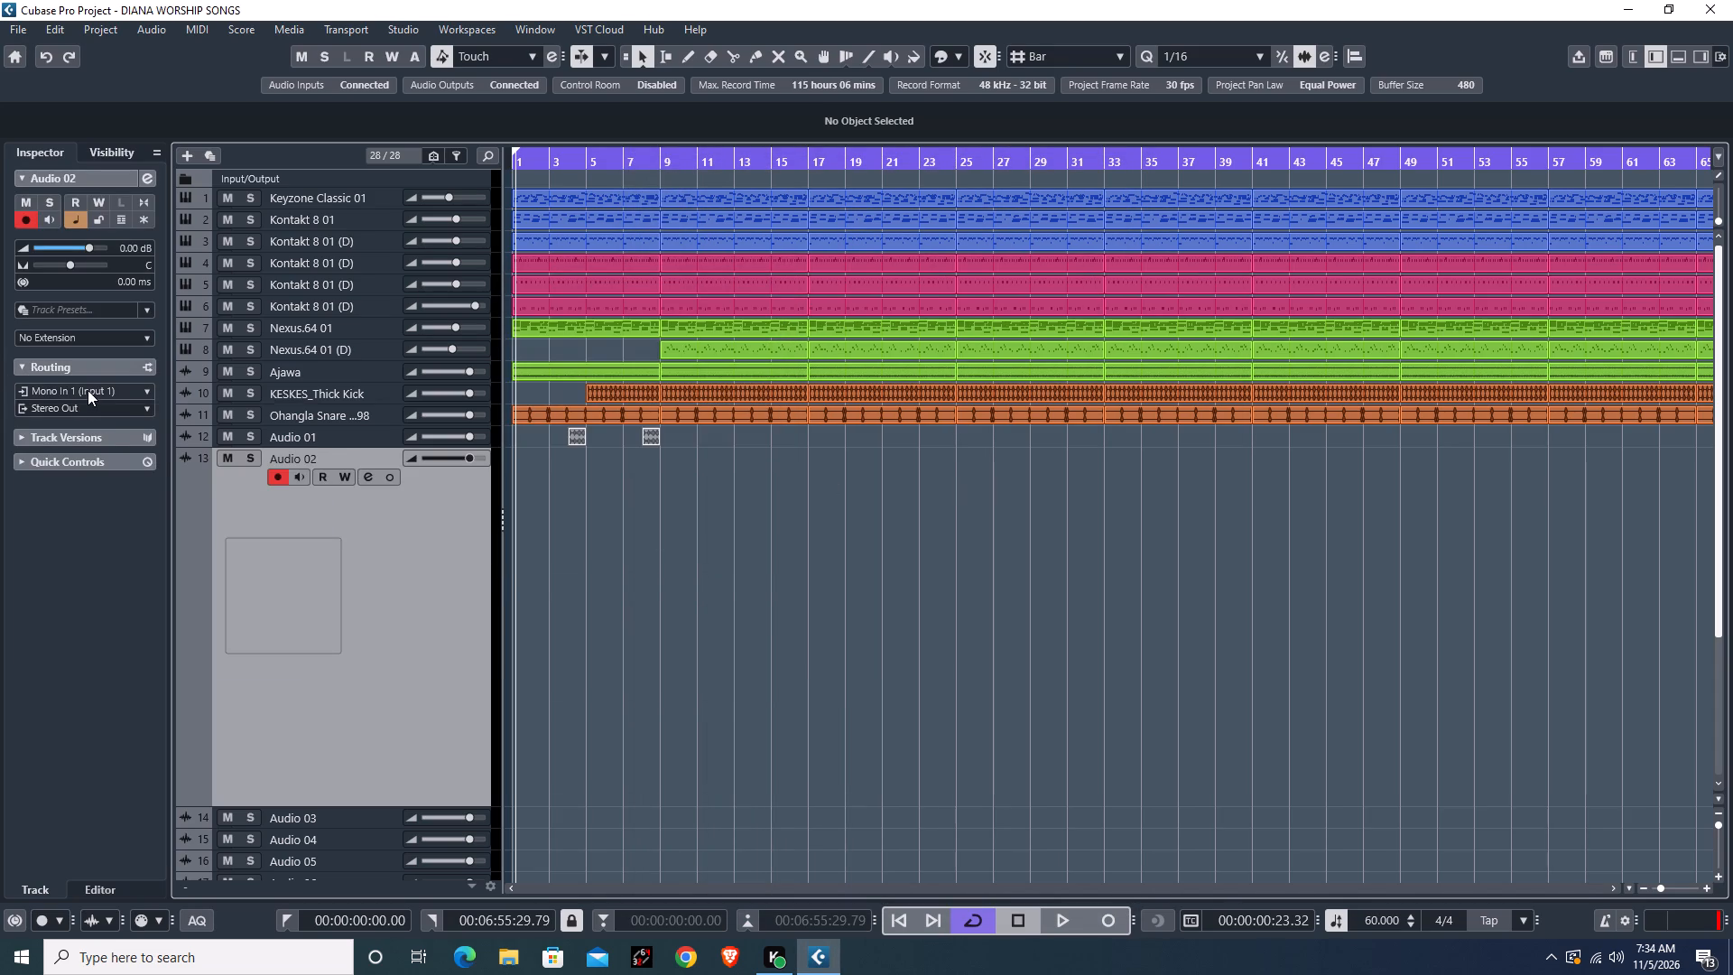
{"action": "left_click", "coordinate": [88, 390]}
{"action": "left_click", "coordinate": [88, 390]}
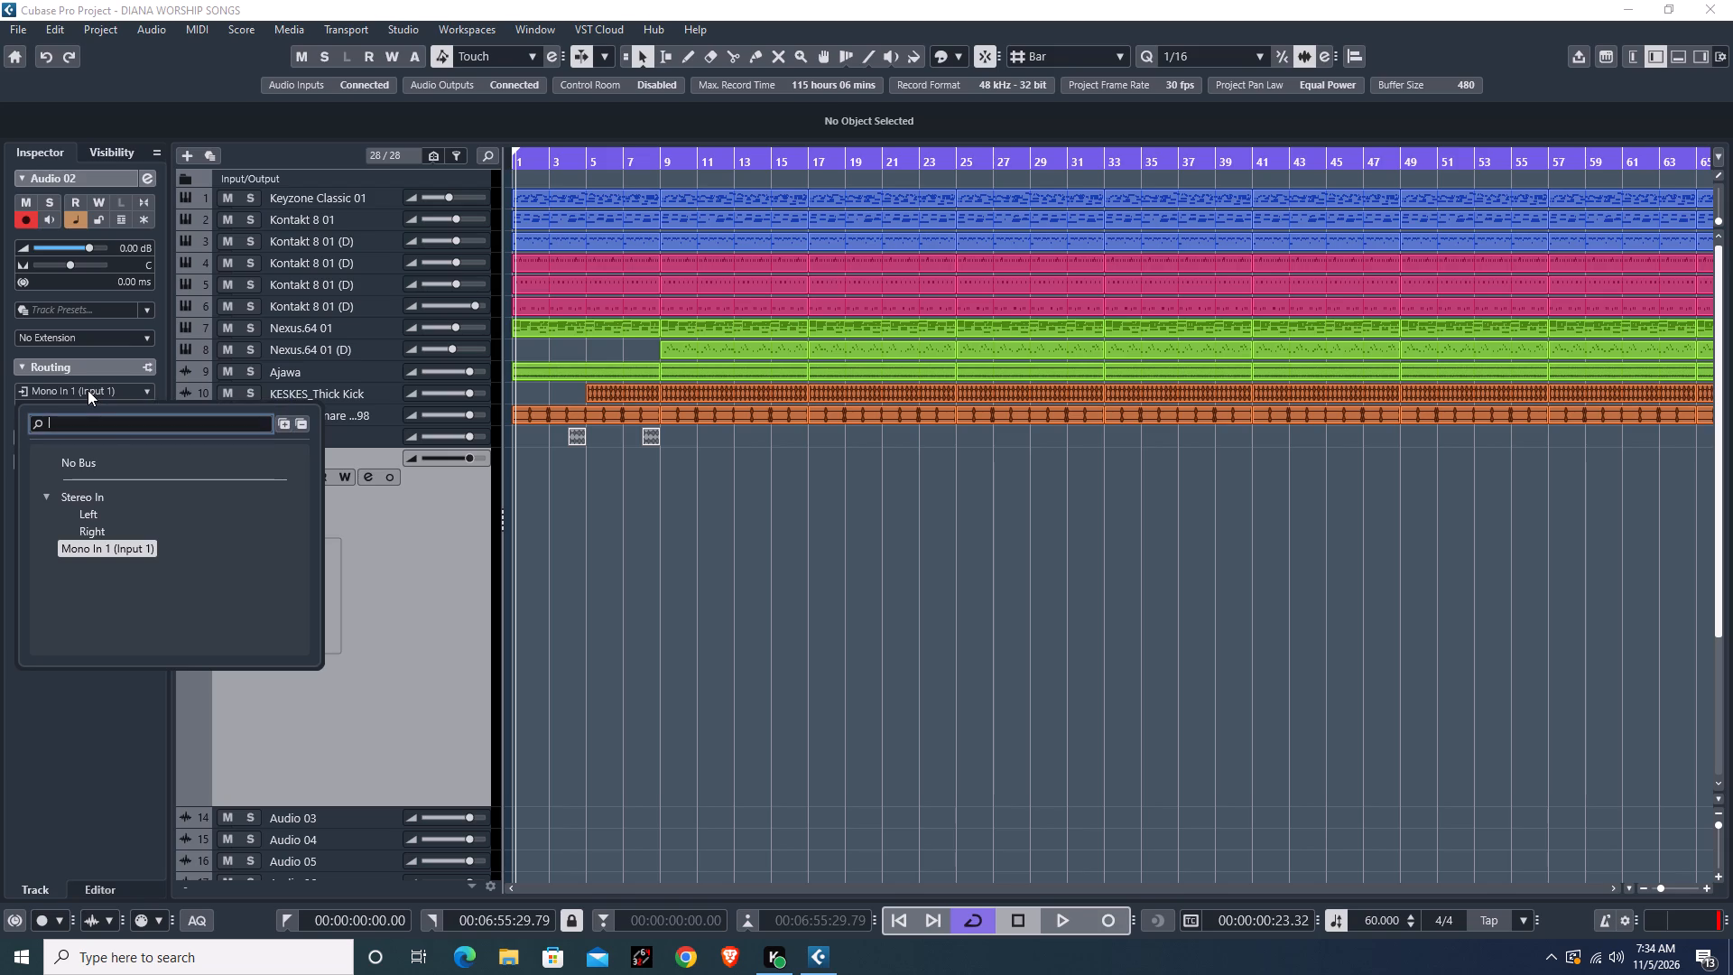
{"action": "left_click", "coordinate": [384, 544]}
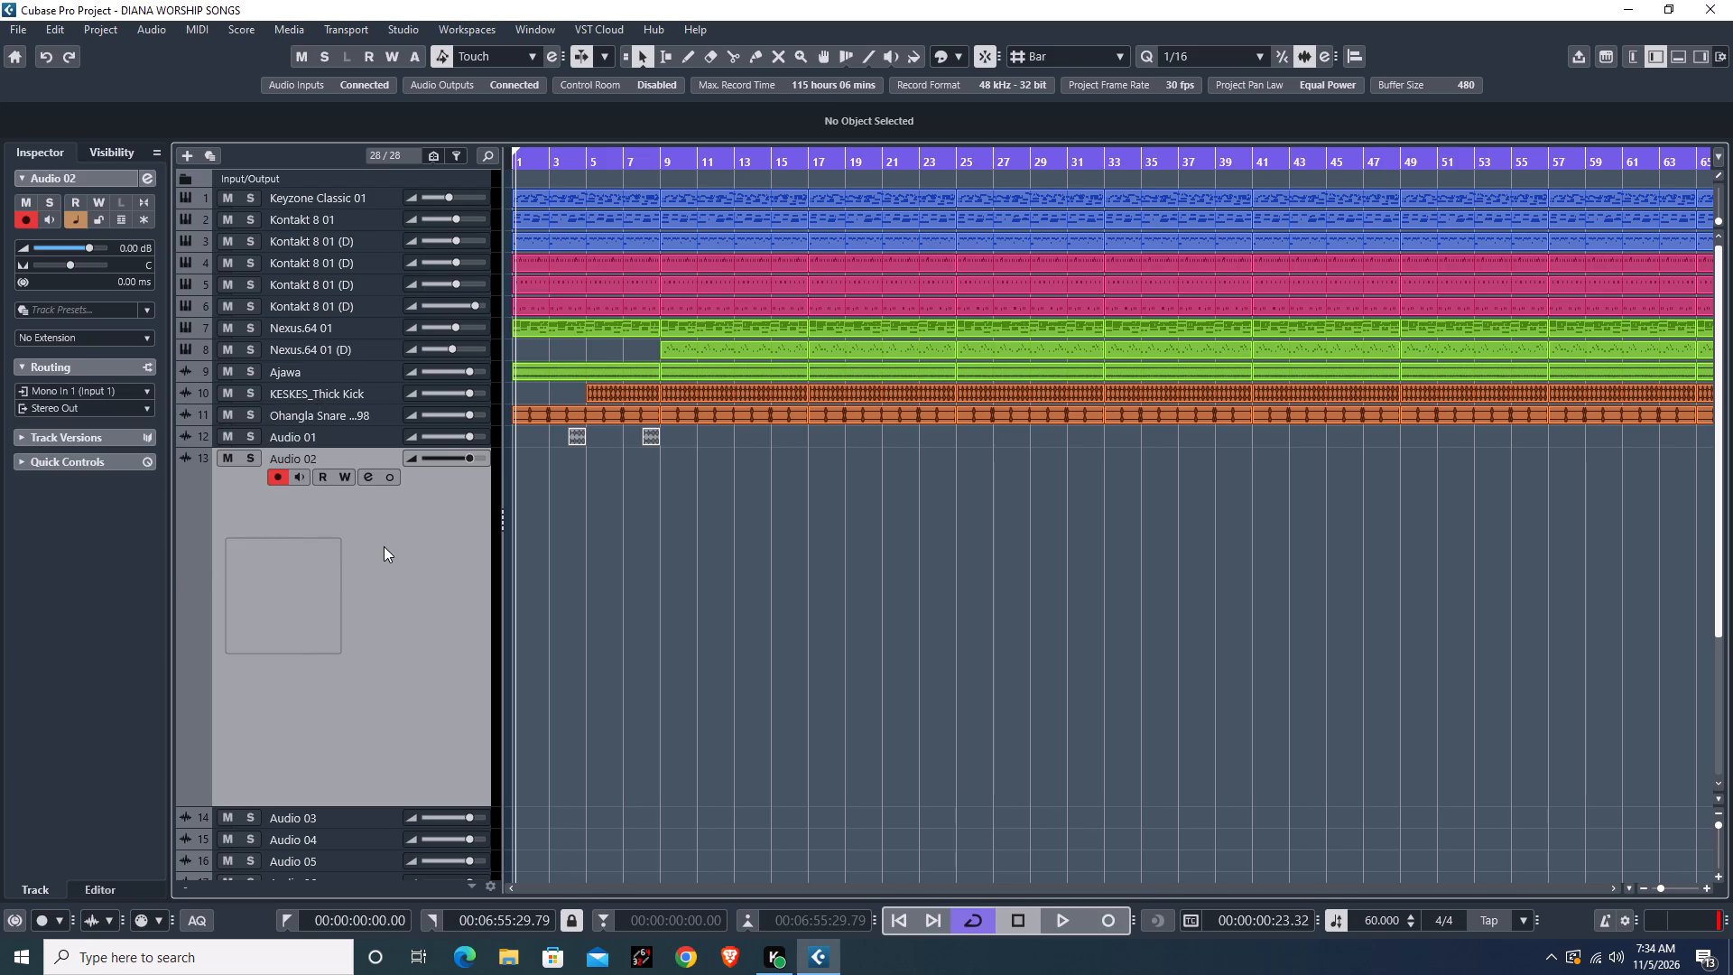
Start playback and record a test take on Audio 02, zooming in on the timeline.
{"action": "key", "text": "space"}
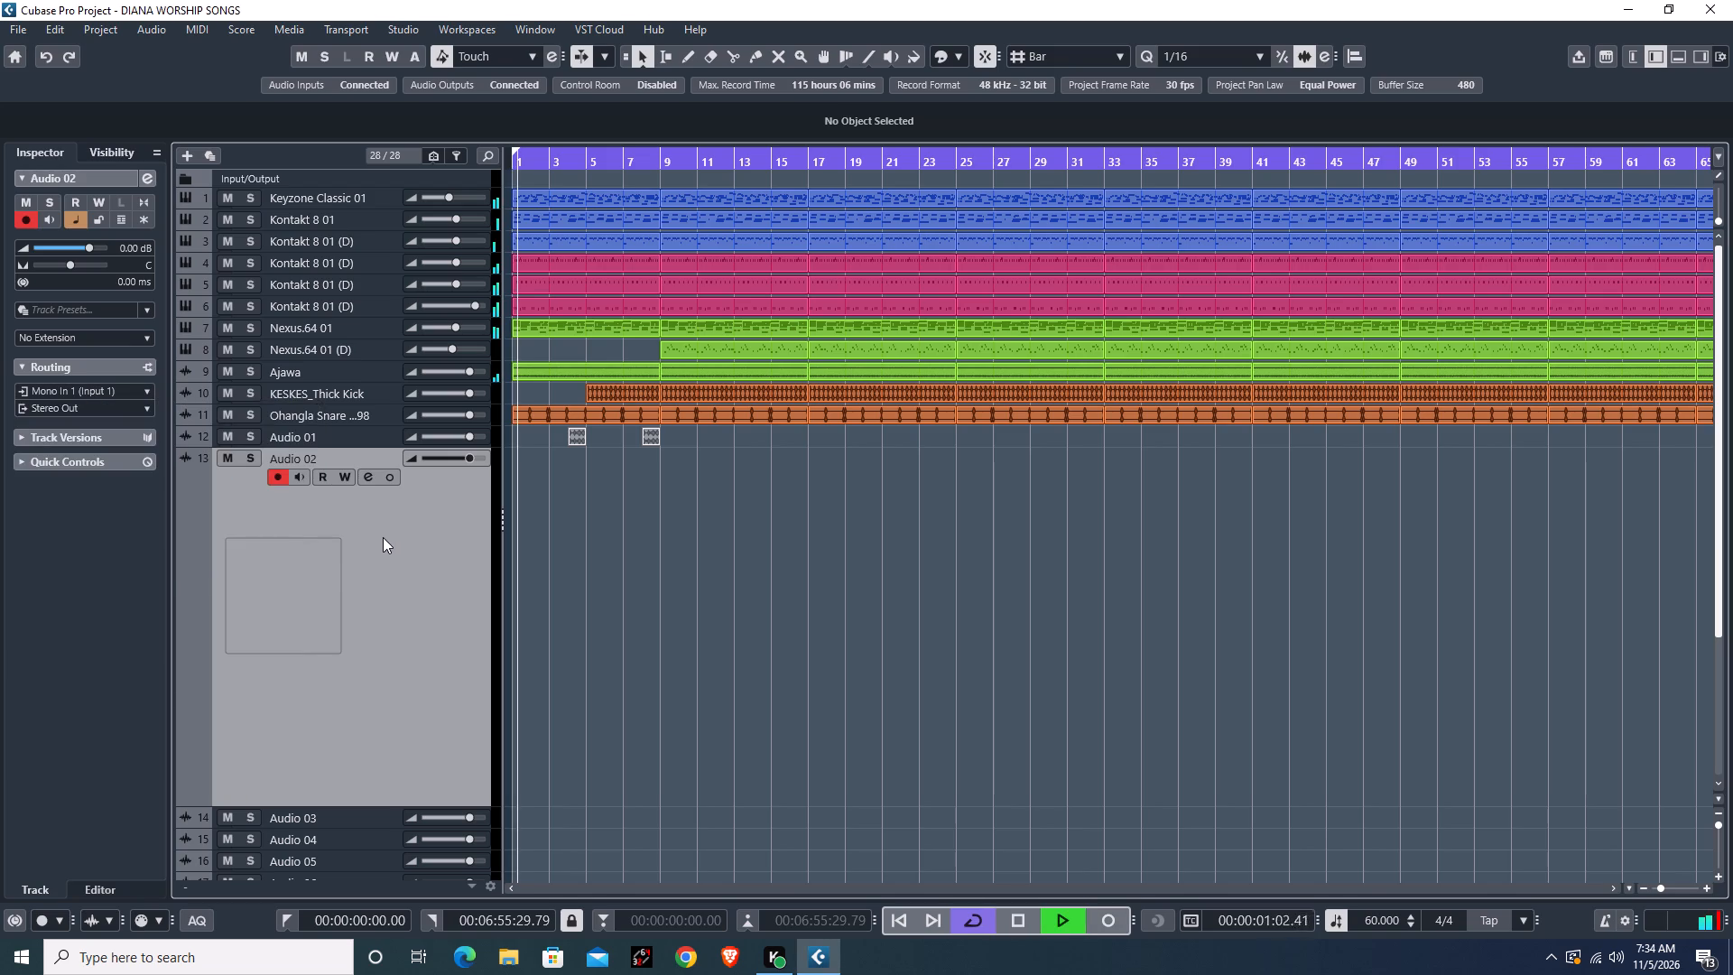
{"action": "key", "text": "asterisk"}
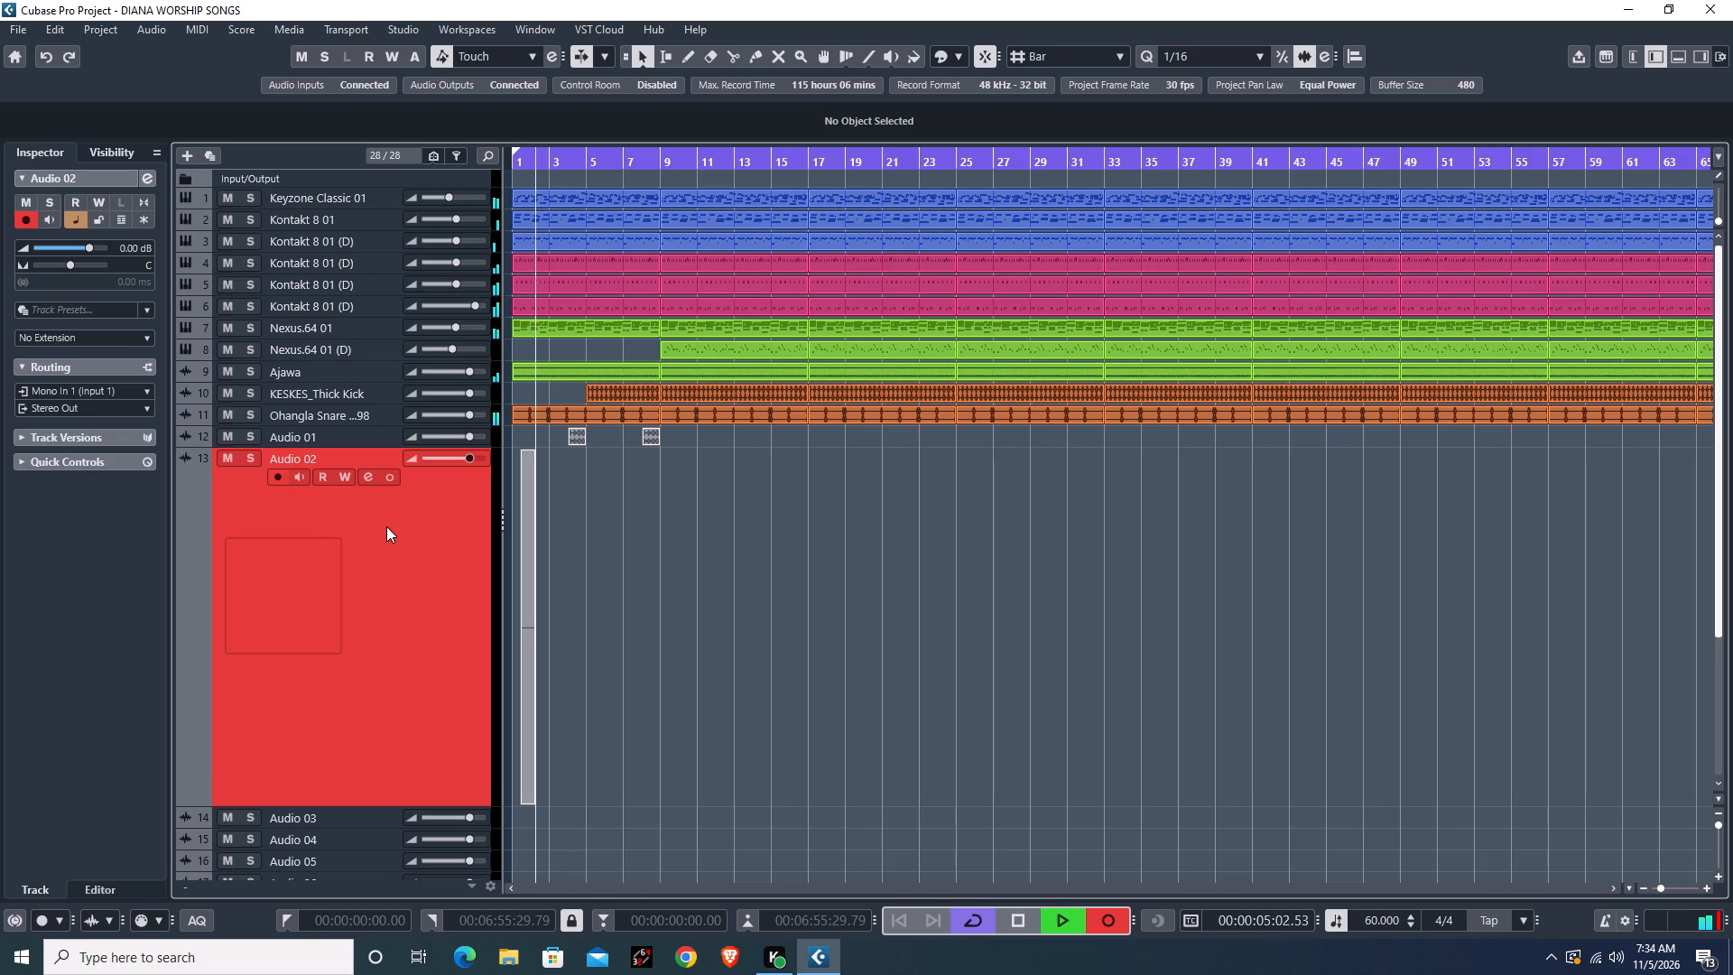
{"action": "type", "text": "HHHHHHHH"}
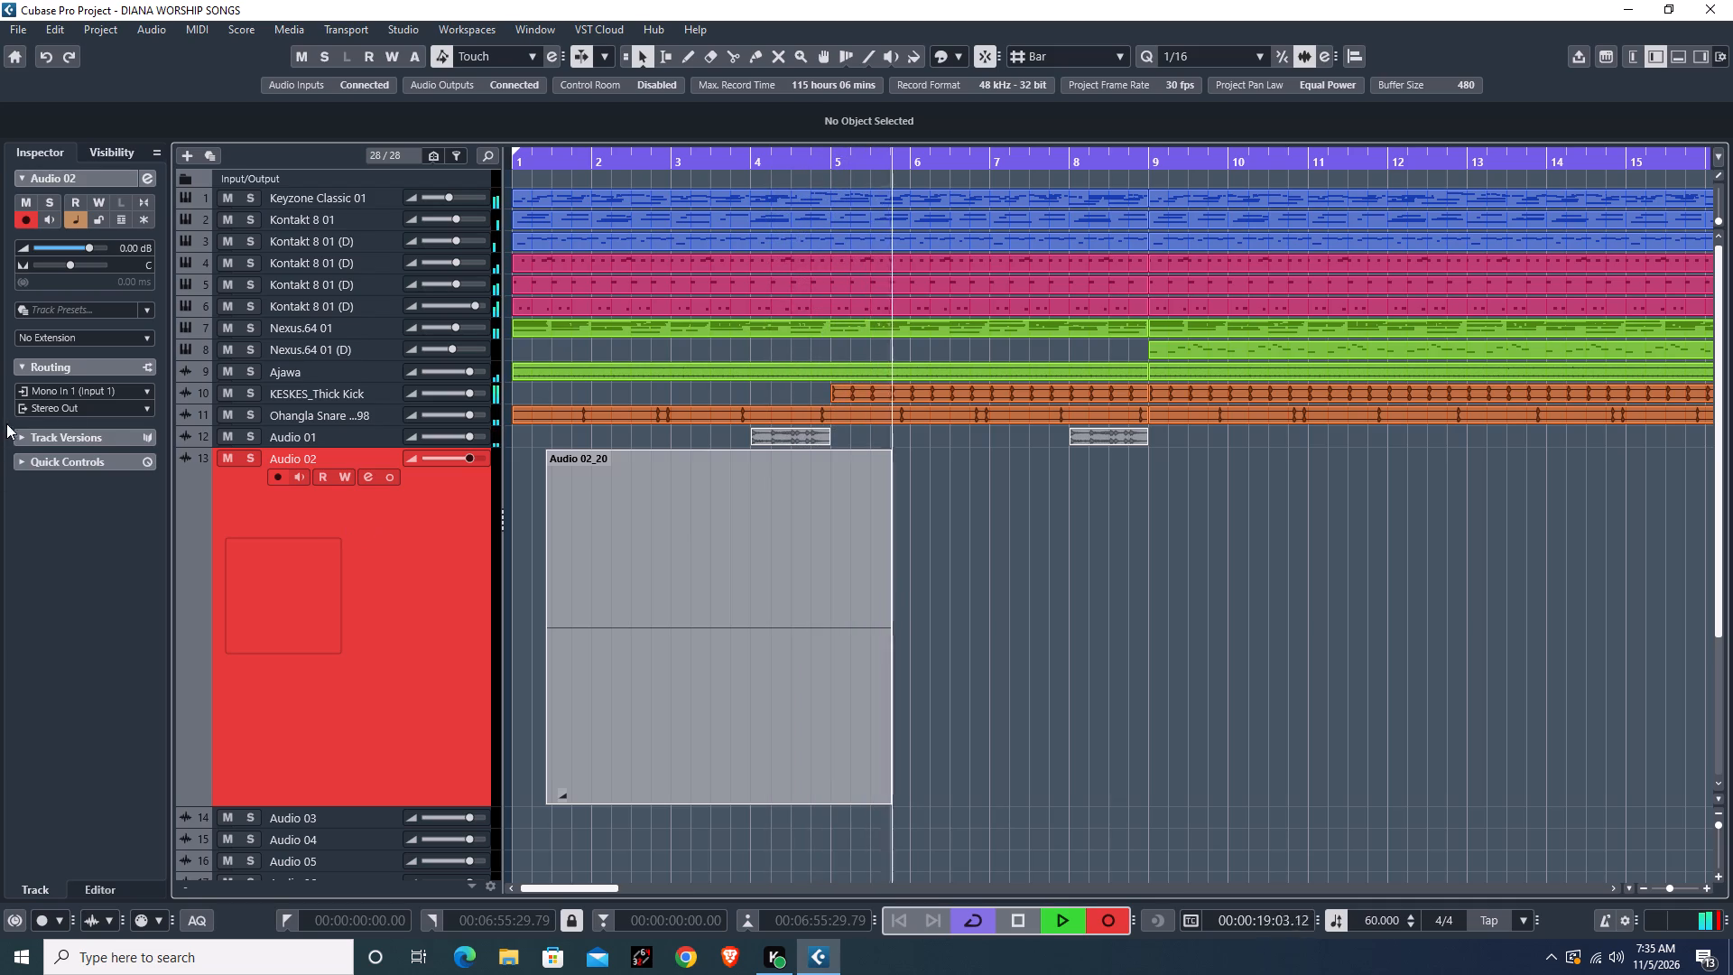
Check the input and output routing choices of Audio 02 while the take is recording.
{"action": "left_click", "coordinate": [97, 390]}
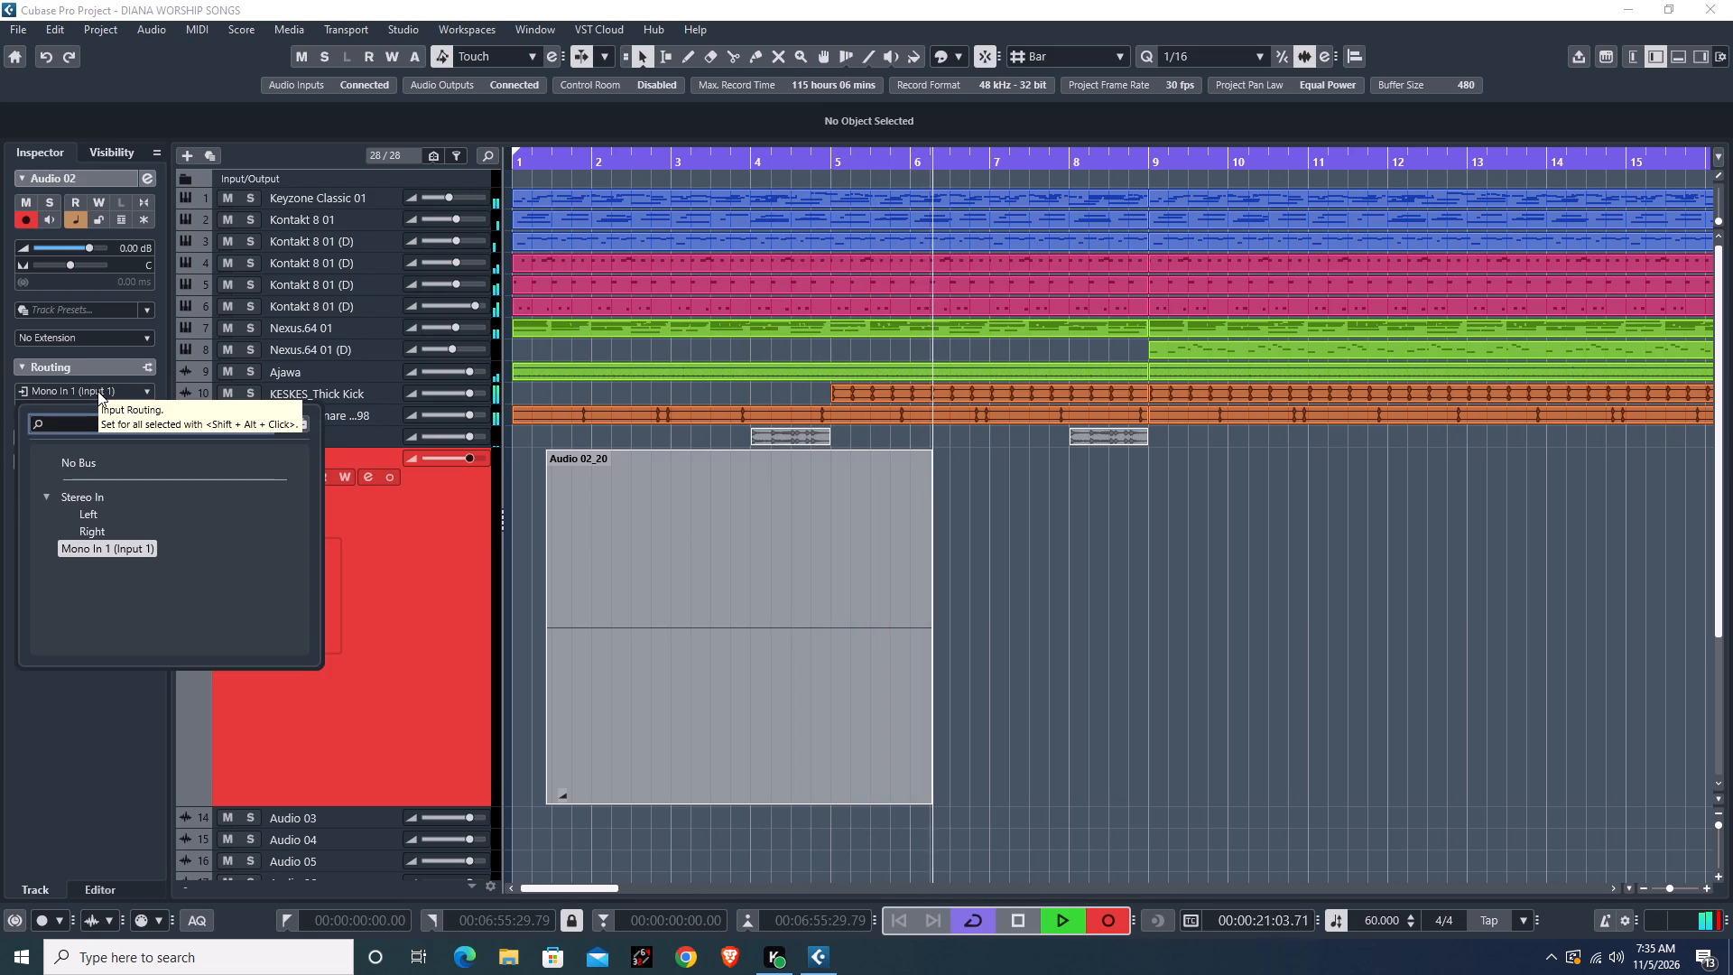
{"action": "left_click", "coordinate": [92, 391]}
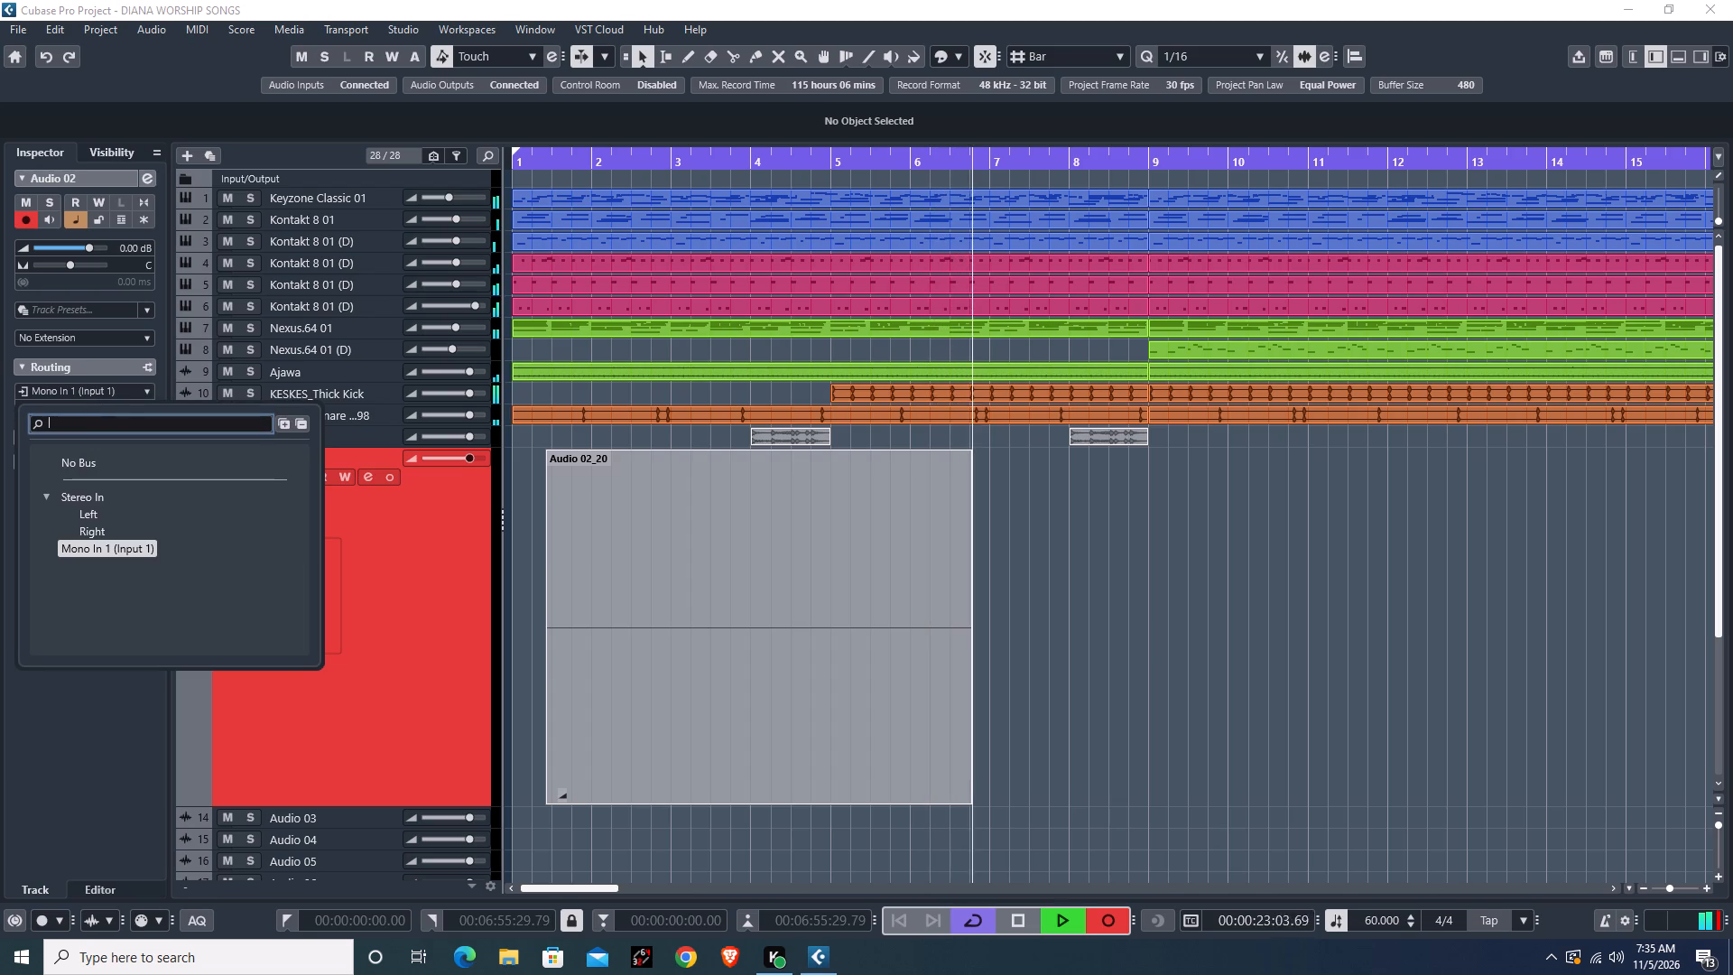
{"action": "left_click", "coordinate": [143, 392]}
{"action": "left_click", "coordinate": [165, 376]}
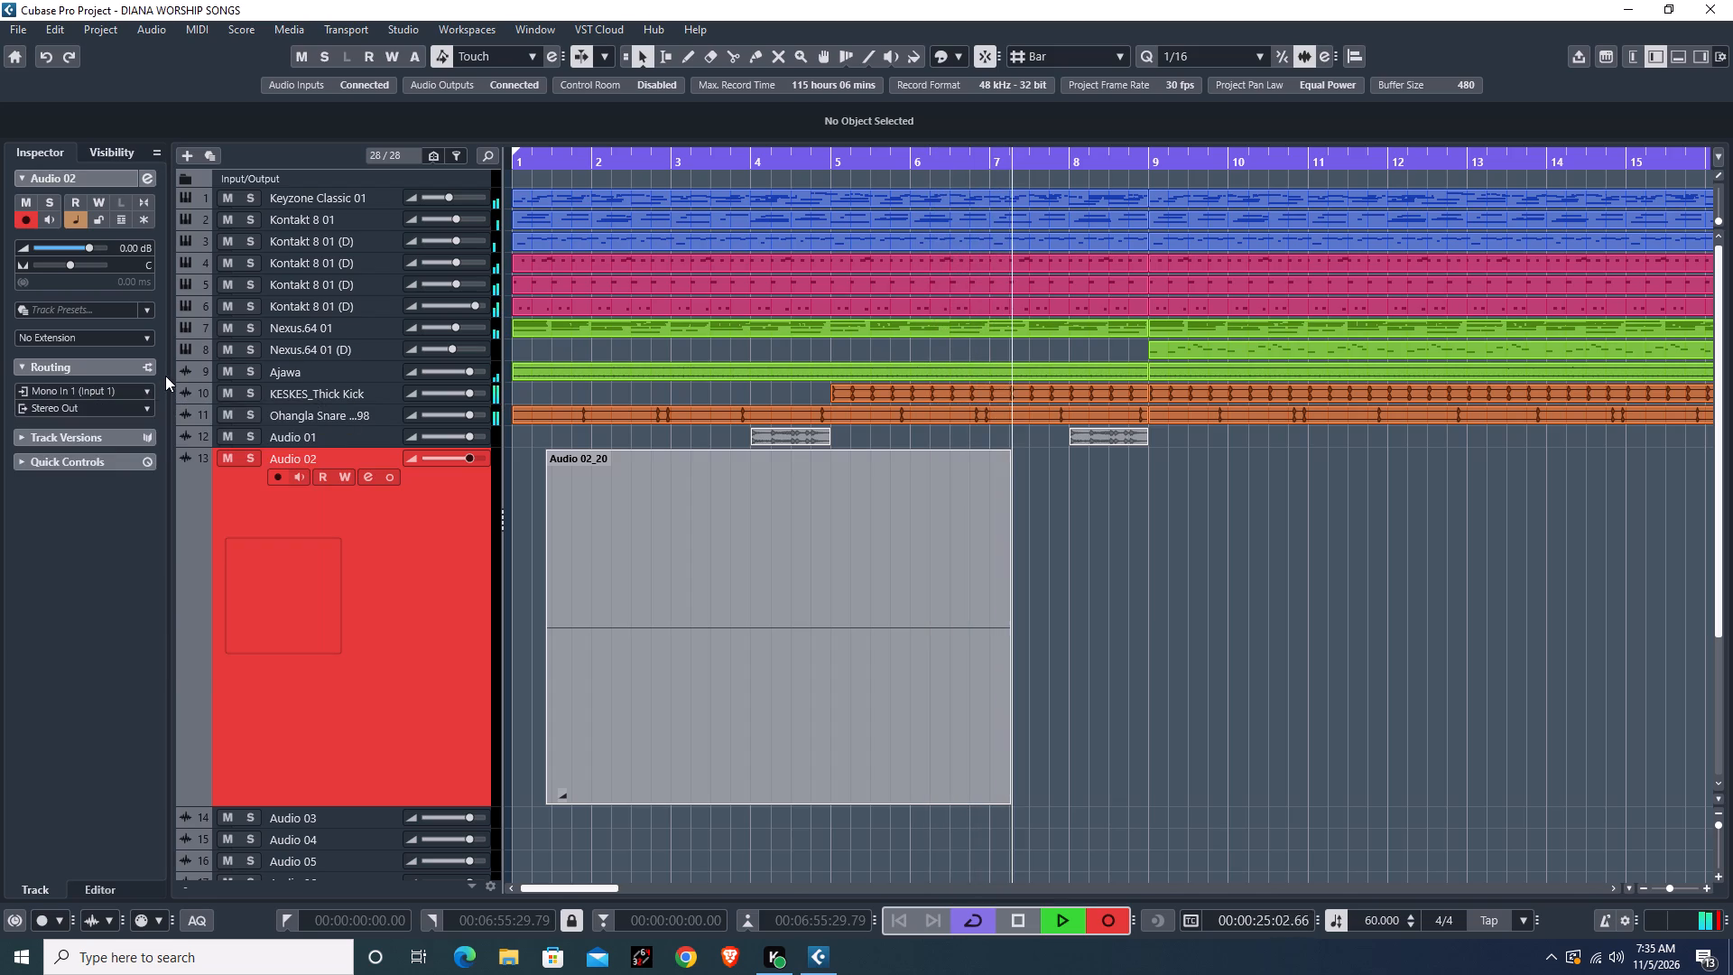
{"action": "left_click", "coordinate": [97, 400]}
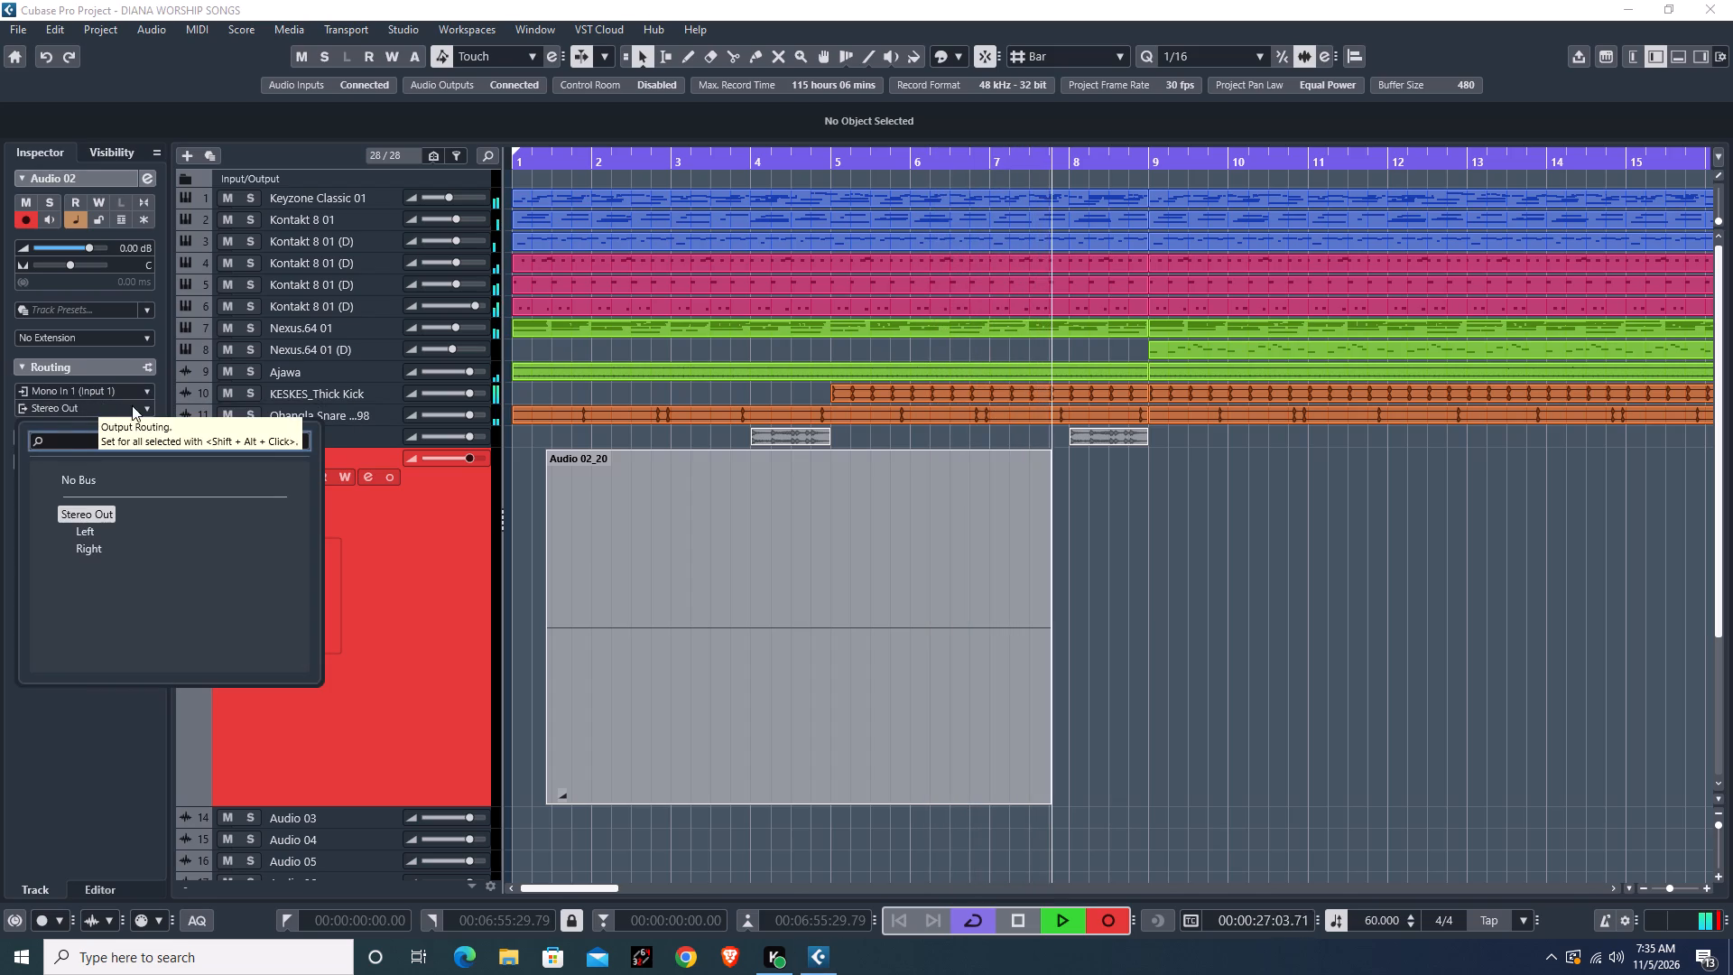
{"action": "left_click", "coordinate": [163, 395]}
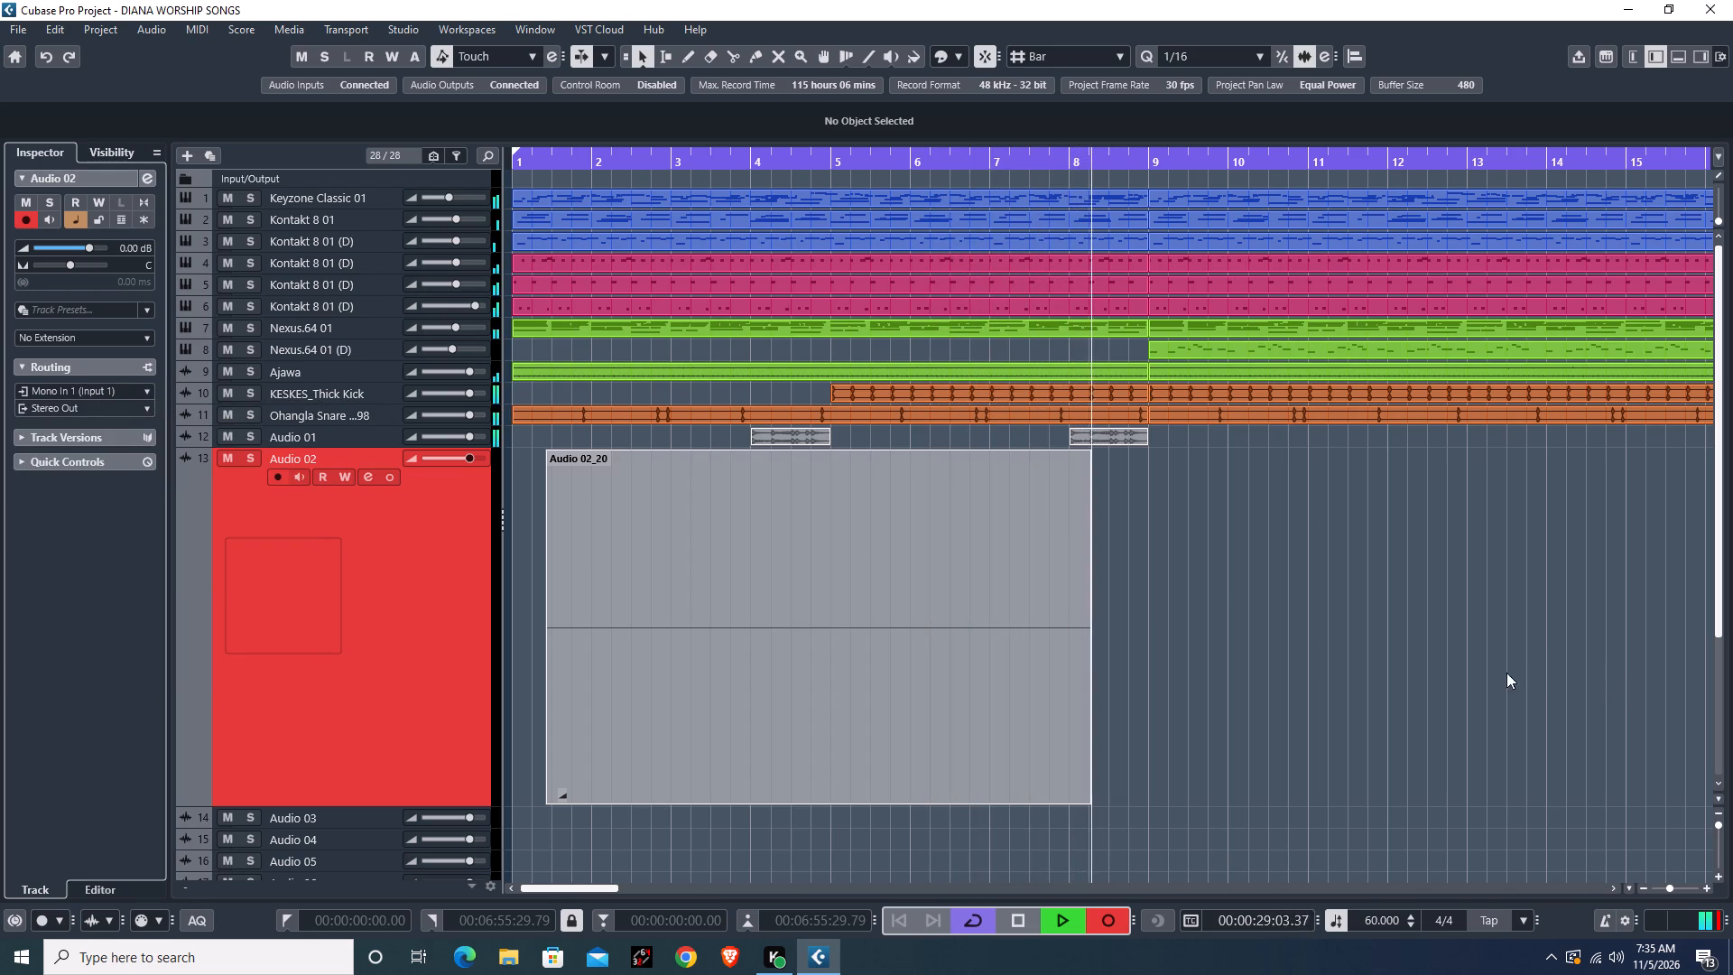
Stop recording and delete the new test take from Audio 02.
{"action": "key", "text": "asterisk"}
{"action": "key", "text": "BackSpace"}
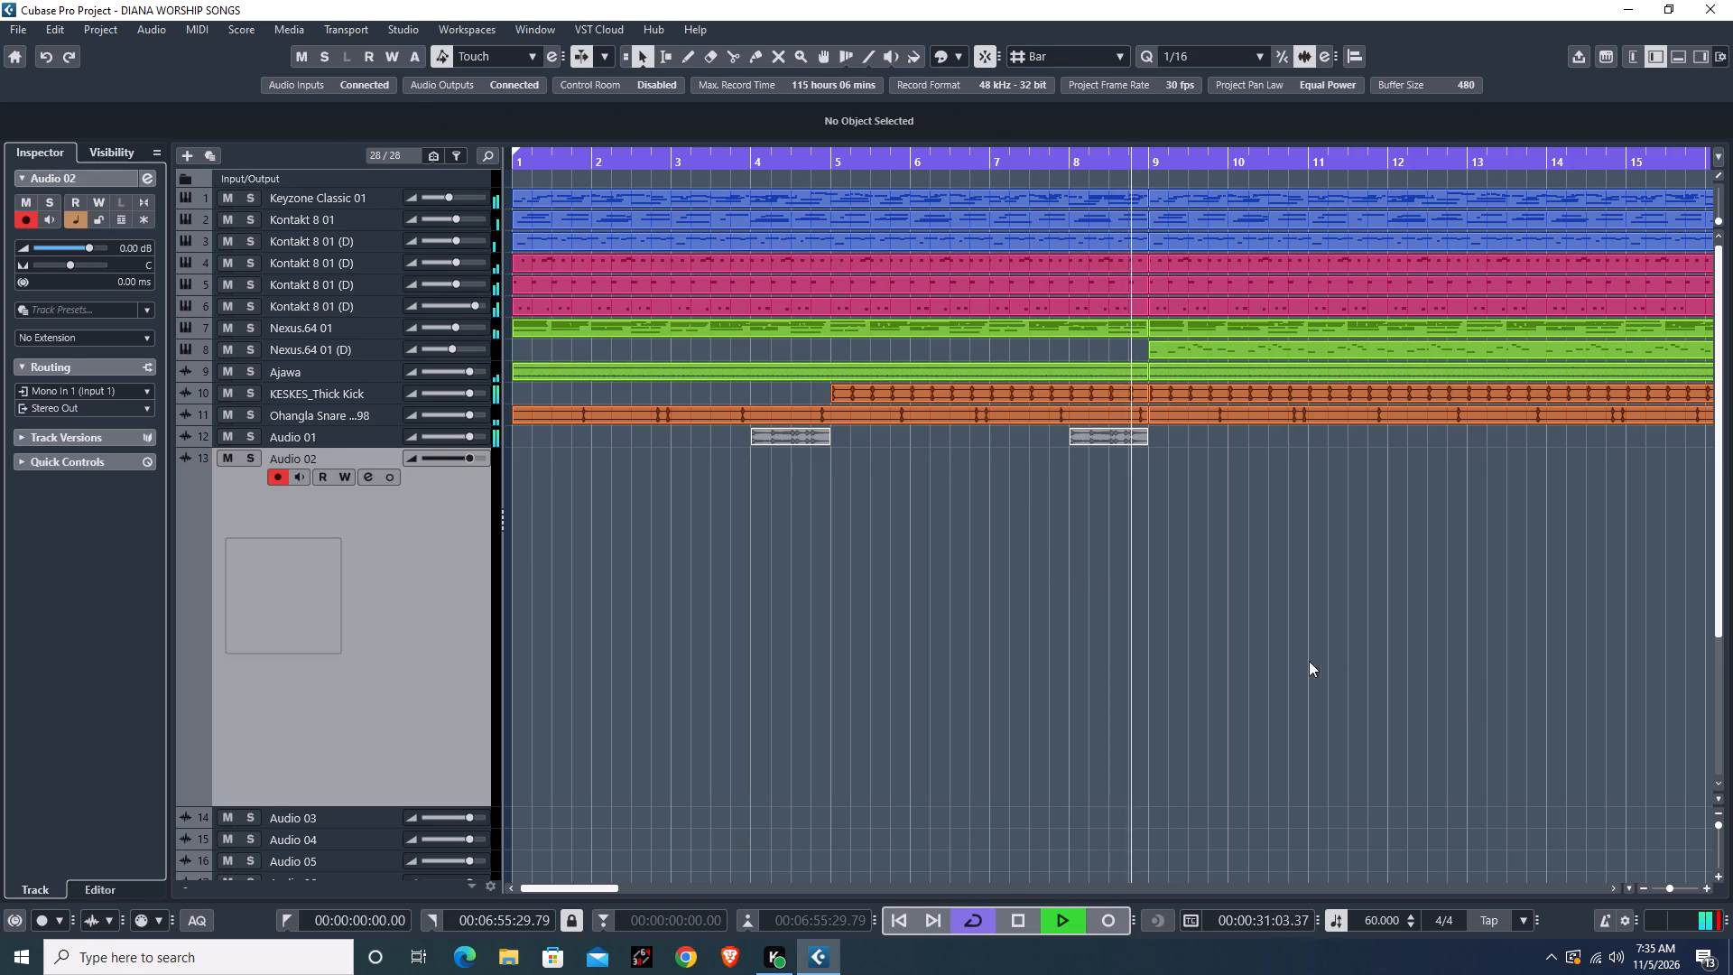
Restart playback from the beginning of the arrangement with Audio 02 selected.
{"action": "key", "text": "space"}
{"action": "key", "text": "space"}
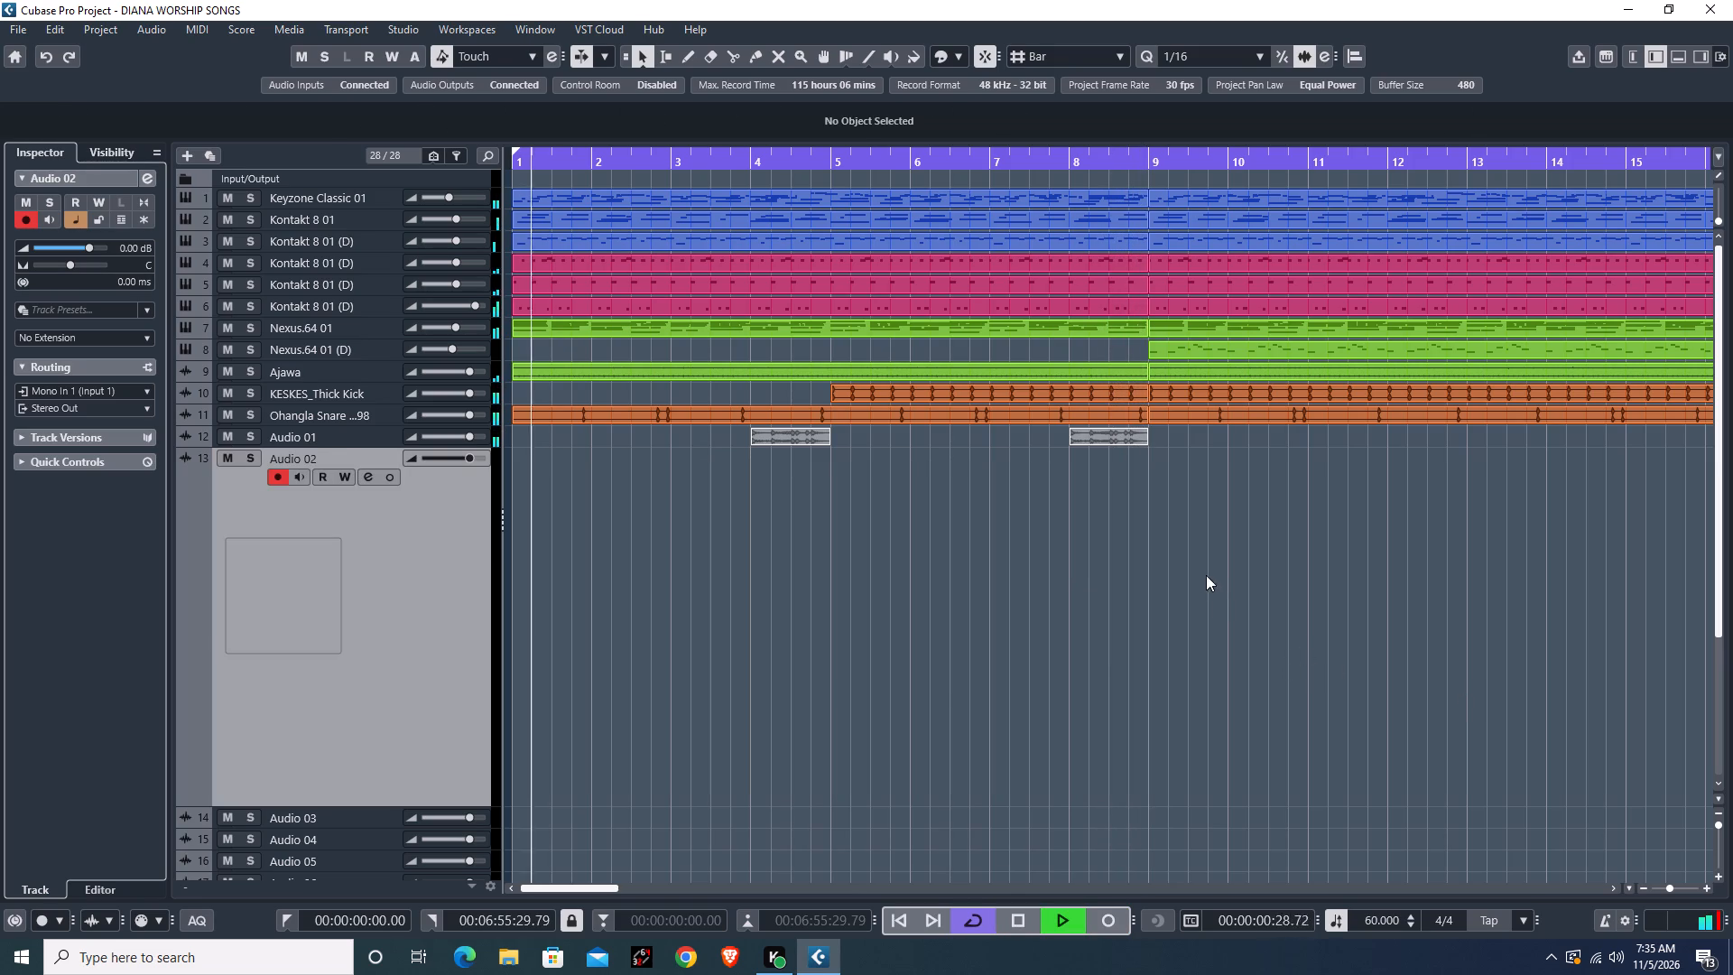
{"action": "left_click", "coordinate": [340, 599]}
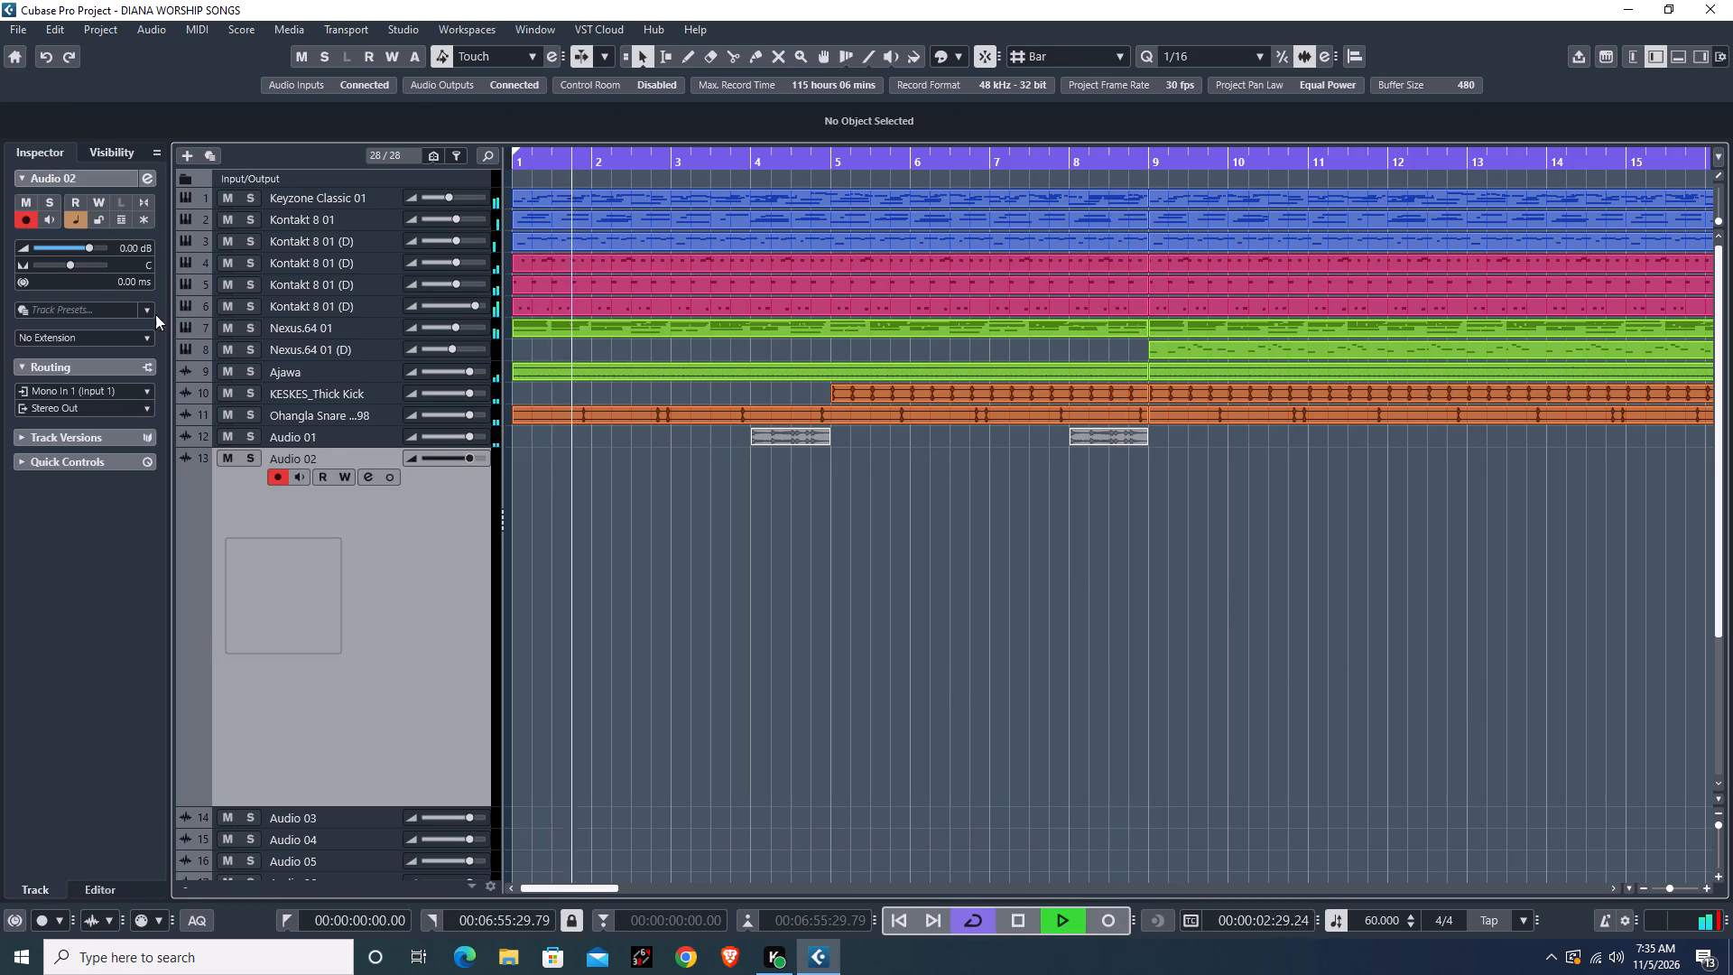
In Audio Connections, assign Stereo In Right to fifine microphone port 1, swapping the stereo ports, and keep Mono In 1 on port 2.
{"action": "left_click", "coordinate": [9, 23]}
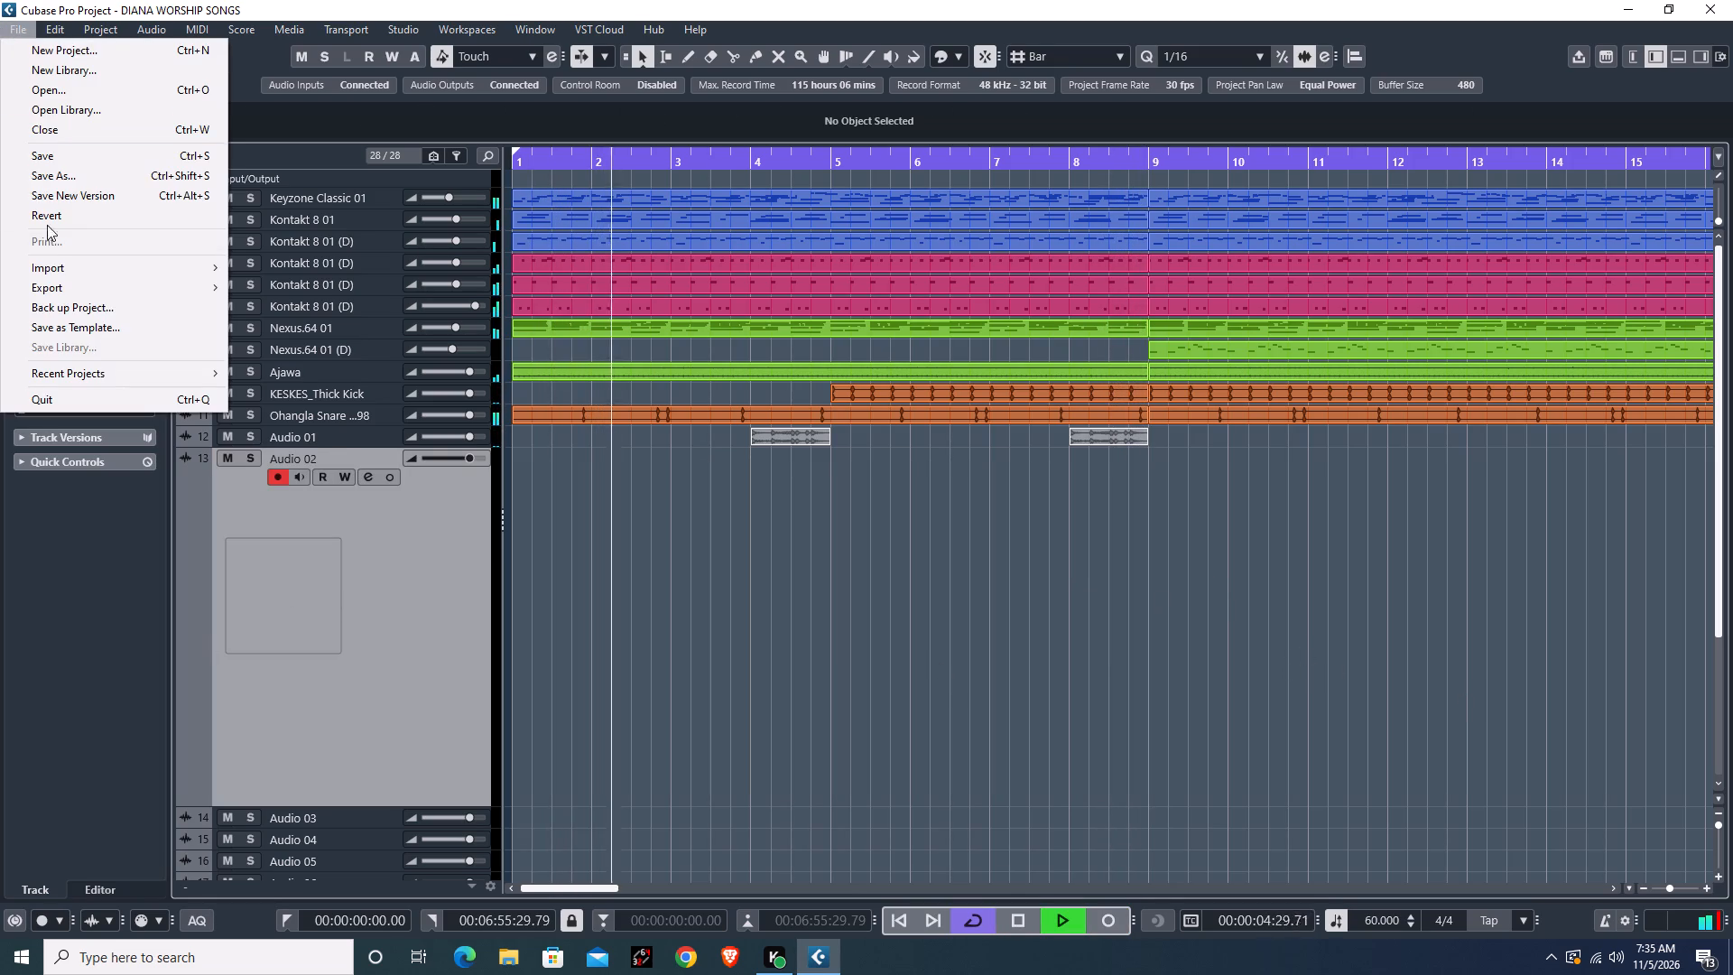
{"action": "left_click", "coordinate": [320, 129]}
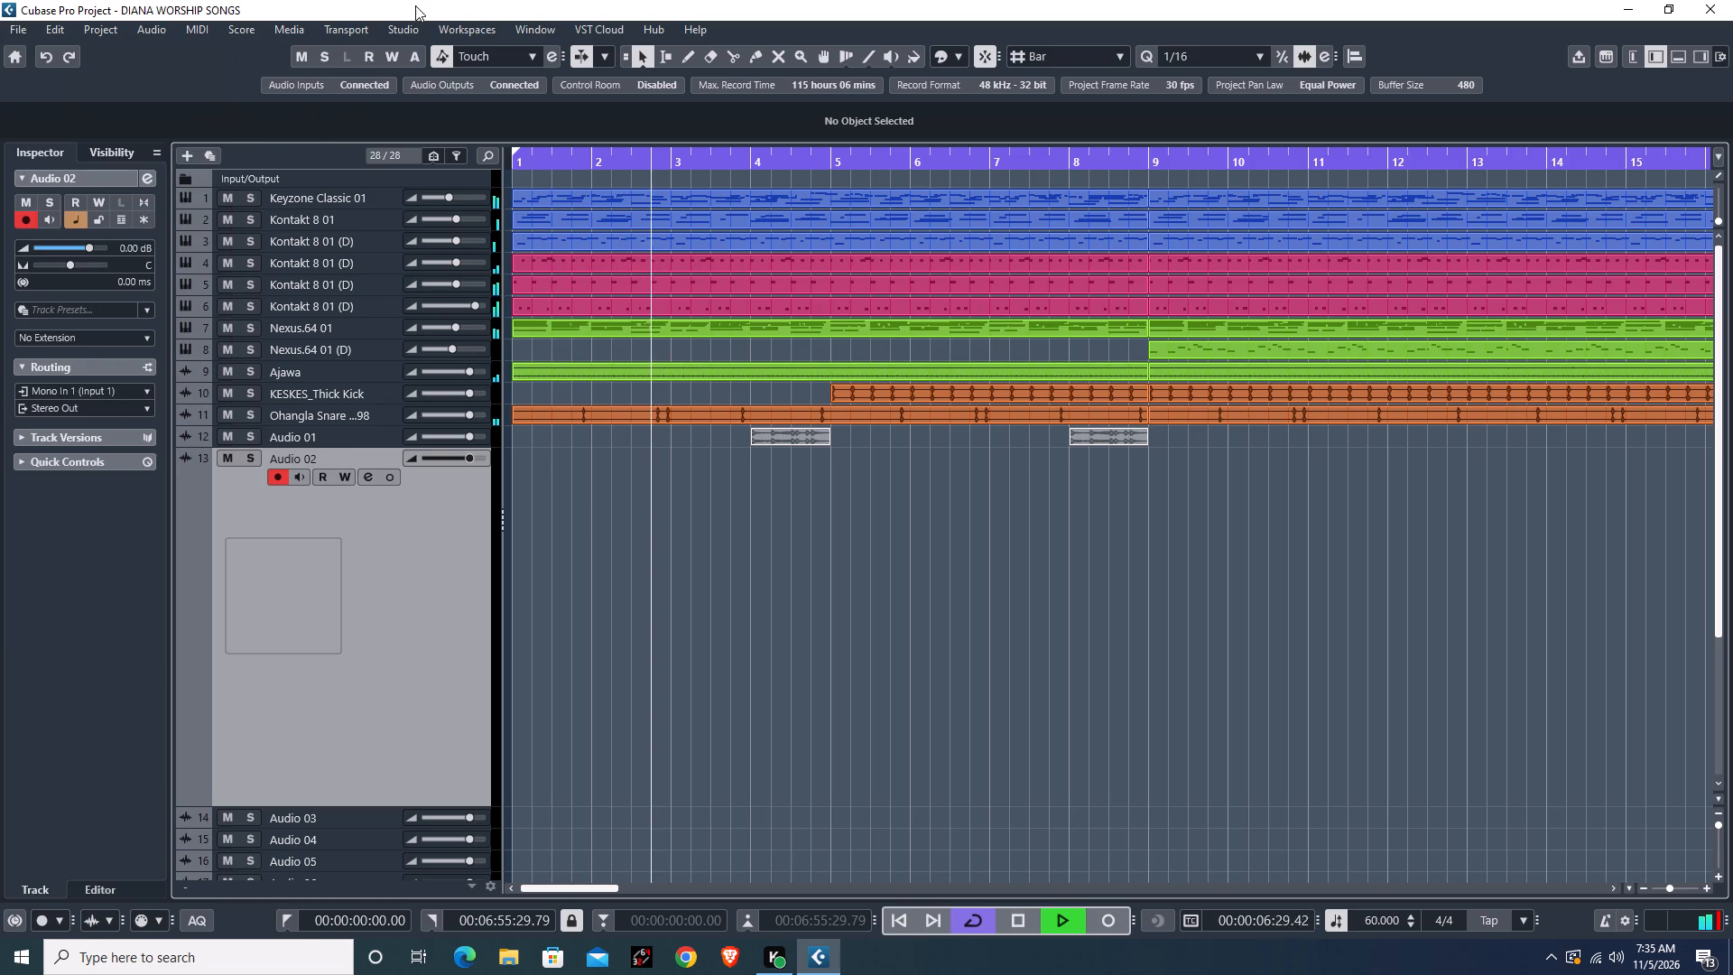
{"action": "left_click", "coordinate": [414, 33]}
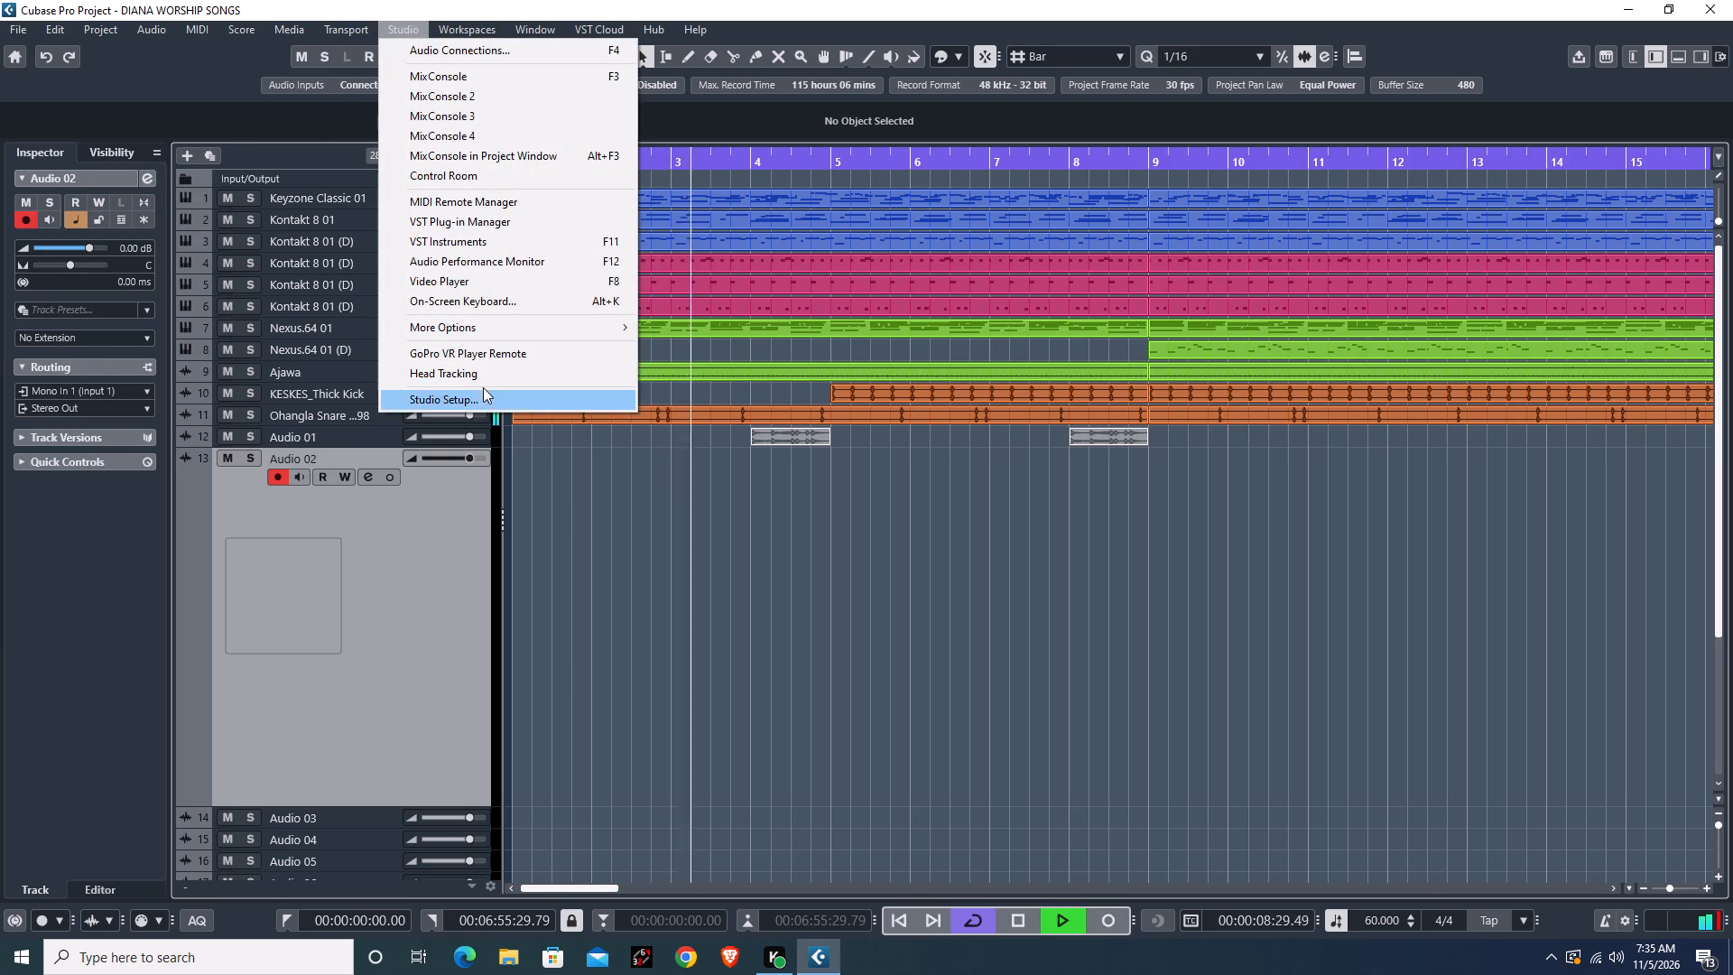
{"action": "left_click", "coordinate": [509, 43]}
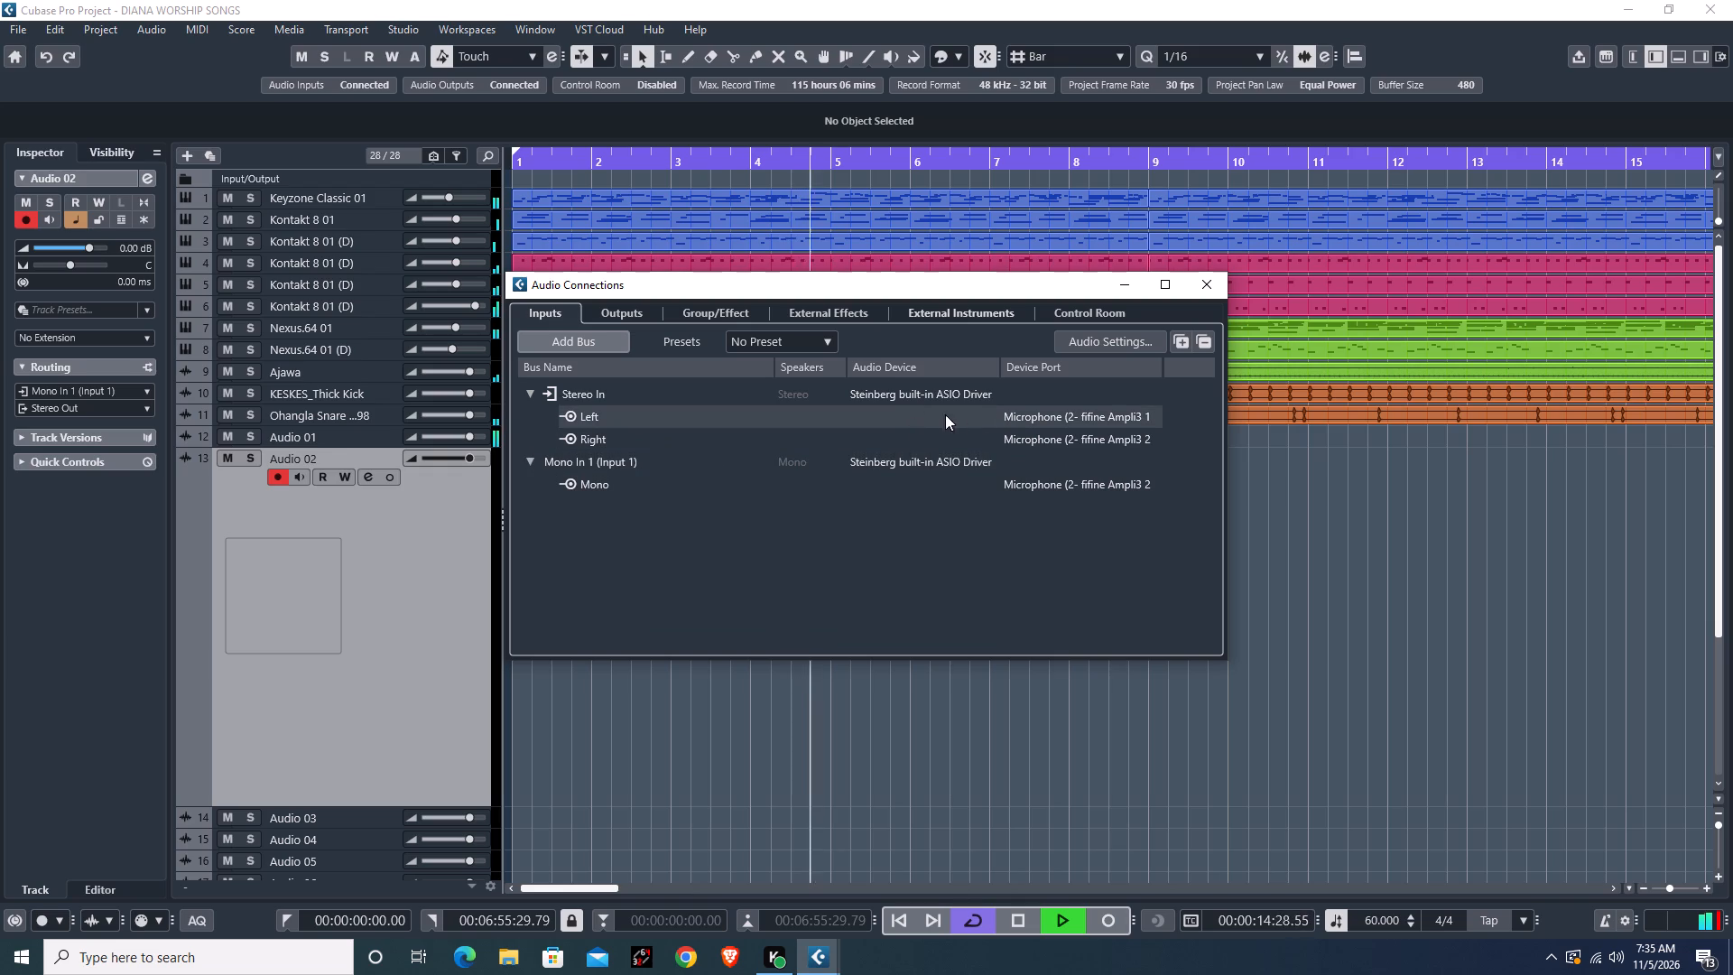
{"action": "left_click", "coordinate": [1046, 413]}
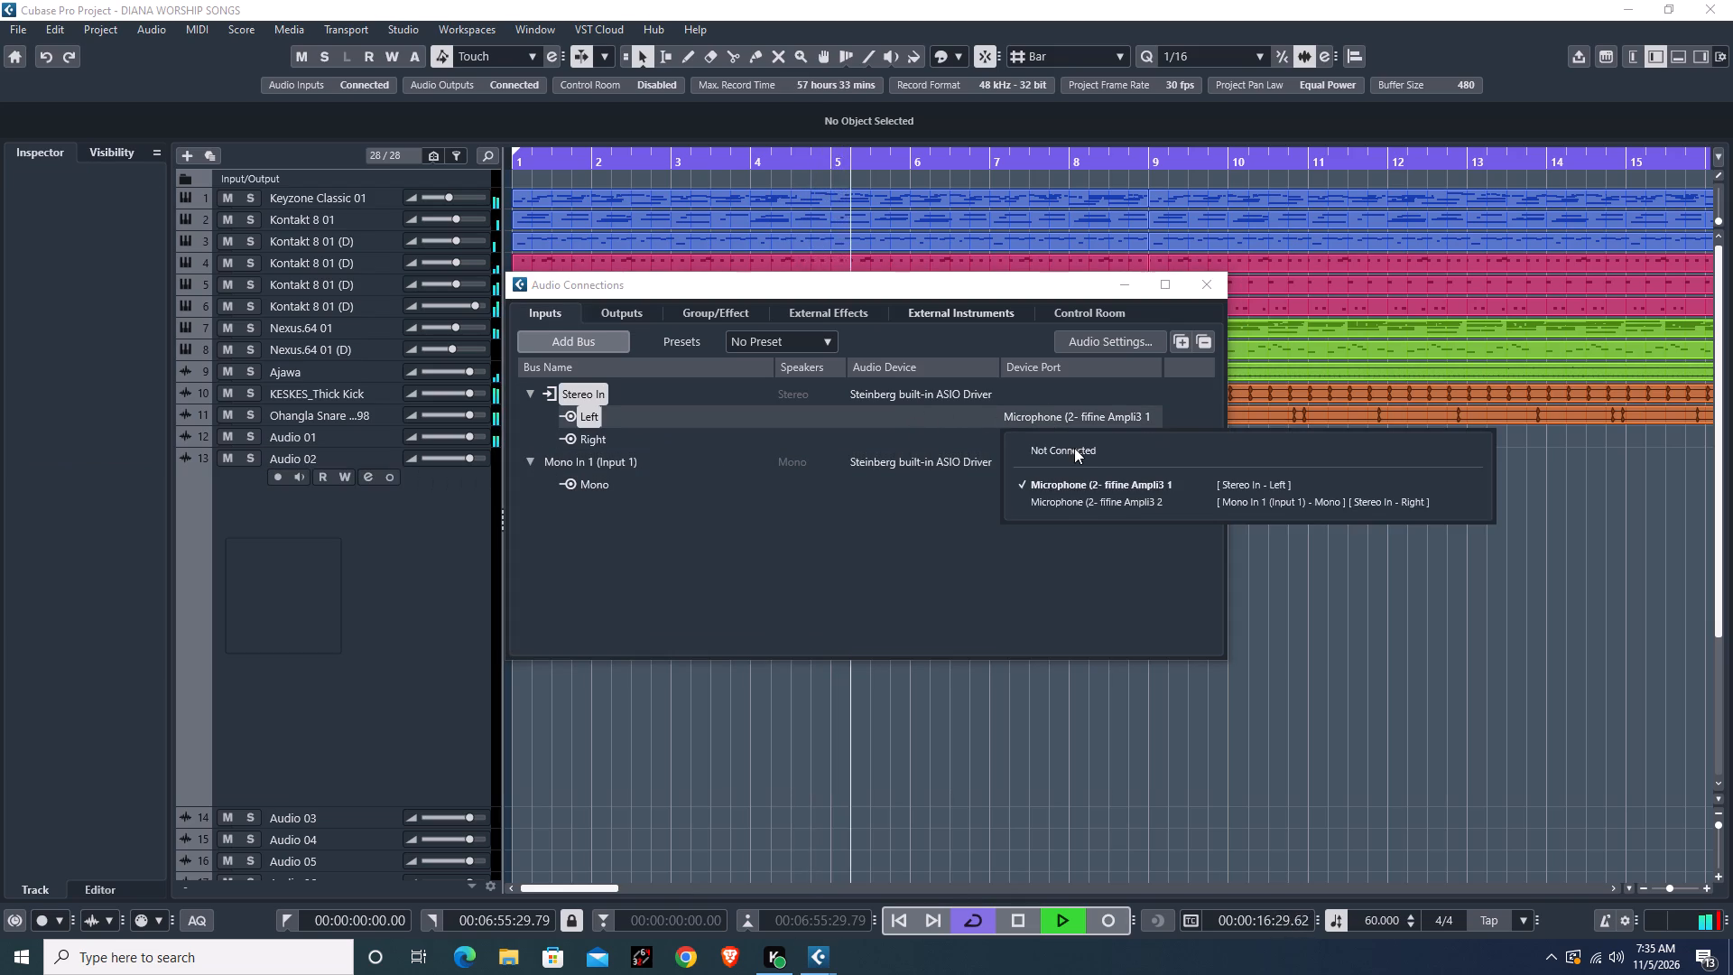
{"action": "left_click", "coordinate": [1246, 479]}
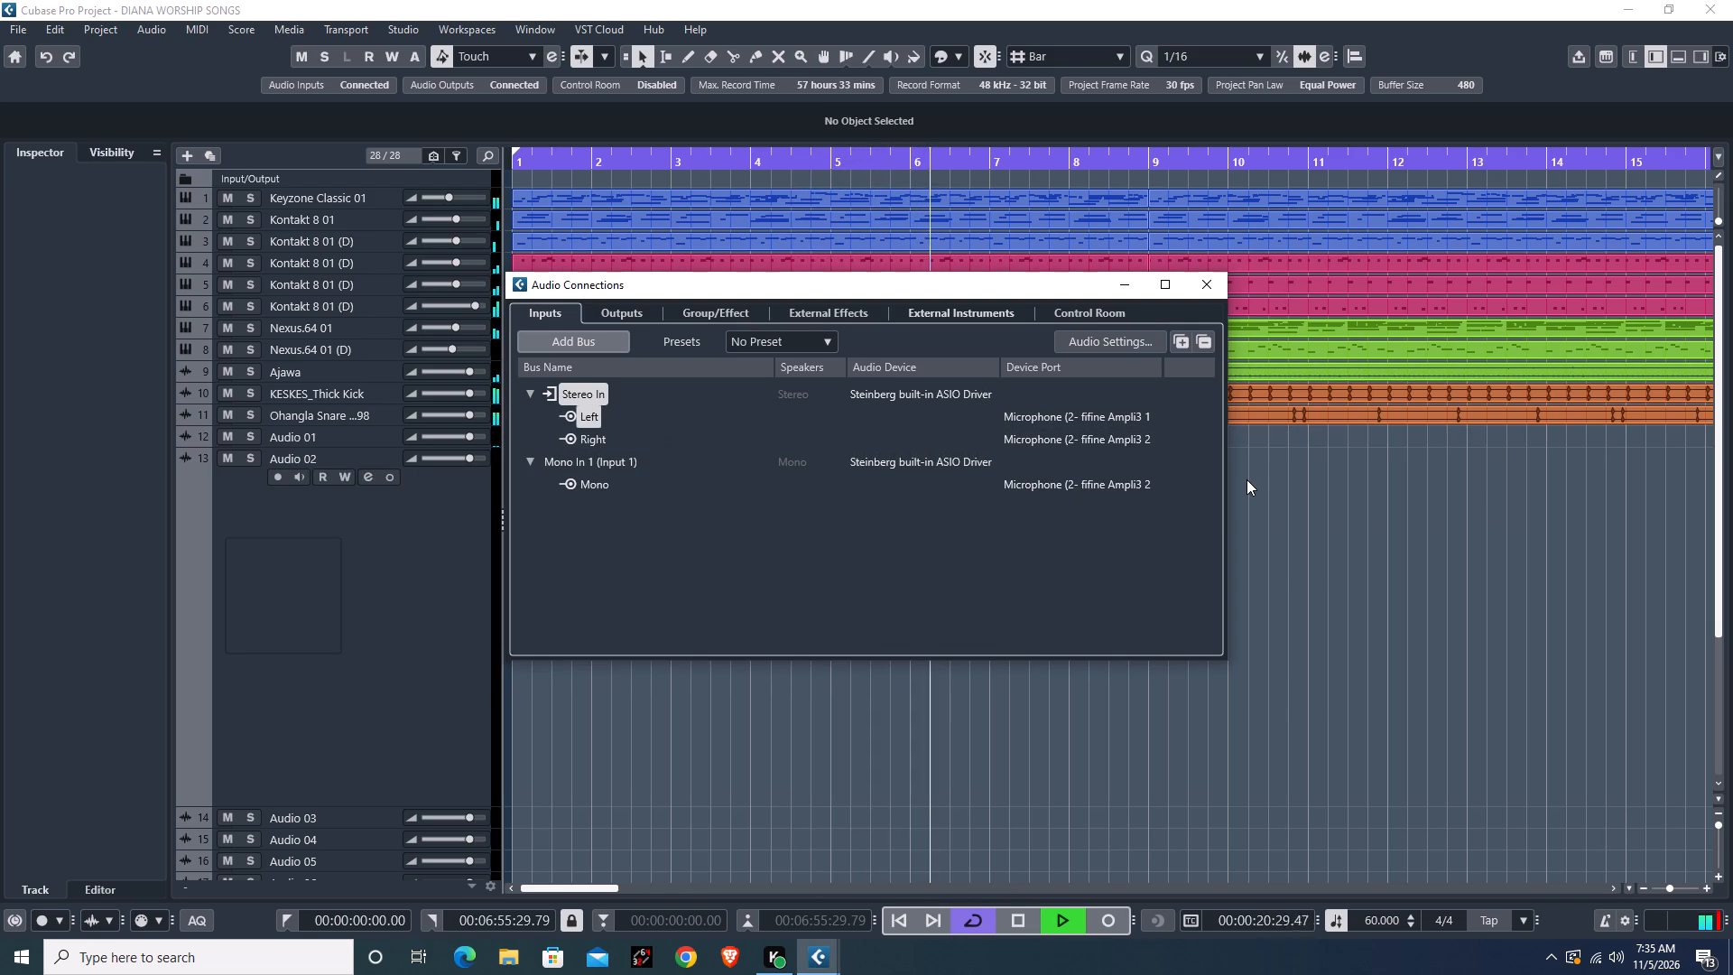
{"action": "left_click", "coordinate": [1019, 438]}
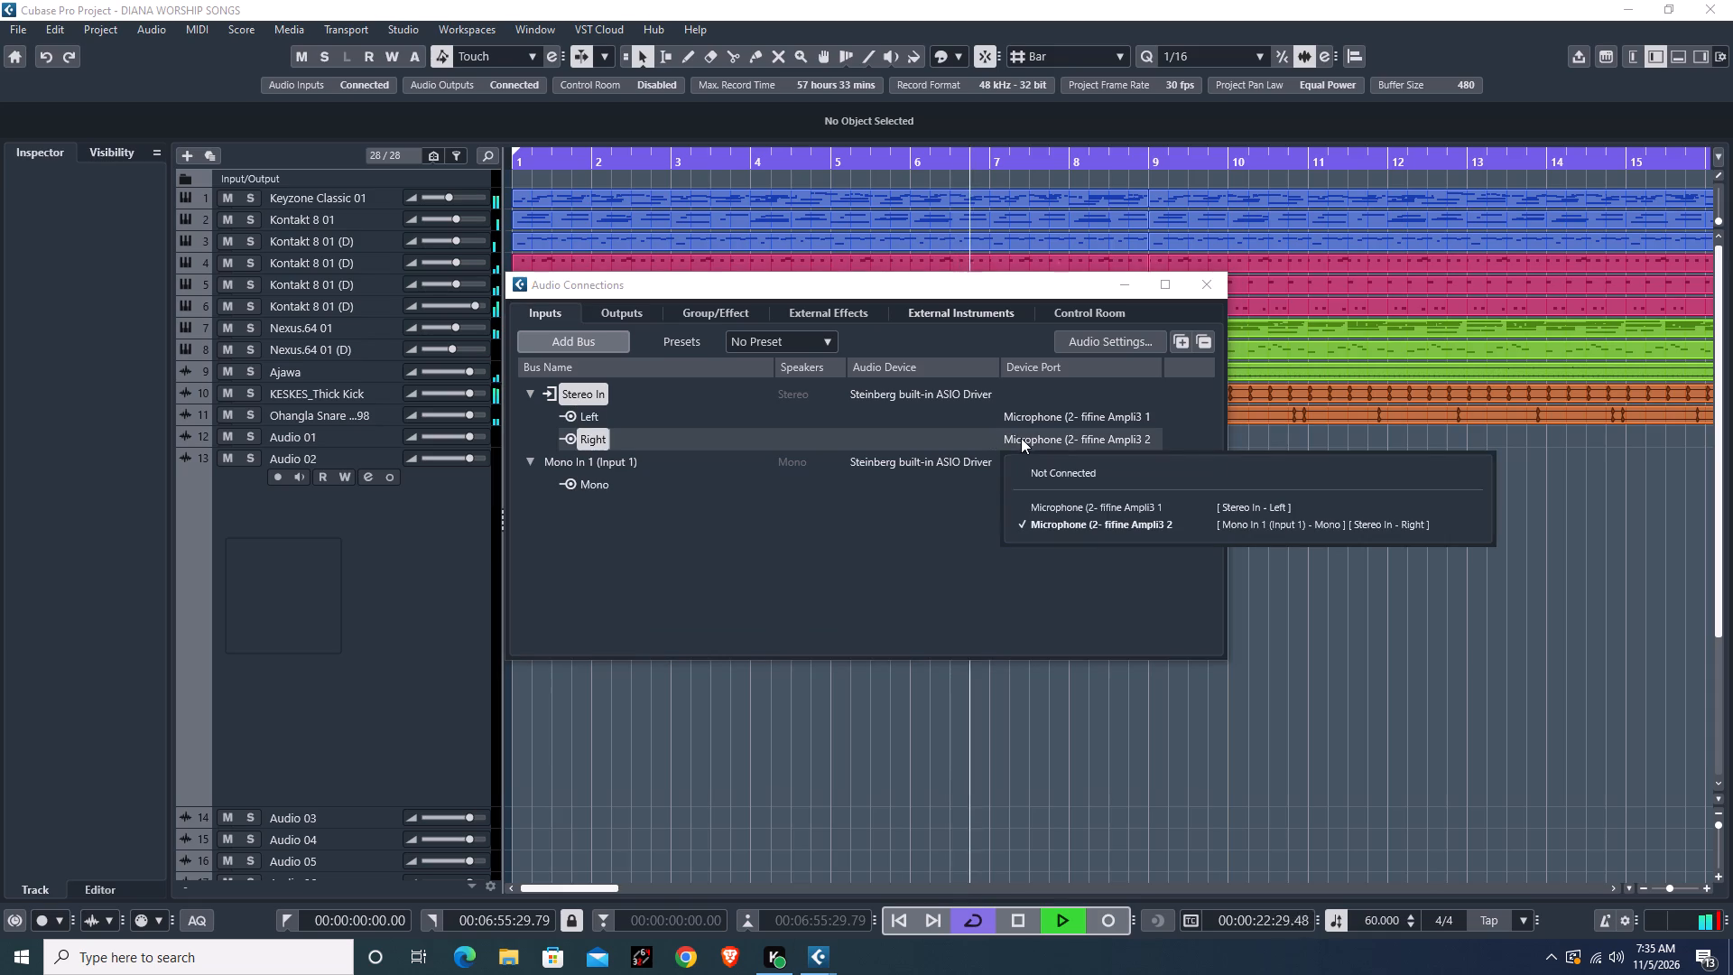
{"action": "left_click", "coordinate": [1082, 504]}
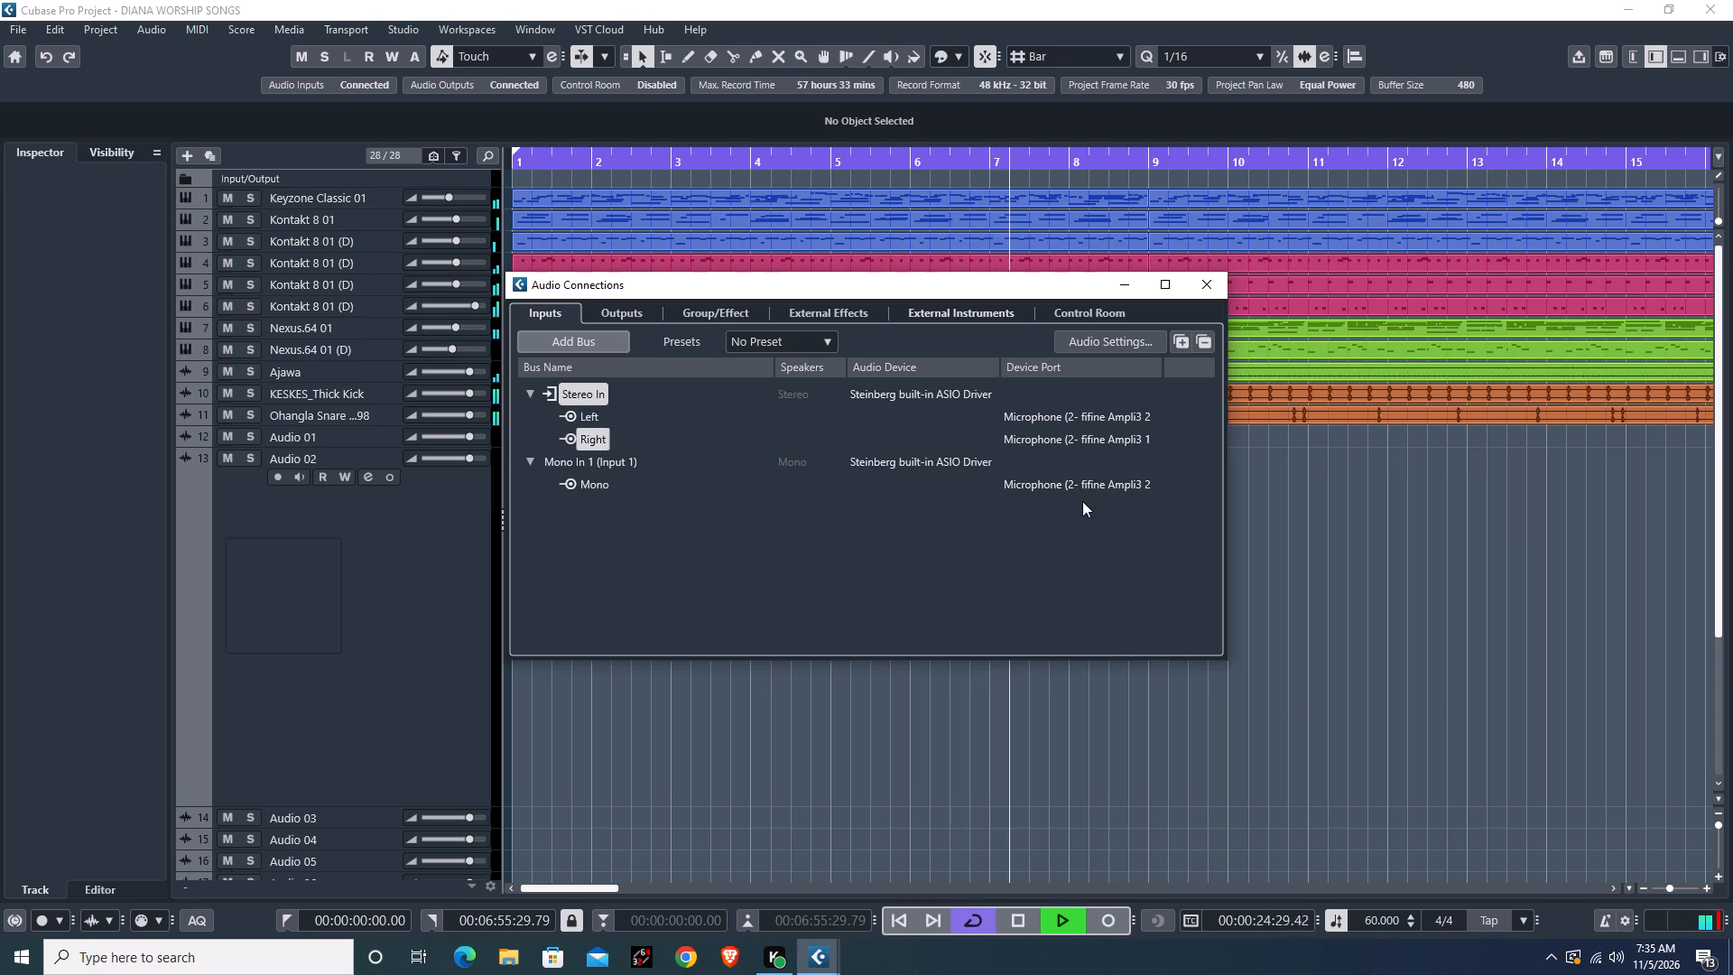
{"action": "left_click", "coordinate": [1085, 478]}
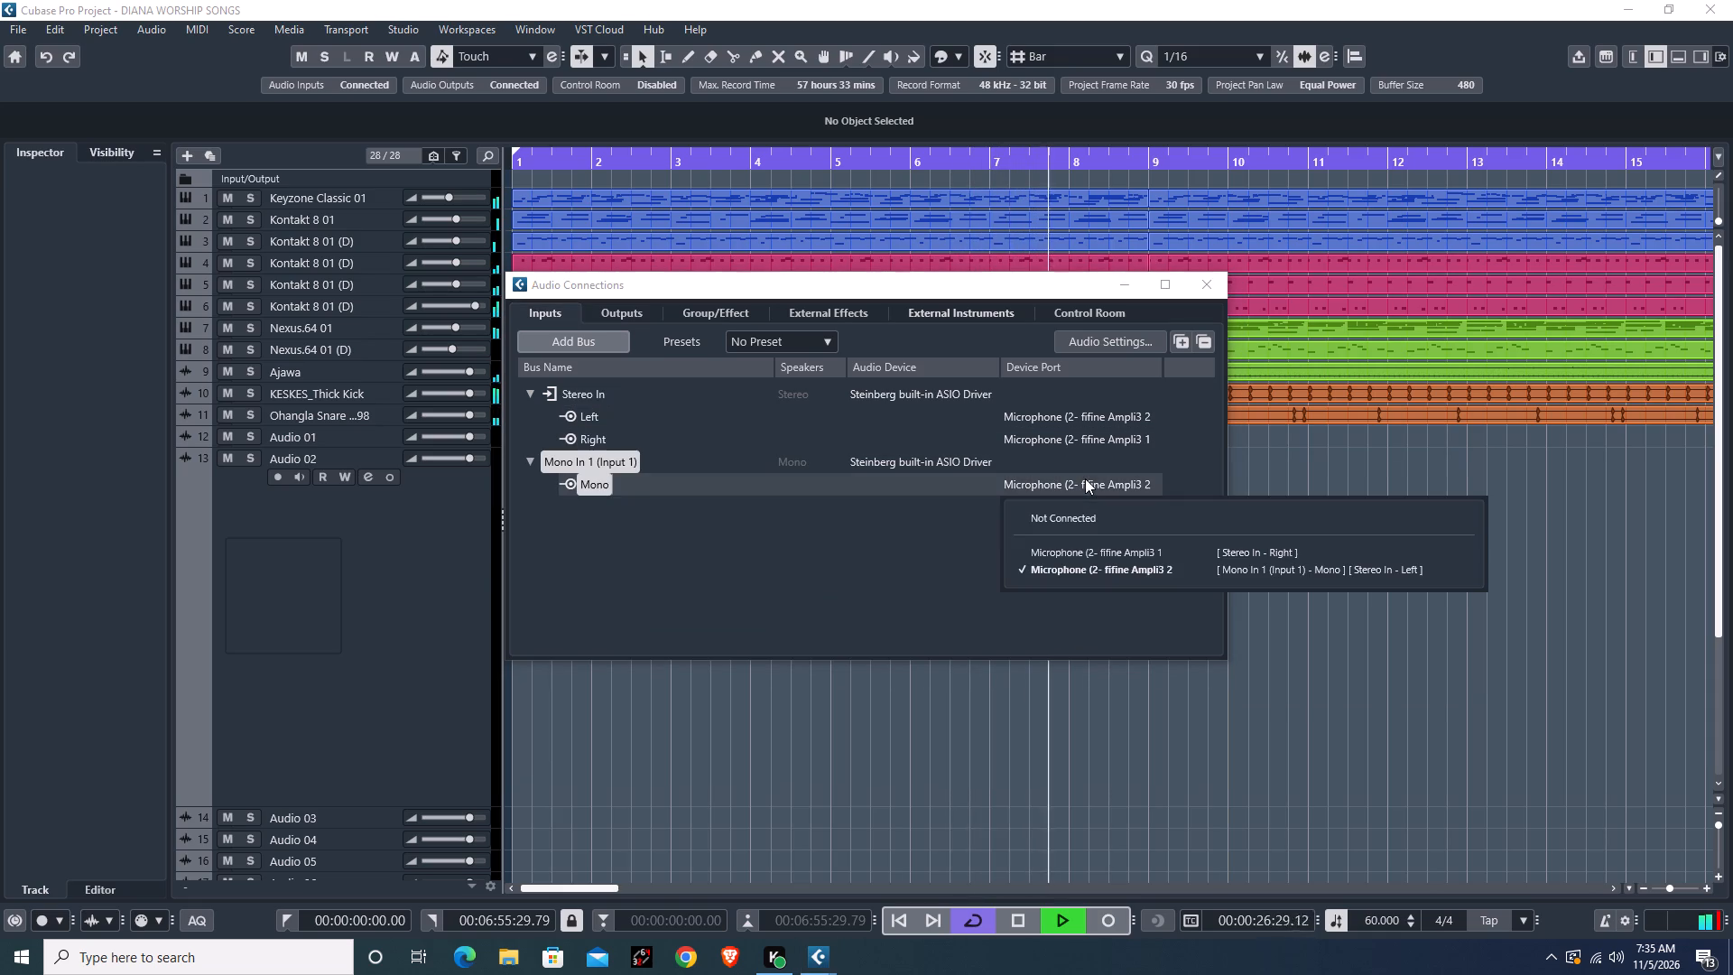
{"action": "left_click", "coordinate": [1111, 568]}
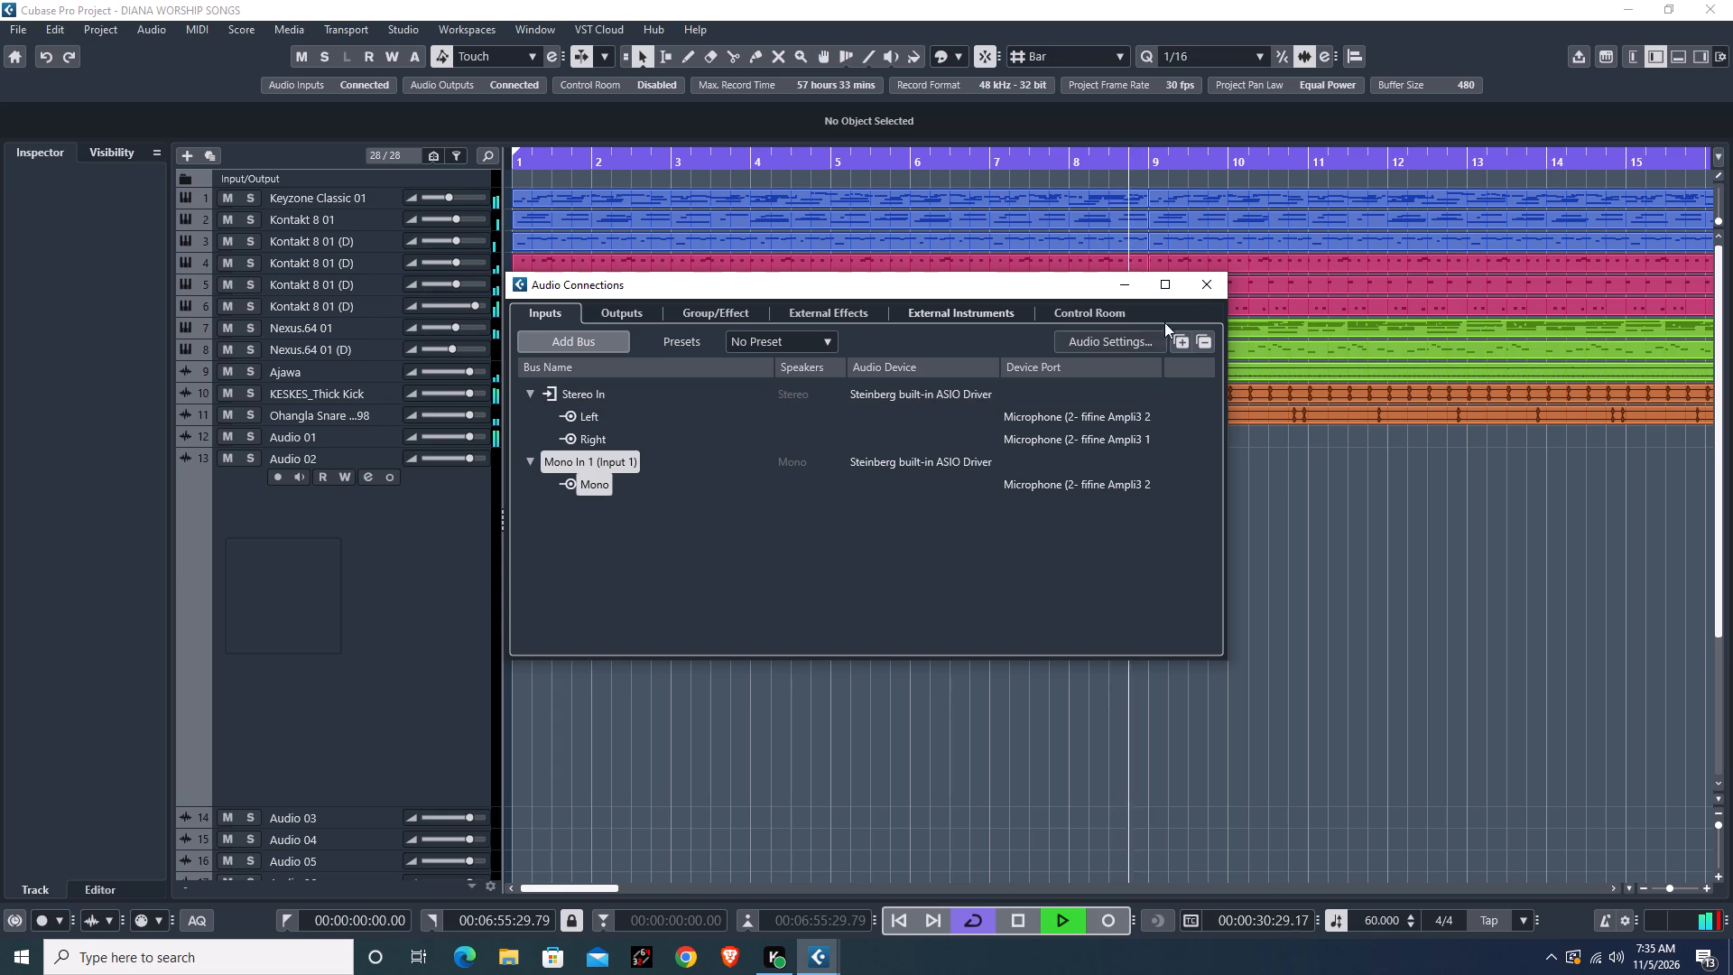
{"action": "left_click", "coordinate": [1204, 287]}
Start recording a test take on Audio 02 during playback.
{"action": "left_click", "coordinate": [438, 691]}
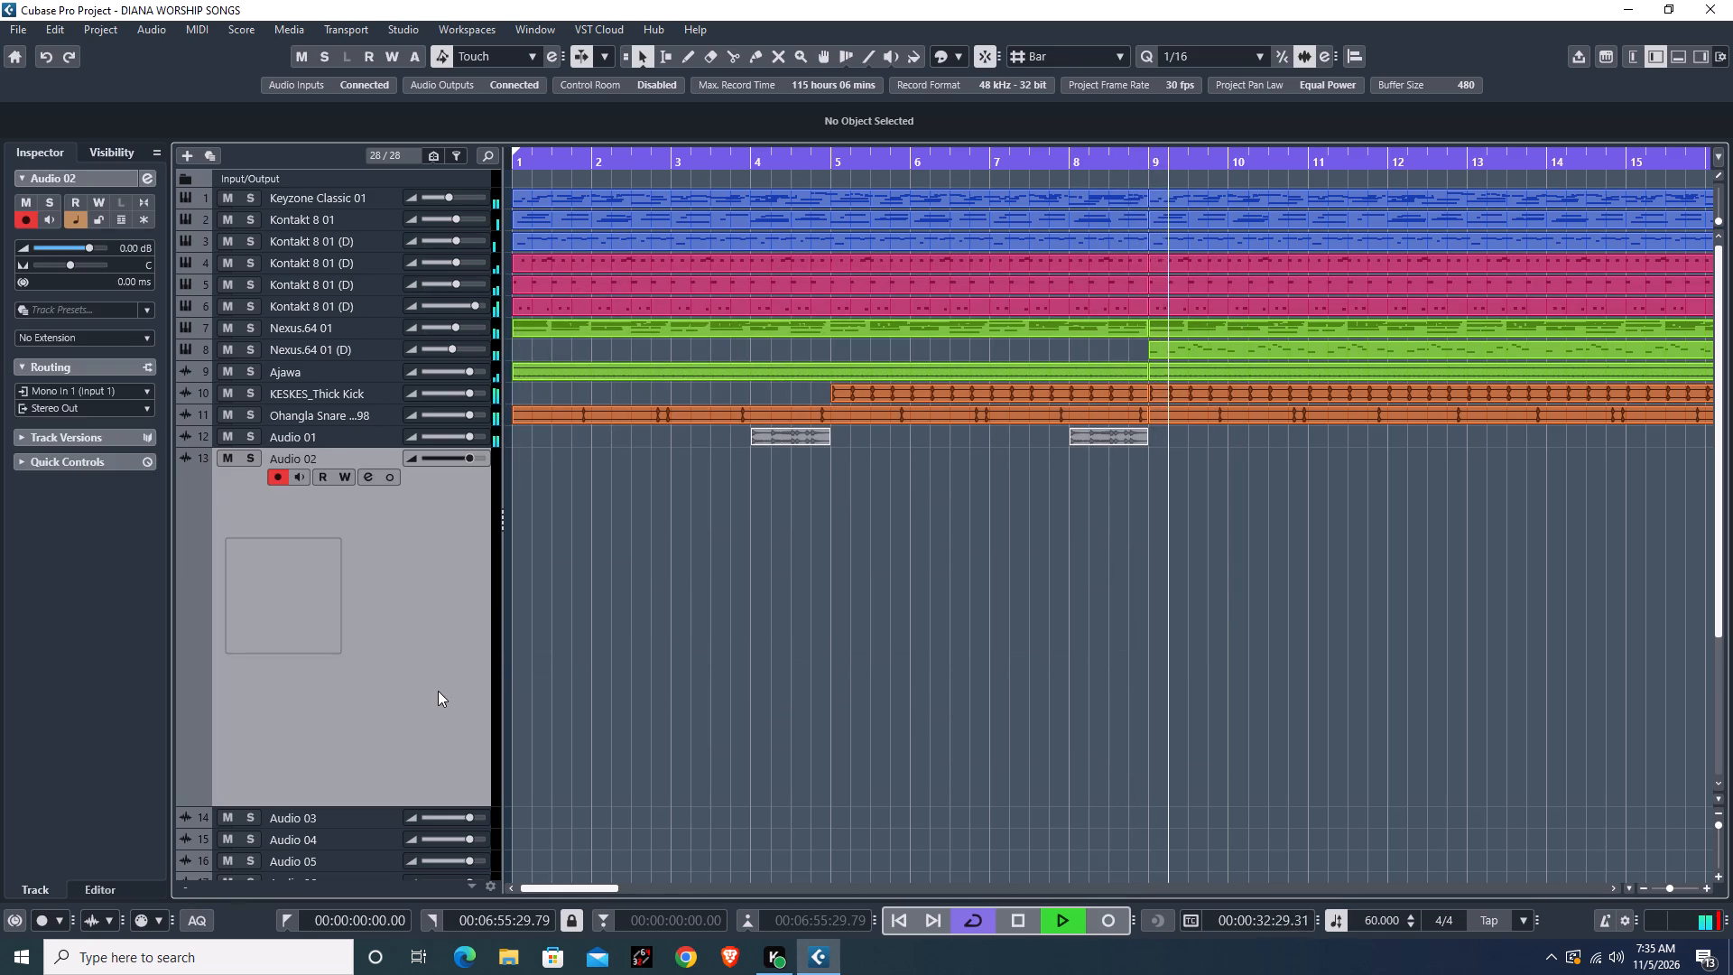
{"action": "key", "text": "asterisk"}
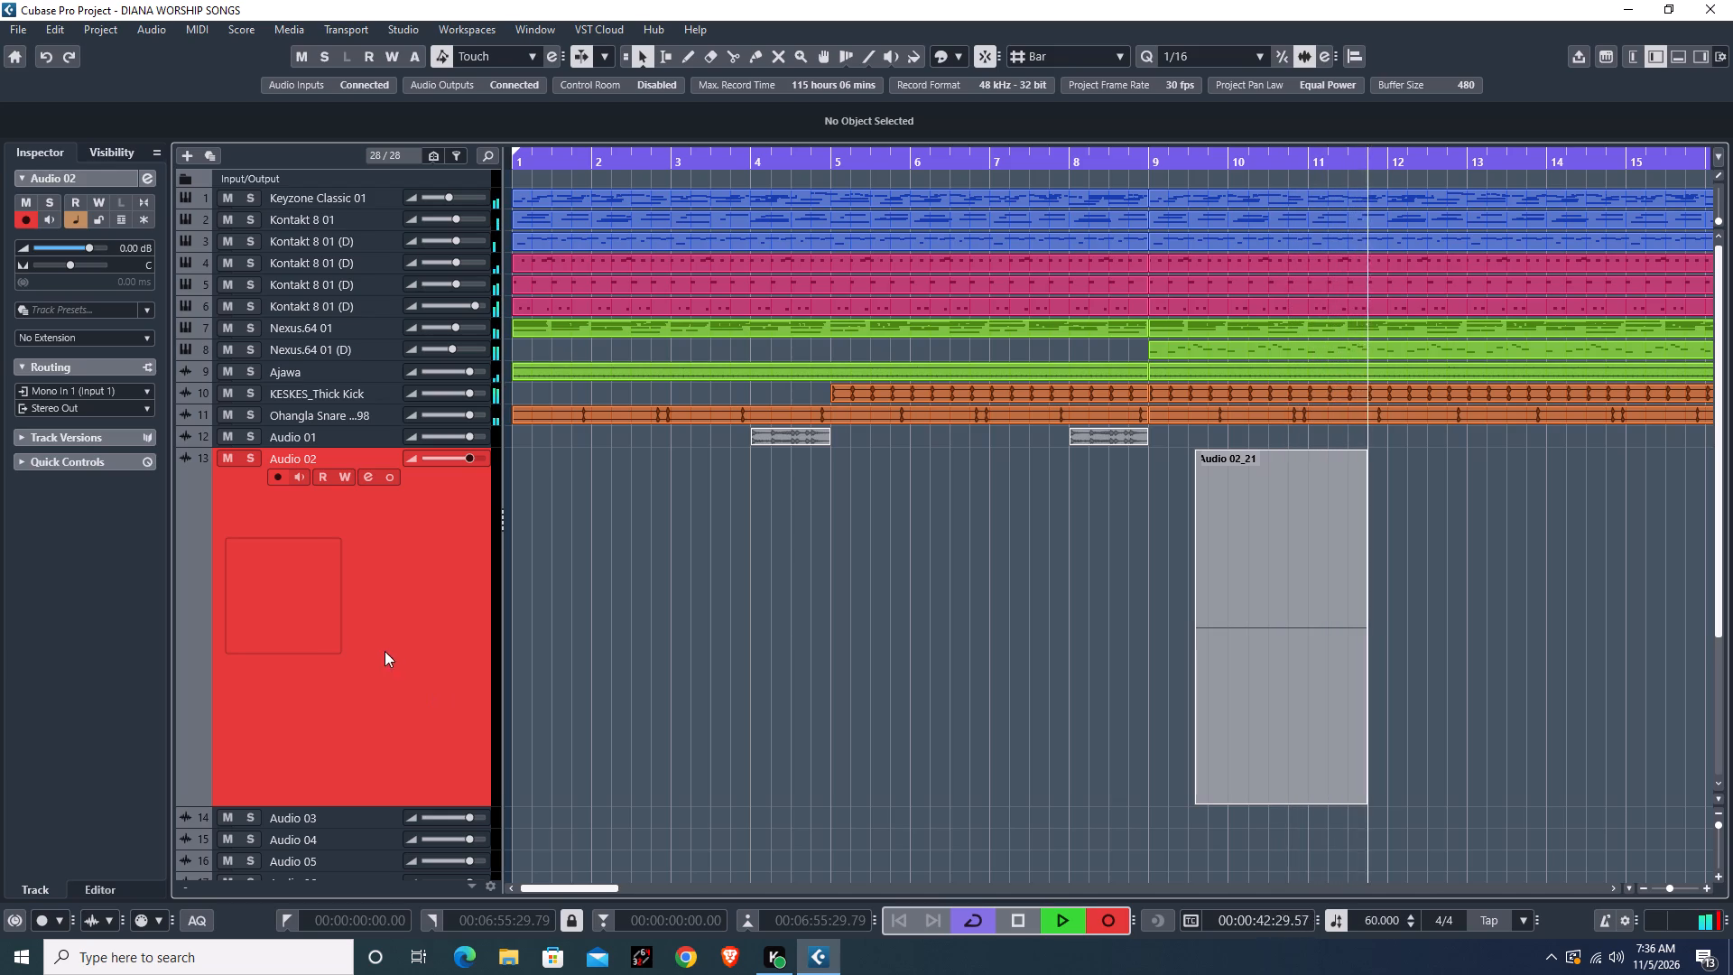
Check the input and output routing choices of Audio 02 while the take records, keeping Mono In 1 and Stereo Out.
{"action": "left_click", "coordinate": [144, 388]}
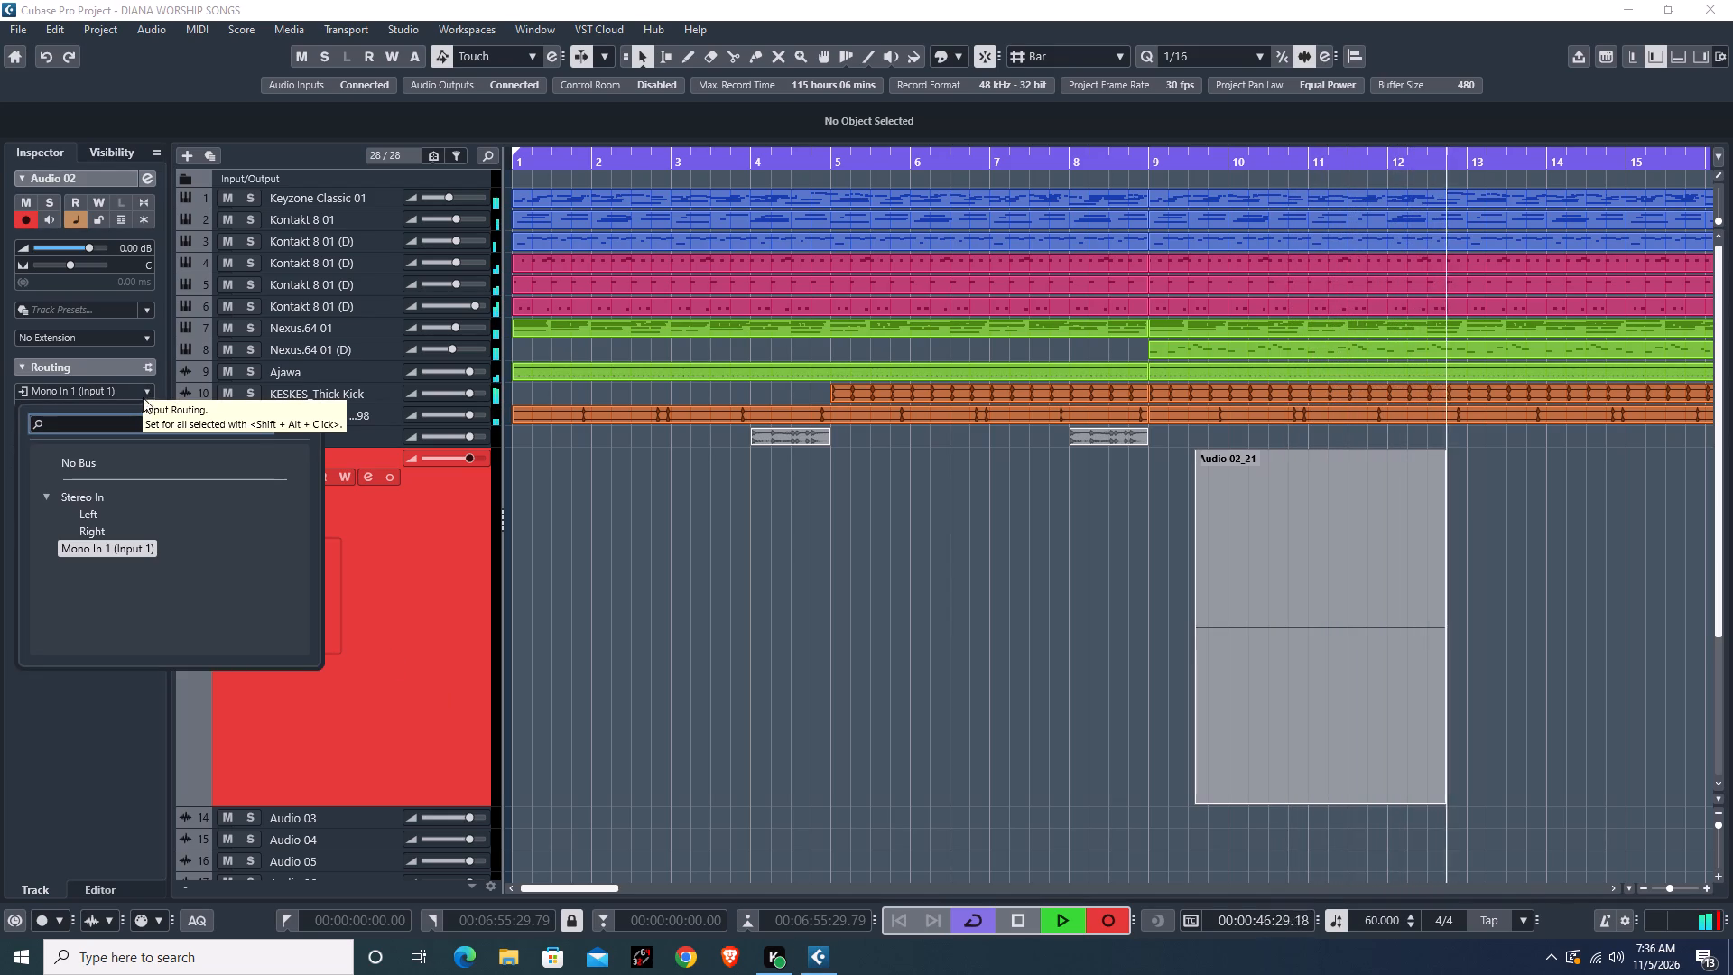
{"action": "left_click", "coordinate": [133, 550]}
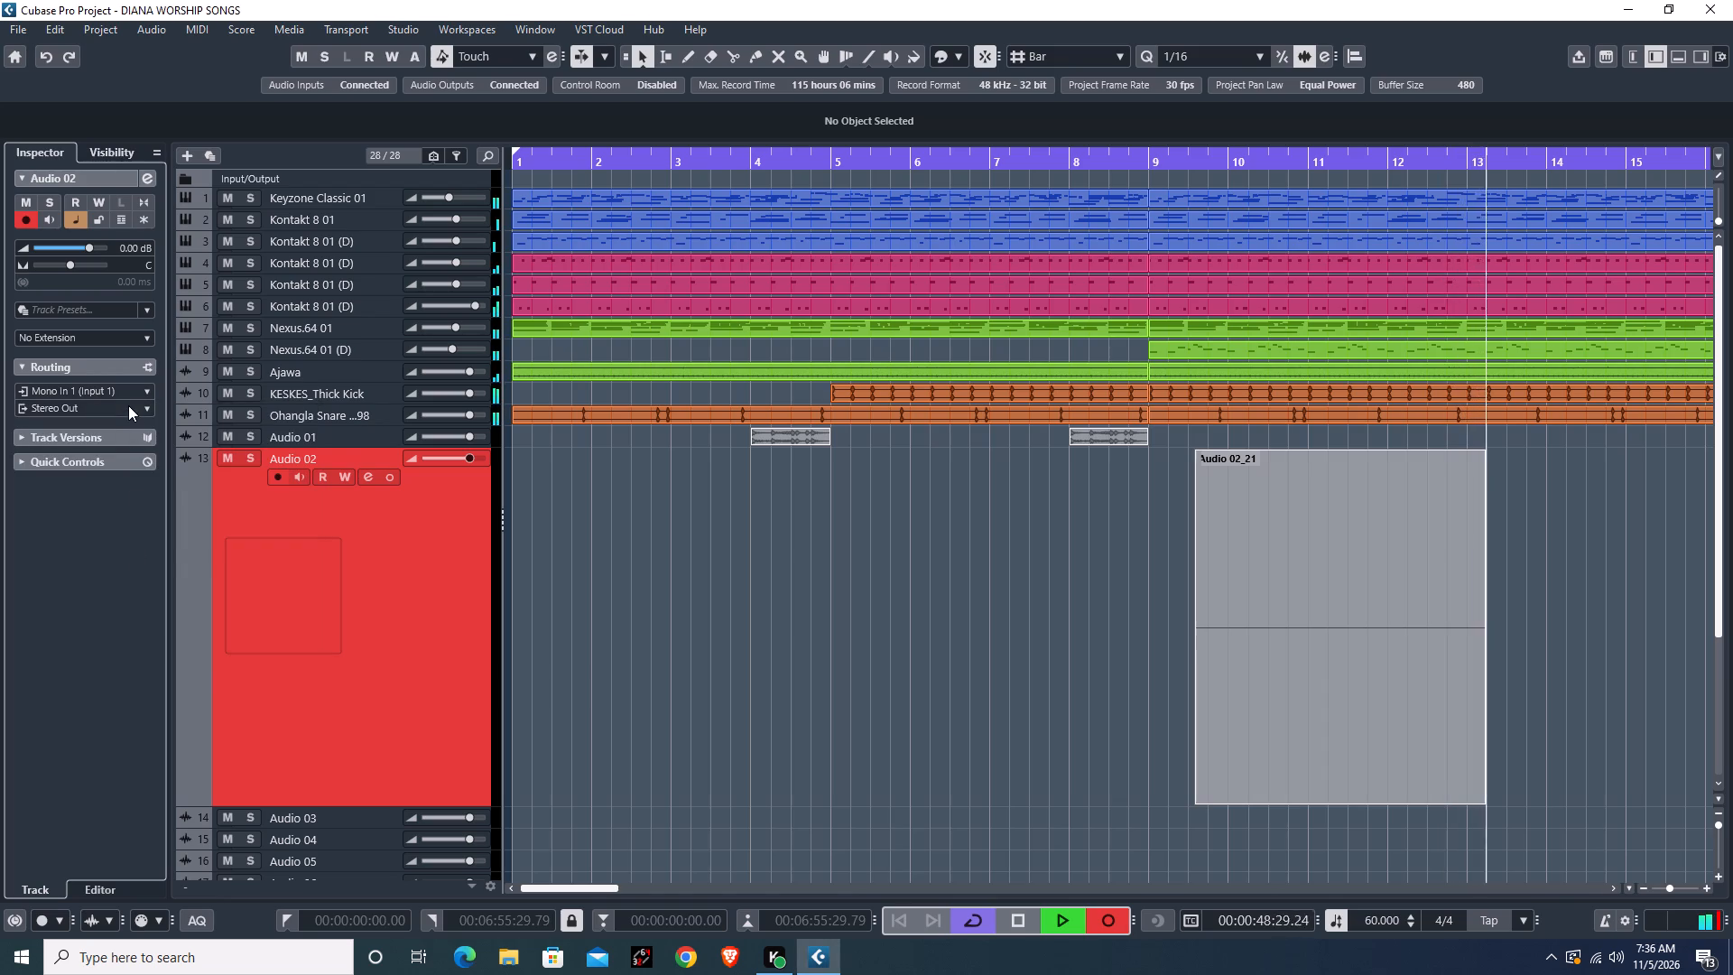
{"action": "left_click", "coordinate": [140, 406]}
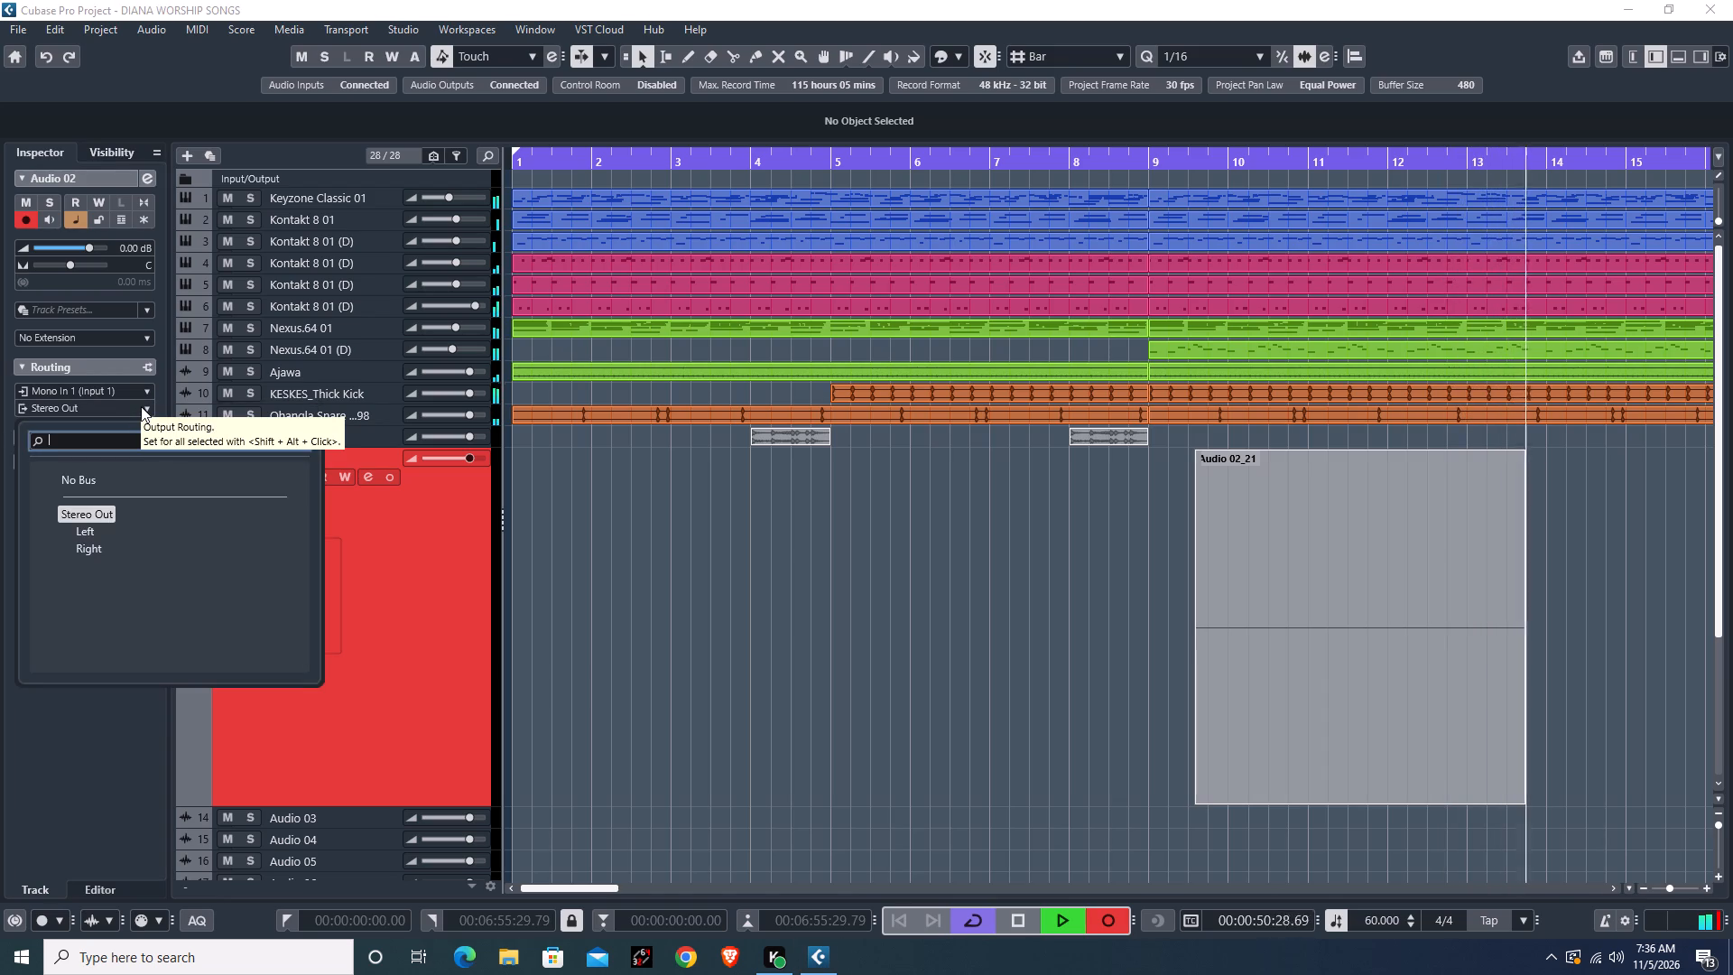
{"action": "left_click", "coordinate": [141, 406]}
{"action": "left_click", "coordinate": [146, 409]}
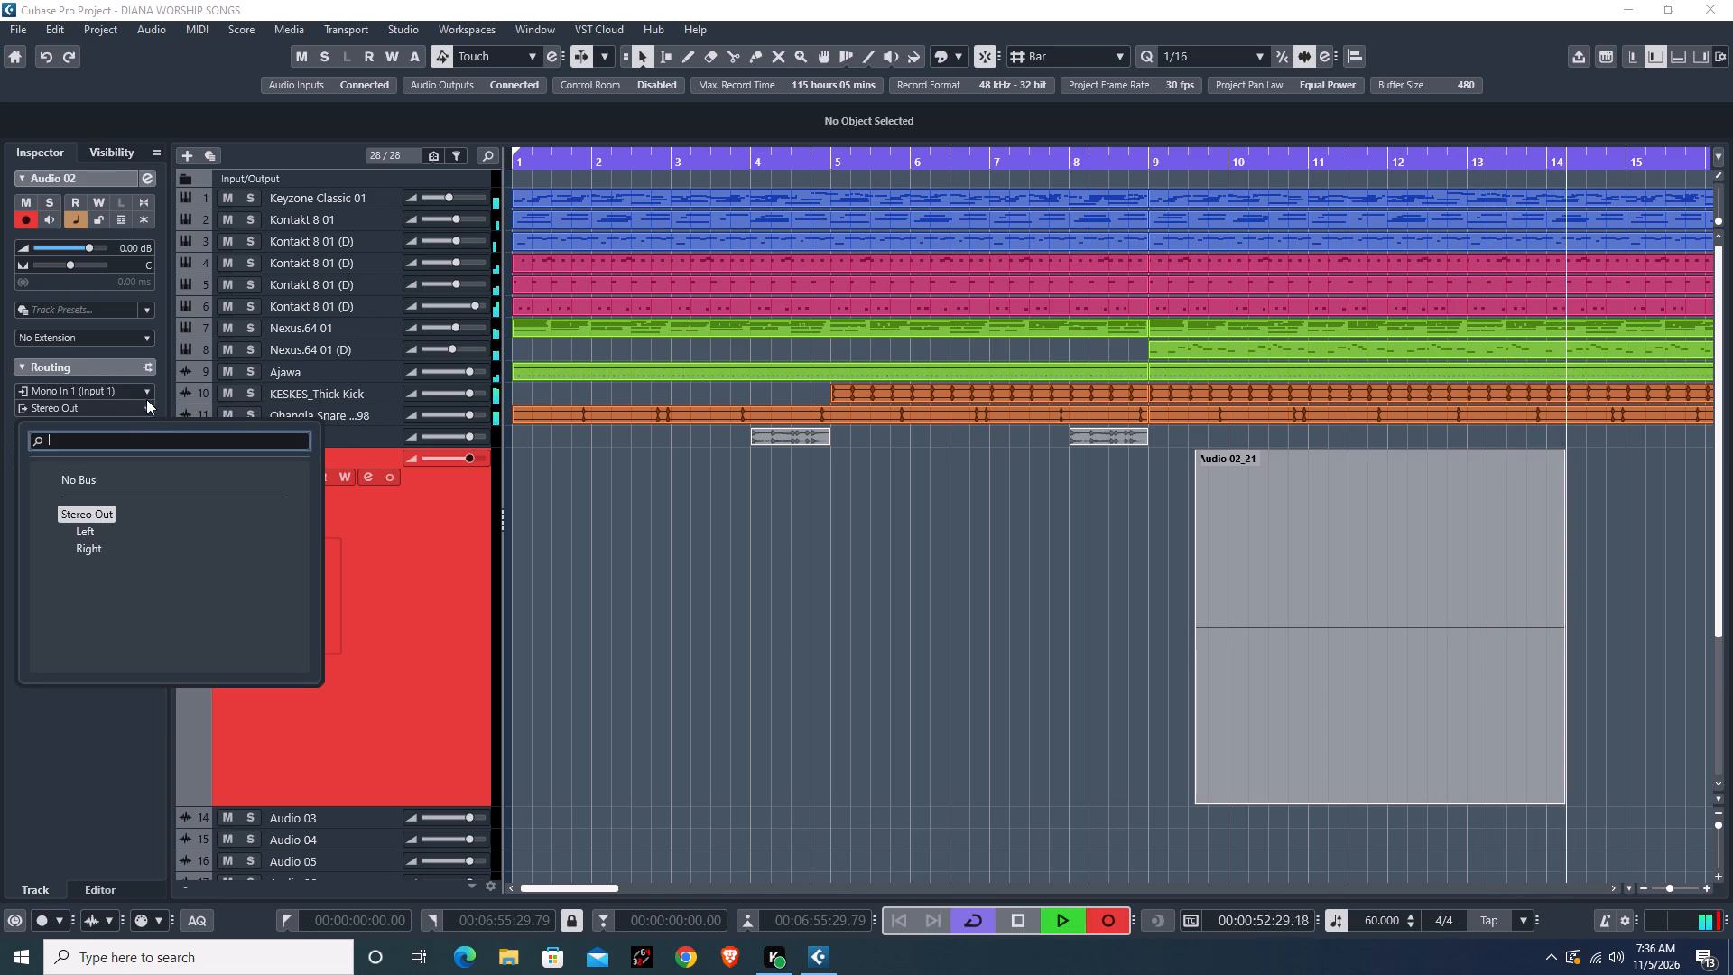
{"action": "left_click", "coordinate": [598, 494]}
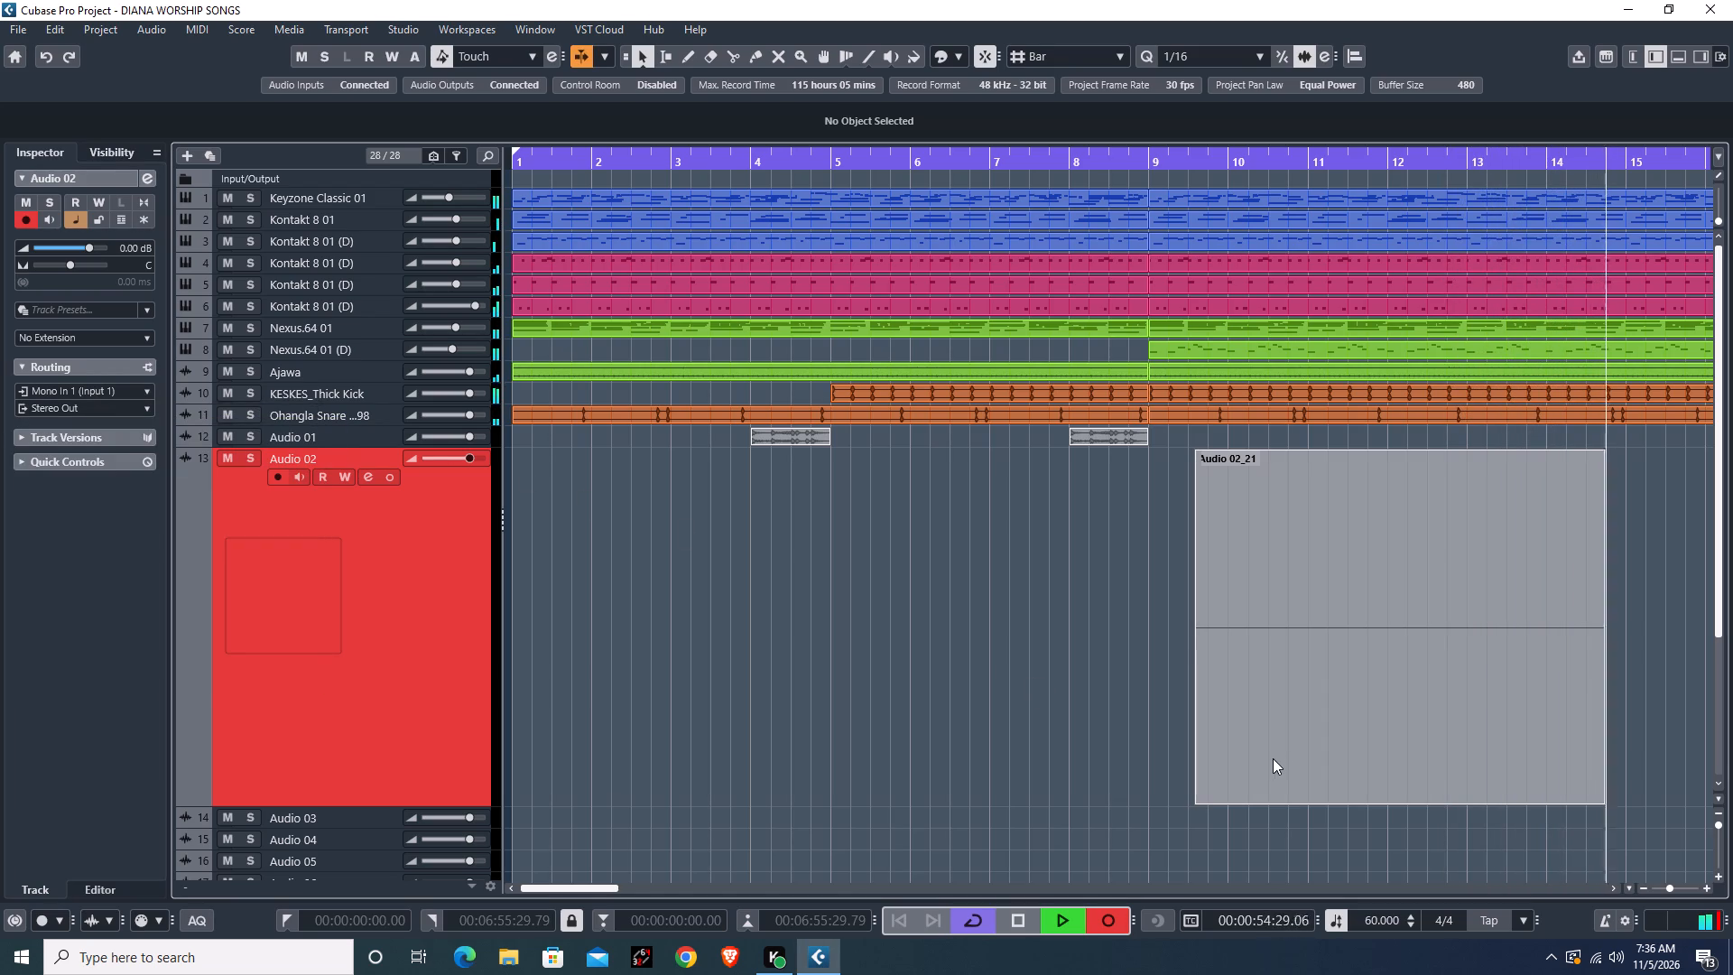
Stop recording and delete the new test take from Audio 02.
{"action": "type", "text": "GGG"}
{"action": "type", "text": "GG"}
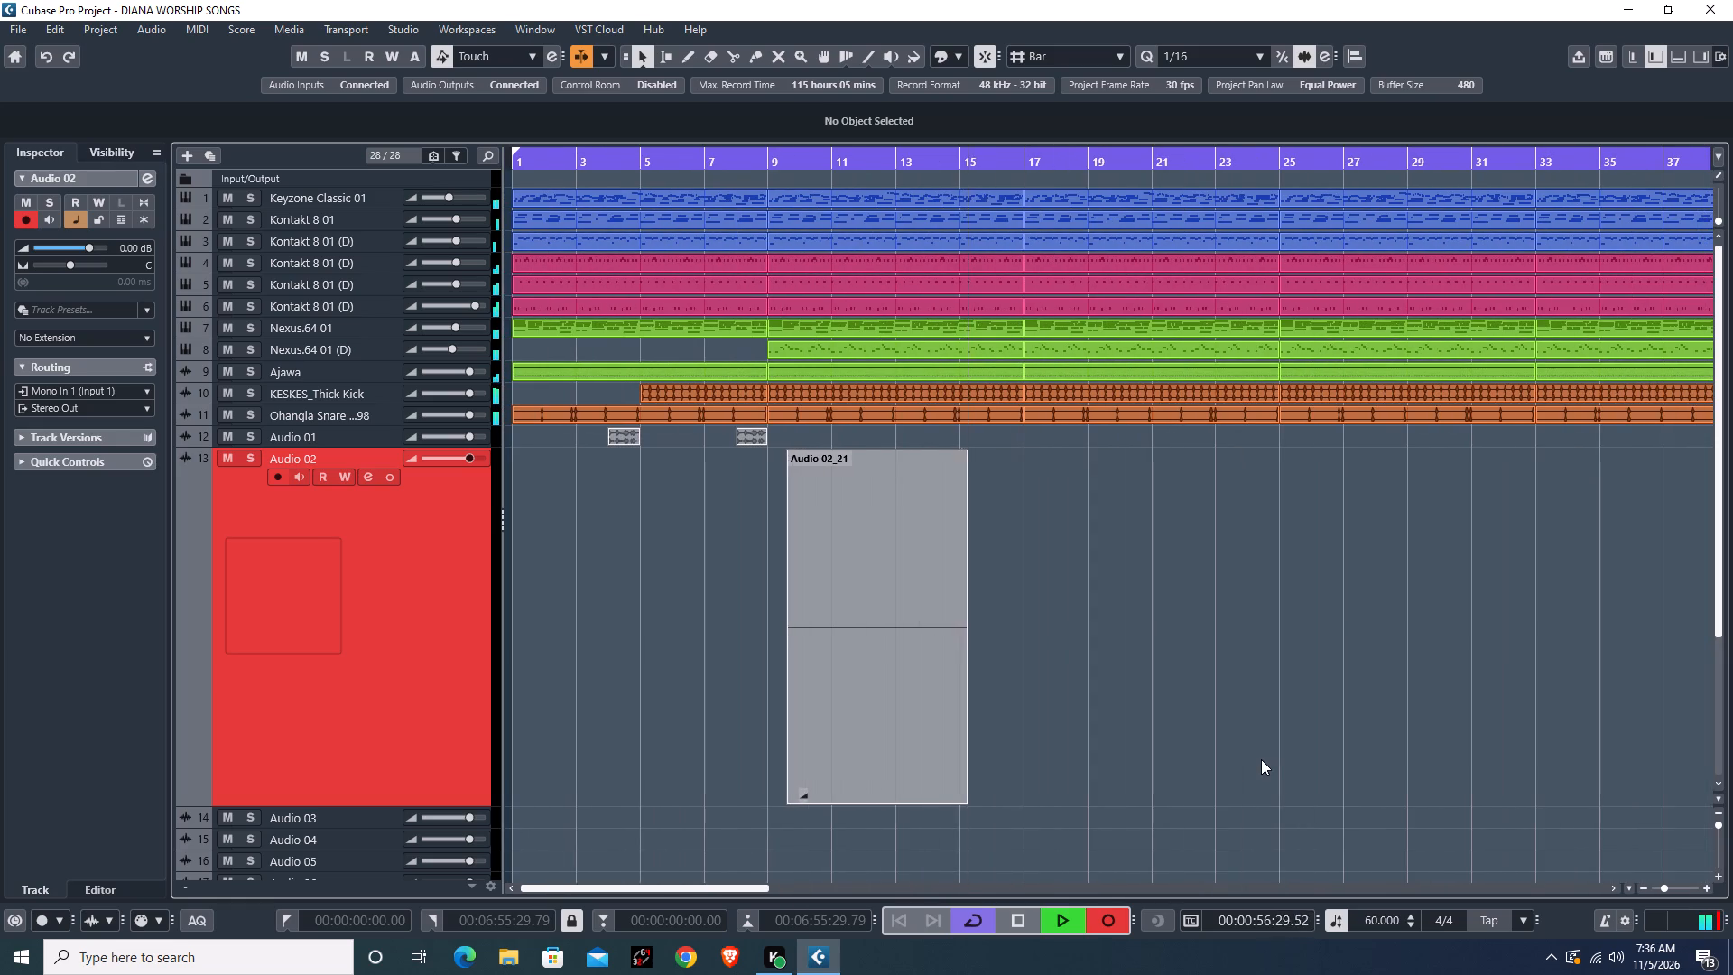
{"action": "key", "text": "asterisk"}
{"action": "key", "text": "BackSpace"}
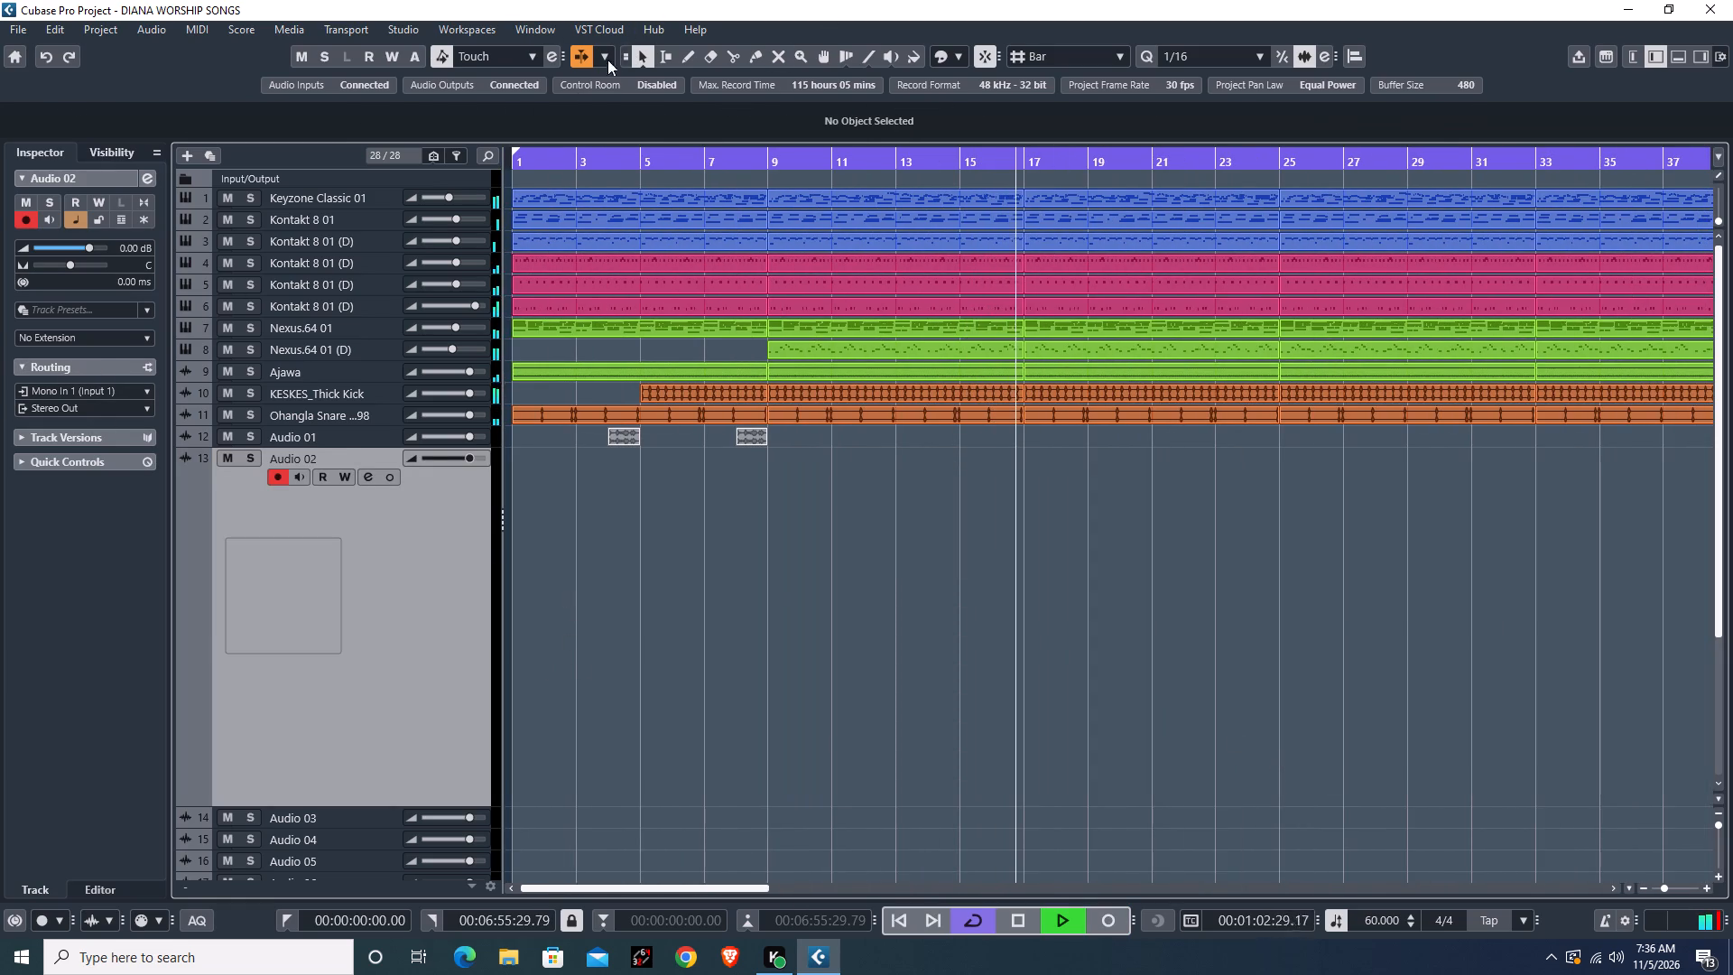
Check which audio devices are available for the Stereo In bus in the input connections.
{"action": "left_click", "coordinate": [384, 82]}
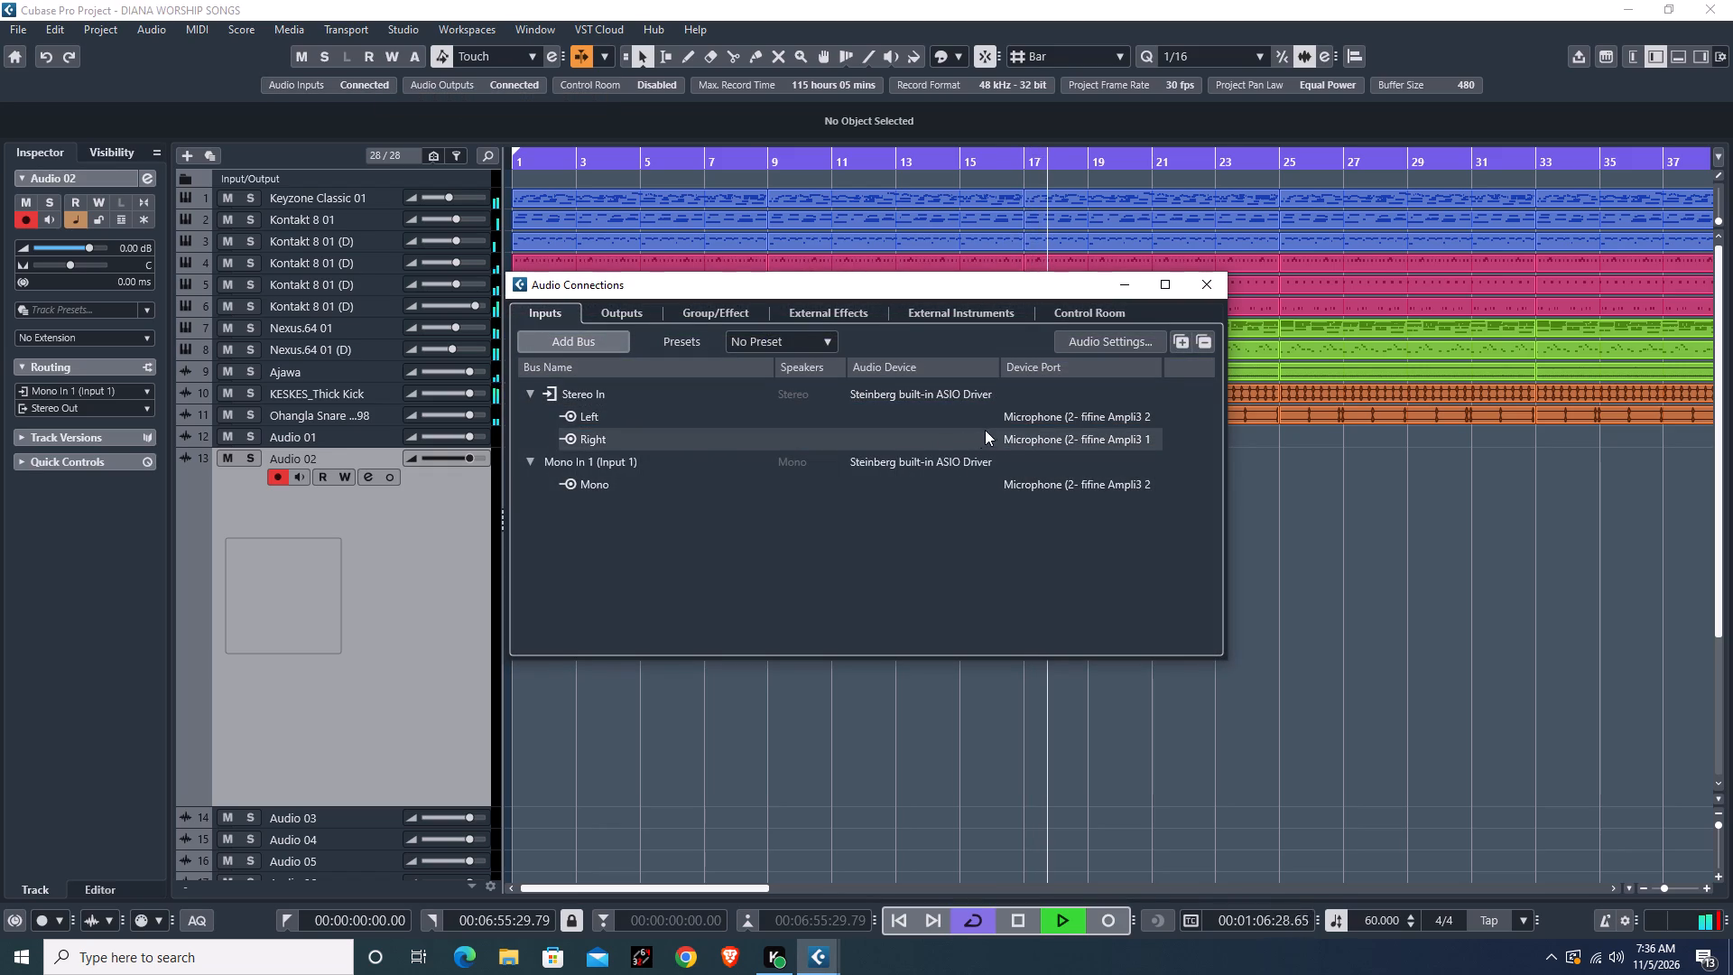
{"action": "left_click", "coordinate": [929, 388]}
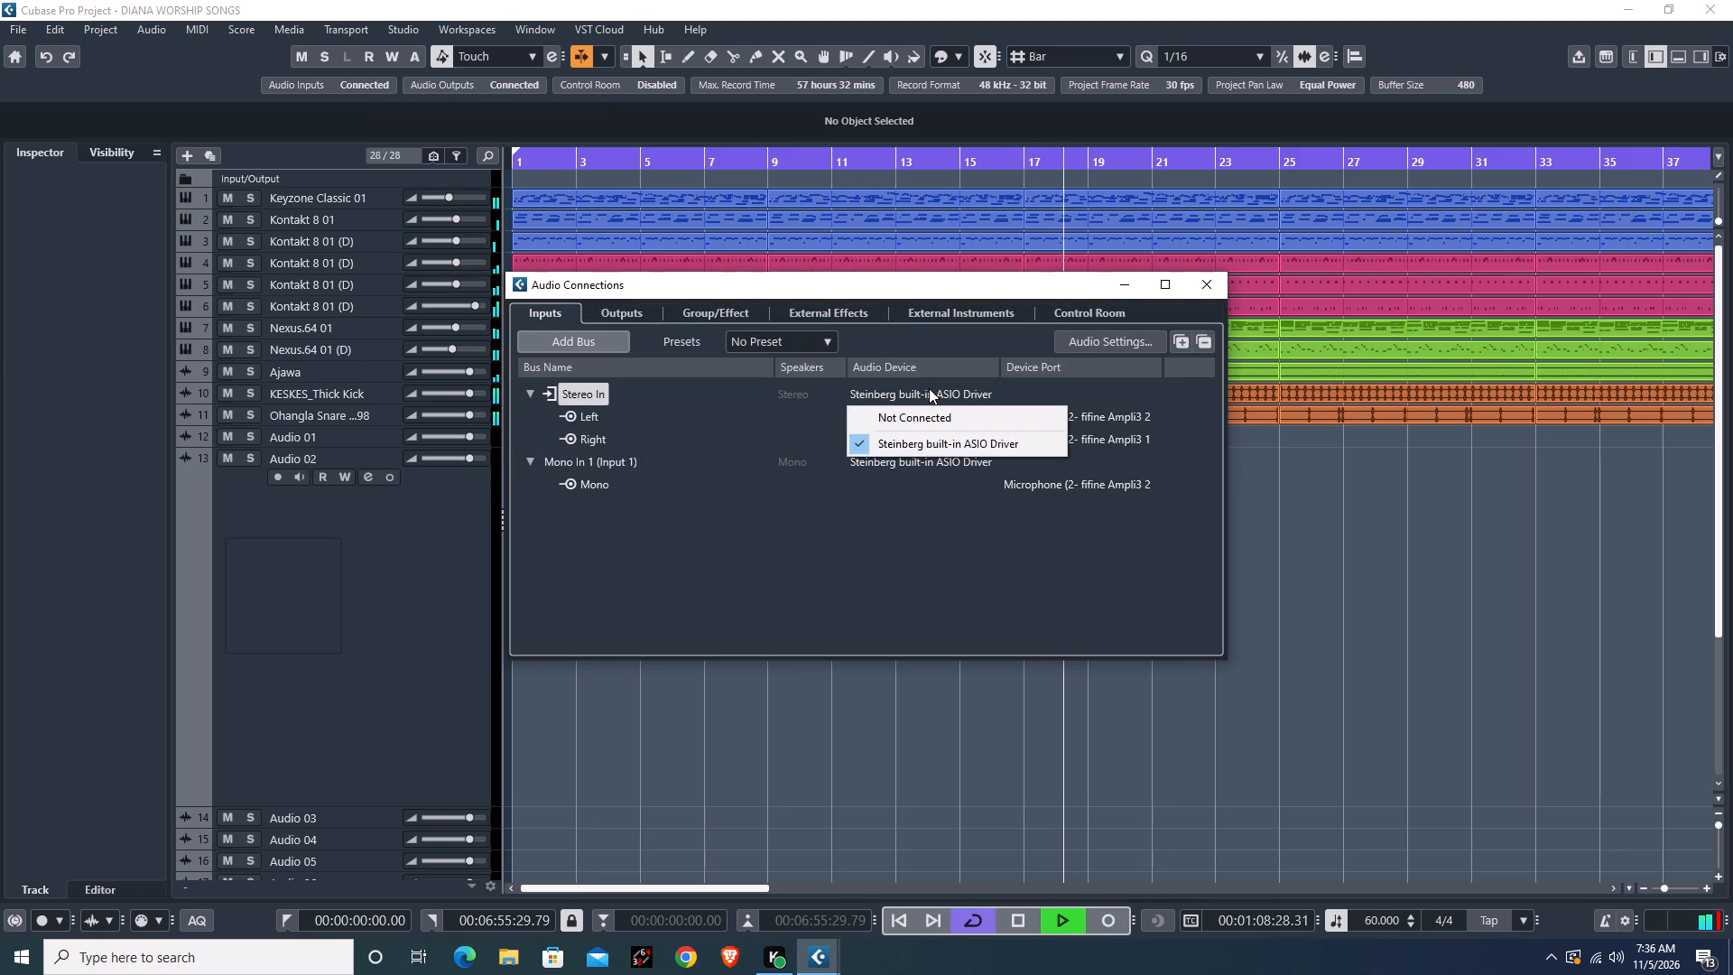
{"action": "left_click", "coordinate": [929, 388]}
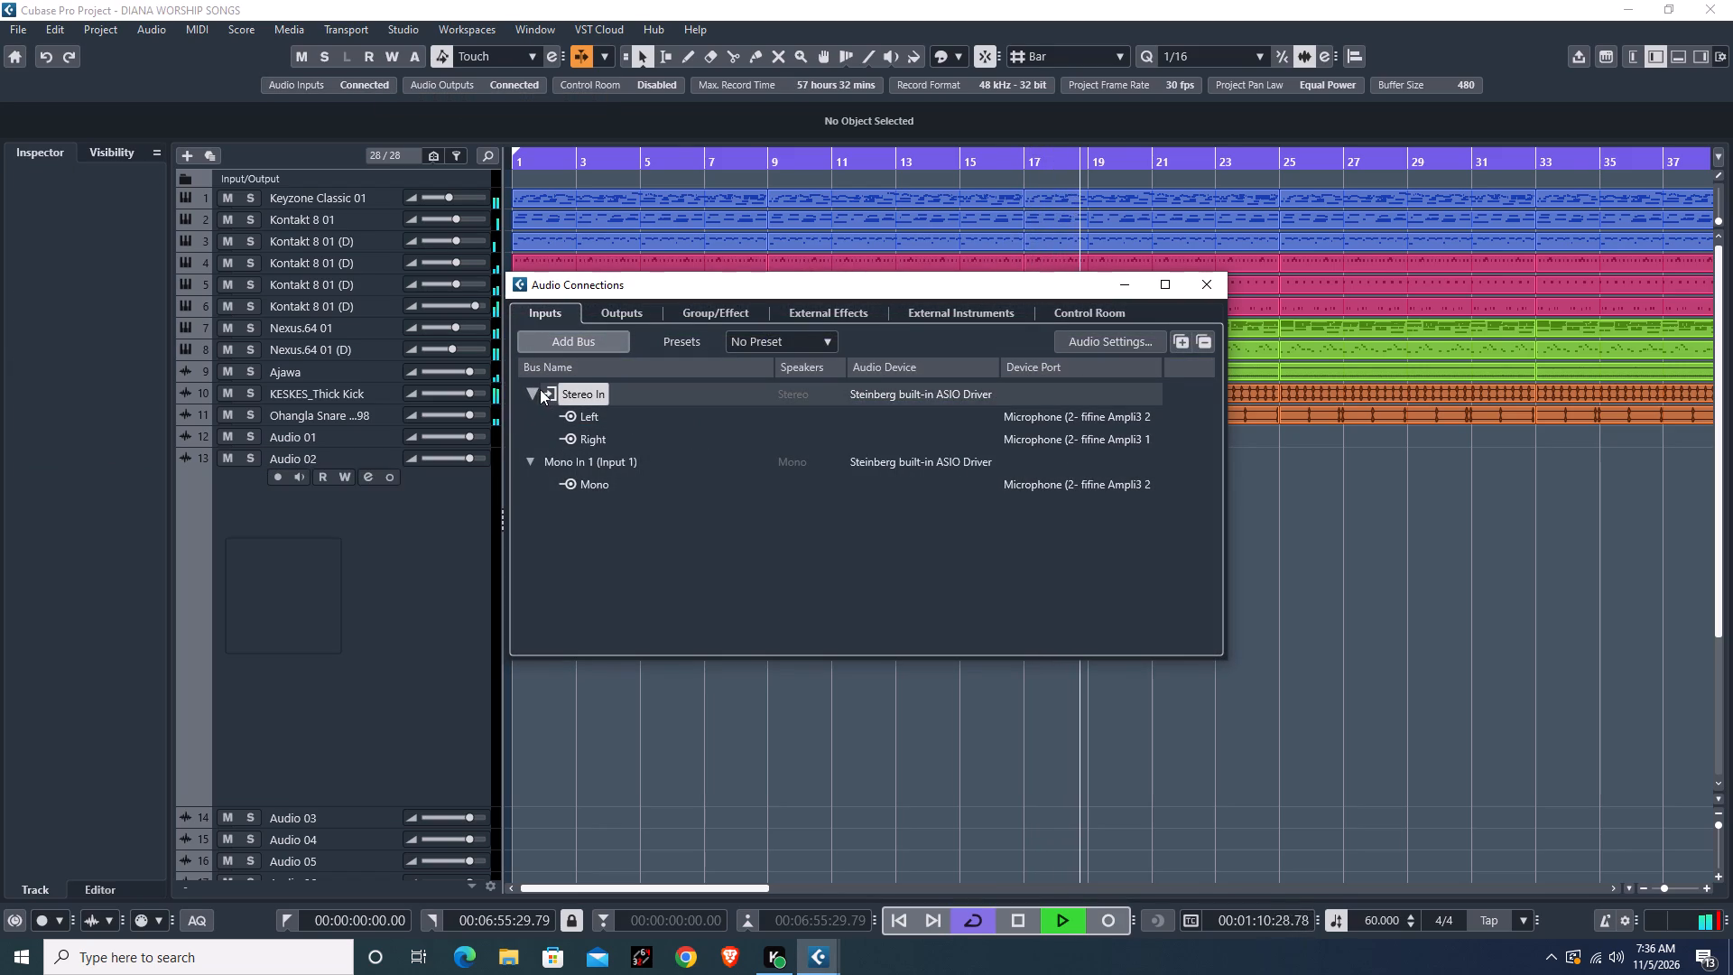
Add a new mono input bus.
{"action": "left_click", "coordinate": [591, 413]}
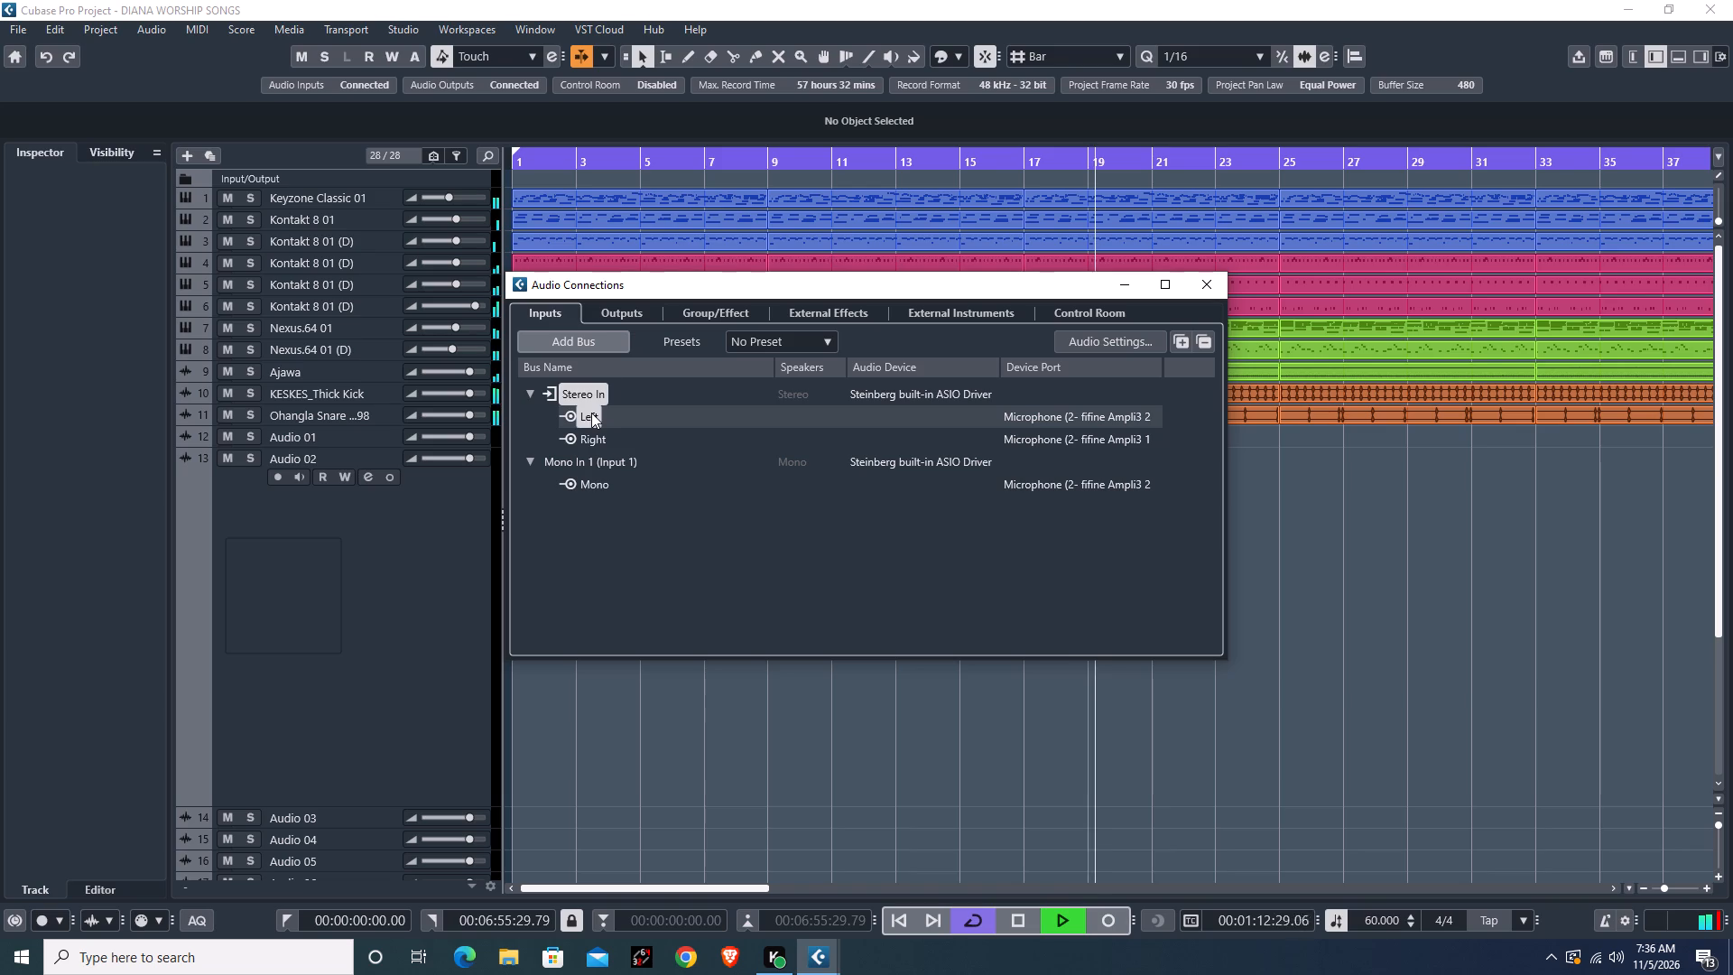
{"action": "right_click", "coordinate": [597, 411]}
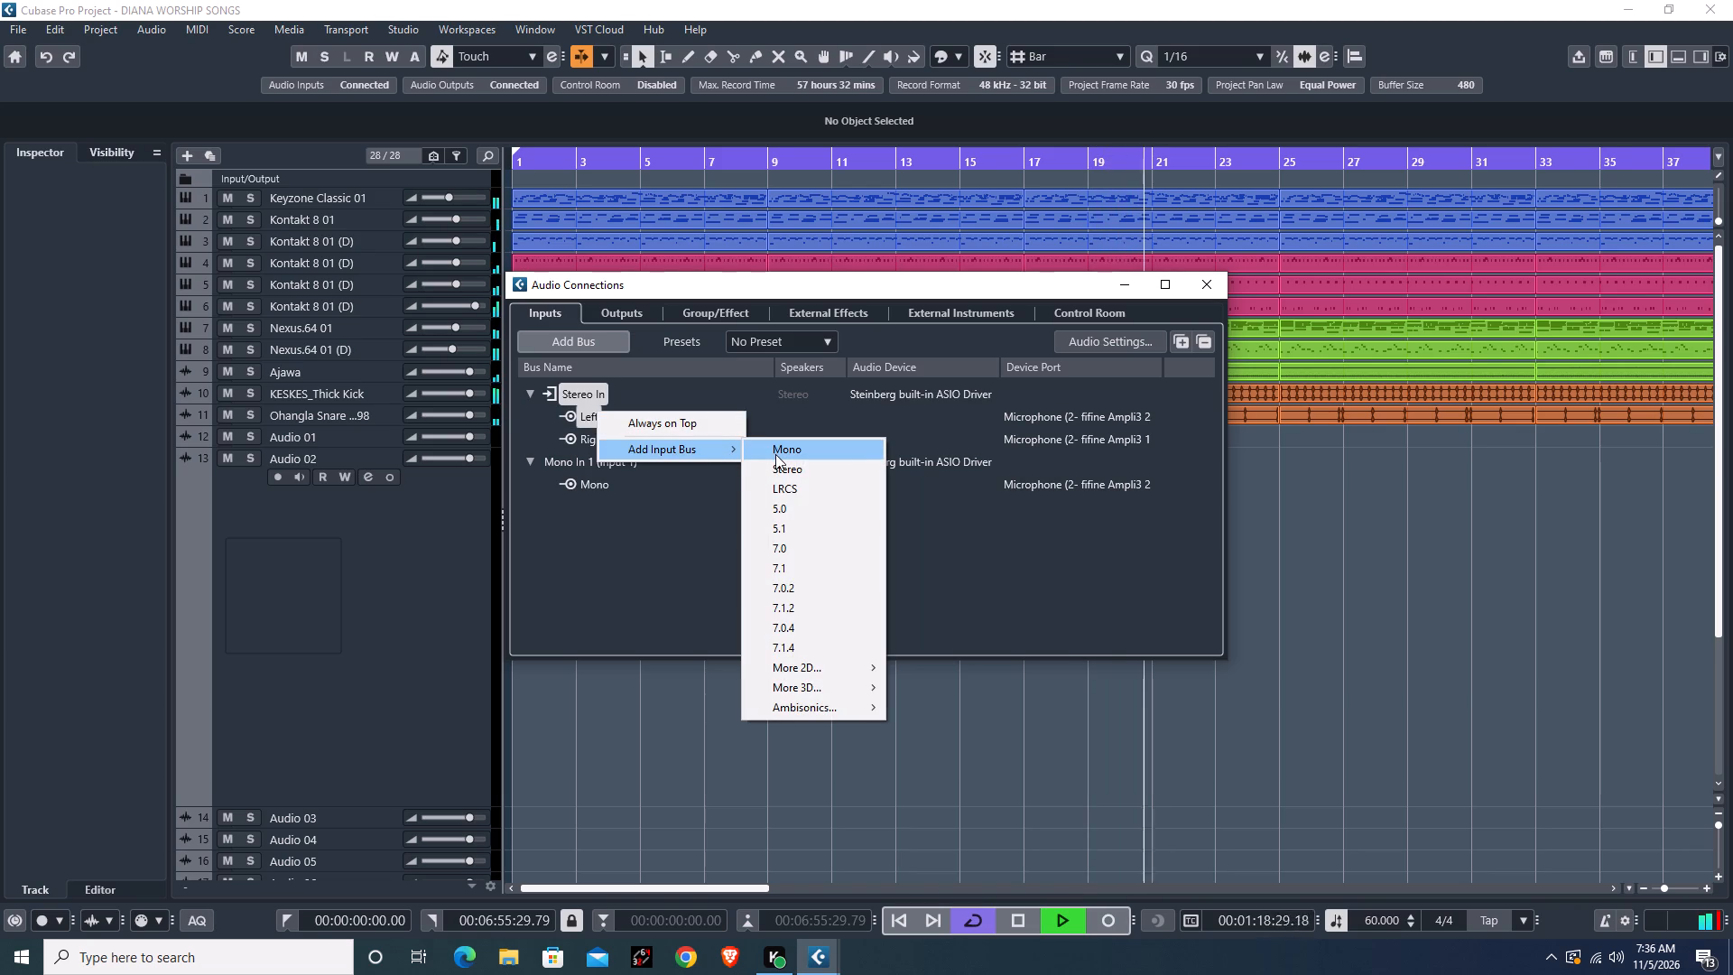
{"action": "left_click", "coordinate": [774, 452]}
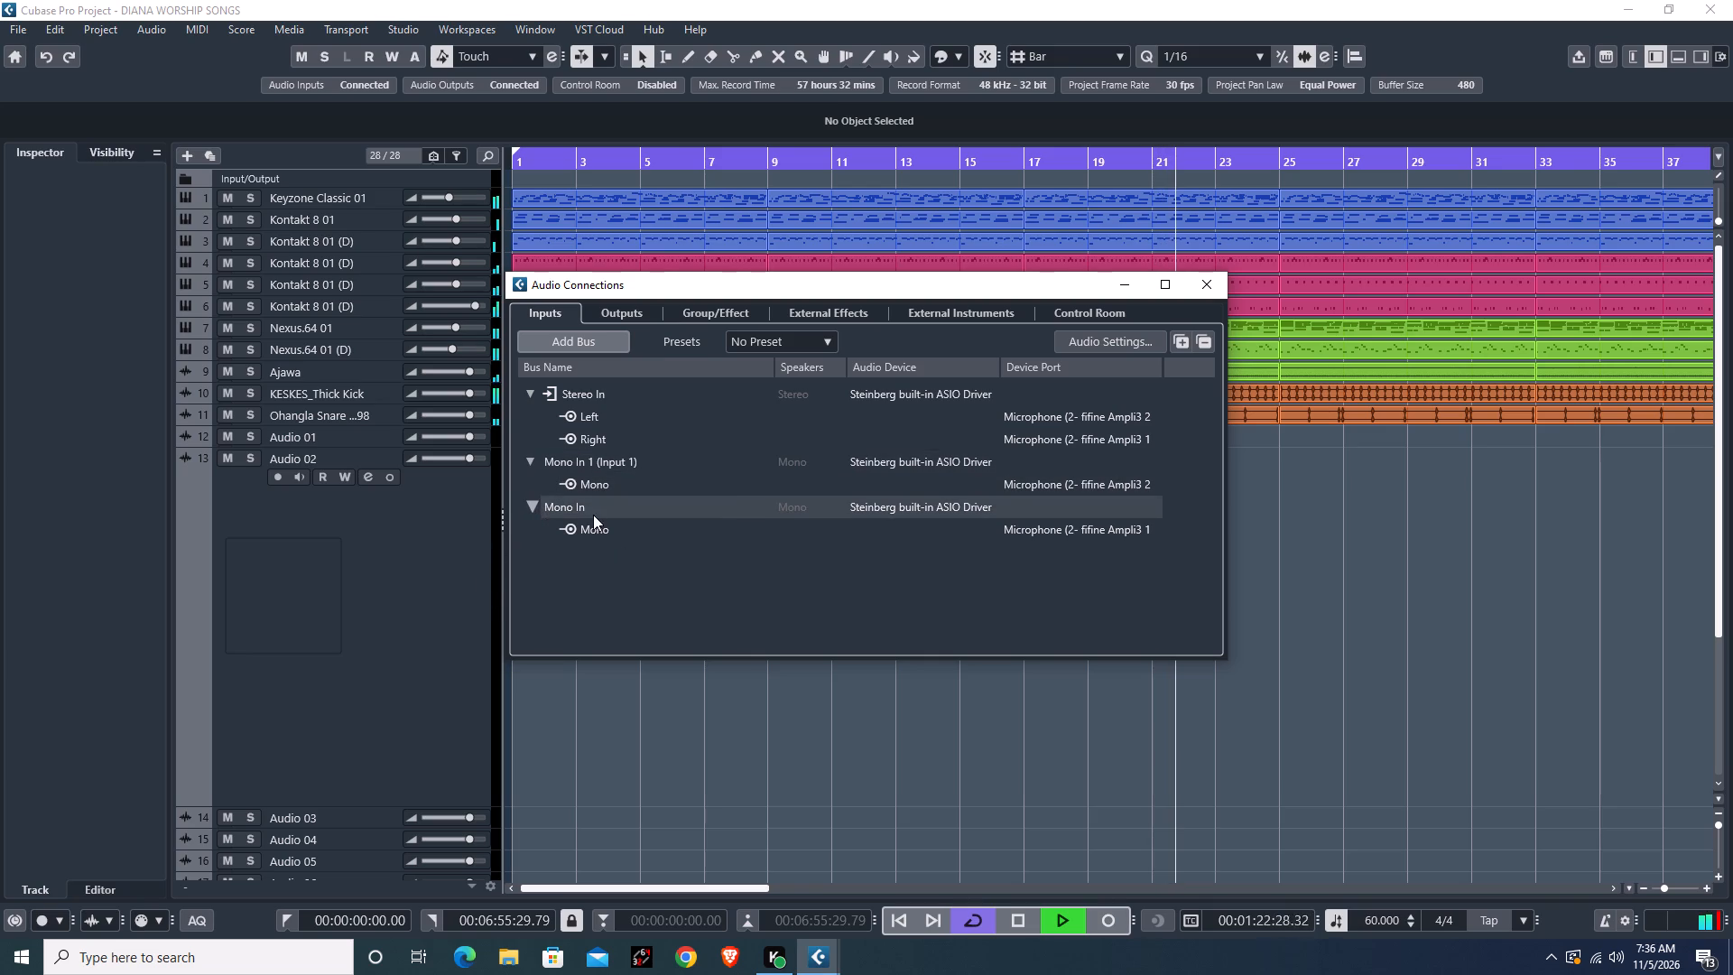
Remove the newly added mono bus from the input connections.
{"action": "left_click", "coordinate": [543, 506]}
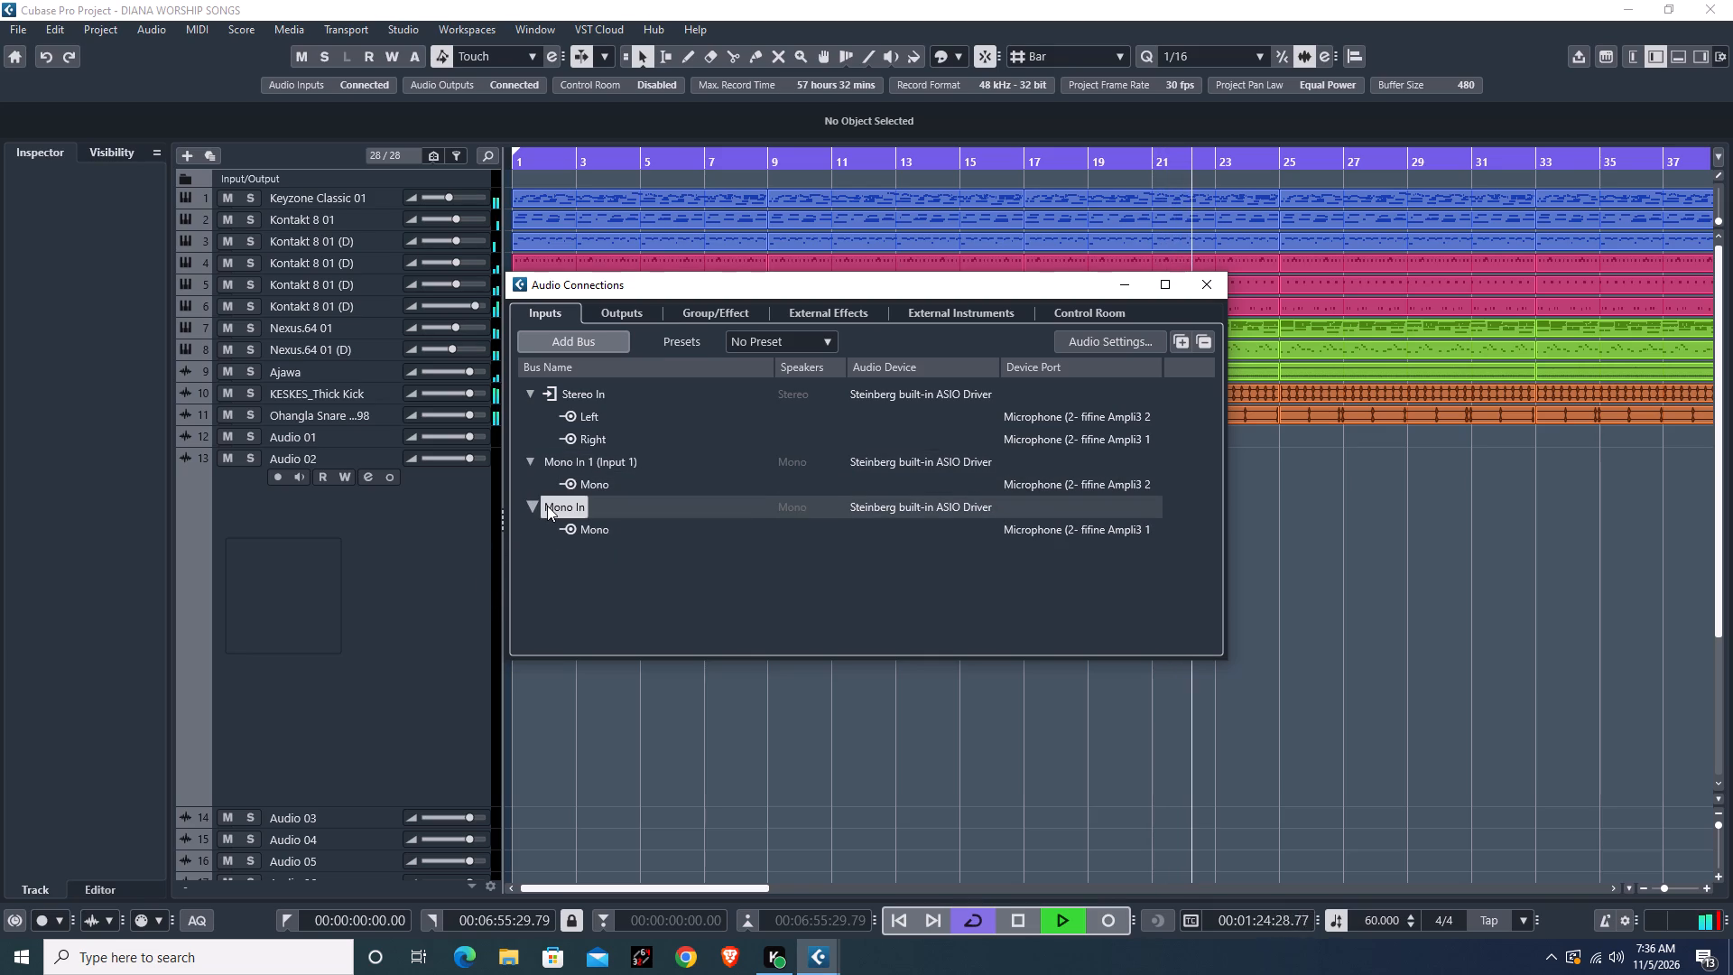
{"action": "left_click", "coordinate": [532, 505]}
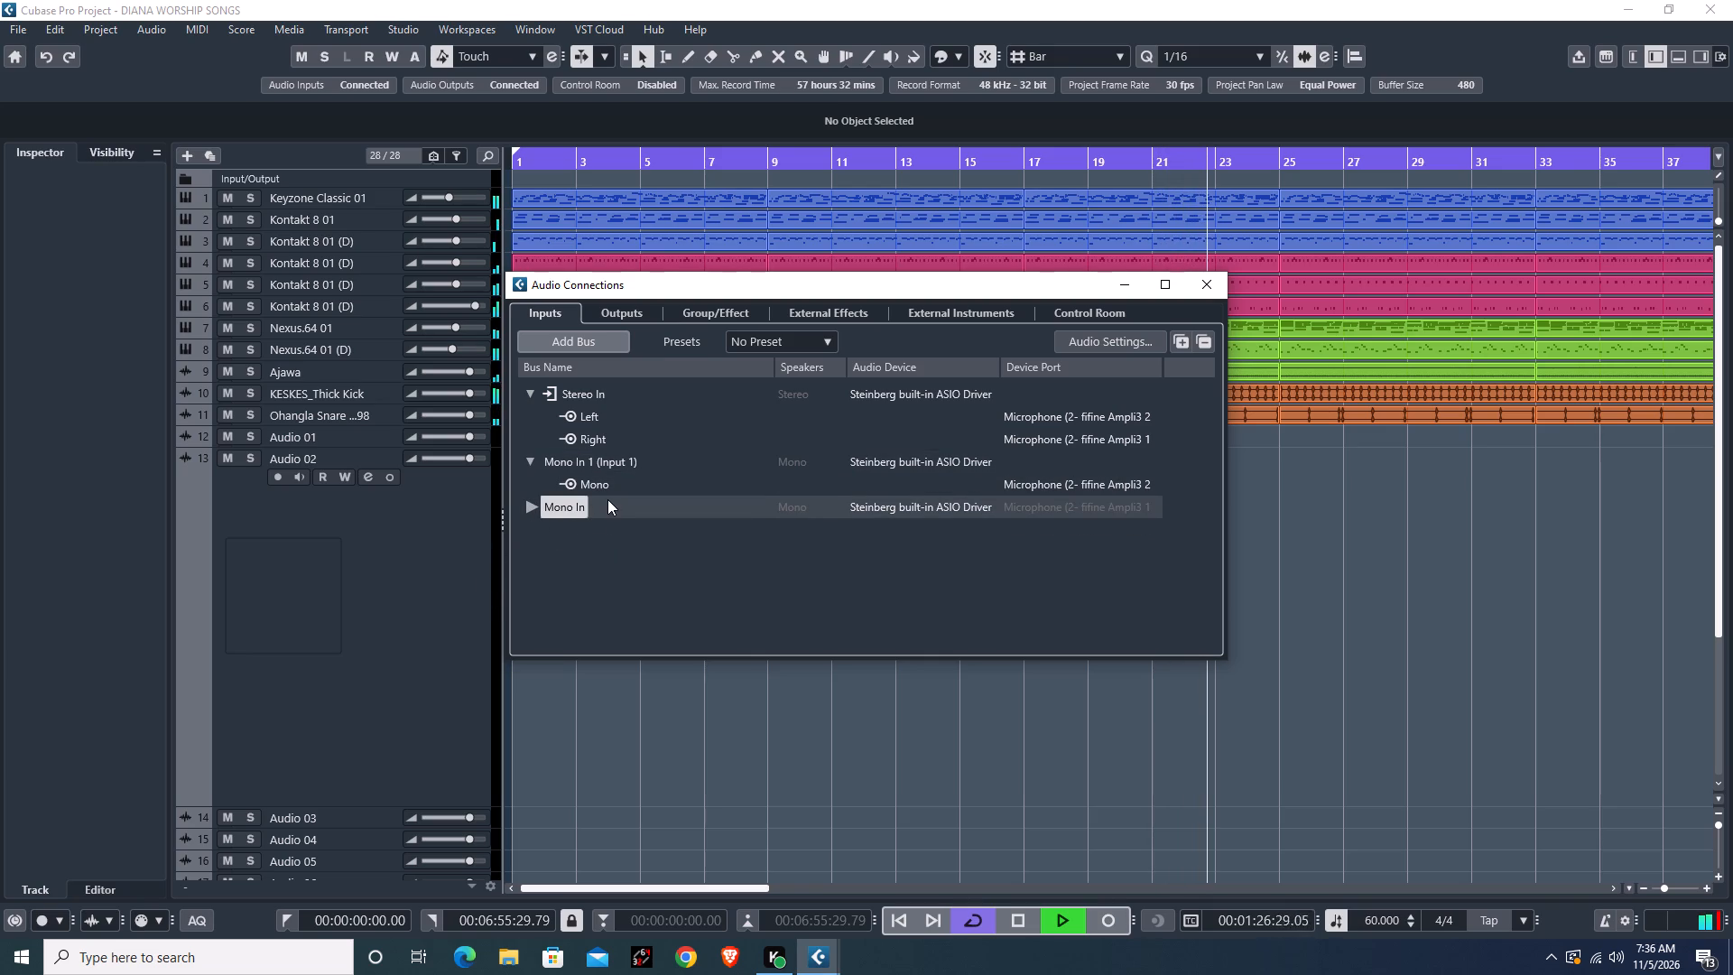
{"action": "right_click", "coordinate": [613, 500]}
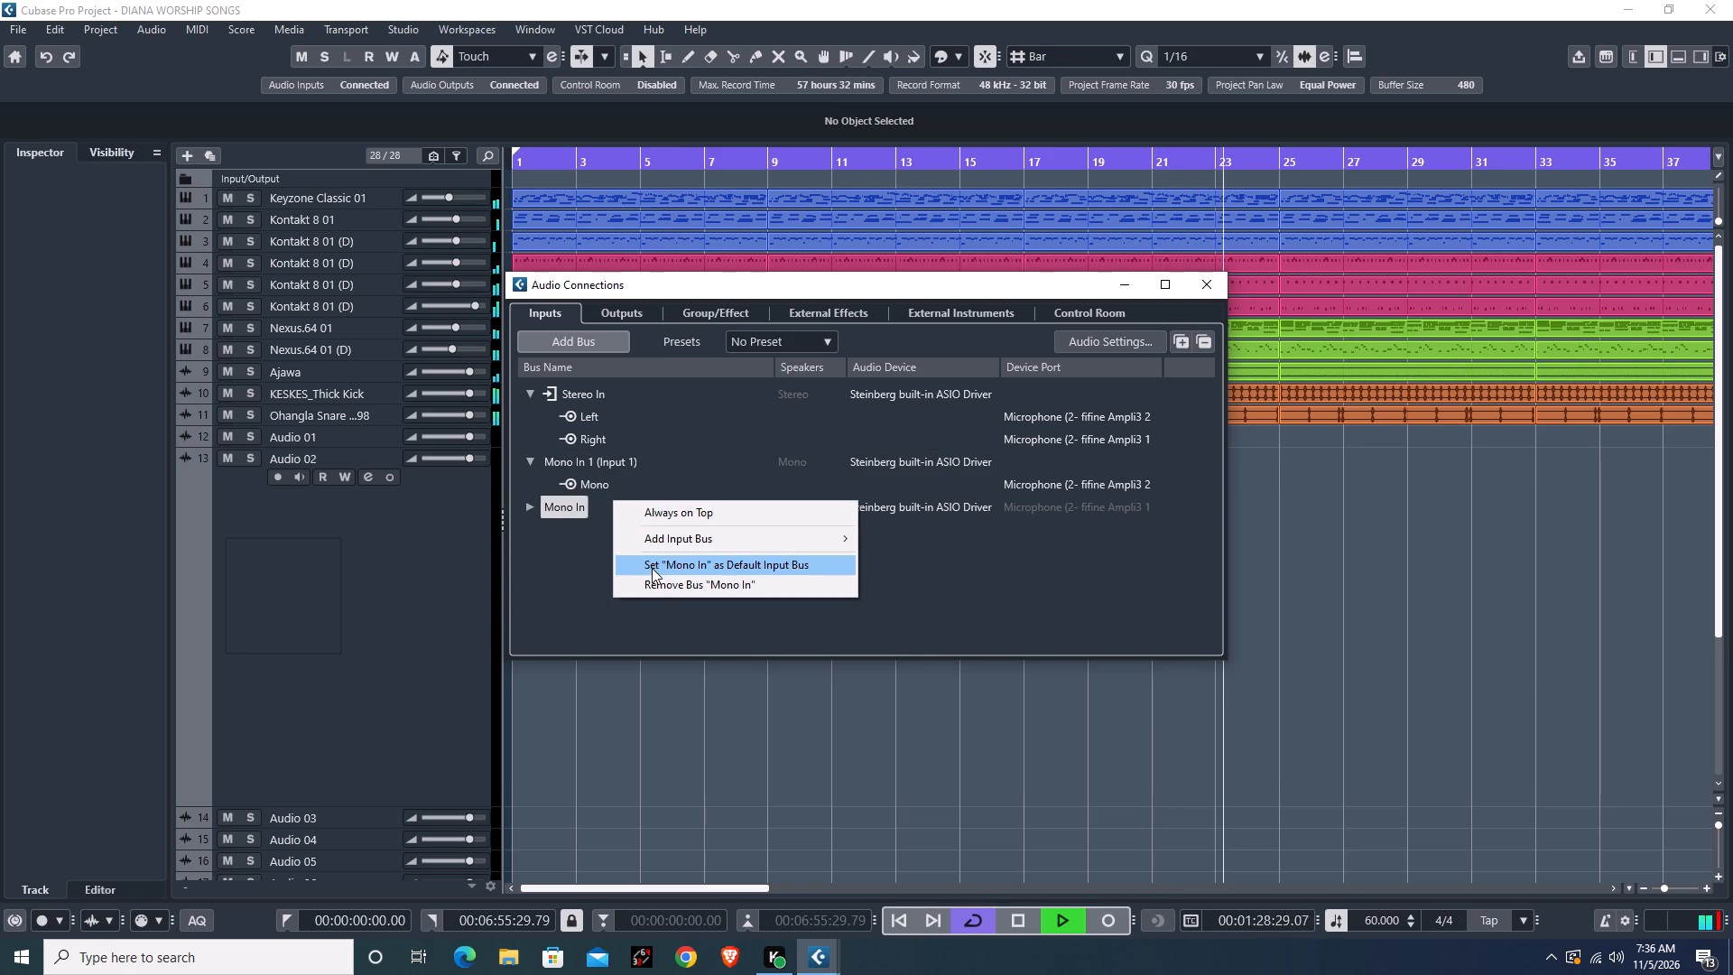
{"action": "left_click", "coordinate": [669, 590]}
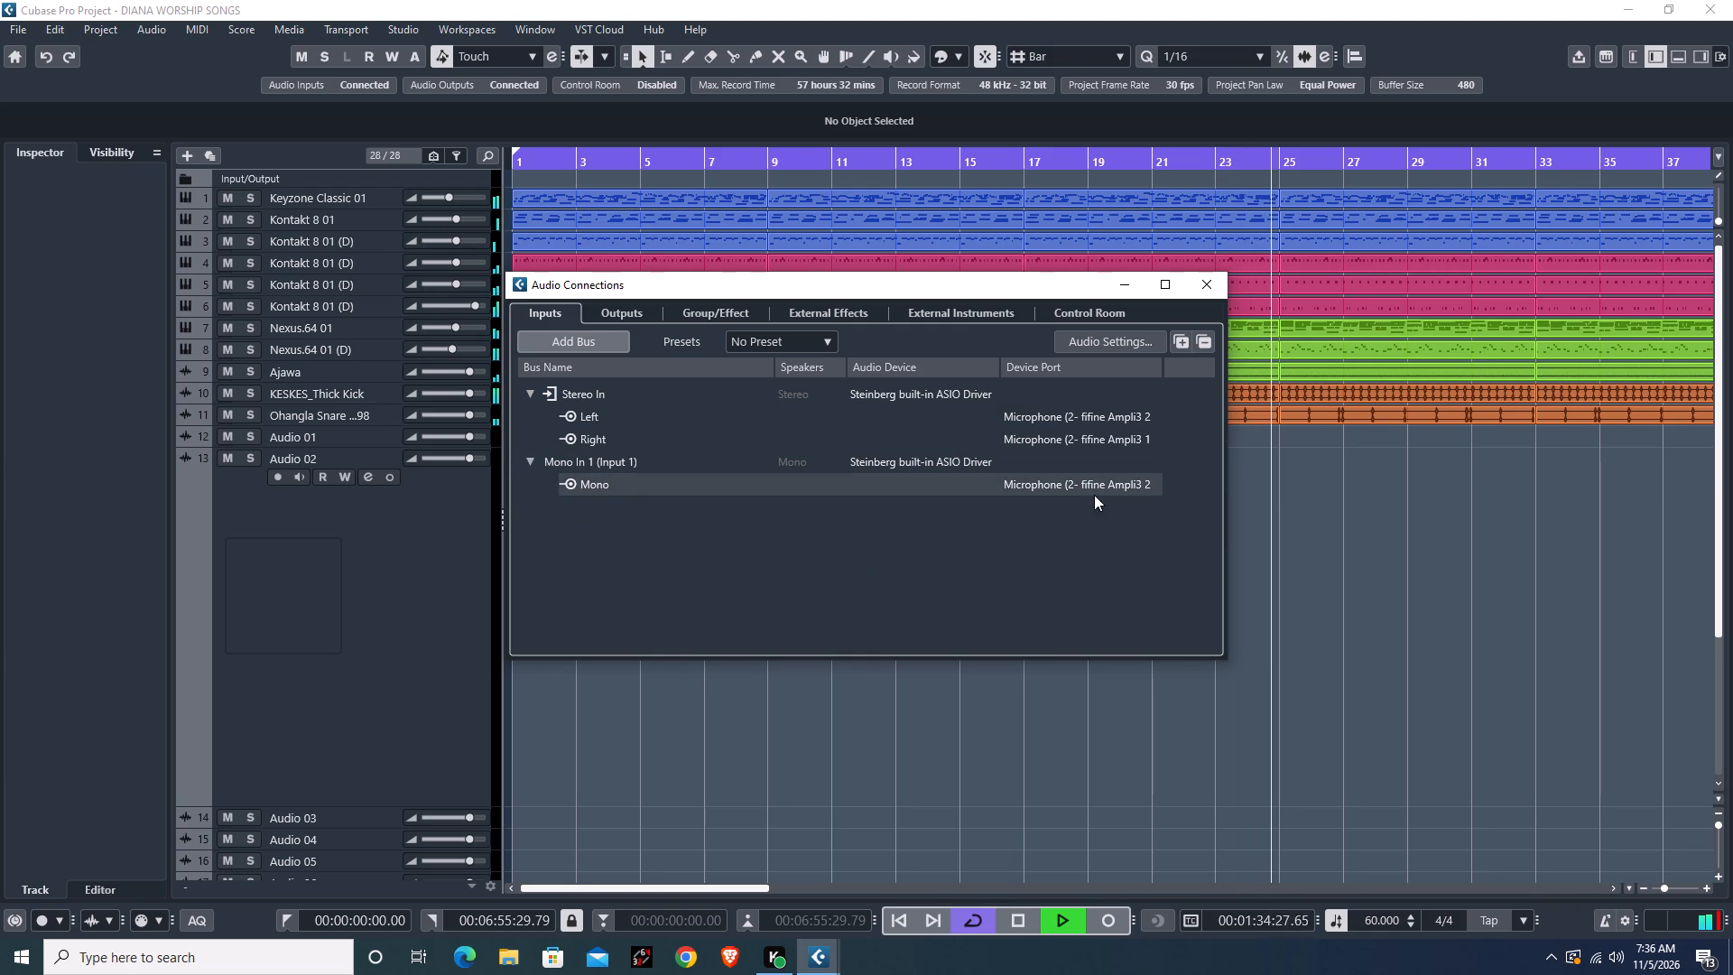
Check the device port choices of Mono In 1 and close the Audio Connections window.
{"action": "left_click", "coordinate": [1057, 488]}
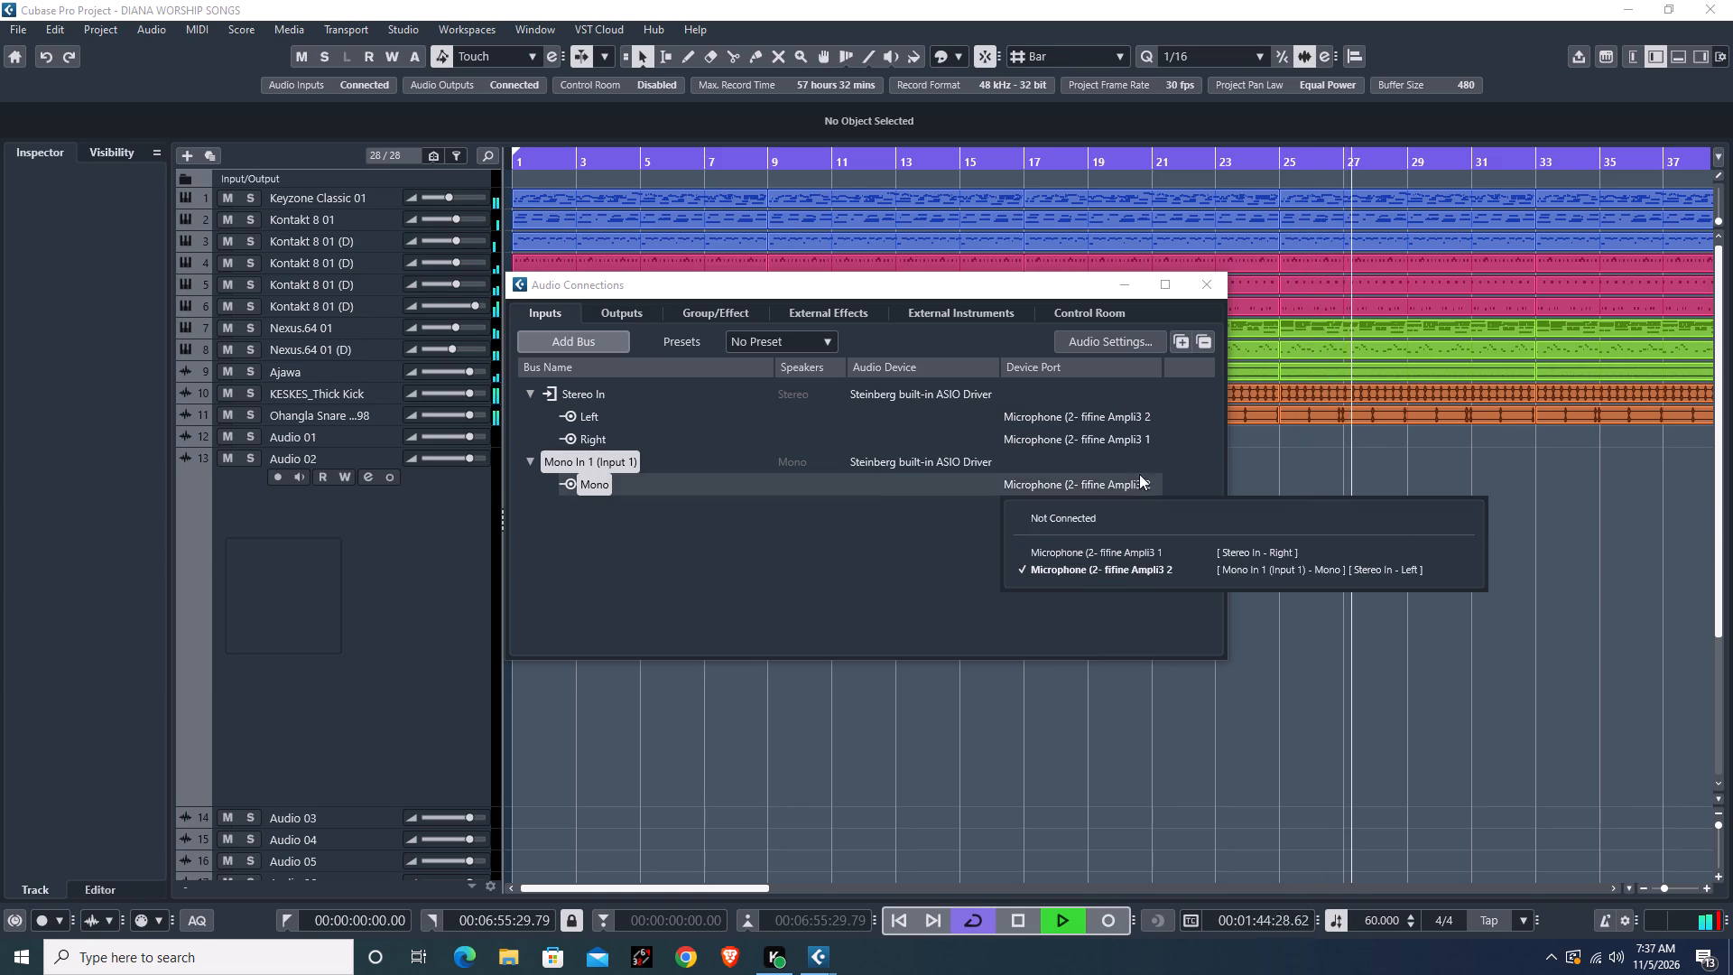
{"action": "left_click", "coordinate": [1177, 455]}
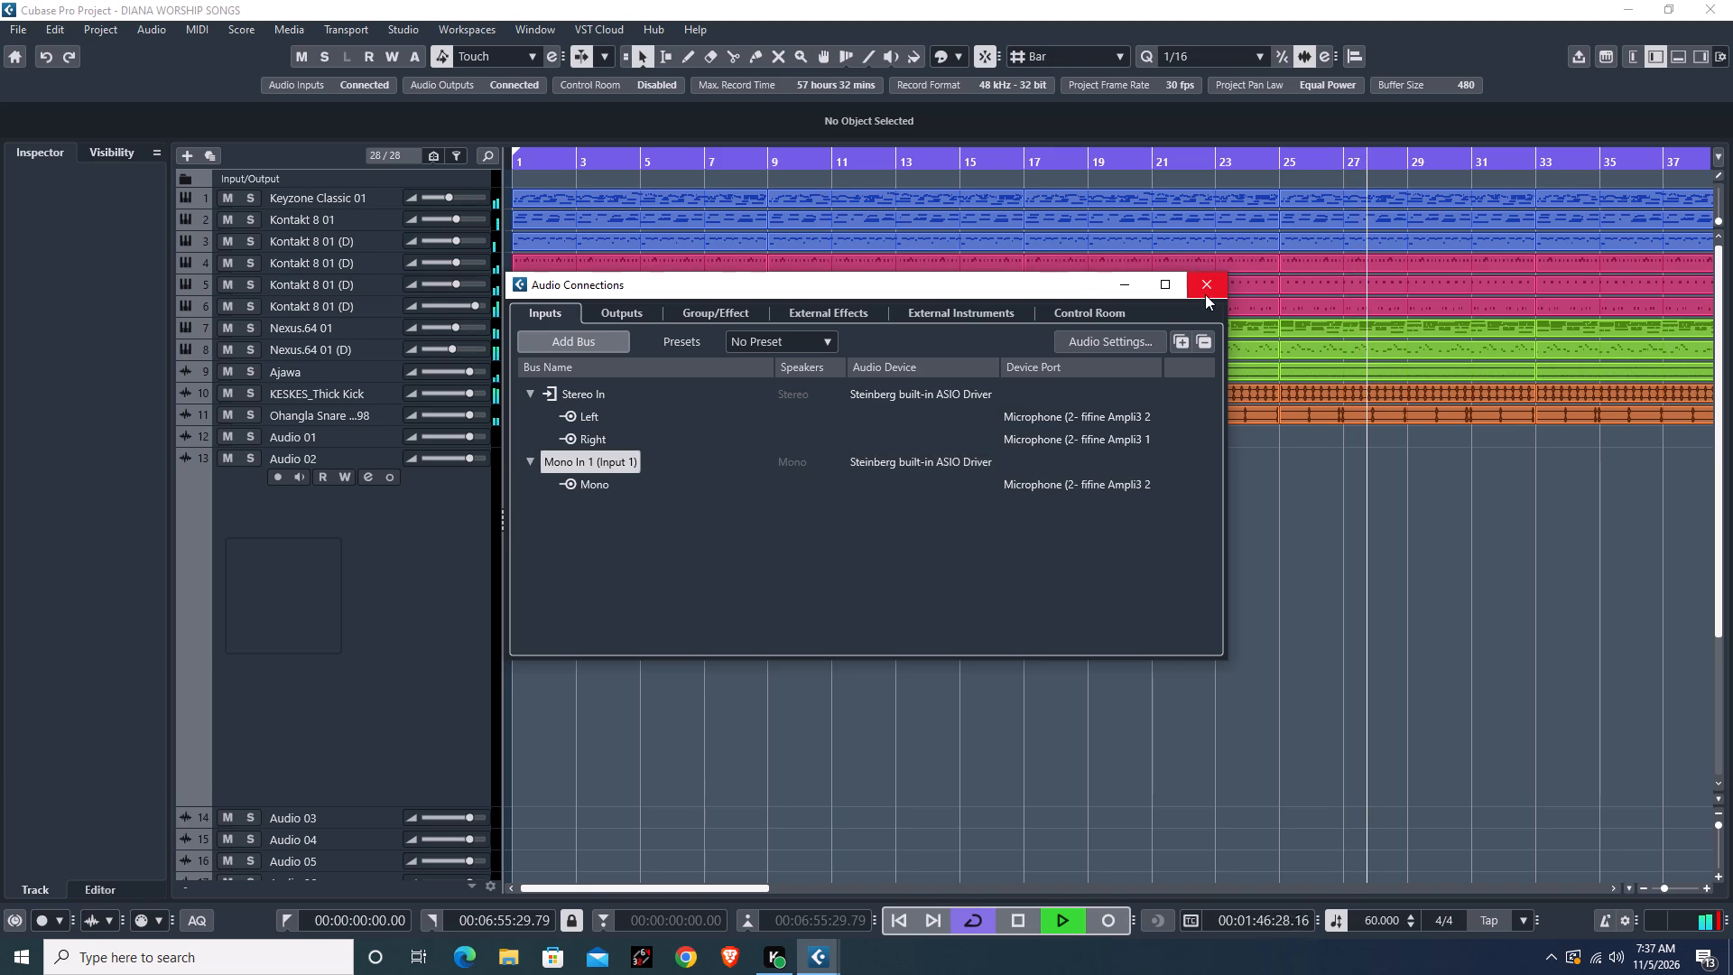
{"action": "left_click", "coordinate": [1205, 294]}
Stop playback and route the output of Audio 02 to the Left channel of Stereo Out.
{"action": "left_click", "coordinate": [400, 724]}
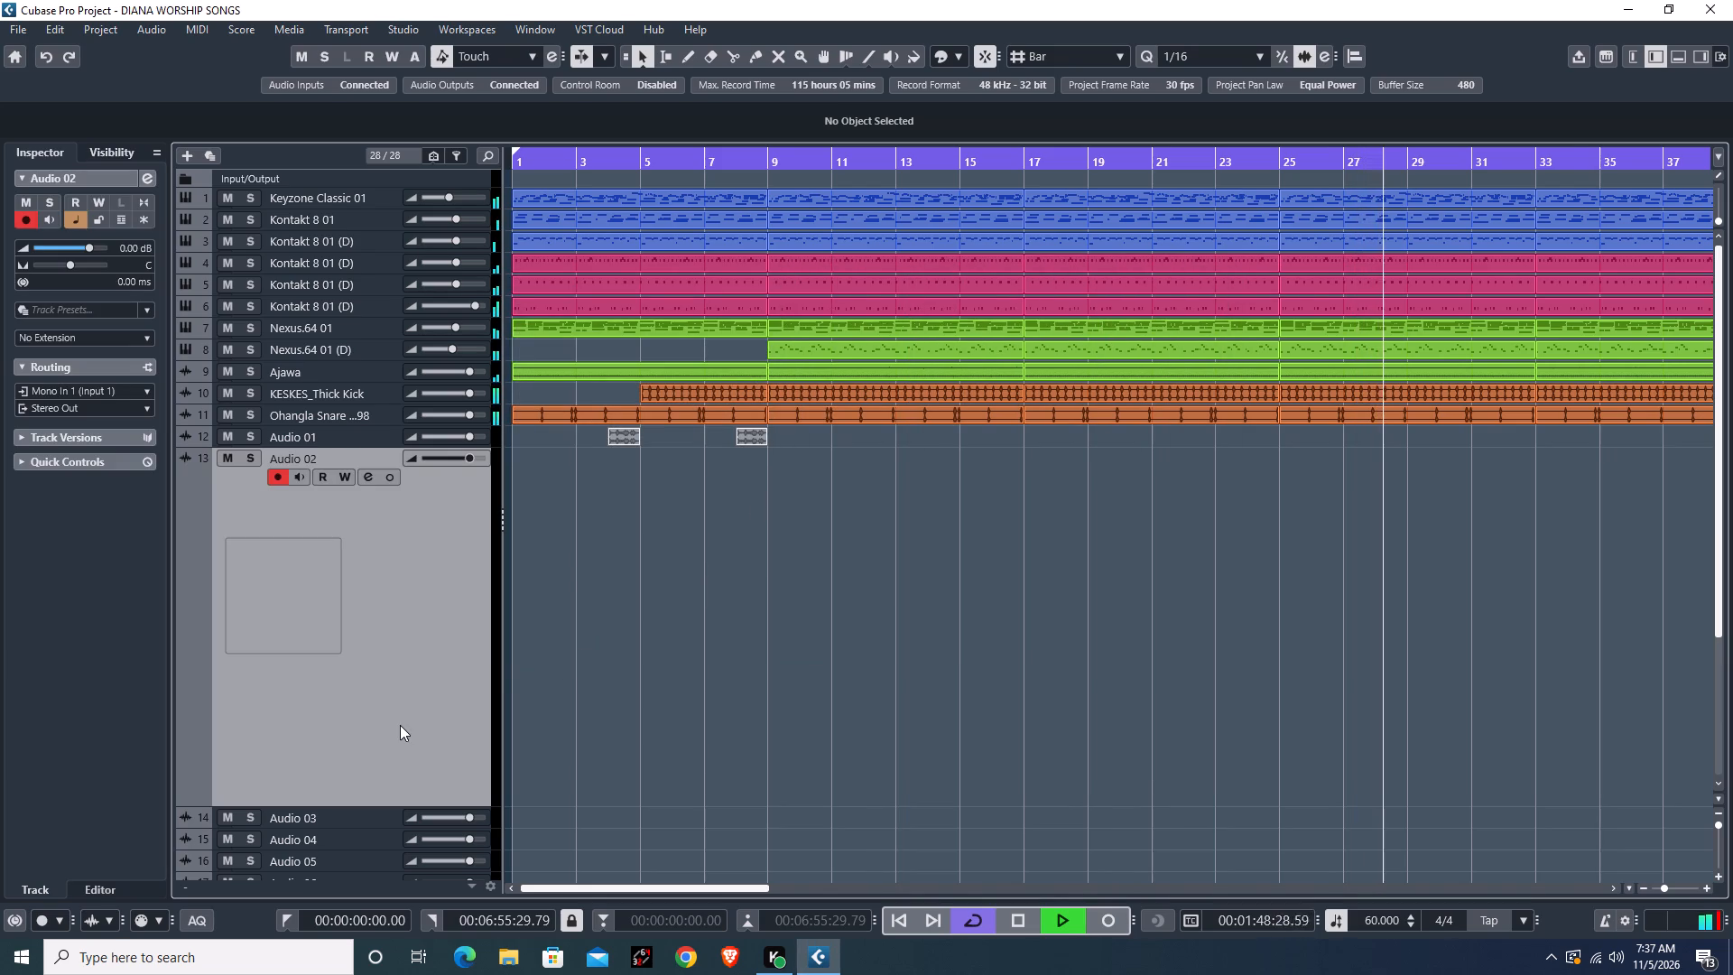
{"action": "key", "text": "space"}
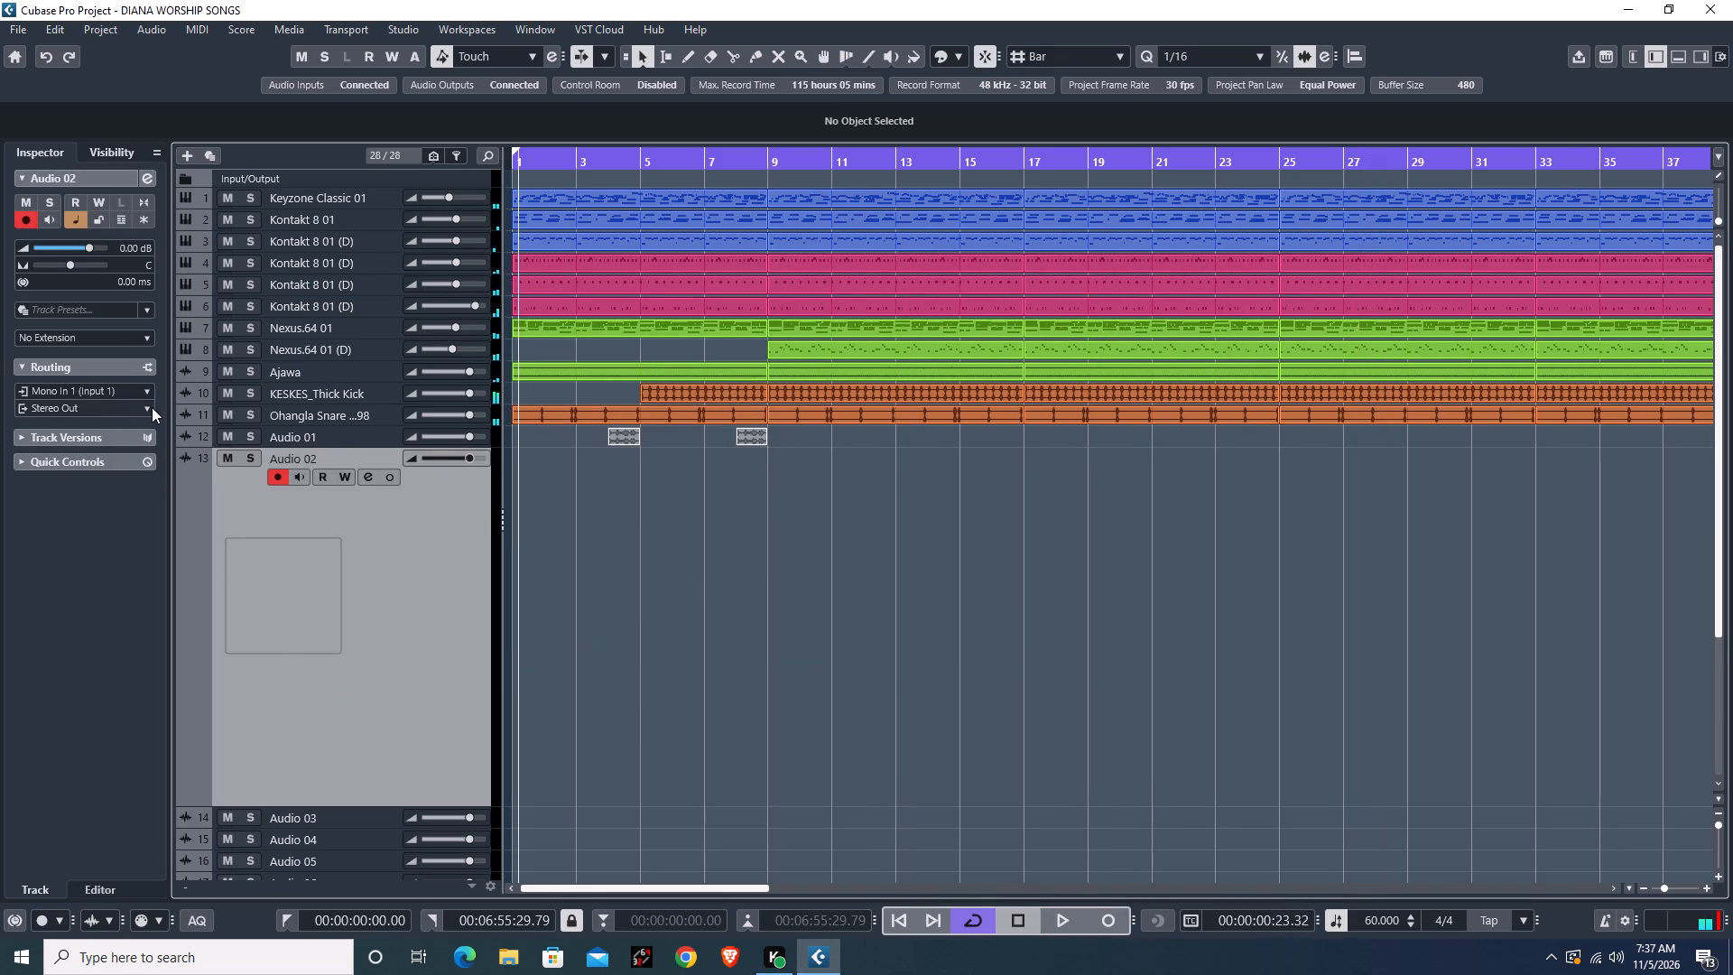
{"action": "left_click", "coordinate": [145, 408]}
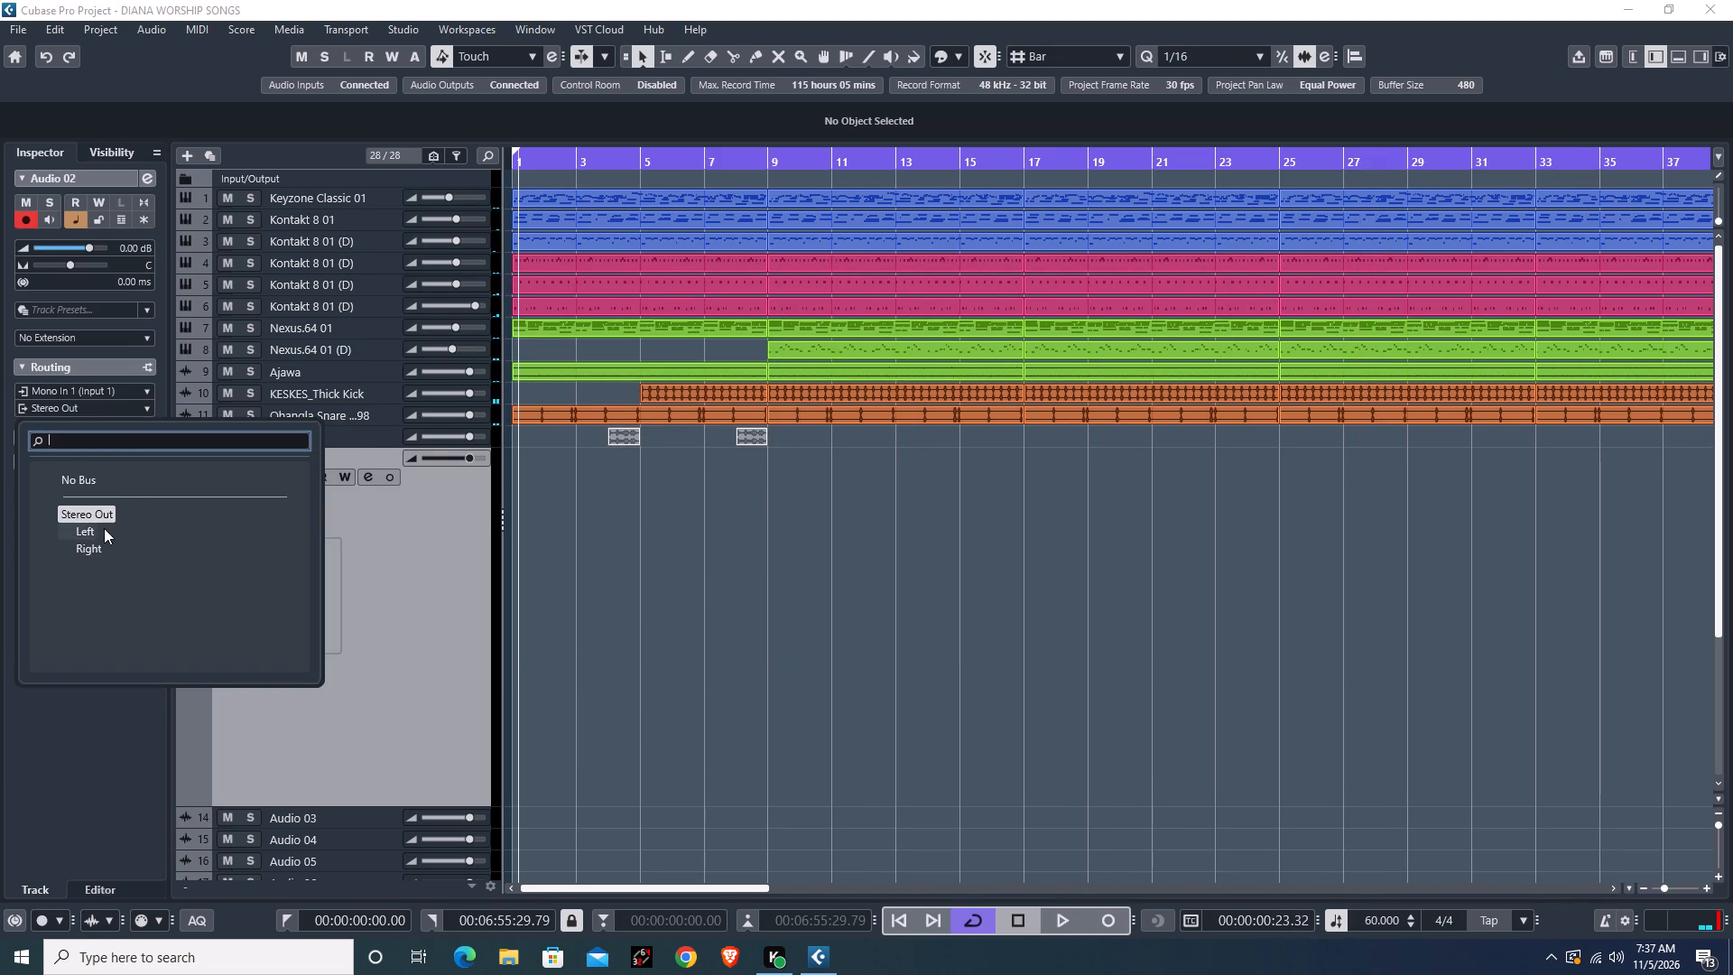
{"action": "left_click", "coordinate": [88, 528]}
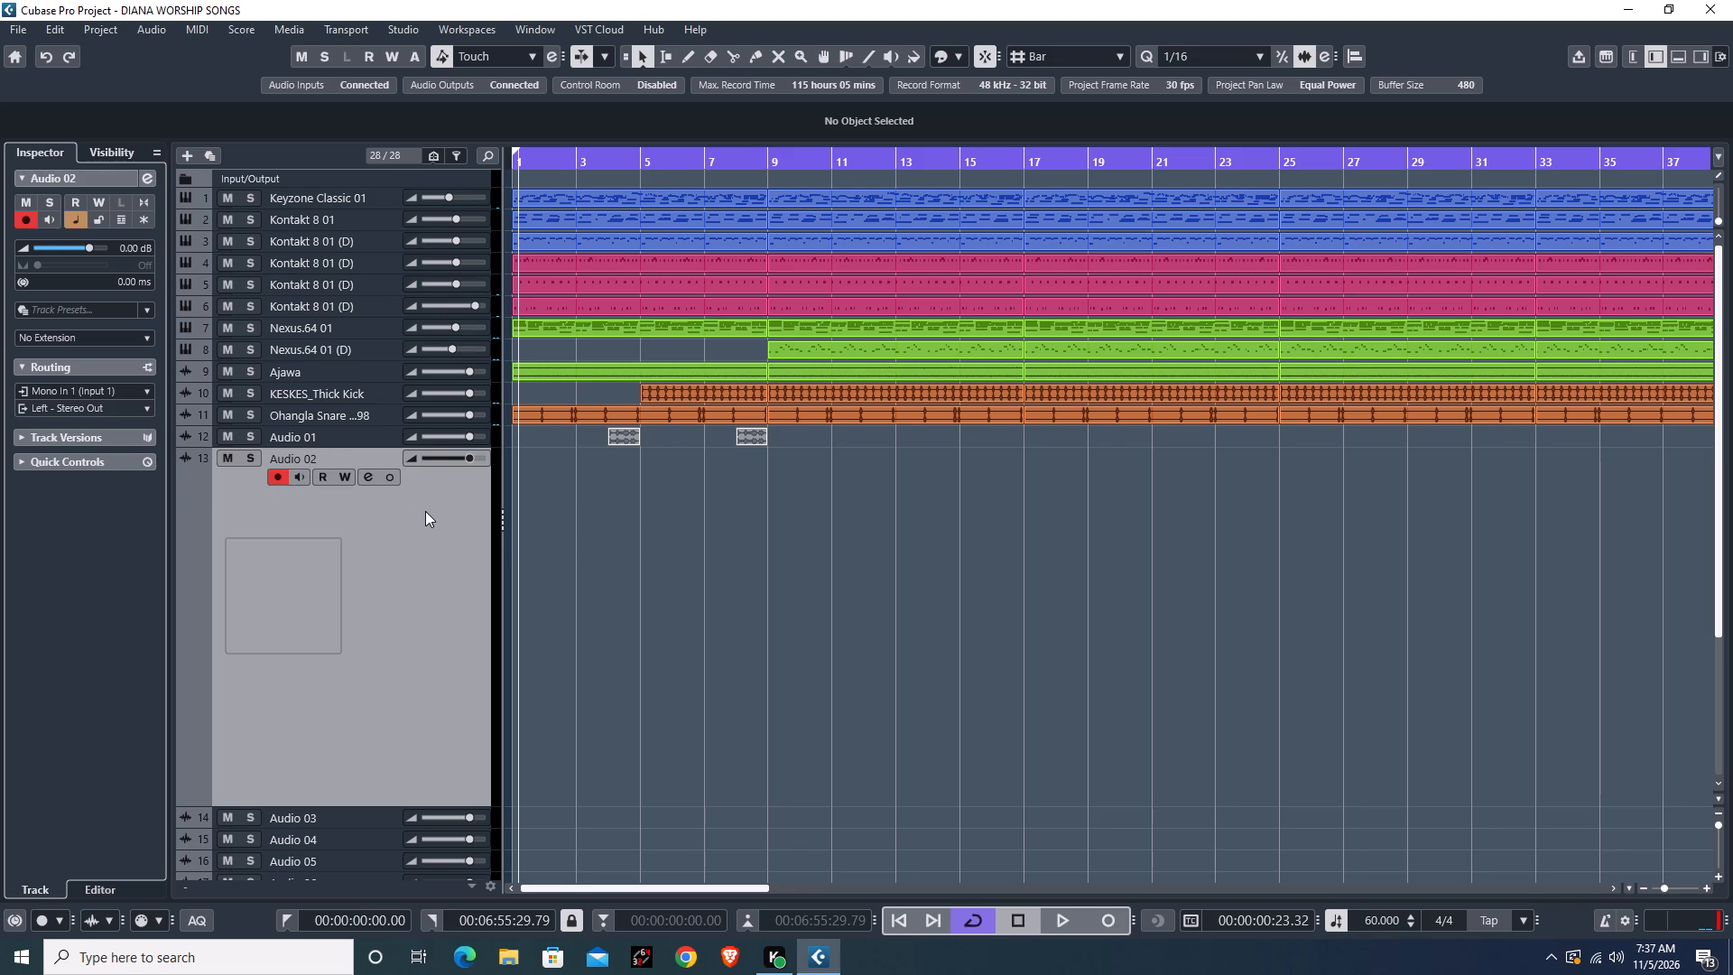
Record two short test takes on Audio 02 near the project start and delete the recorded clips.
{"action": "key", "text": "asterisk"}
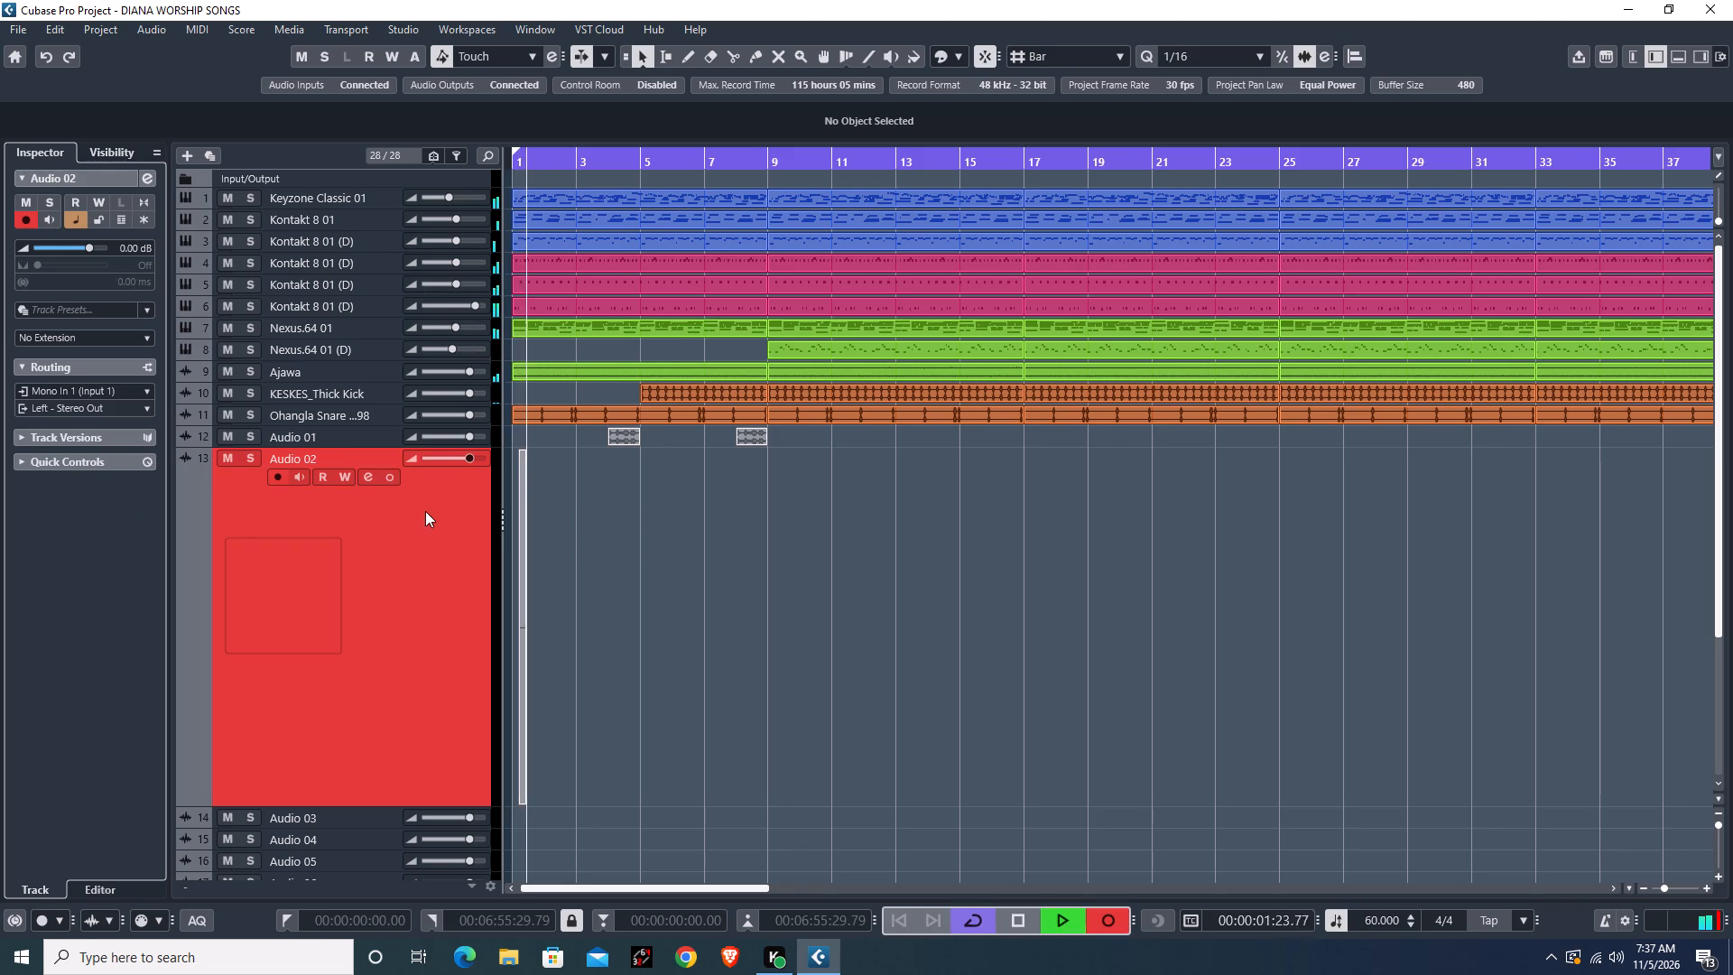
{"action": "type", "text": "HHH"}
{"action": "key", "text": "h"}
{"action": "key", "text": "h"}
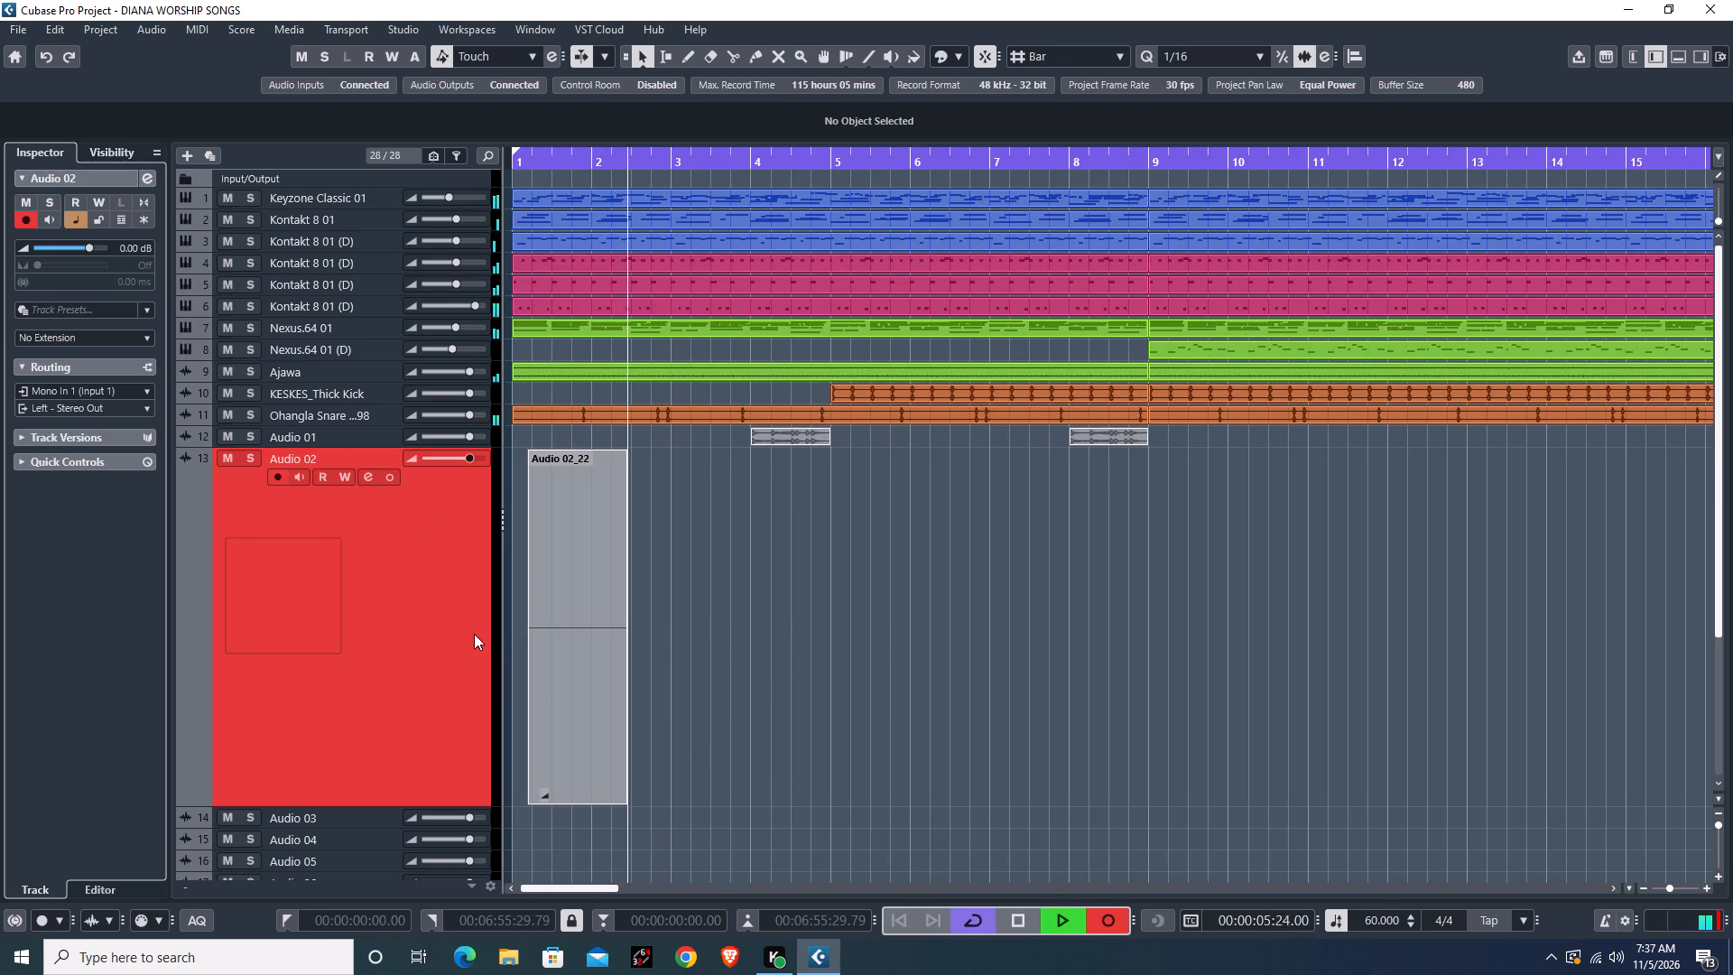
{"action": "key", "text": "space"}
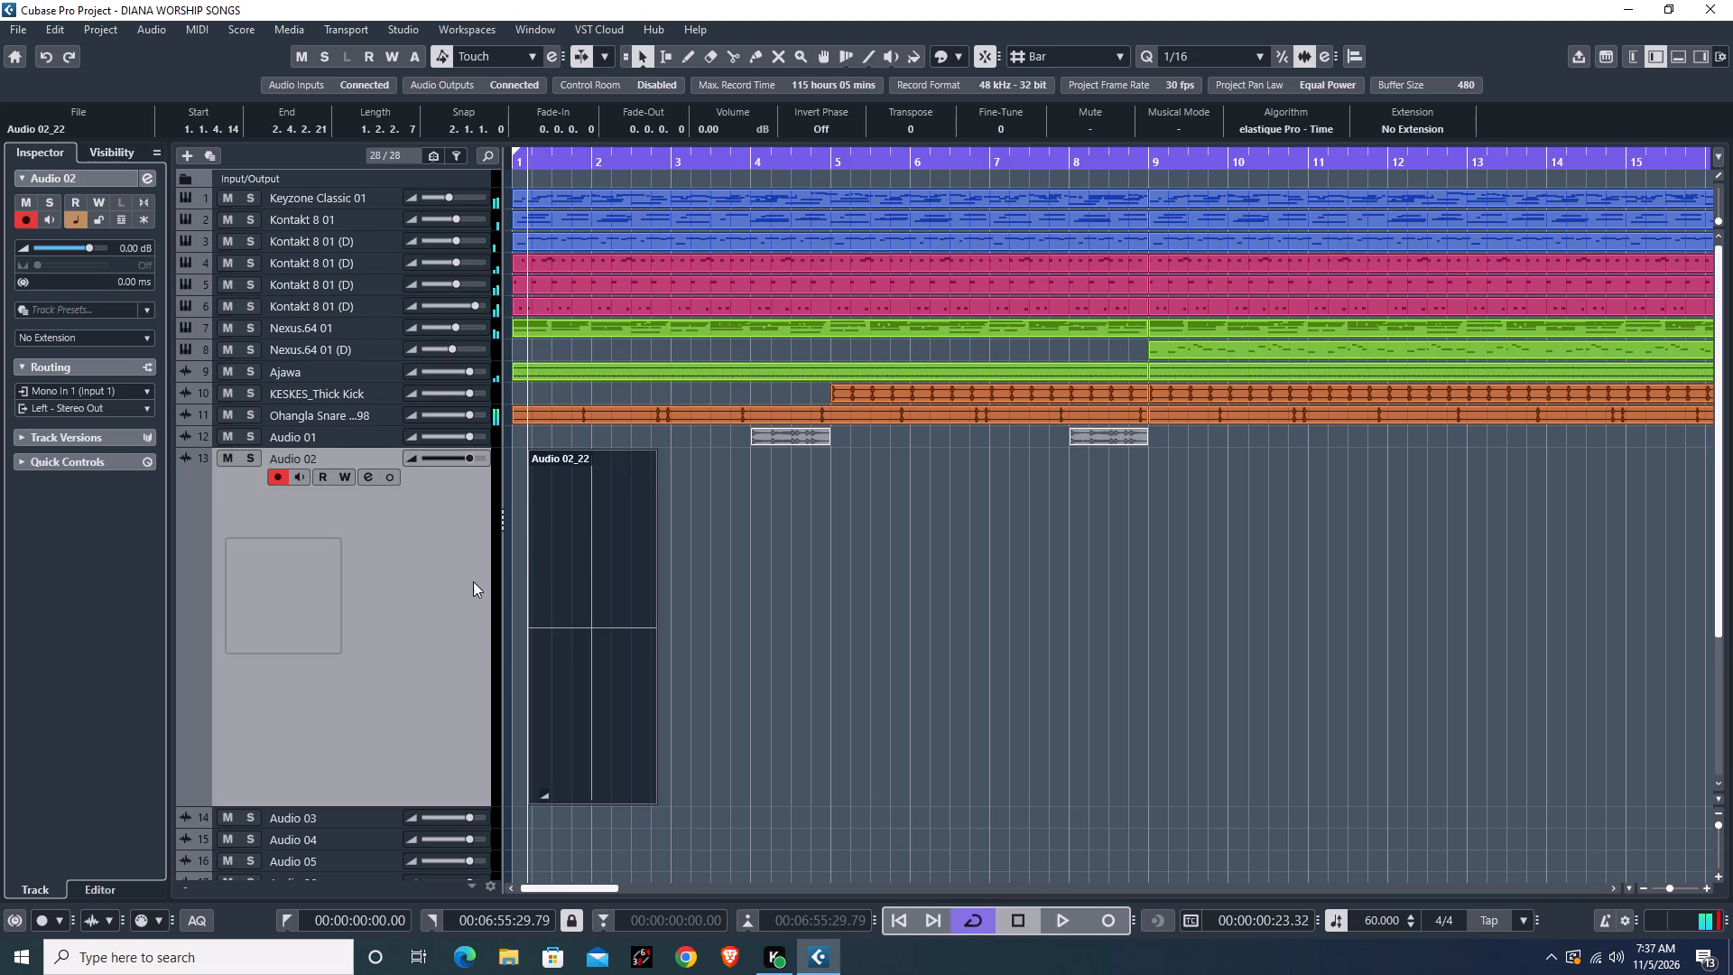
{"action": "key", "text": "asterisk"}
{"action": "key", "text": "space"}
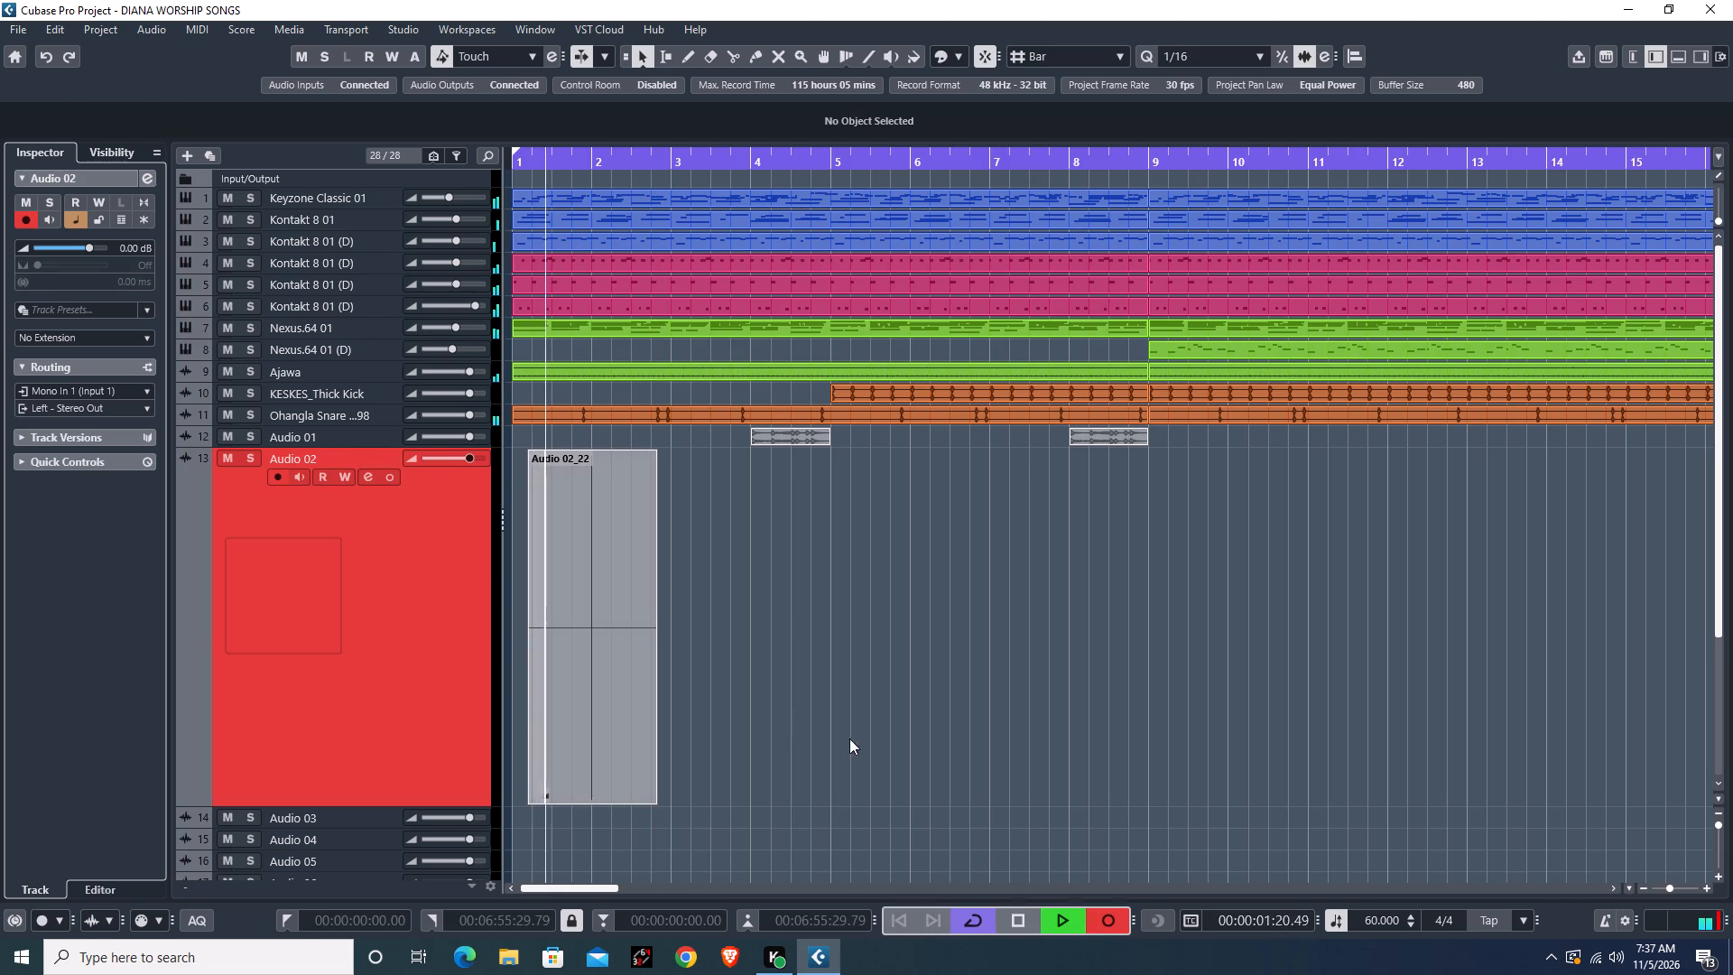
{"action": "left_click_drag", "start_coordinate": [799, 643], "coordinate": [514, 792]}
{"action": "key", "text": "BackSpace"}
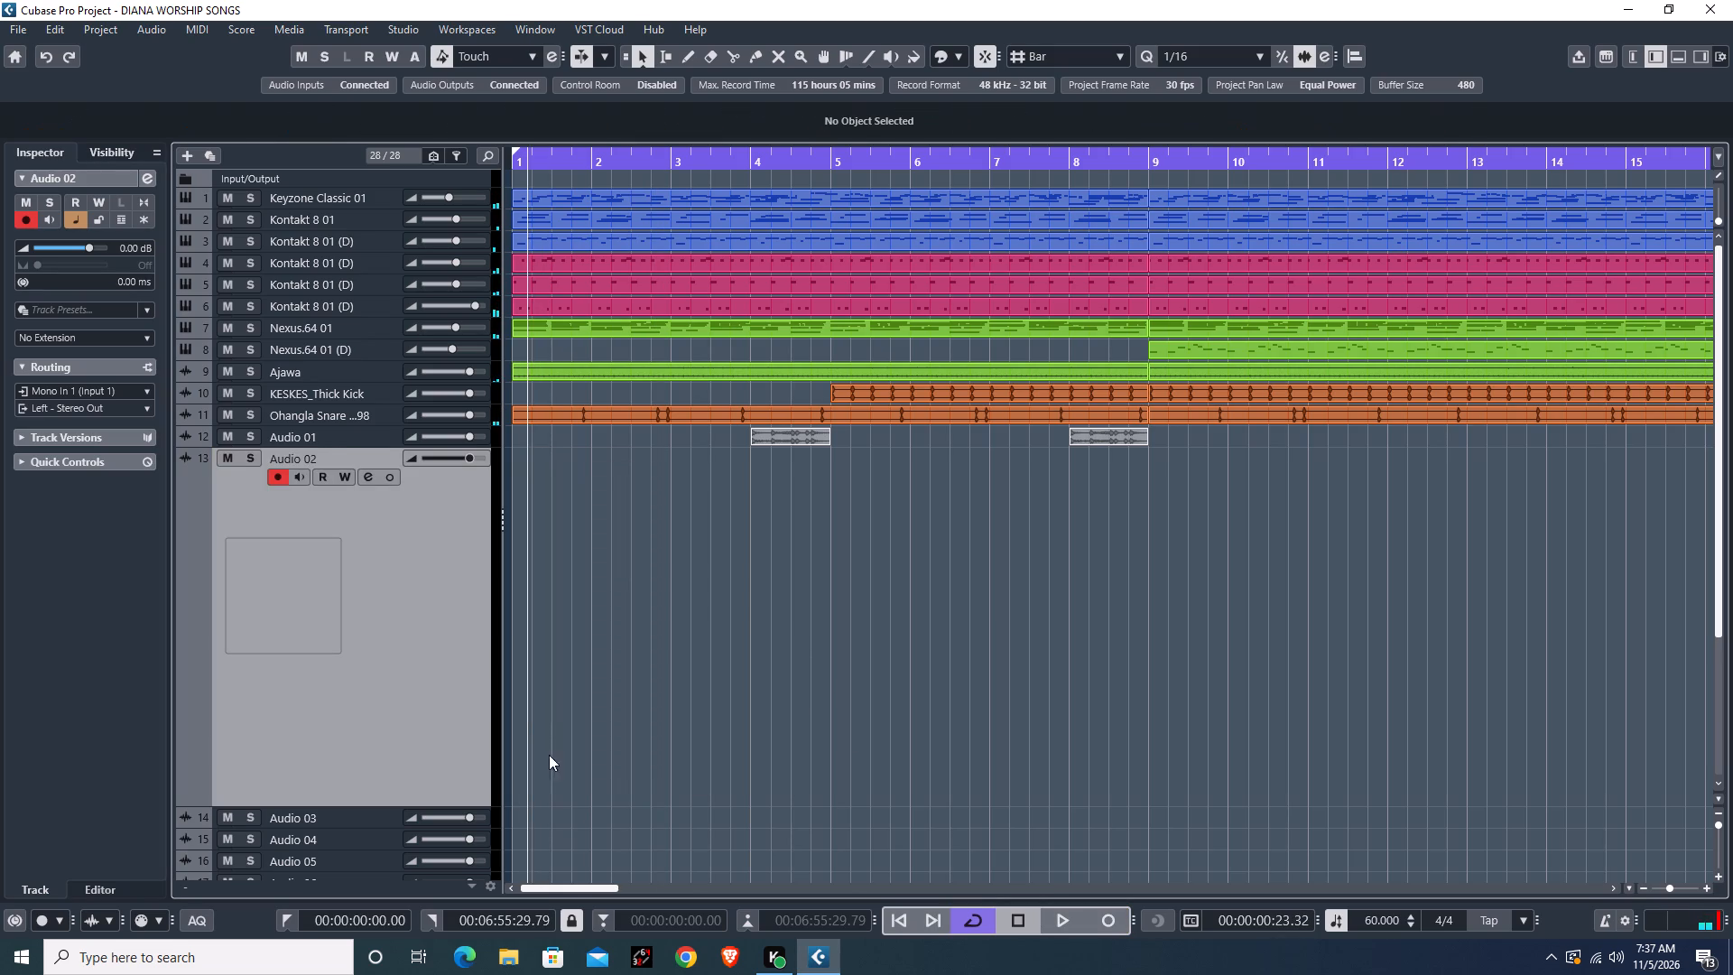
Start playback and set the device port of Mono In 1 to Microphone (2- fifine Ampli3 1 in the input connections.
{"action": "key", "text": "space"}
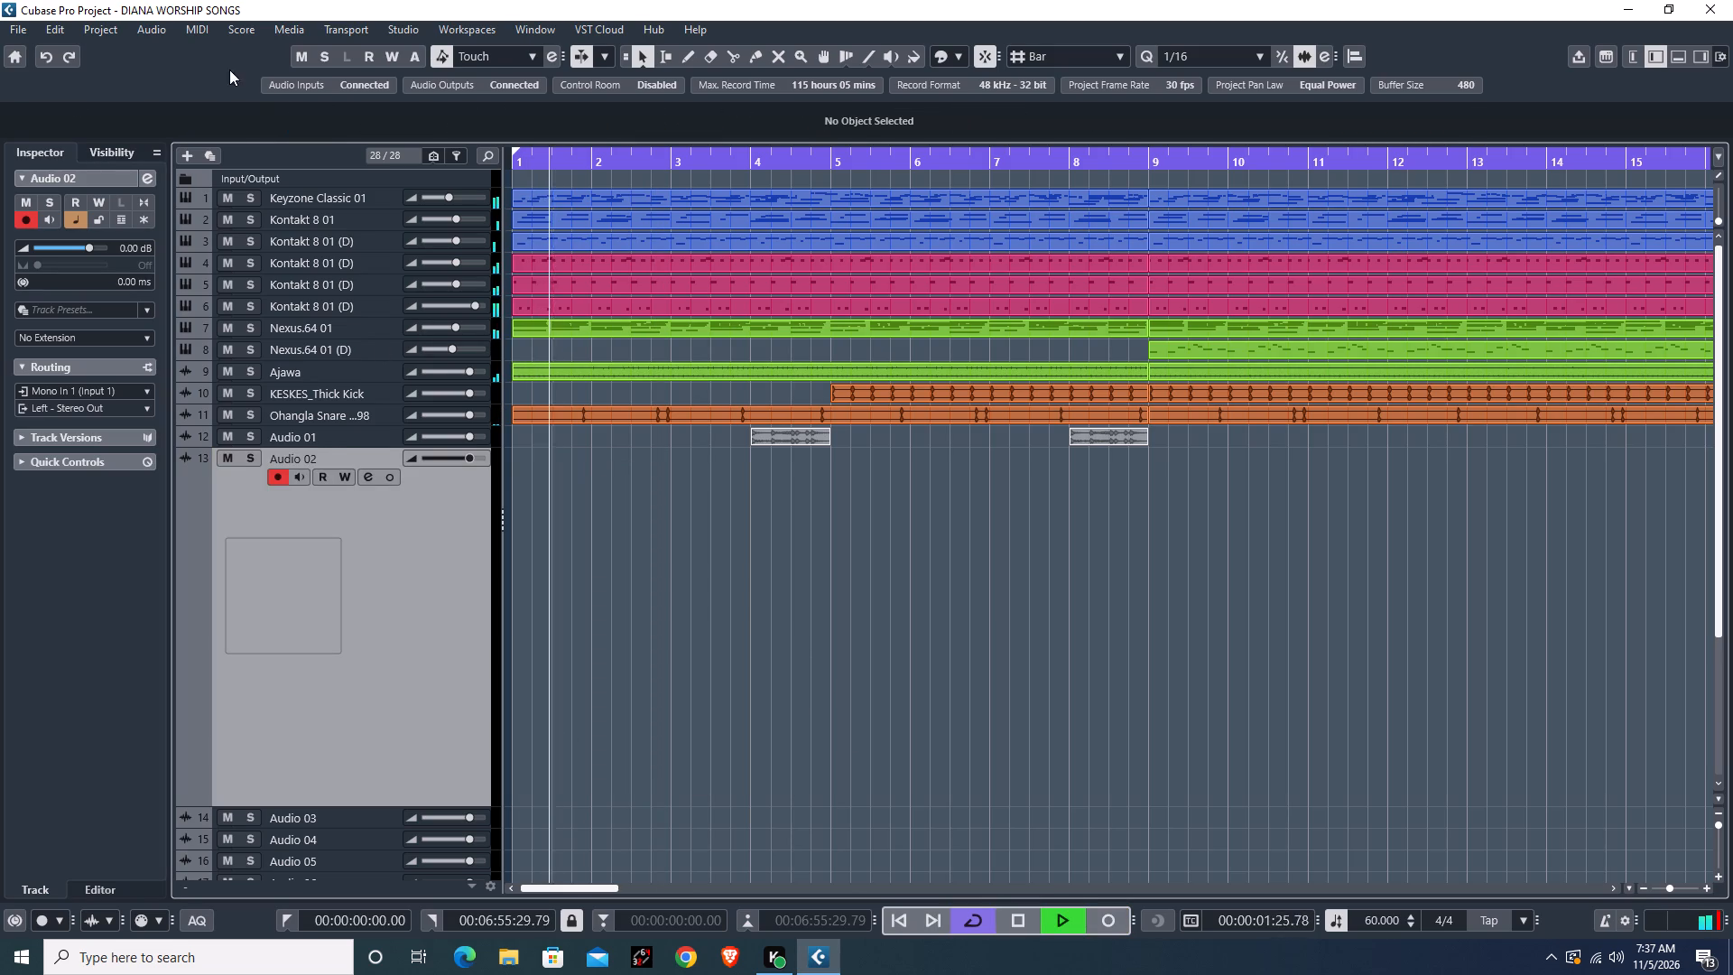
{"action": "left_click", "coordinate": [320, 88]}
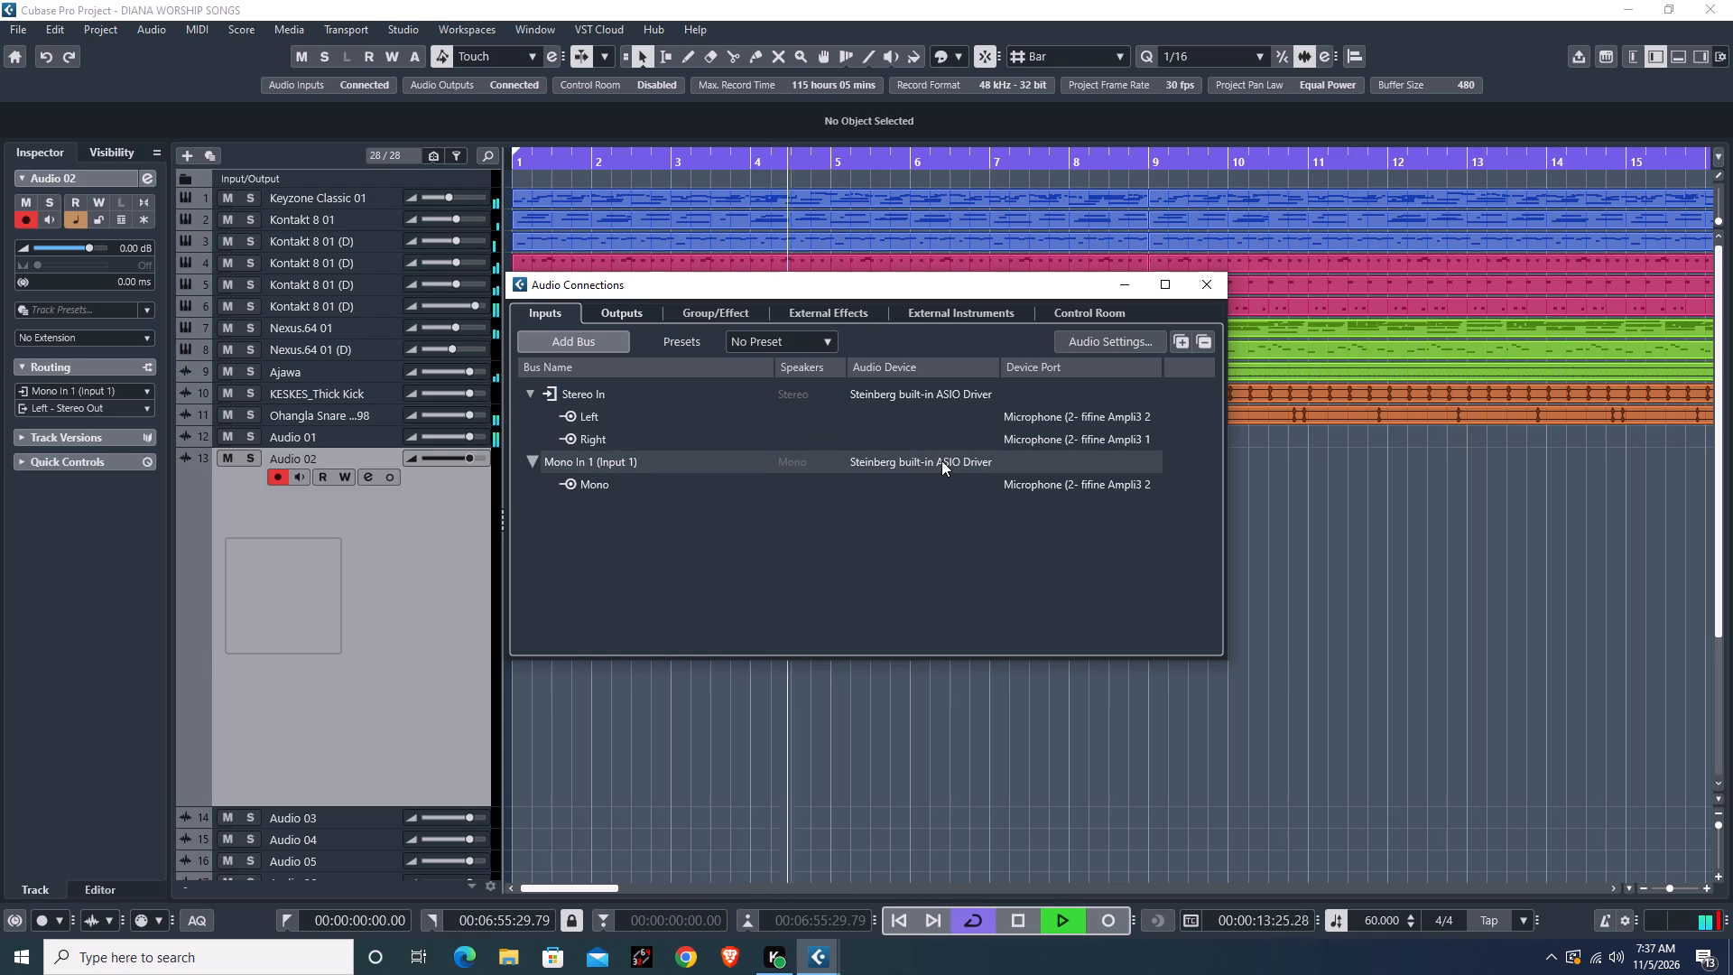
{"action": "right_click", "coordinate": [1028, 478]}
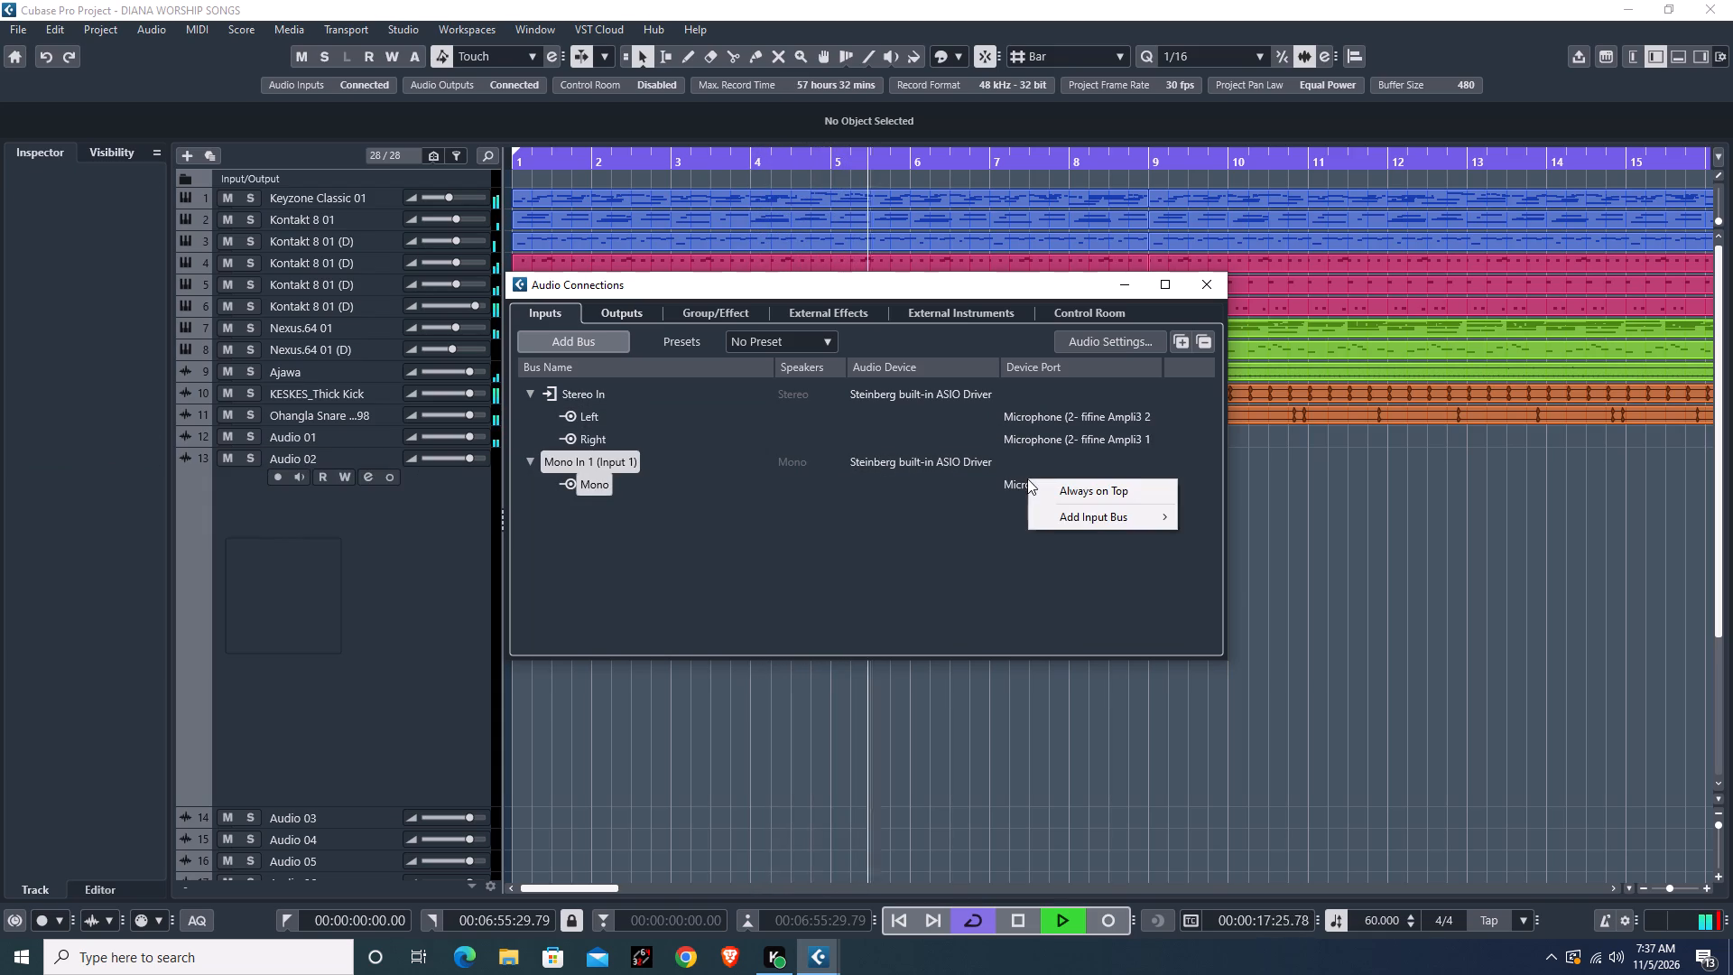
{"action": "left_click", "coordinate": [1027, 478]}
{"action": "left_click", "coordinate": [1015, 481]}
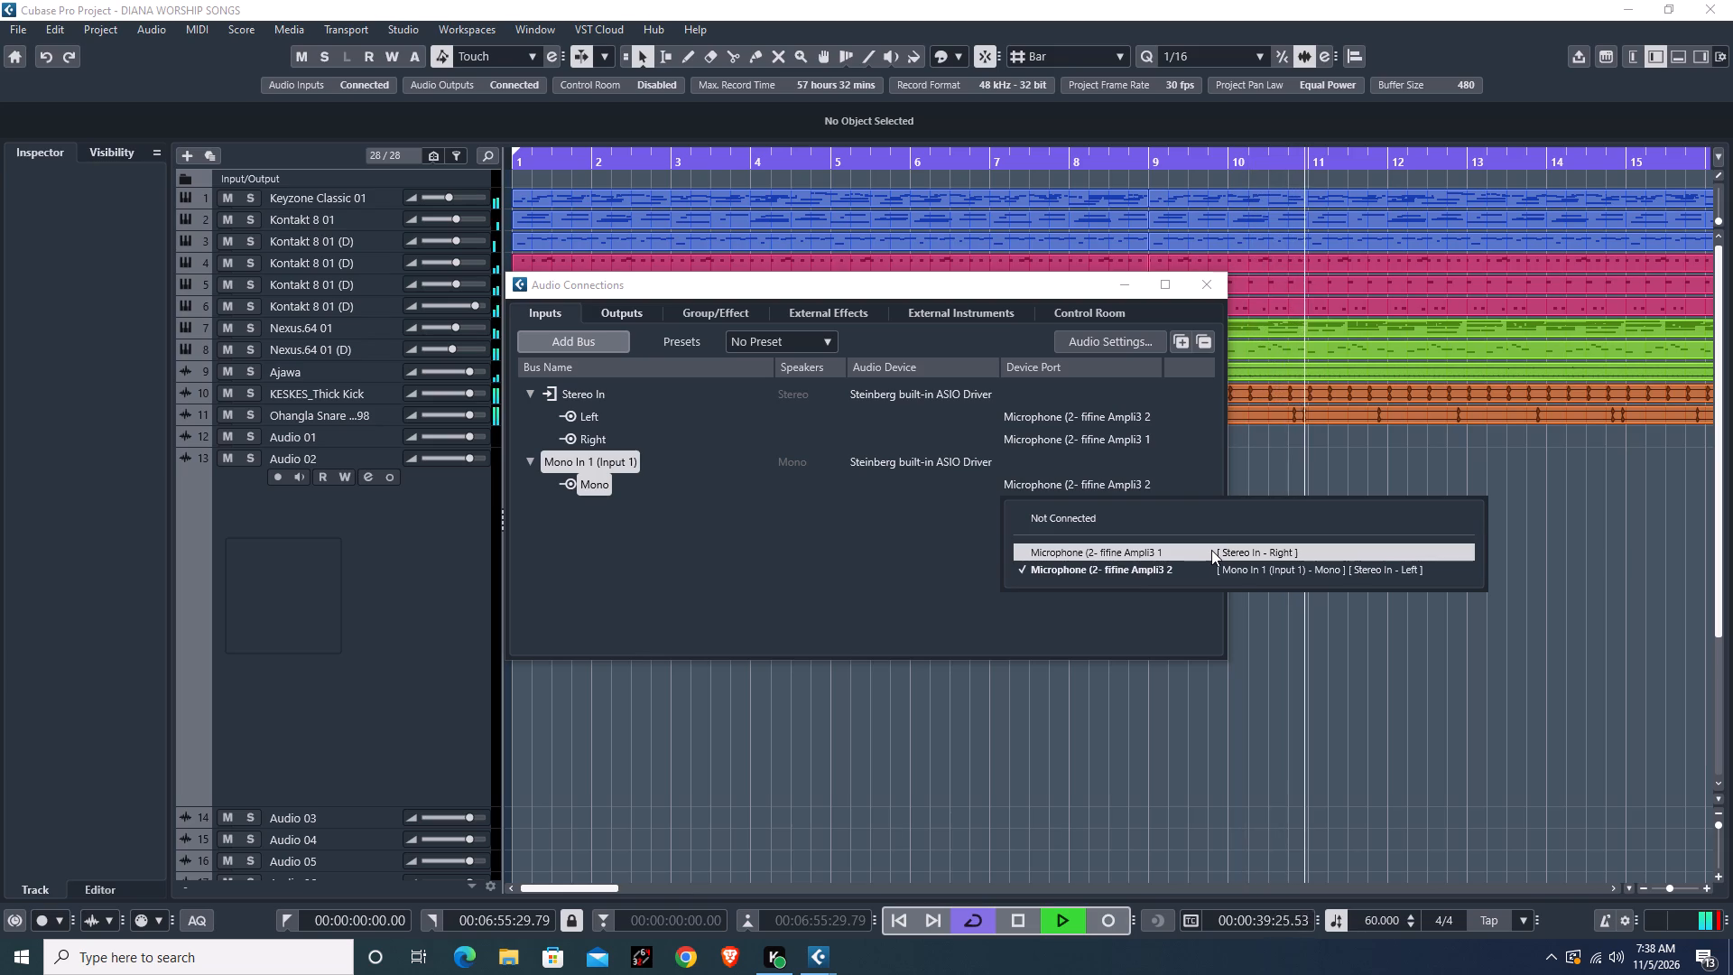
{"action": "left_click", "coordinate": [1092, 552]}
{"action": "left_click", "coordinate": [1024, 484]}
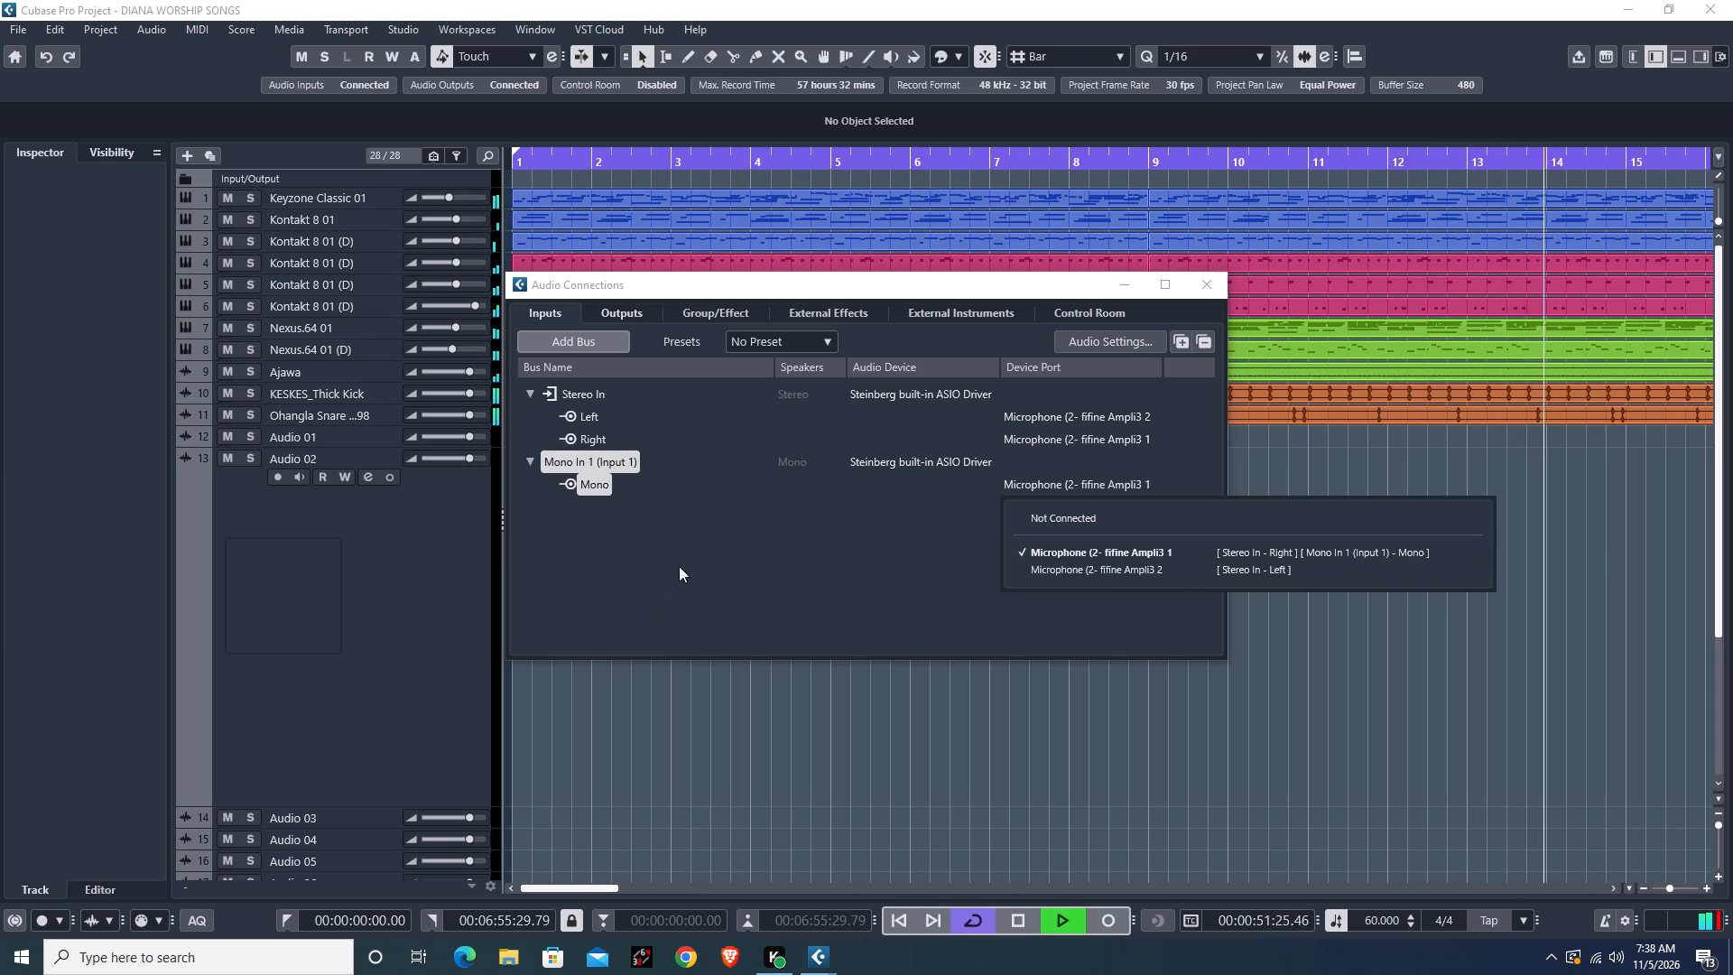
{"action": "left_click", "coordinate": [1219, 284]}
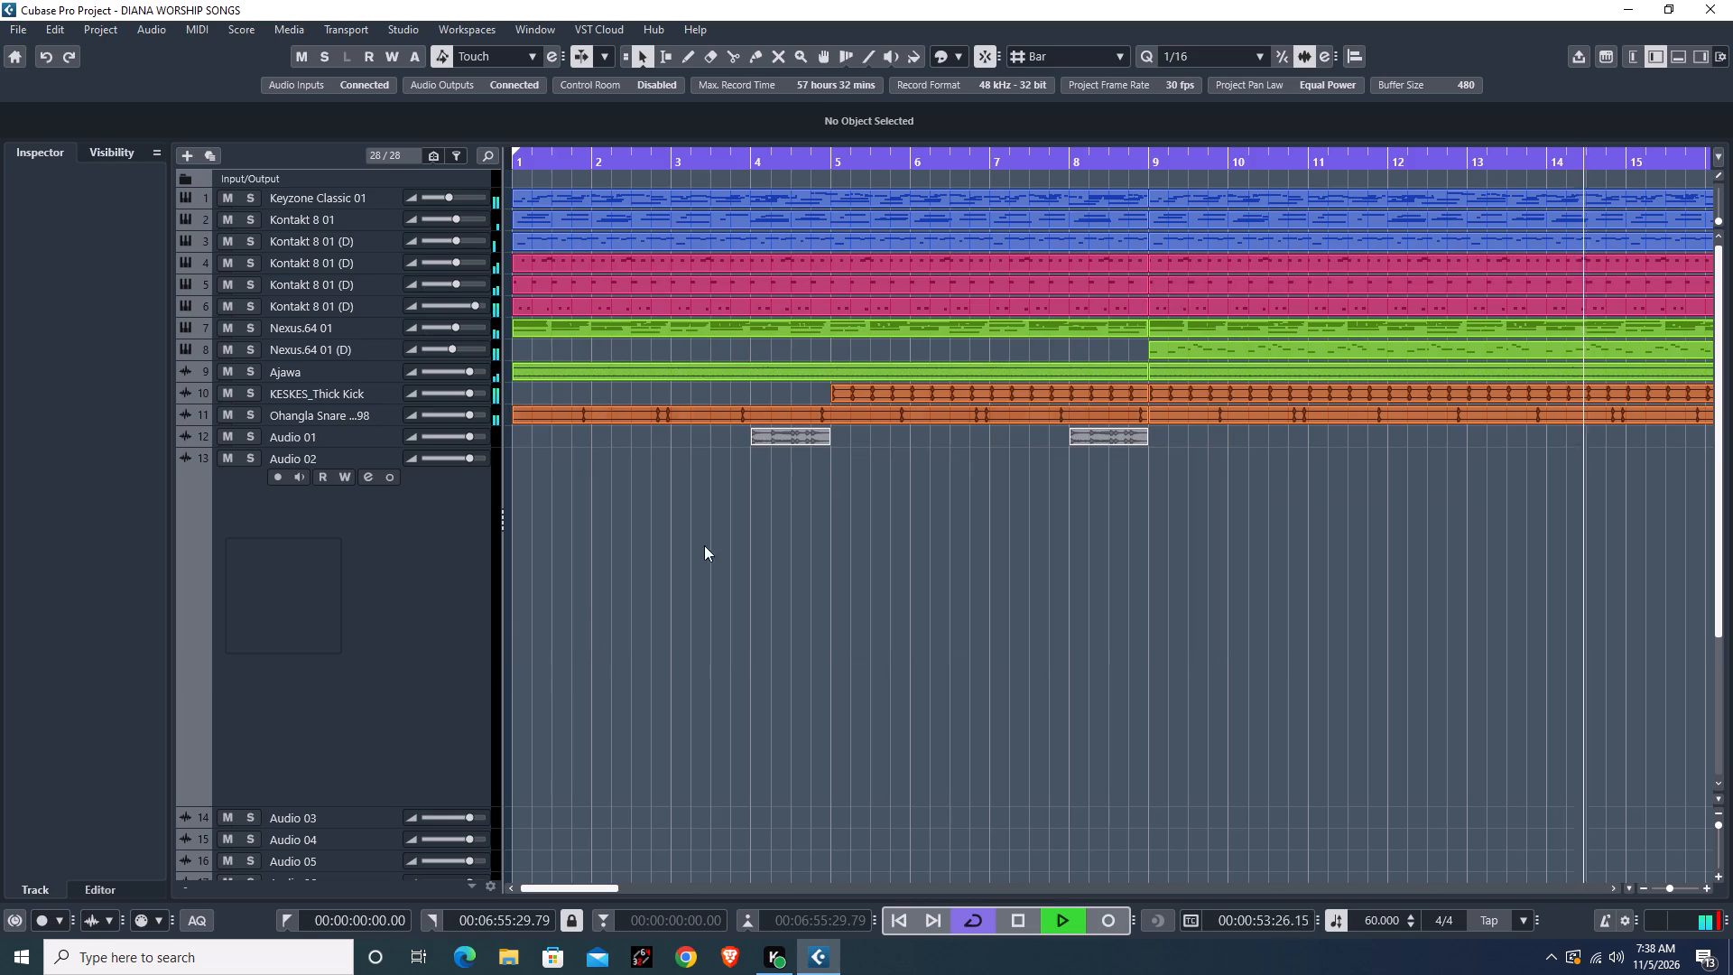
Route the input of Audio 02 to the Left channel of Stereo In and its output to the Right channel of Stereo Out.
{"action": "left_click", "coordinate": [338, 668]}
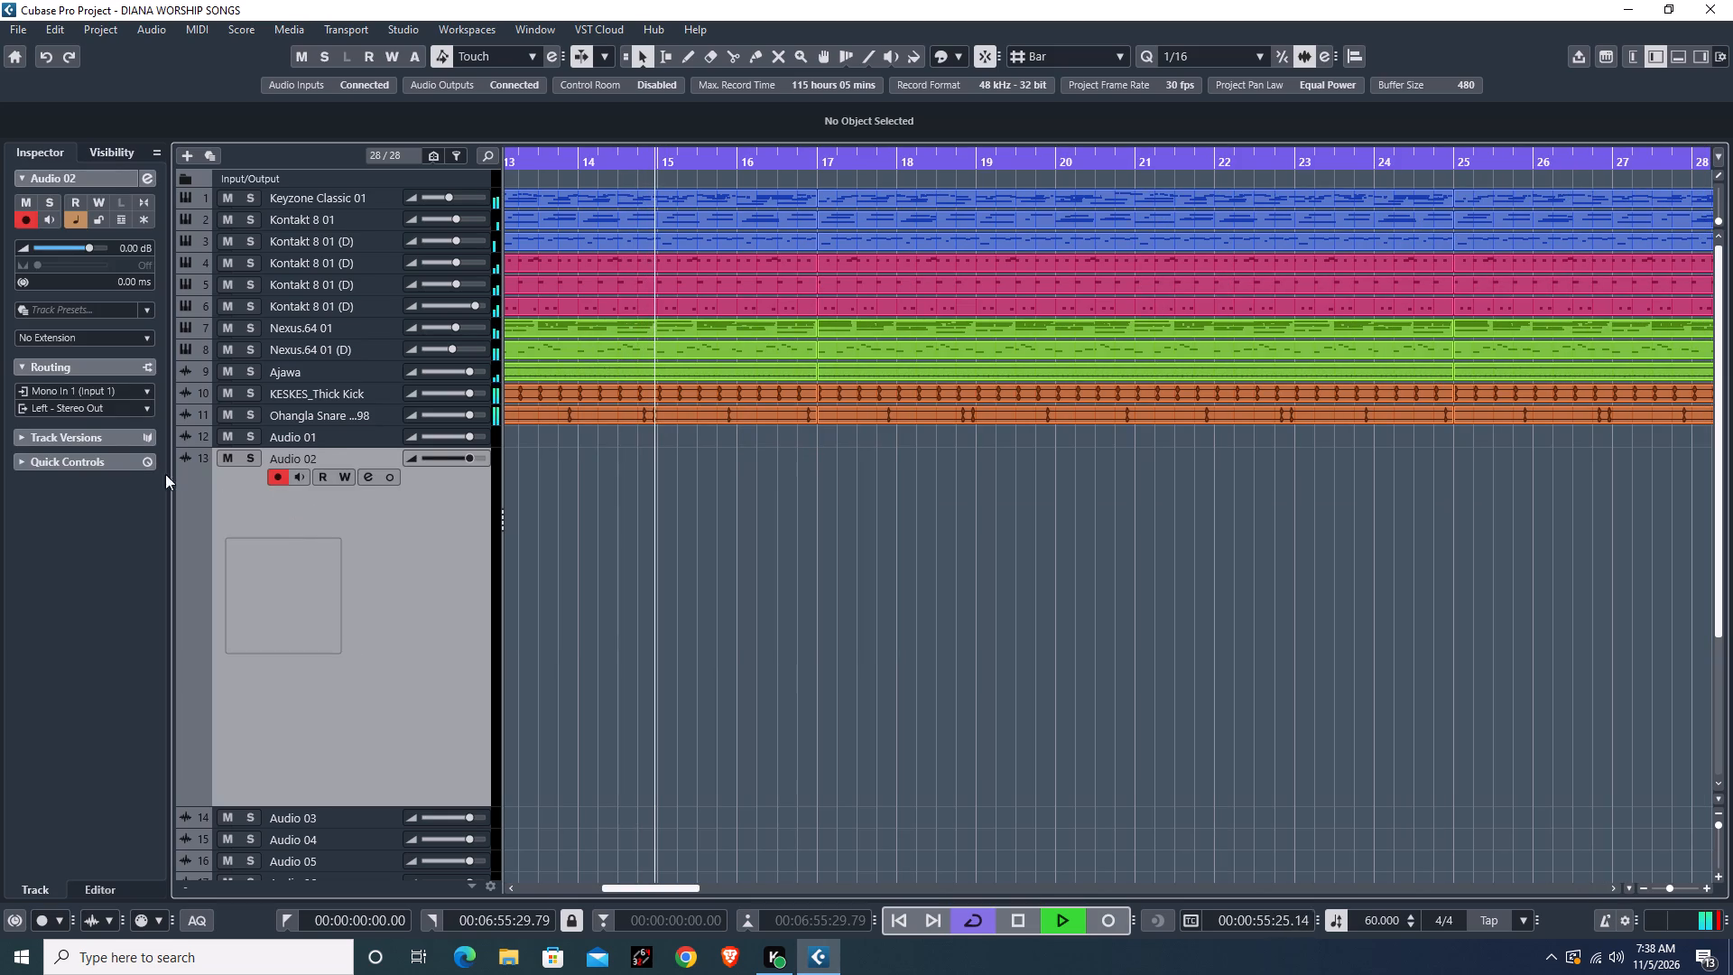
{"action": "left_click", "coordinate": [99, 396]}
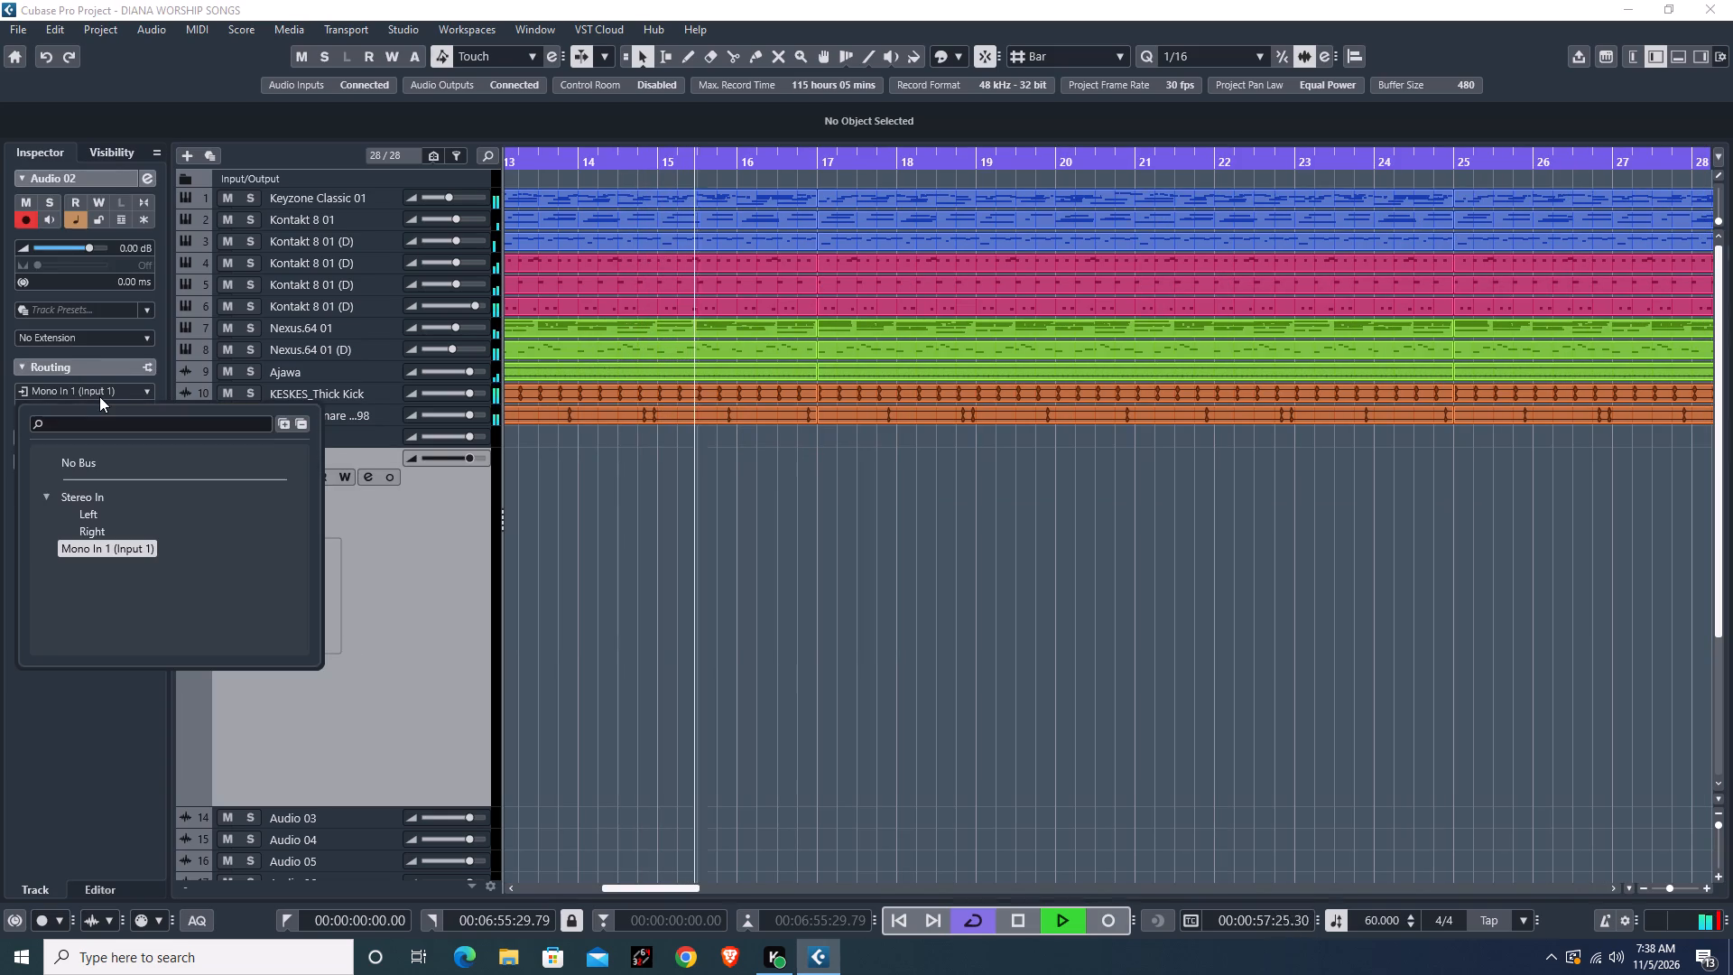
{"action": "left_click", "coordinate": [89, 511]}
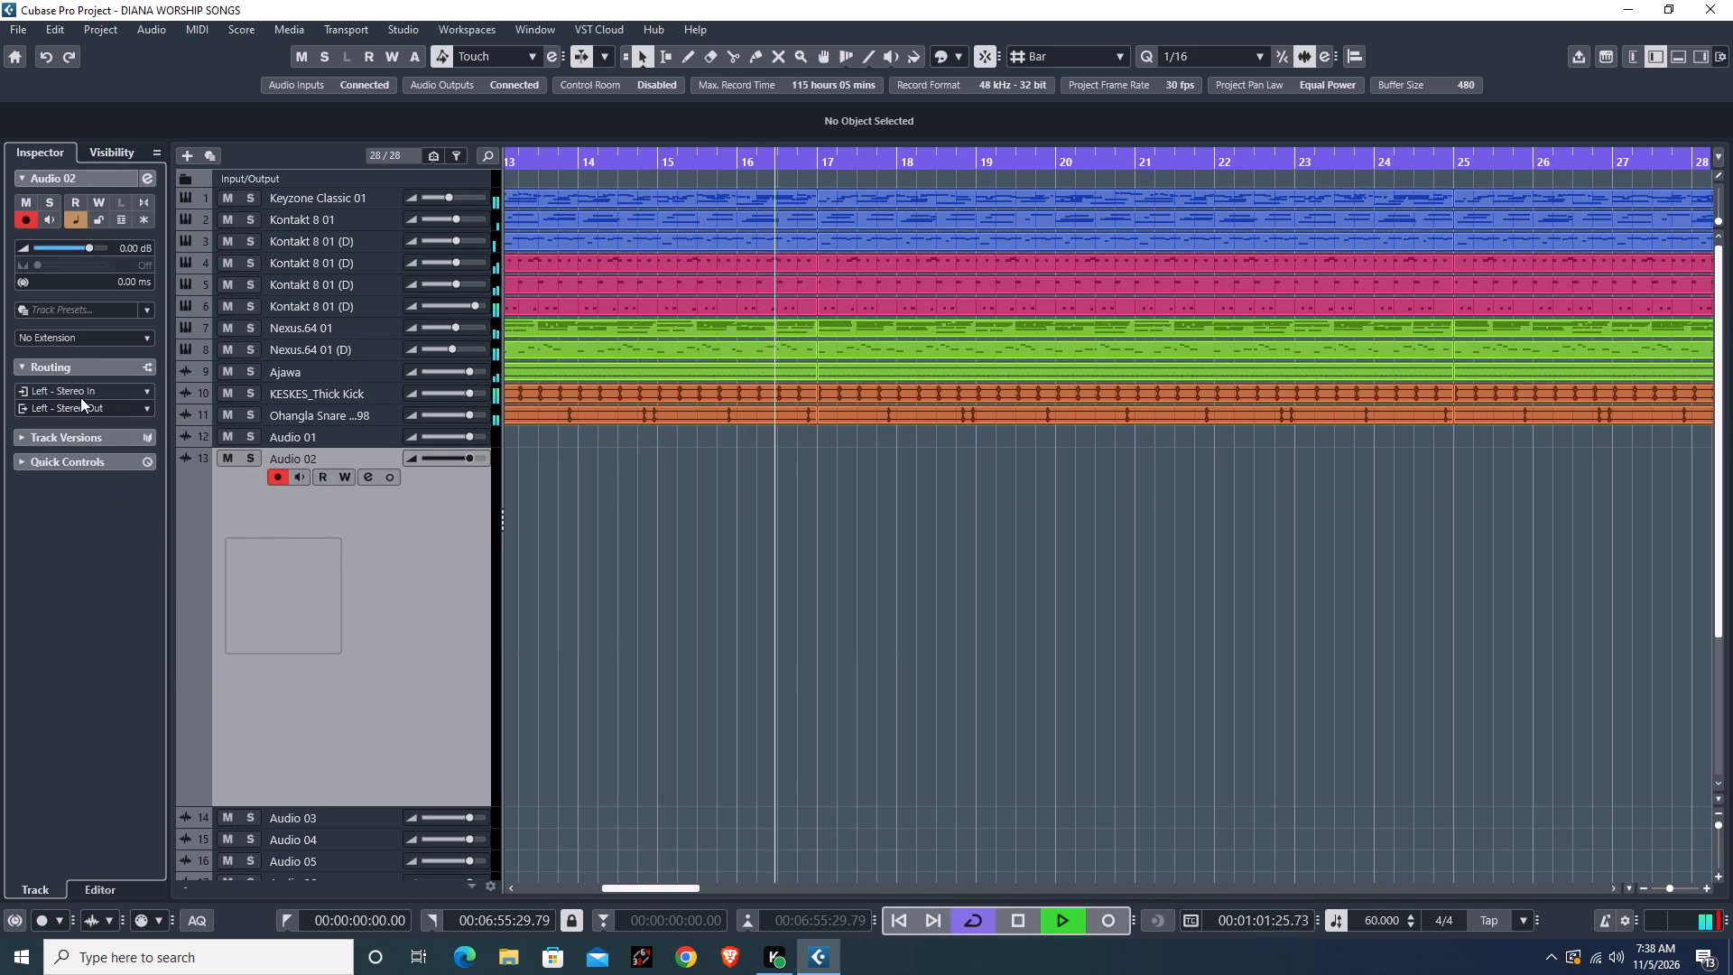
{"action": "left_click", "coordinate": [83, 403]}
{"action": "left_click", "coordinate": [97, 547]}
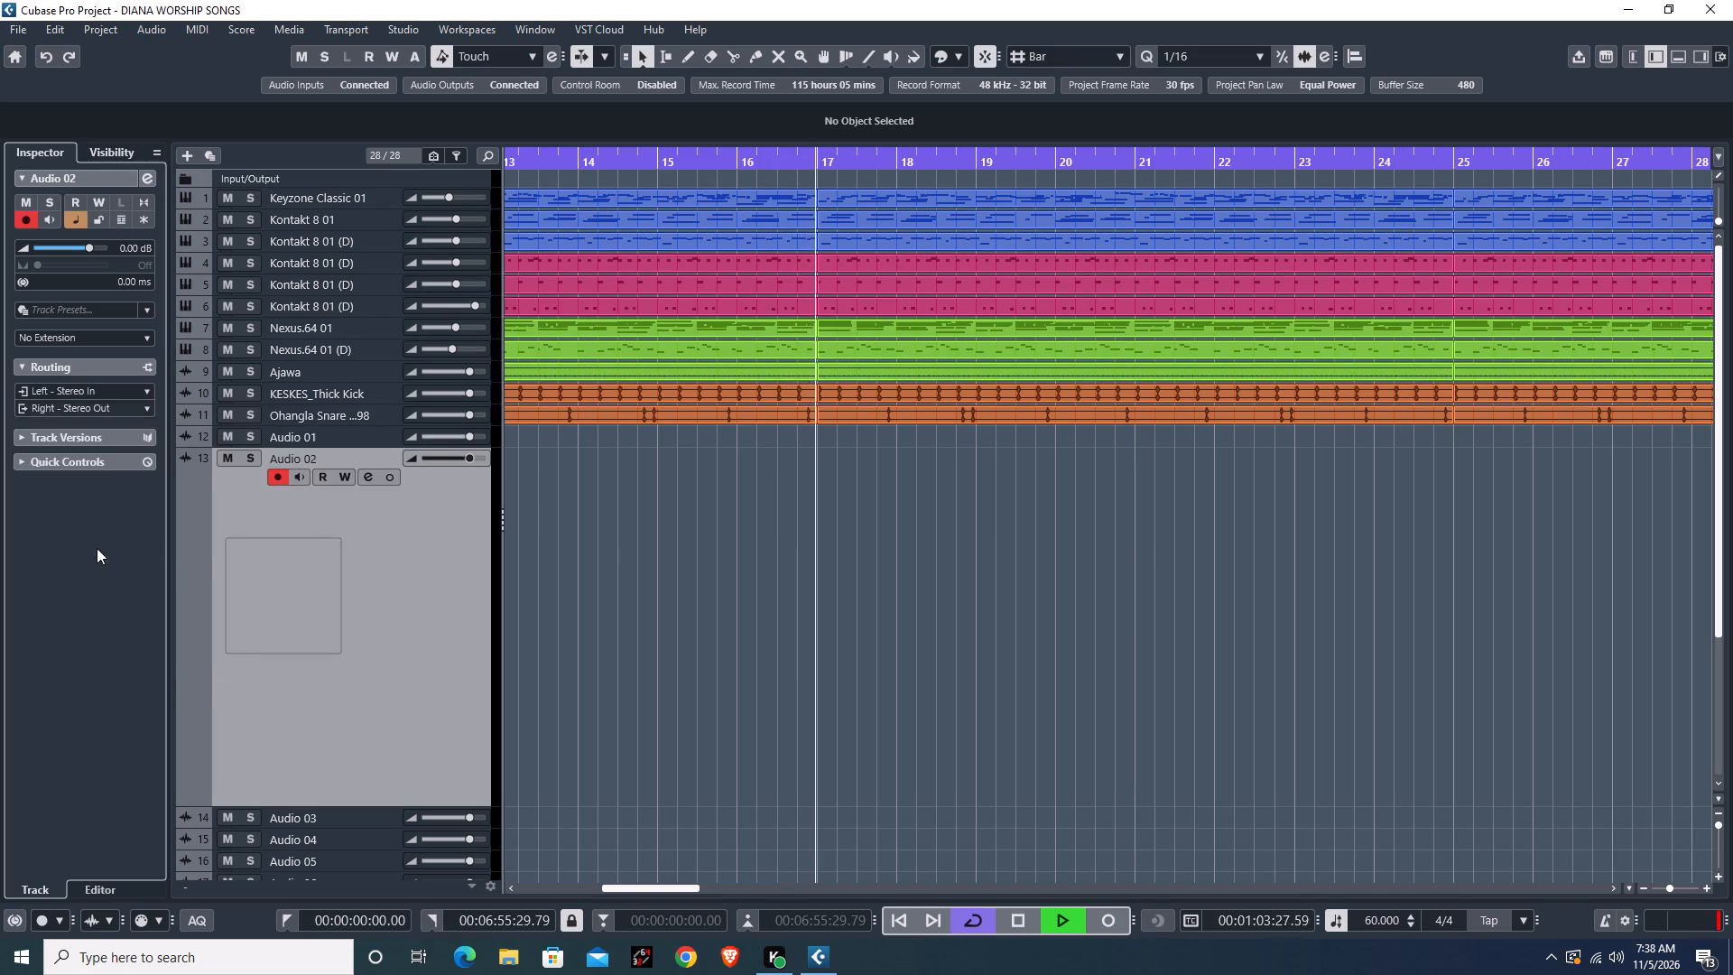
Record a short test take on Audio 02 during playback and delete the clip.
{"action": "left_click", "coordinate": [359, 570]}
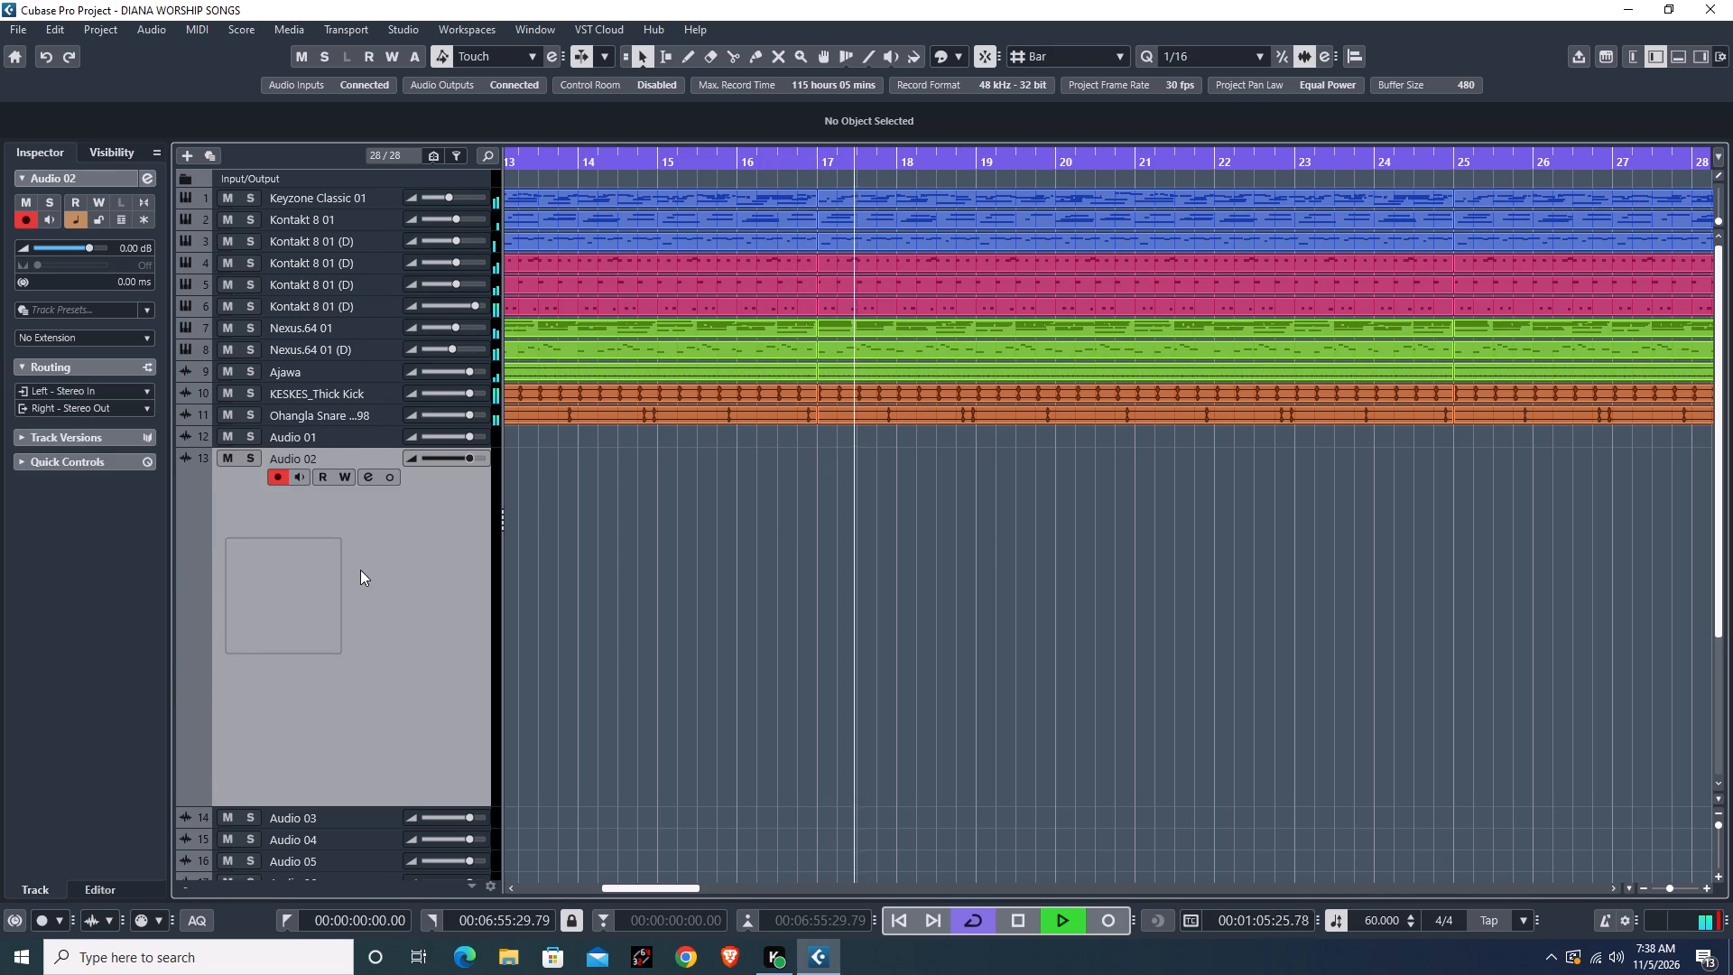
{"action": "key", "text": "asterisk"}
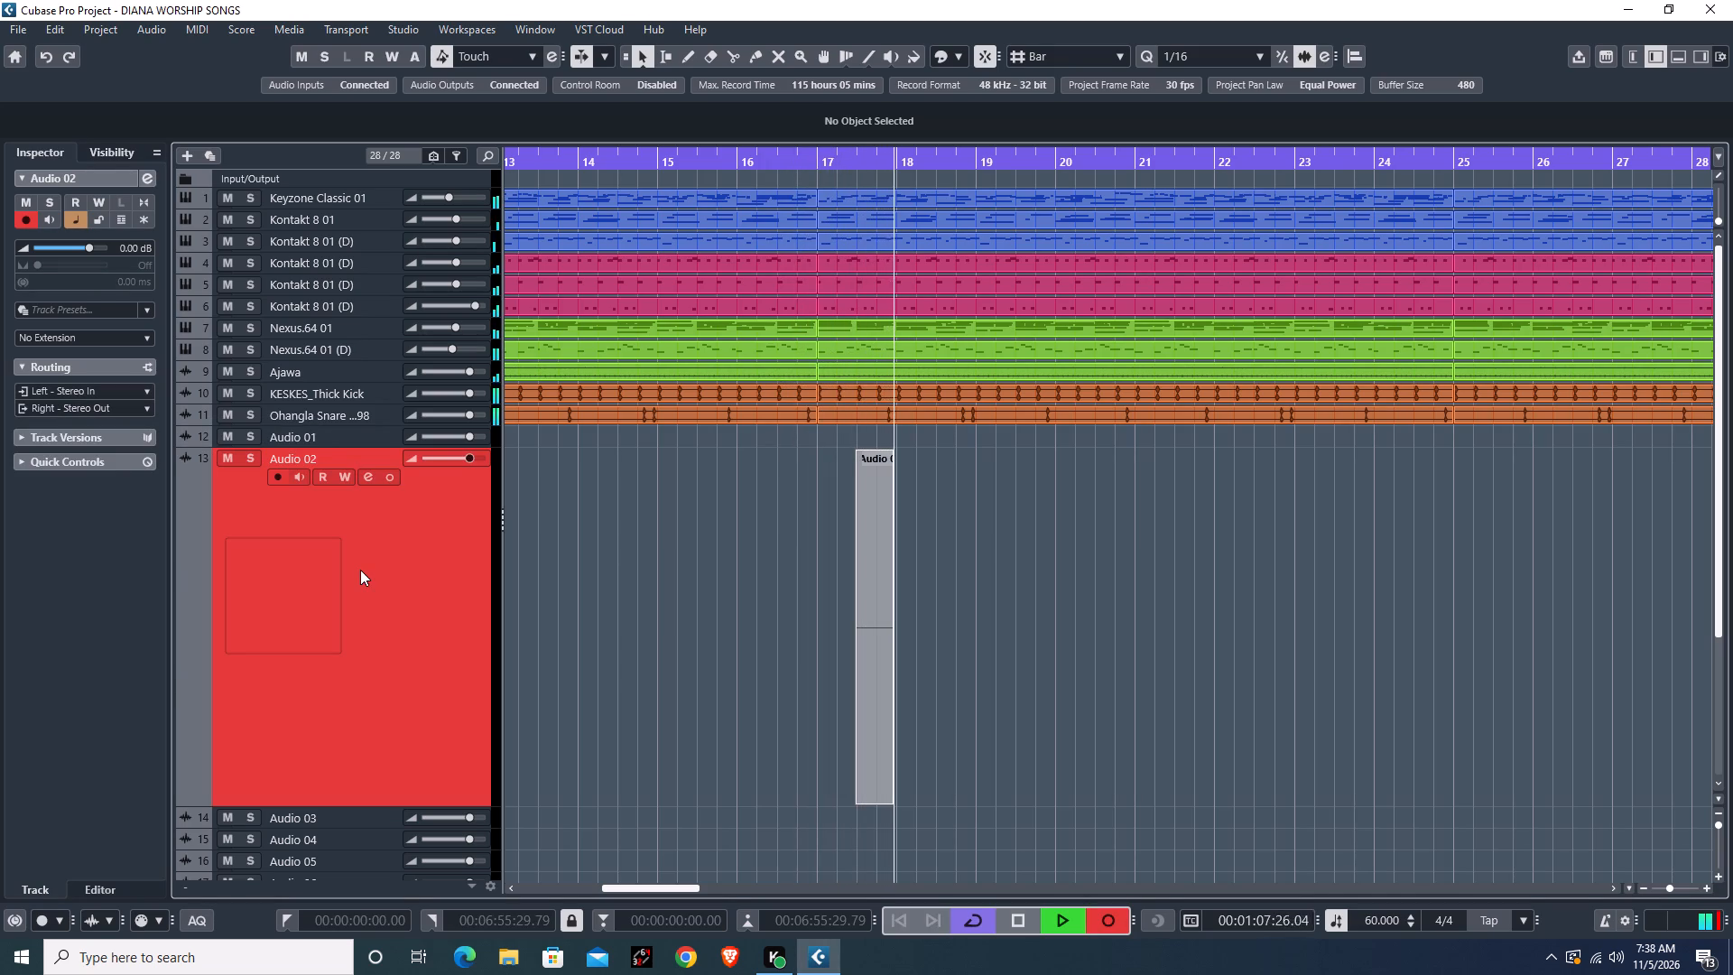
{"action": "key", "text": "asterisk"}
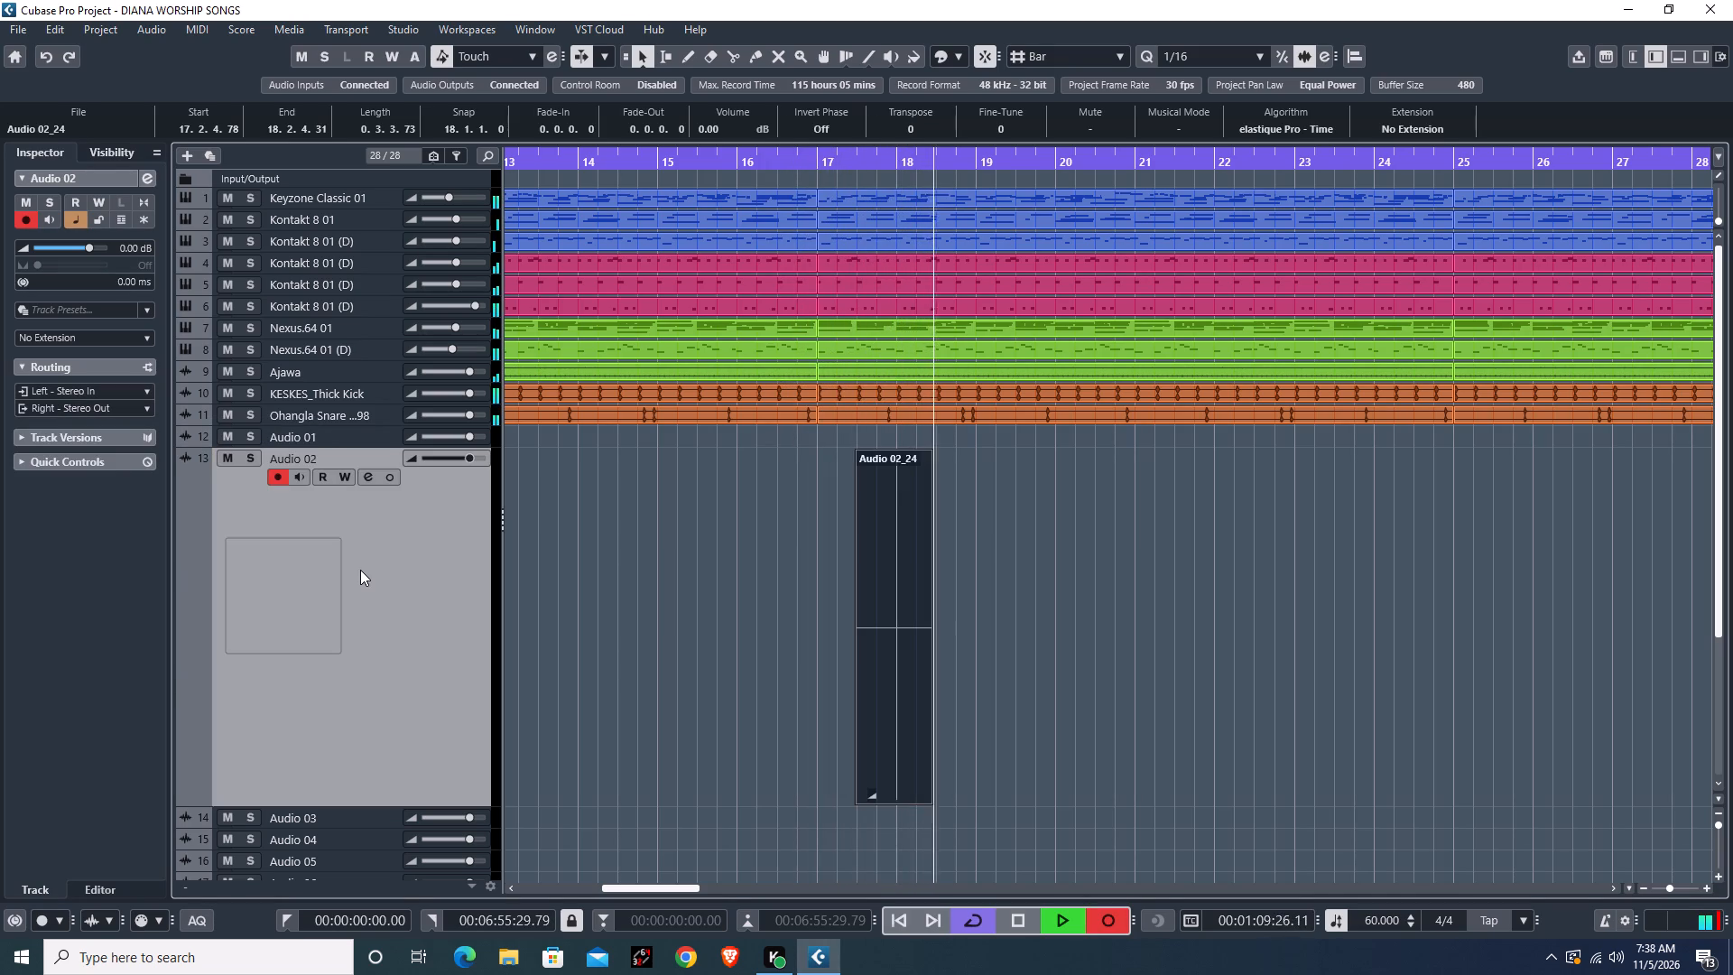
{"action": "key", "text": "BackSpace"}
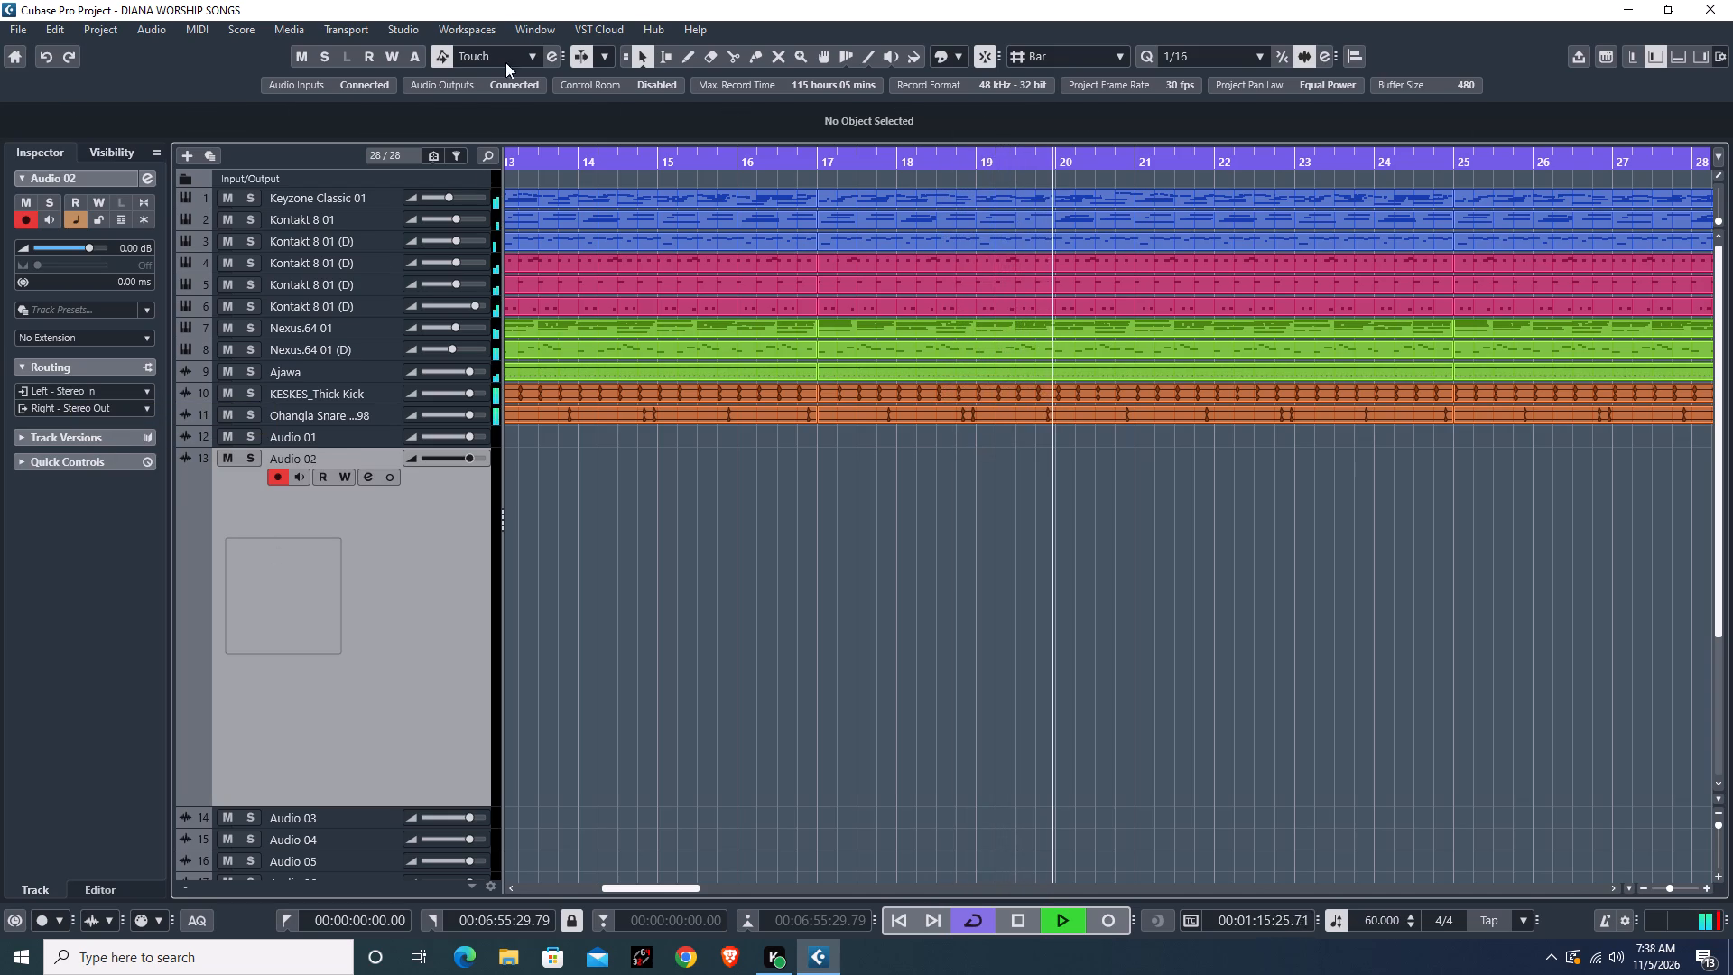
Set the Left device port of Stereo In to Microphone (2- fifine Ampli3 1 and check the port choices of both channels.
{"action": "left_click", "coordinate": [376, 88]}
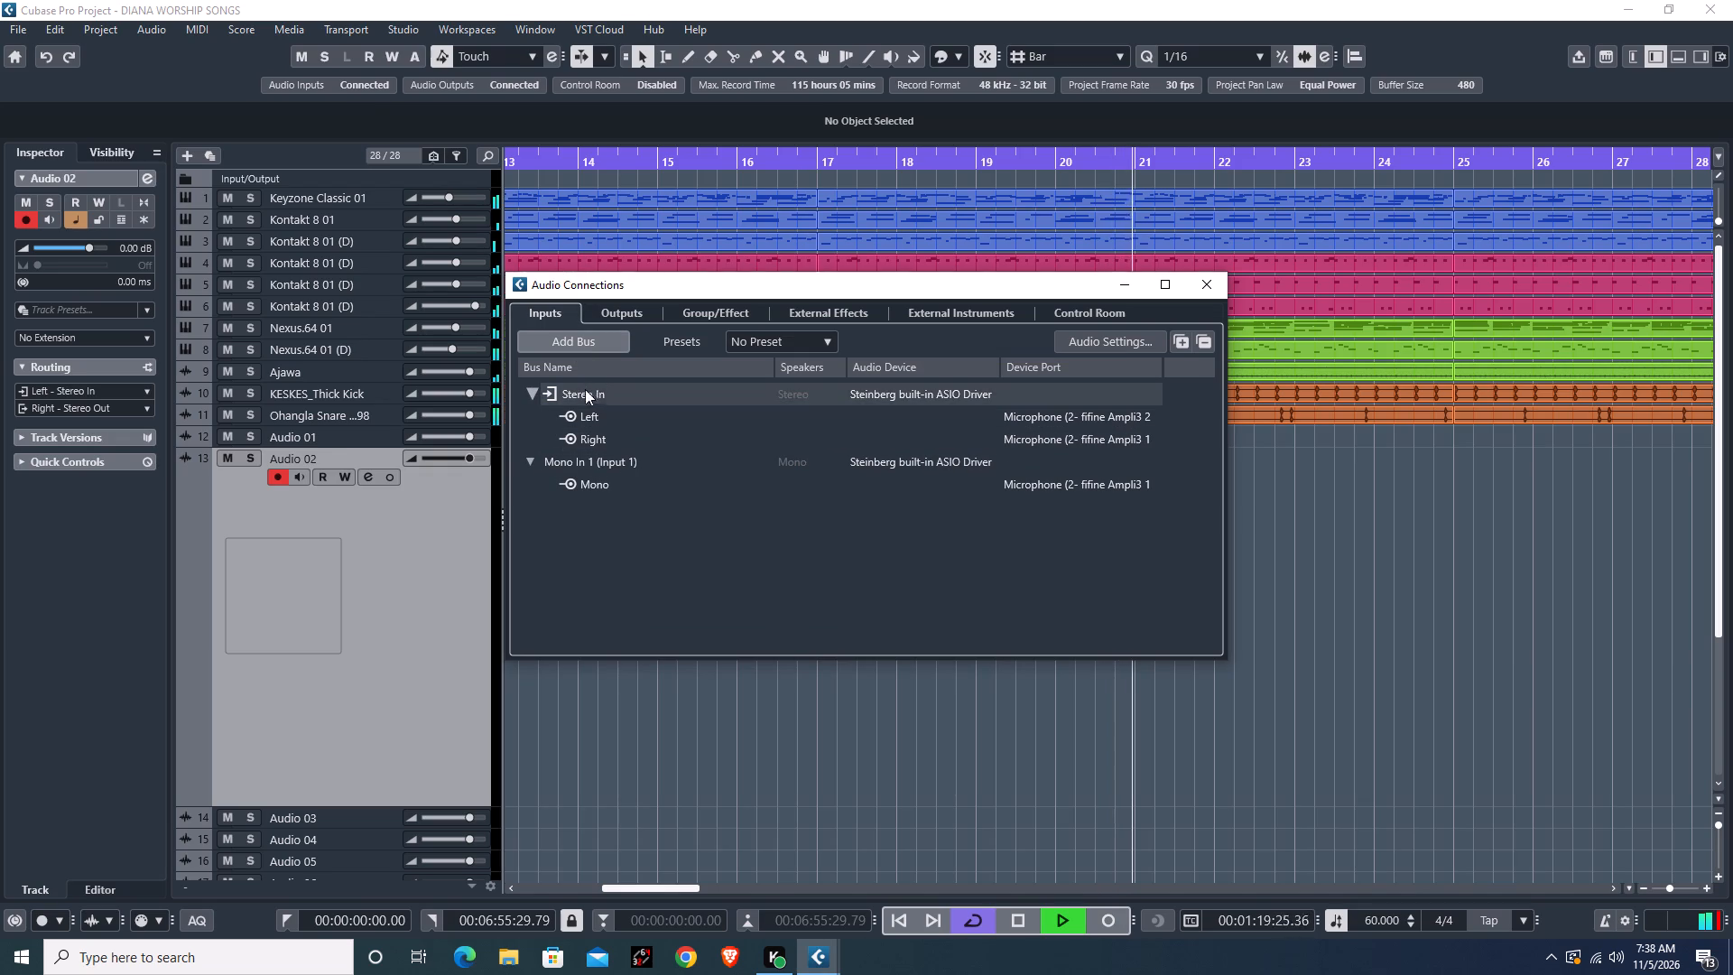
{"action": "left_click", "coordinate": [1012, 423]}
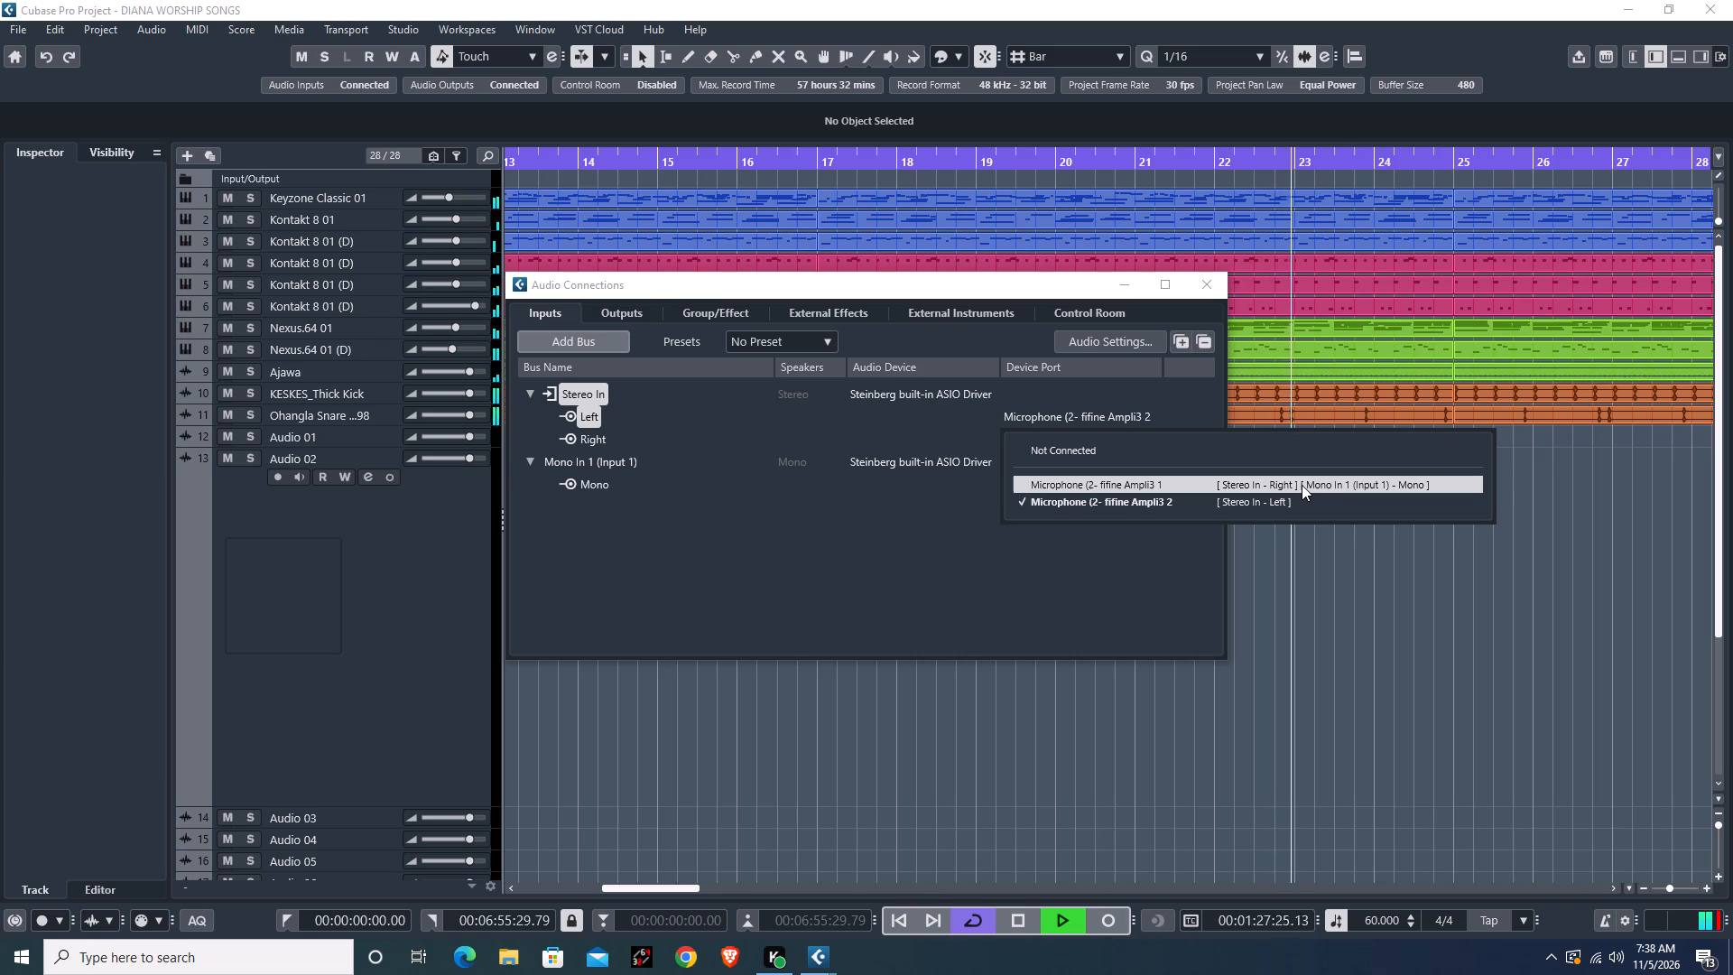
{"action": "left_click", "coordinate": [1301, 485]}
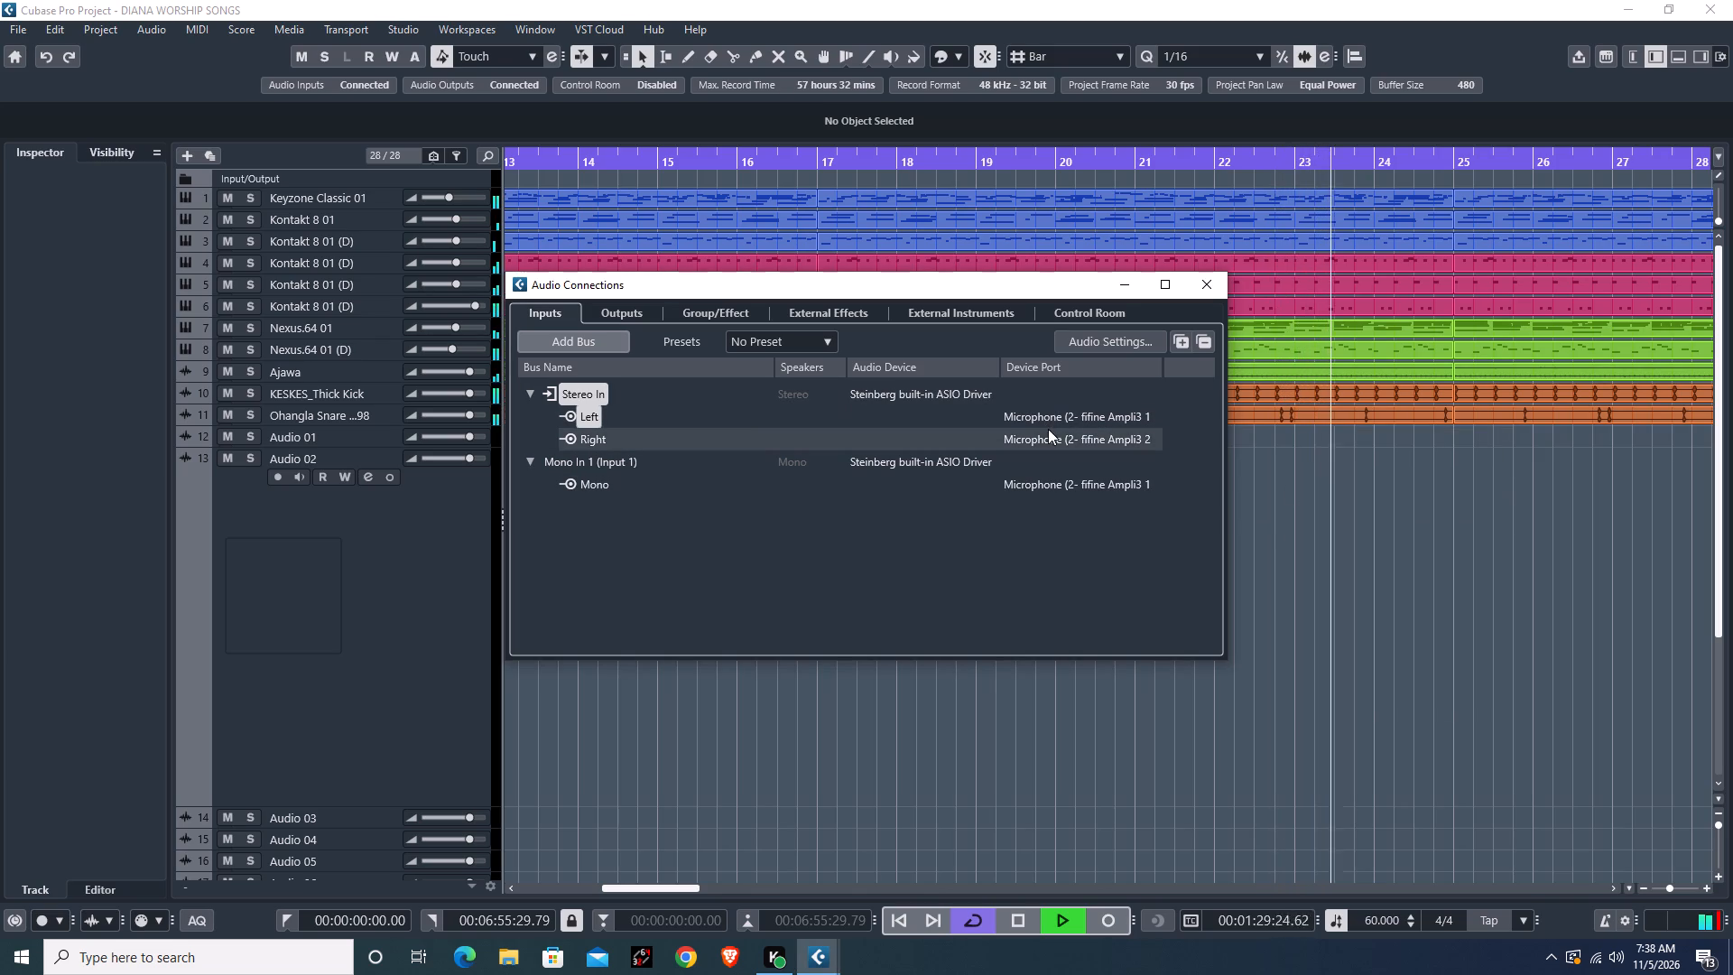
{"action": "left_click", "coordinate": [1052, 441]}
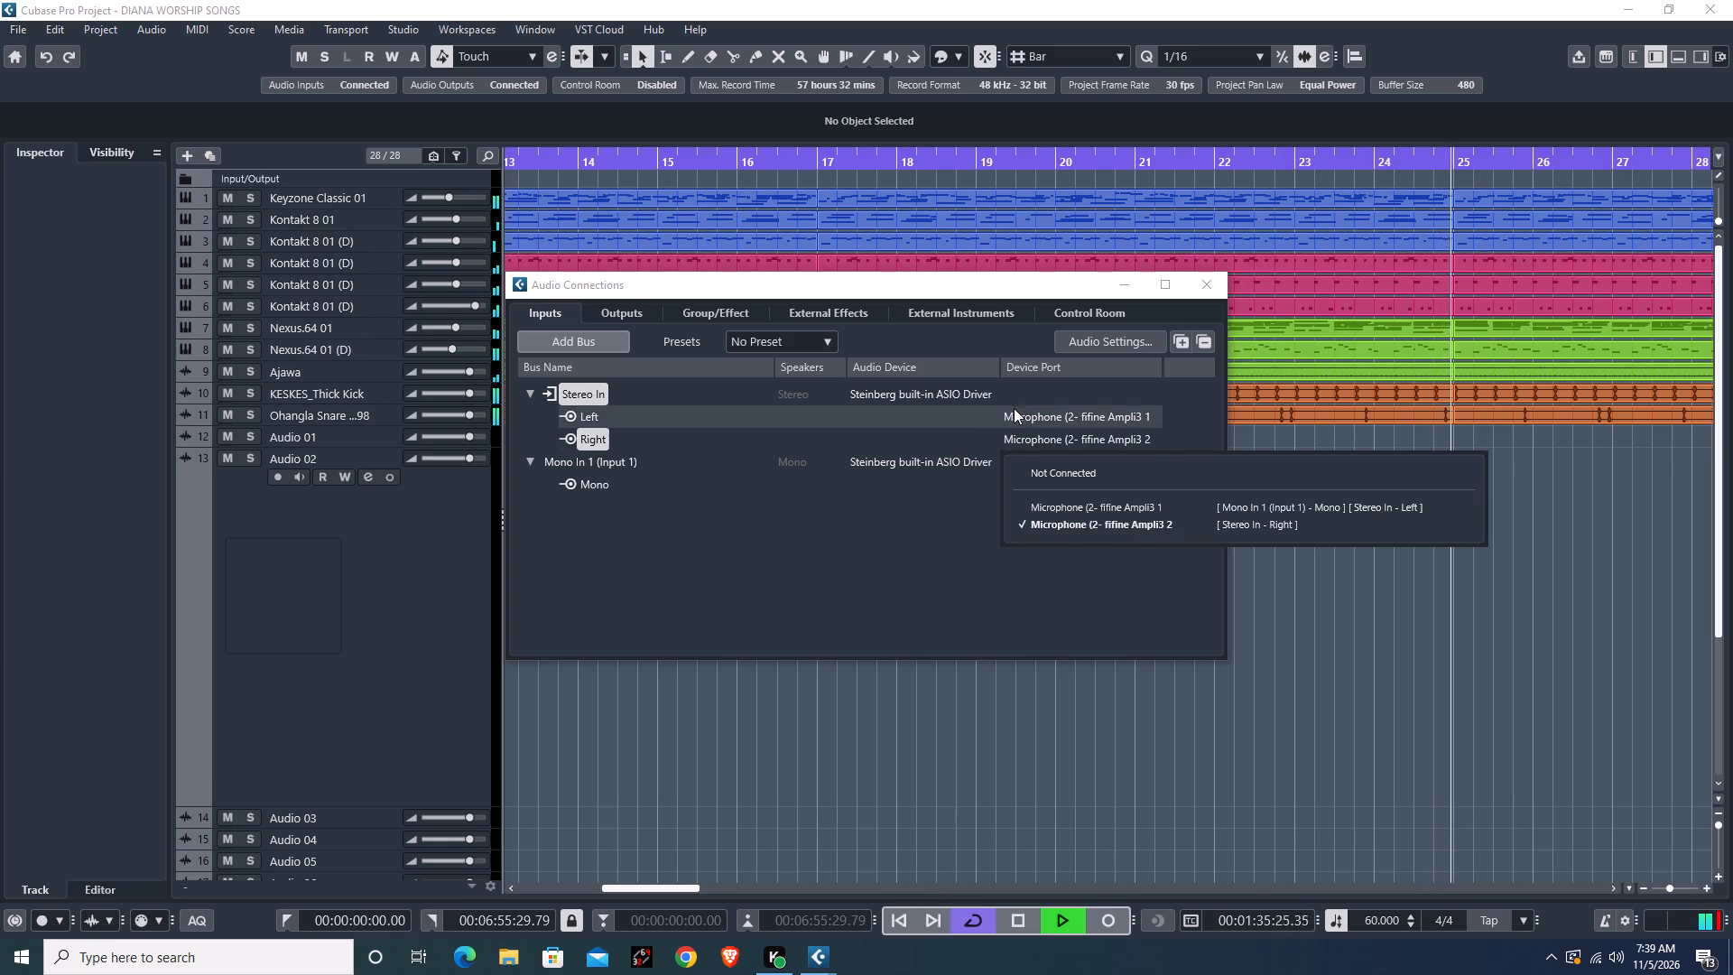
{"action": "left_click", "coordinate": [1040, 419]}
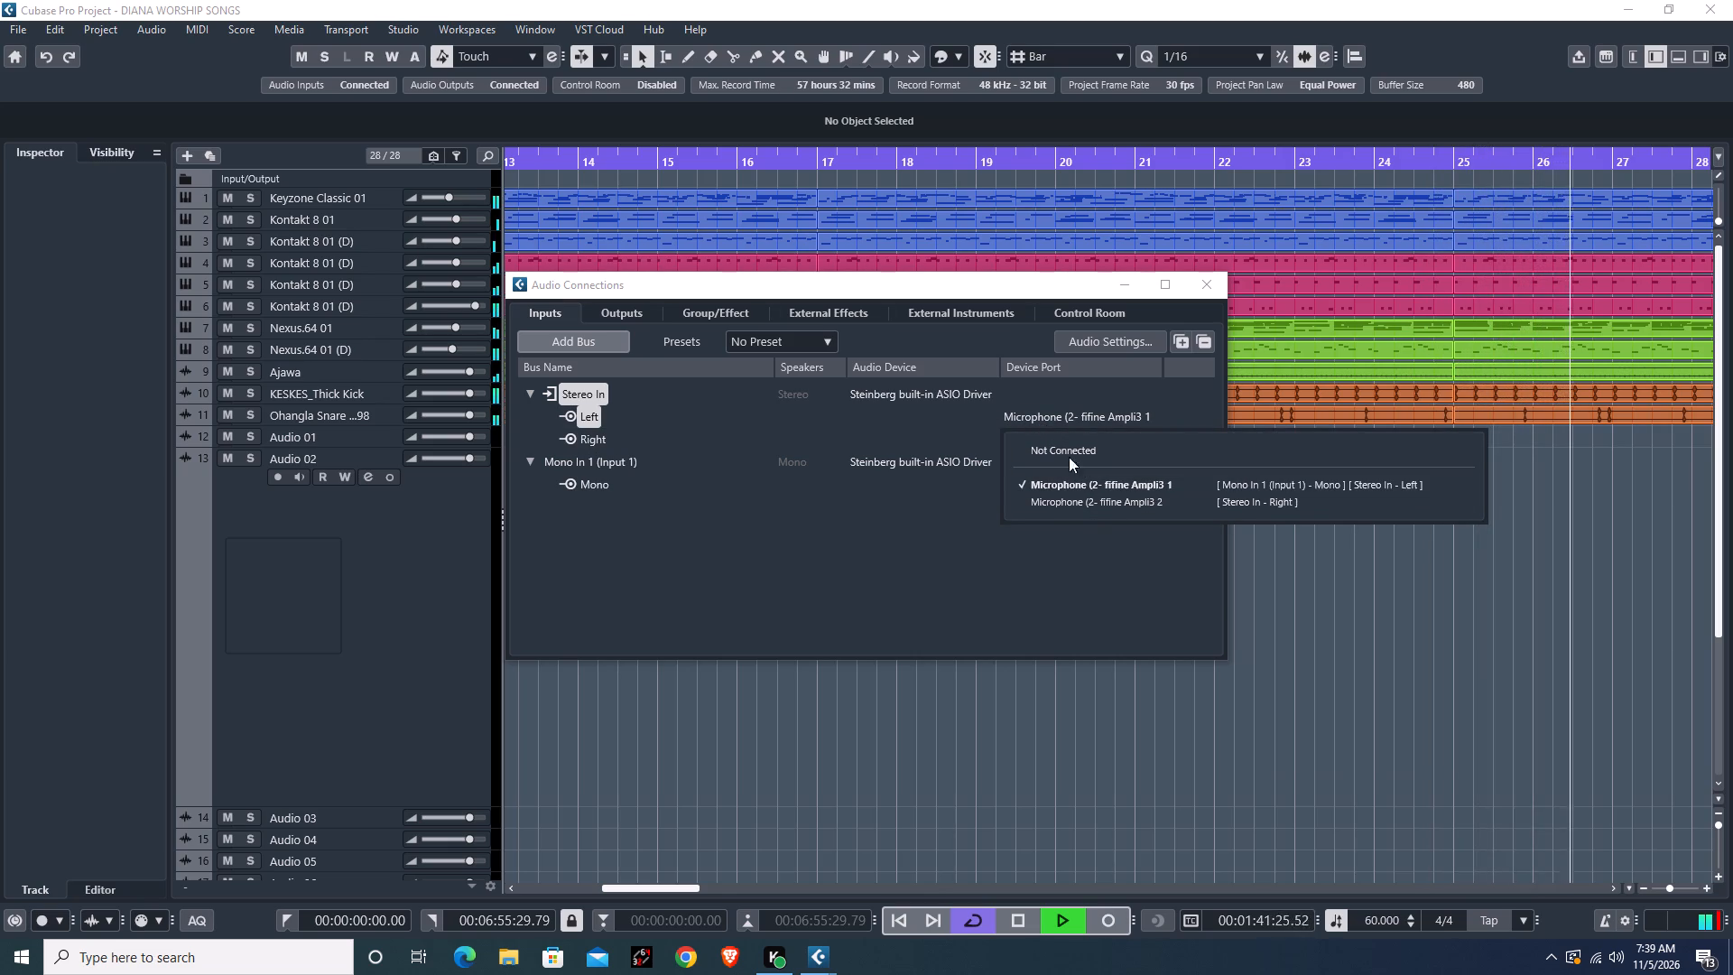
{"action": "left_click", "coordinate": [927, 432]}
Set the device port of Mono In 1 to Not Connected and close the Audio Connections window.
{"action": "left_click", "coordinate": [997, 480]}
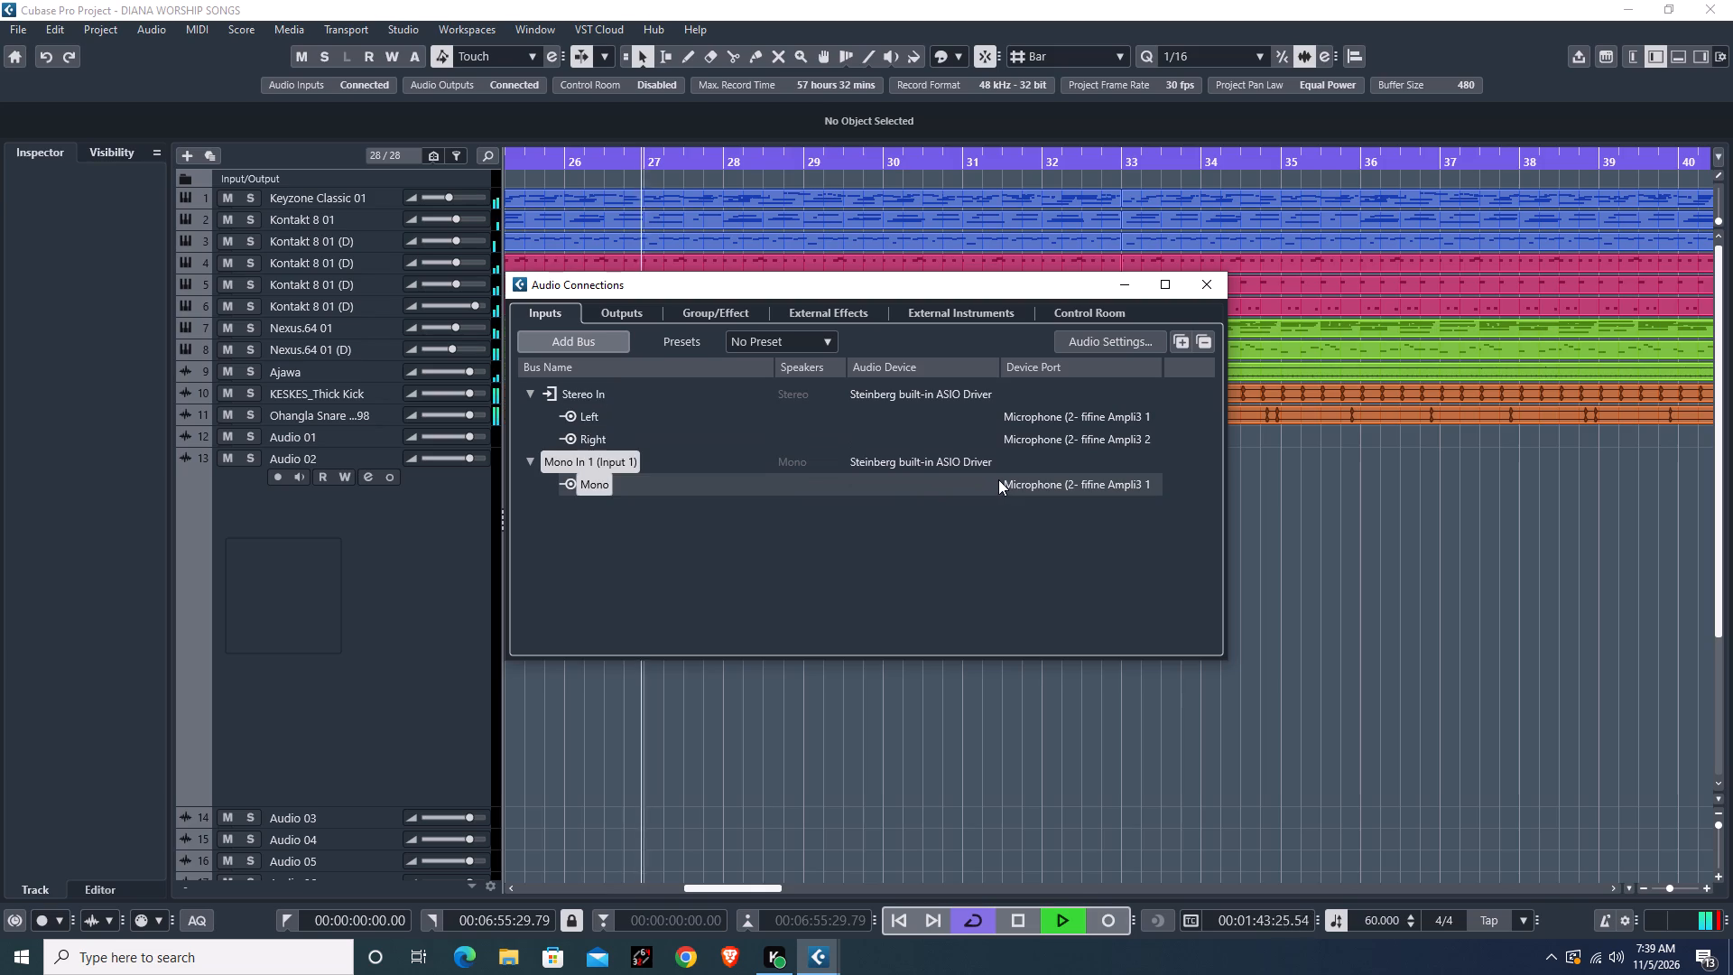
{"action": "left_click", "coordinate": [1067, 487]}
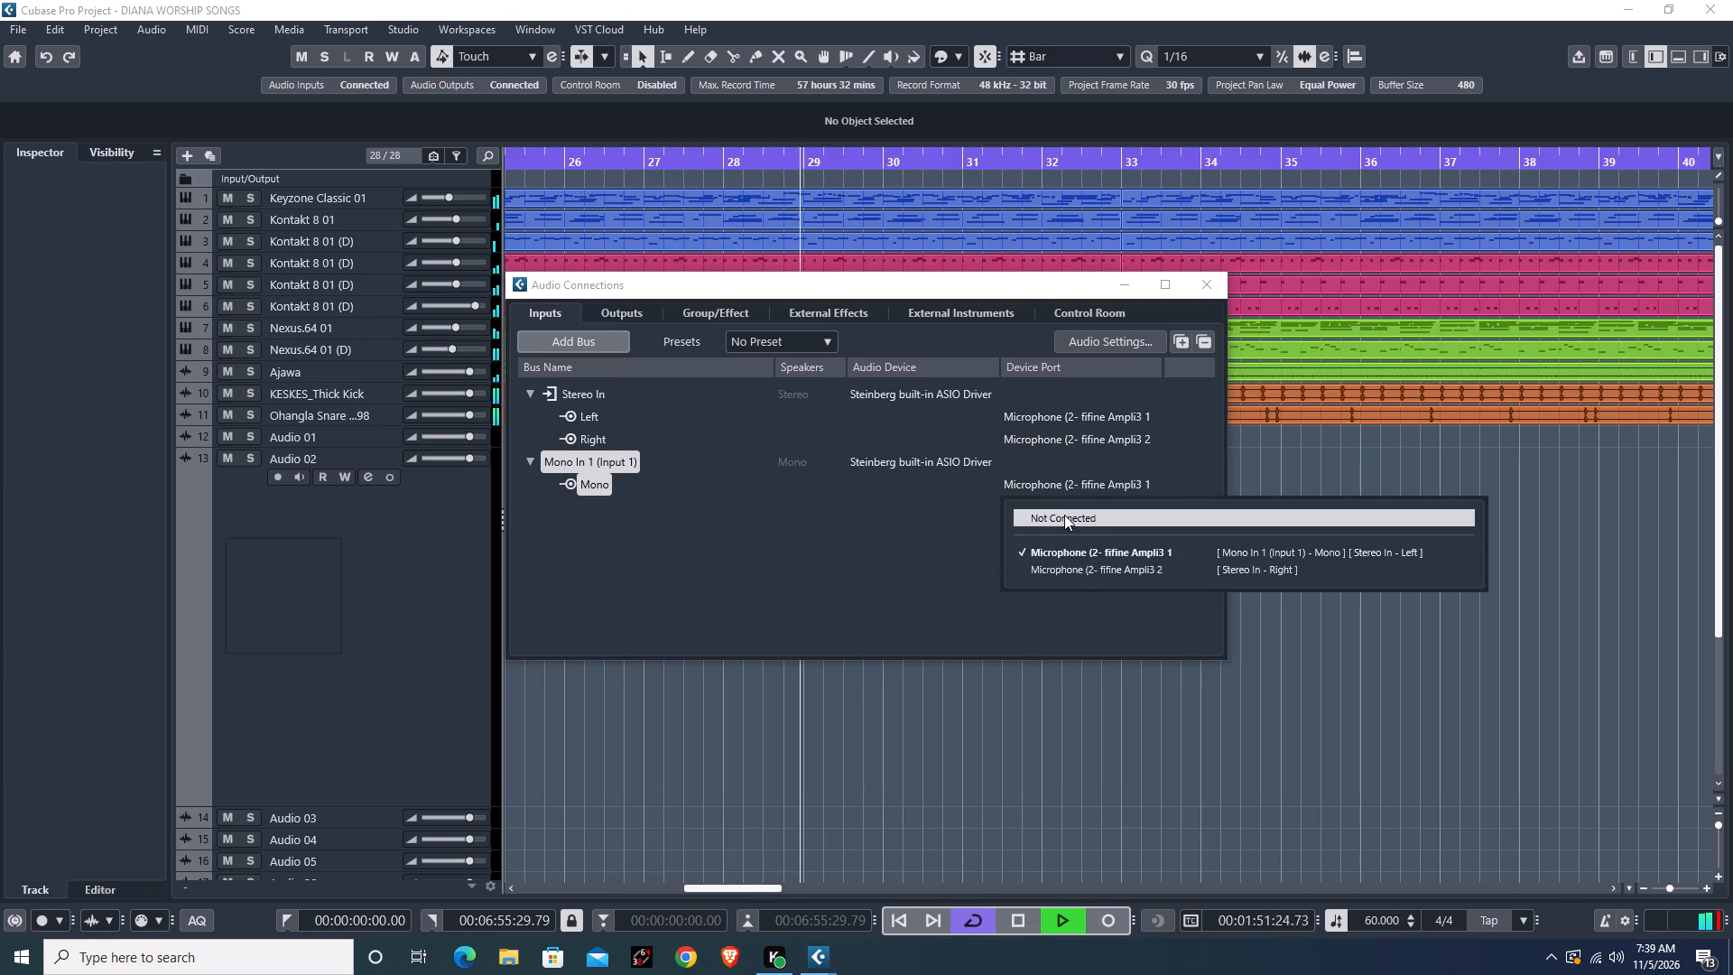
{"action": "left_click", "coordinate": [1064, 515]}
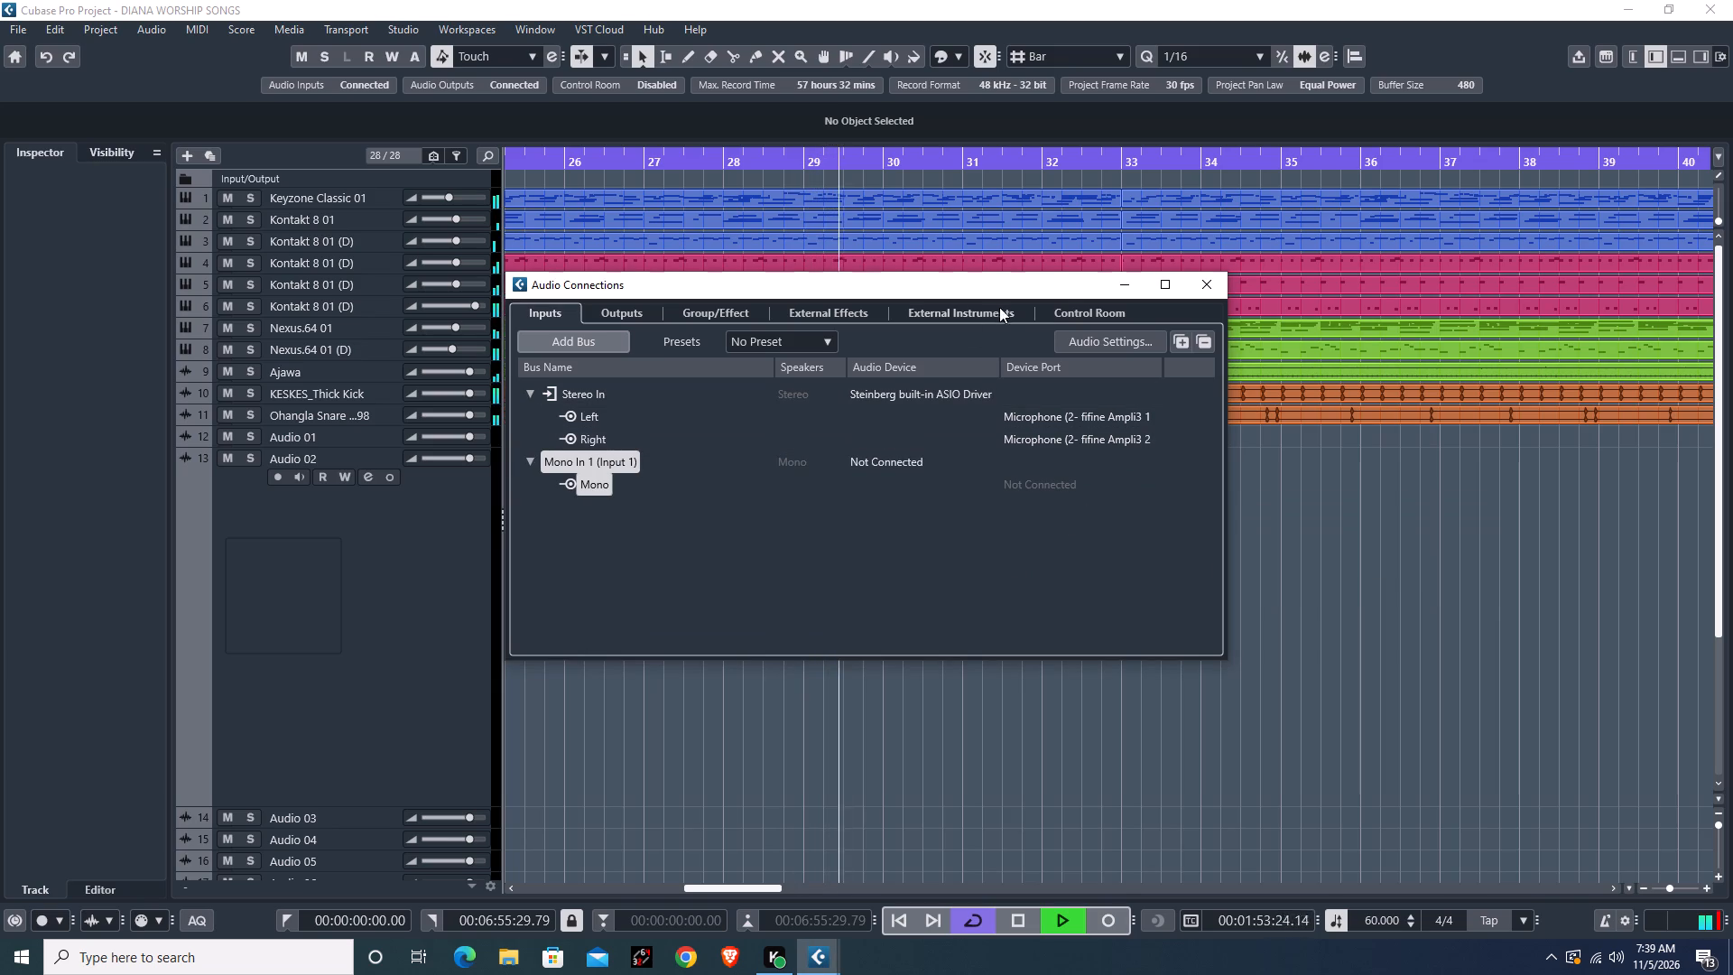
{"action": "left_click", "coordinate": [1206, 284]}
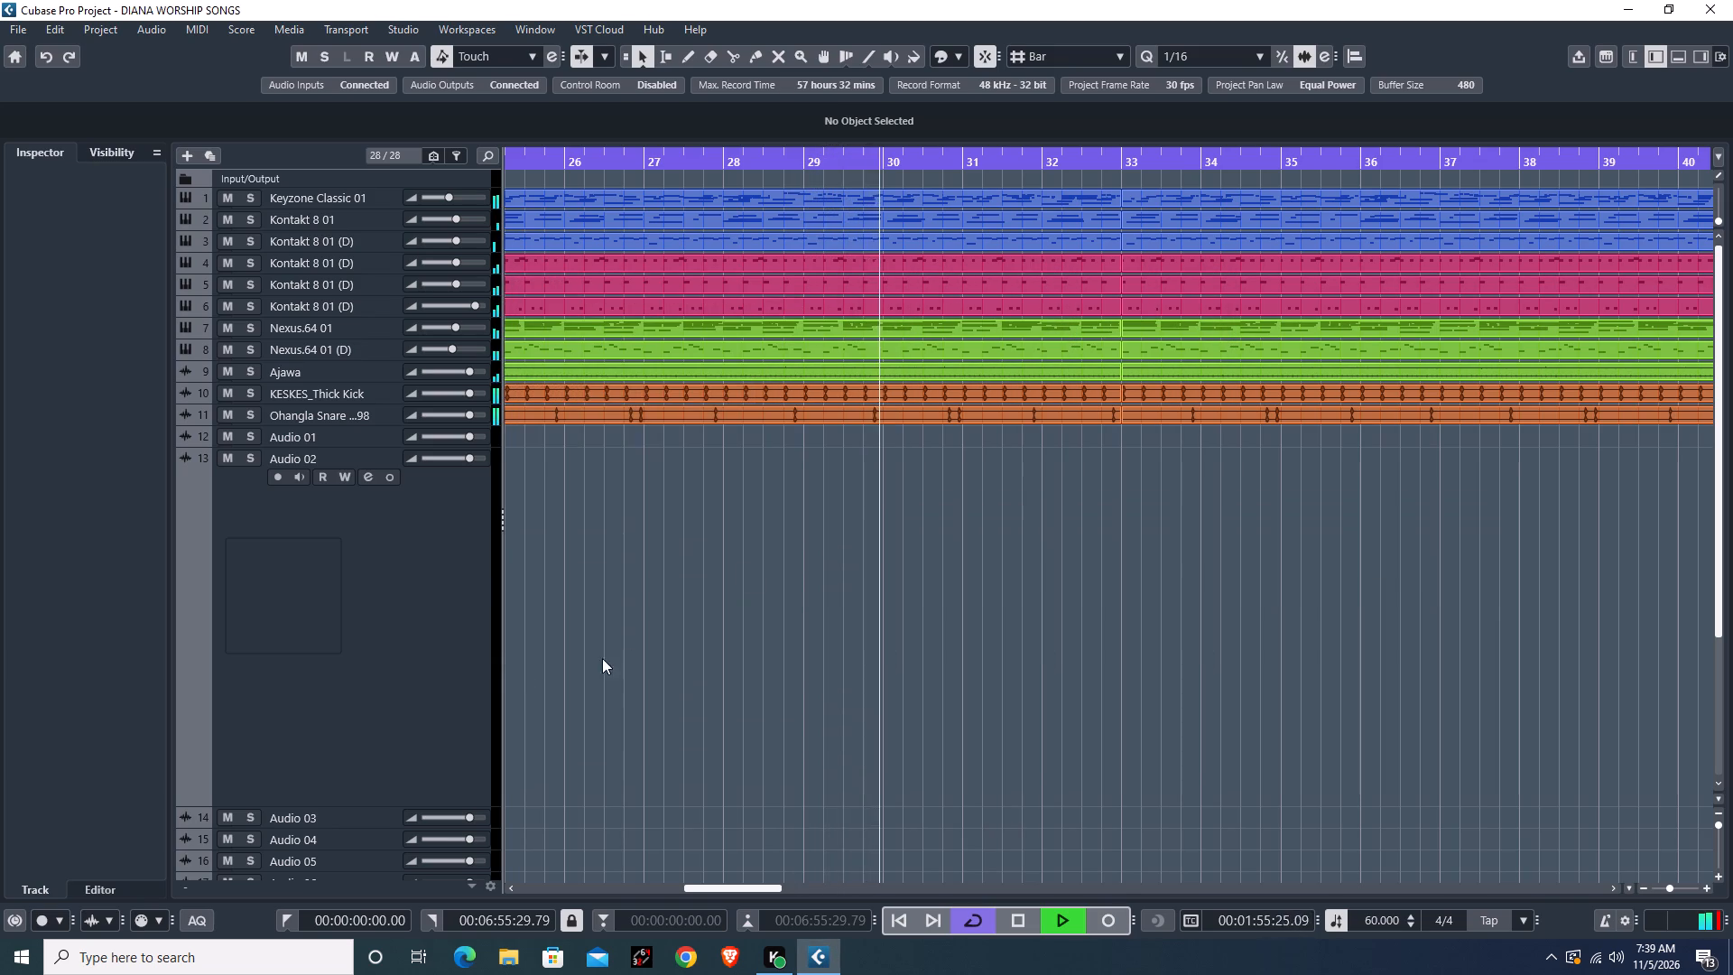
Record a short test take on Audio 02 around bar 30 and stop the transport.
{"action": "left_click", "coordinate": [389, 677]}
{"action": "key", "text": "asterisk"}
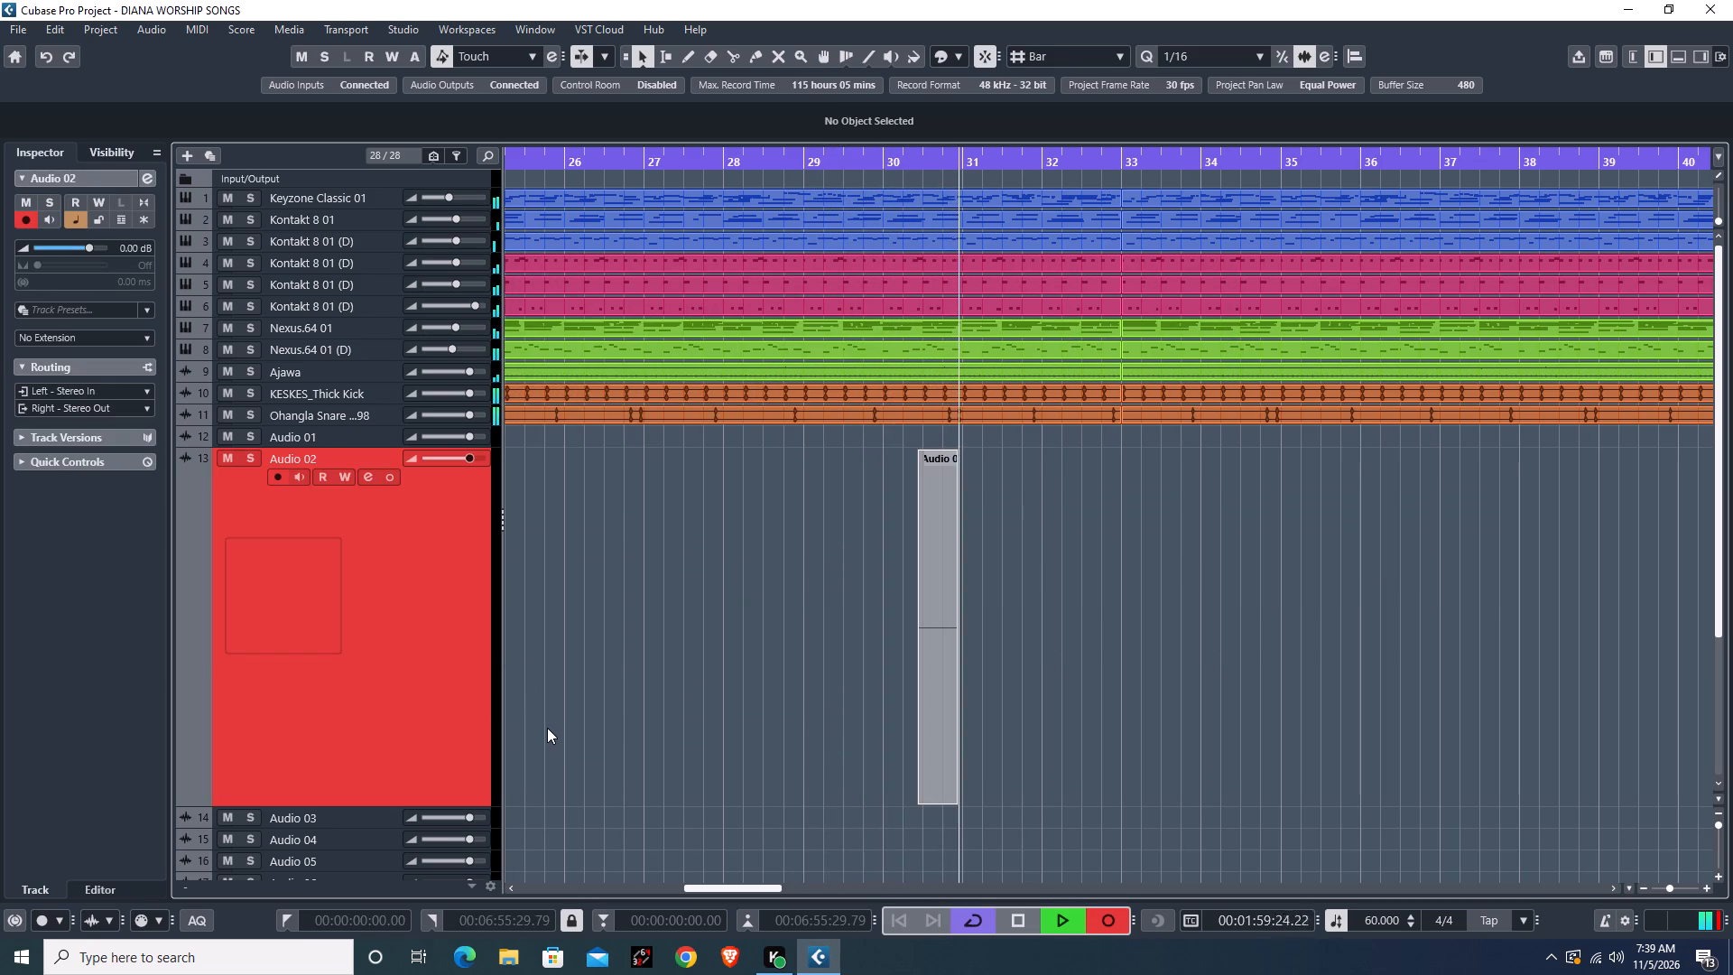
{"action": "key", "text": "space"}
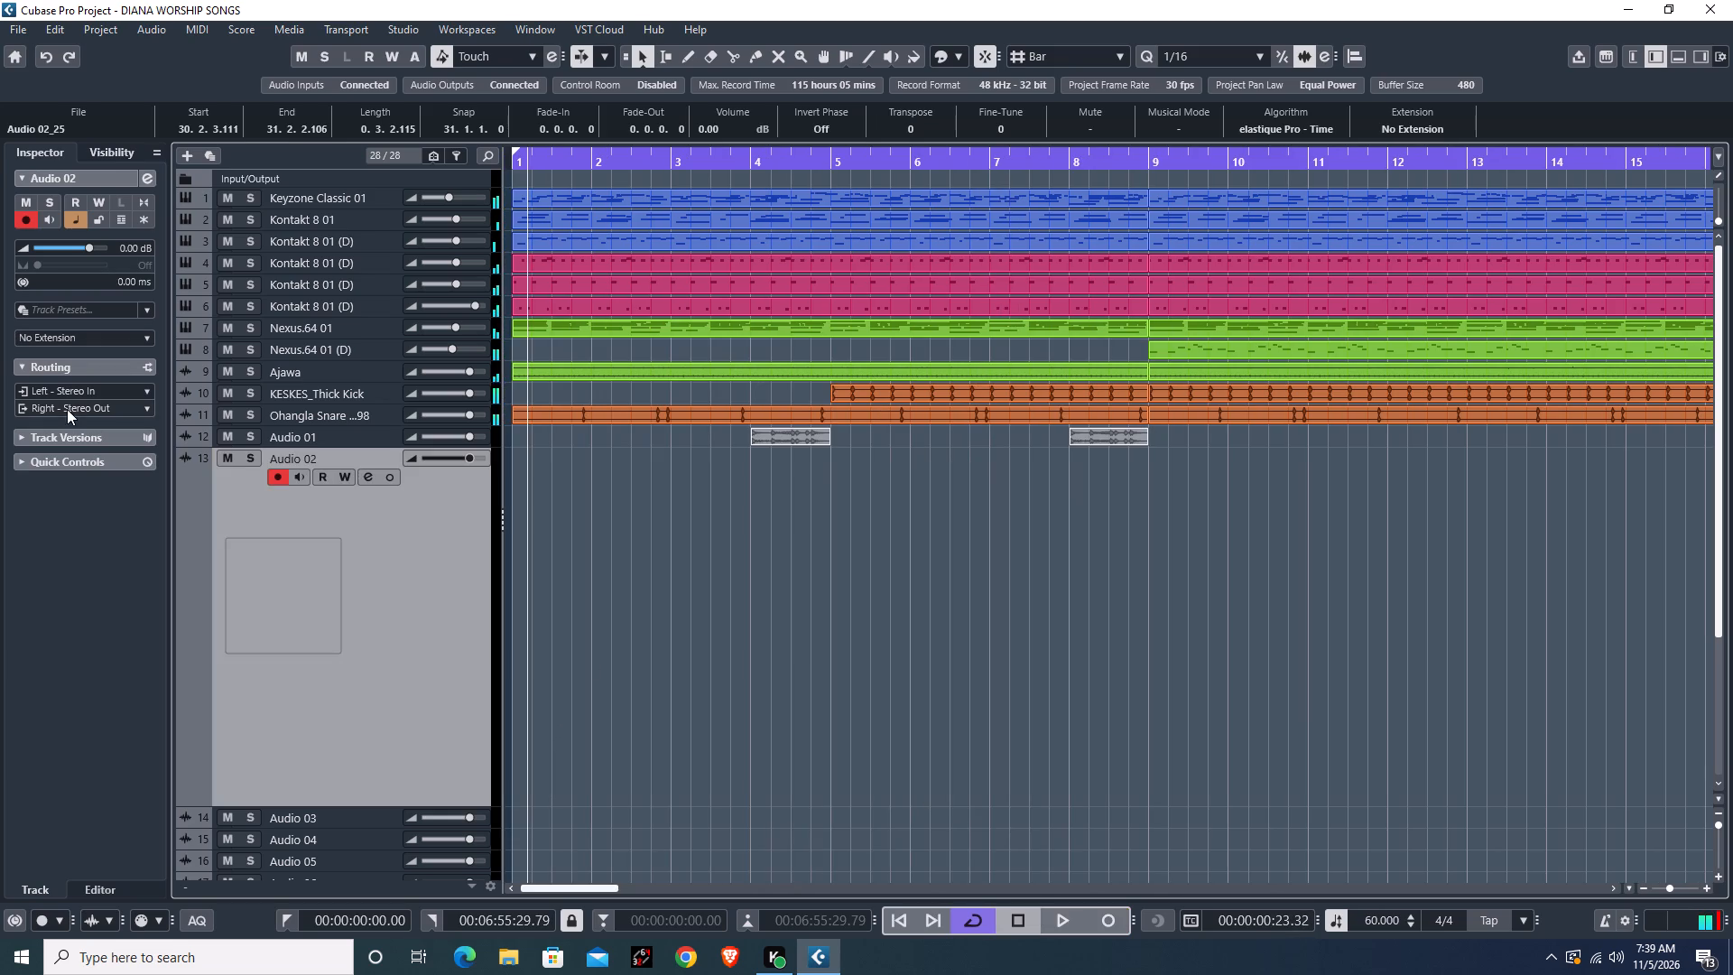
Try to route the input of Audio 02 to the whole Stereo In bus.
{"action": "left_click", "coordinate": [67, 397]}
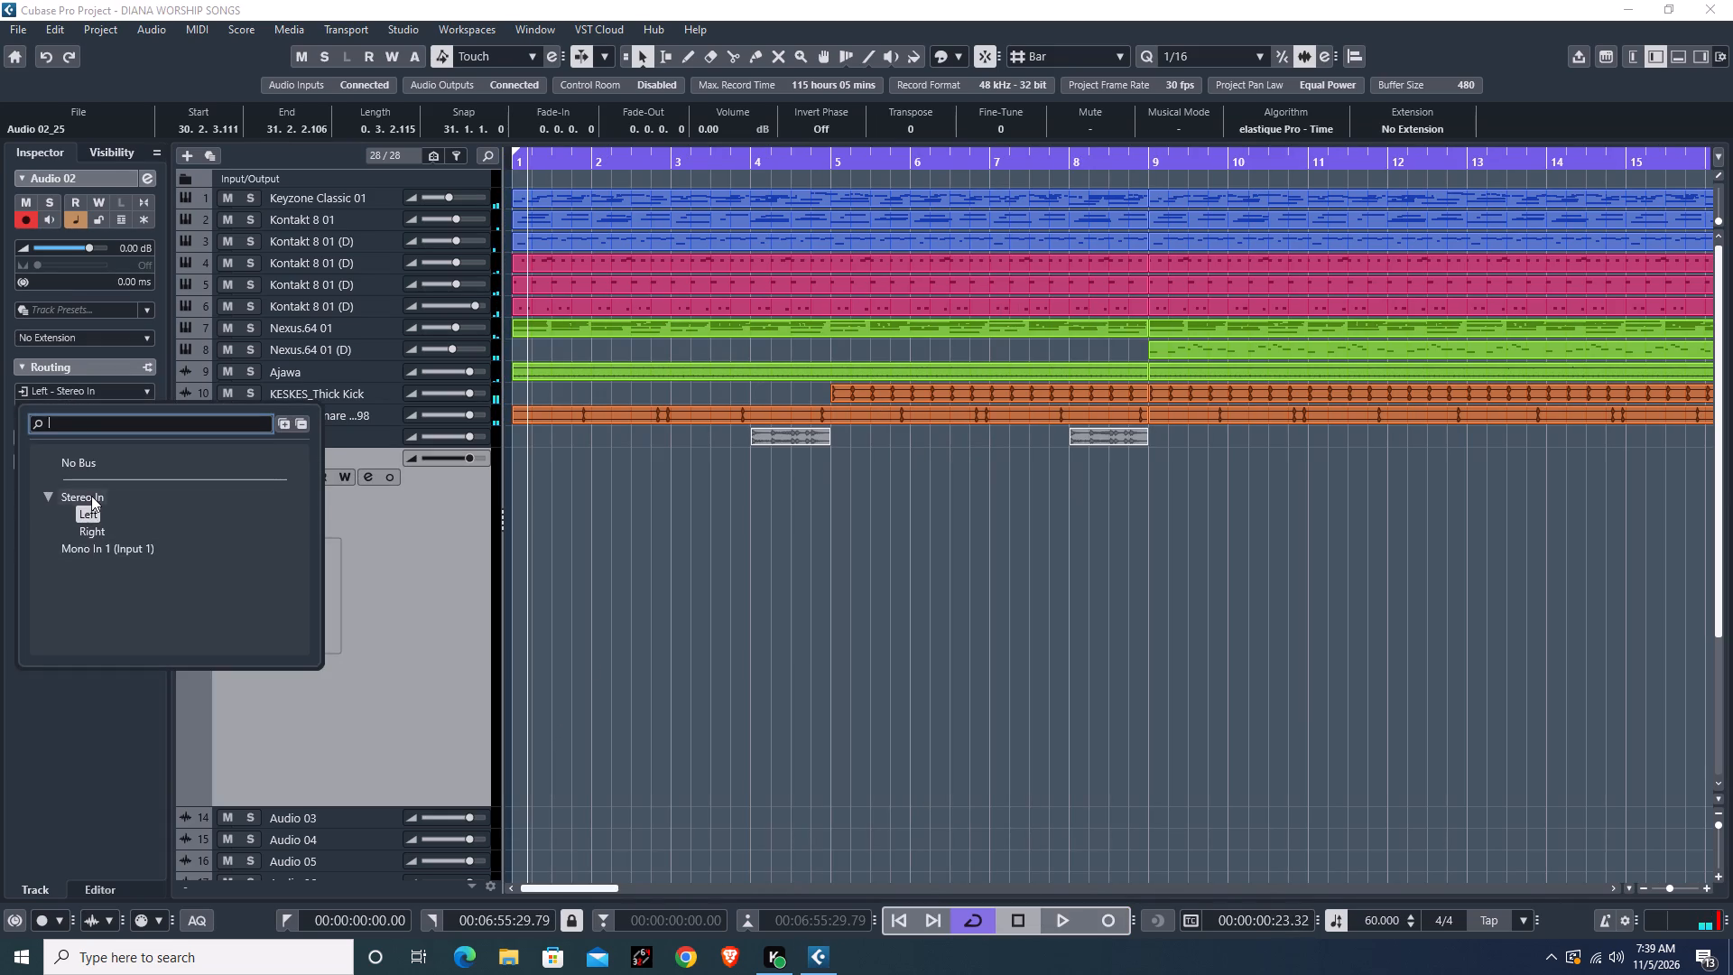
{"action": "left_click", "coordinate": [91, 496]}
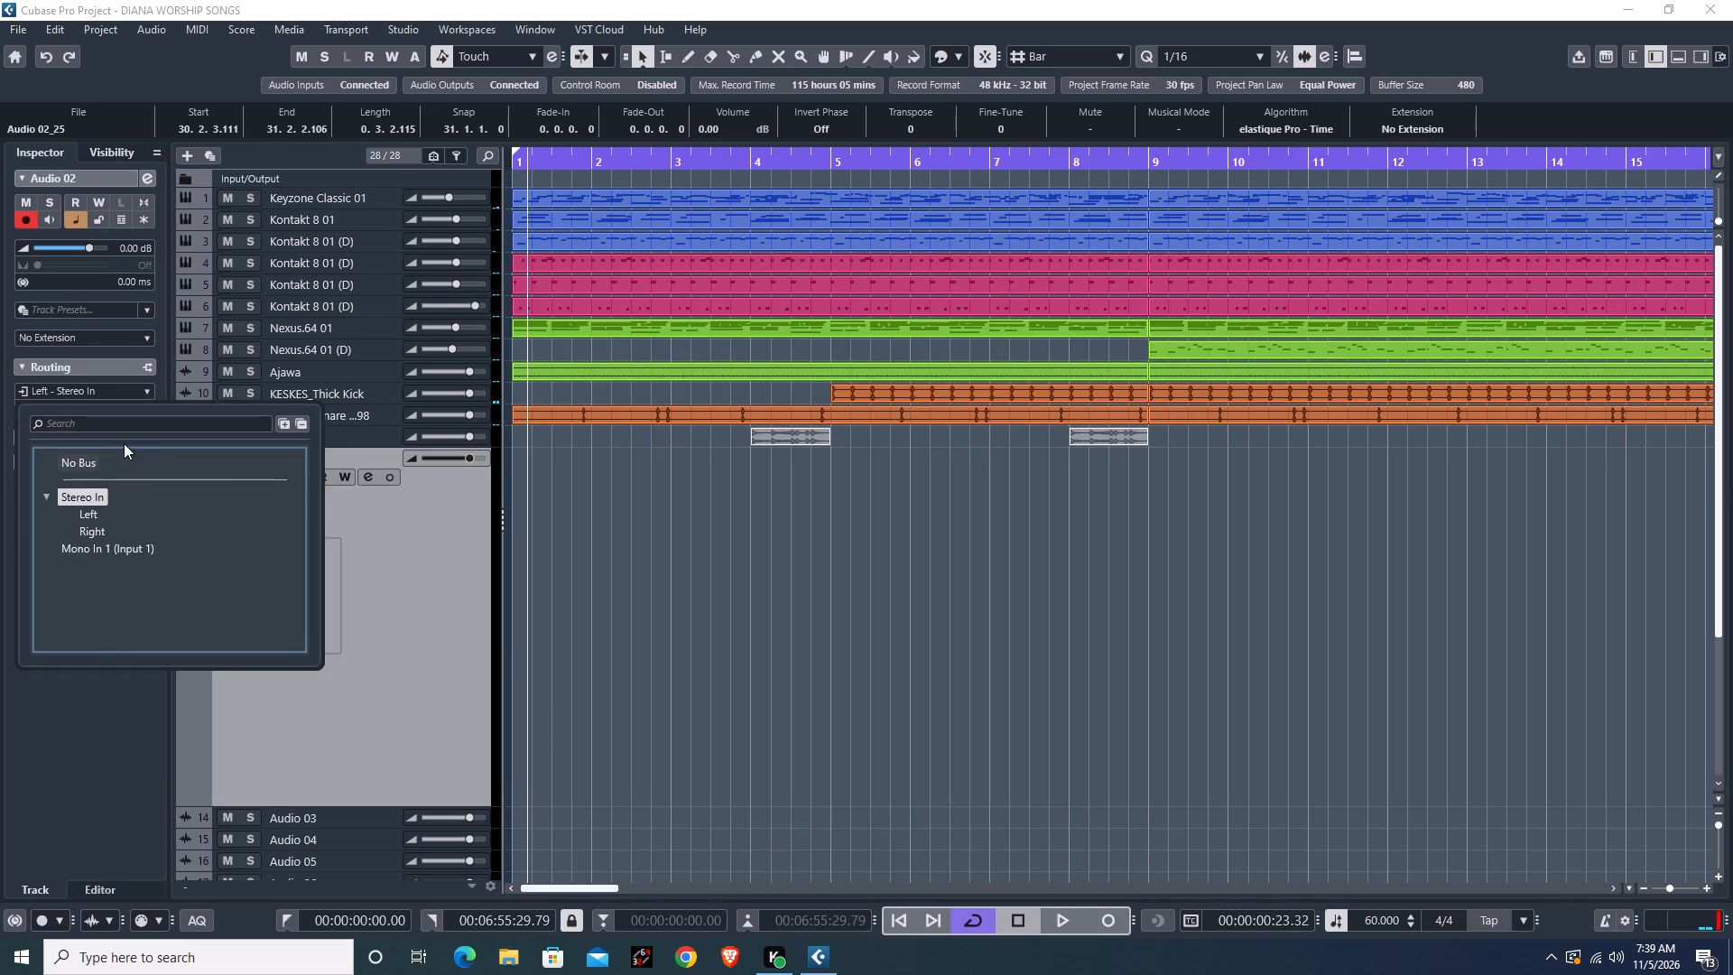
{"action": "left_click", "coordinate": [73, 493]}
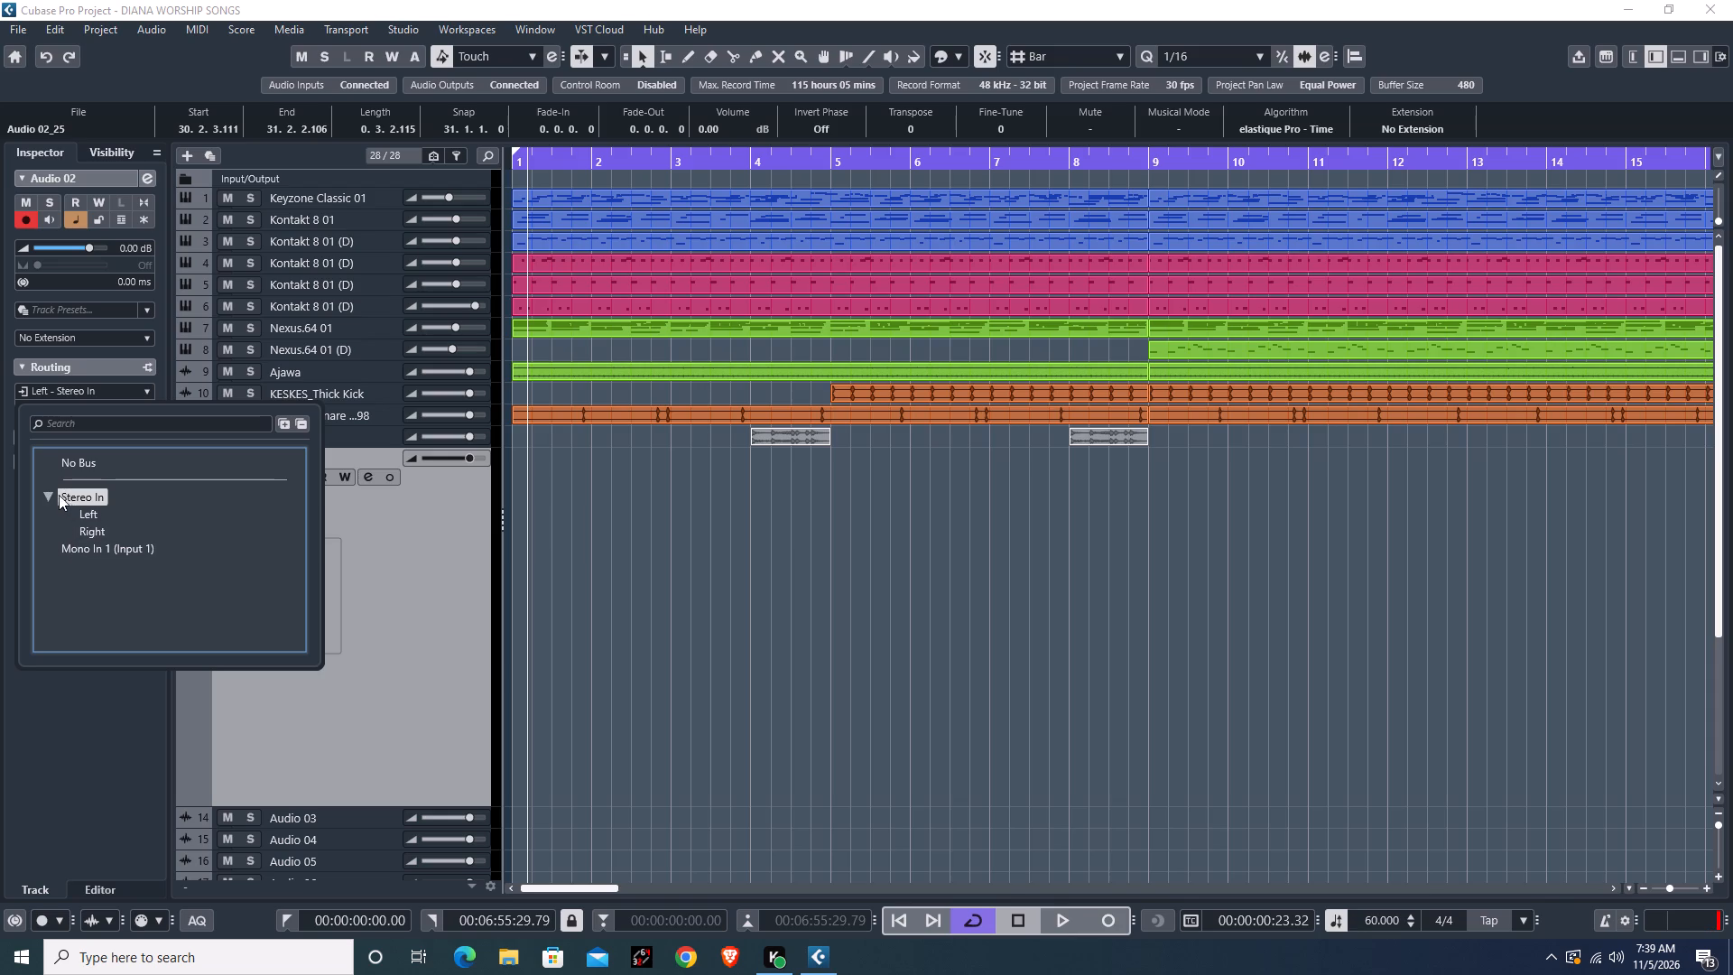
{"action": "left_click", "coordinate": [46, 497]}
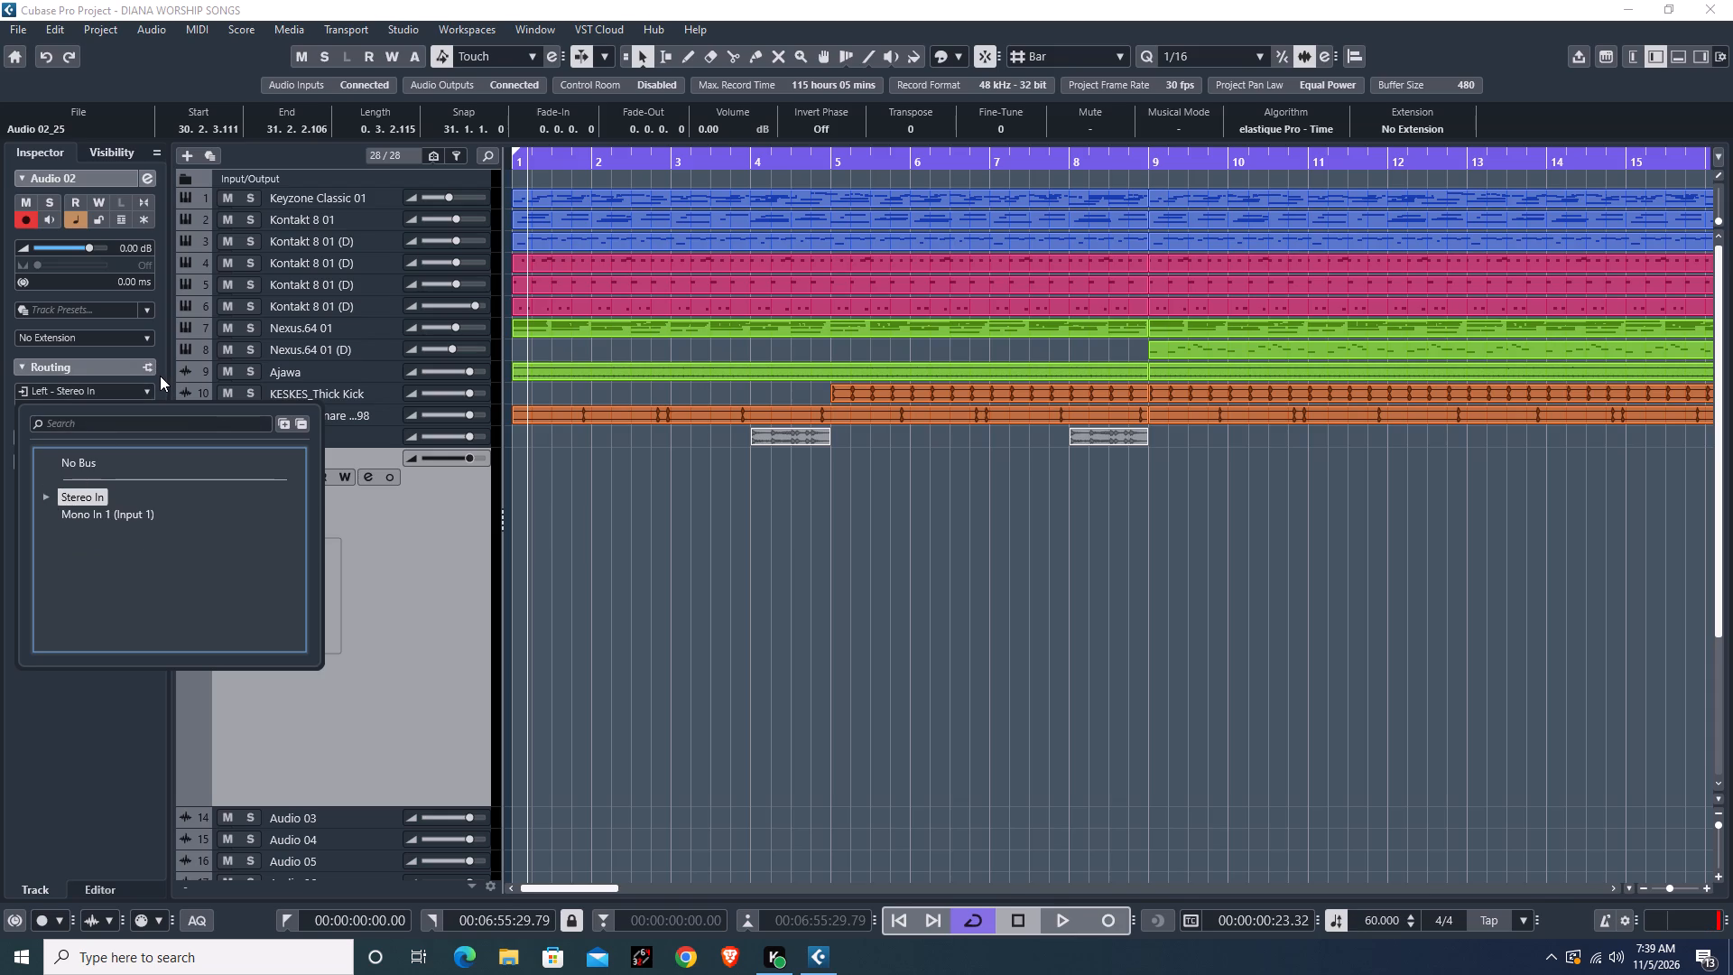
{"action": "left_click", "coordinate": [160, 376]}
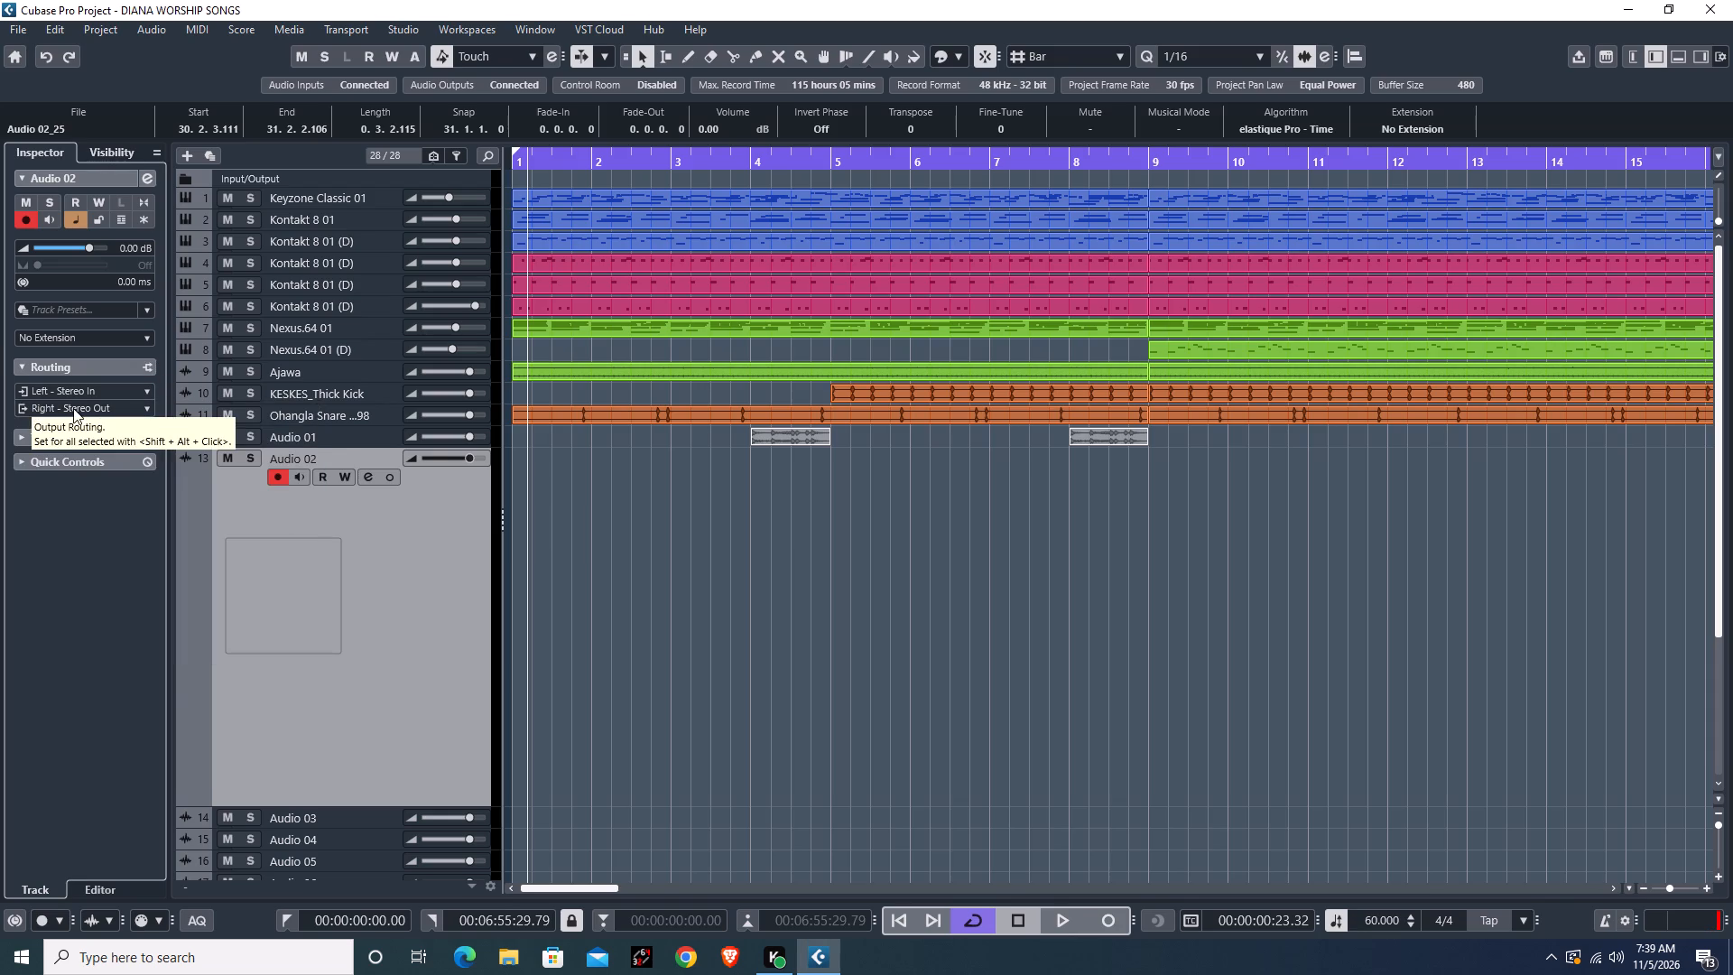
Route the output of Audio 02 to Stereo Out and its input to Mono In 1 (Input 1).
{"action": "left_click", "coordinate": [73, 408]}
{"action": "left_click", "coordinate": [91, 512]}
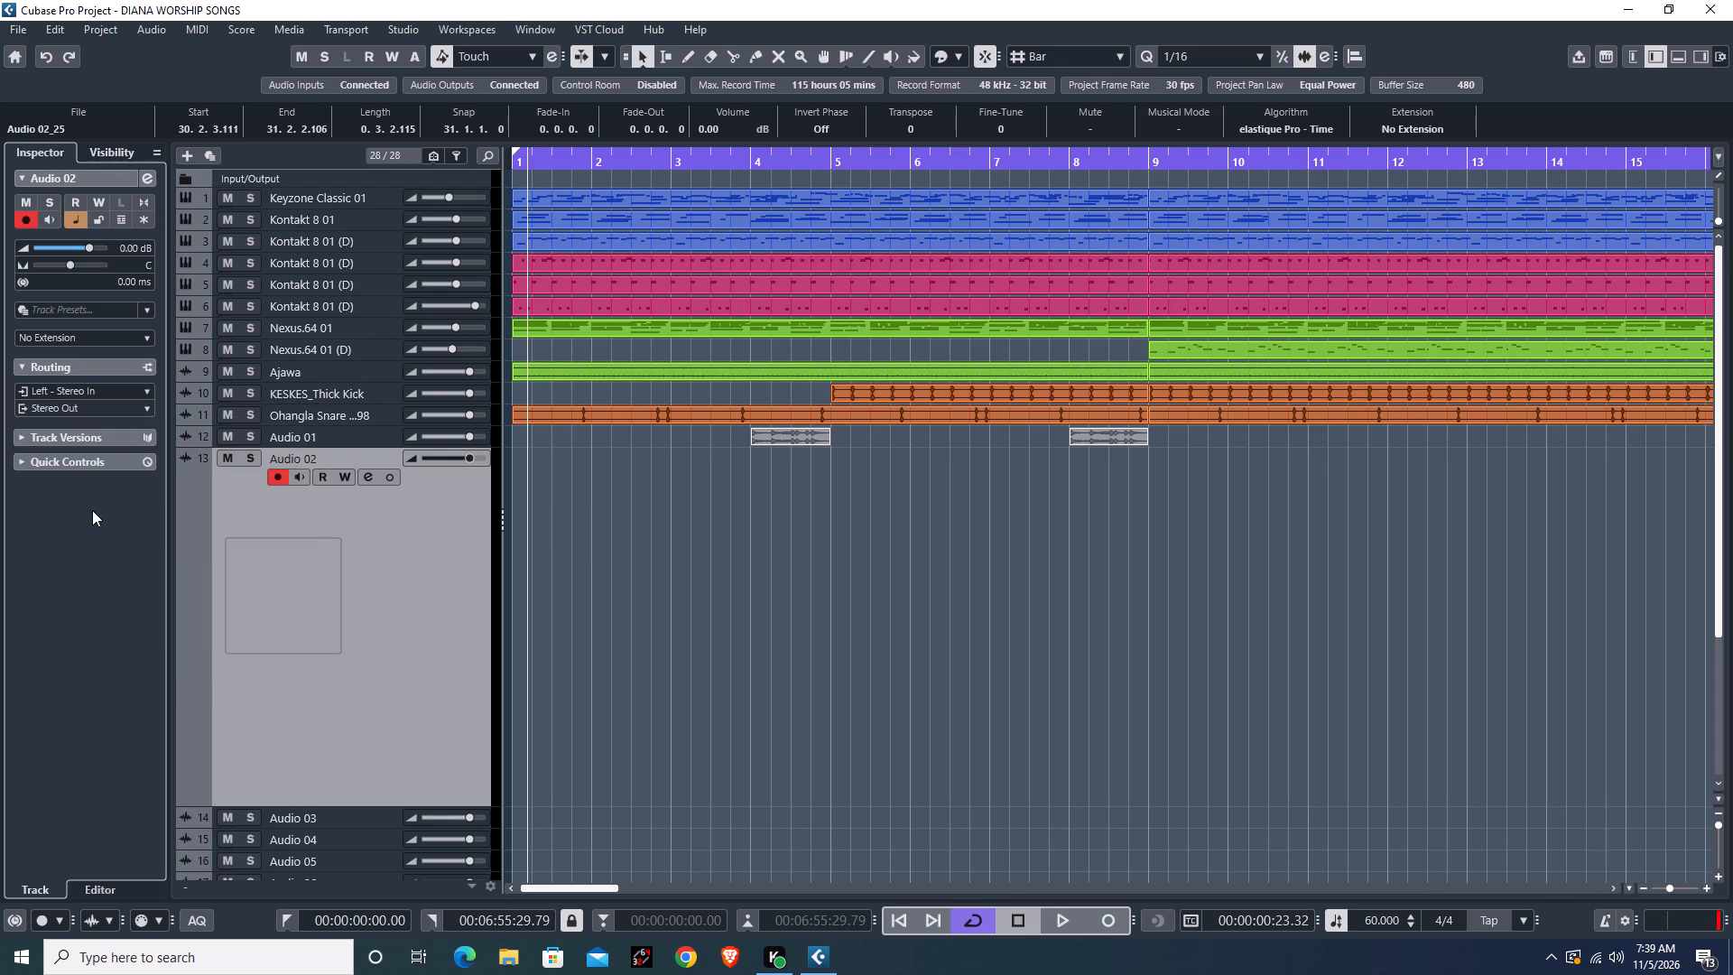
{"action": "left_click", "coordinate": [87, 388]}
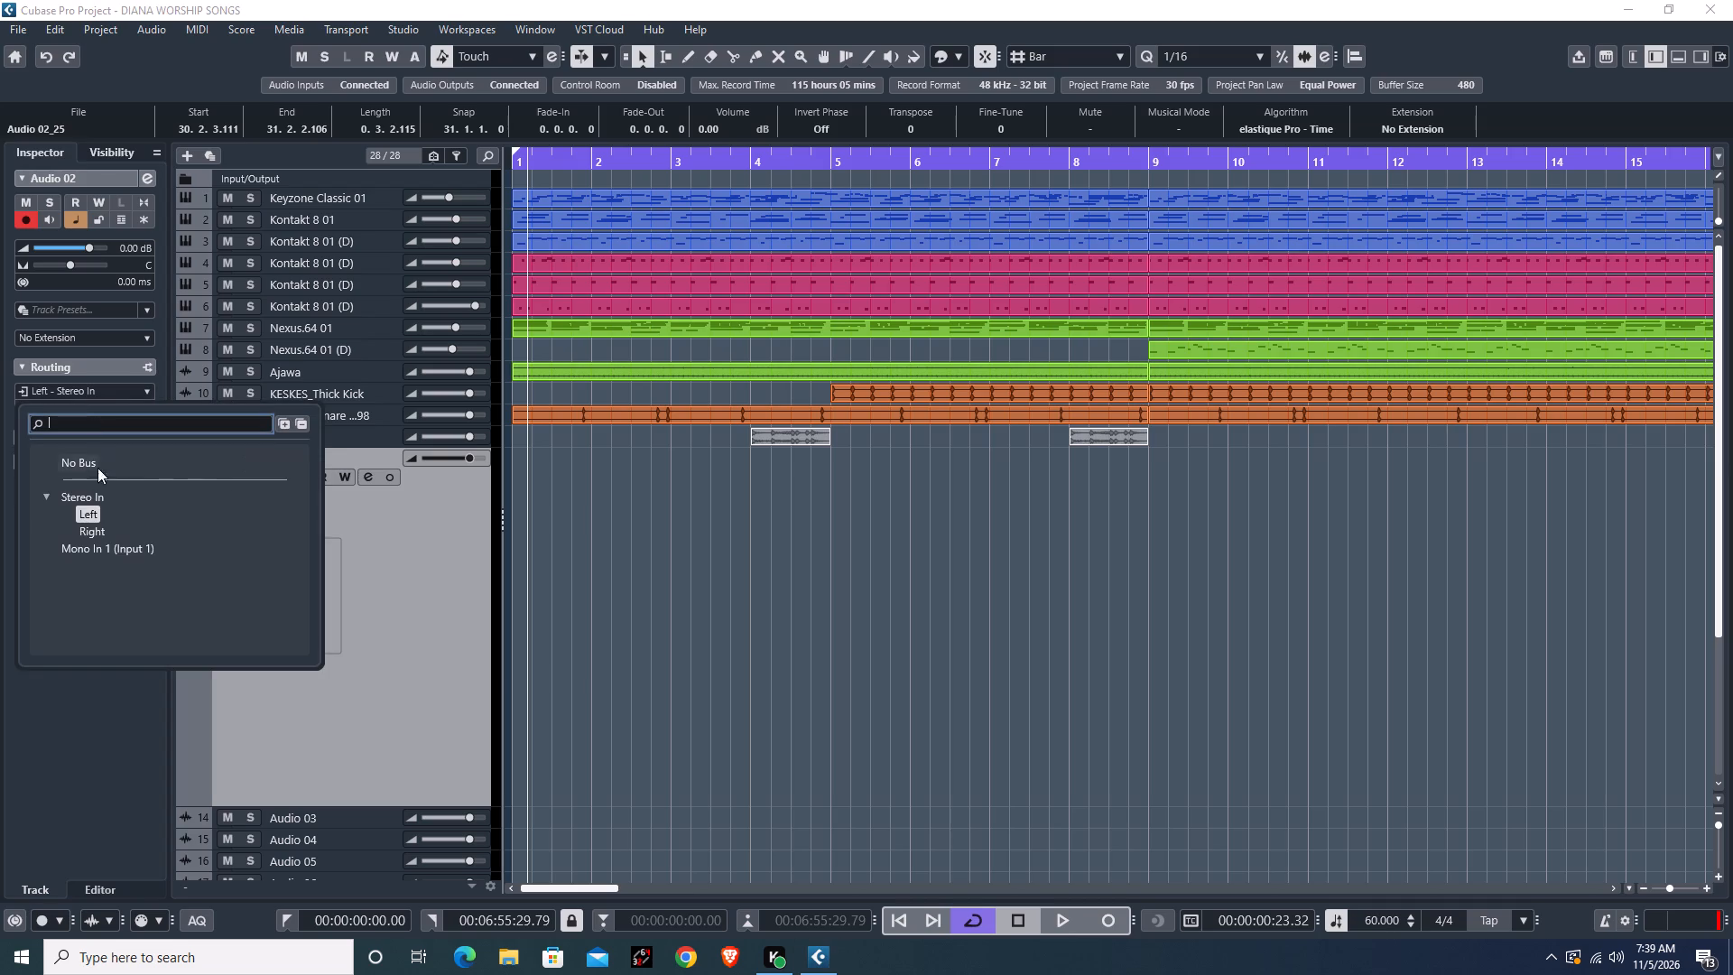
{"action": "left_click", "coordinate": [100, 549]}
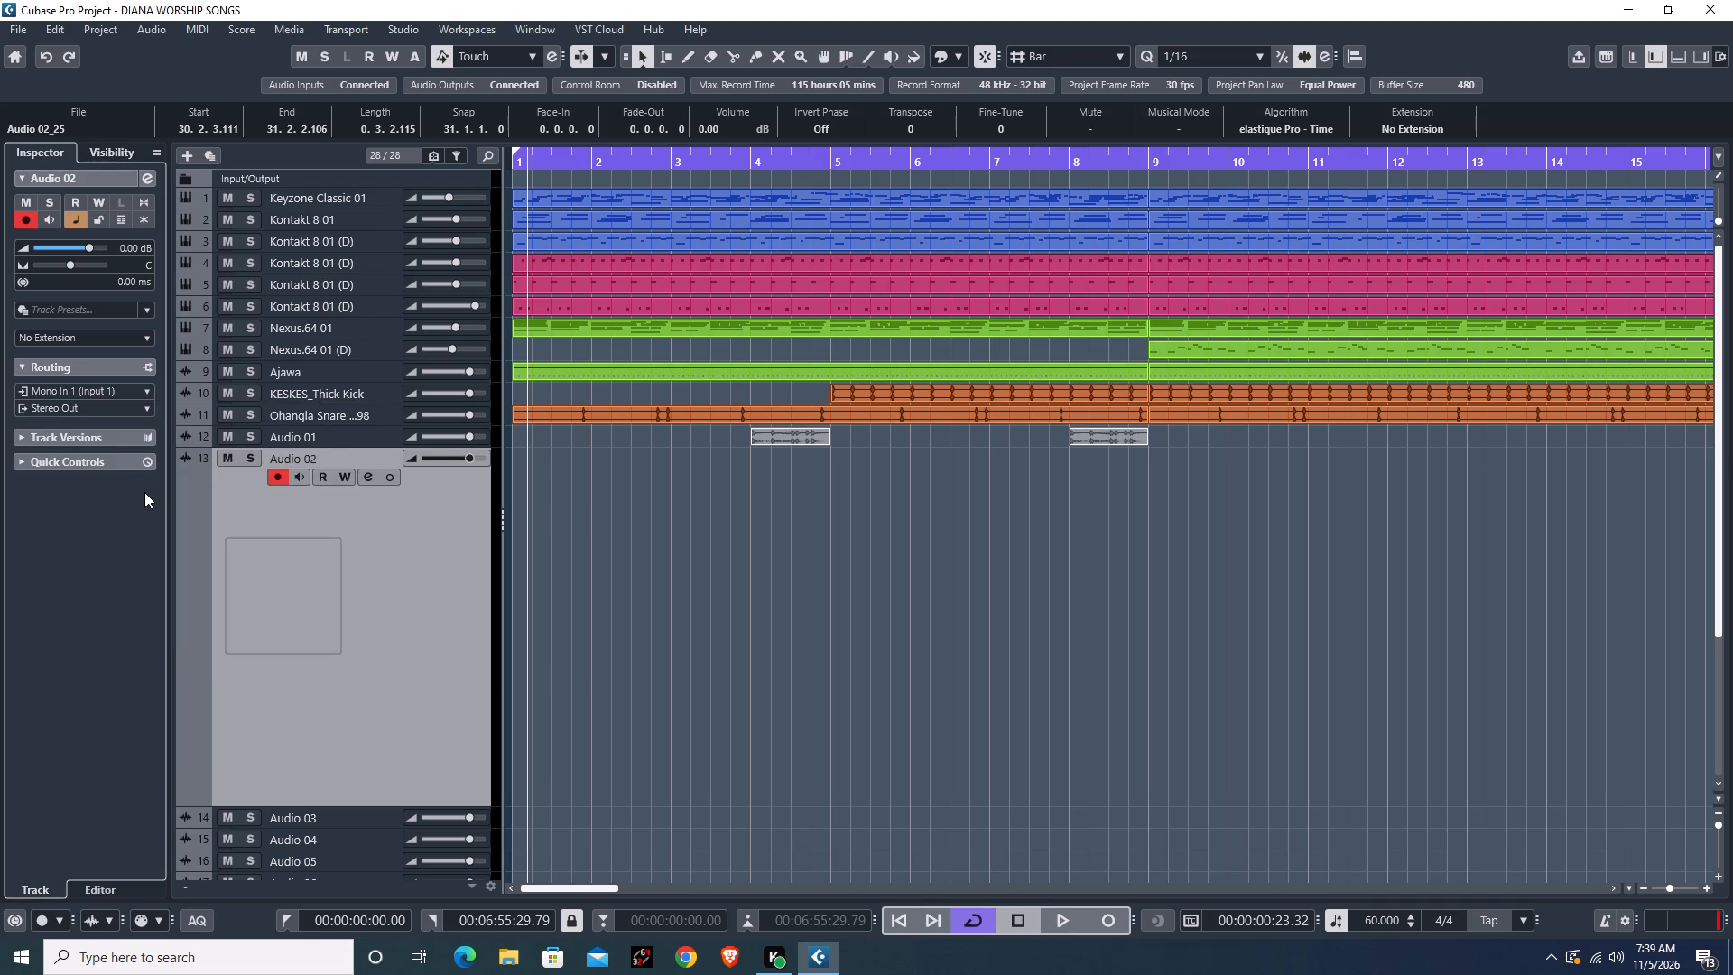
Start playback, record a brief test take on Audio 02 in bar 1, and stop.
{"action": "key", "text": "space"}
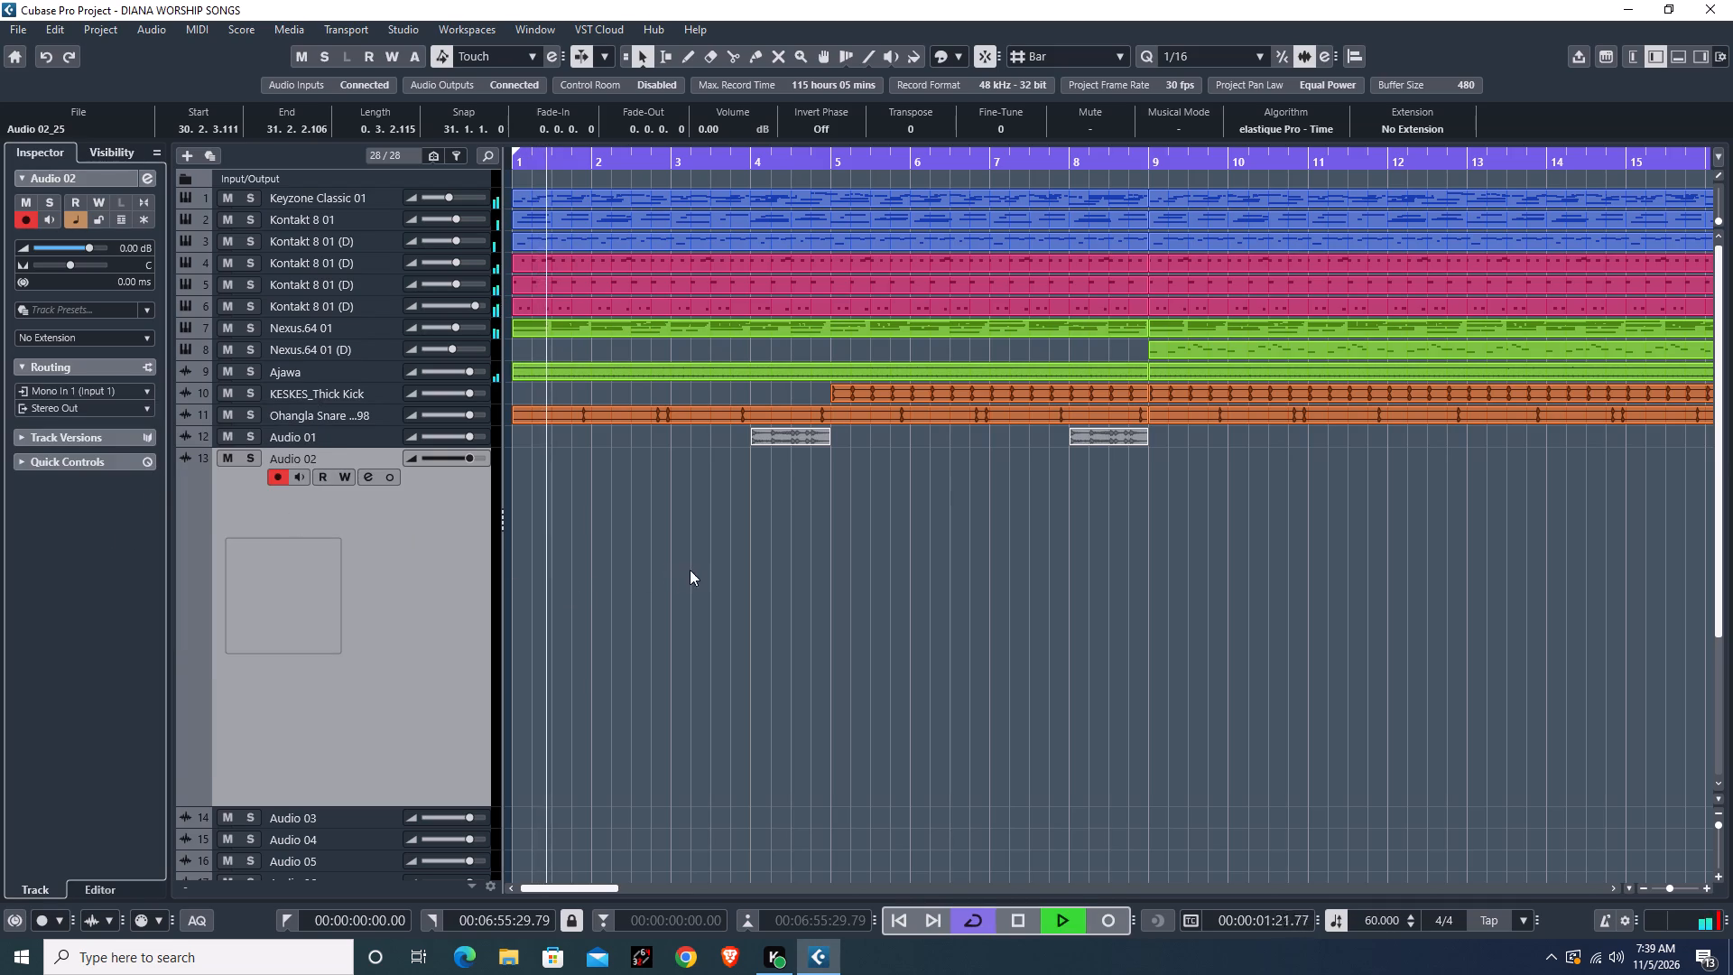
{"action": "key", "text": "asterisk"}
{"action": "key", "text": "space"}
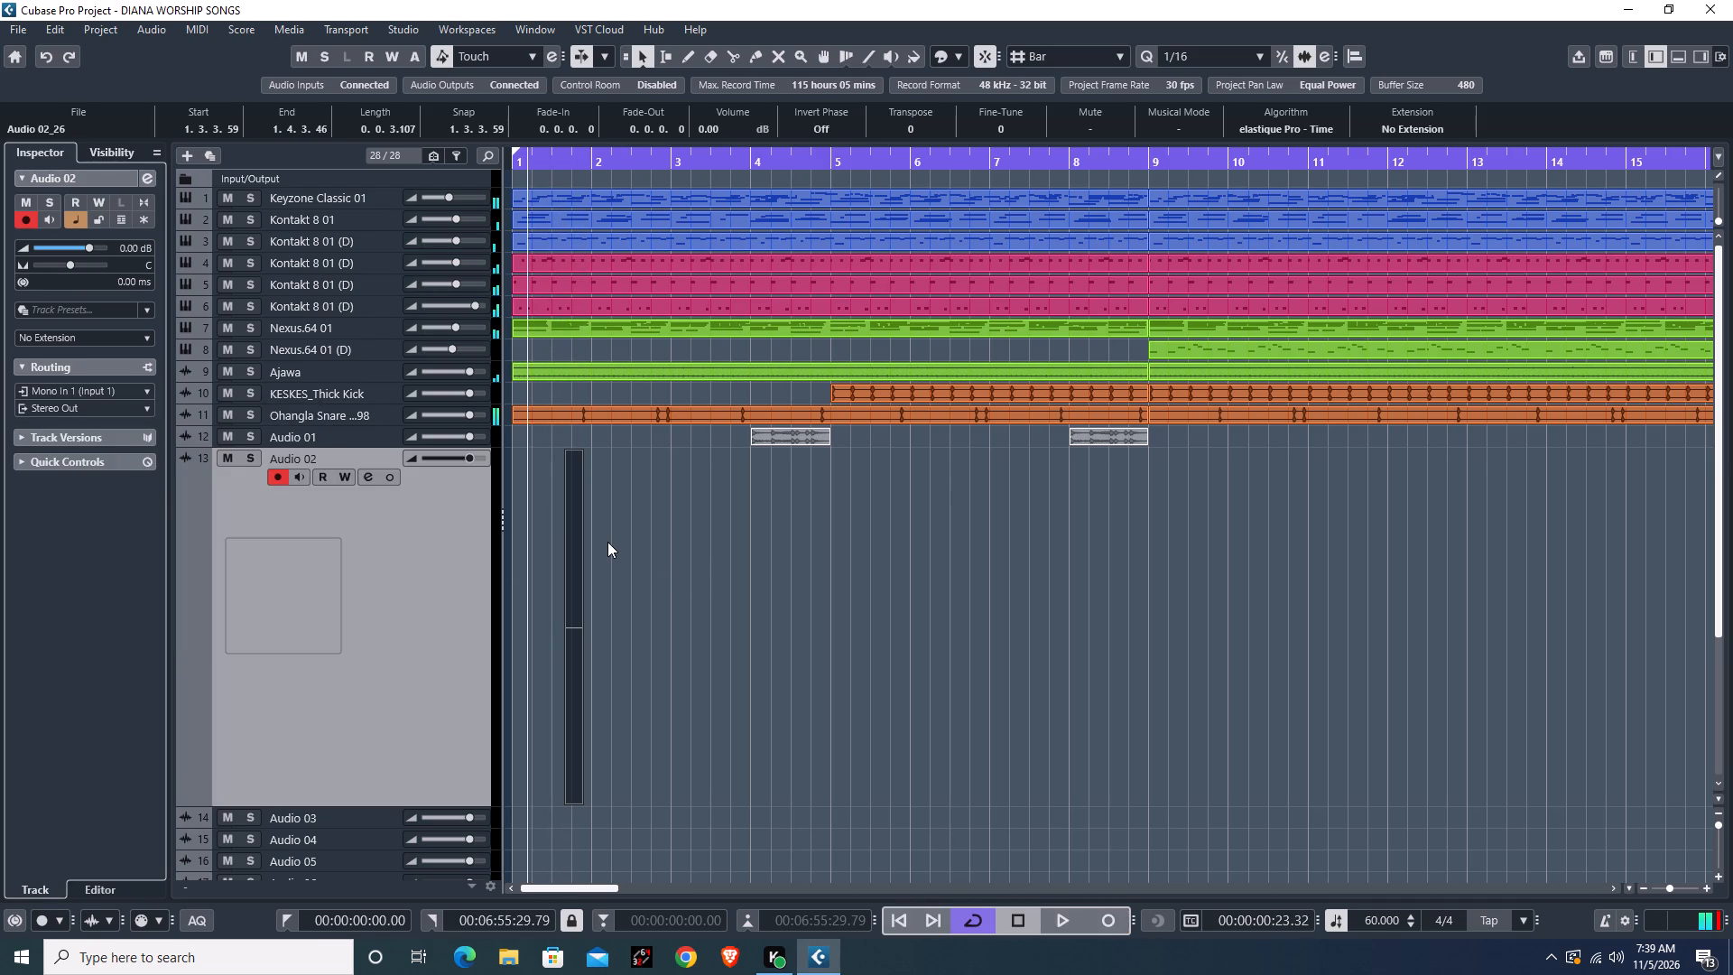
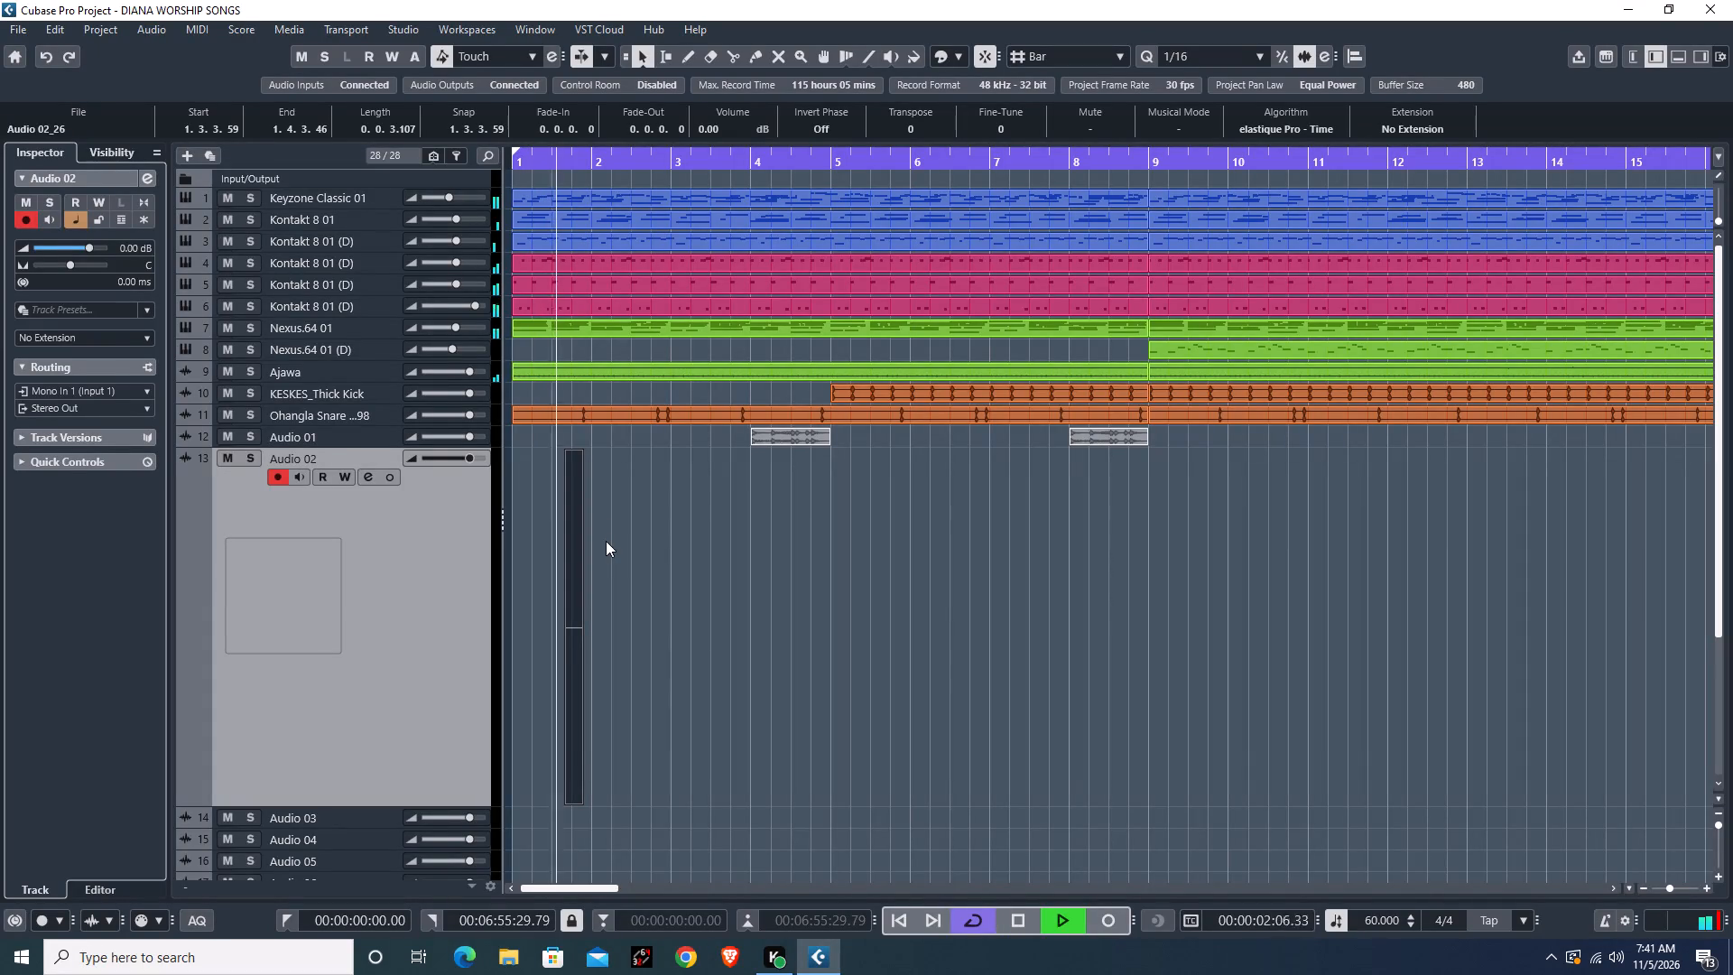
Delete the selected test take in bar 1 on Audio 02.
{"action": "key", "text": "BackSpace"}
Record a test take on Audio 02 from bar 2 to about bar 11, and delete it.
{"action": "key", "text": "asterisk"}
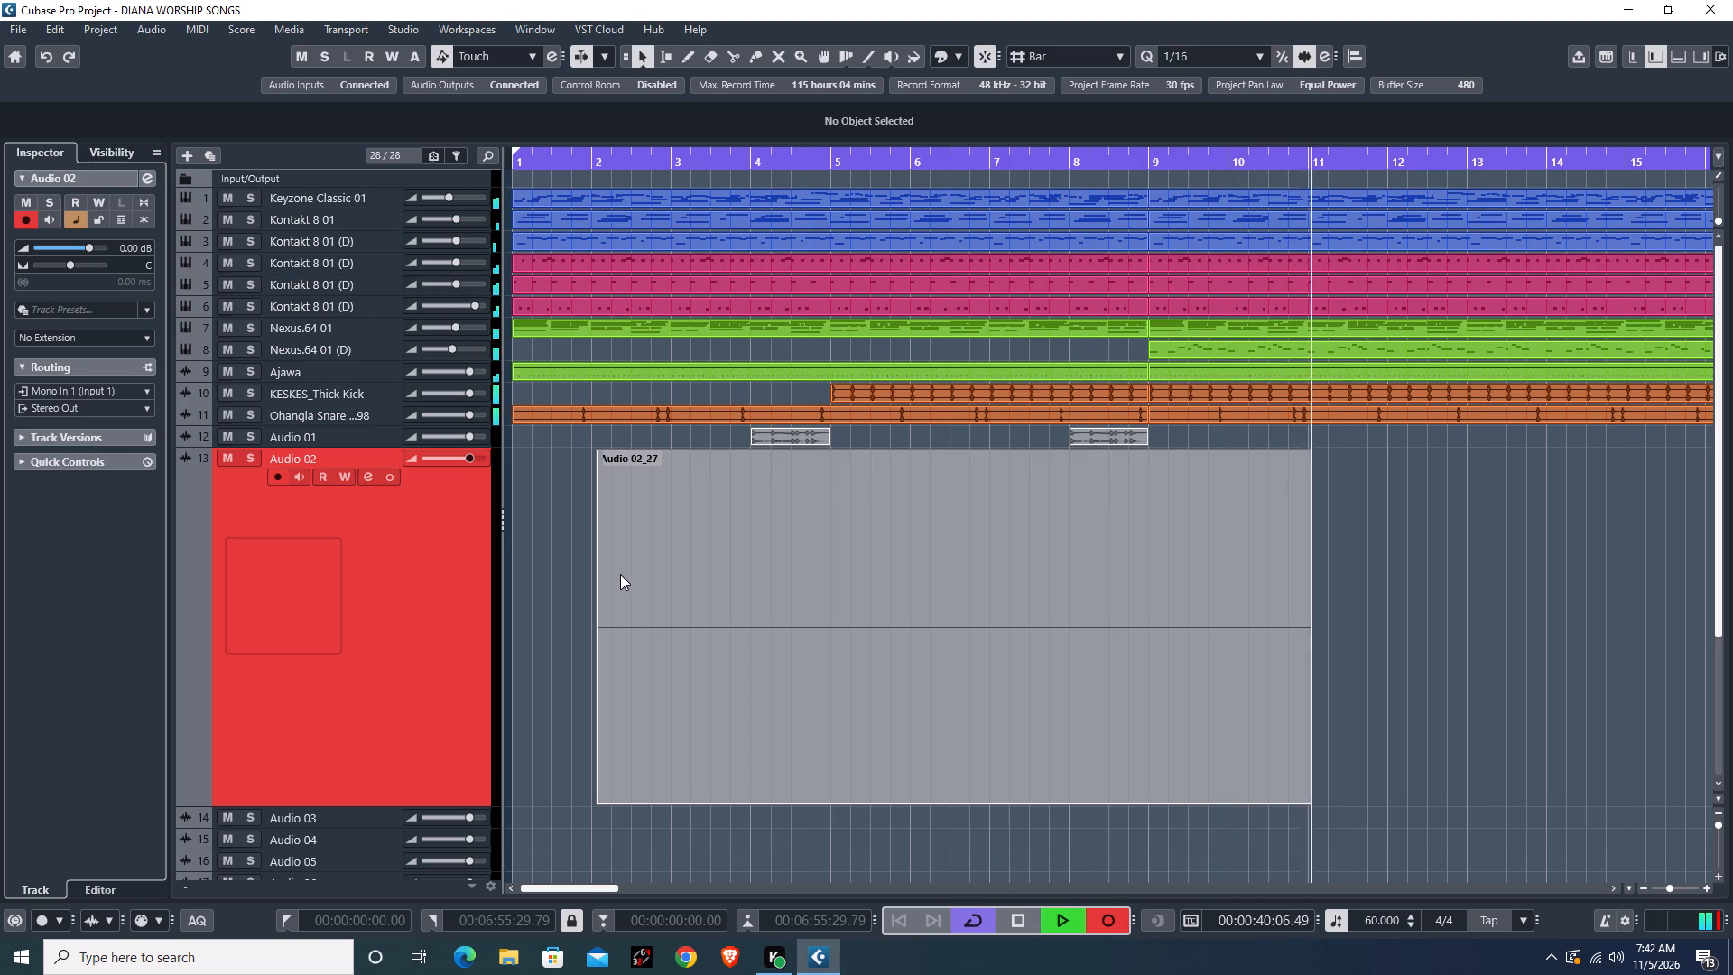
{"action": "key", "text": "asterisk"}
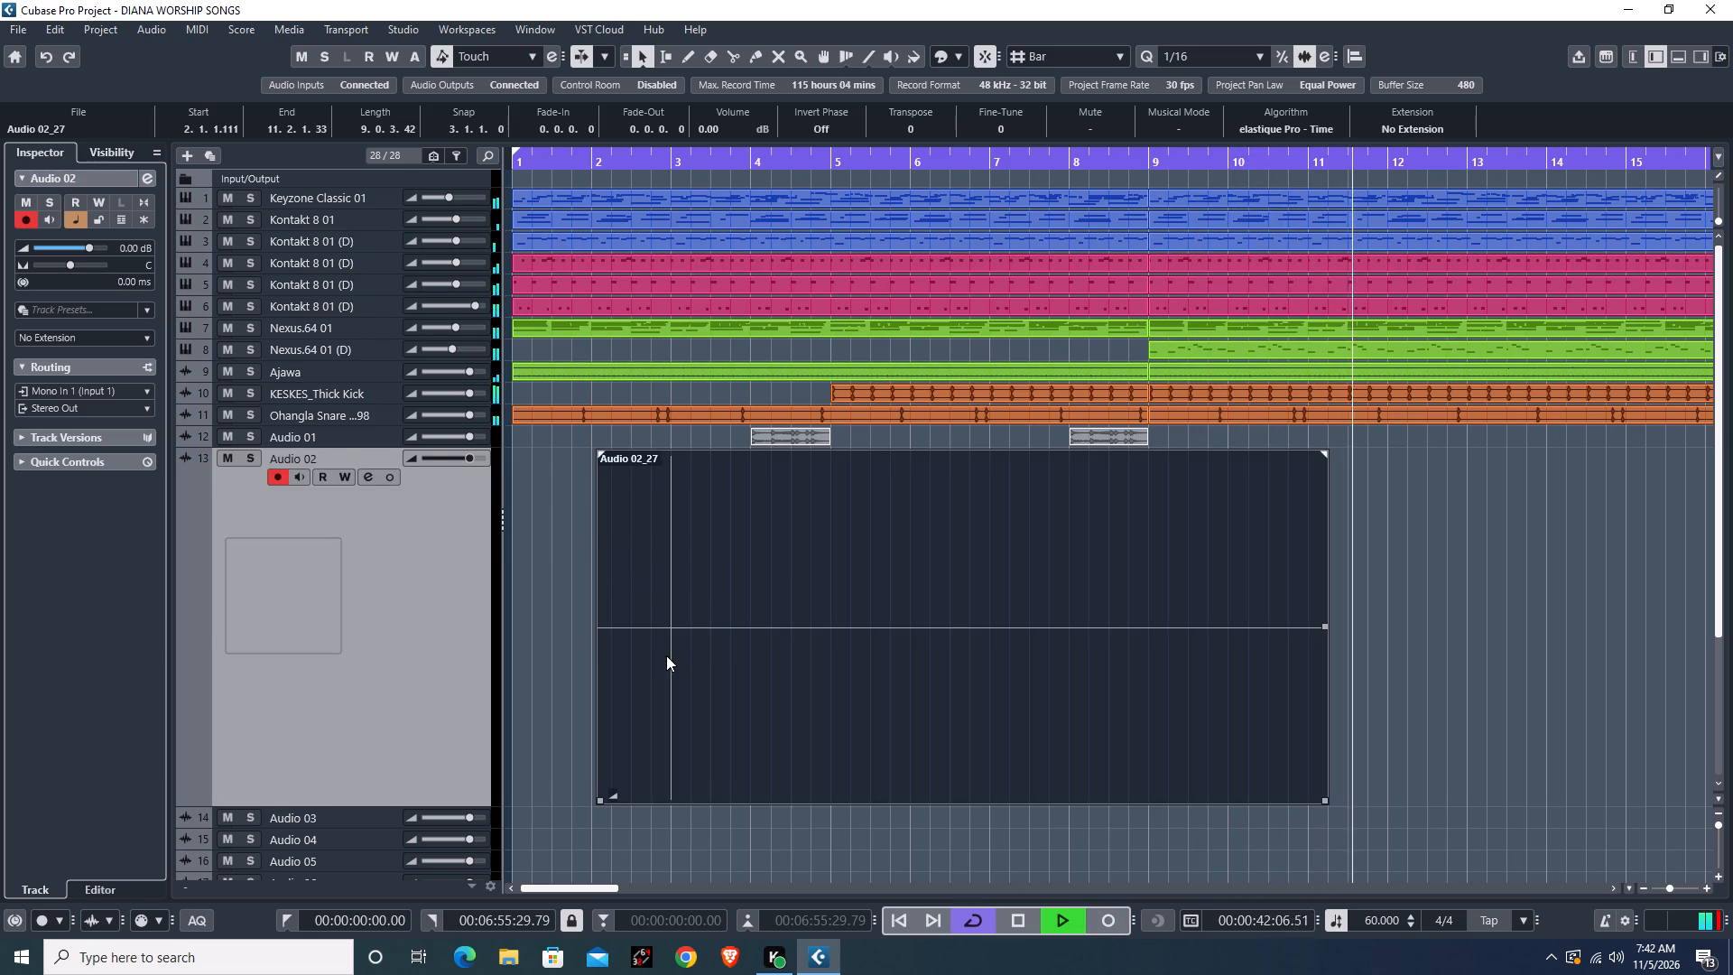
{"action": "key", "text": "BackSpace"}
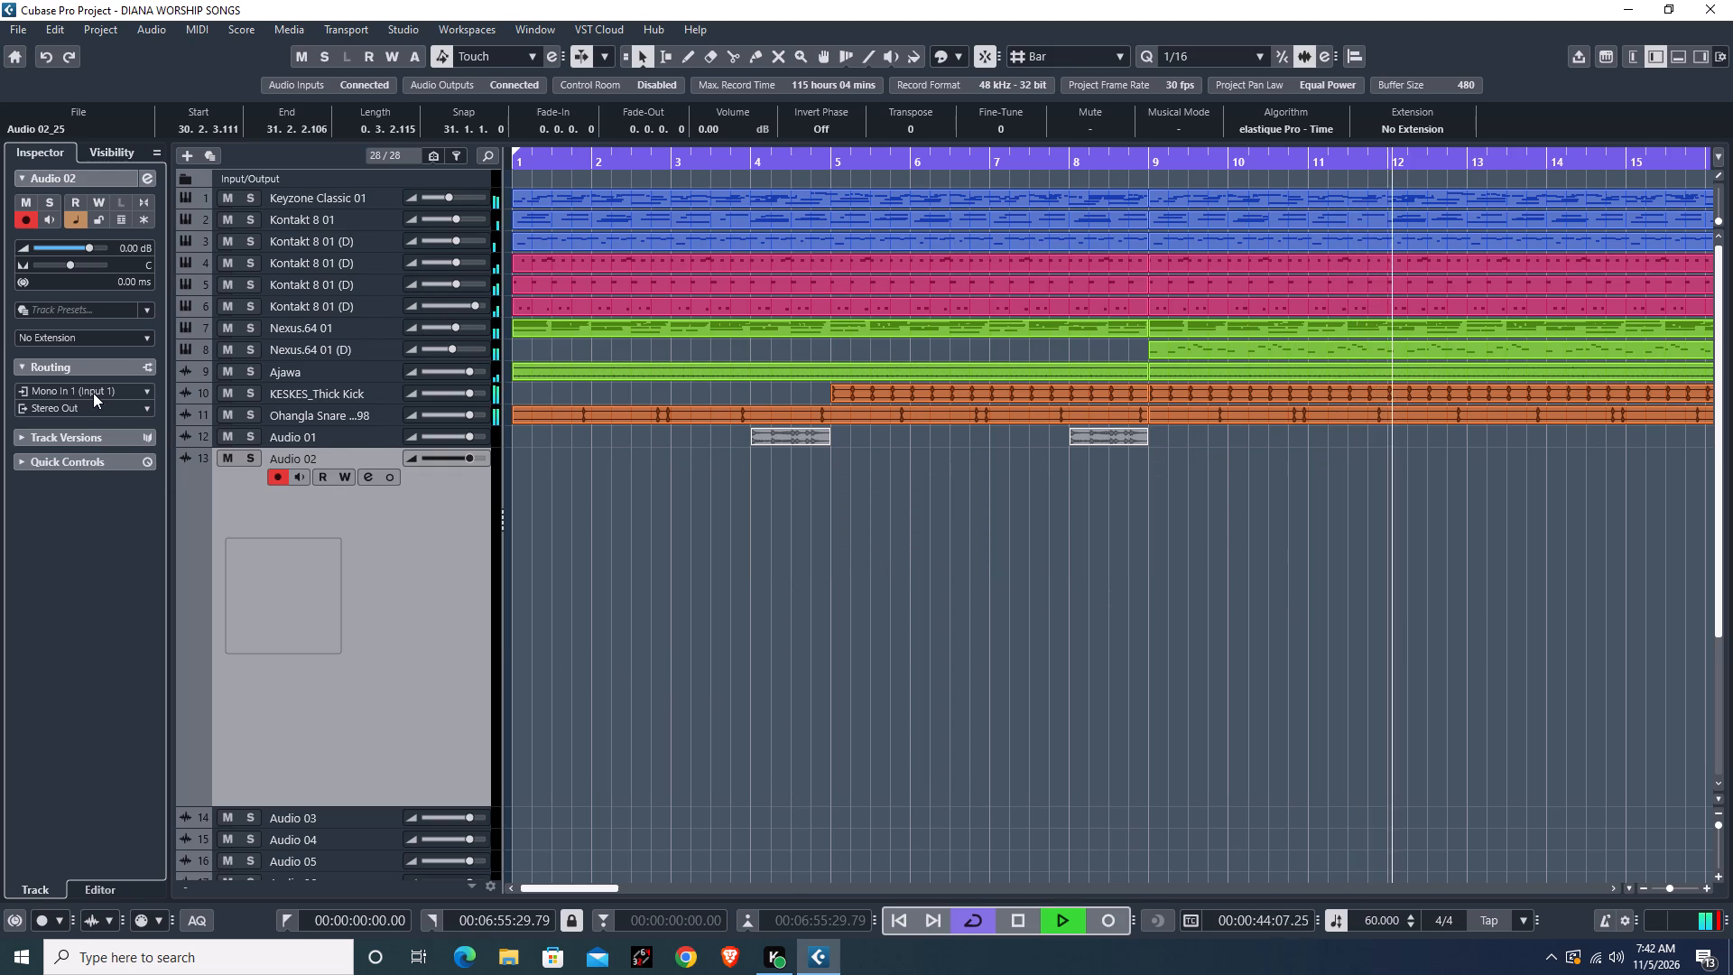
Open the Audio Connections inputs and assign Microphone (2- fifine Ampli3) 1 to the Left channel of Stereo In.
{"action": "left_click", "coordinate": [389, 24]}
{"action": "left_click", "coordinate": [472, 52]}
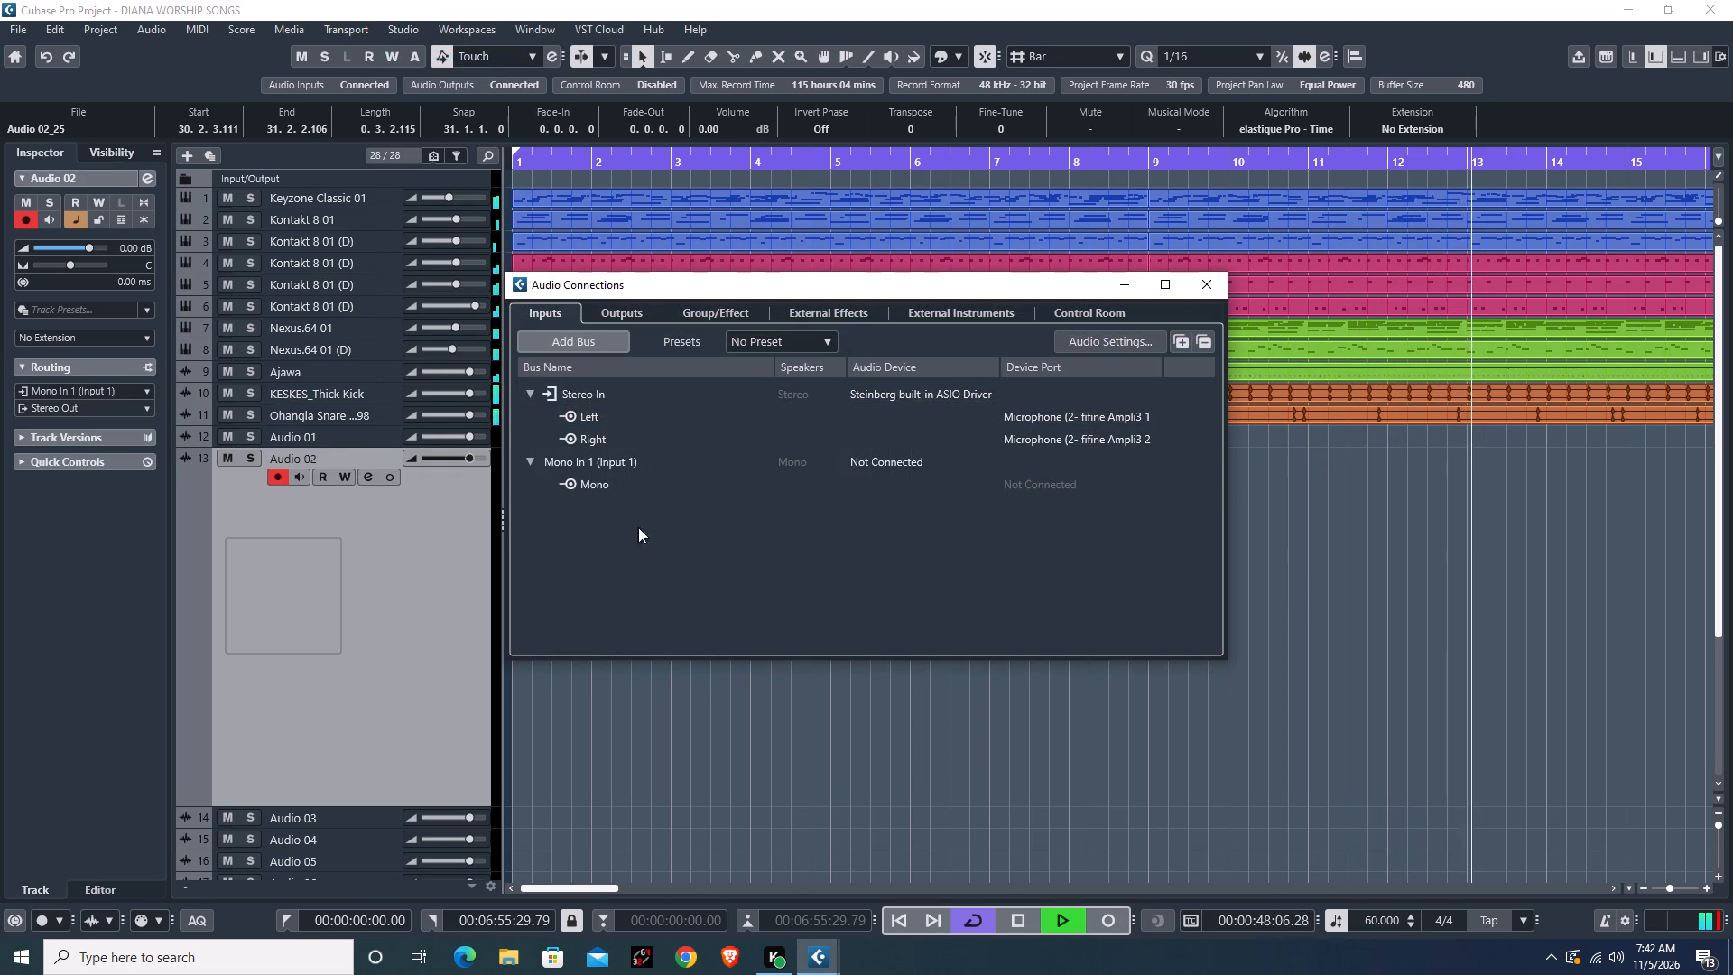
{"action": "left_click", "coordinate": [837, 422]}
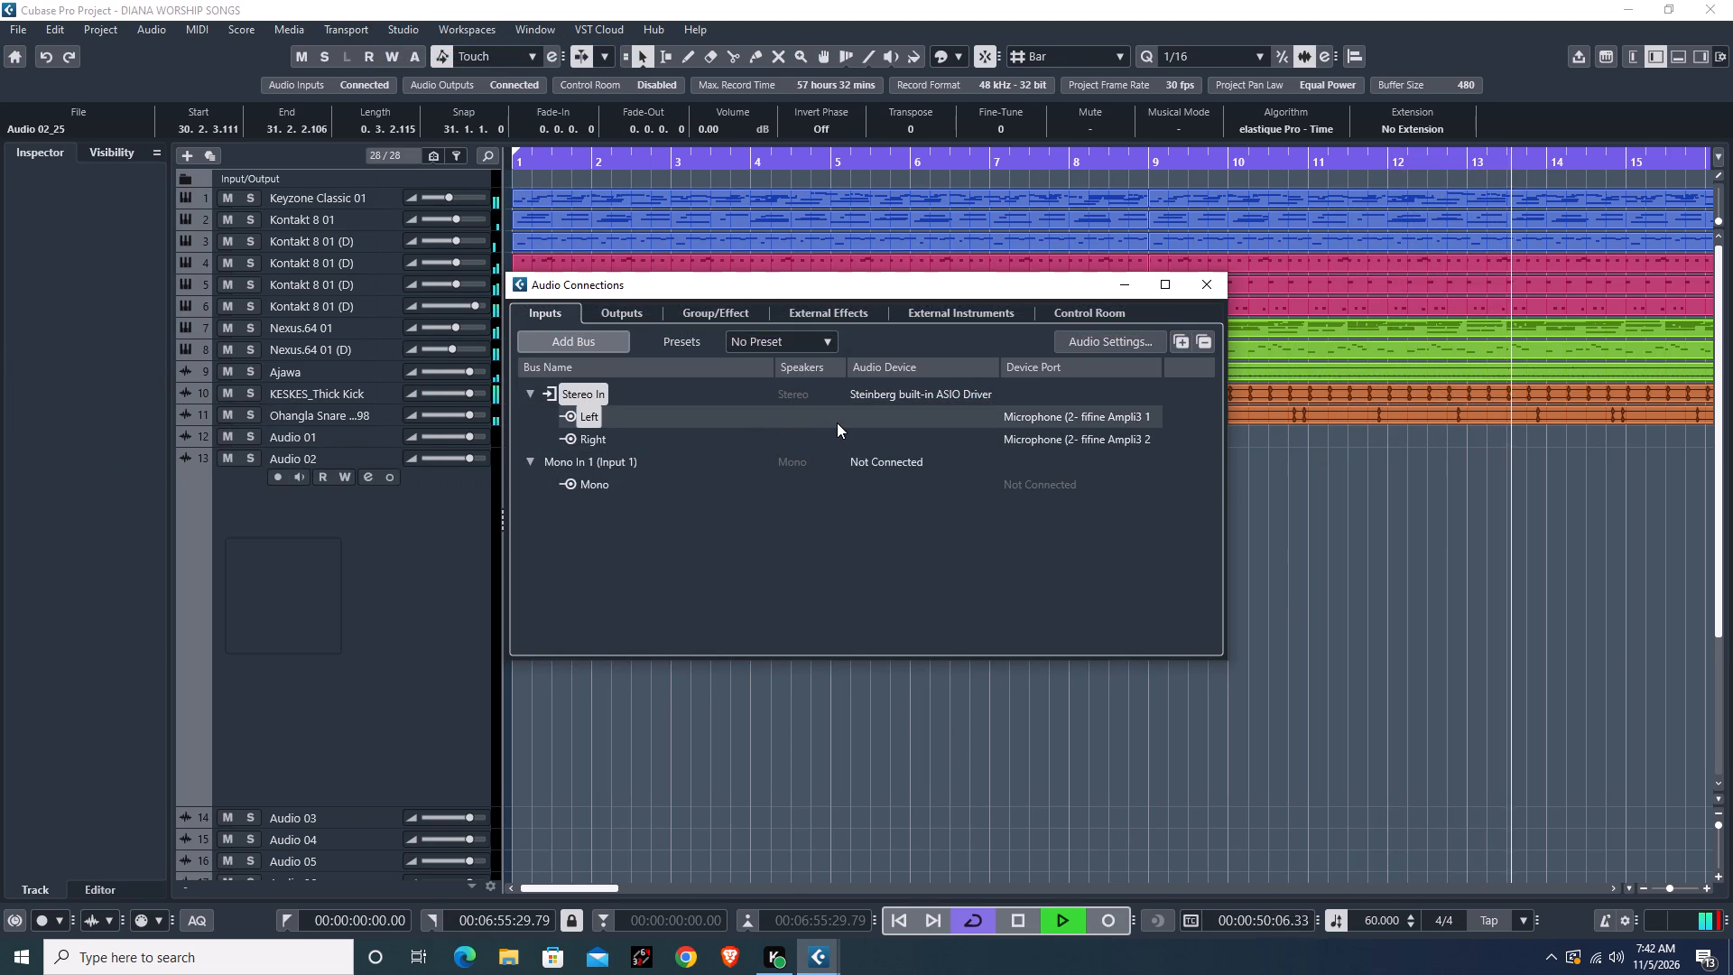
{"action": "left_click", "coordinate": [1024, 415]}
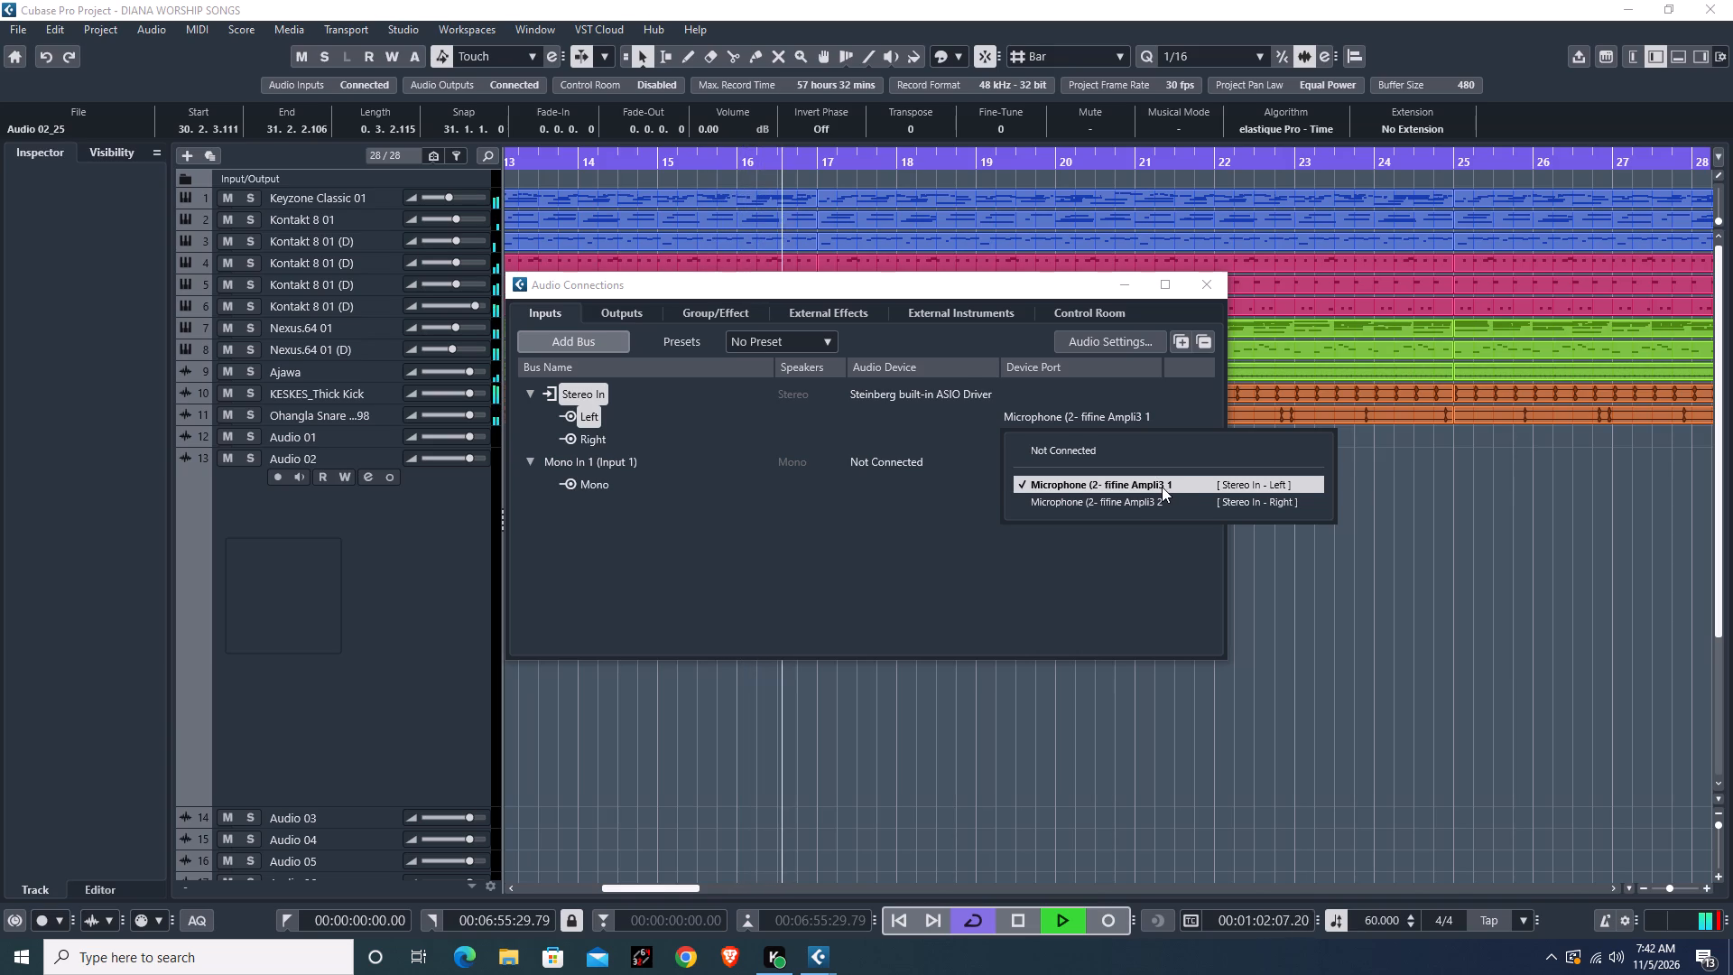
{"action": "left_click", "coordinate": [1145, 484]}
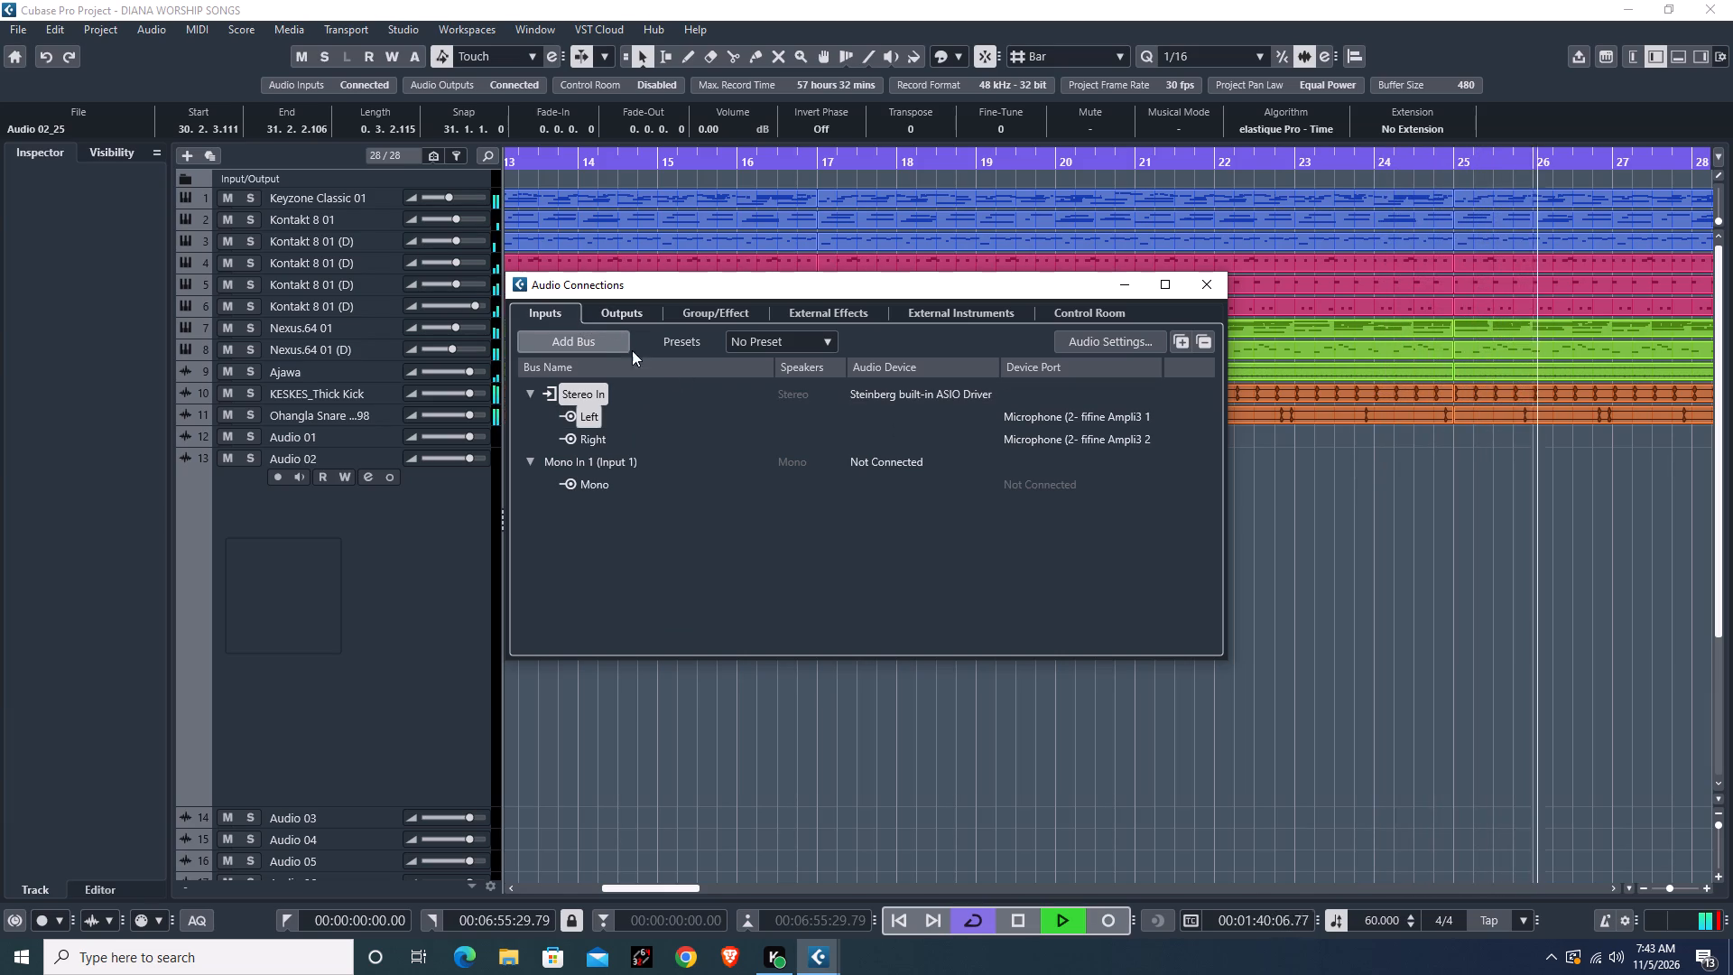
{"action": "left_click", "coordinate": [965, 419]}
{"action": "left_click", "coordinate": [1017, 419]}
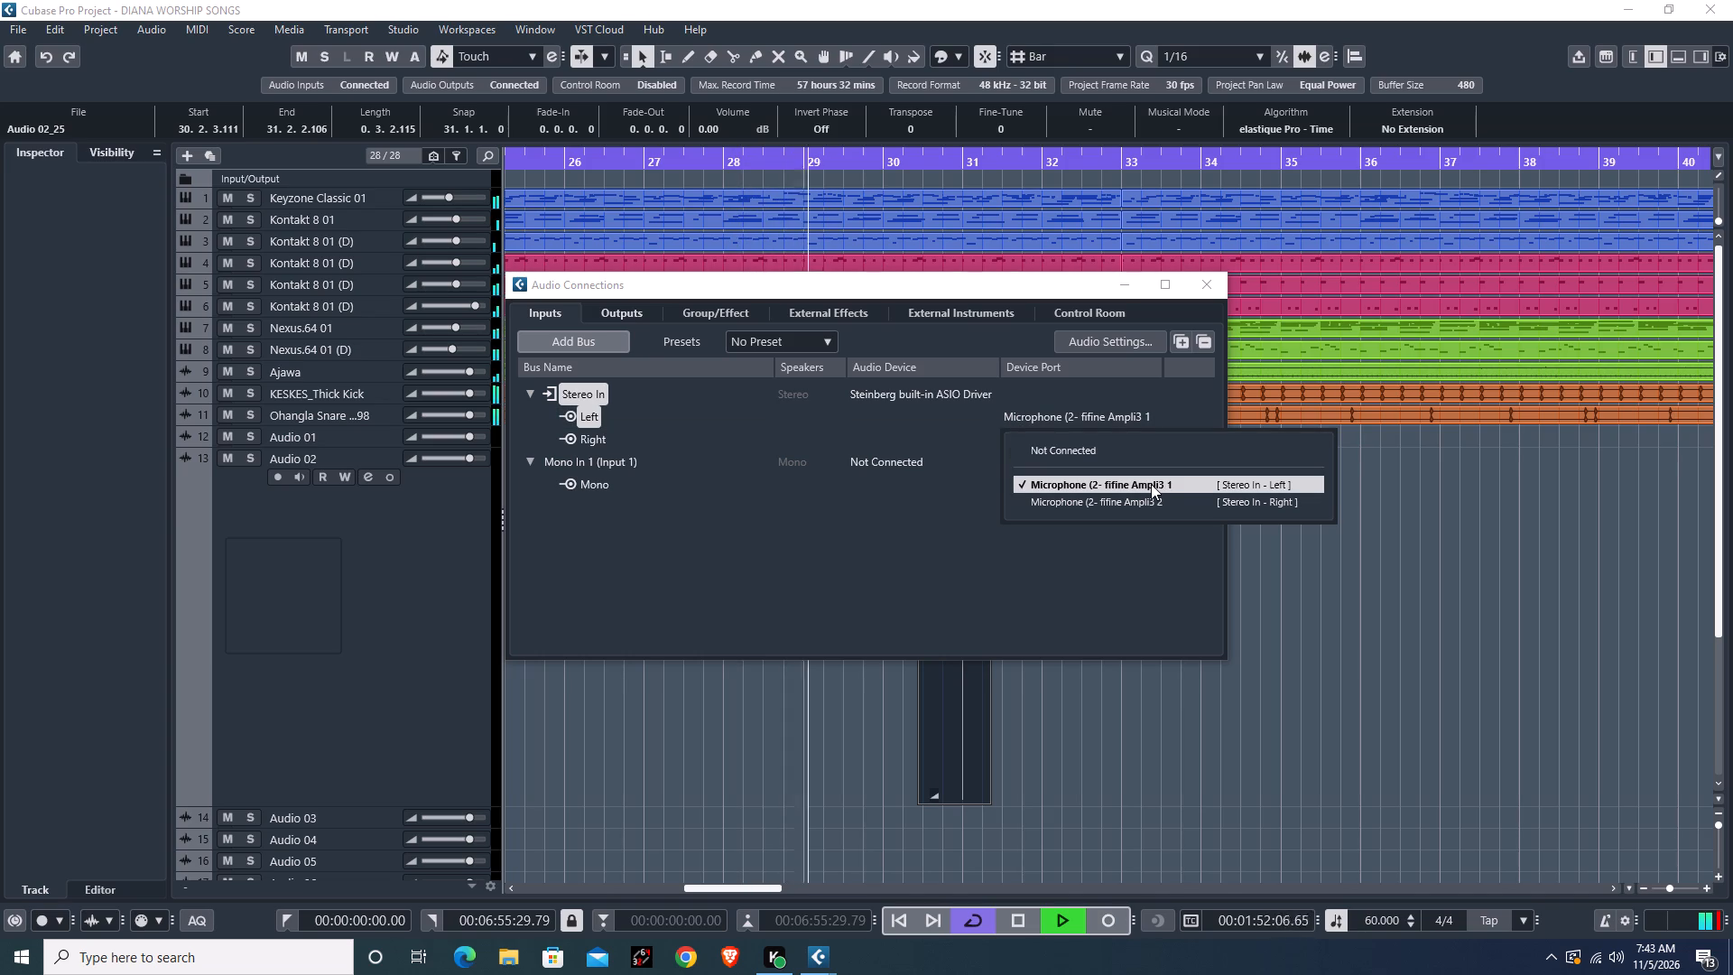
{"action": "left_click", "coordinate": [1238, 479]}
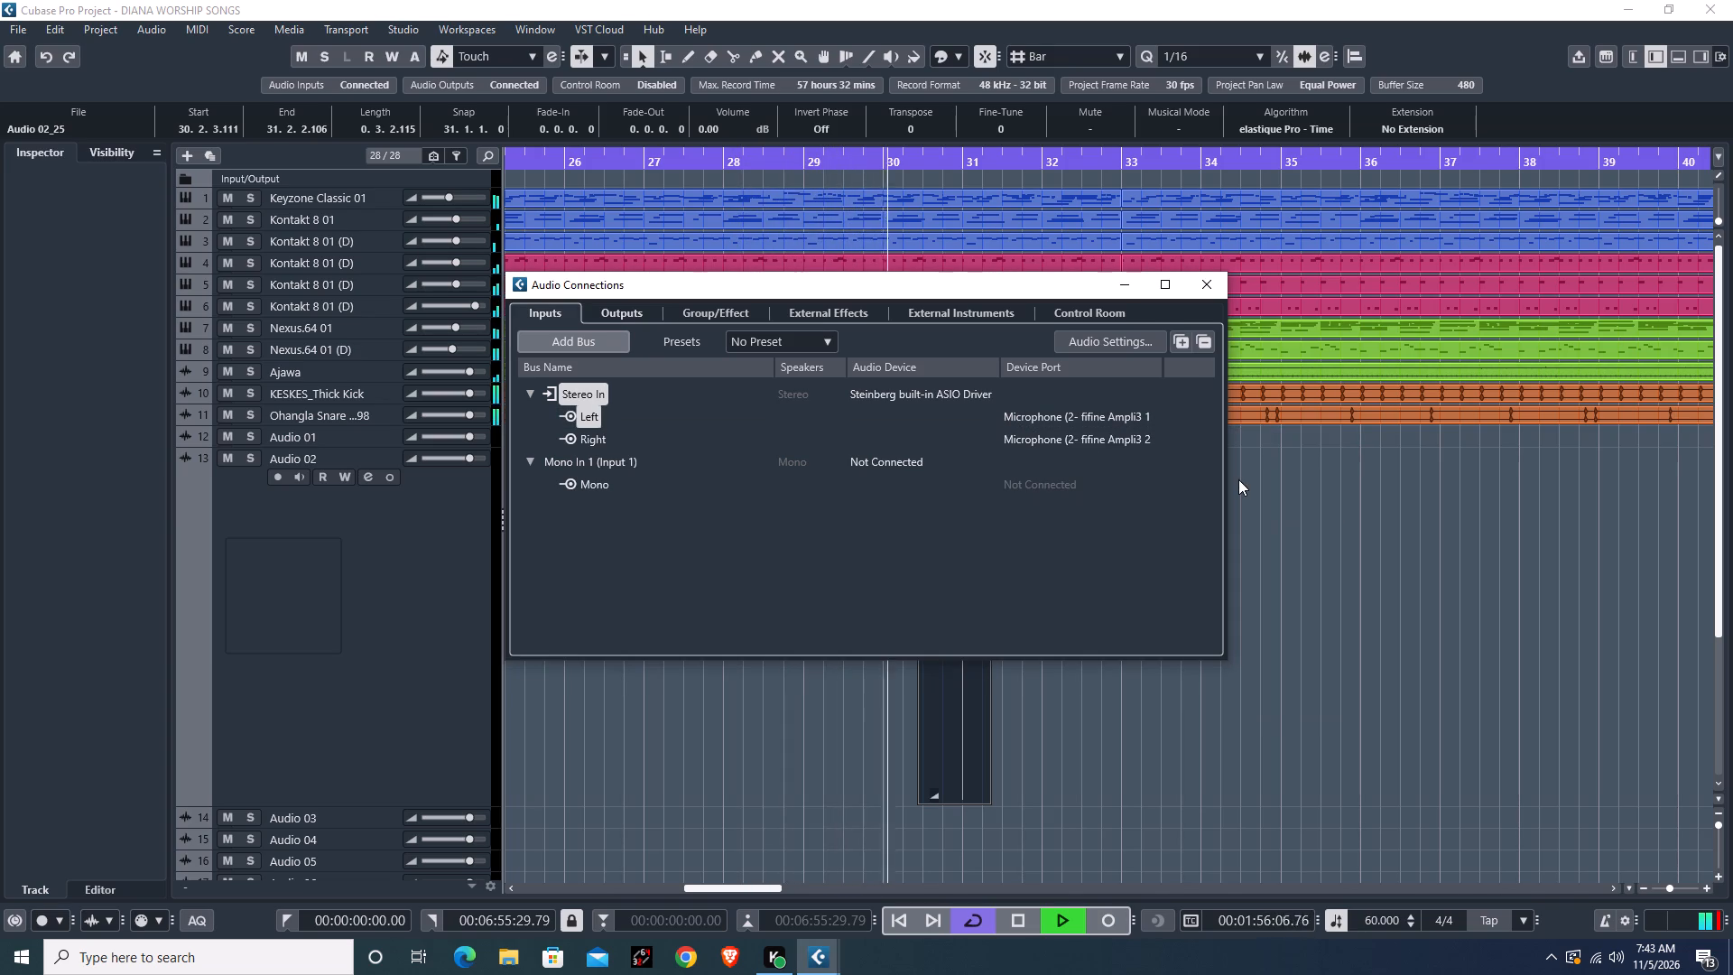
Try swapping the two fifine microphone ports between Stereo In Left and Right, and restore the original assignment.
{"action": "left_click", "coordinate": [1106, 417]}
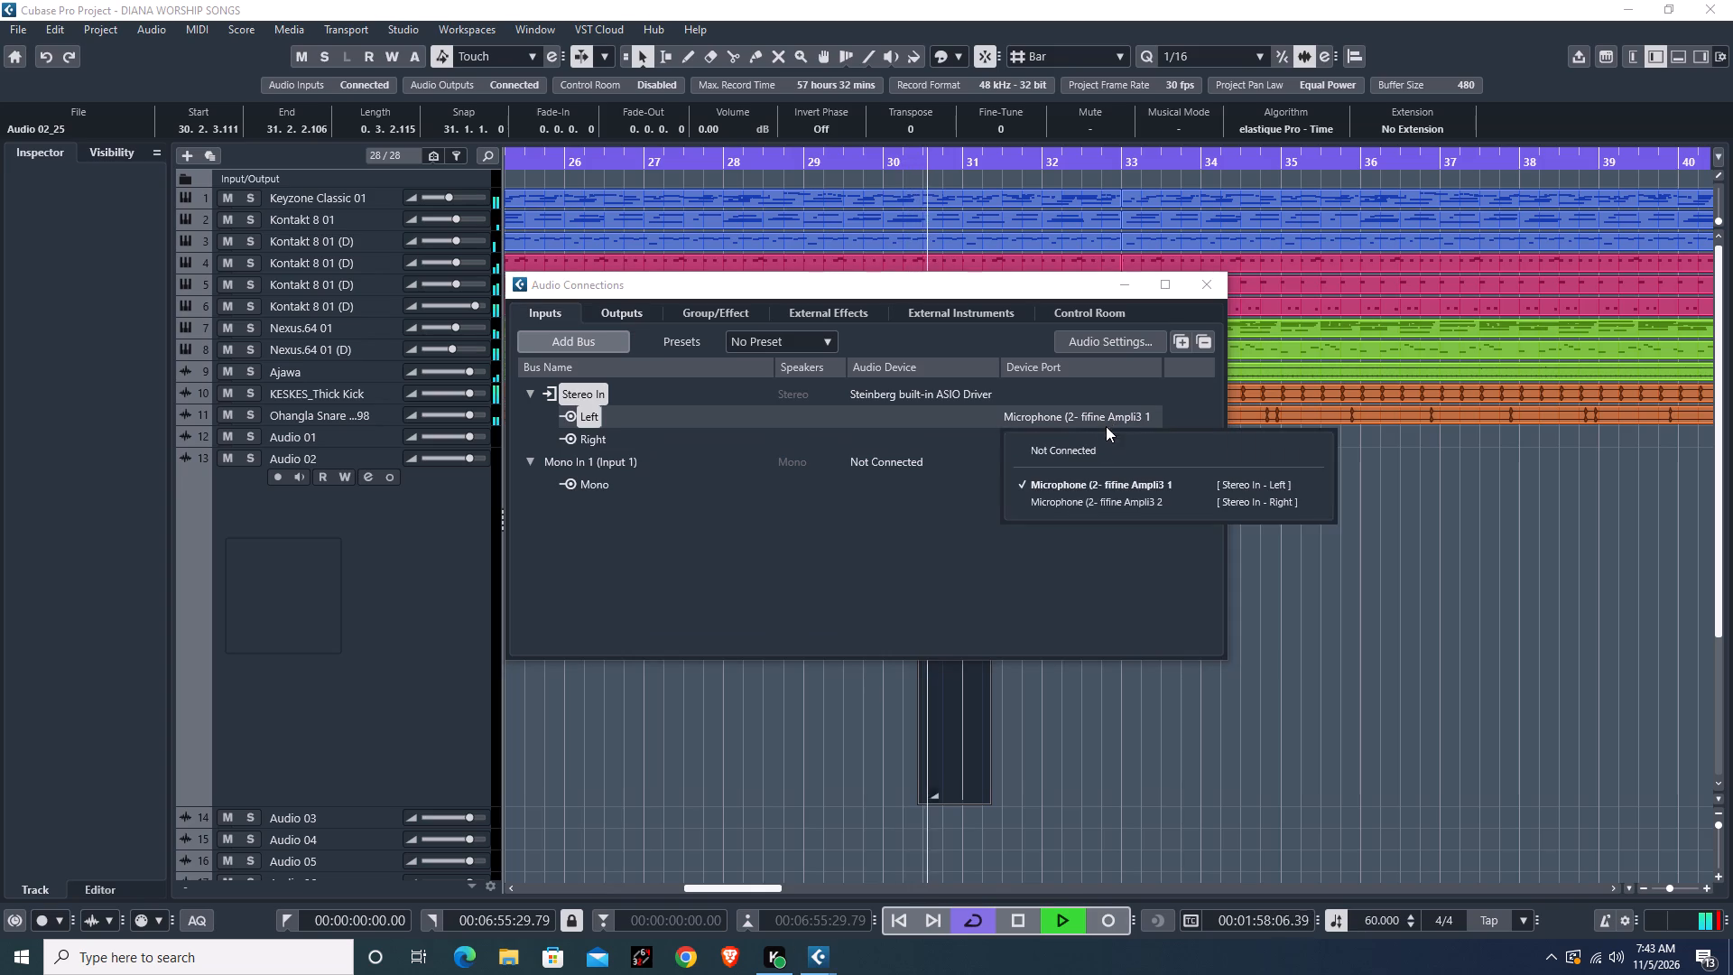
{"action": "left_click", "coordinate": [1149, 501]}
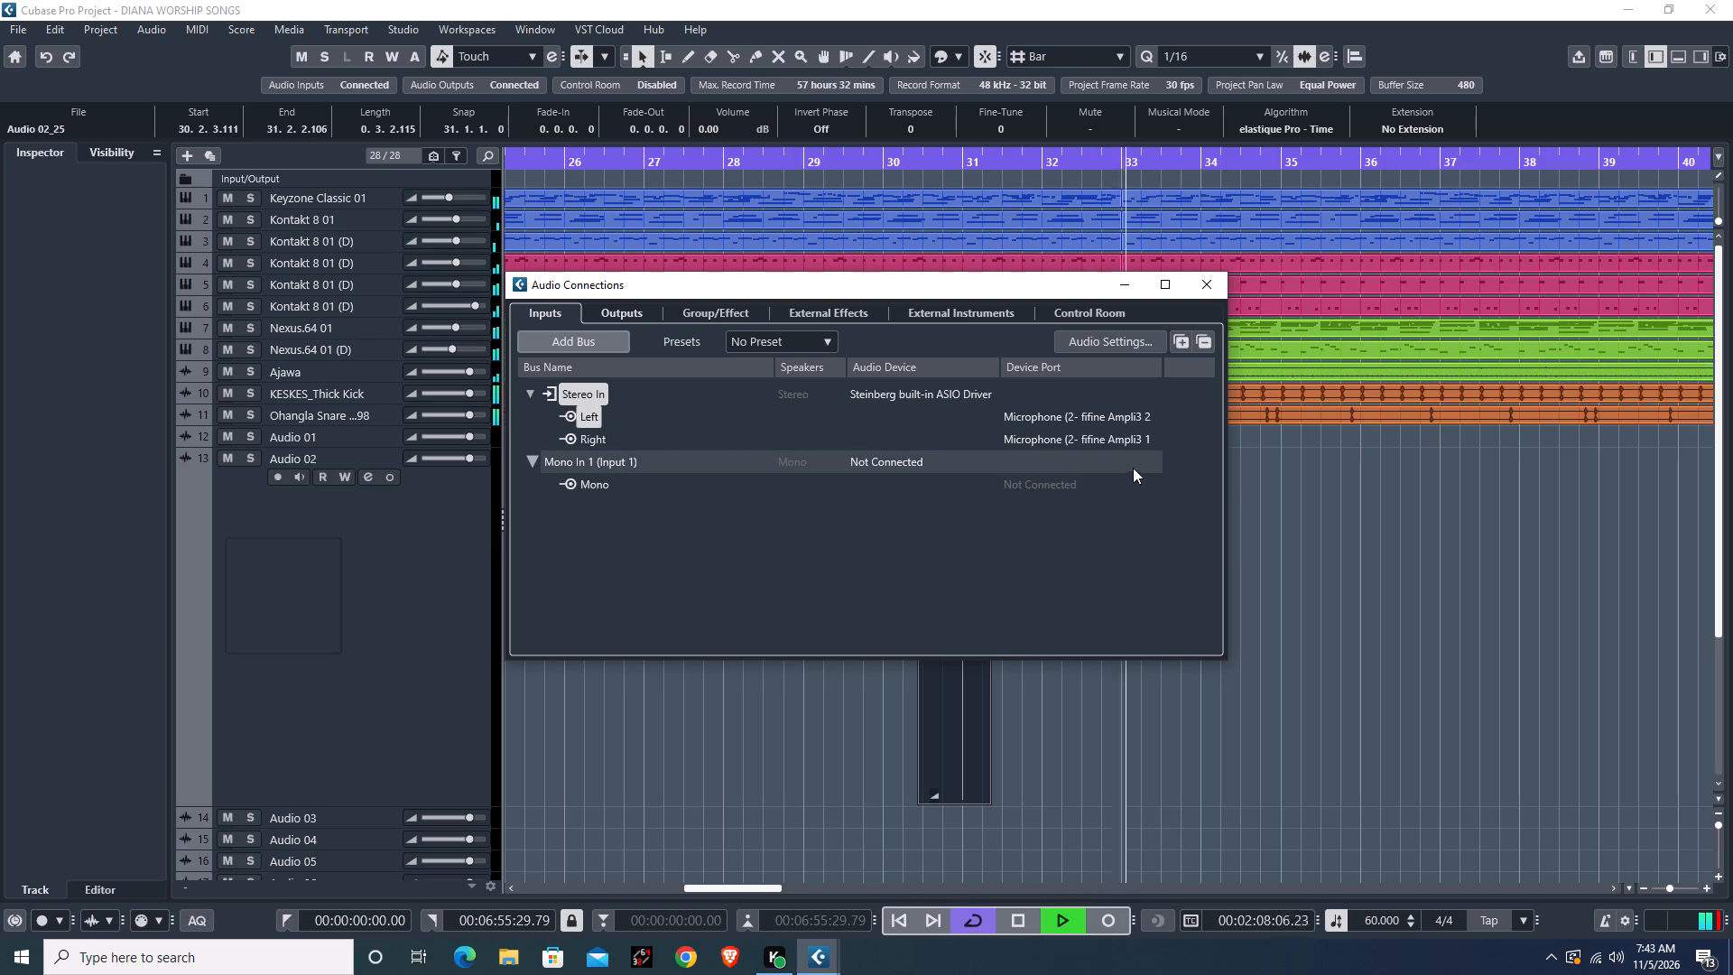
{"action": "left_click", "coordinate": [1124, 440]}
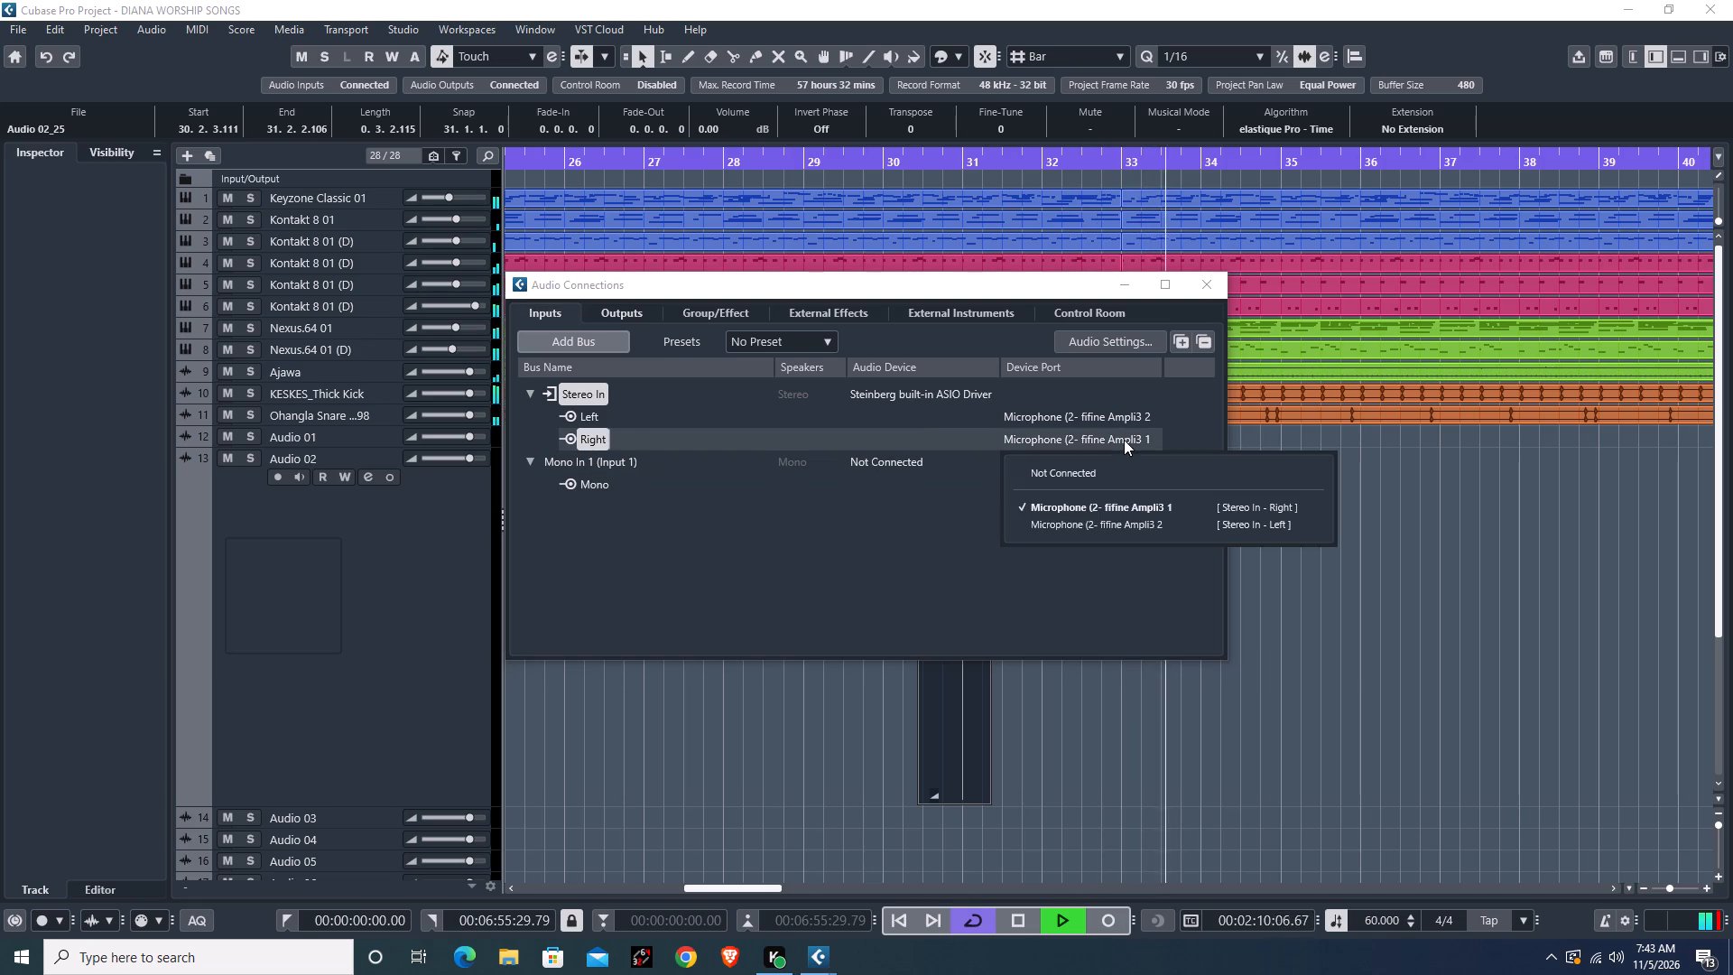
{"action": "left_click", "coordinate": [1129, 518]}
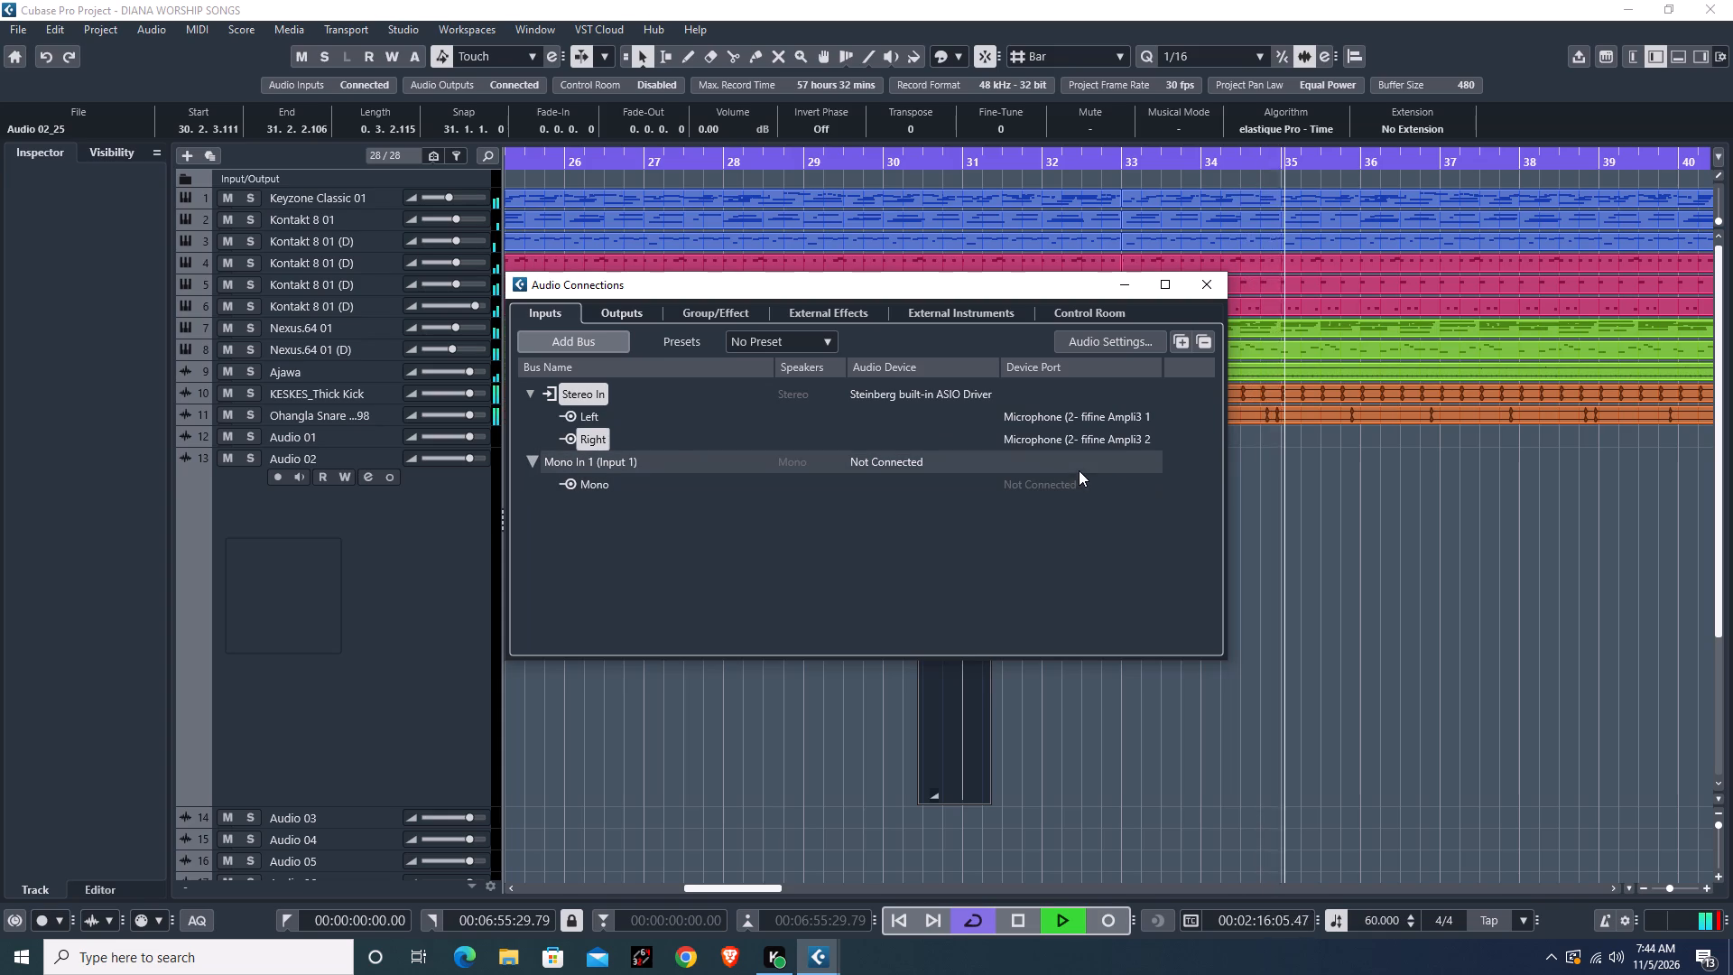
Connect the mono channel of Mono In 1 (Input 1) to Microphone (2- fifine Ampli3) 2.
{"action": "left_click", "coordinate": [973, 480]}
{"action": "left_click", "coordinate": [1024, 481]}
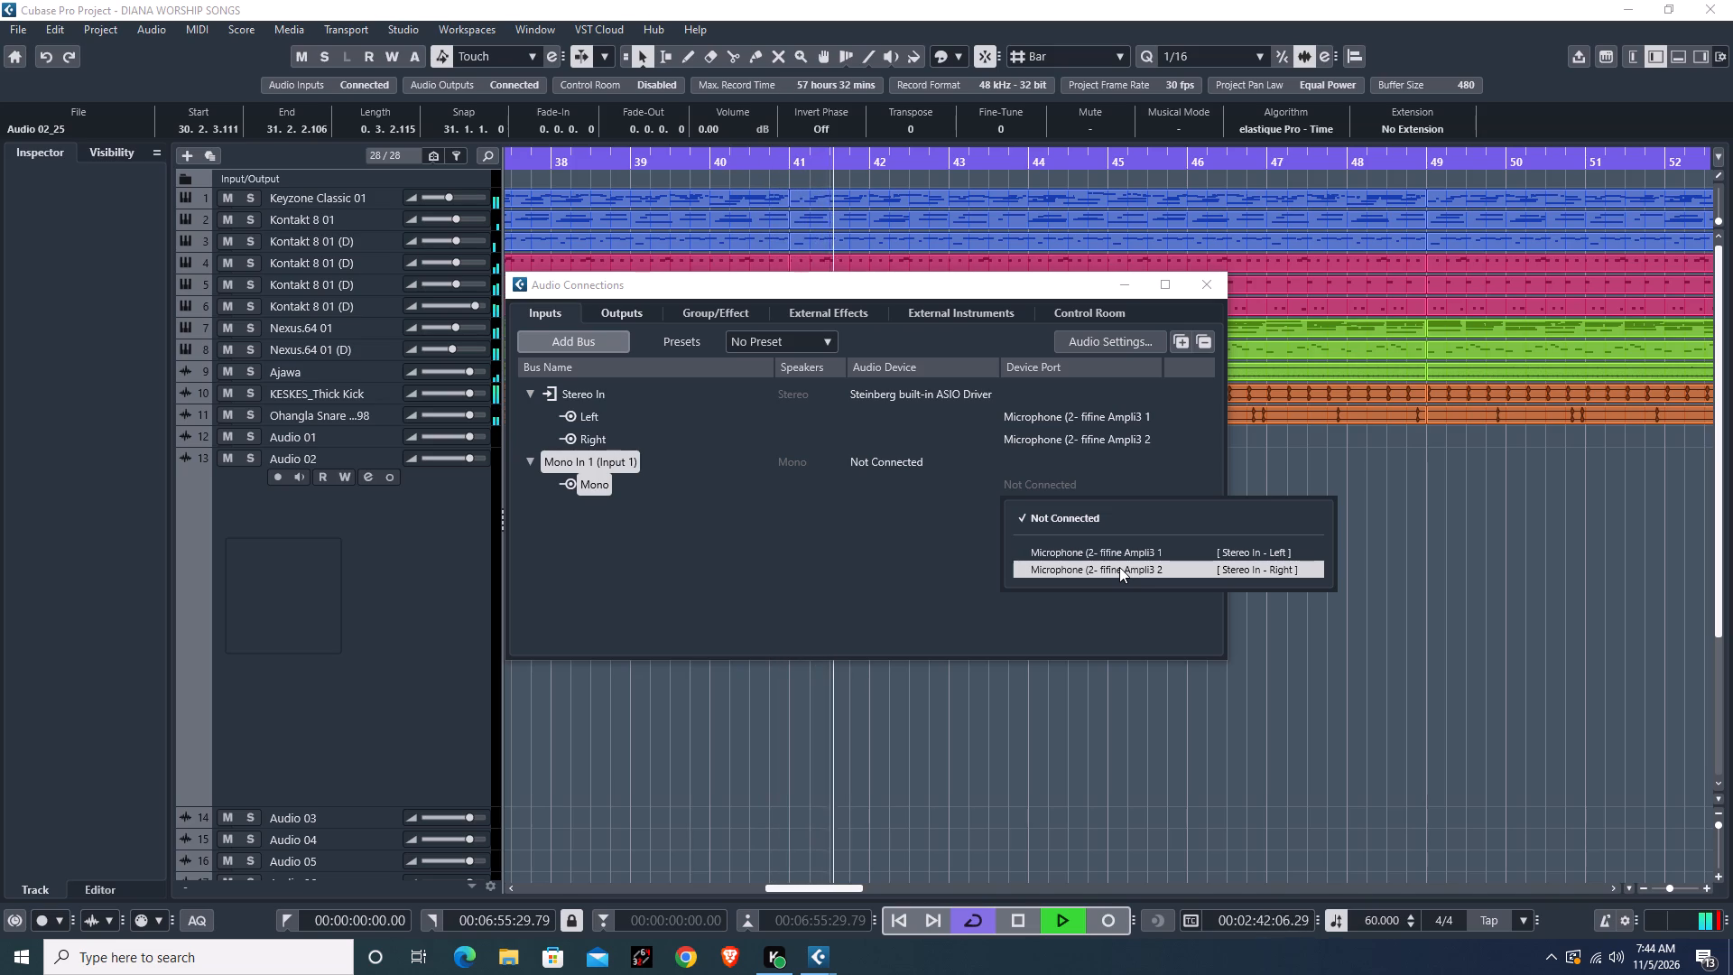
{"action": "left_click", "coordinate": [1119, 566]}
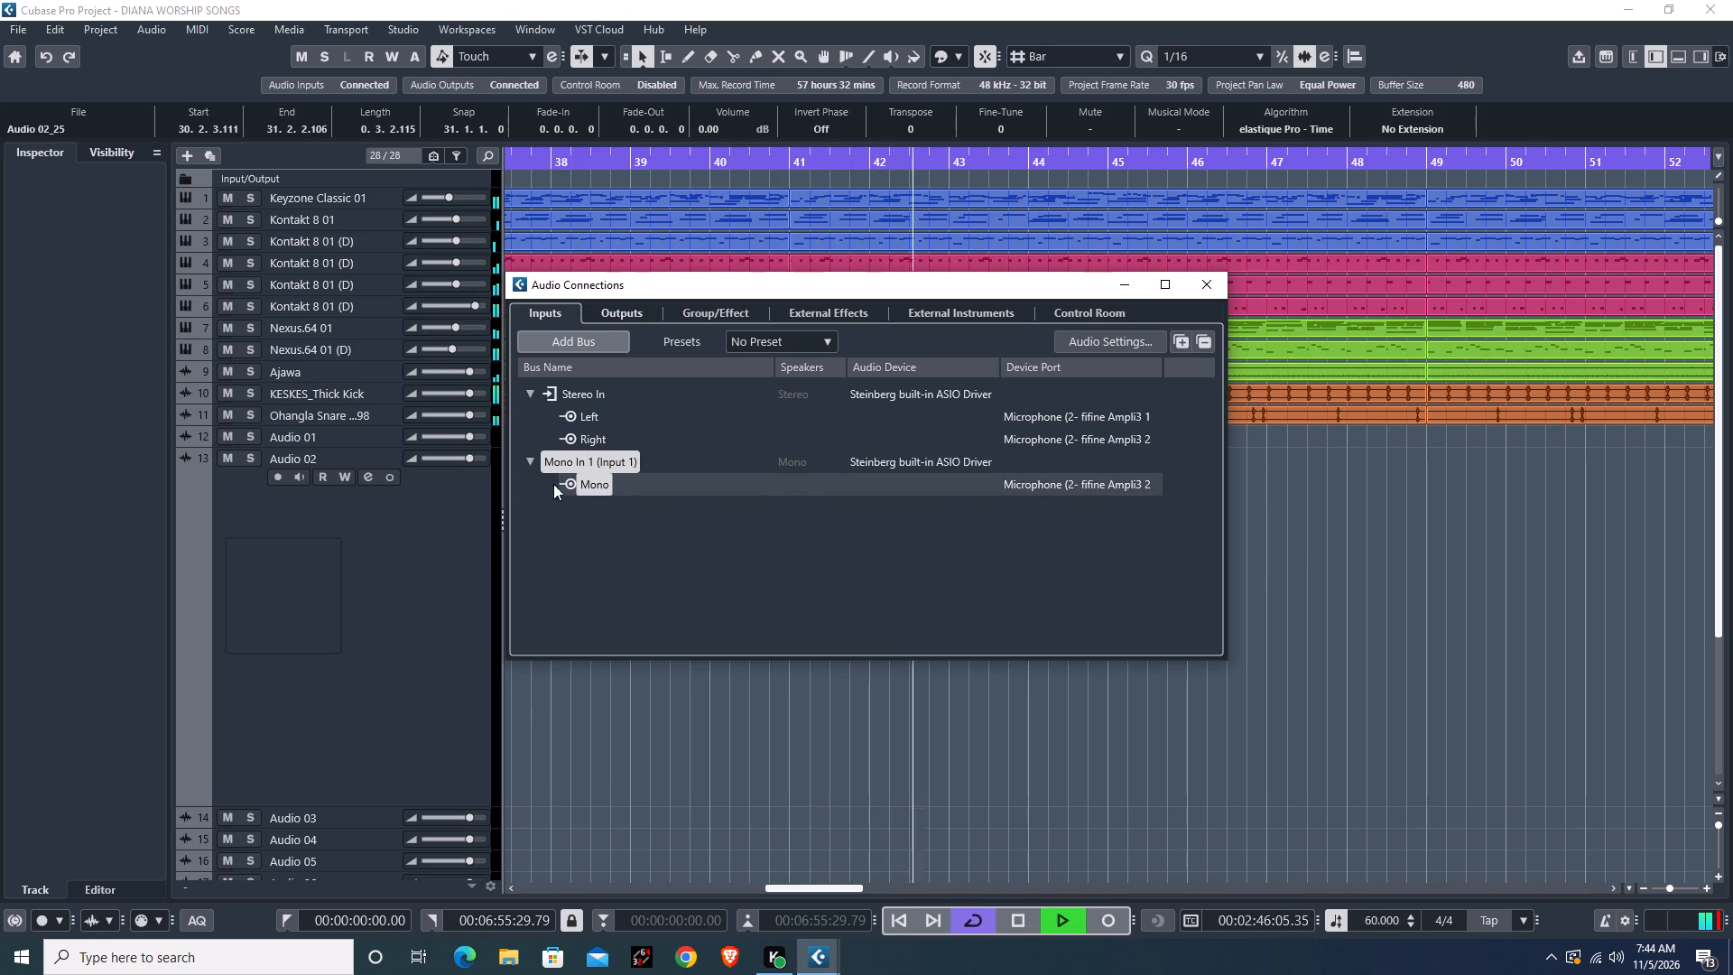
Add a second mono input bus and close Audio Connections.
{"action": "right_click", "coordinate": [559, 513]}
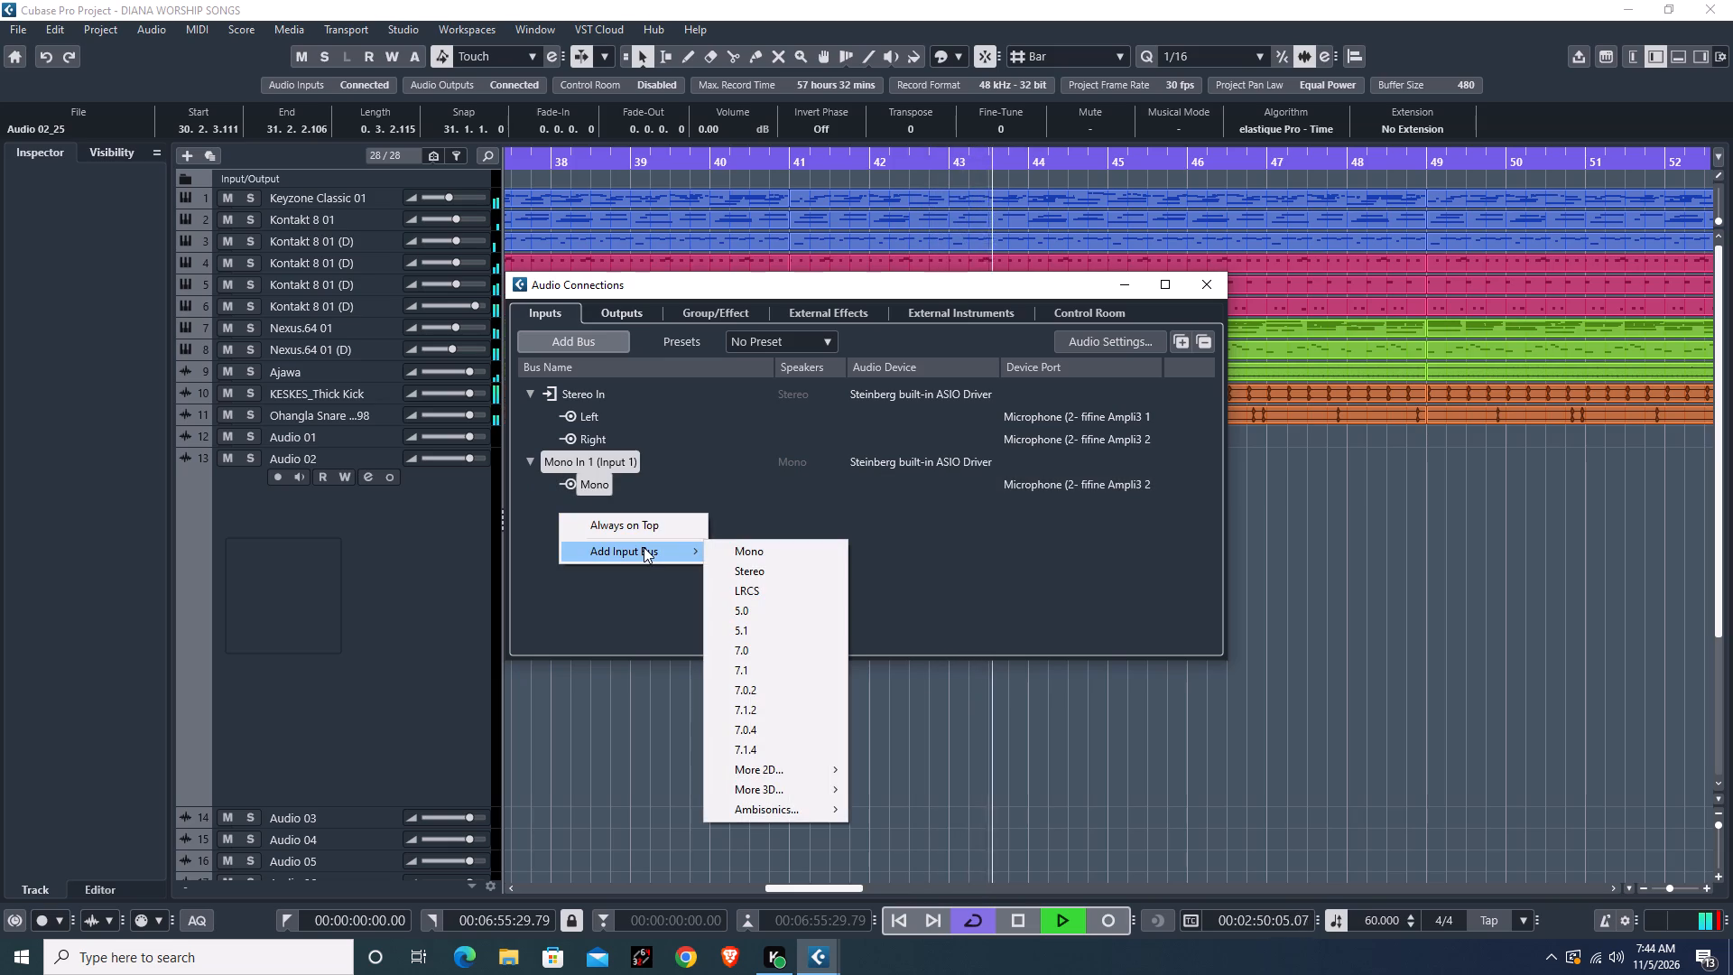
{"action": "left_click", "coordinate": [754, 547]}
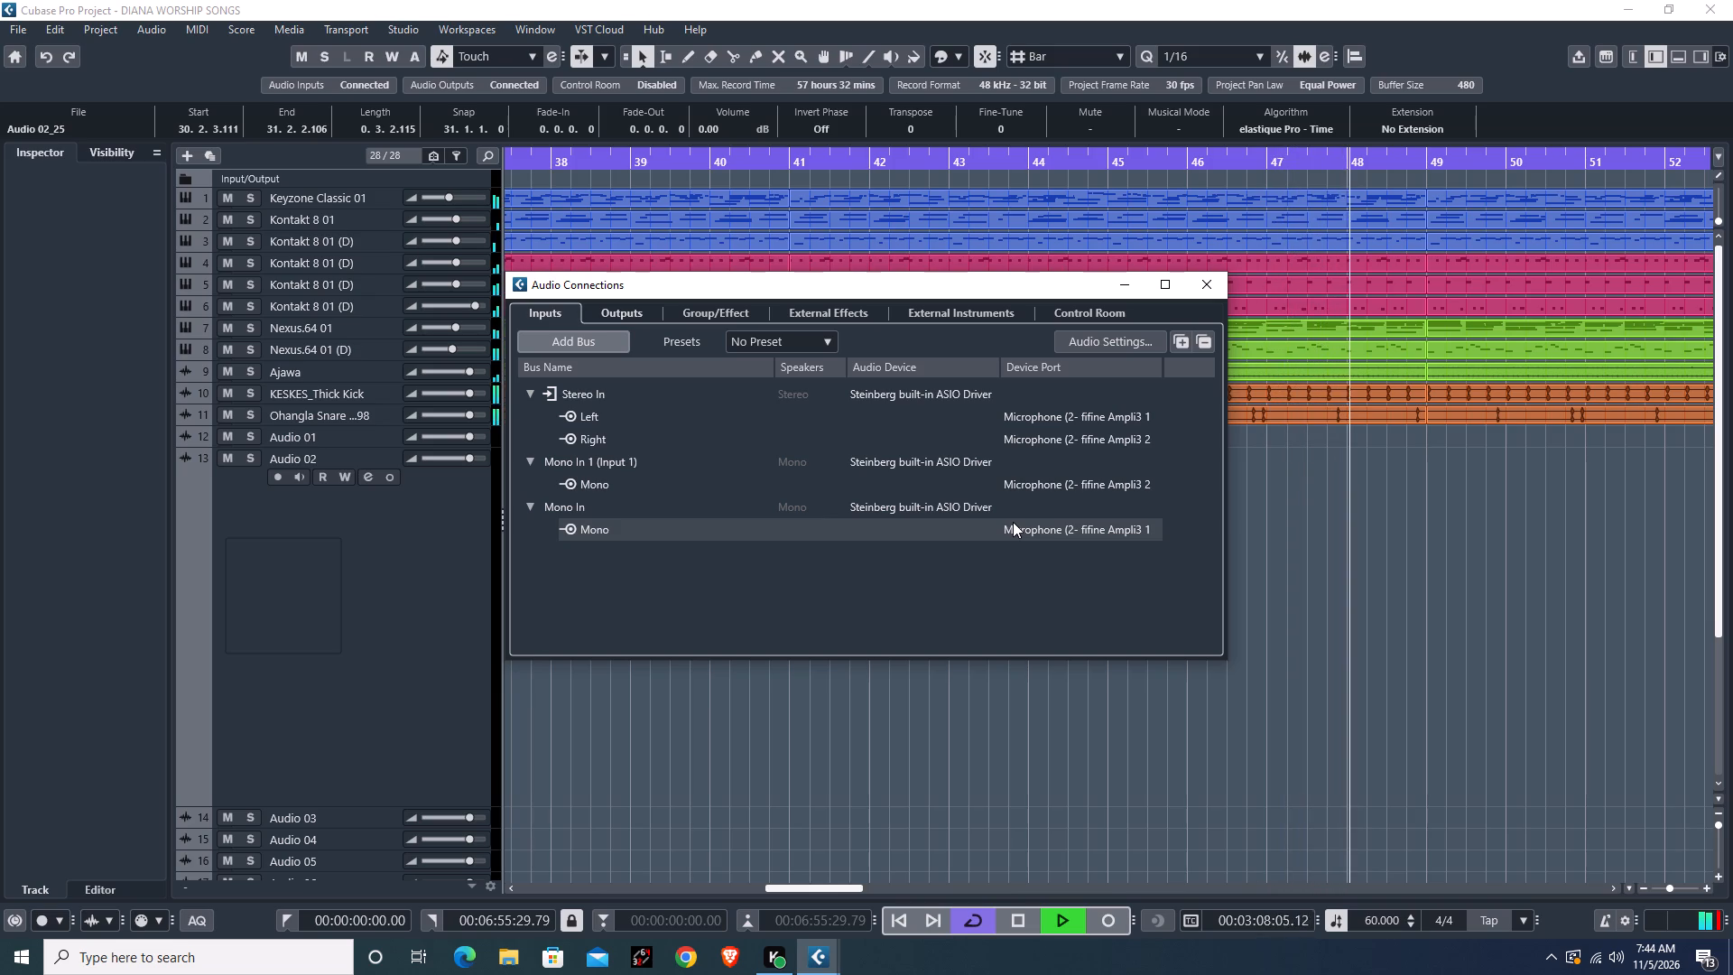
{"action": "left_click", "coordinate": [1222, 289]}
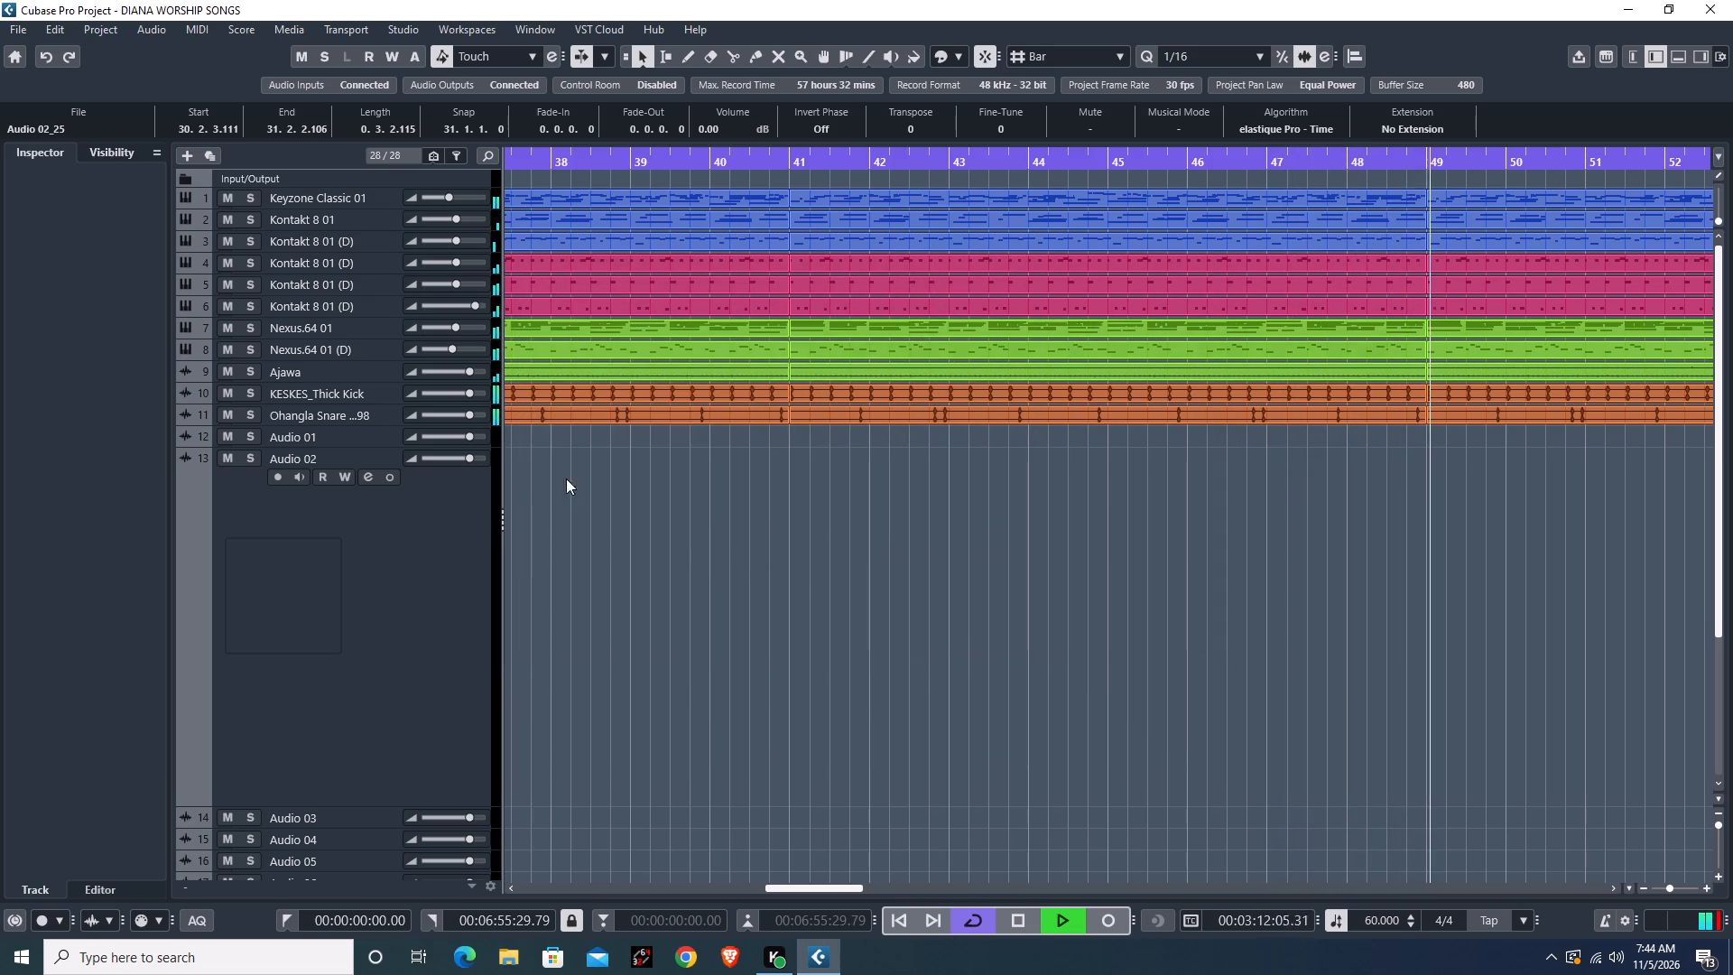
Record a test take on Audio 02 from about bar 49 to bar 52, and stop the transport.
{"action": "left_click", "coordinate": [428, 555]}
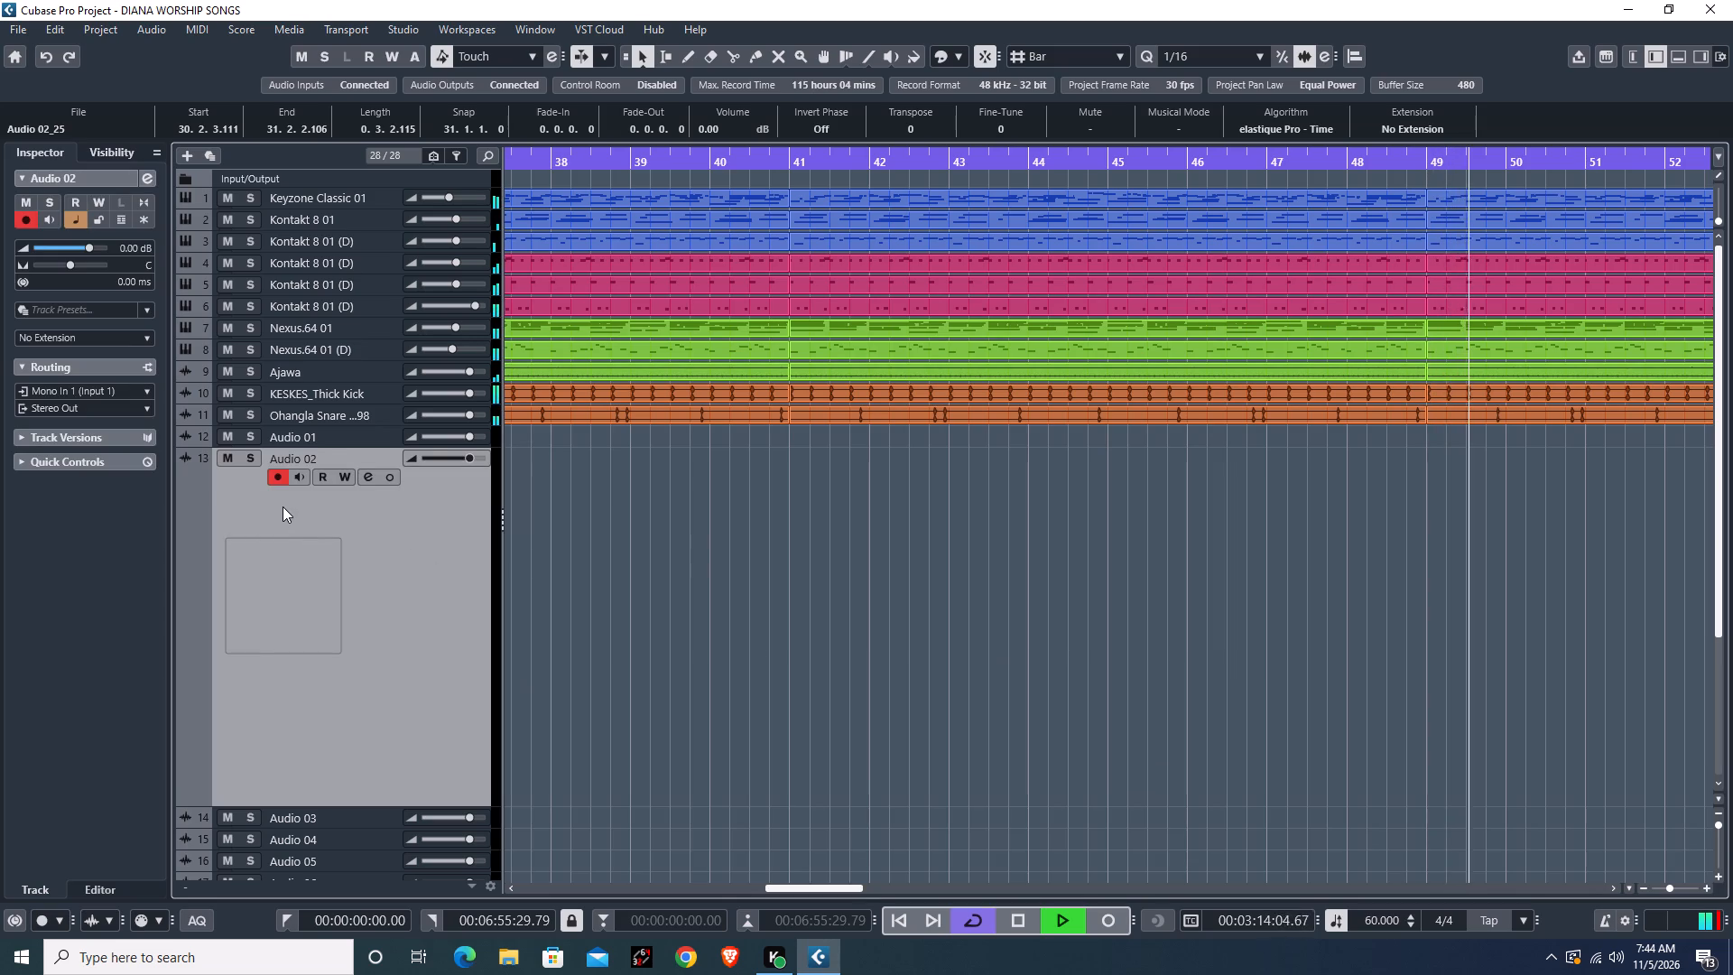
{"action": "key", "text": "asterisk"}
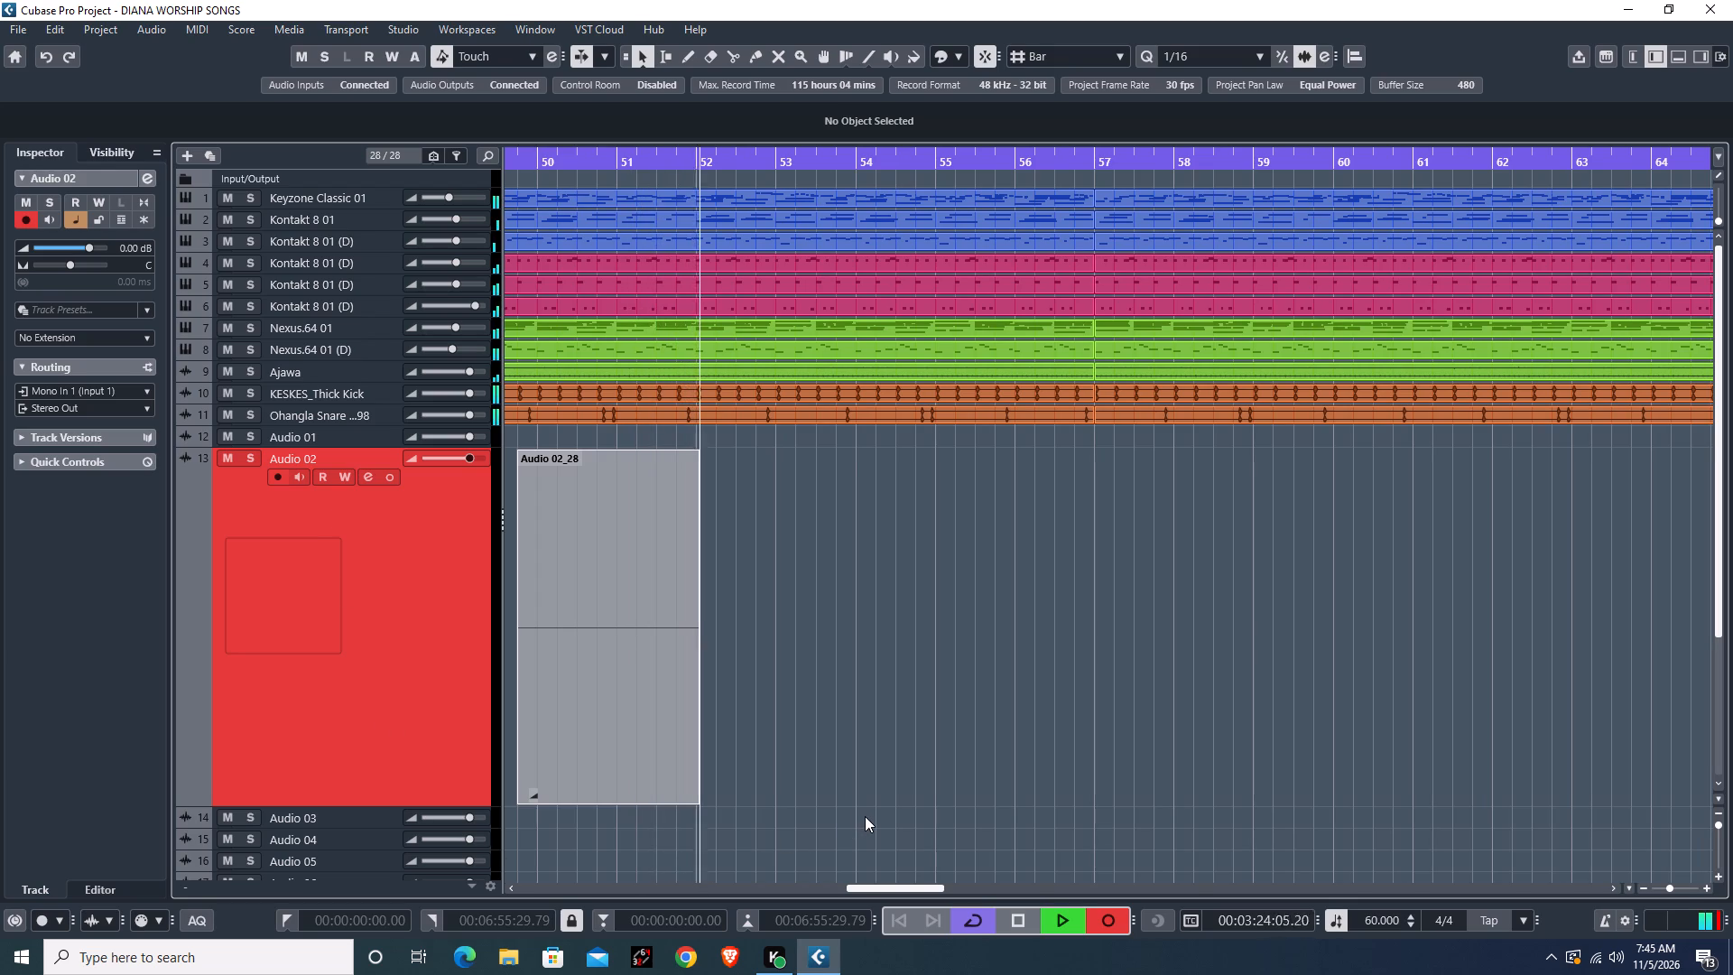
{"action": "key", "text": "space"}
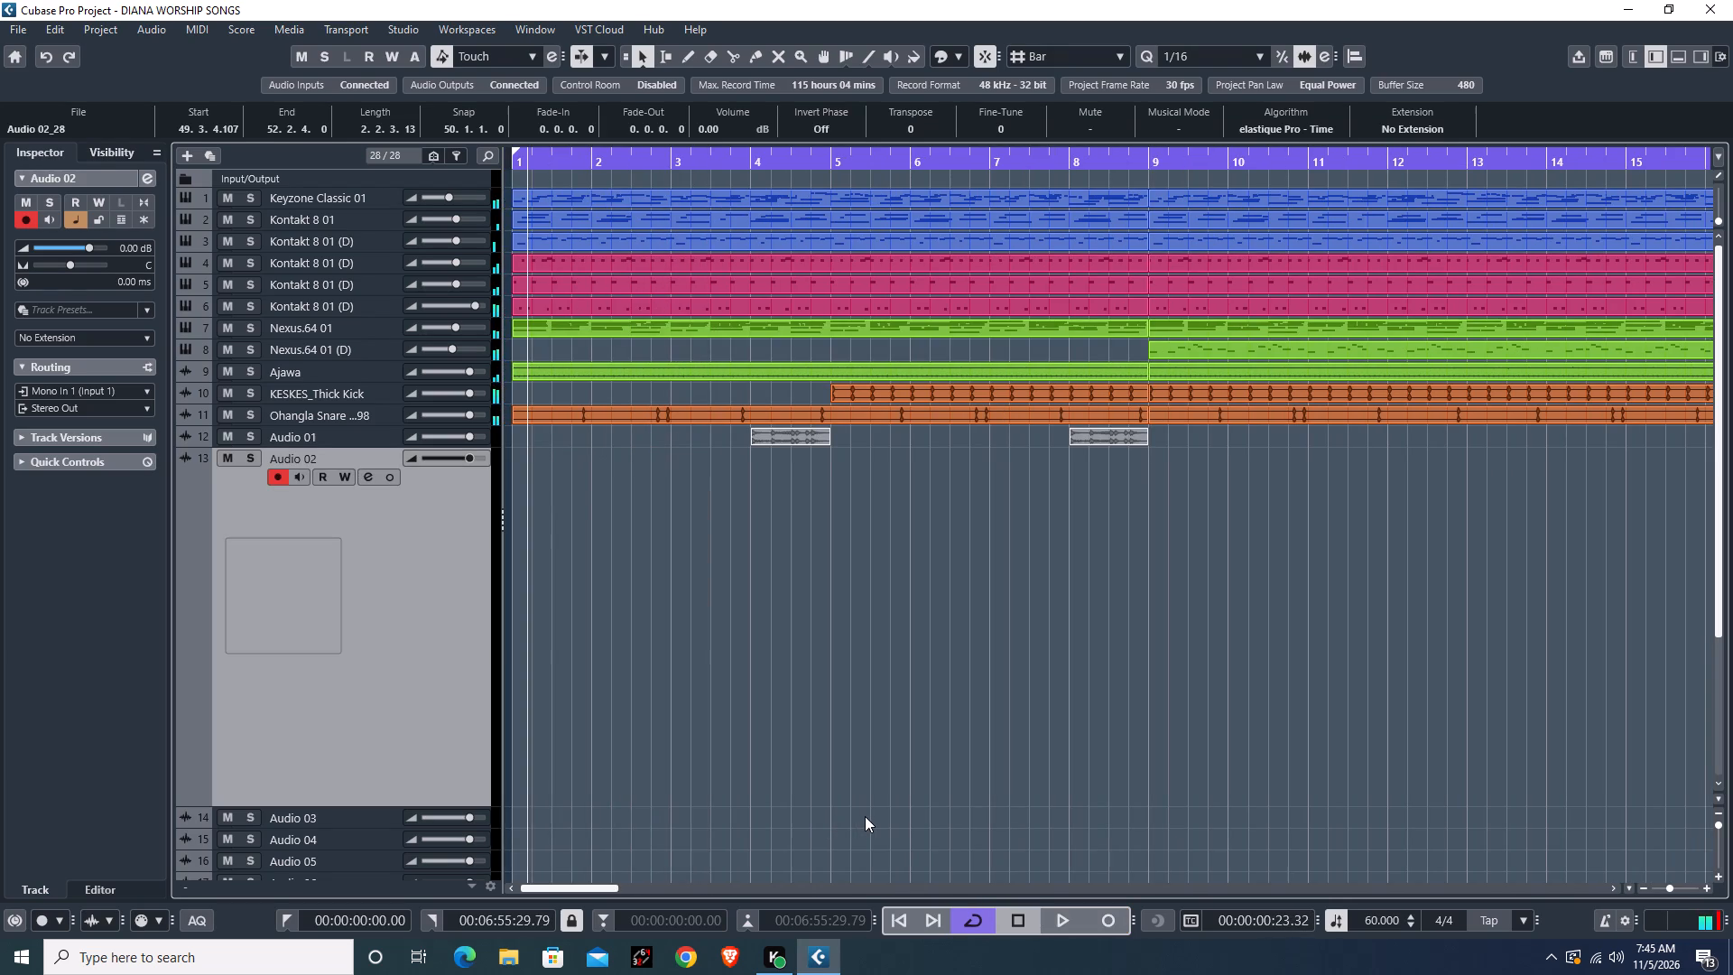
Delete all the remaining test takes on Audio 02, around bars 30 and 50.
{"action": "key", "text": "g"}
{"action": "key", "text": "g"}
{"action": "key", "text": "g"}
{"action": "key", "text": "g"}
{"action": "key", "text": "g"}
{"action": "key", "text": "g"}
{"action": "key", "text": "g"}
{"action": "key", "text": "g"}
{"action": "key", "text": "g"}
{"action": "key", "text": "g"}
{"action": "key", "text": "g"}
{"action": "key", "text": "g"}
{"action": "key", "text": "g"}
{"action": "key", "text": "g"}
{"action": "key", "text": "g"}
{"action": "key", "text": "g"}
{"action": "key", "text": "g"}
{"action": "key", "text": "g"}
{"action": "key", "text": "g"}
{"action": "key", "text": "g"}
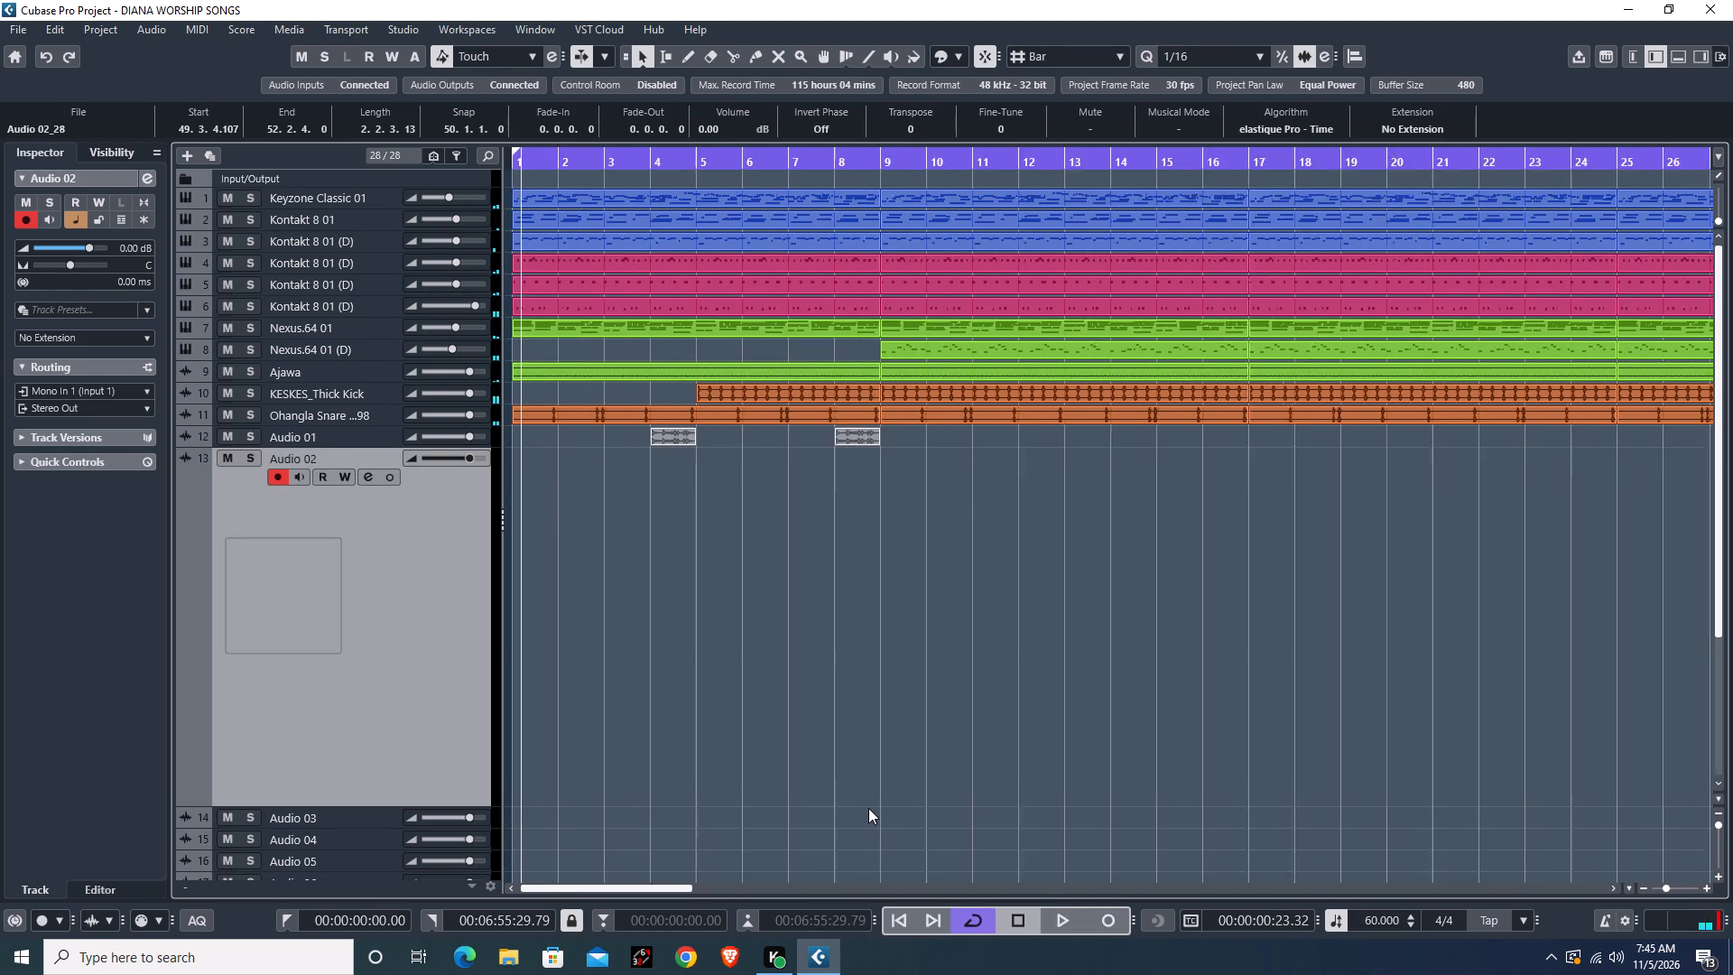
{"action": "left_click_drag", "start_coordinate": [953, 671], "coordinate": [635, 720]}
{"action": "key", "text": "BackSpace"}
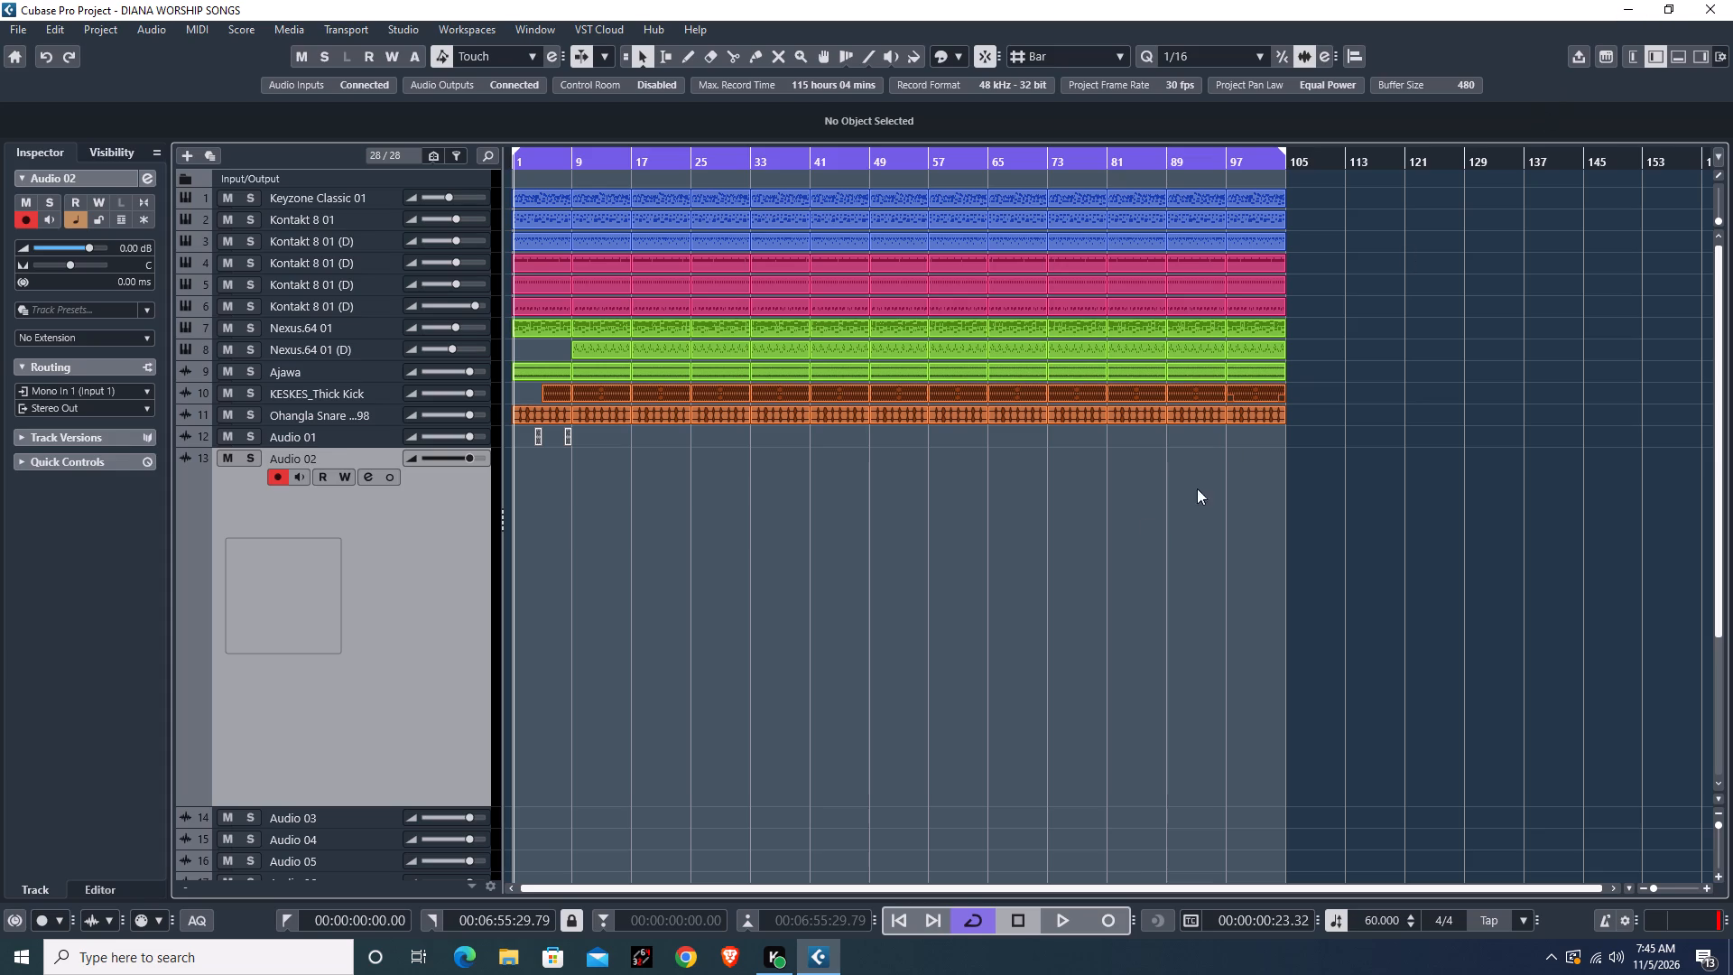
Switch to Google Chrome with the Your Chrome profile and search for "generic low latency asio driver download".
{"action": "left_click", "coordinate": [685, 961]}
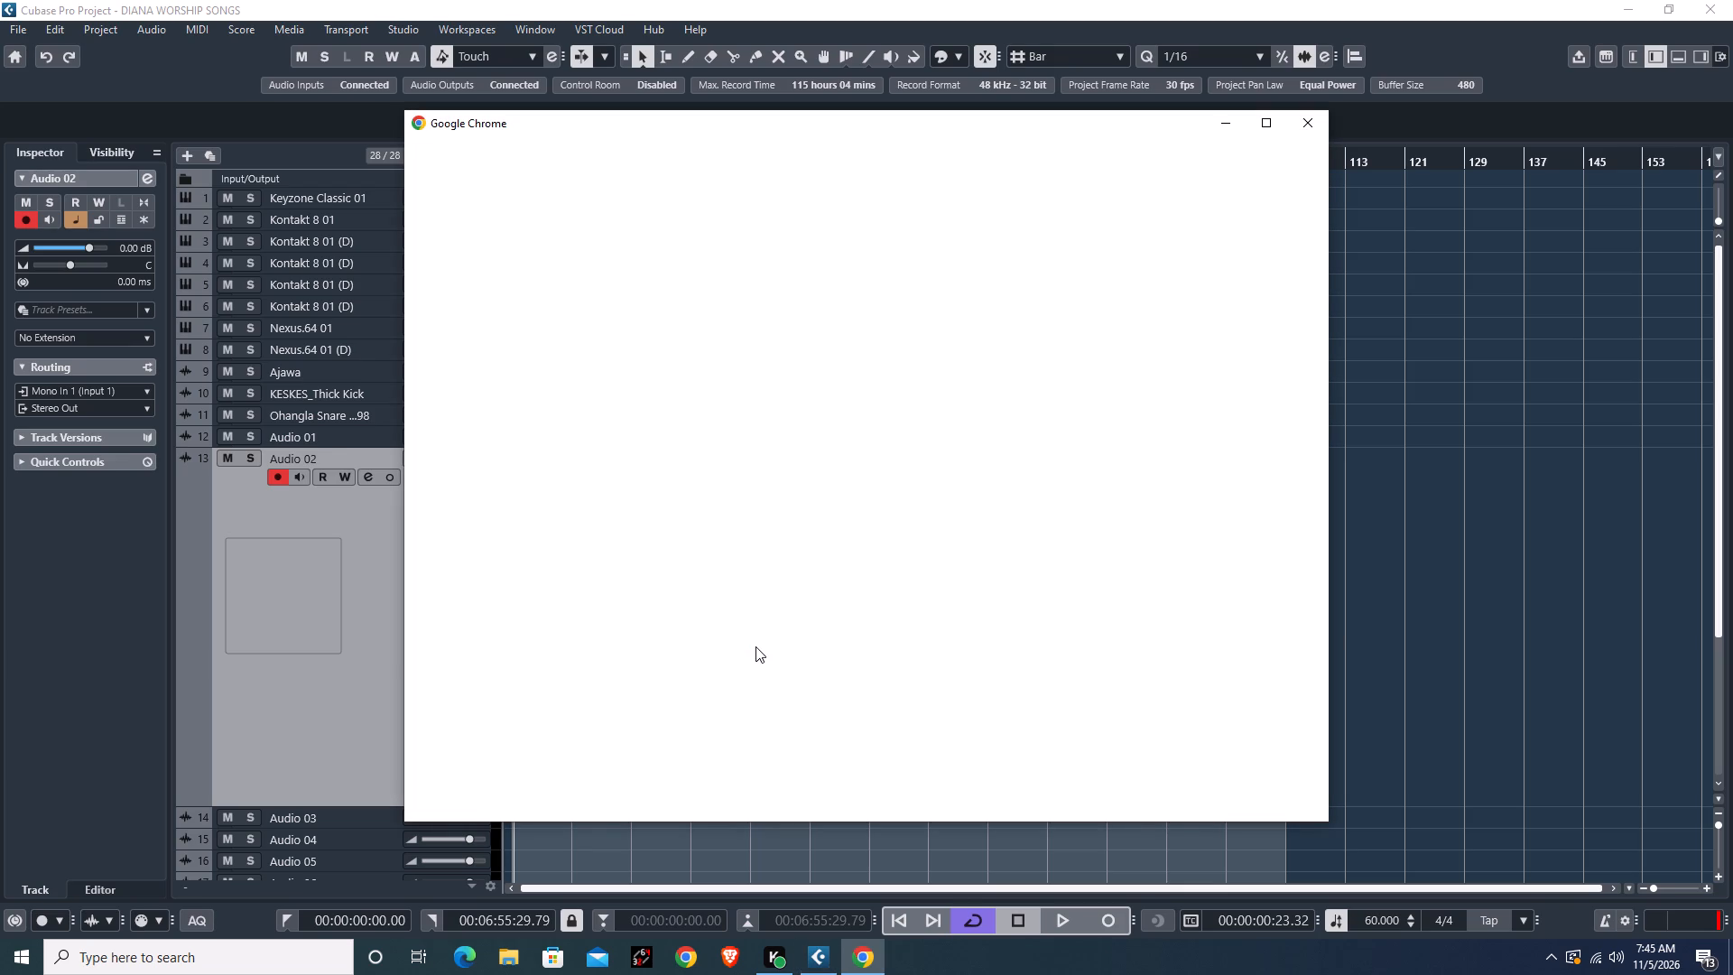
{"action": "left_click", "coordinate": [845, 506]}
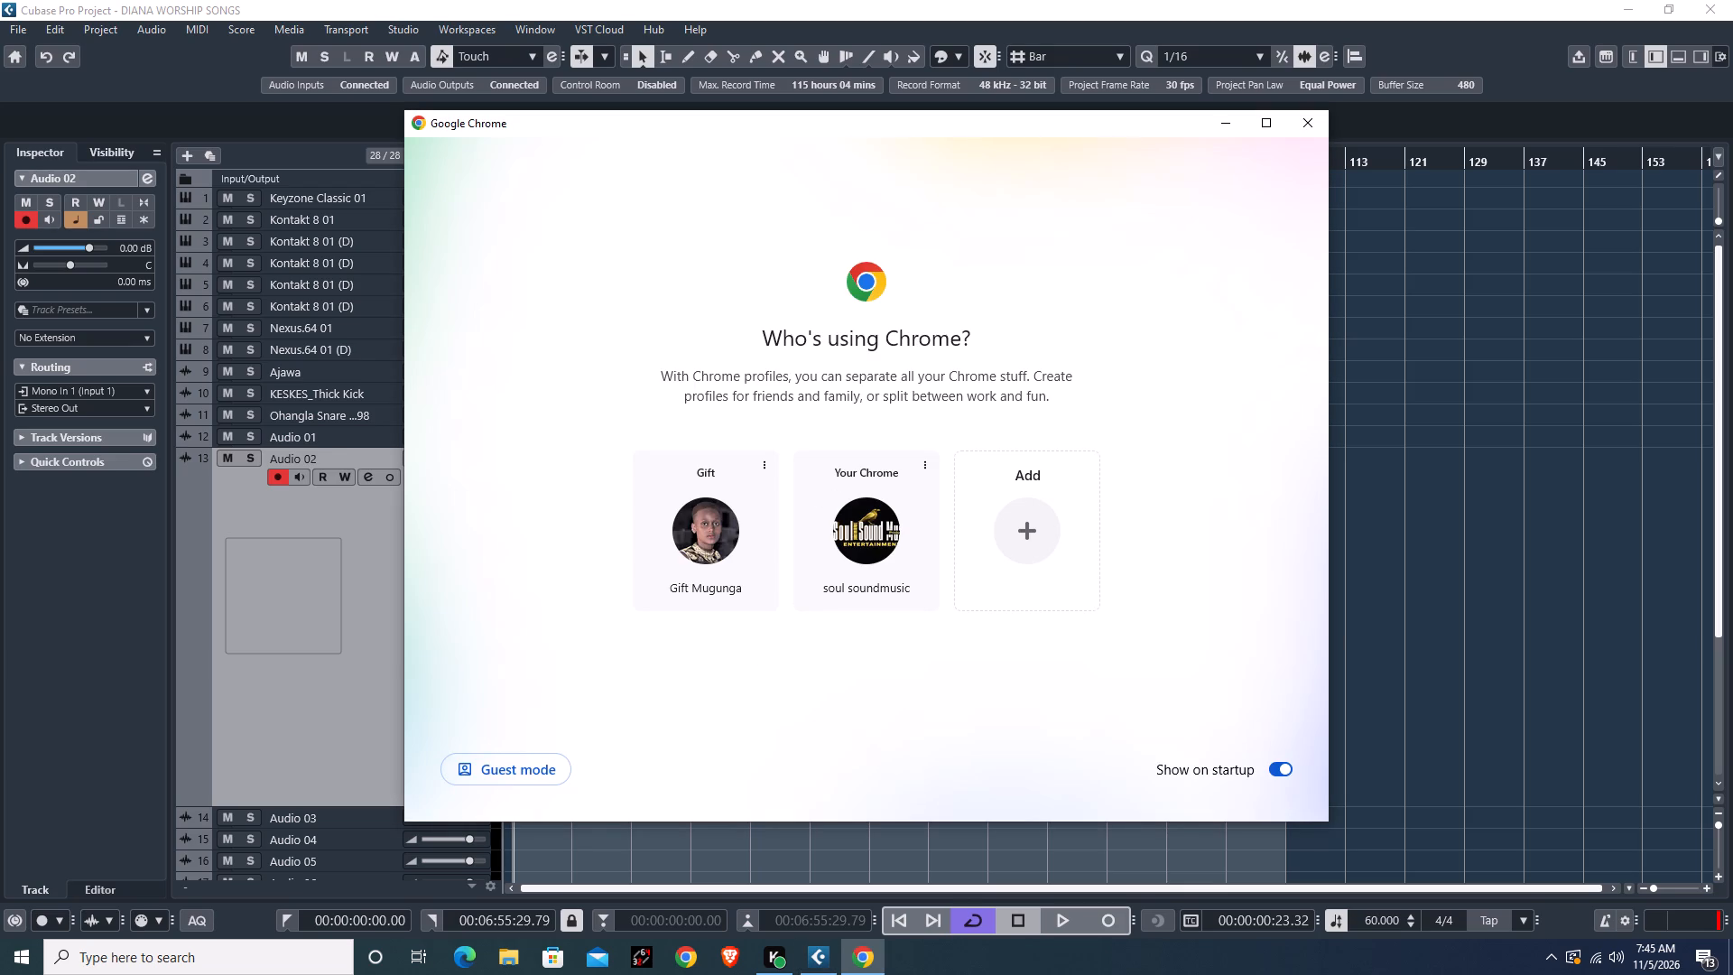
{"action": "left_click", "coordinate": [853, 580]}
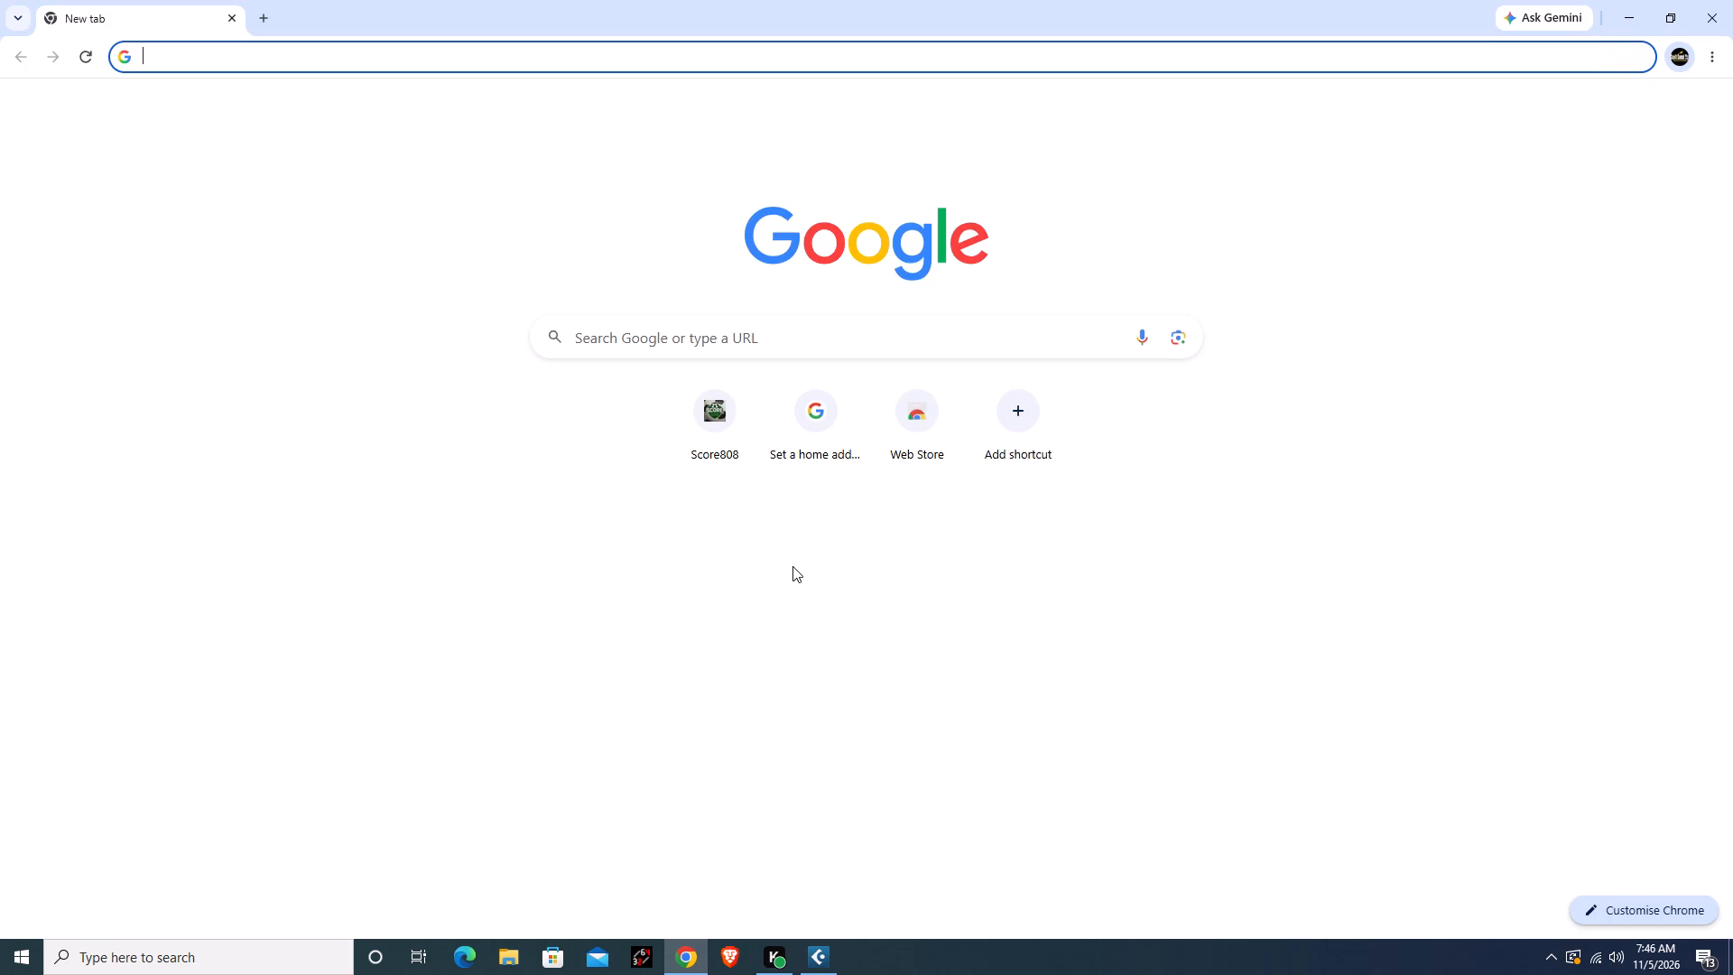
{"action": "left_click", "coordinate": [739, 347]}
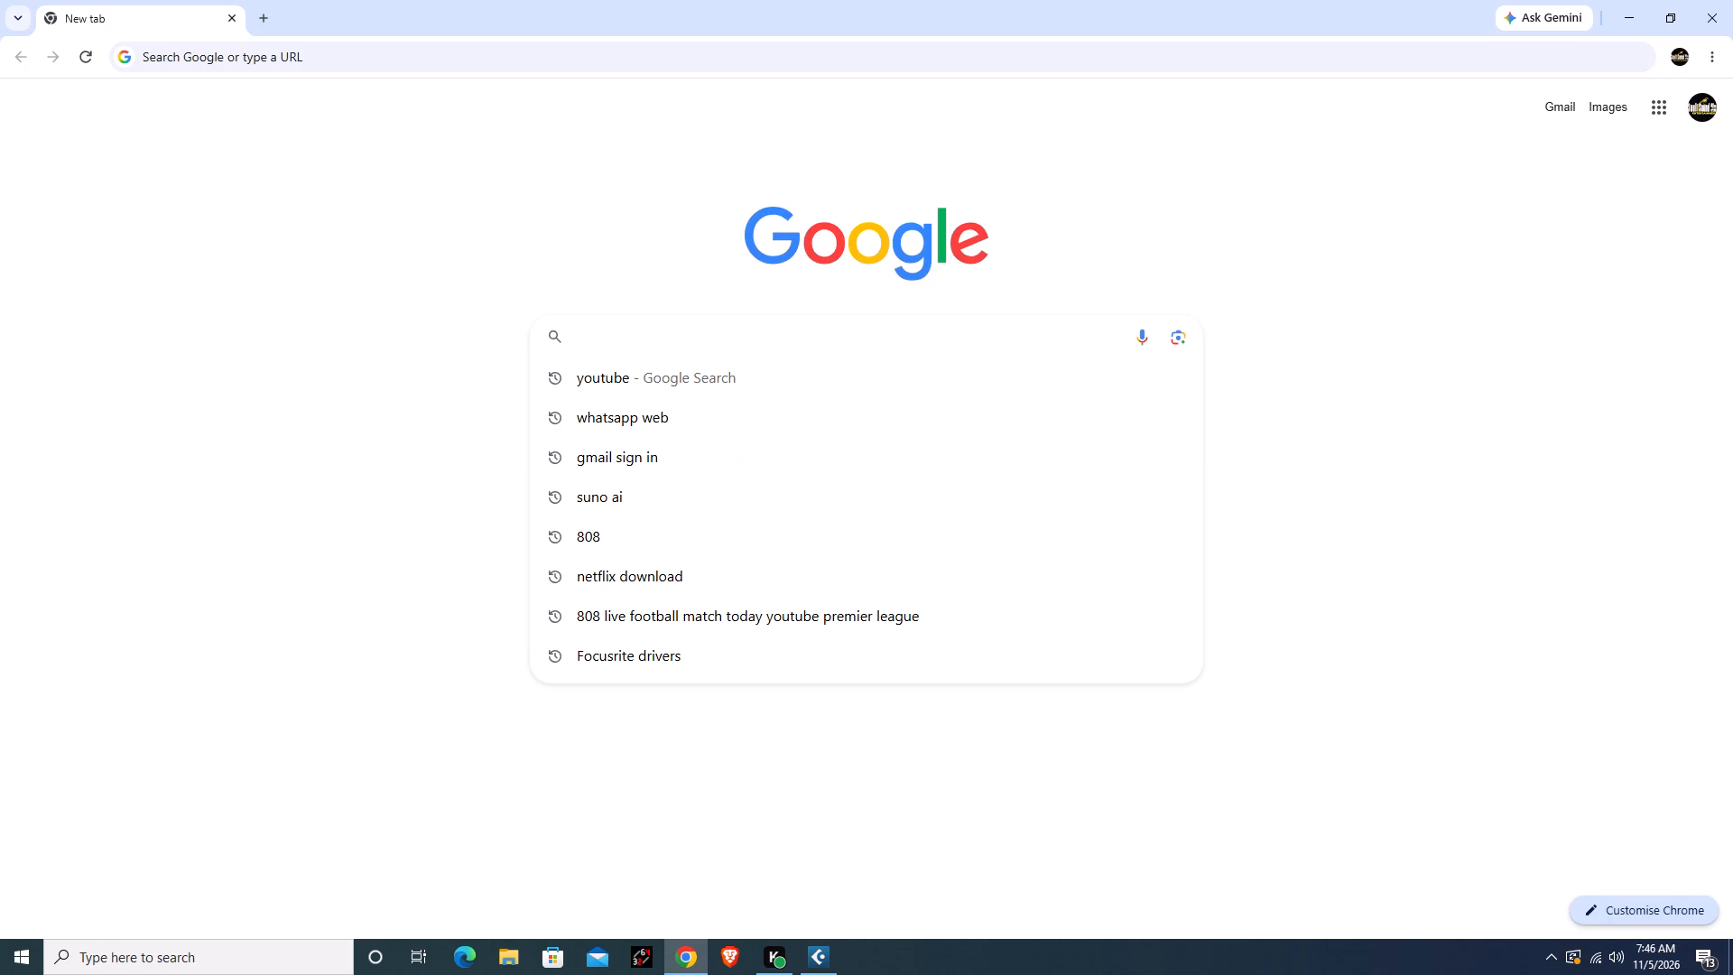
{"action": "type", "text": "GENERIC"}
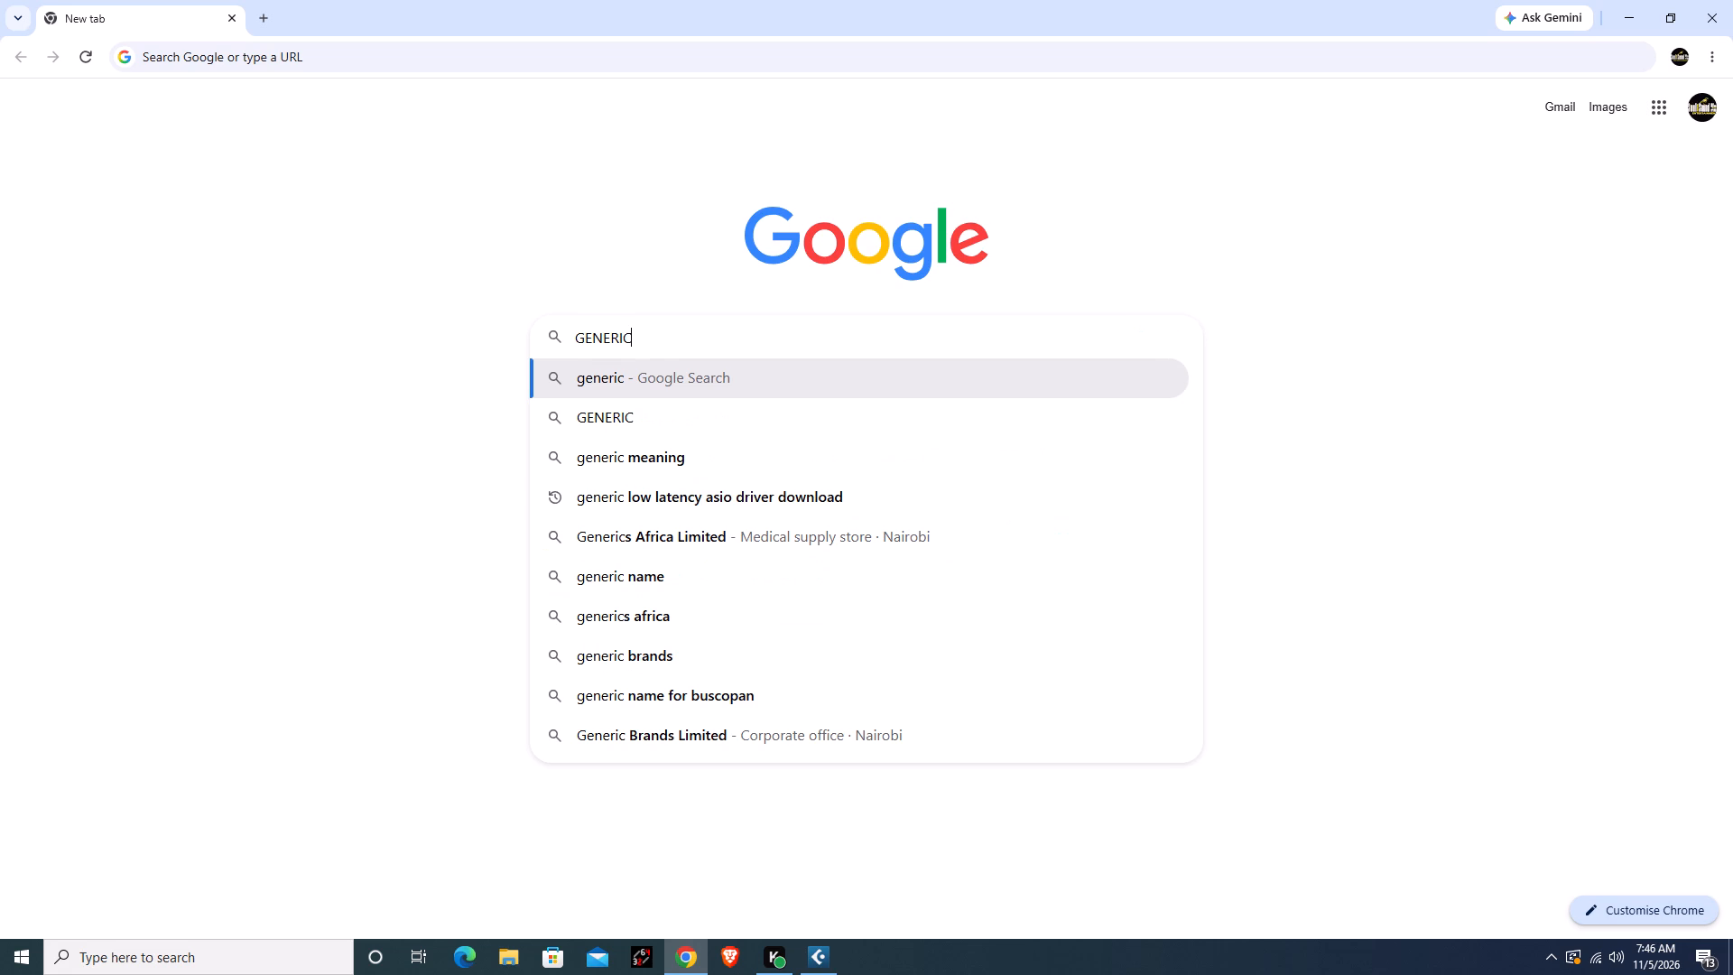
{"action": "left_click", "coordinate": [738, 498]}
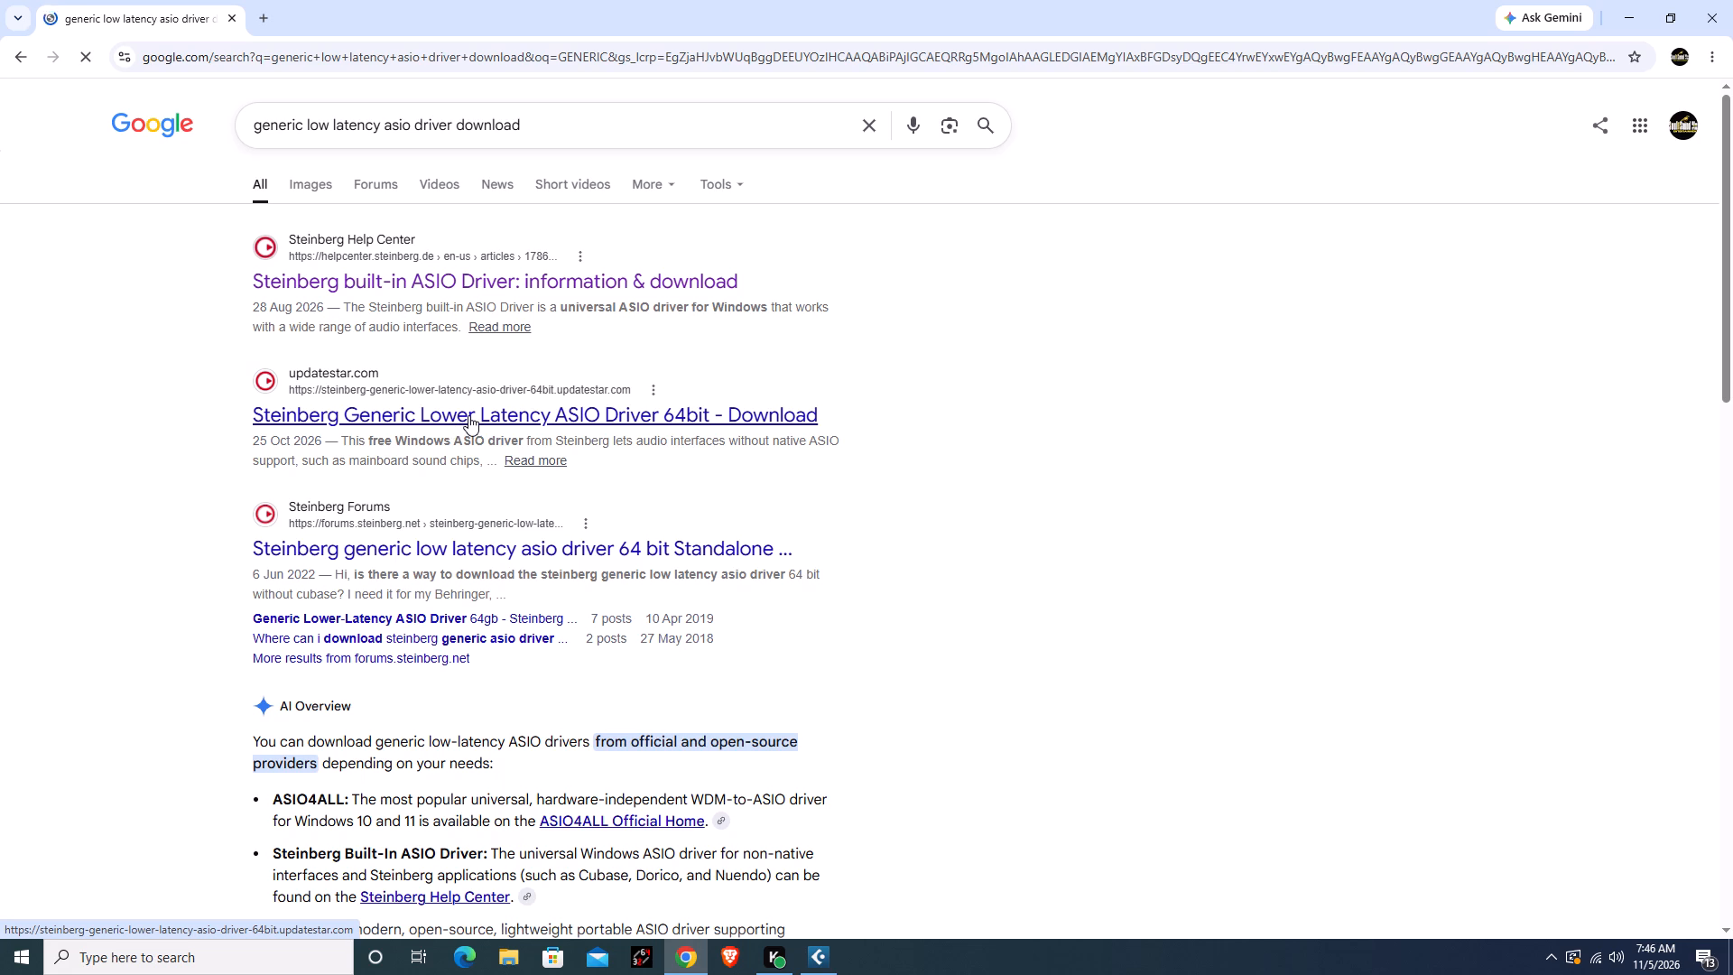
Open the updatestar.com result for Steinberg Generic Lower Latency ASIO Driver 64bit and look through the page for a driver download.
{"action": "left_click", "coordinate": [468, 415]}
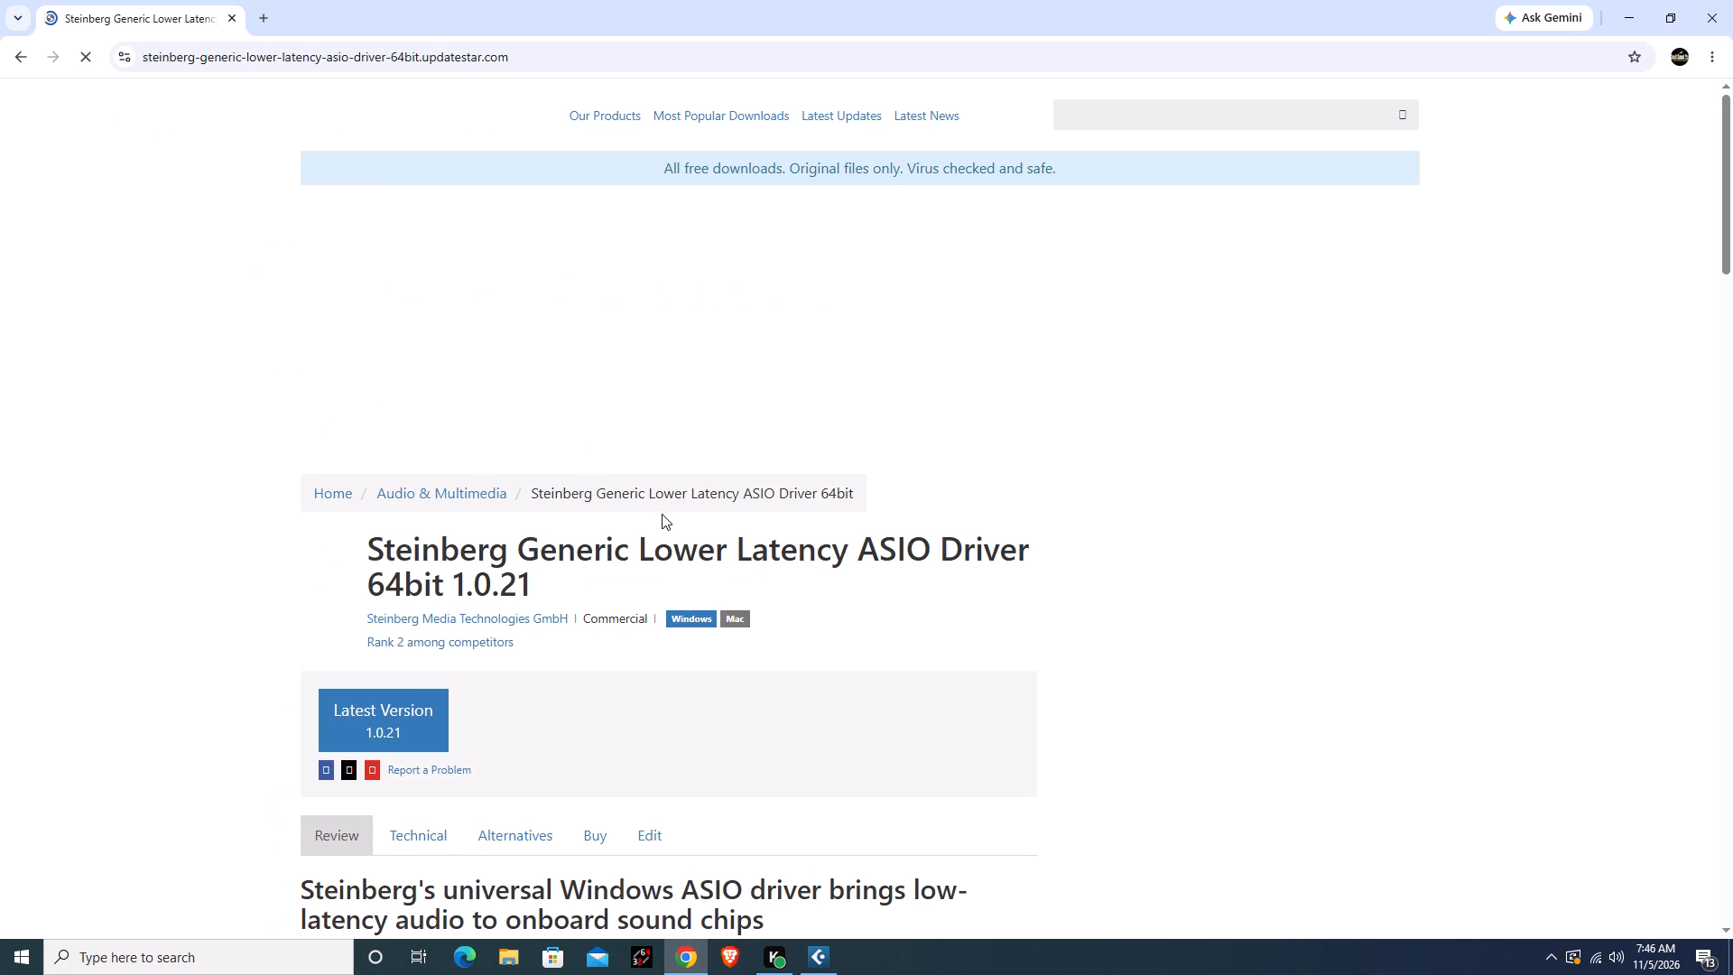
{"action": "scroll", "coordinate": [788, 672], "scroll_direction": "down", "scroll_amount": 4}
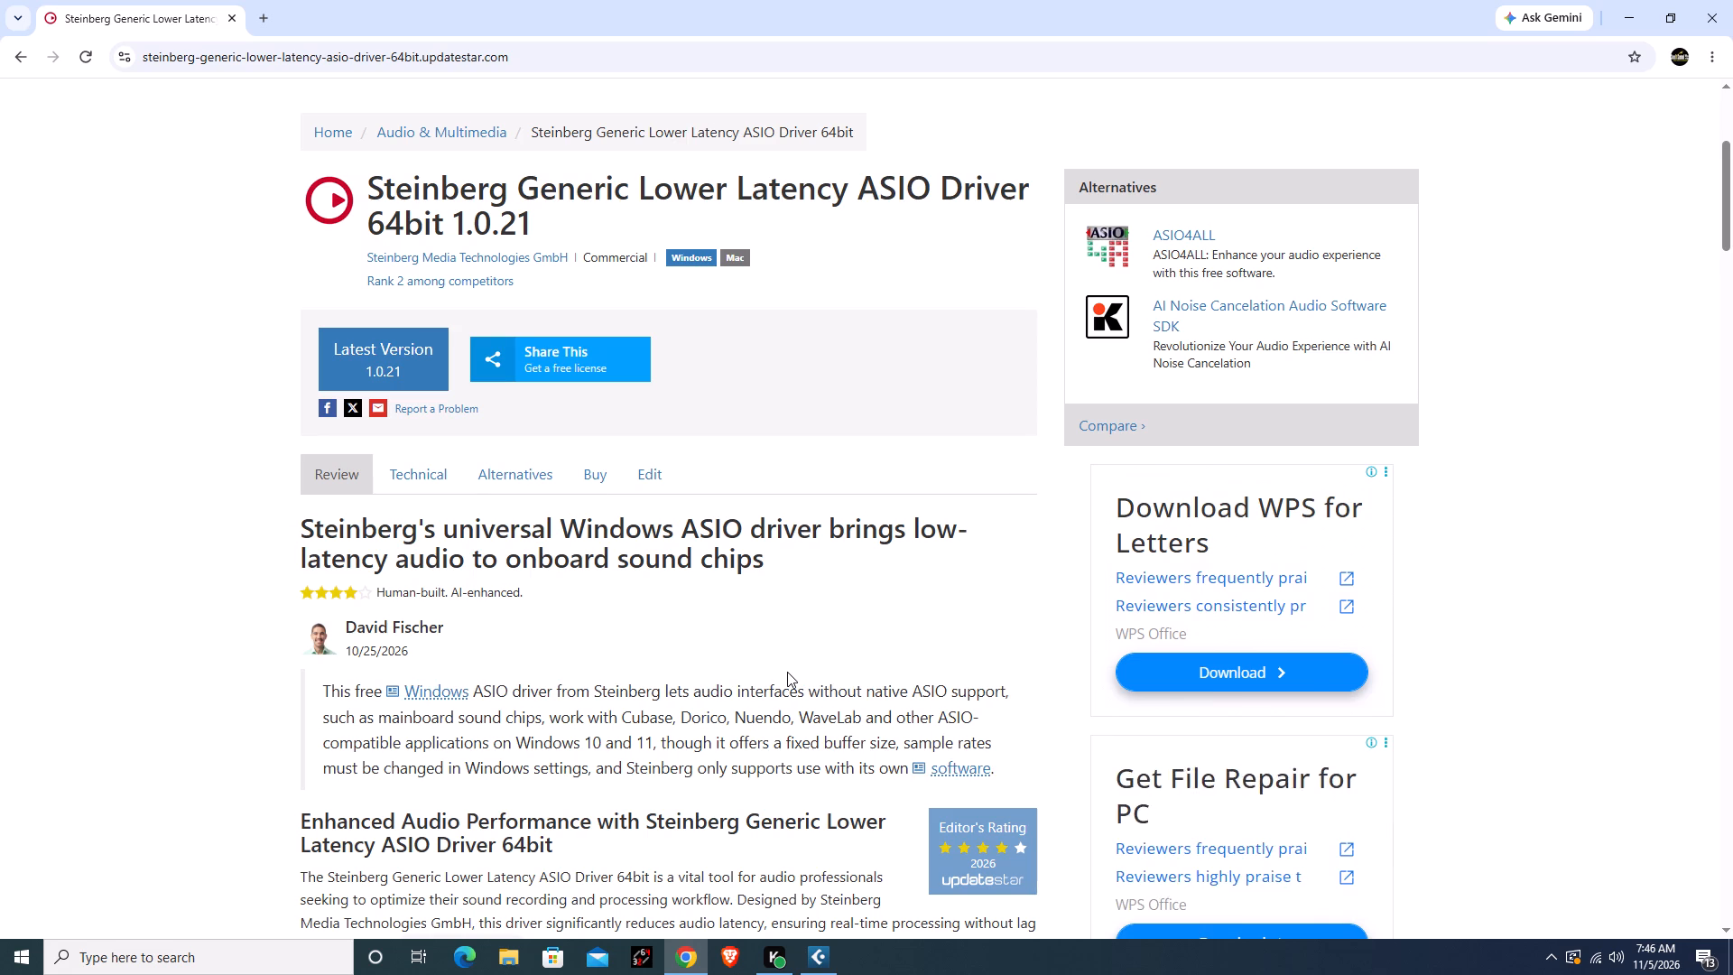
{"action": "scroll", "coordinate": [784, 675], "scroll_direction": "down", "scroll_amount": 5}
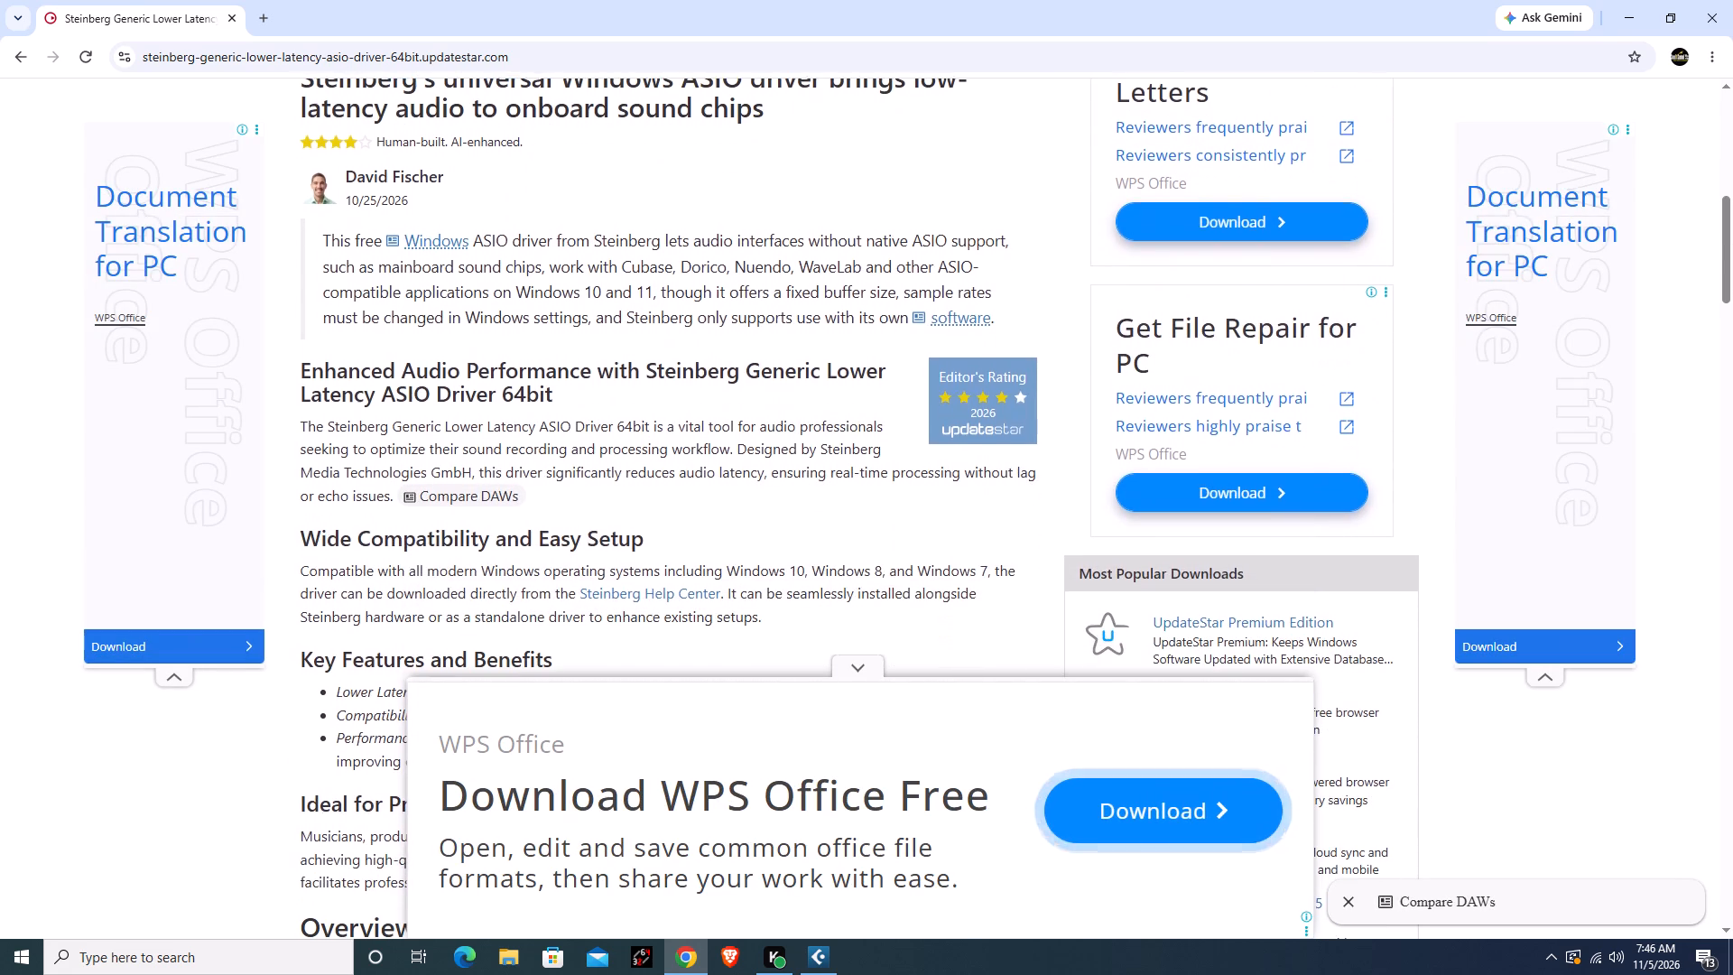
{"action": "scroll", "coordinate": [783, 677], "scroll_direction": "down", "scroll_amount": 2}
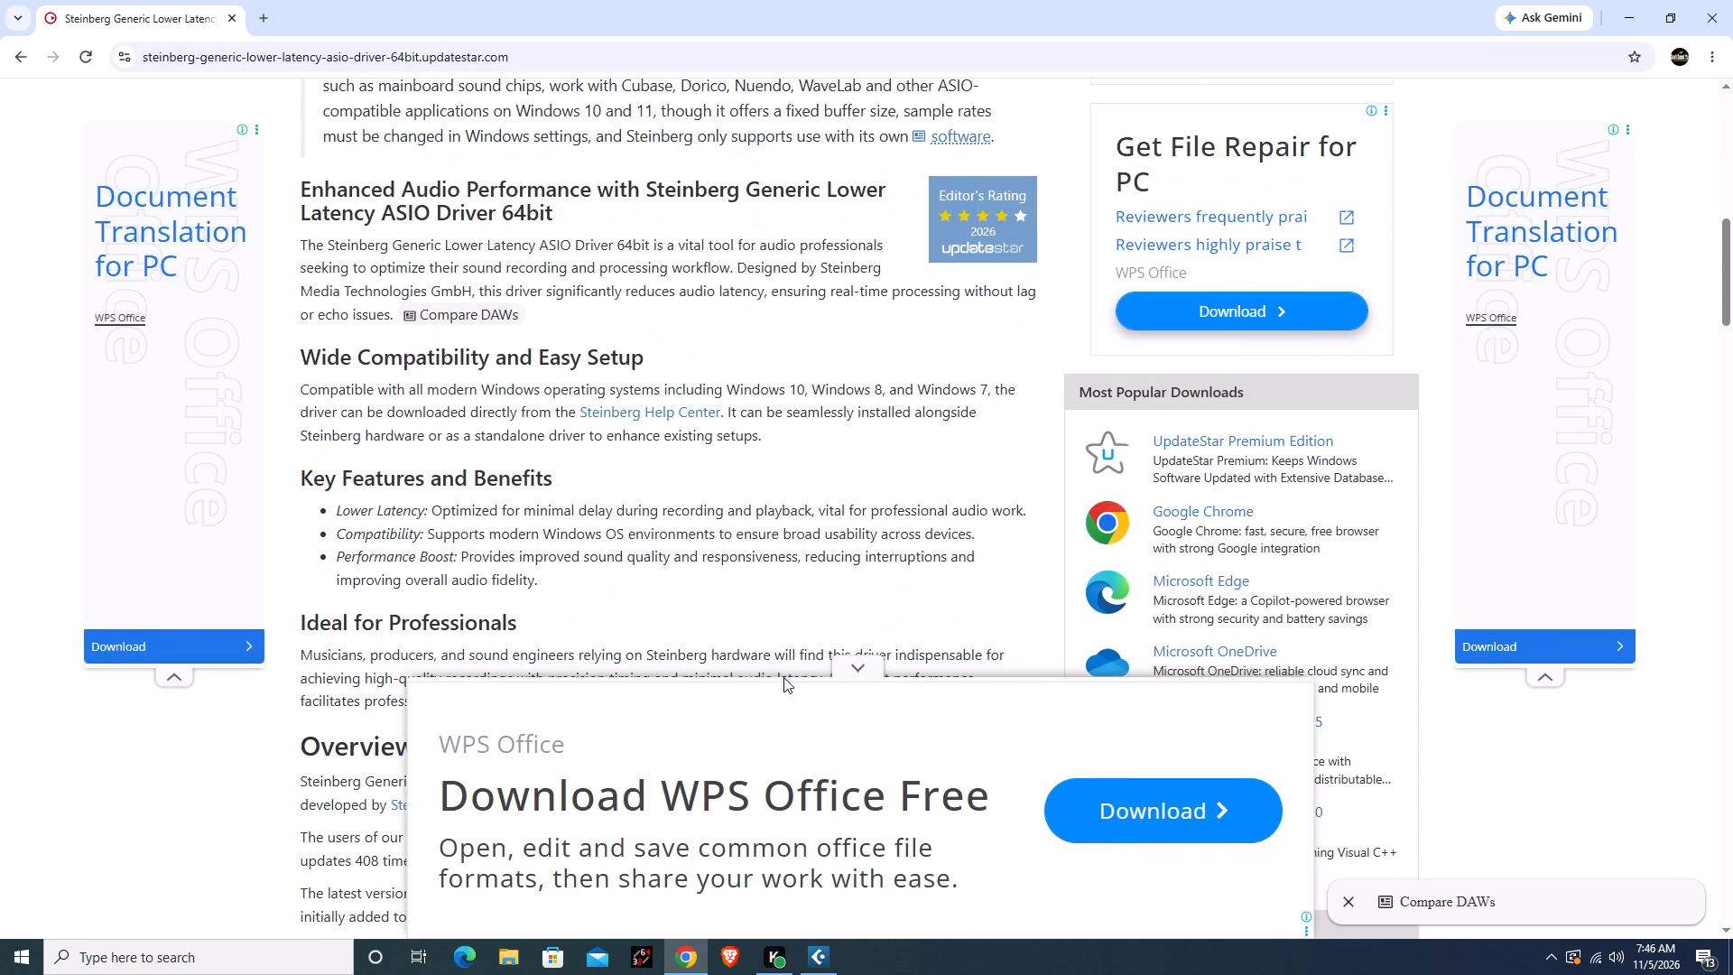
{"action": "scroll", "coordinate": [783, 677], "scroll_direction": "down", "scroll_amount": 16}
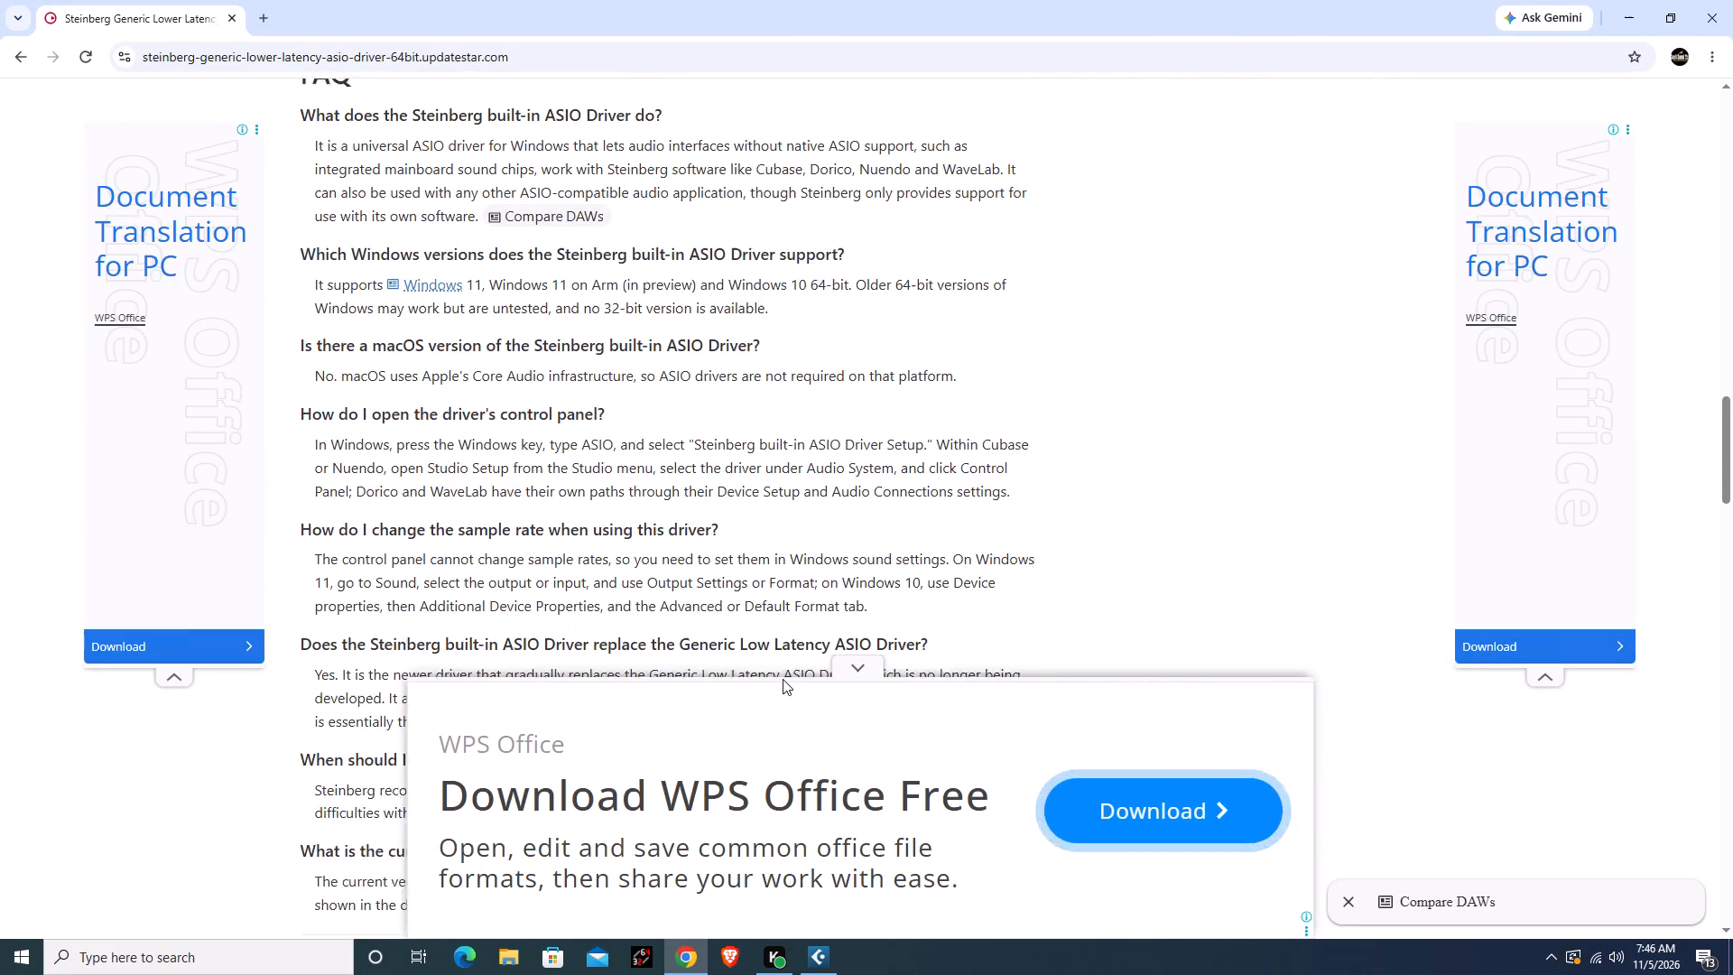
{"action": "left_click", "coordinate": [853, 664]}
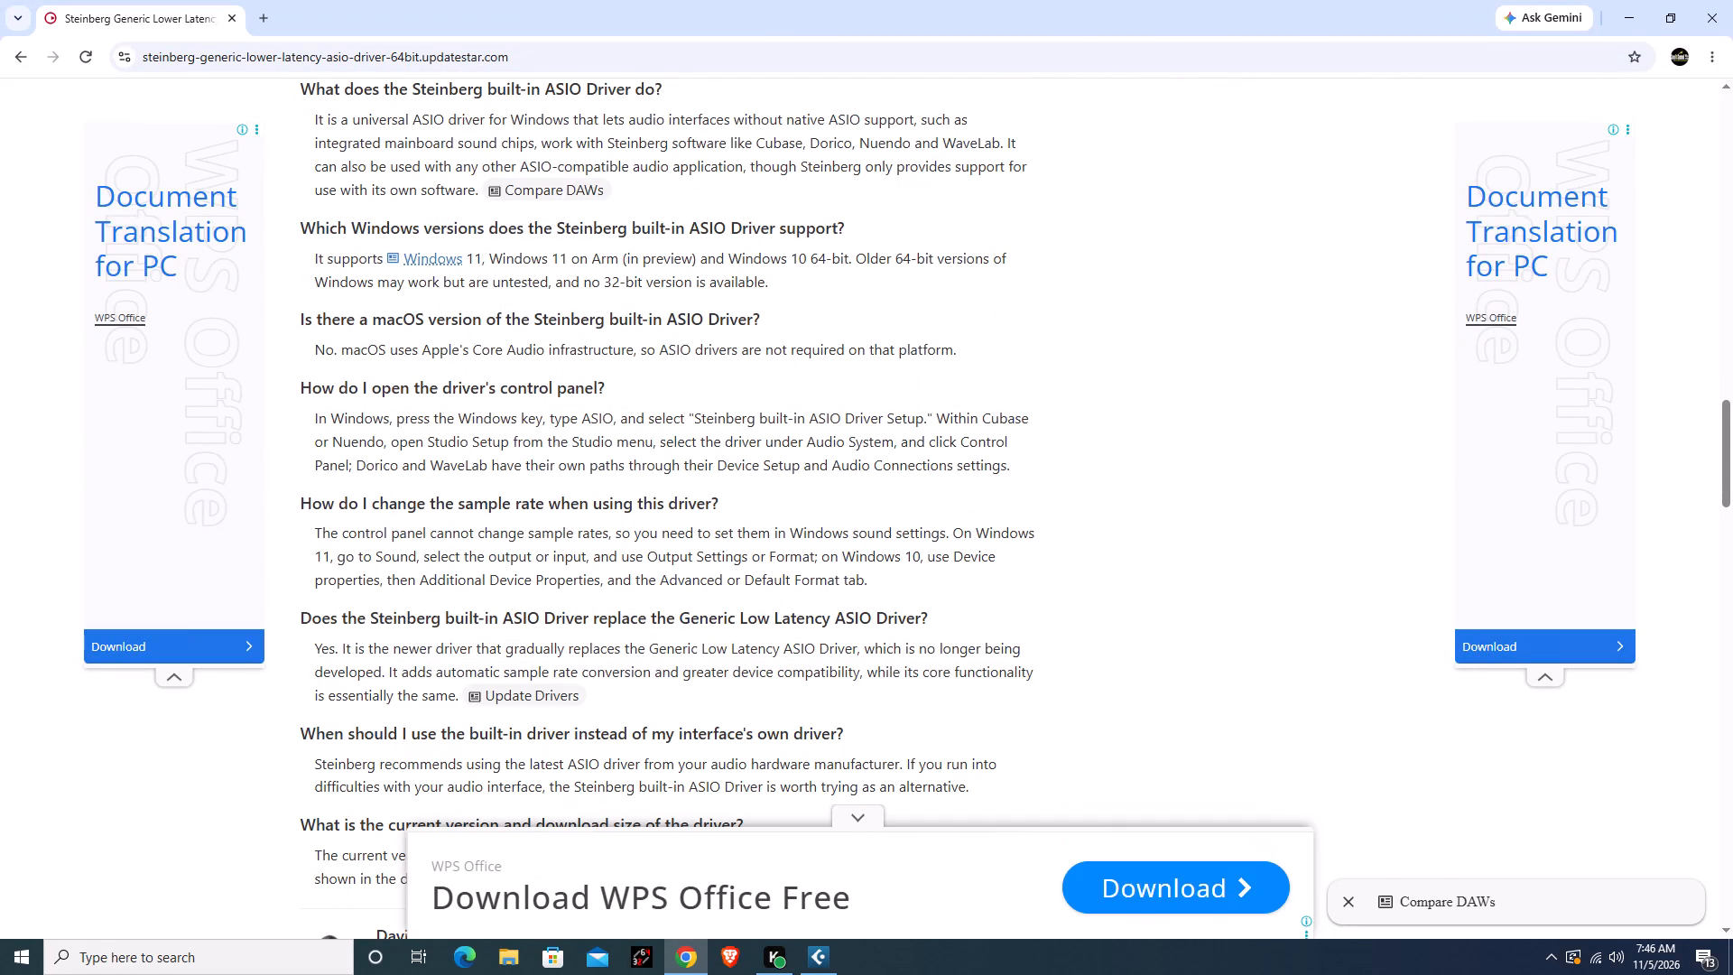
{"action": "scroll", "coordinate": [742, 705], "scroll_direction": "down", "scroll_amount": 5}
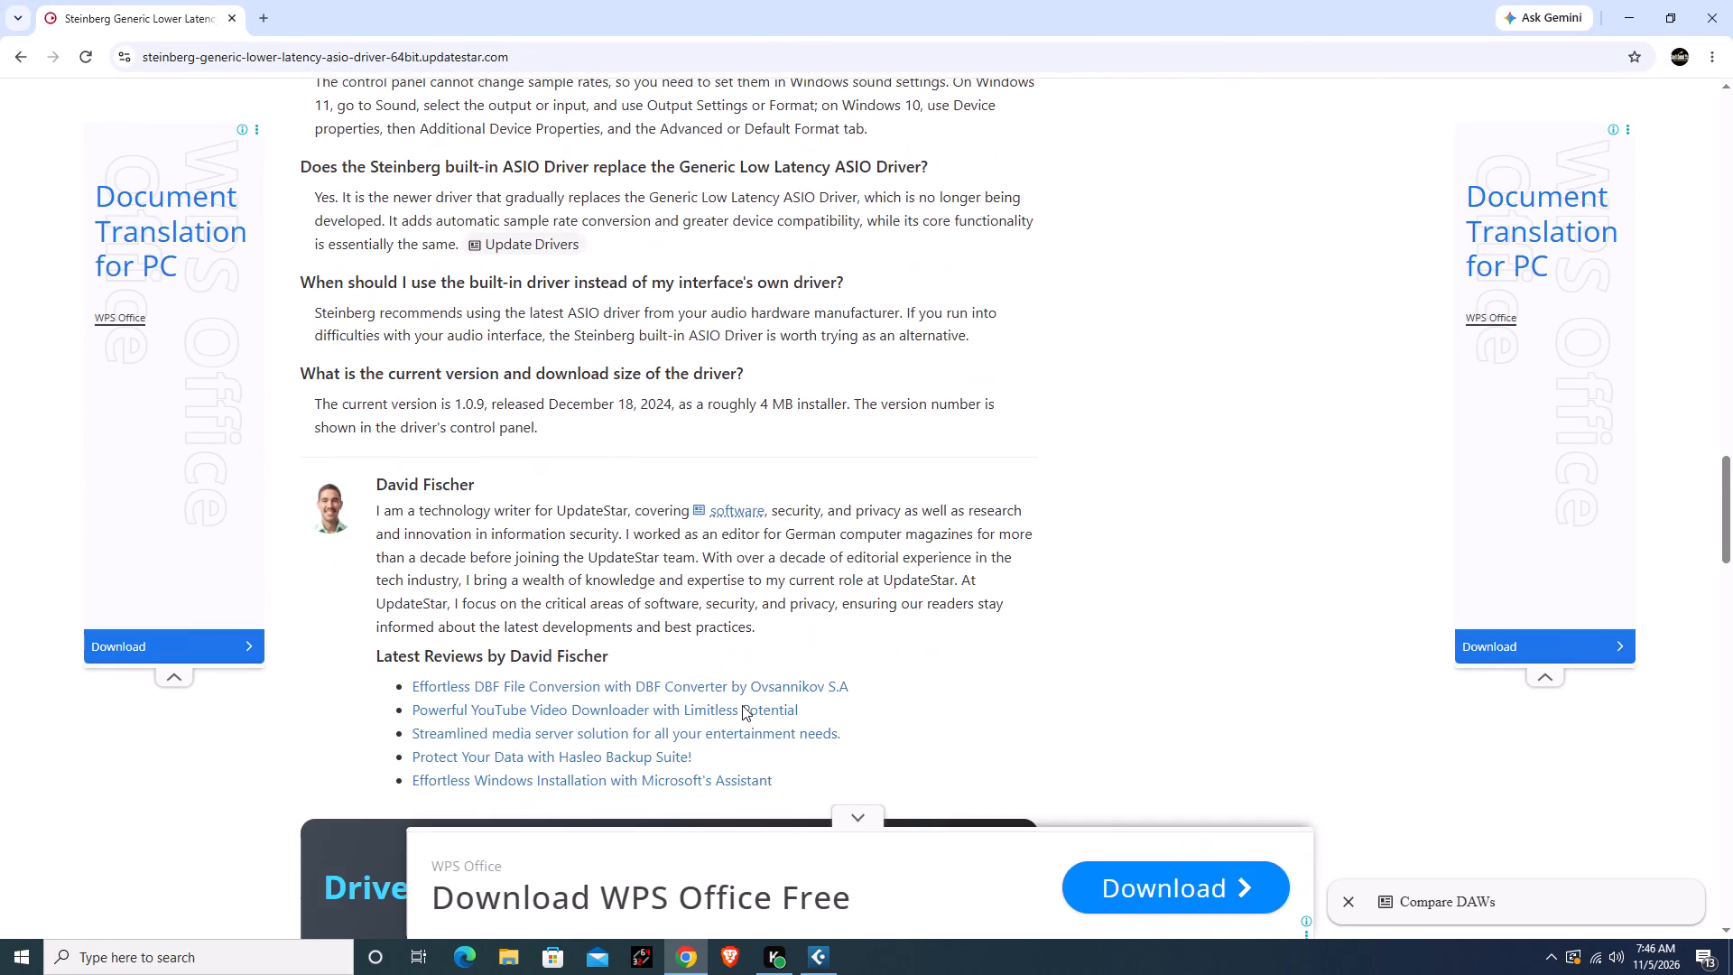
{"action": "scroll", "coordinate": [742, 705], "scroll_direction": "down", "scroll_amount": 4}
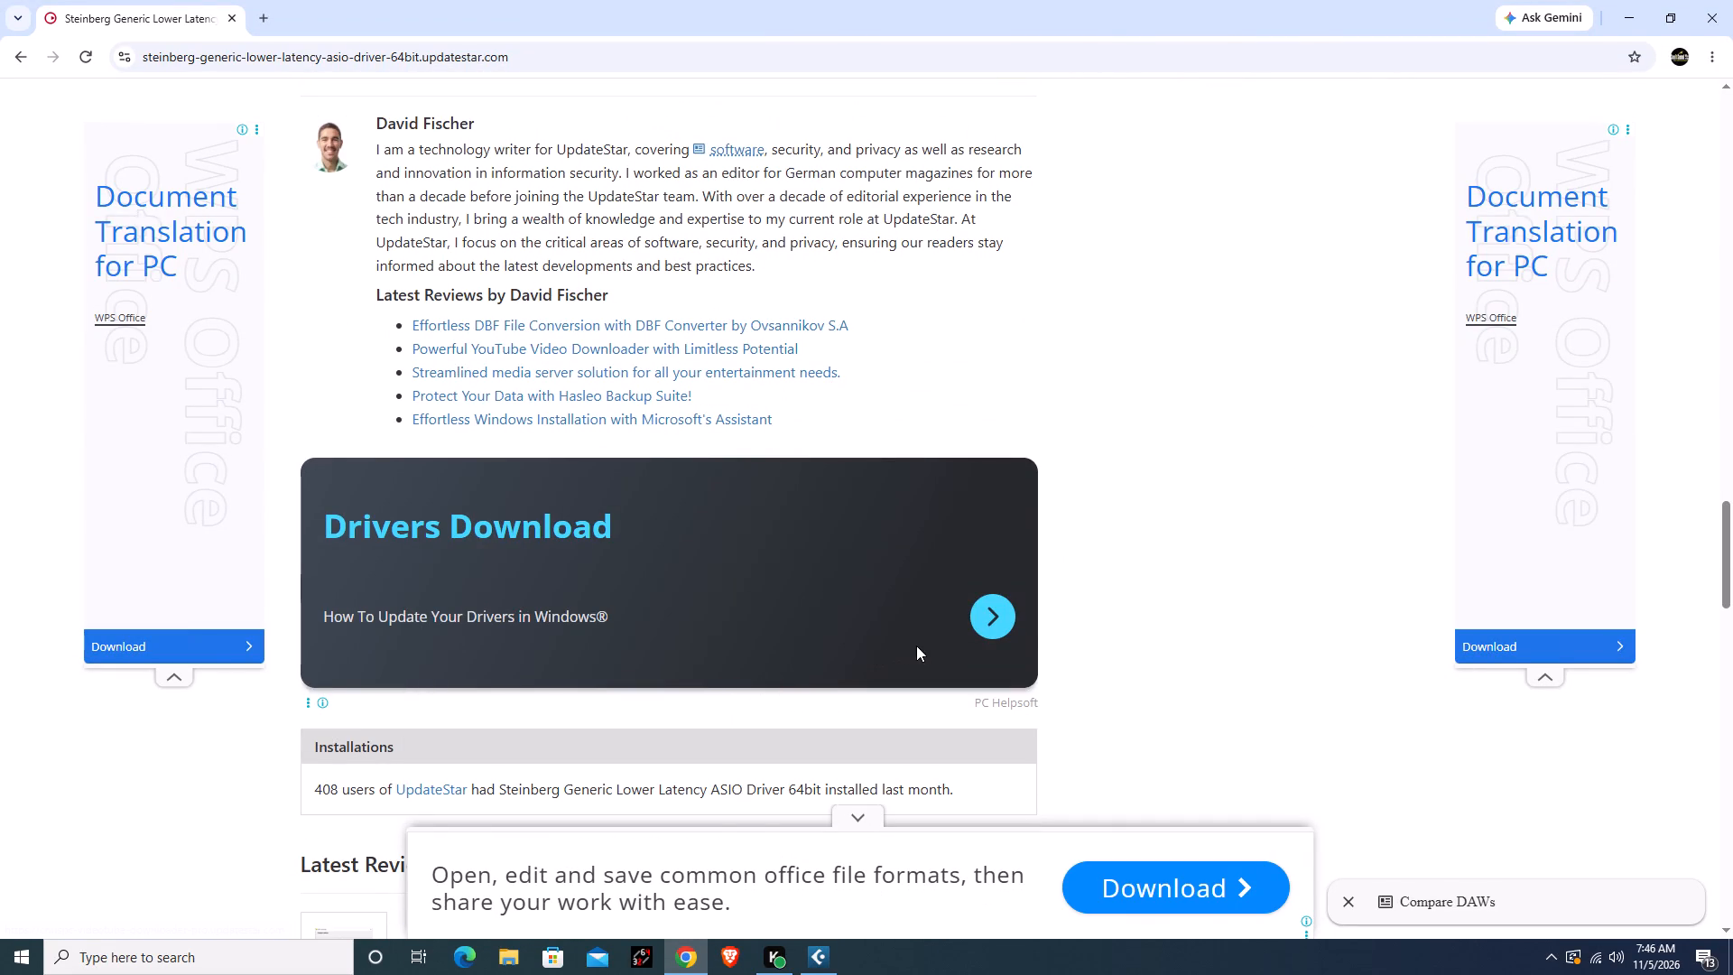
Follow the Drivers Download advert to the PC HelpSoft site and download the free Driver Updater installer.
{"action": "left_click", "coordinate": [1005, 622]}
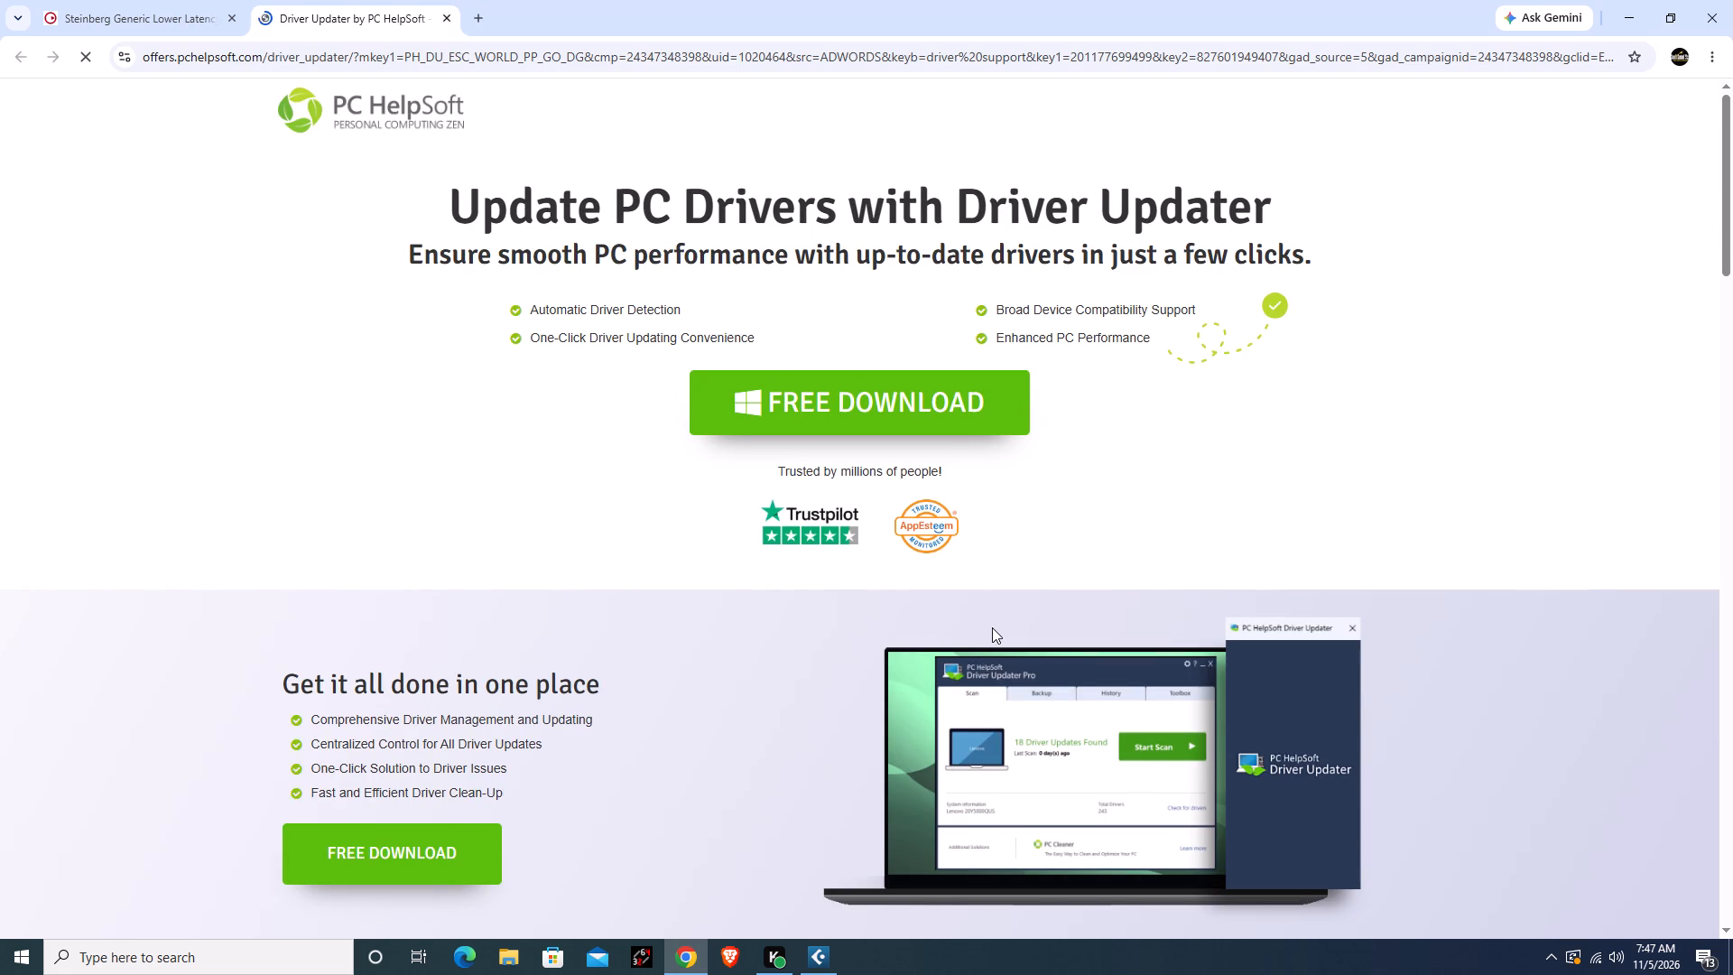
{"action": "scroll", "coordinate": [815, 599], "scroll_direction": "down", "scroll_amount": 2}
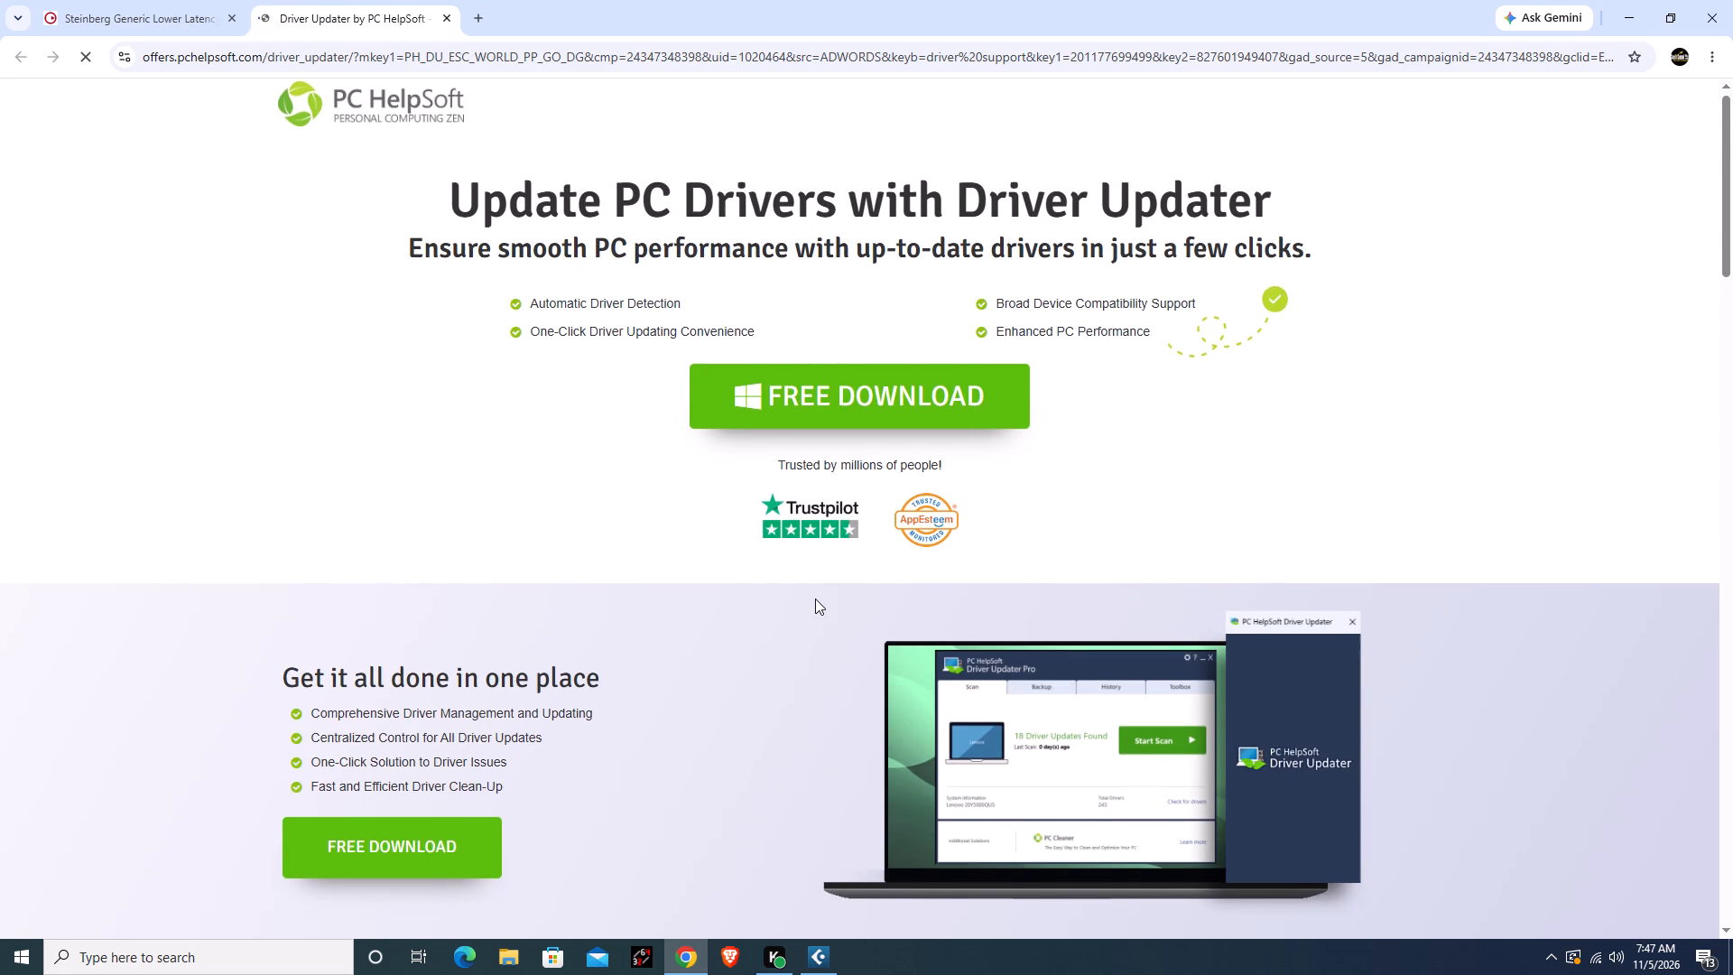
{"action": "scroll", "coordinate": [815, 599], "scroll_direction": "down", "scroll_amount": 11}
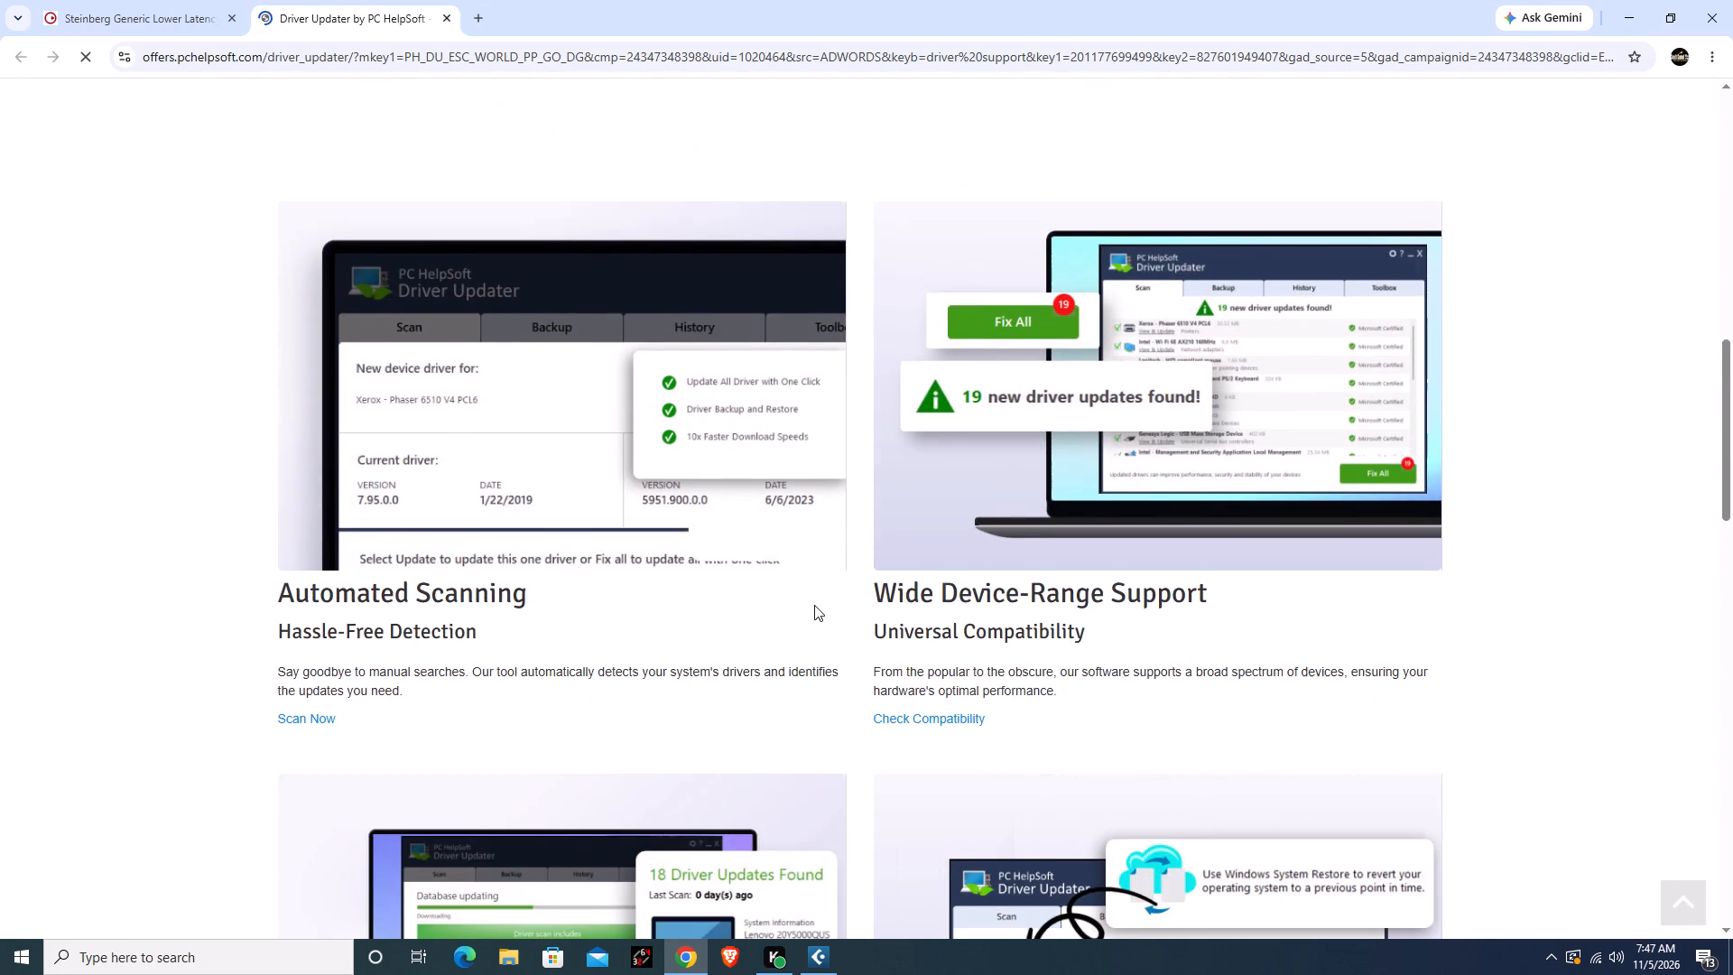
{"action": "scroll", "coordinate": [814, 605], "scroll_direction": "down", "scroll_amount": 12}
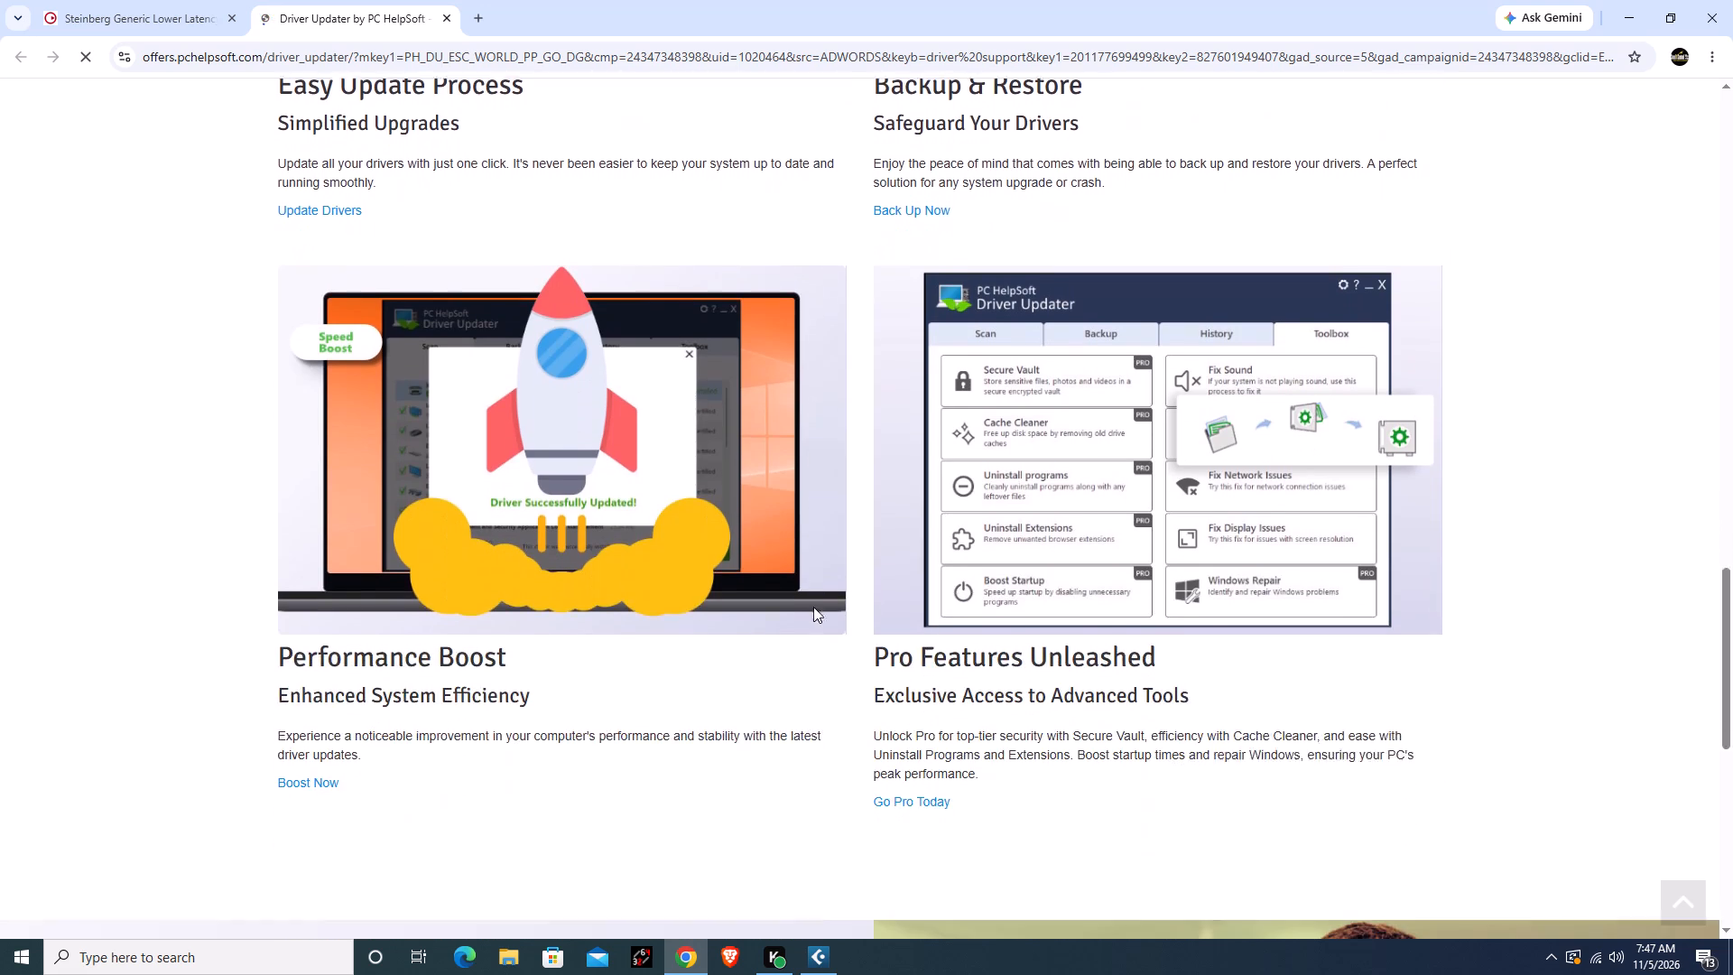
{"action": "scroll", "coordinate": [813, 607], "scroll_direction": "up", "scroll_amount": 18}
{"action": "scroll", "coordinate": [813, 607], "scroll_direction": "up", "scroll_amount": 5}
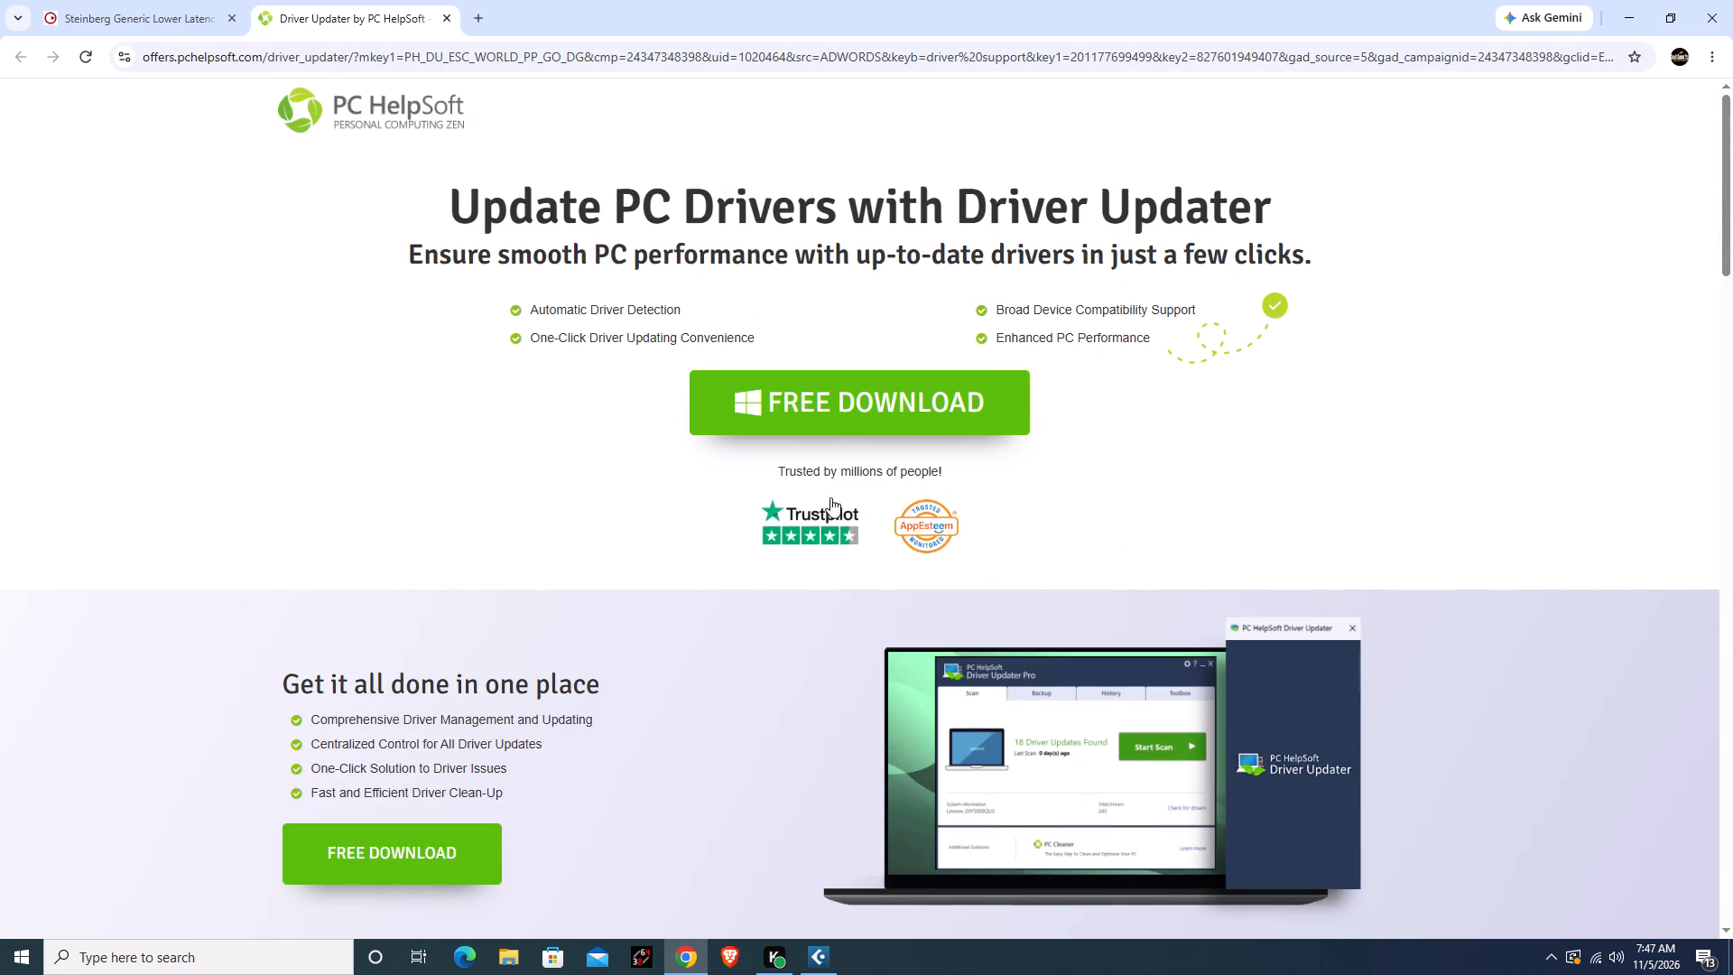
{"action": "left_click", "coordinate": [848, 405]}
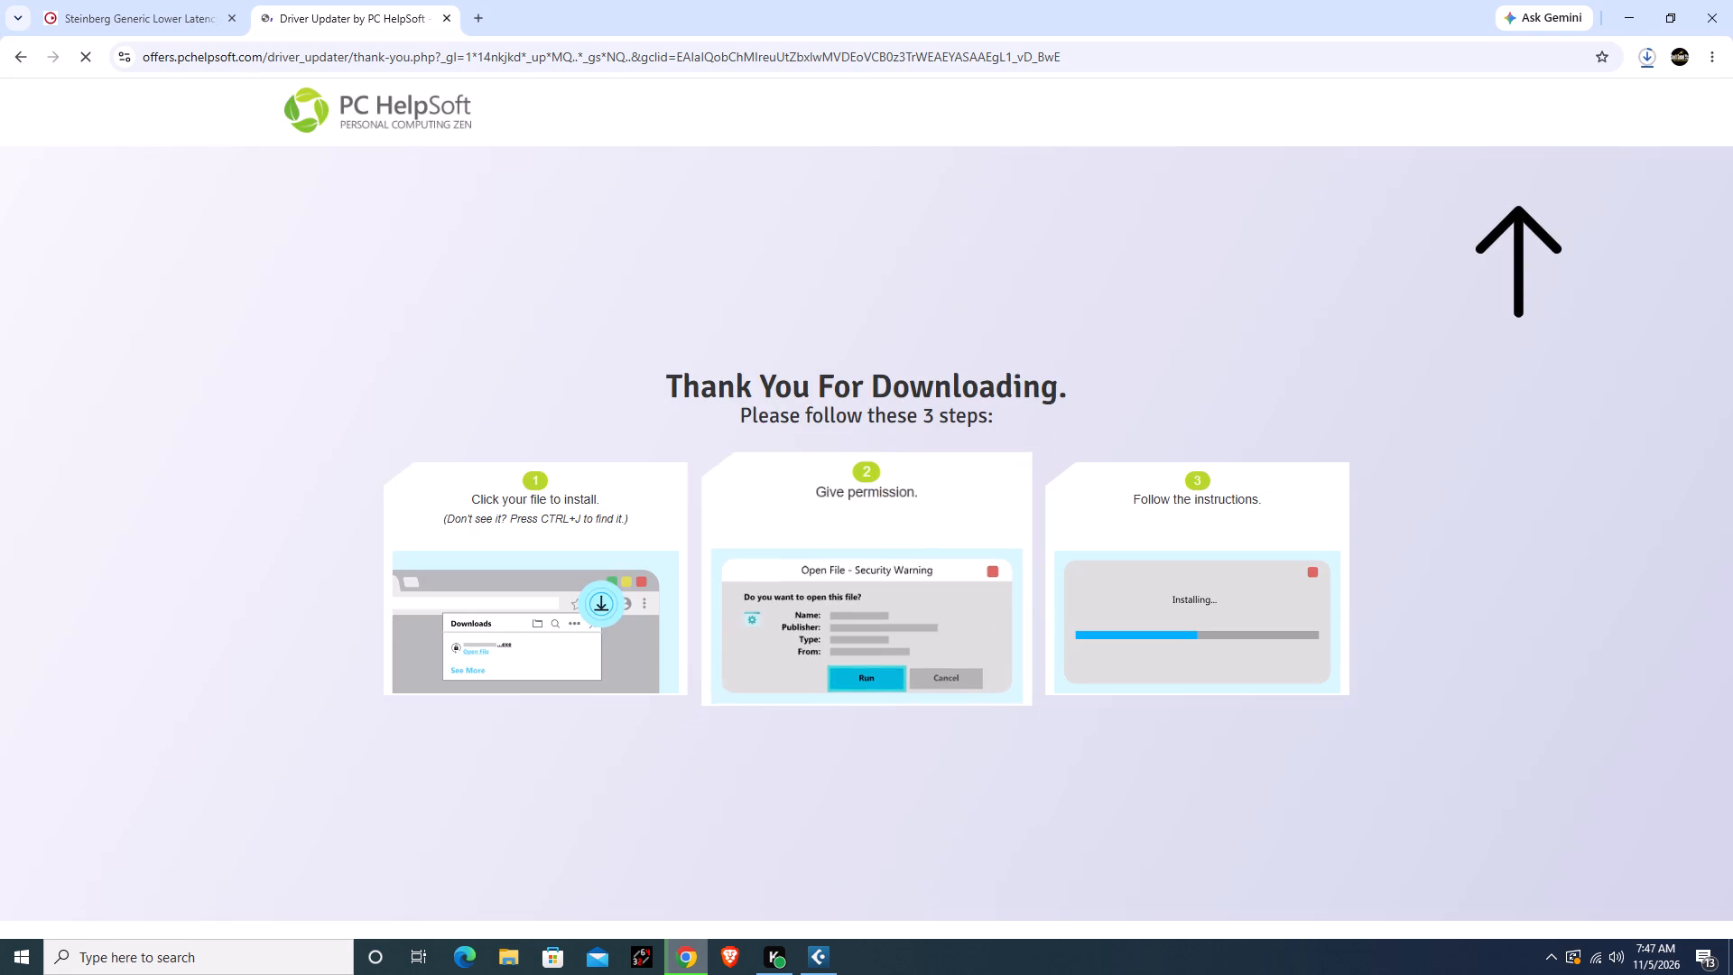
{"action": "scroll", "coordinate": [978, 417], "scroll_direction": "down", "scroll_amount": 2}
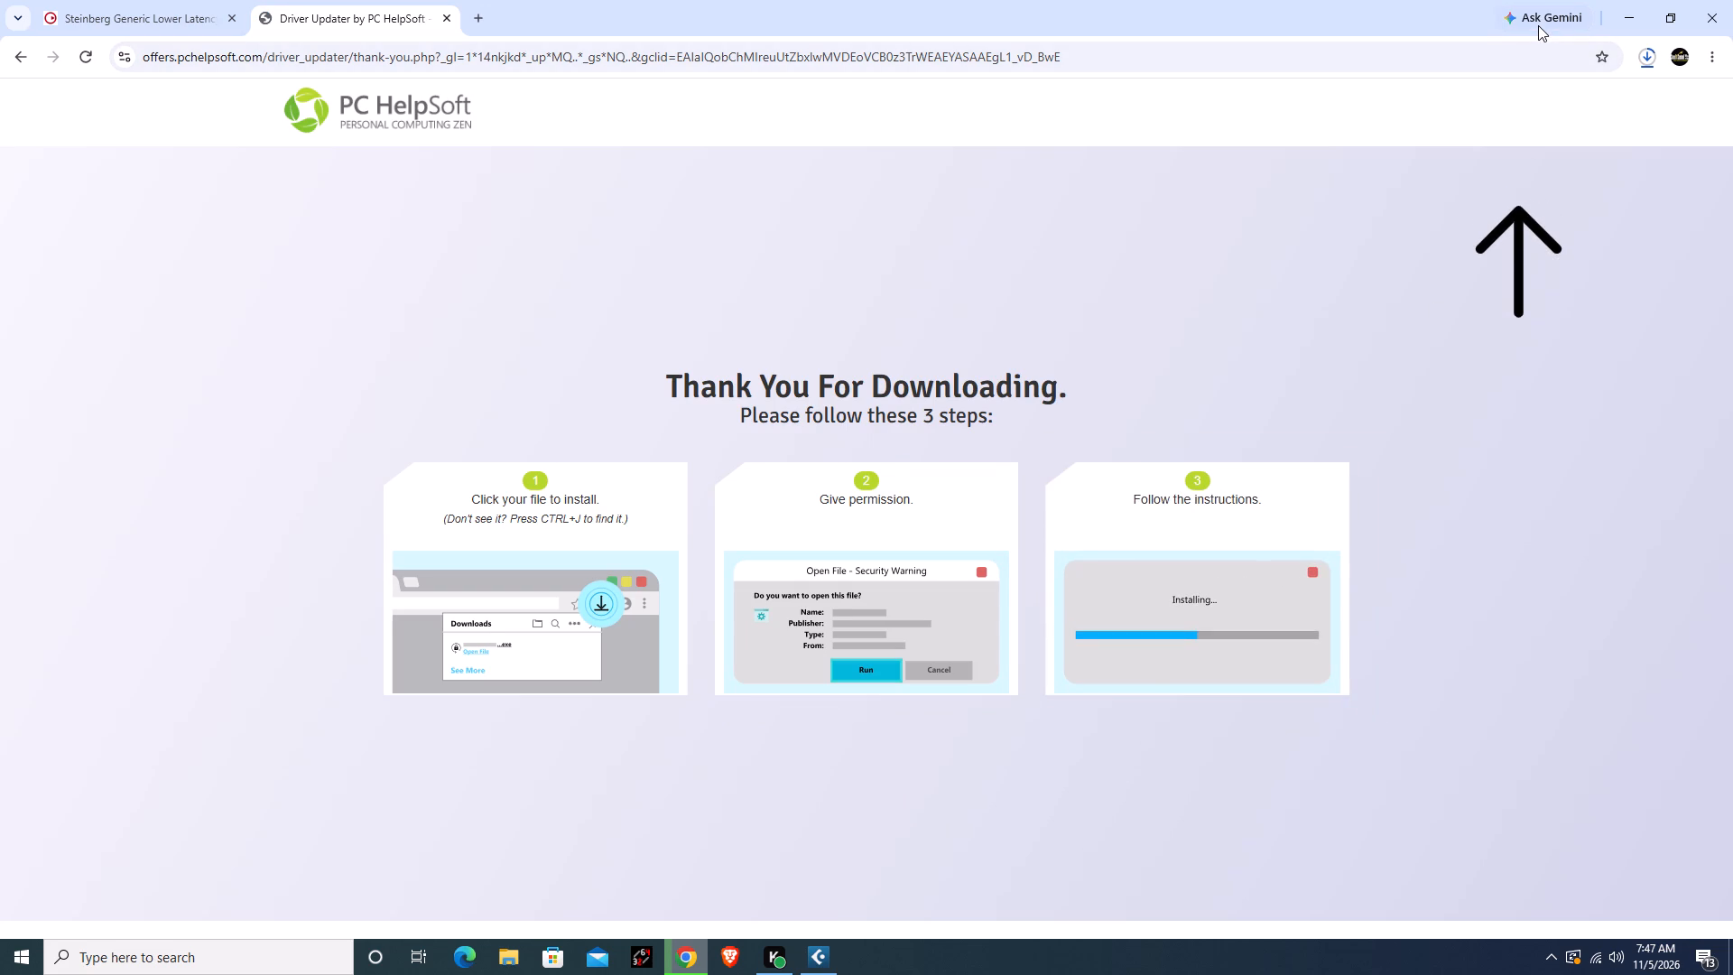
{"action": "left_click", "coordinate": [1520, 225]}
{"action": "scroll", "coordinate": [1515, 297], "scroll_direction": "down", "scroll_amount": 5}
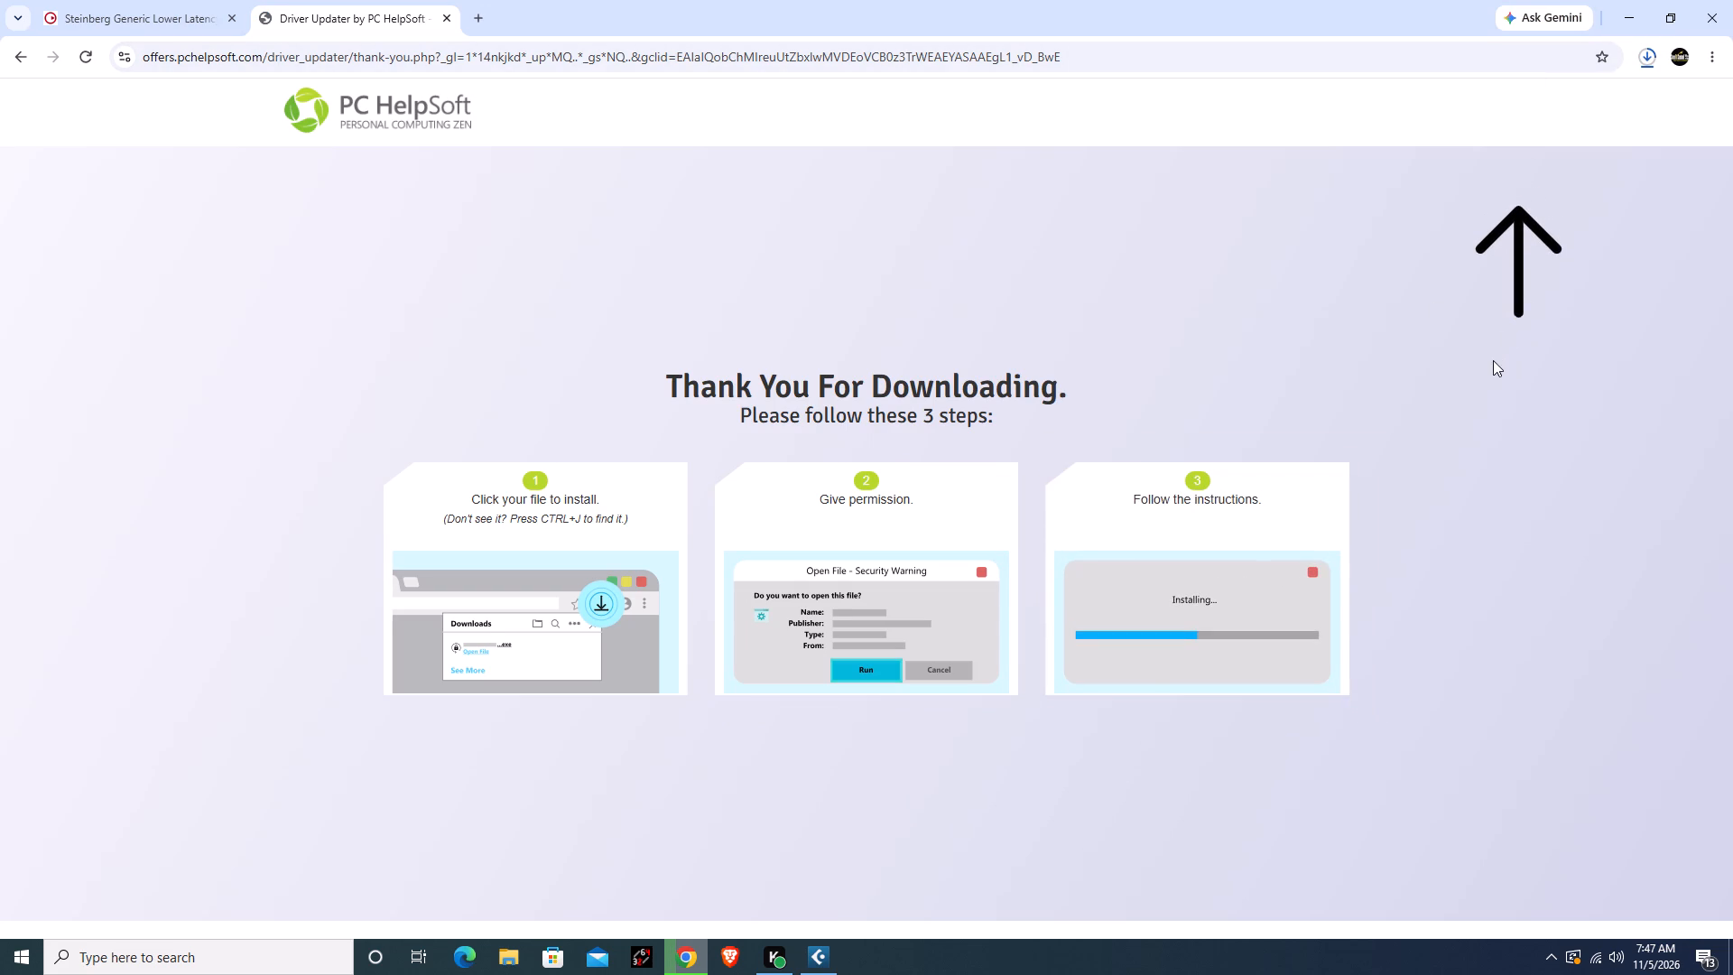
{"action": "scroll", "coordinate": [1489, 361], "scroll_direction": "up", "scroll_amount": 5}
Close the PC HelpSoft page, return to the UpdateStar driver page and dismiss its full-page advert.
{"action": "left_click", "coordinate": [161, 14]}
{"action": "left_click", "coordinate": [447, 15]}
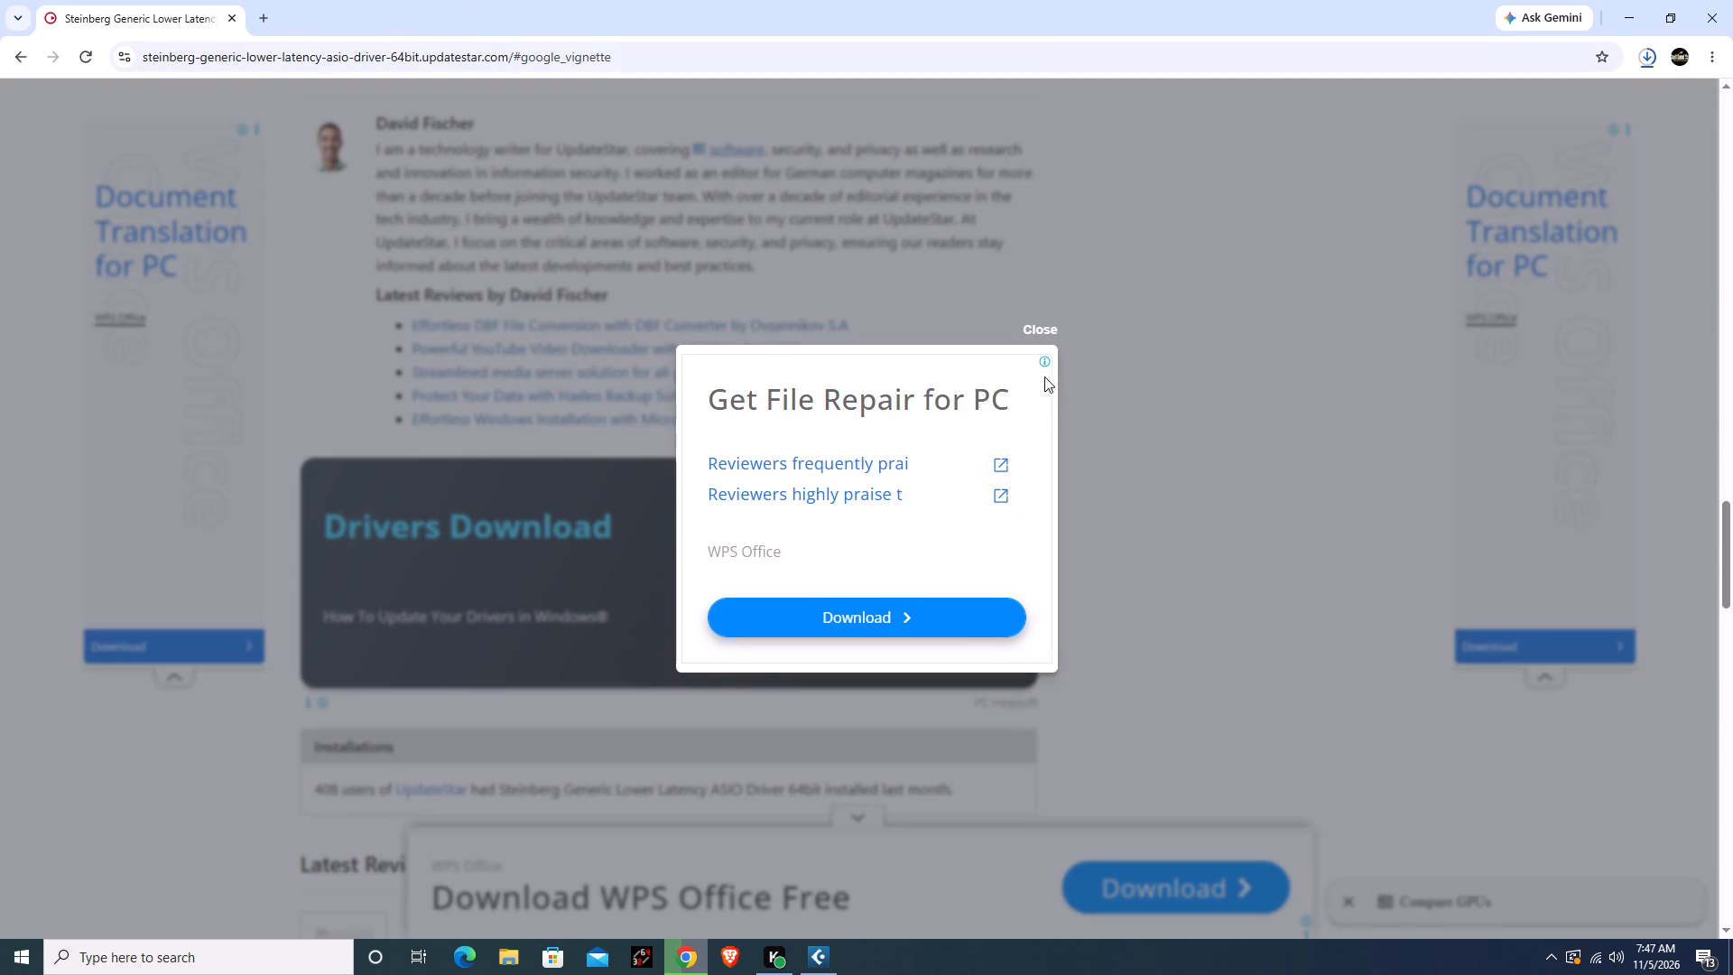
{"action": "left_click", "coordinate": [1043, 324]}
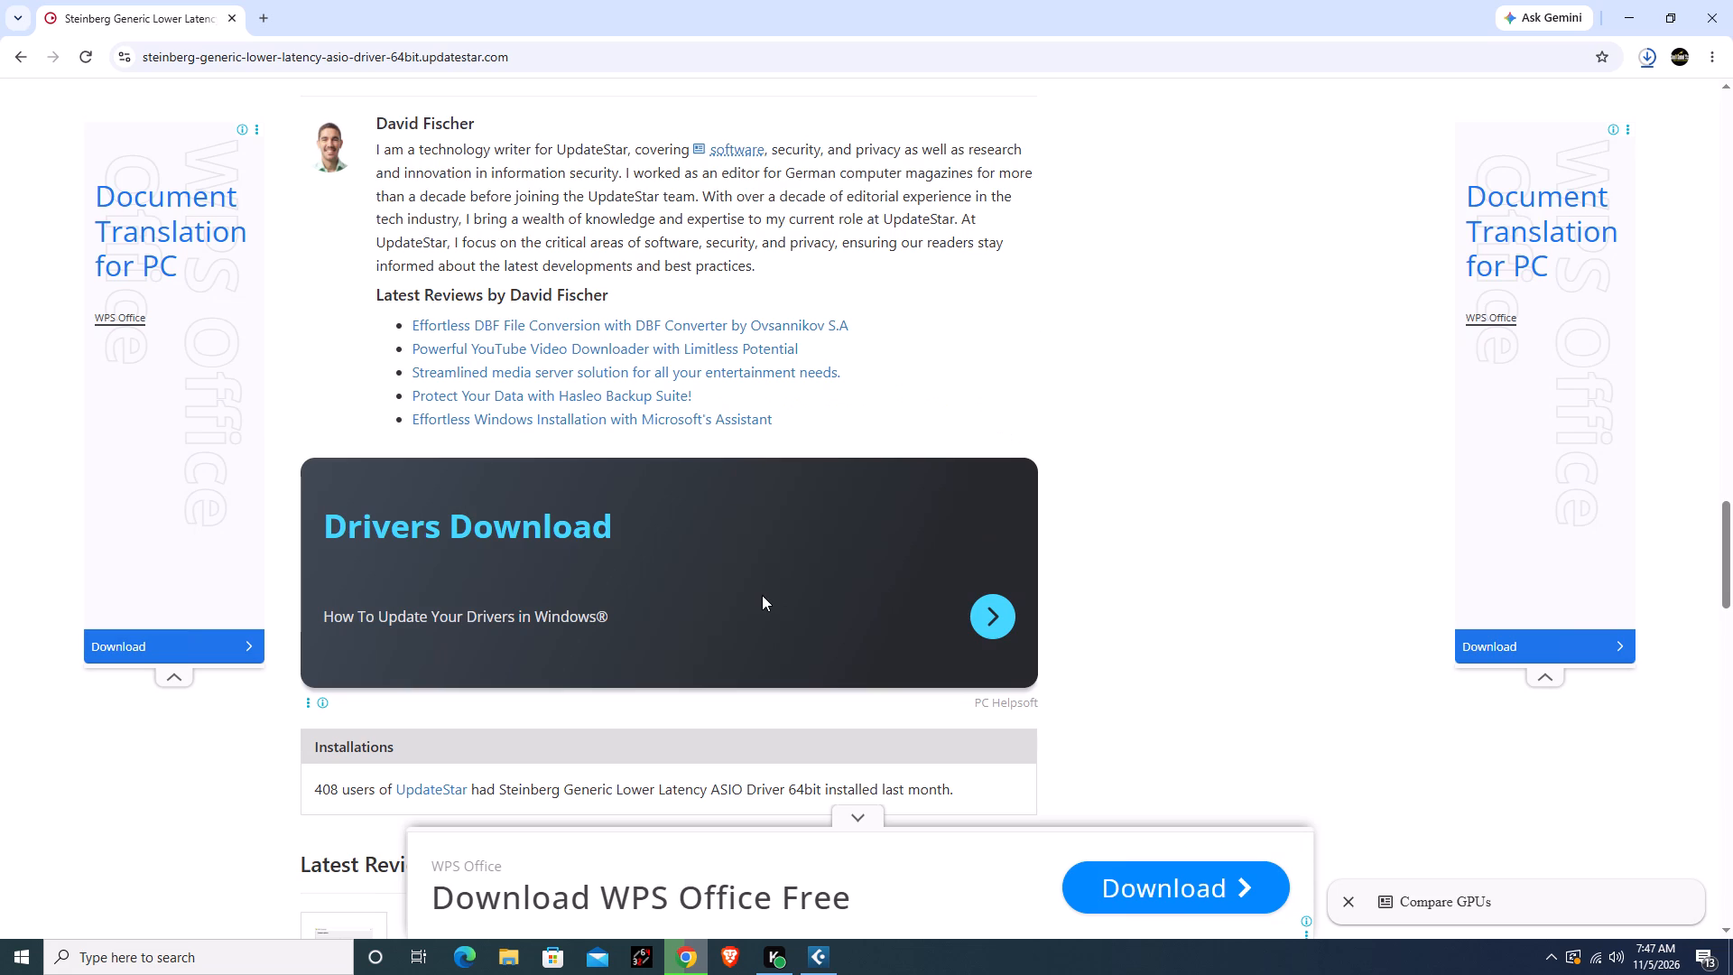
Examine the rest of the UpdateStar driver page, down to its footer, for an ASIO driver download link.
{"action": "scroll", "coordinate": [758, 595], "scroll_direction": "down", "scroll_amount": 3}
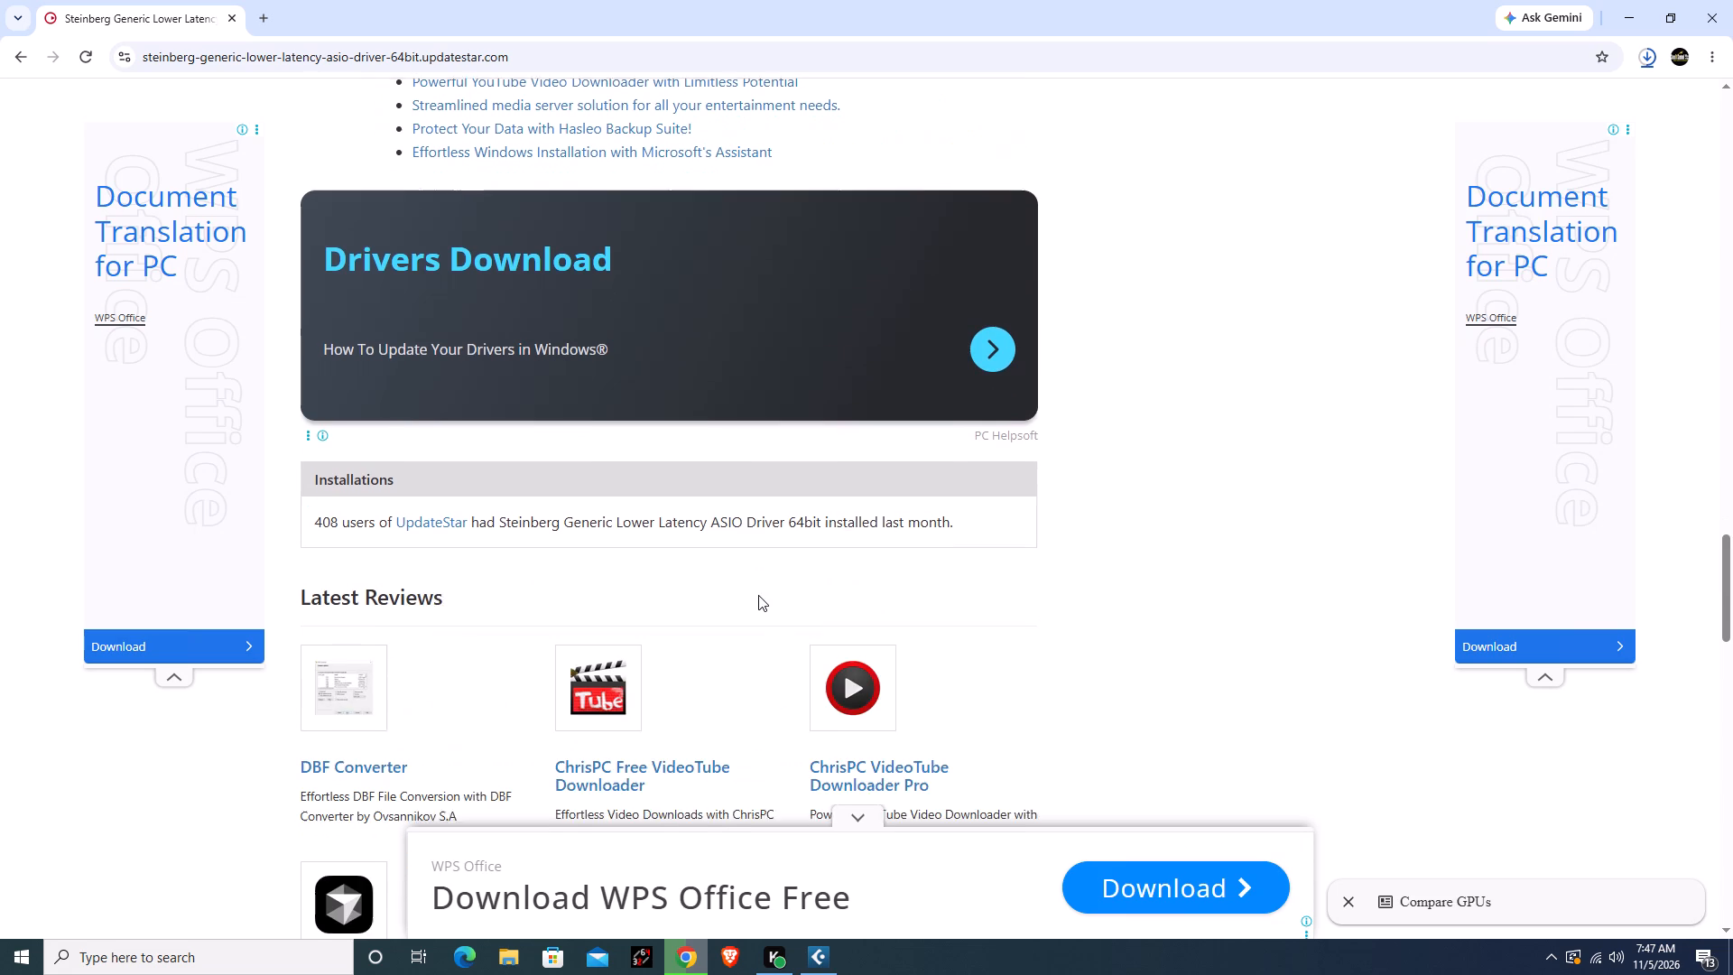
{"action": "scroll", "coordinate": [758, 595], "scroll_direction": "down", "scroll_amount": 5}
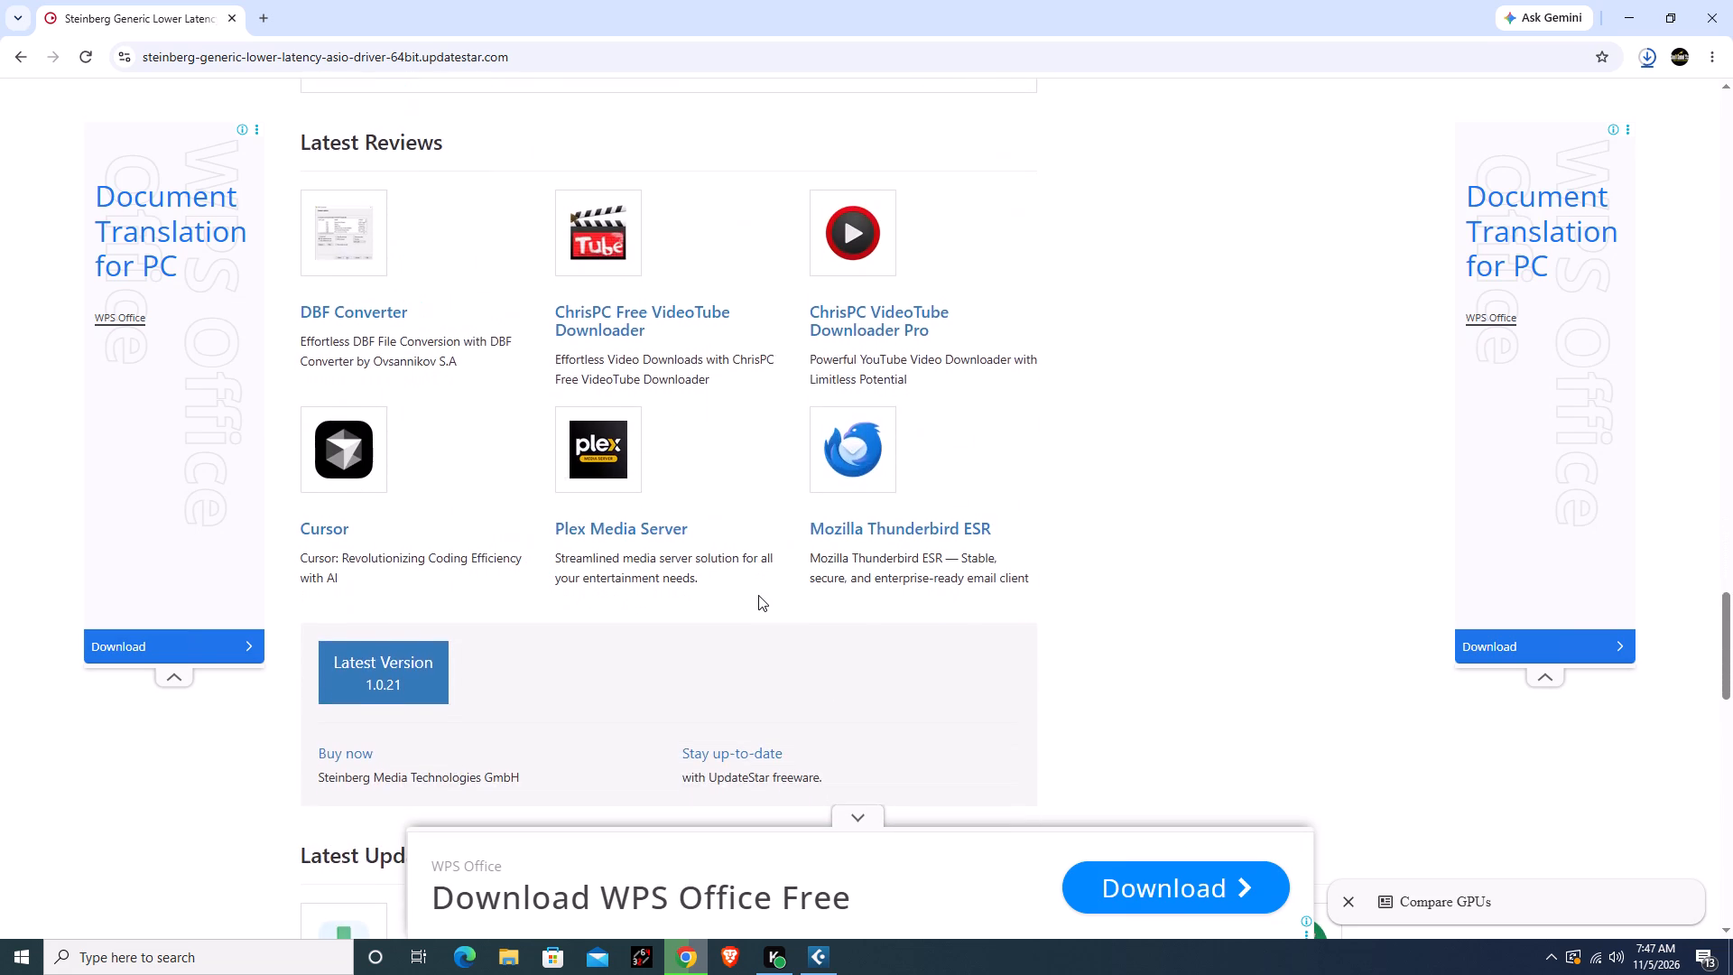
{"action": "scroll", "coordinate": [758, 595], "scroll_direction": "down", "scroll_amount": 8}
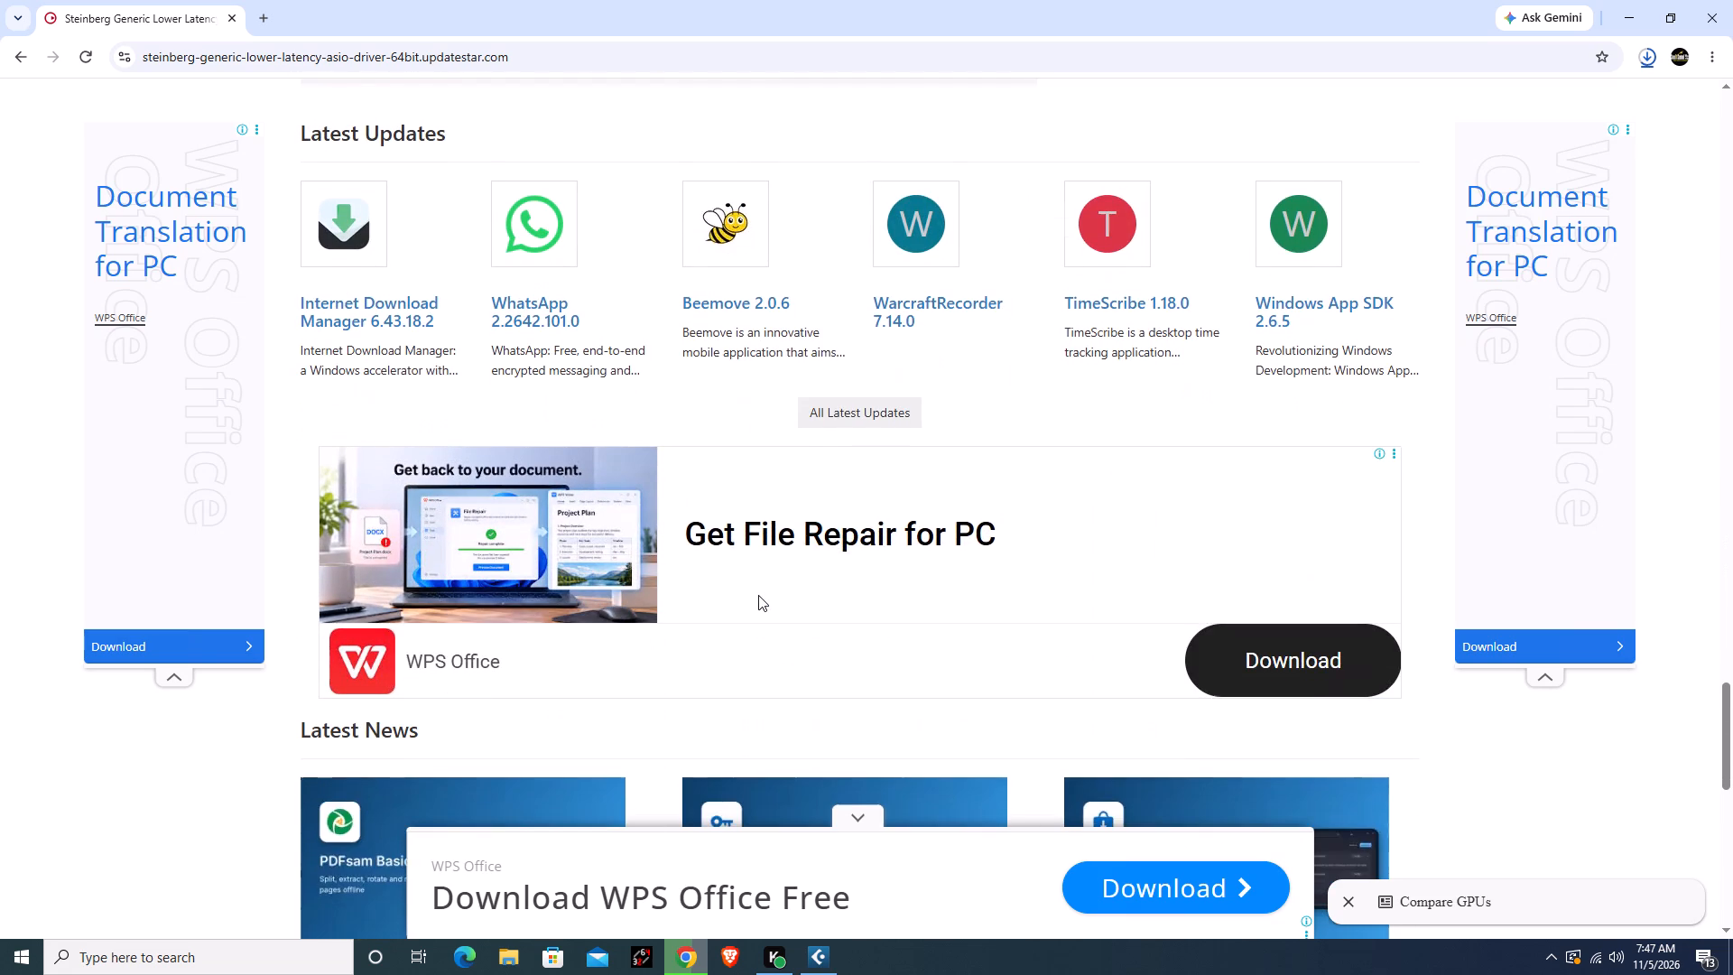
{"action": "scroll", "coordinate": [758, 595], "scroll_direction": "down", "scroll_amount": 12}
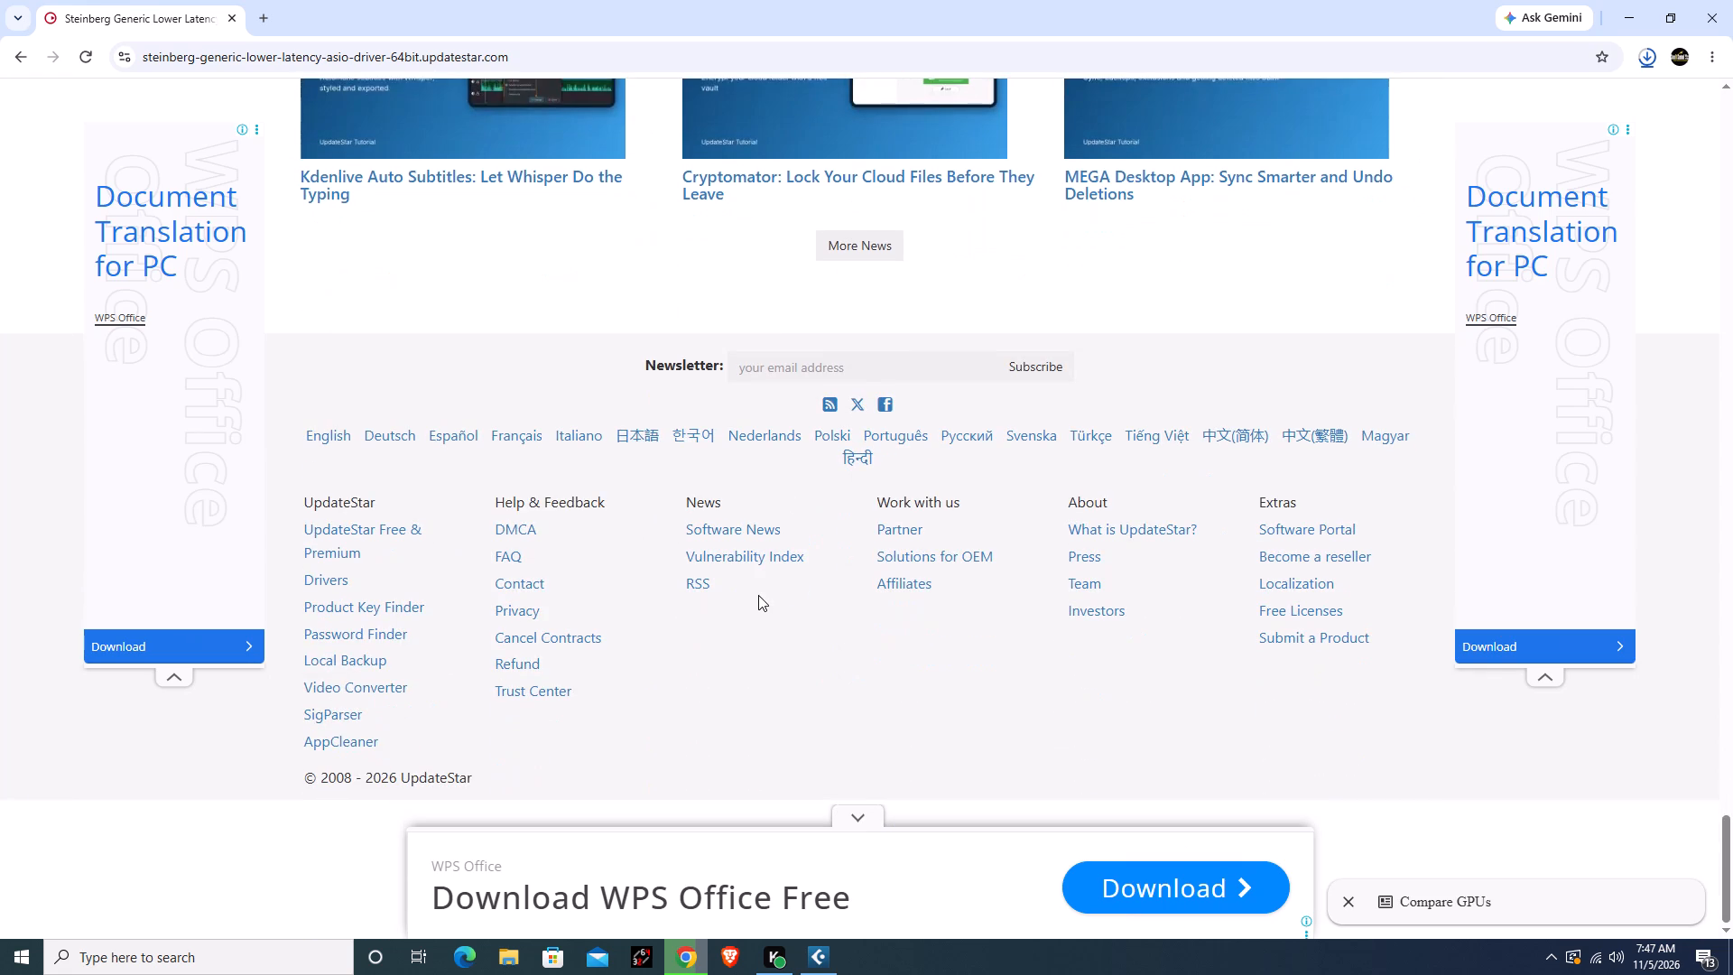
{"action": "scroll", "coordinate": [758, 595], "scroll_direction": "down", "scroll_amount": 5}
{"action": "scroll", "coordinate": [758, 595], "scroll_direction": "up", "scroll_amount": 14}
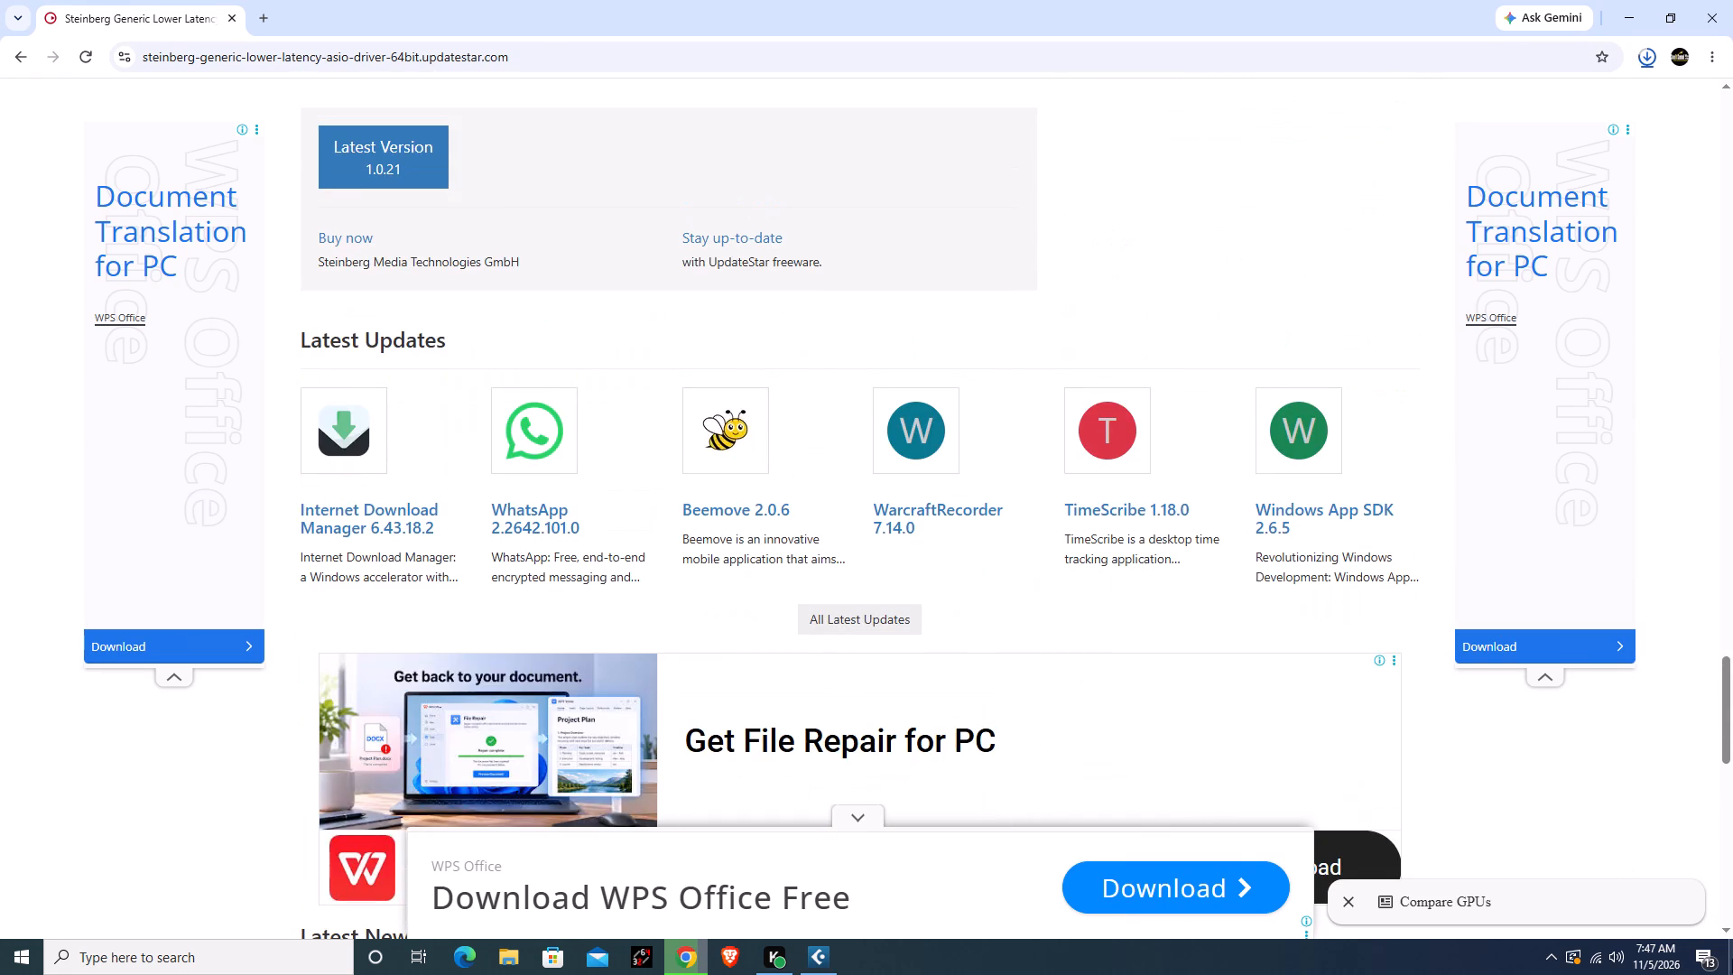
Dismiss the Compare GPUs prompt and both WPS Office adverts beside the UpdateStar page content.
{"action": "left_click", "coordinate": [1348, 902]}
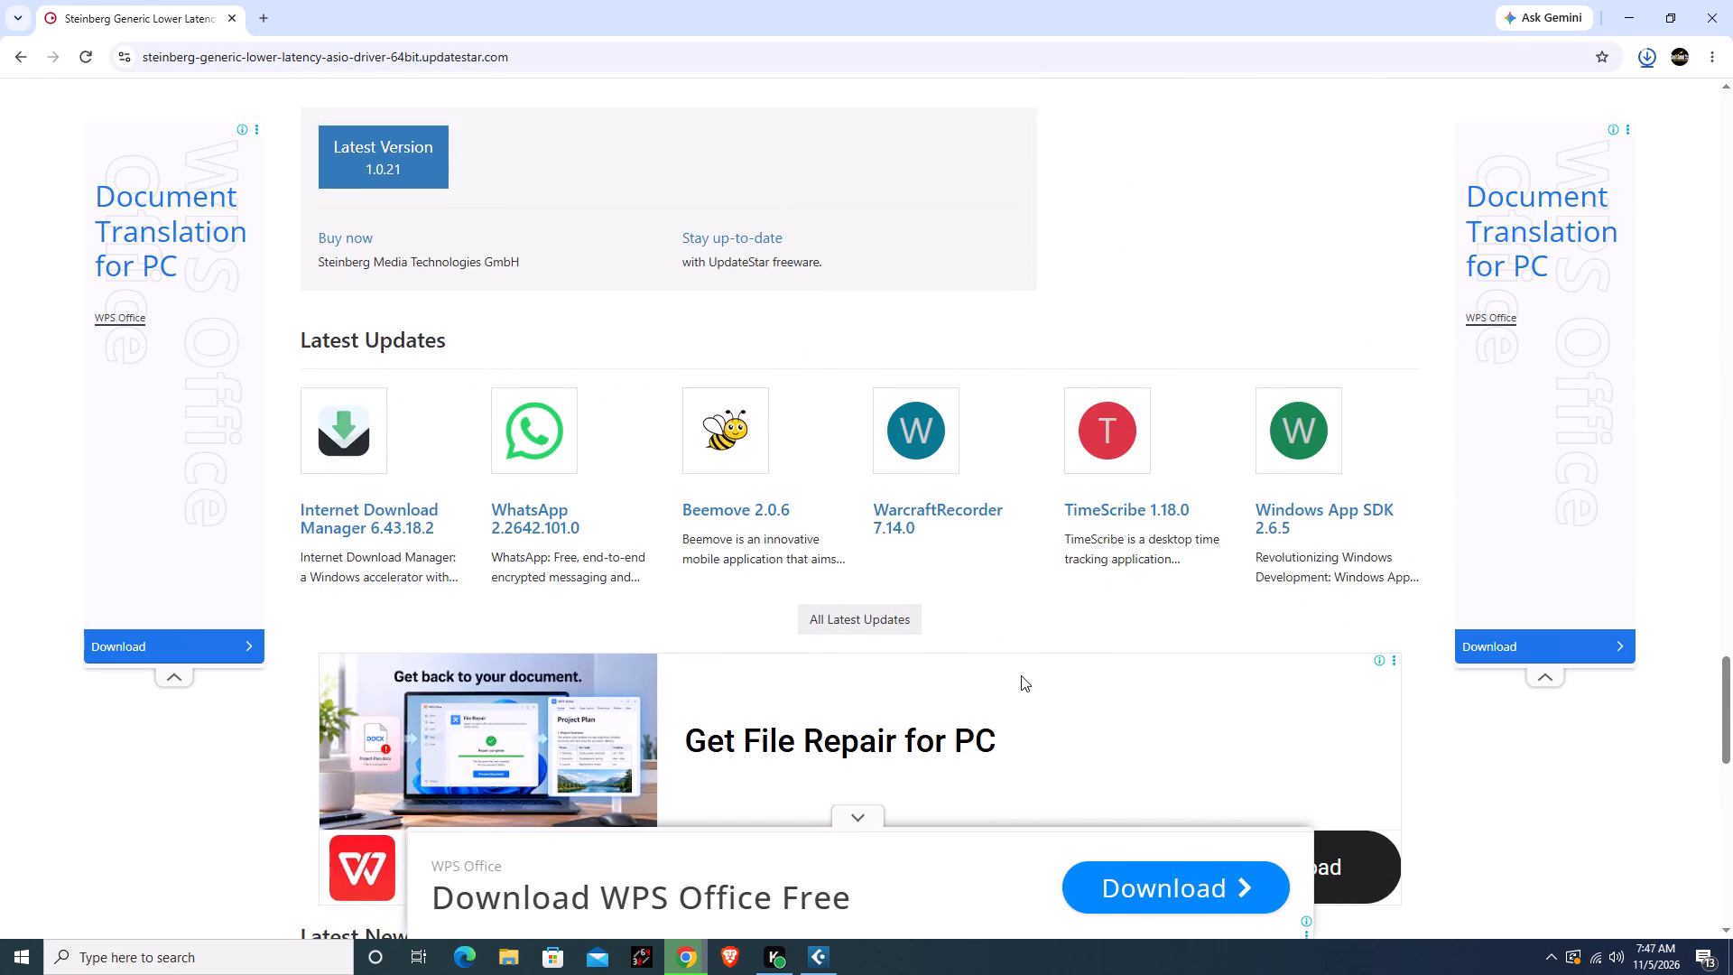
{"action": "scroll", "coordinate": [1017, 675], "scroll_direction": "up", "scroll_amount": 11}
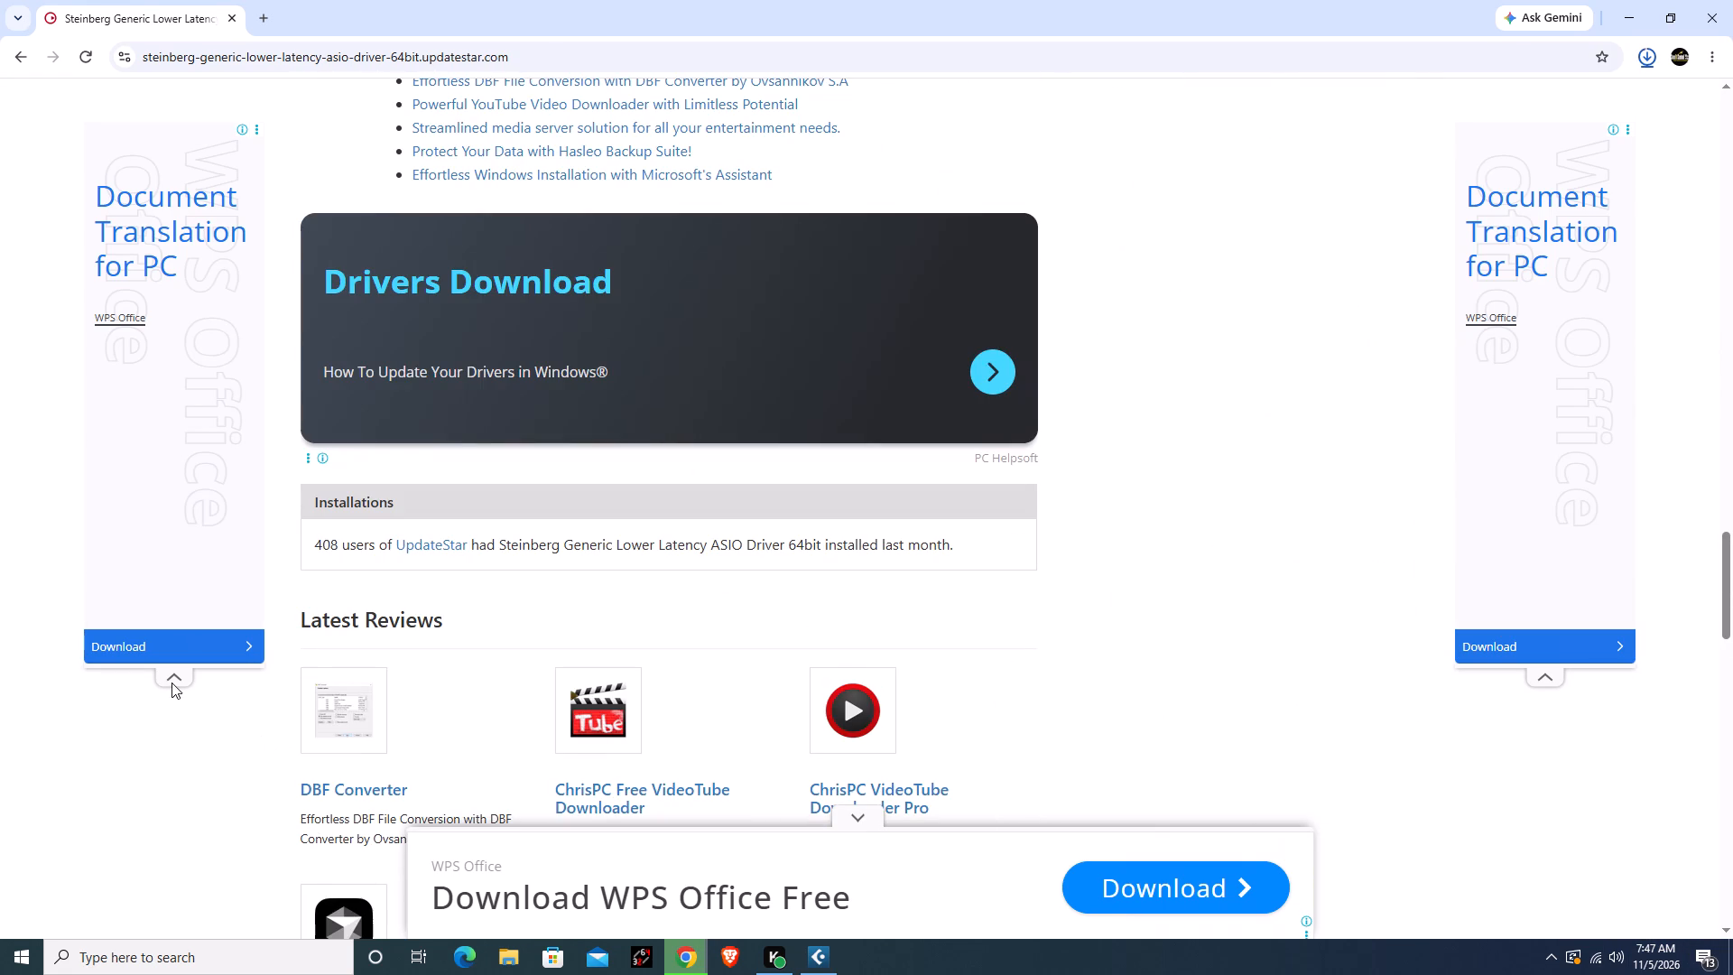
{"action": "left_click", "coordinate": [171, 682]}
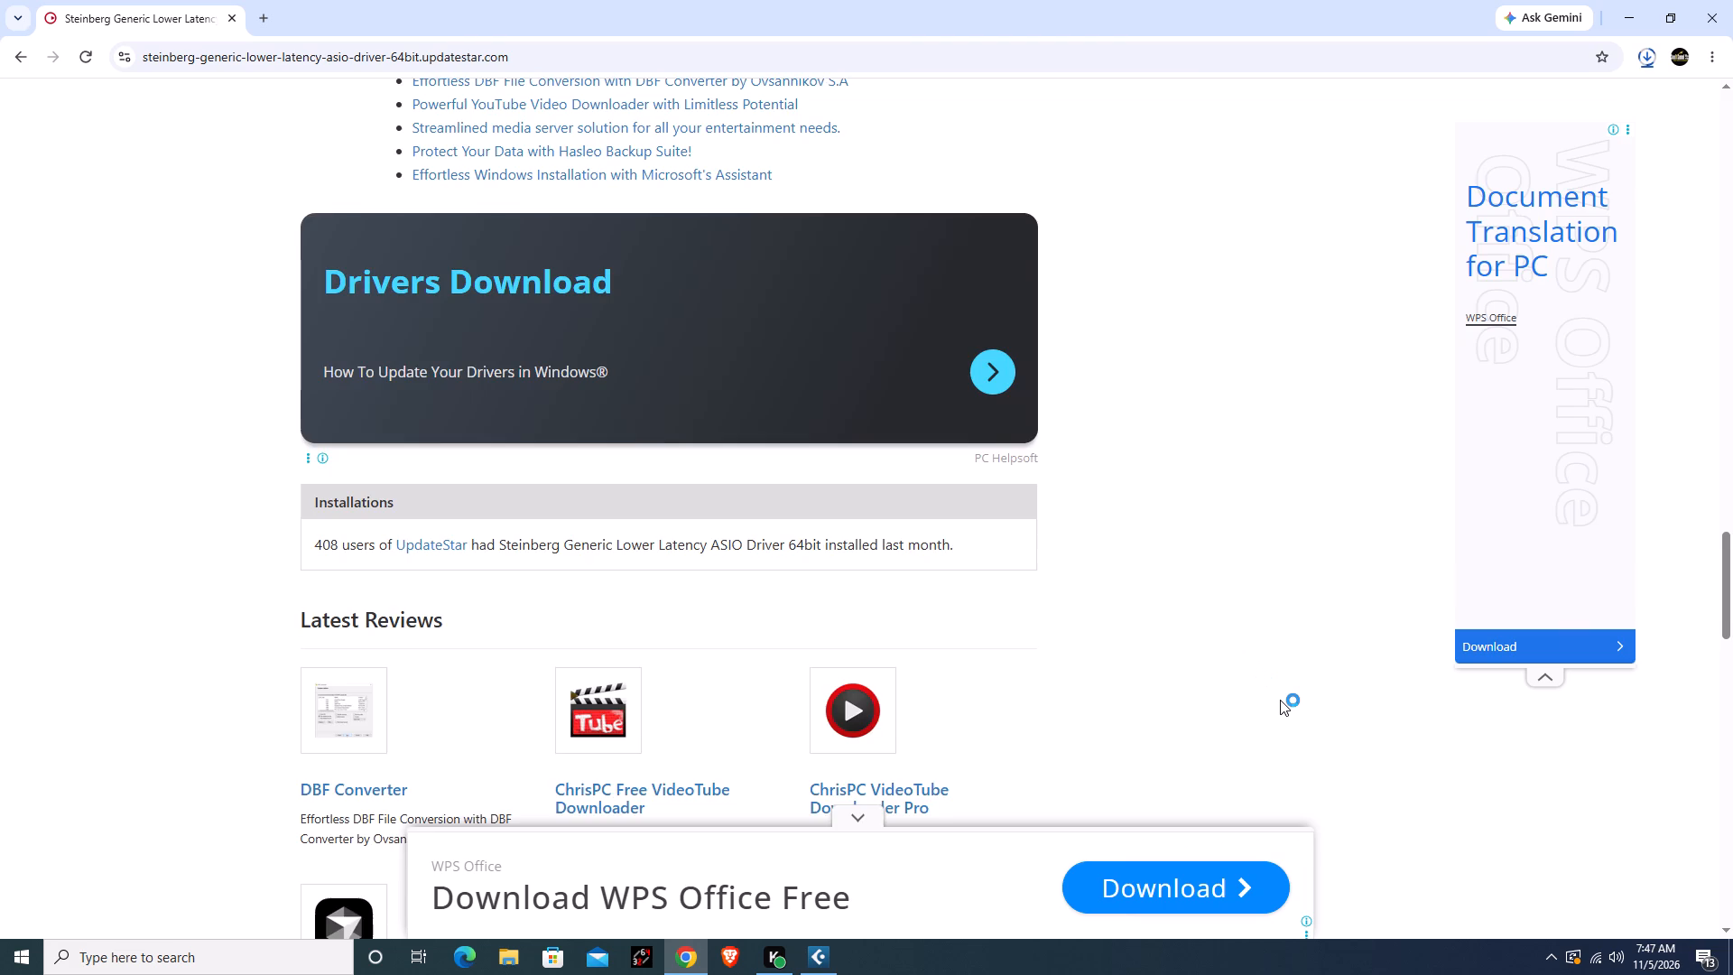
{"action": "scroll", "coordinate": [1280, 700], "scroll_direction": "up", "scroll_amount": 3}
{"action": "left_click", "coordinate": [1548, 680]}
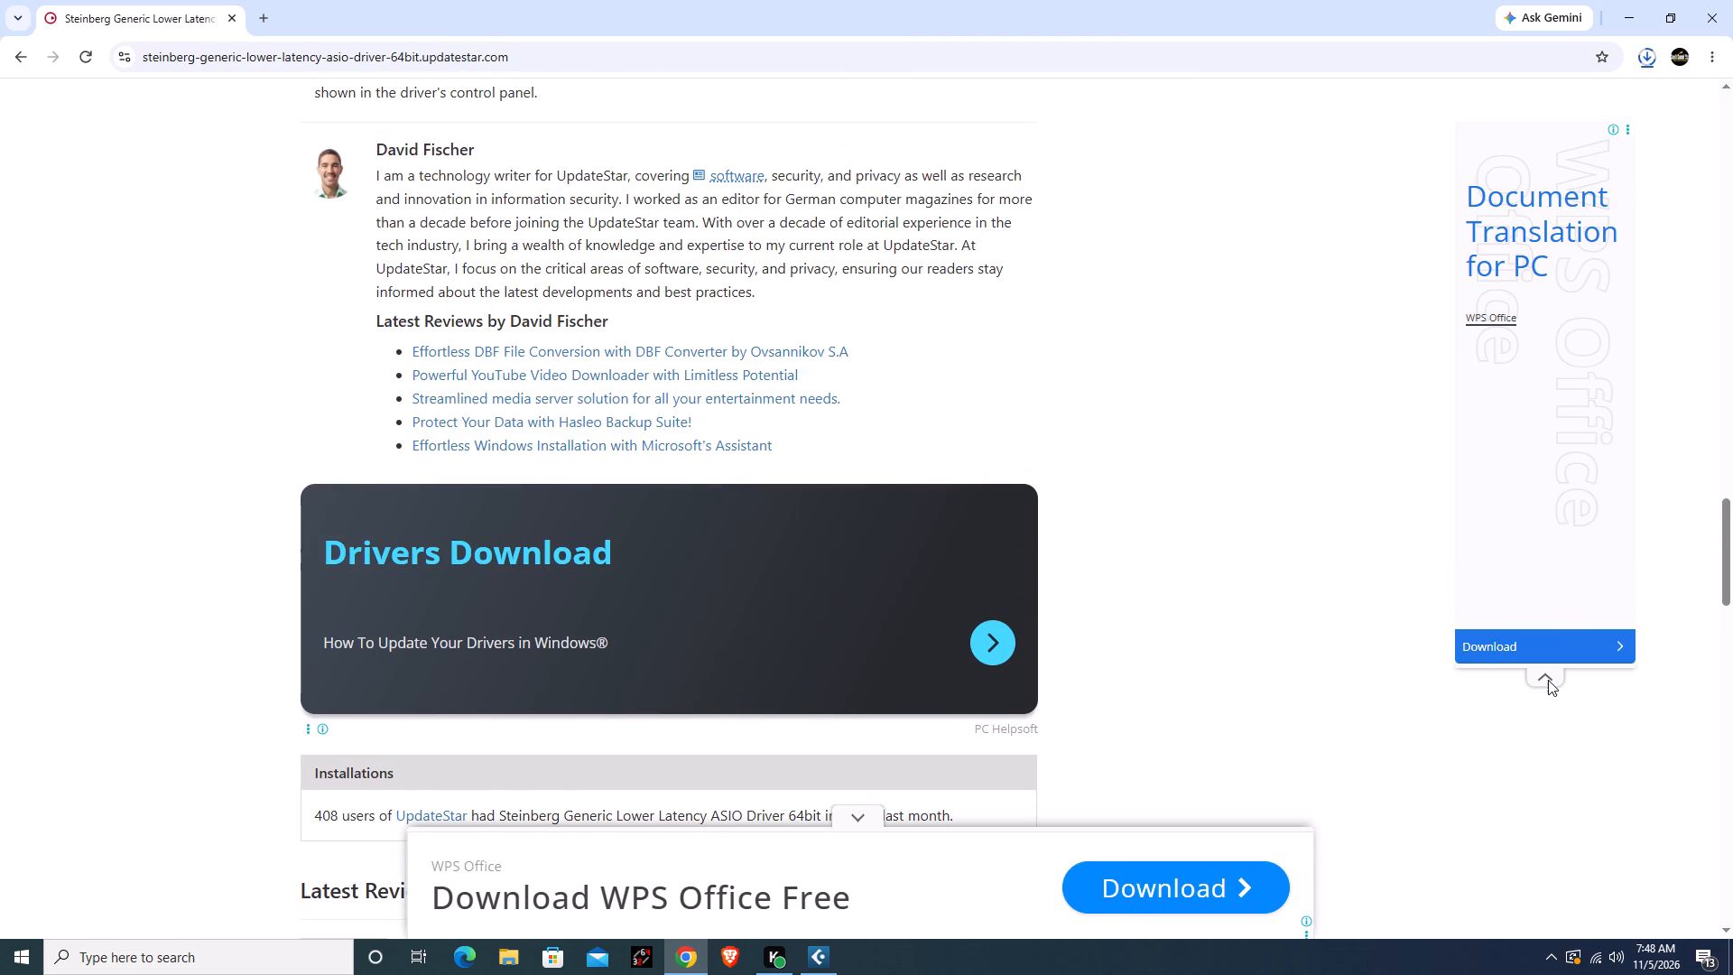
Look back through the FAQ, pros and cons, and overview up to the driver's version header for a download option.
{"action": "scroll", "coordinate": [1087, 641], "scroll_direction": "up", "scroll_amount": 6}
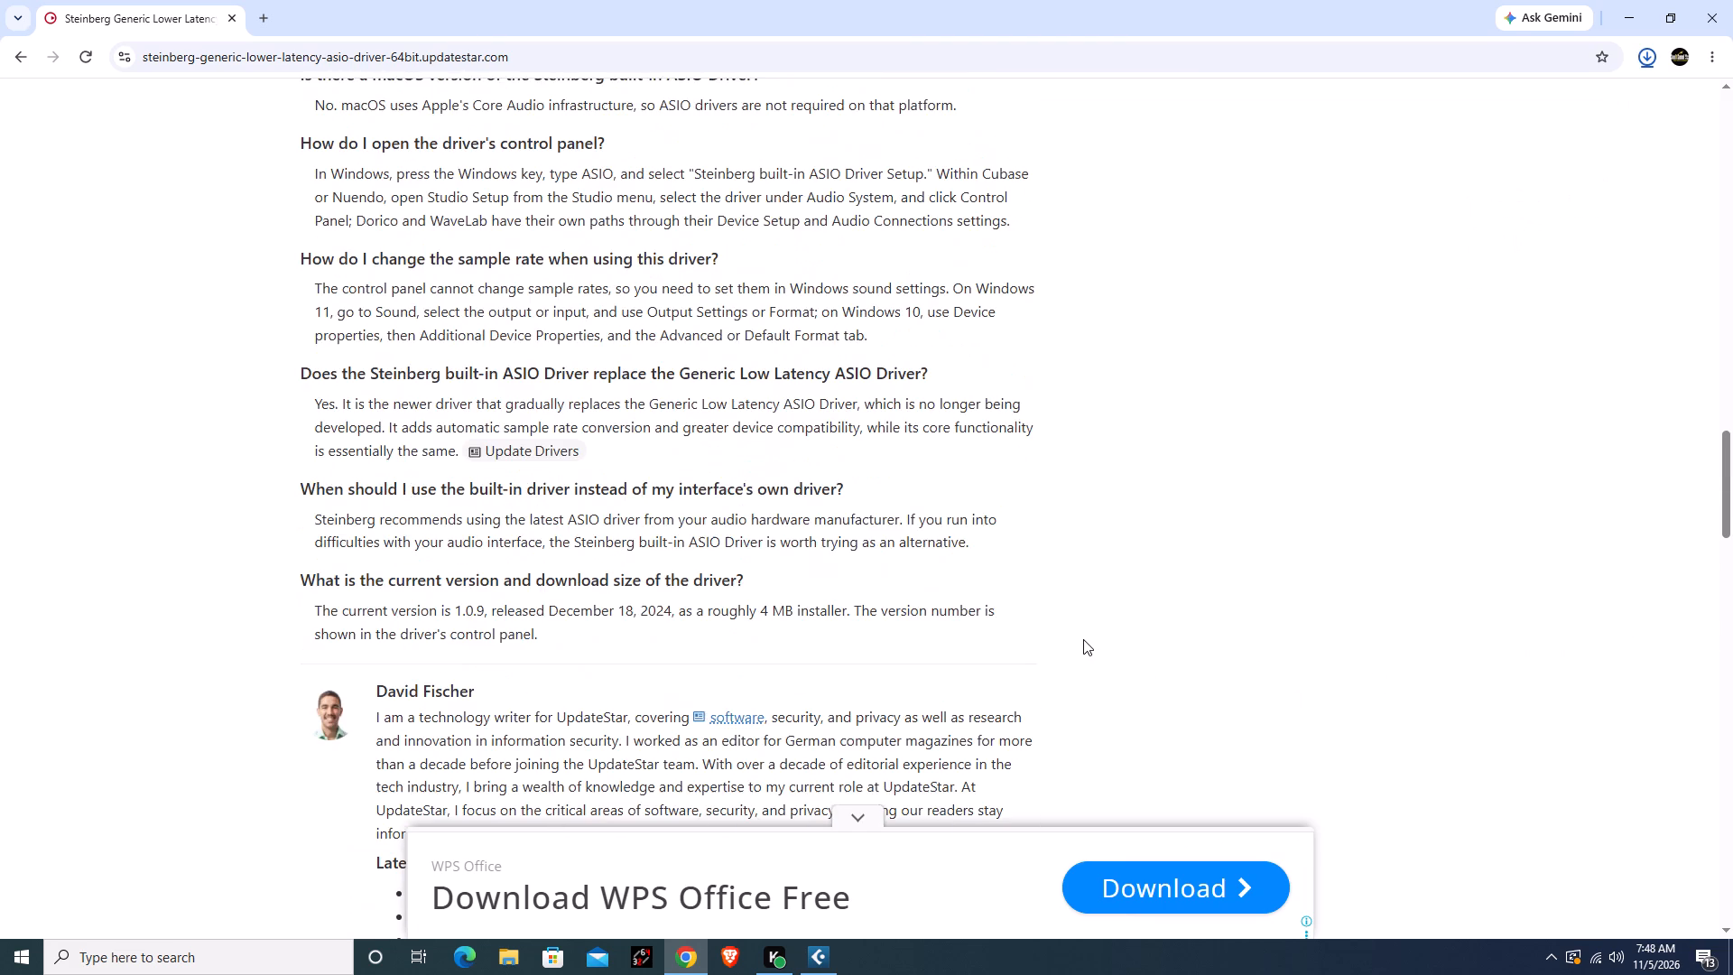
{"action": "scroll", "coordinate": [1083, 639], "scroll_direction": "up", "scroll_amount": 6}
{"action": "scroll", "coordinate": [1082, 639], "scroll_direction": "down", "scroll_amount": 1}
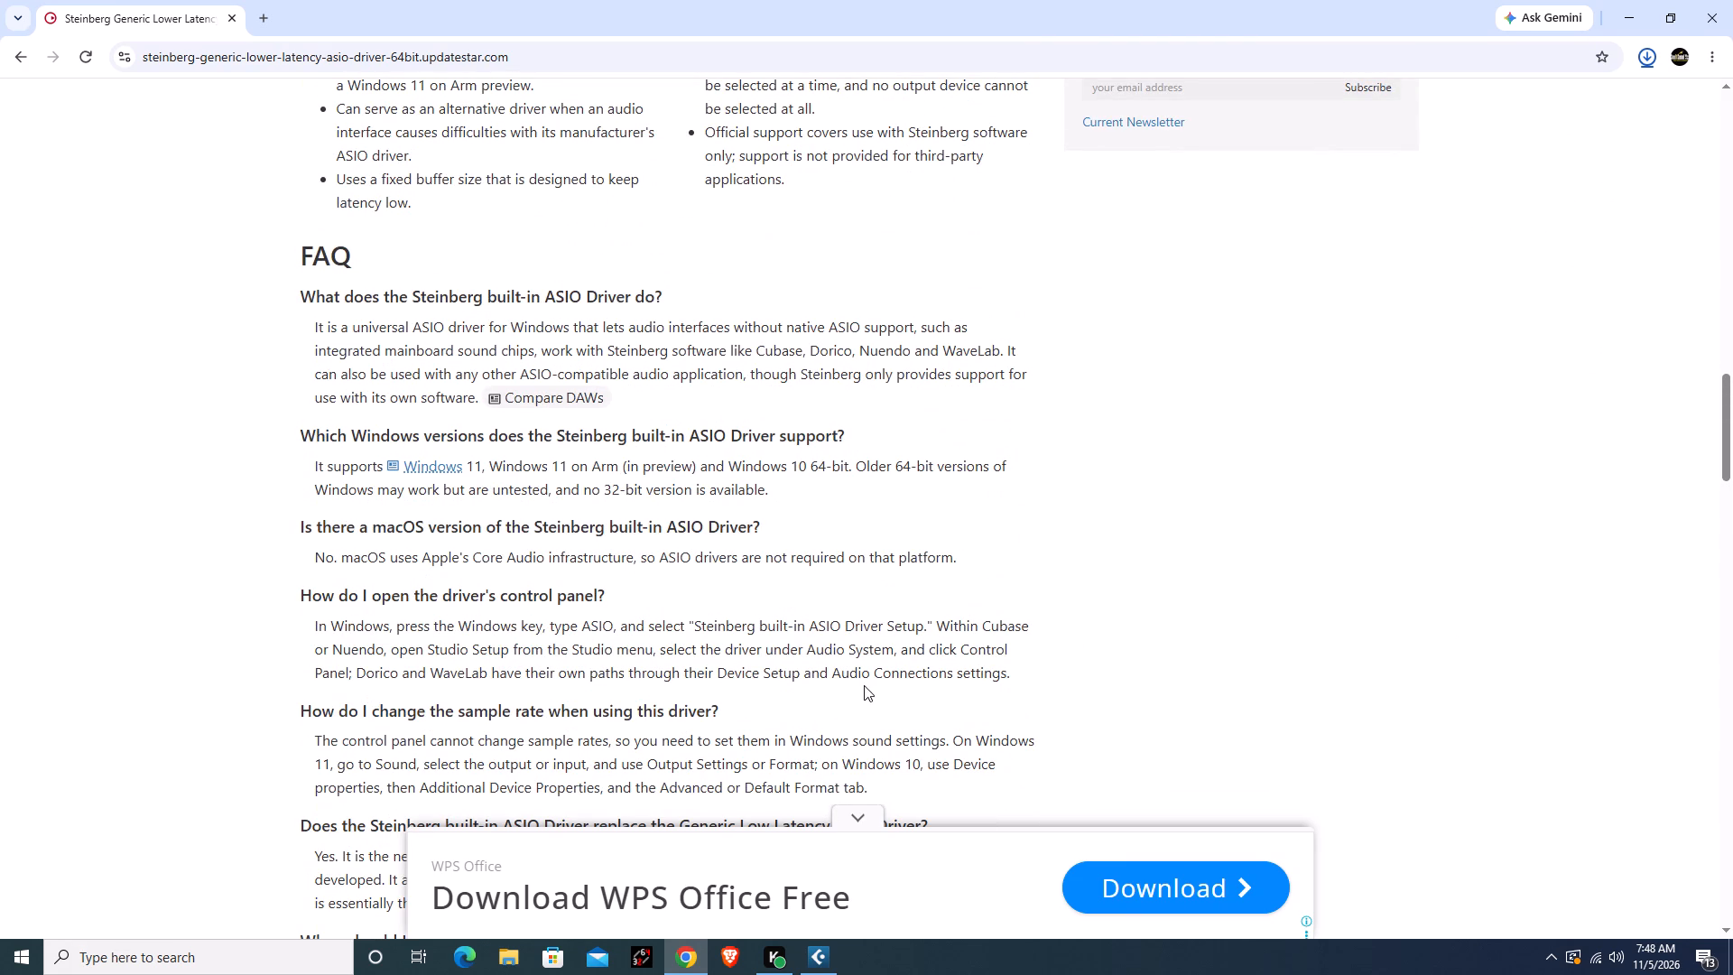
{"action": "scroll", "coordinate": [864, 685], "scroll_direction": "up", "scroll_amount": 7}
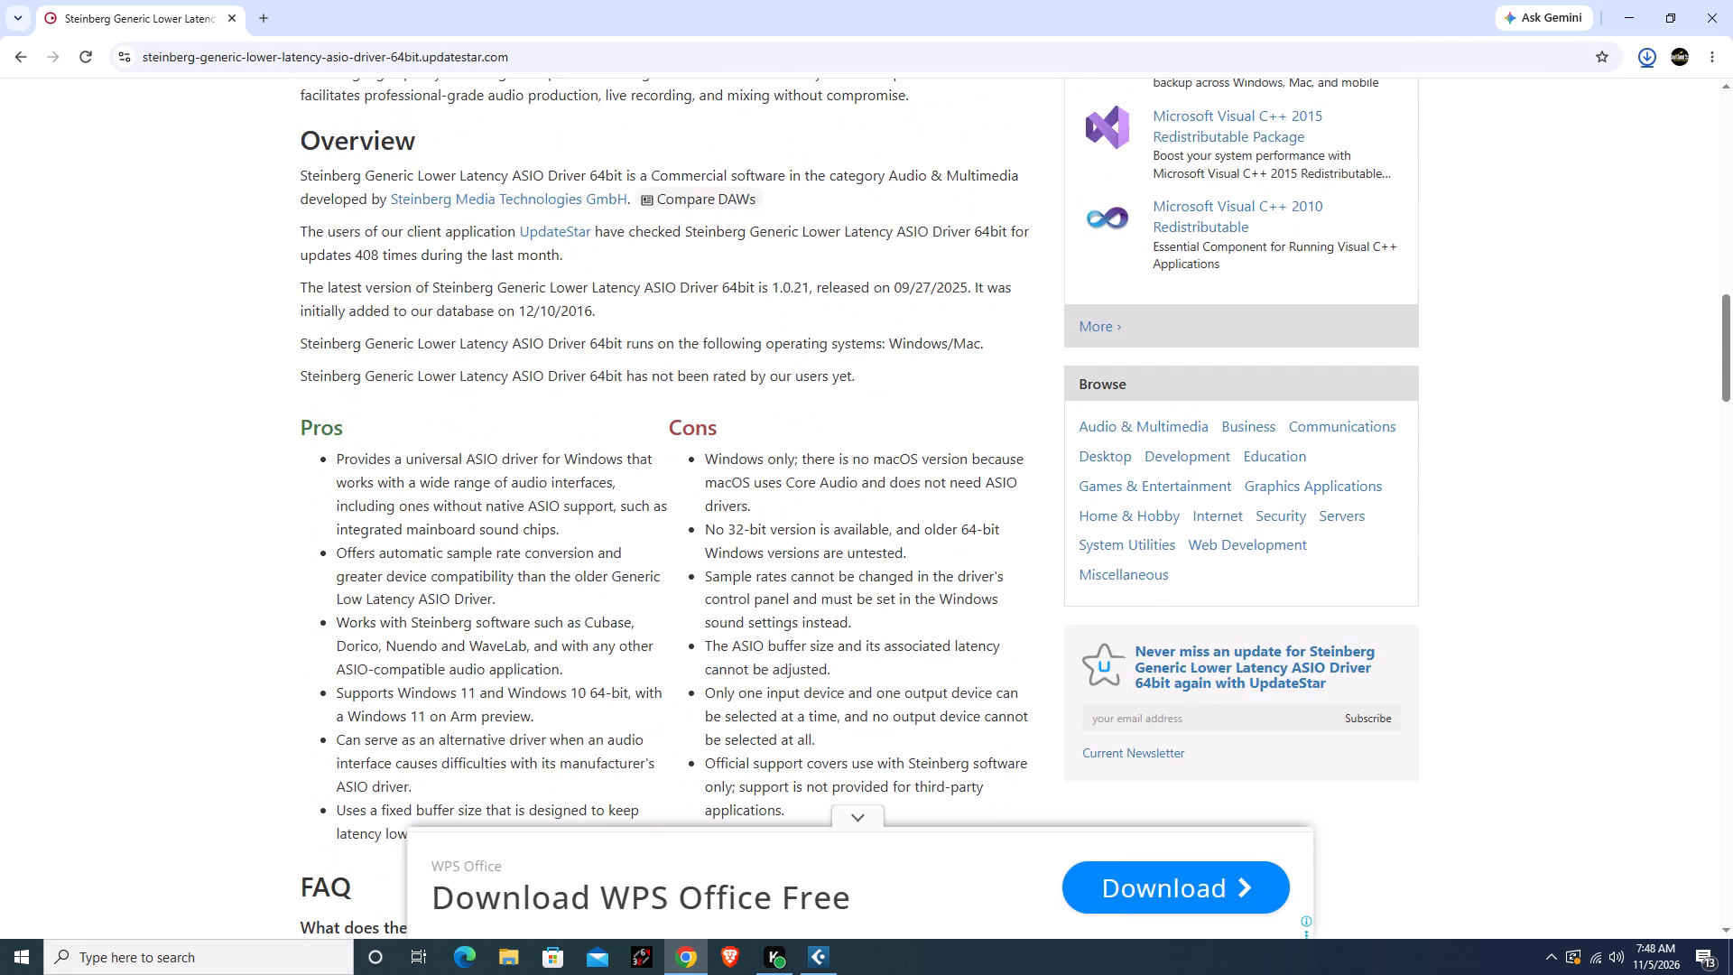
{"action": "scroll", "coordinate": [864, 685], "scroll_direction": "up", "scroll_amount": 7}
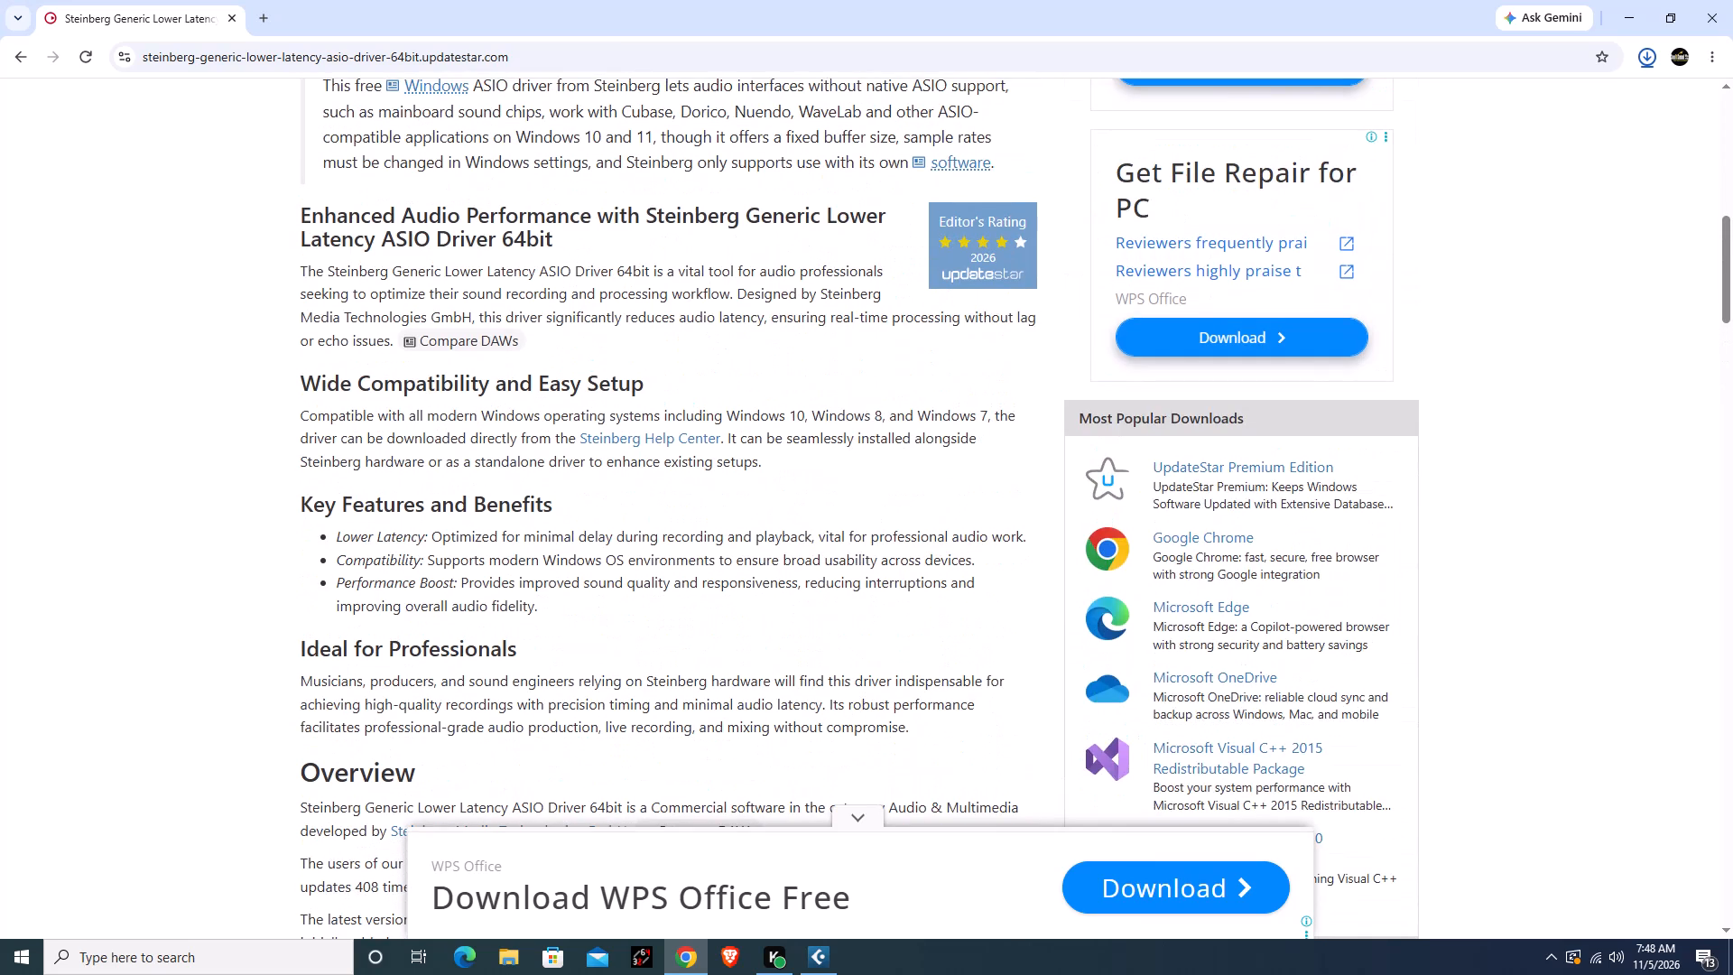
{"action": "scroll", "coordinate": [864, 686], "scroll_direction": "up", "scroll_amount": 6}
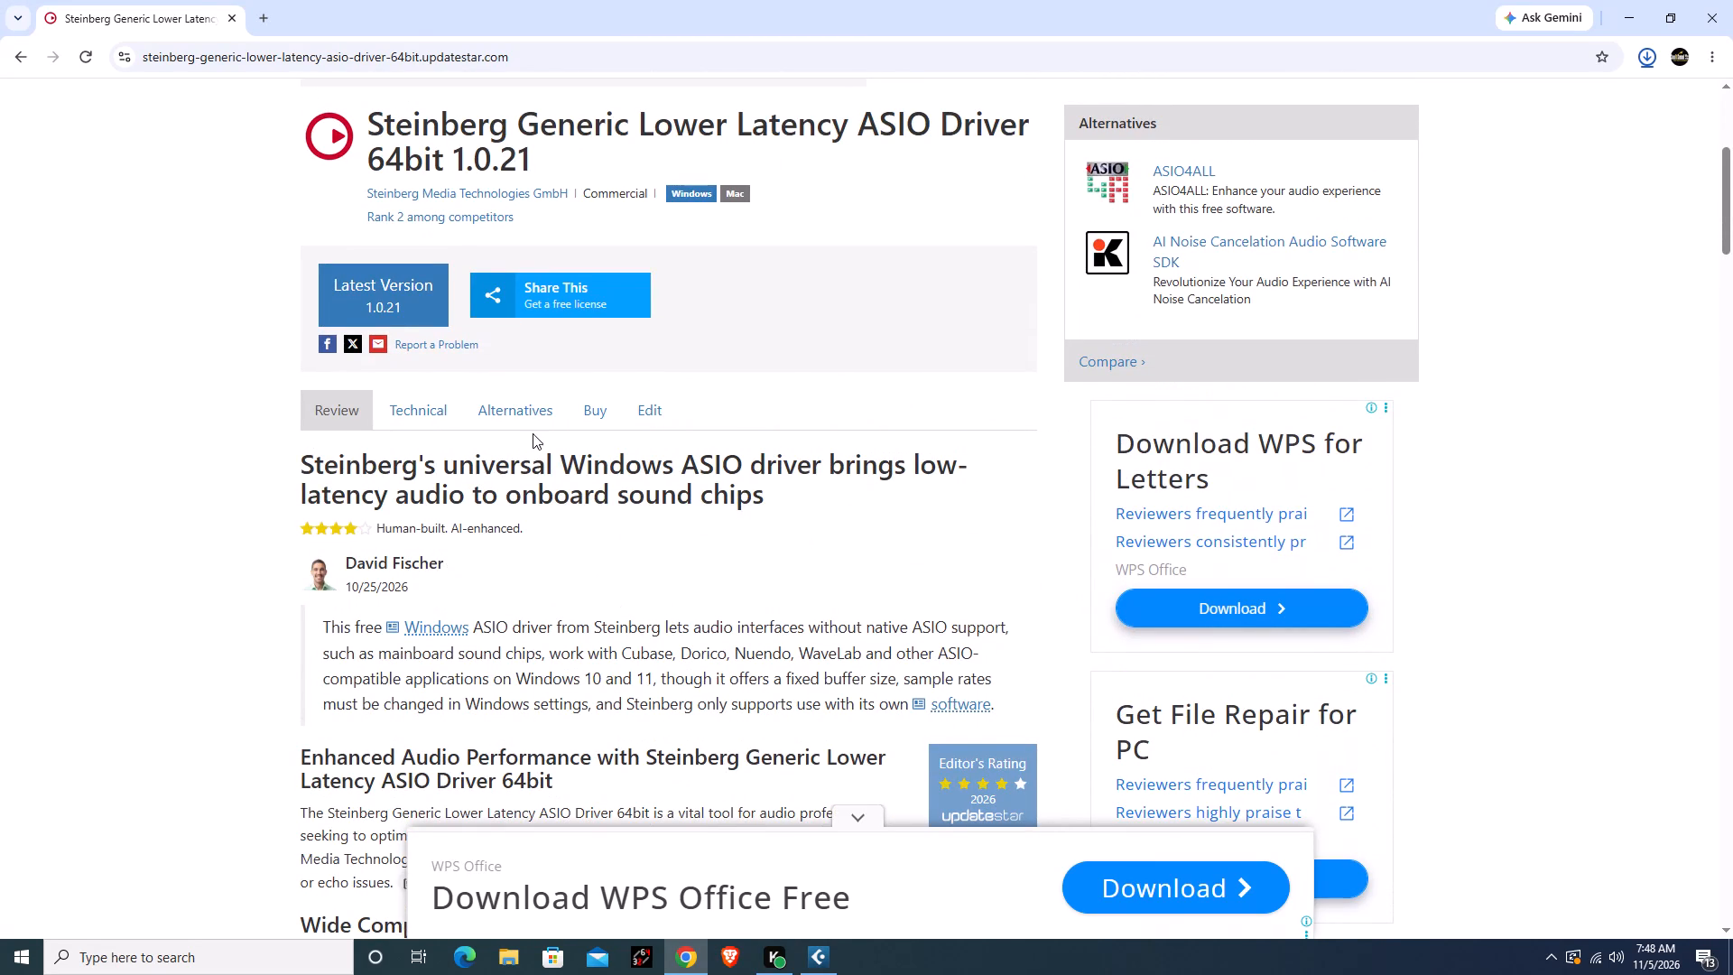
Open the Technical details of Steinberg Generic Lower Latency ASIO Driver 64bit and check them for a download.
{"action": "left_click", "coordinate": [412, 405]}
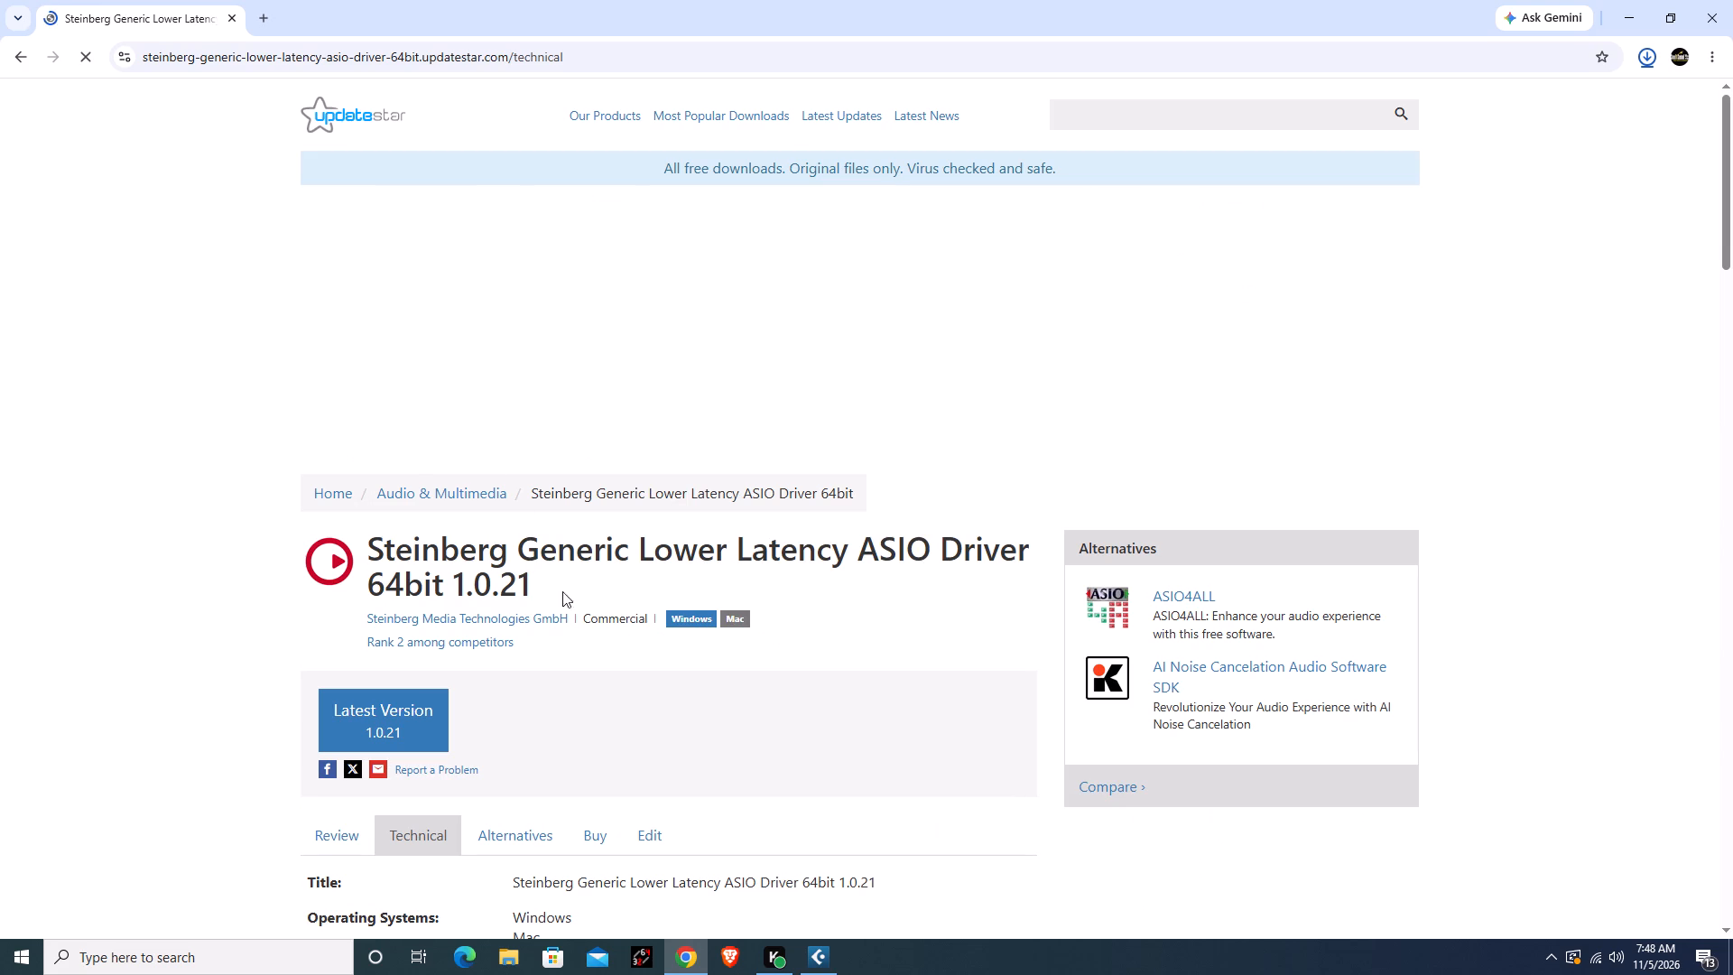
{"action": "scroll", "coordinate": [894, 752], "scroll_direction": "down", "scroll_amount": 3}
{"action": "scroll", "coordinate": [894, 752], "scroll_direction": "up", "scroll_amount": 4}
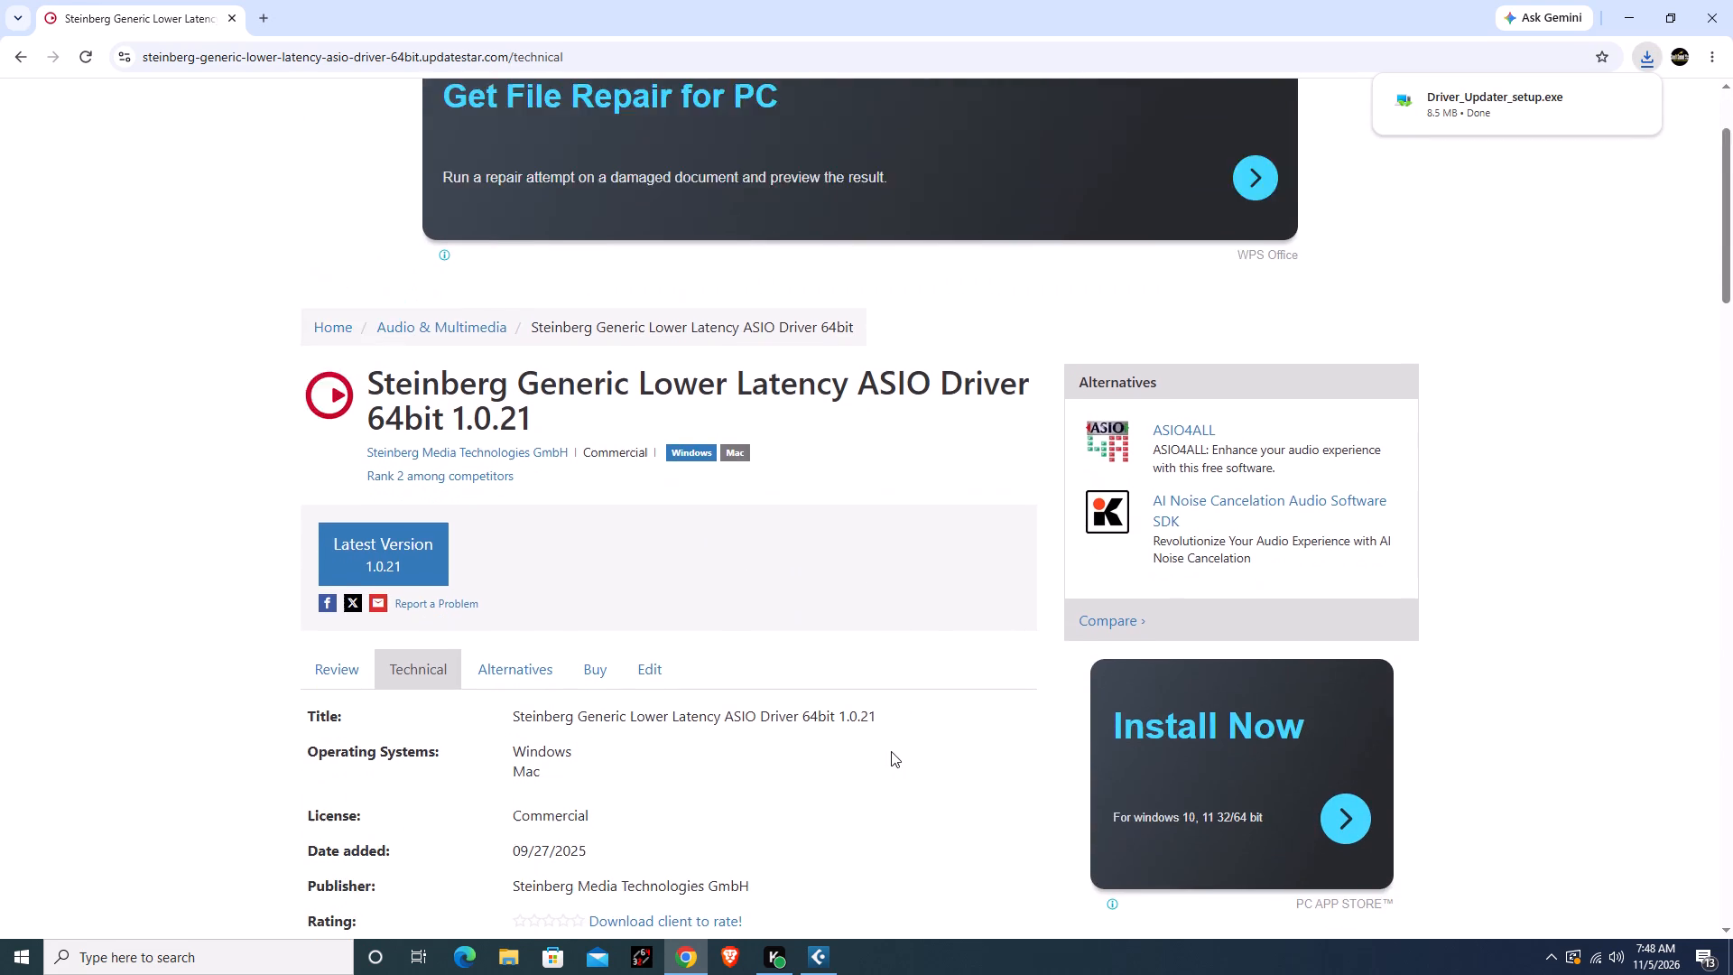
Examine the driver's Technical page down to its footer for a download link and collapse the PC App Store advert.
{"action": "scroll", "coordinate": [891, 751], "scroll_direction": "up", "scroll_amount": 3}
{"action": "scroll", "coordinate": [891, 751], "scroll_direction": "down", "scroll_amount": 5}
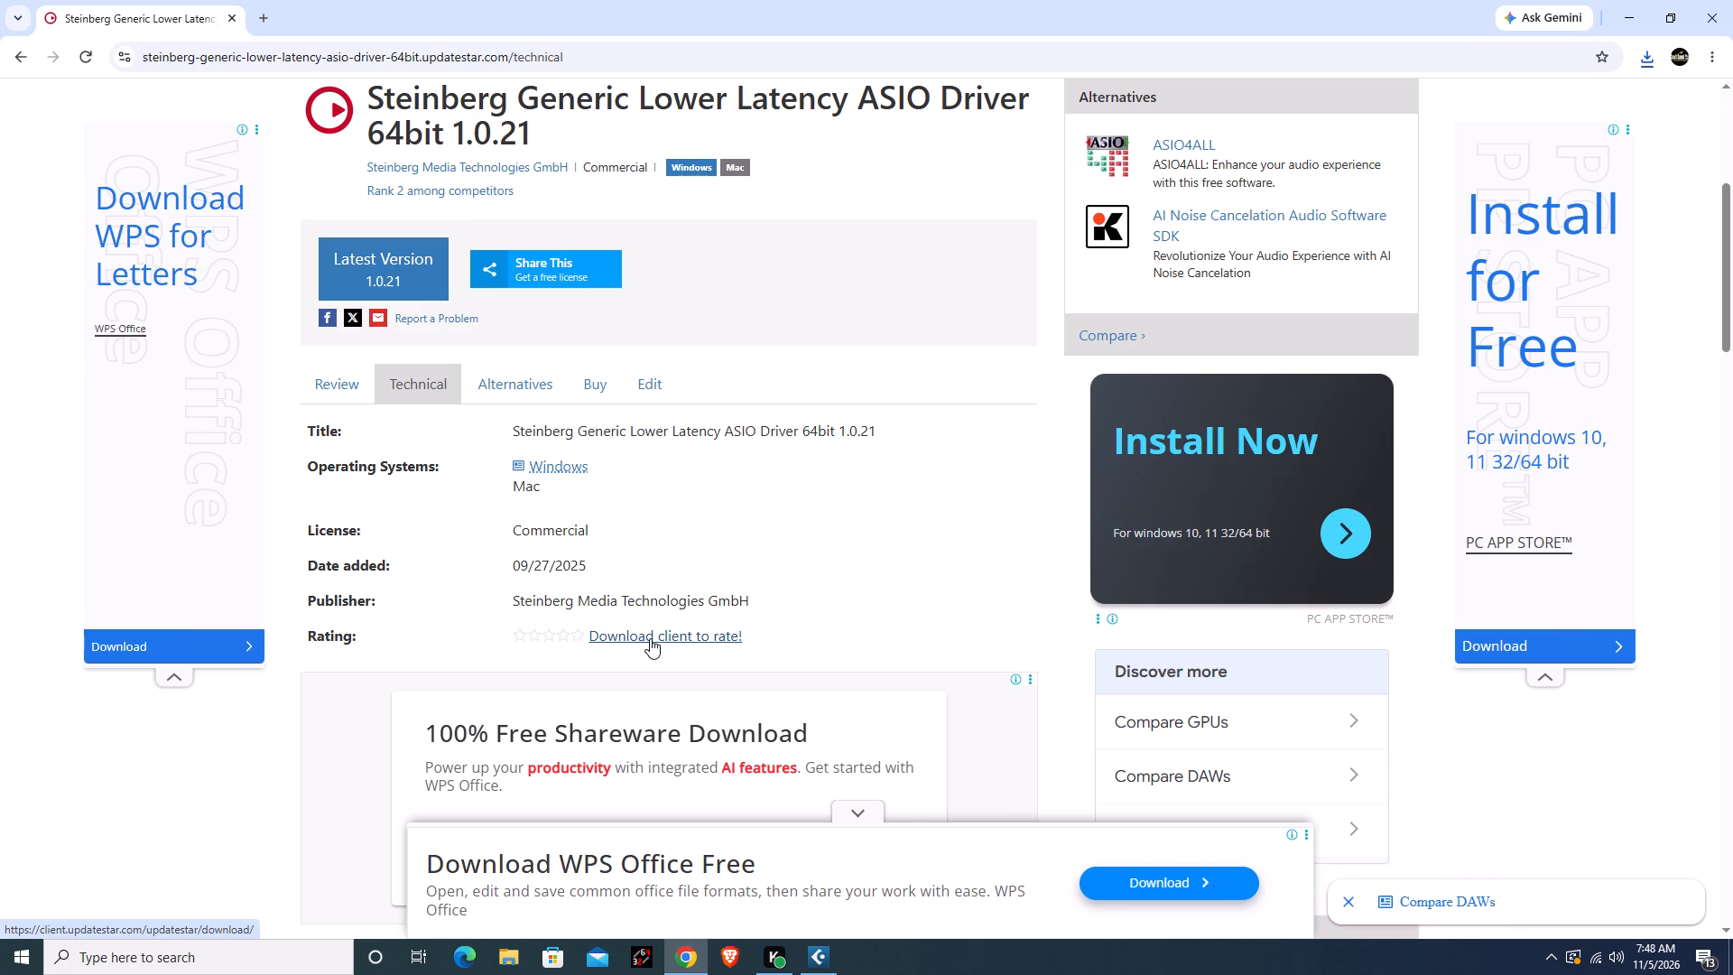
{"action": "scroll", "coordinate": [655, 637], "scroll_direction": "down", "scroll_amount": 3}
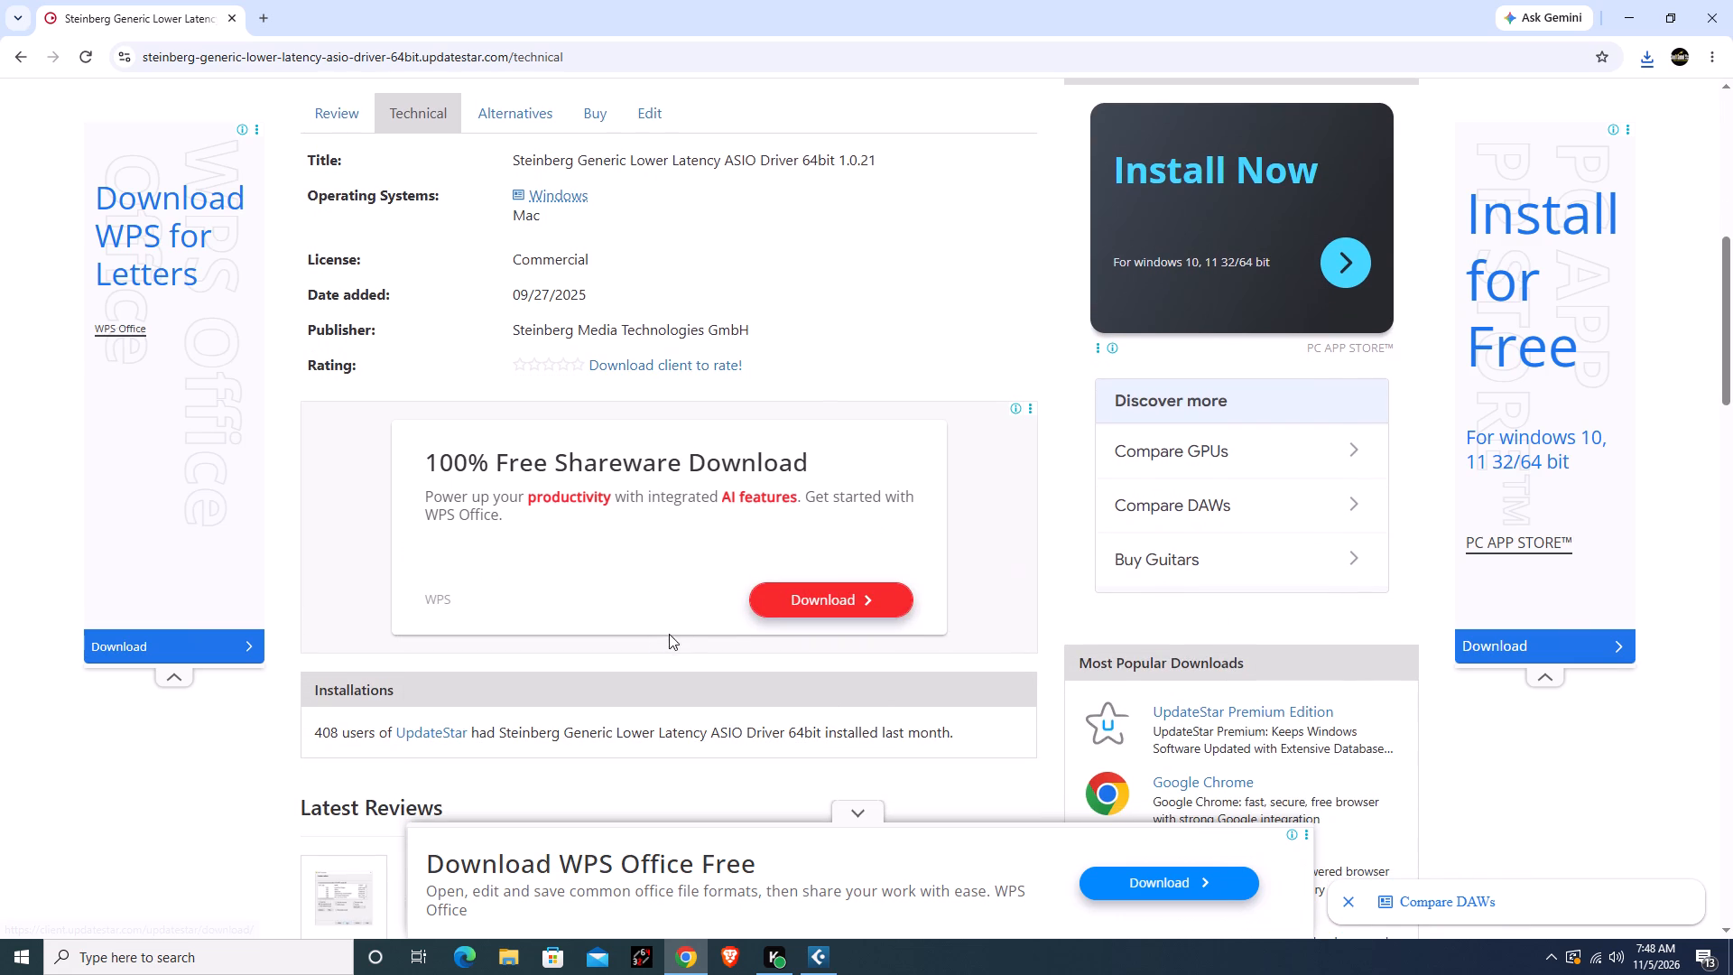
{"action": "scroll", "coordinate": [743, 637], "scroll_direction": "down", "scroll_amount": 13}
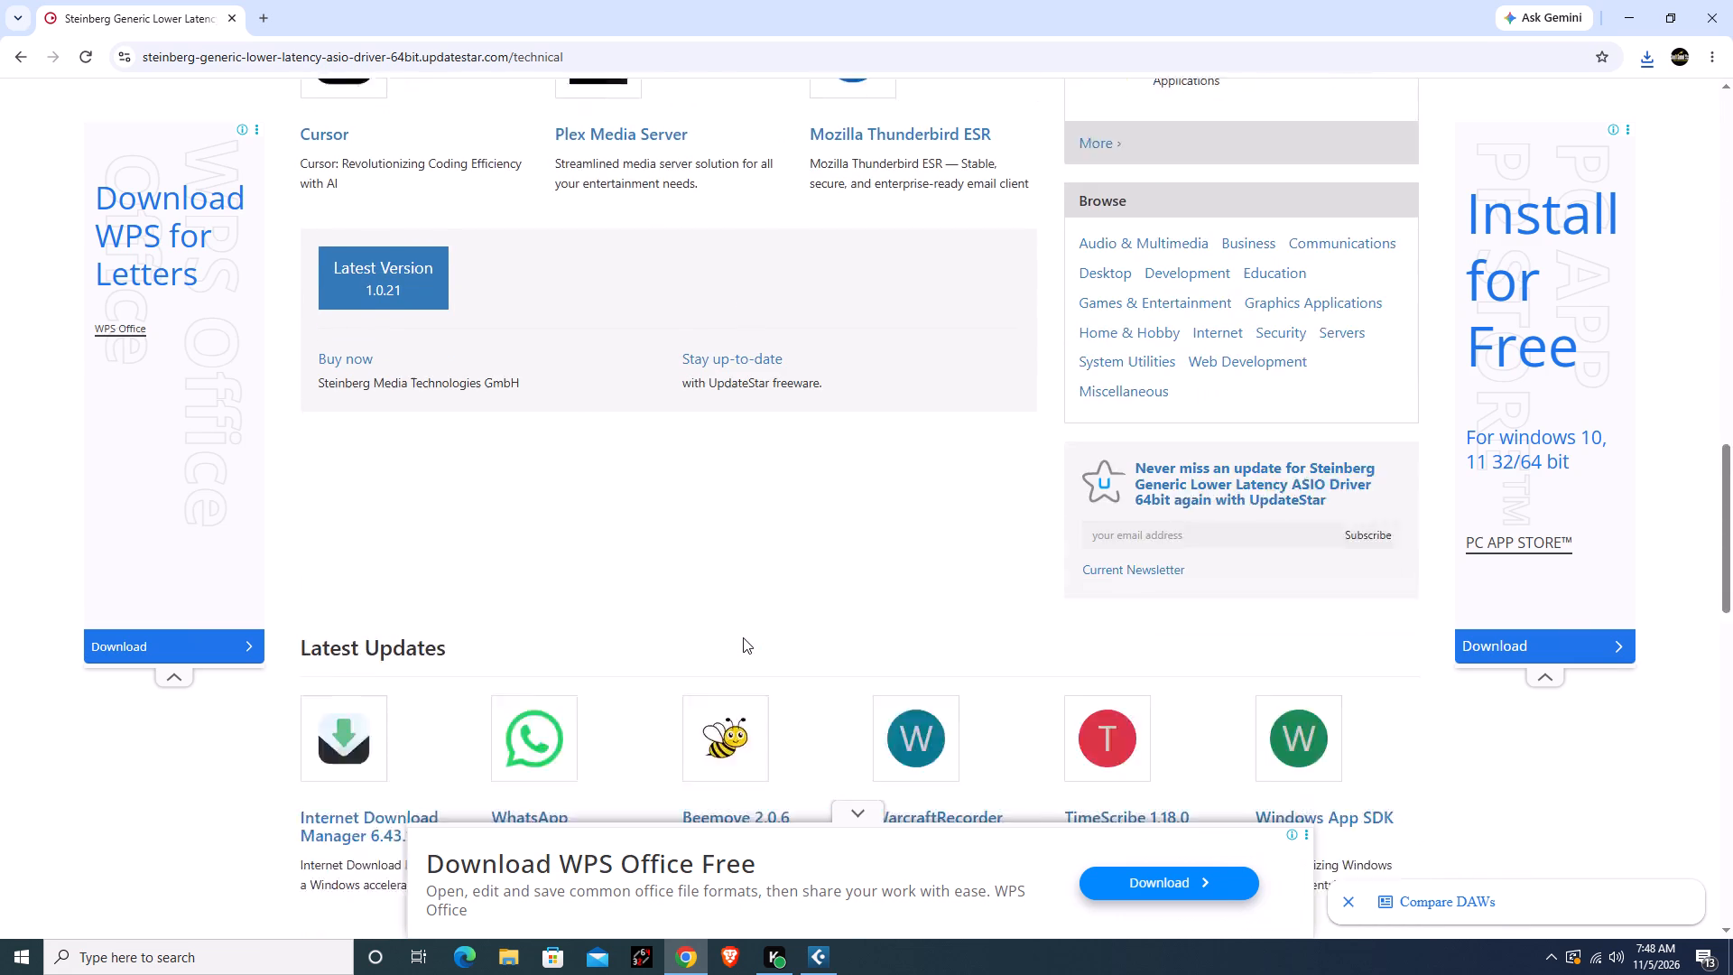
{"action": "scroll", "coordinate": [743, 637], "scroll_direction": "down", "scroll_amount": 11}
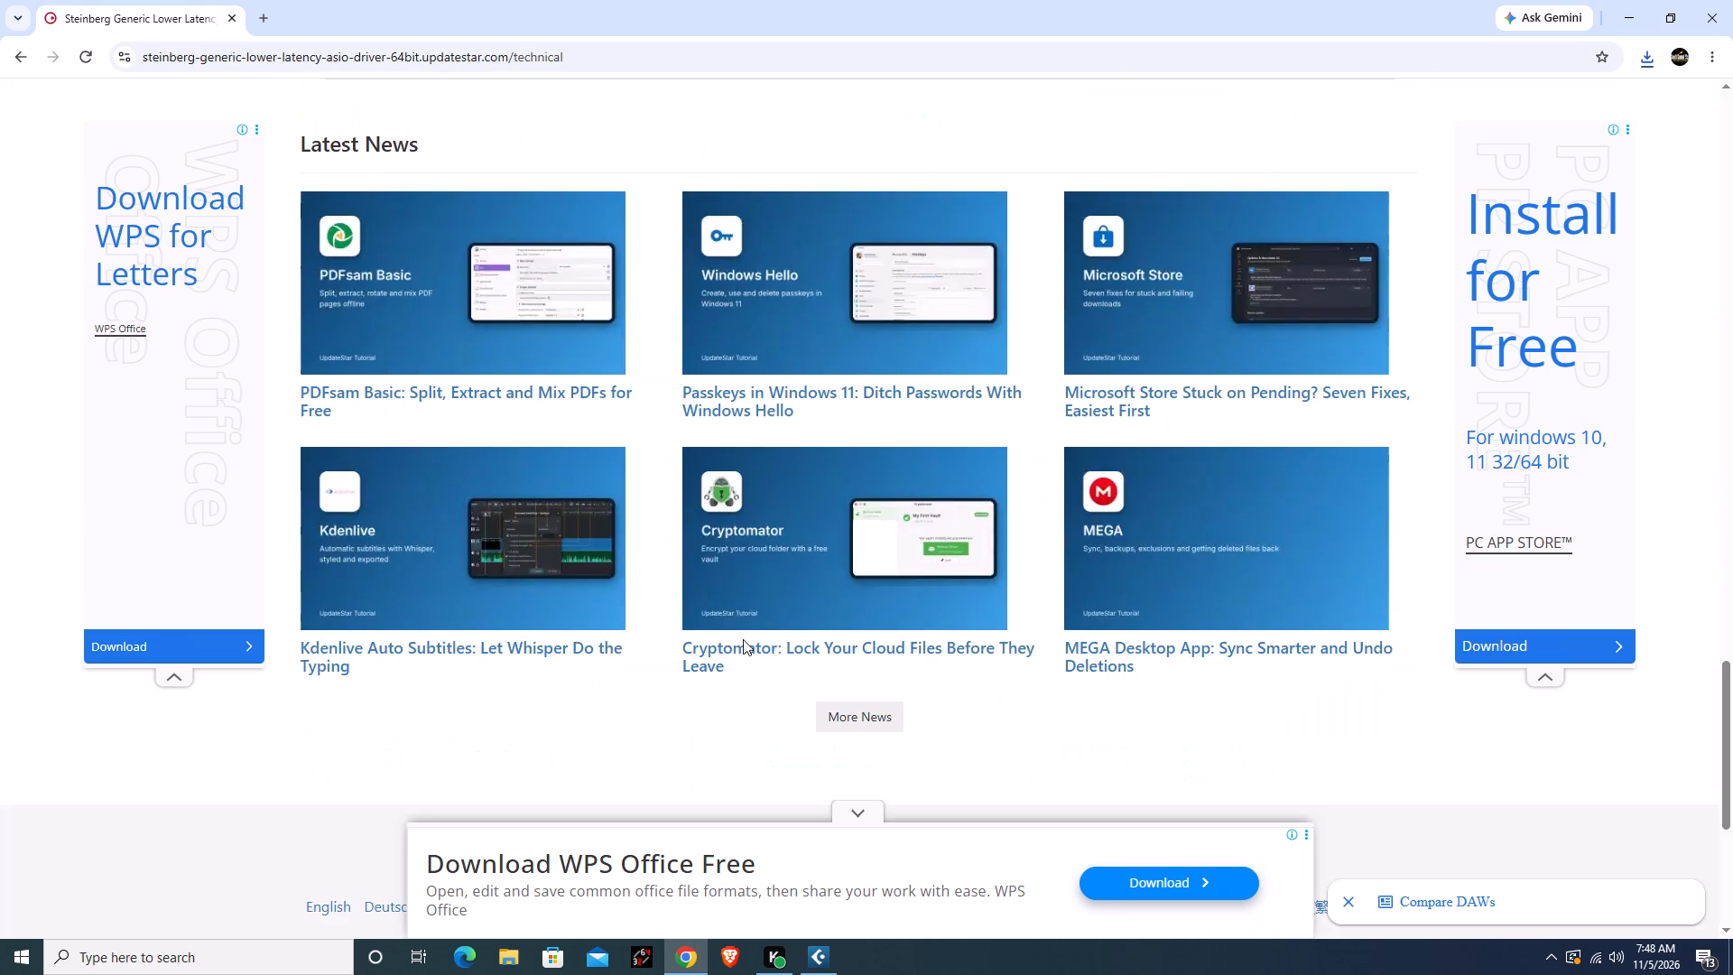
{"action": "scroll", "coordinate": [743, 639], "scroll_direction": "down", "scroll_amount": 6}
{"action": "left_click", "coordinate": [1551, 677]}
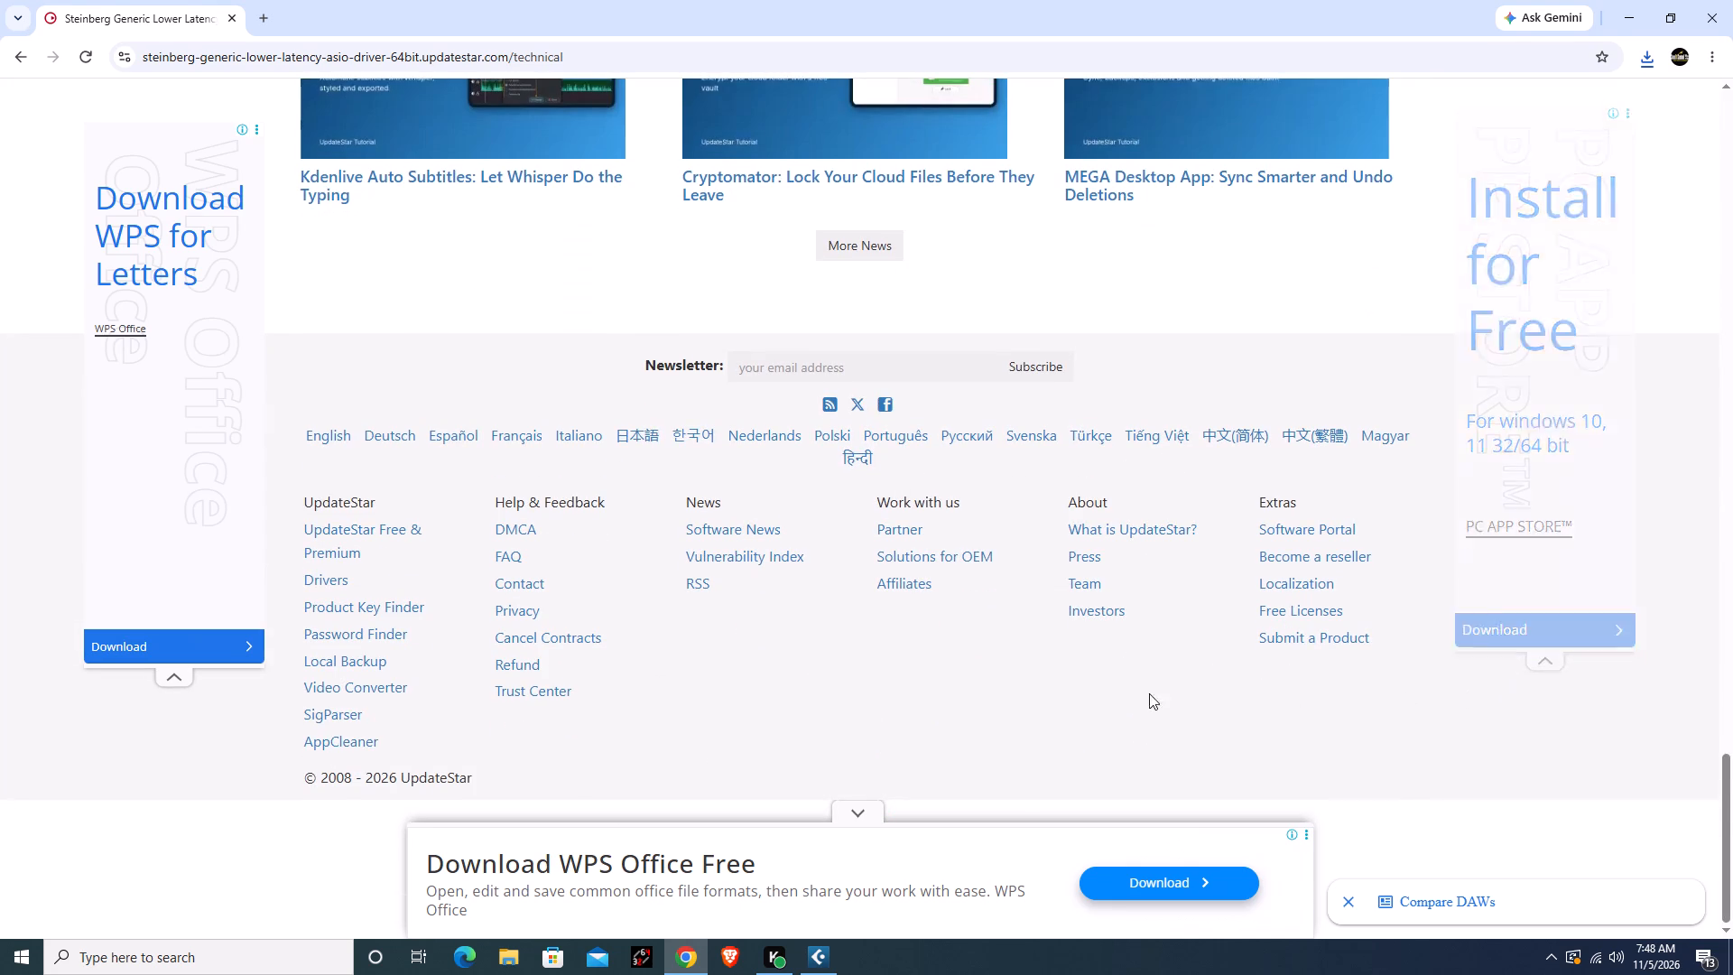
Open the client download page from the driver's Rating row and examine its feature comparison and installation instructions.
{"action": "scroll", "coordinate": [962, 672], "scroll_direction": "up", "scroll_amount": 12}
{"action": "scroll", "coordinate": [962, 672], "scroll_direction": "up", "scroll_amount": 9}
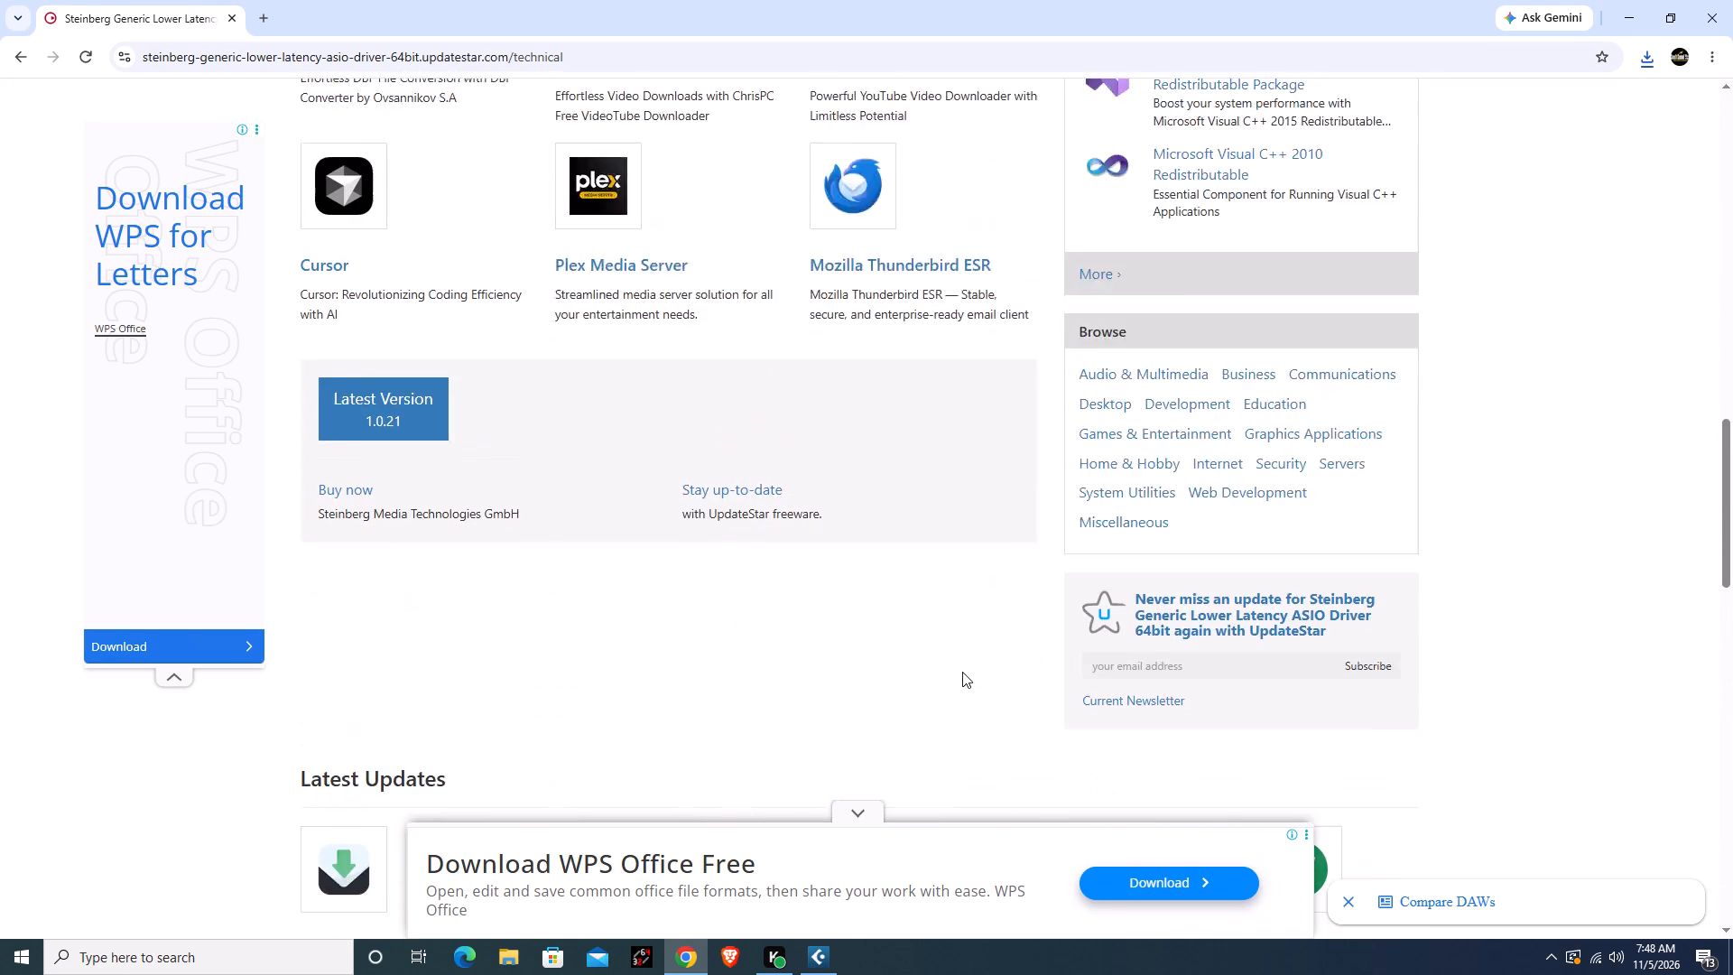
{"action": "scroll", "coordinate": [962, 672], "scroll_direction": "up", "scroll_amount": 5}
{"action": "scroll", "coordinate": [877, 588], "scroll_direction": "up", "scroll_amount": 6}
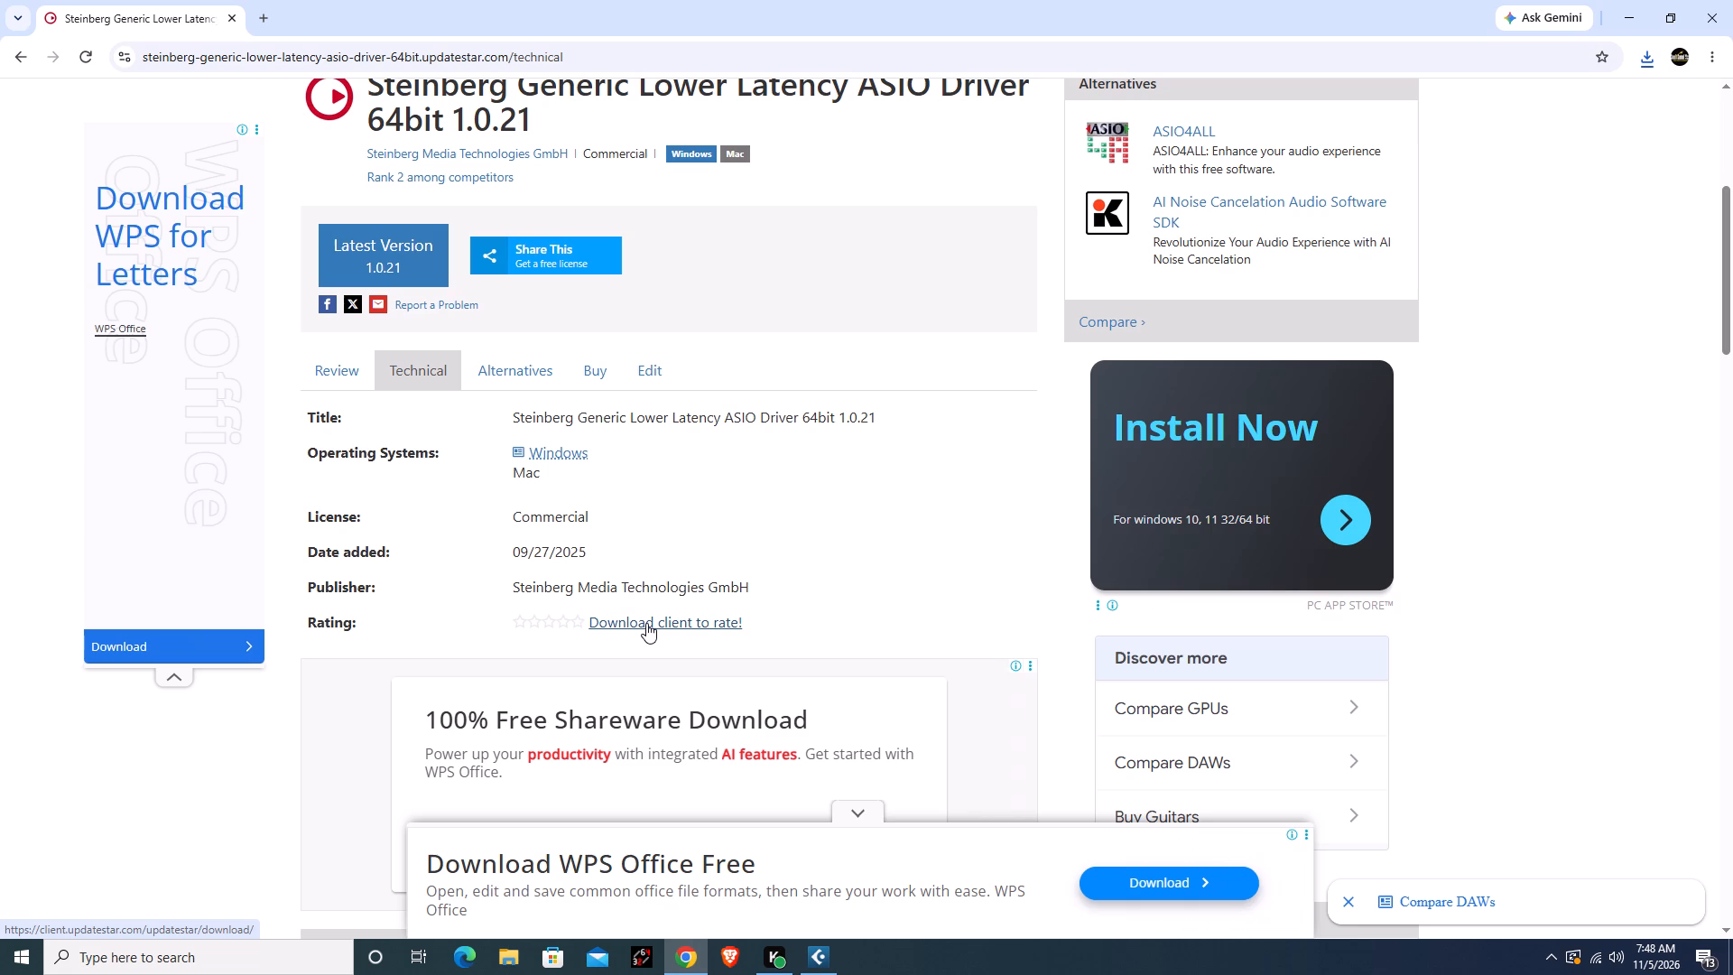
{"action": "left_click", "coordinate": [647, 623]}
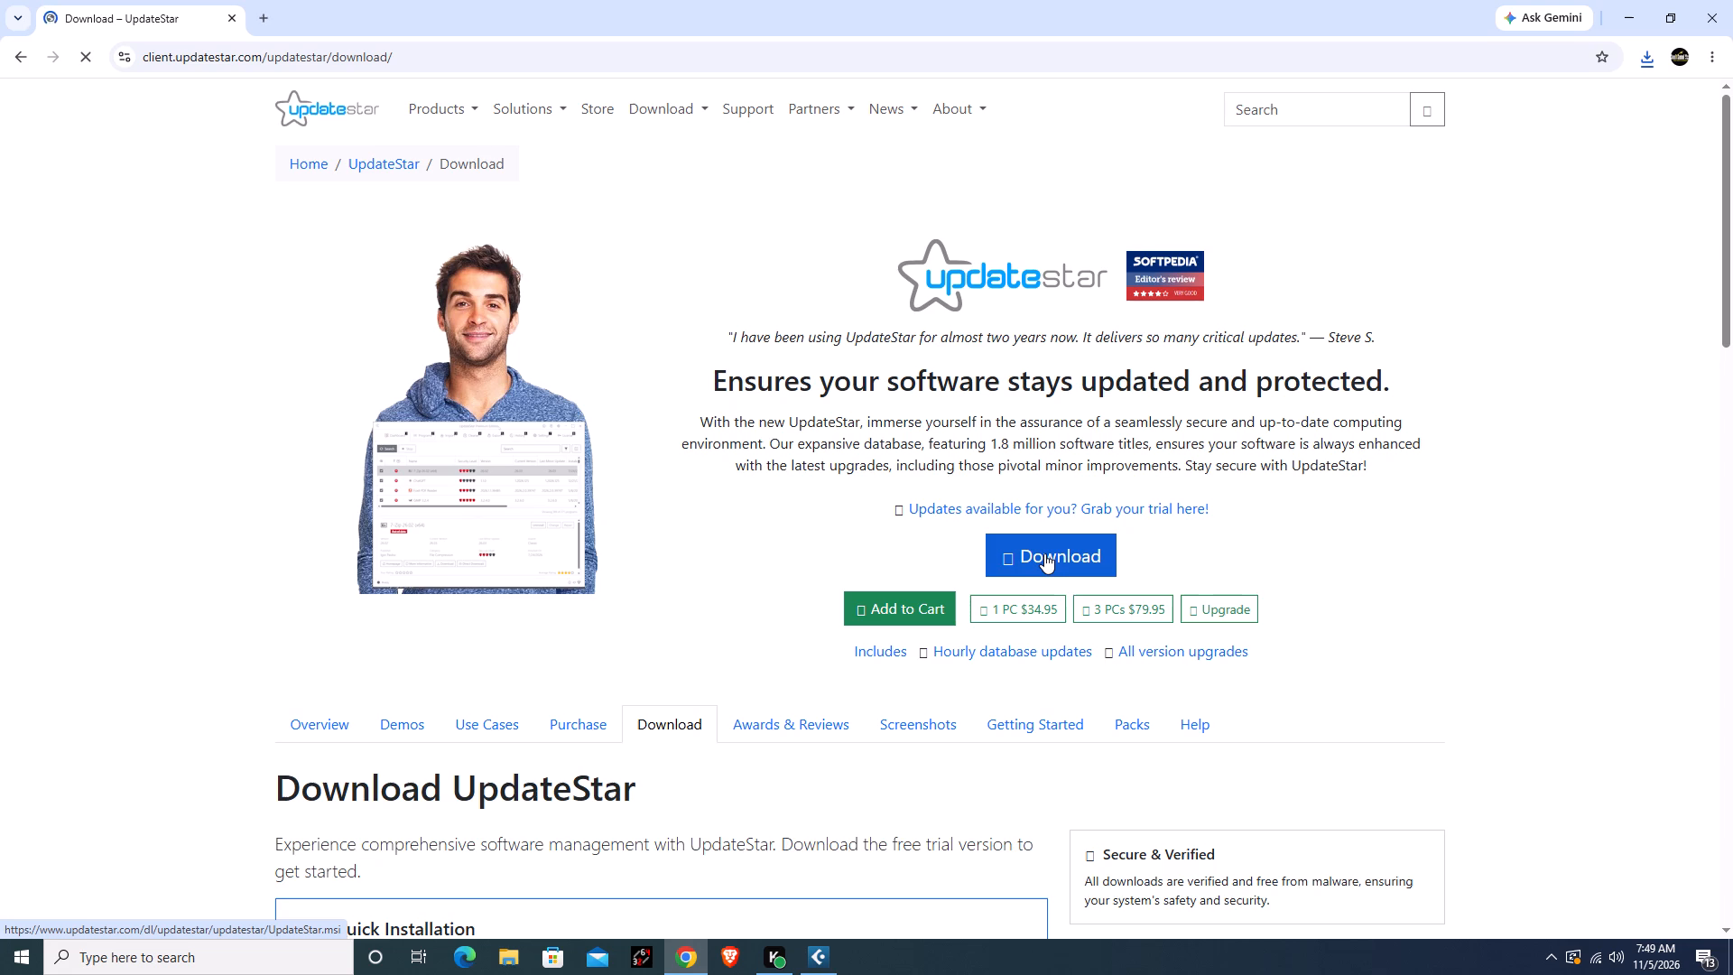
{"action": "scroll", "coordinate": [1064, 568], "scroll_direction": "down", "scroll_amount": 3}
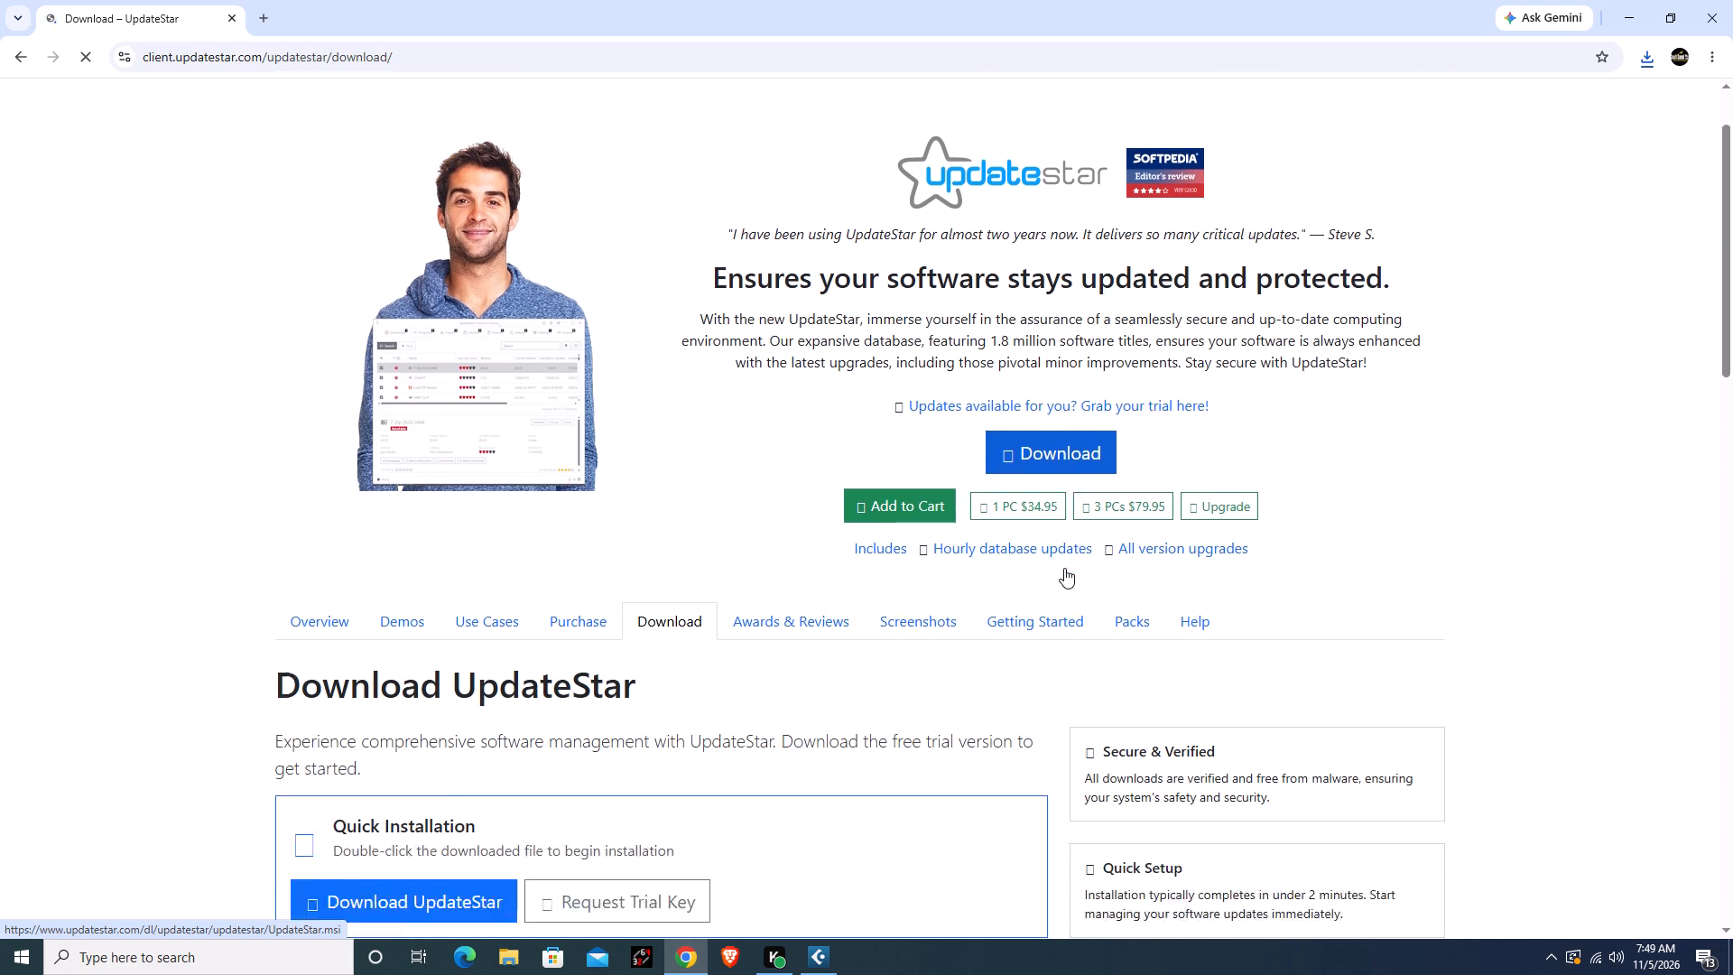
{"action": "scroll", "coordinate": [1064, 568], "scroll_direction": "down", "scroll_amount": 7}
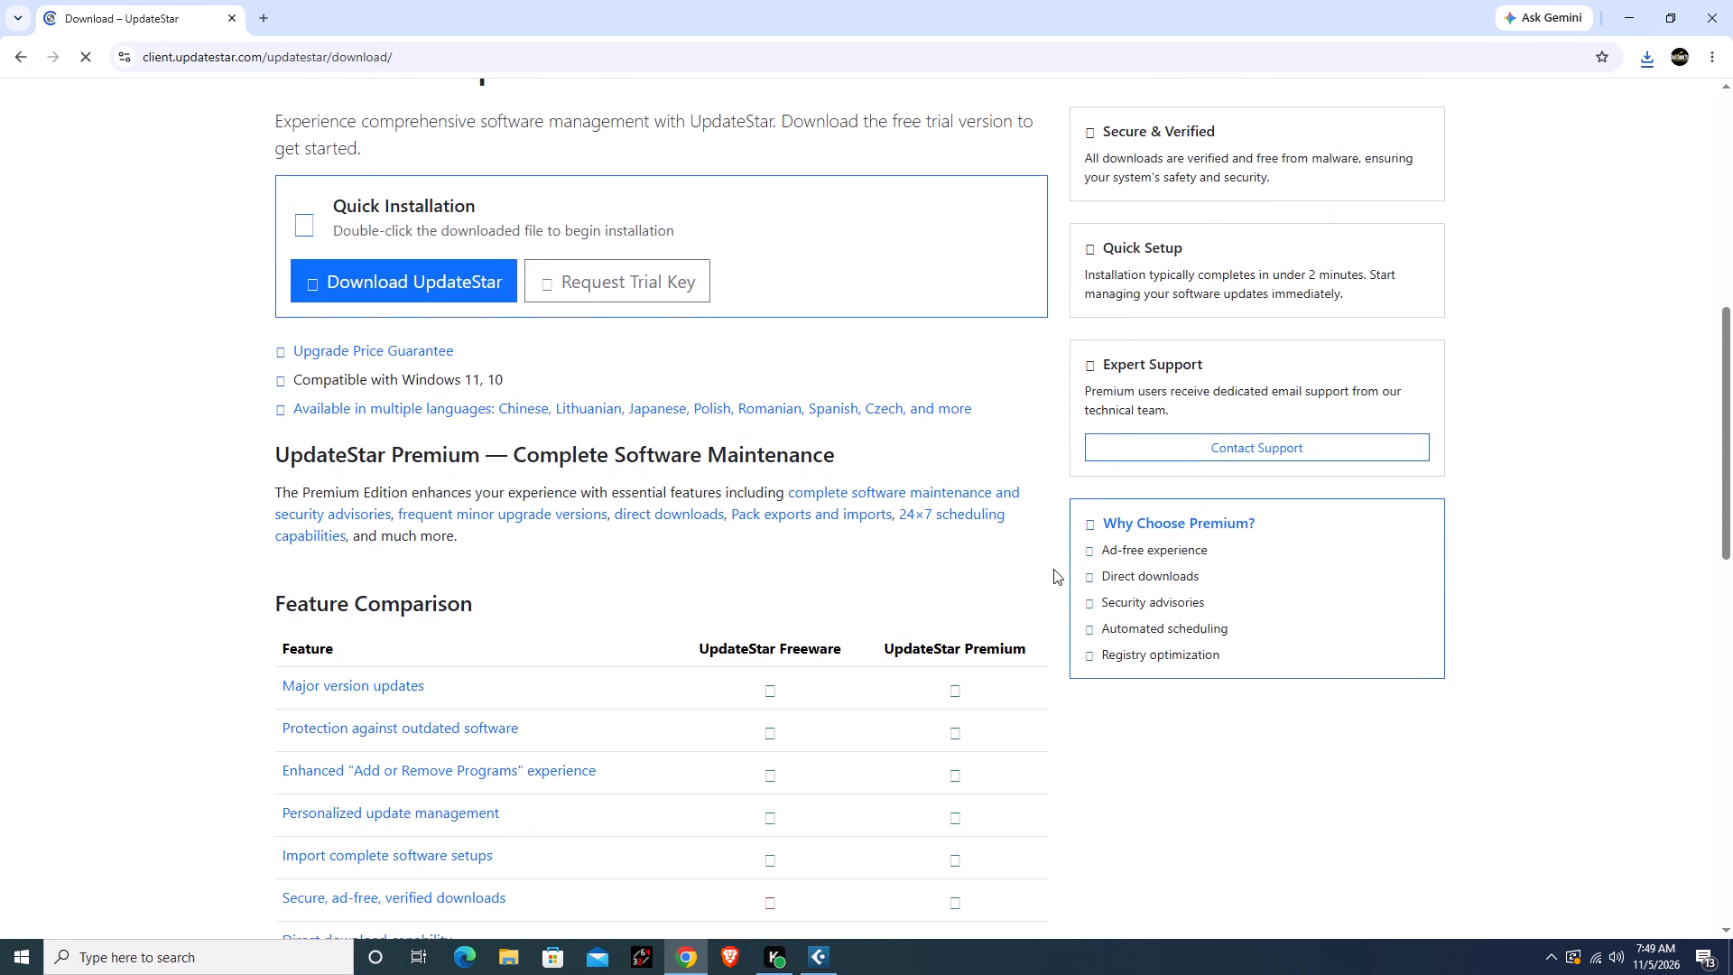
{"action": "scroll", "coordinate": [1053, 569], "scroll_direction": "down", "scroll_amount": 8}
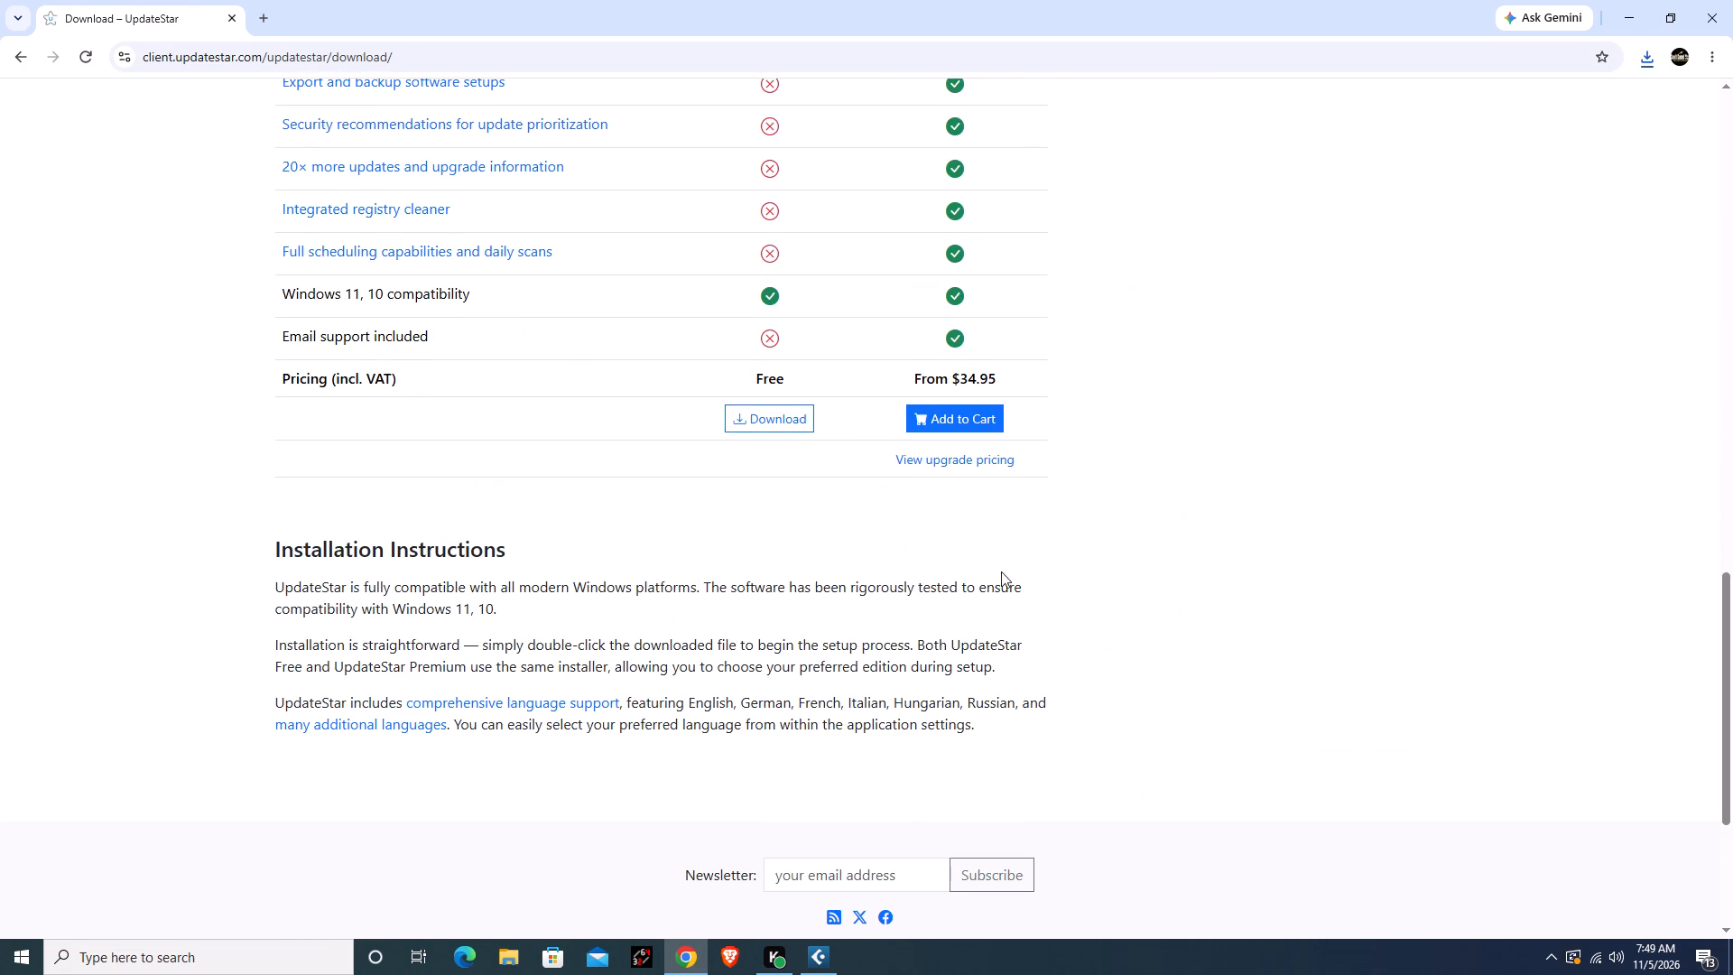
Return to the driver's Review page and look through its overview, pros and cons, and FAQ for a download.
{"action": "left_click", "coordinate": [22, 61]}
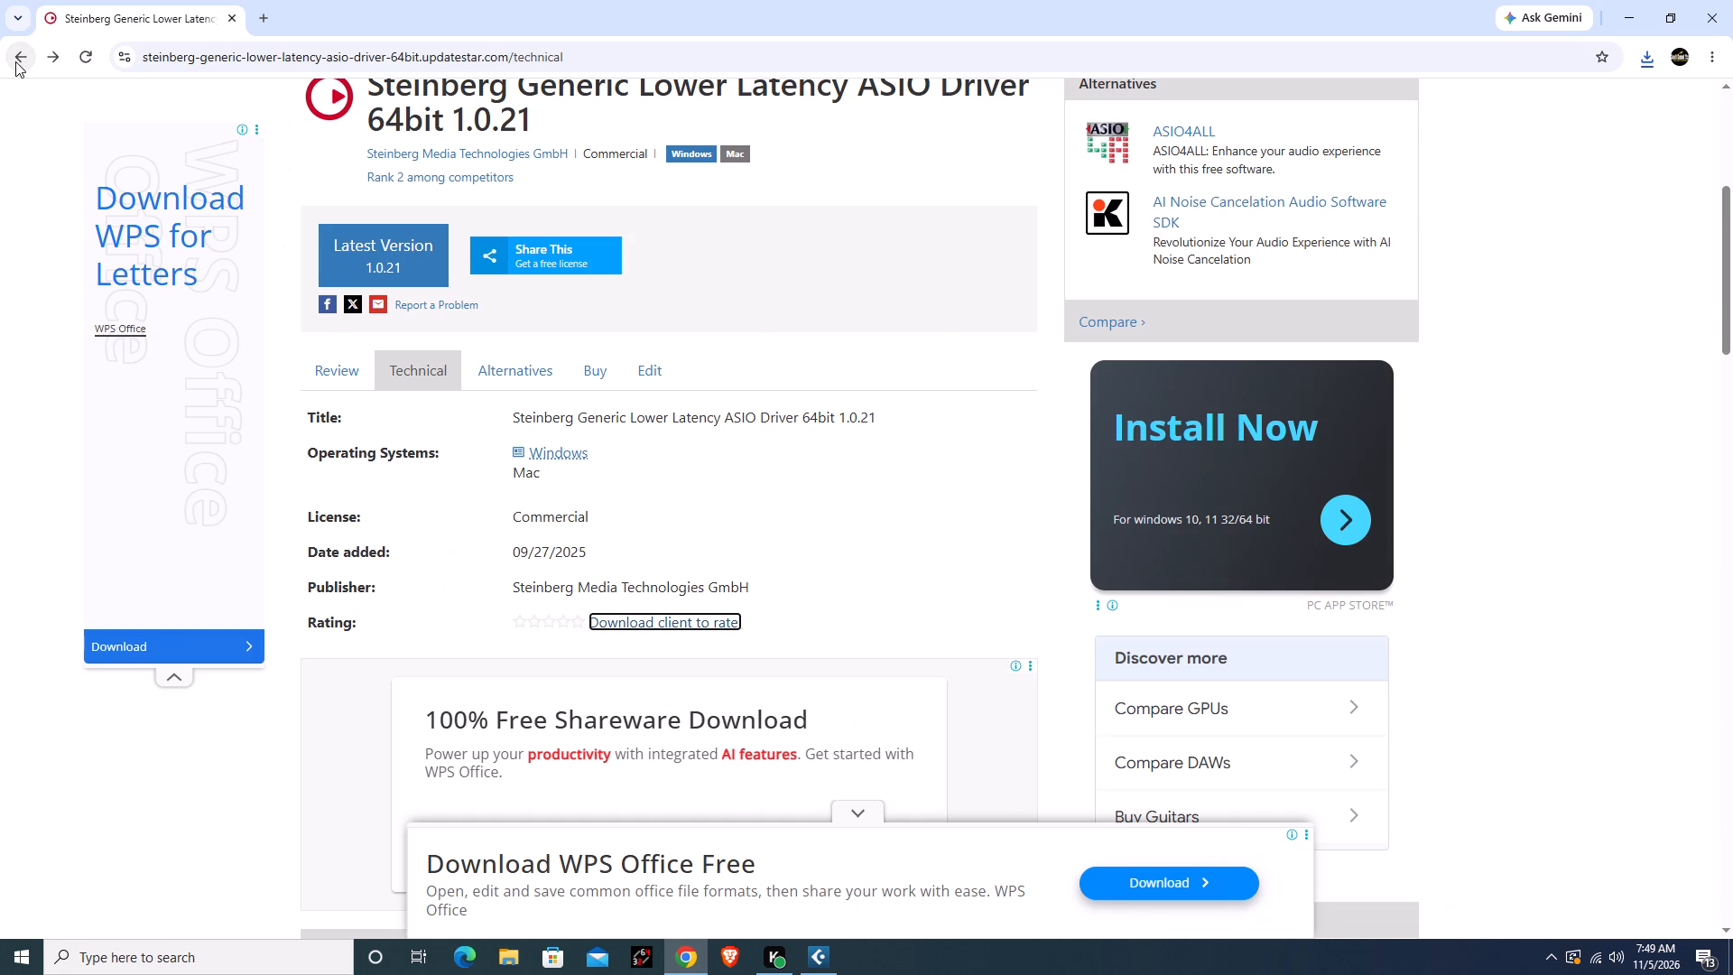
{"action": "left_click", "coordinate": [15, 61]}
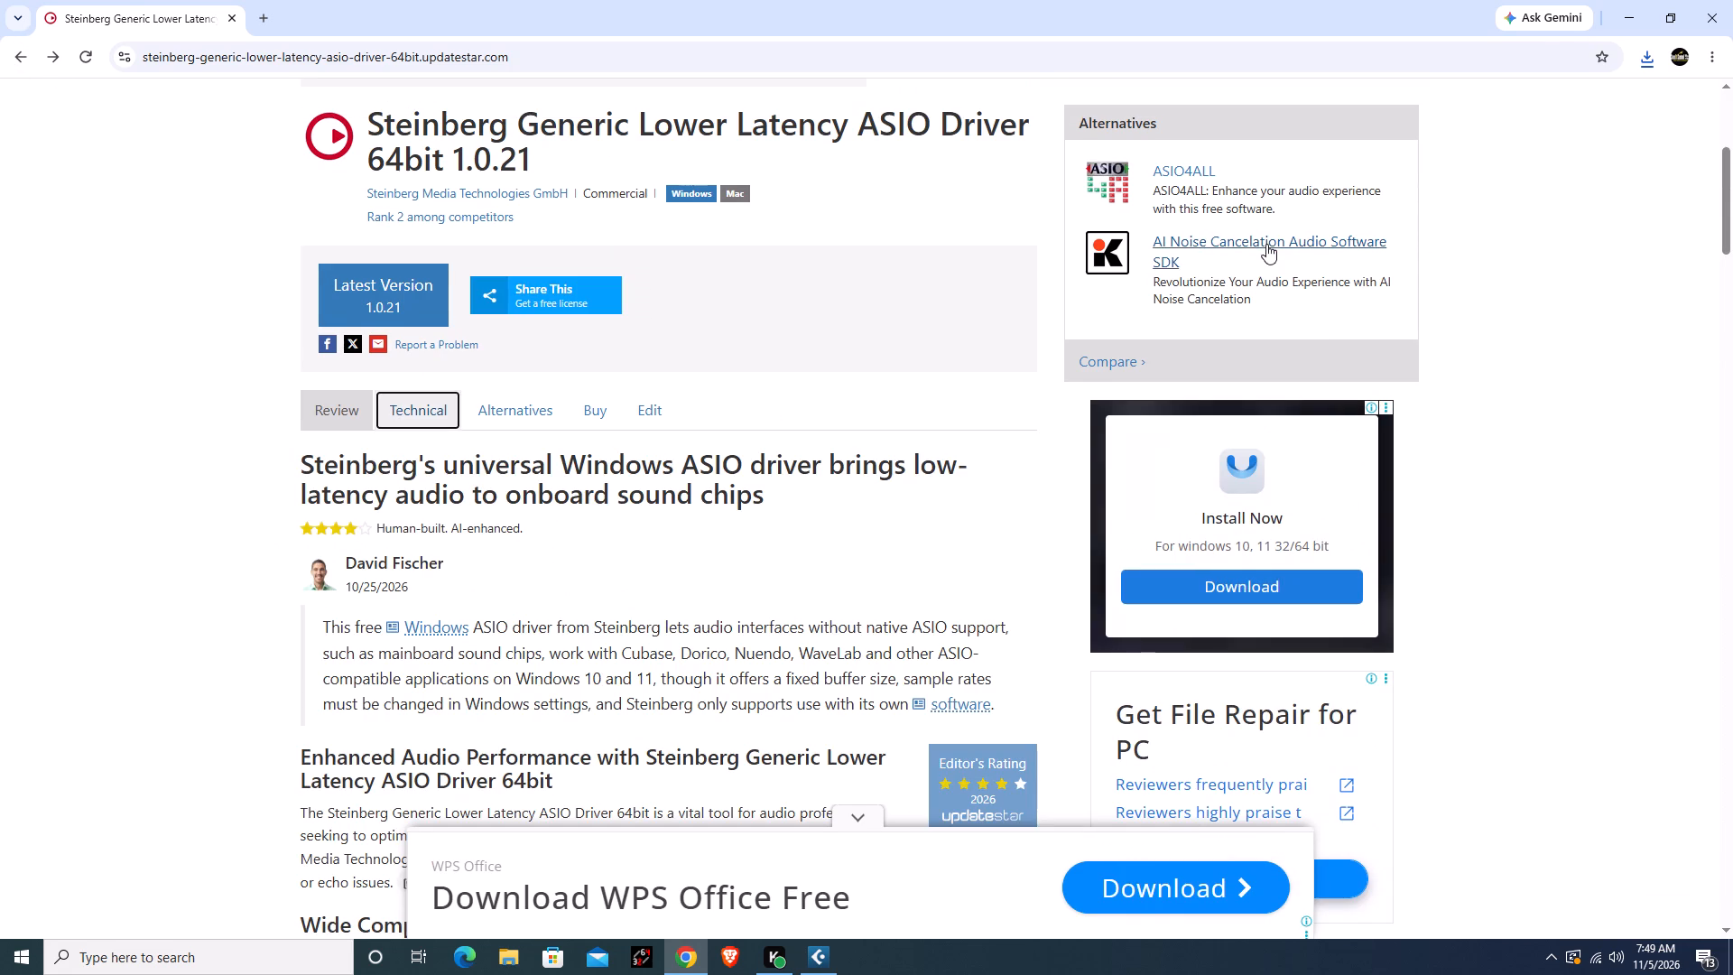
{"action": "scroll", "coordinate": [1420, 545], "scroll_direction": "down", "scroll_amount": 11}
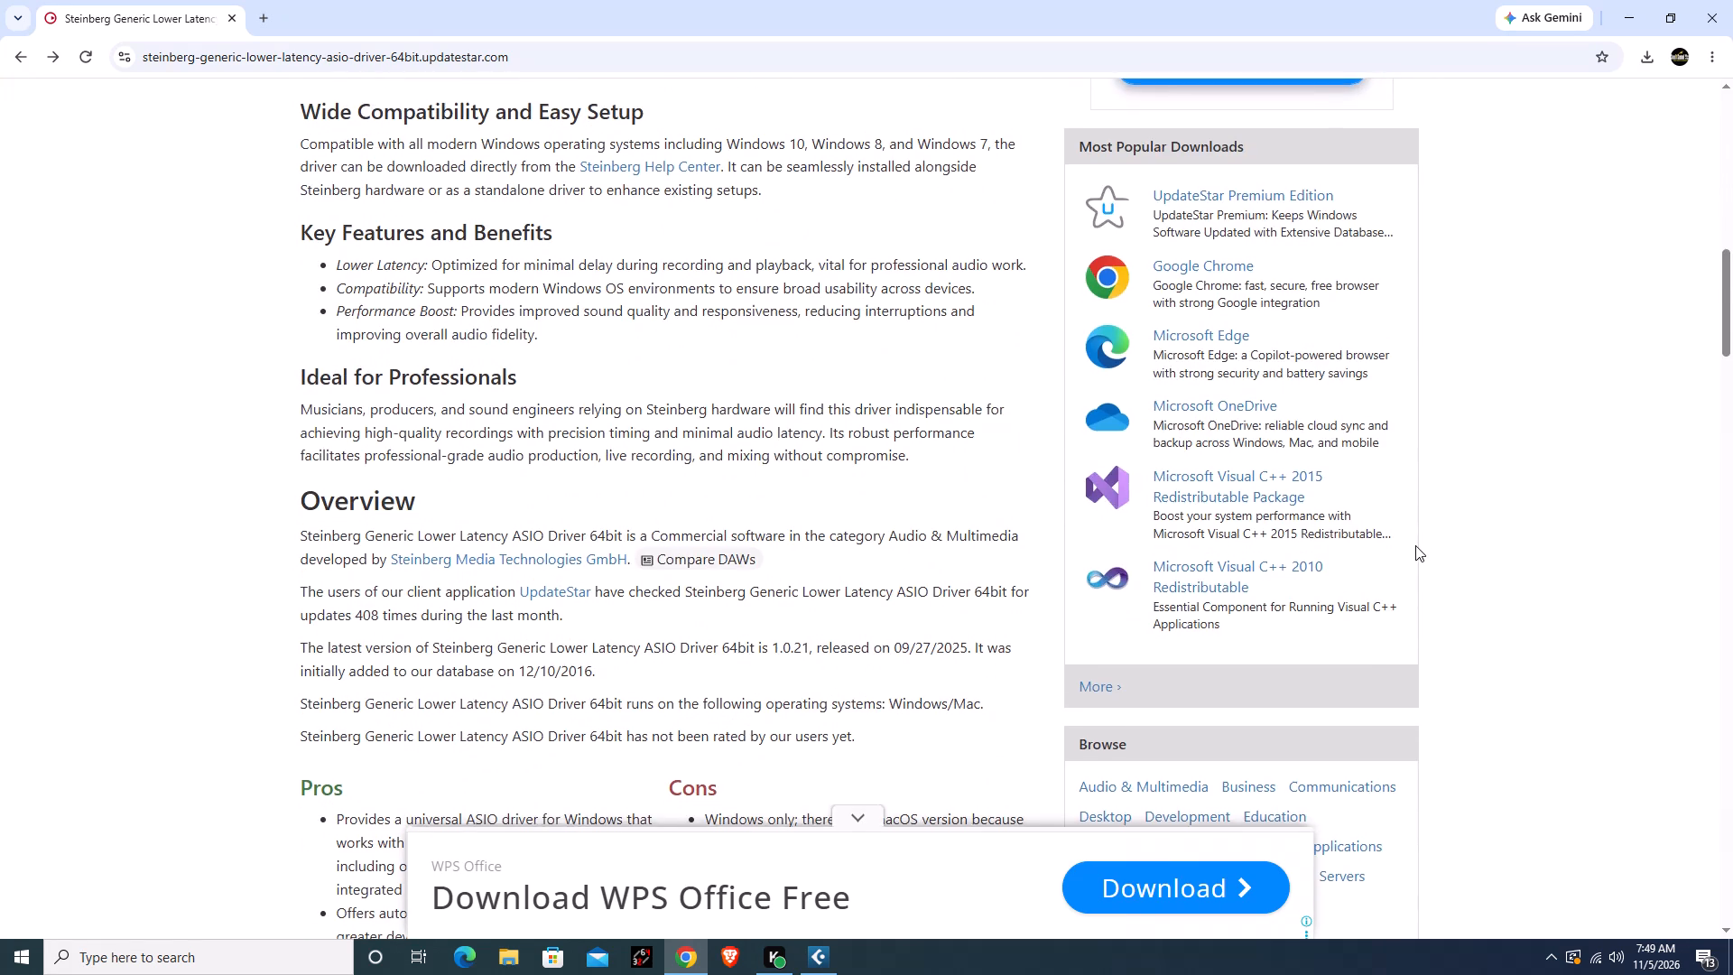
{"action": "scroll", "coordinate": [1415, 545], "scroll_direction": "down", "scroll_amount": 6}
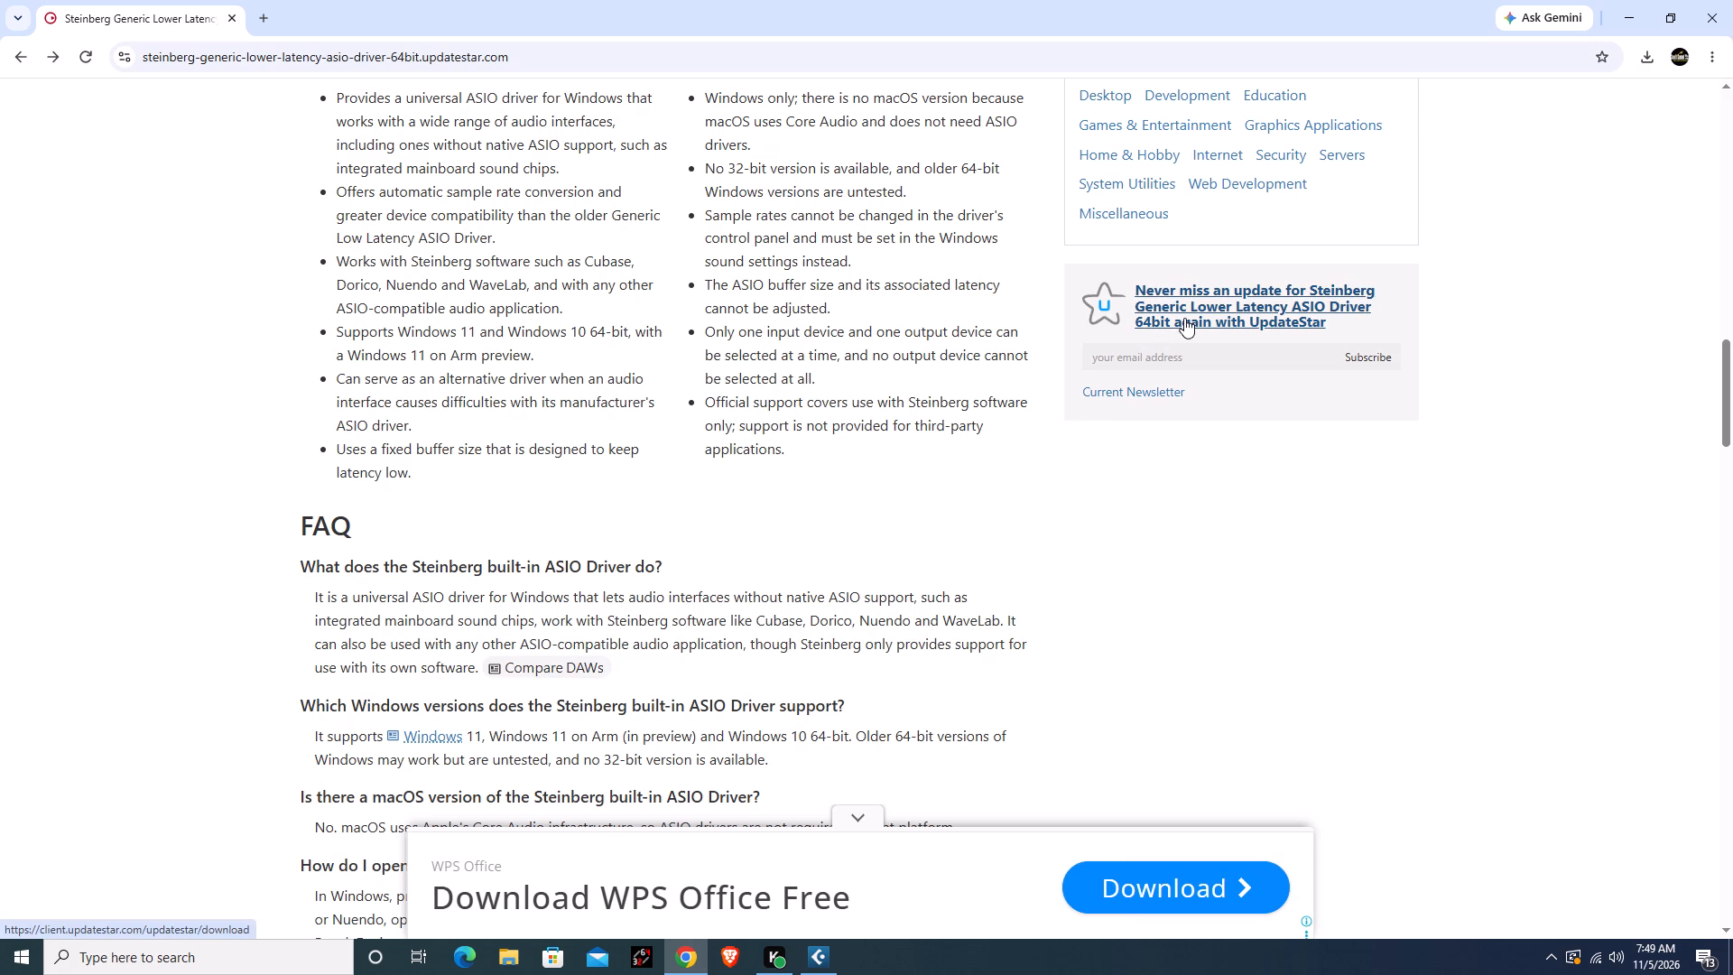
Follow the "Never miss an update" link and check the UpdateStar download page for the ASIO driver.
{"action": "left_click", "coordinate": [1252, 302]}
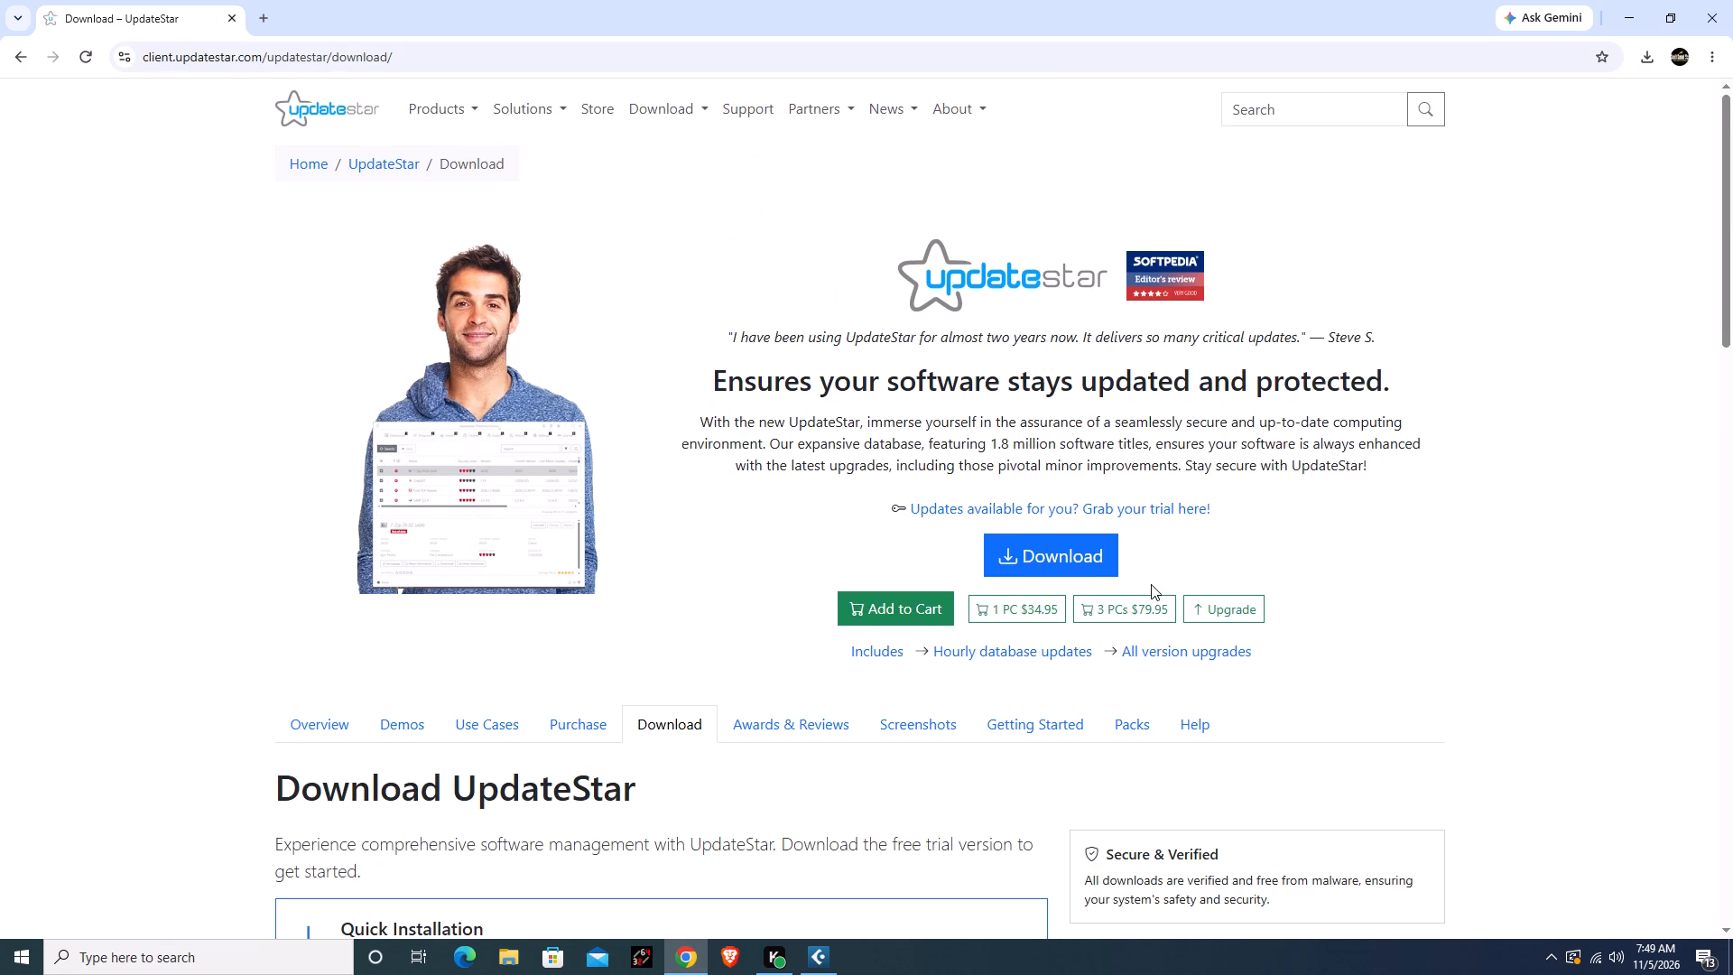
{"action": "scroll", "coordinate": [1151, 585], "scroll_direction": "down", "scroll_amount": 4}
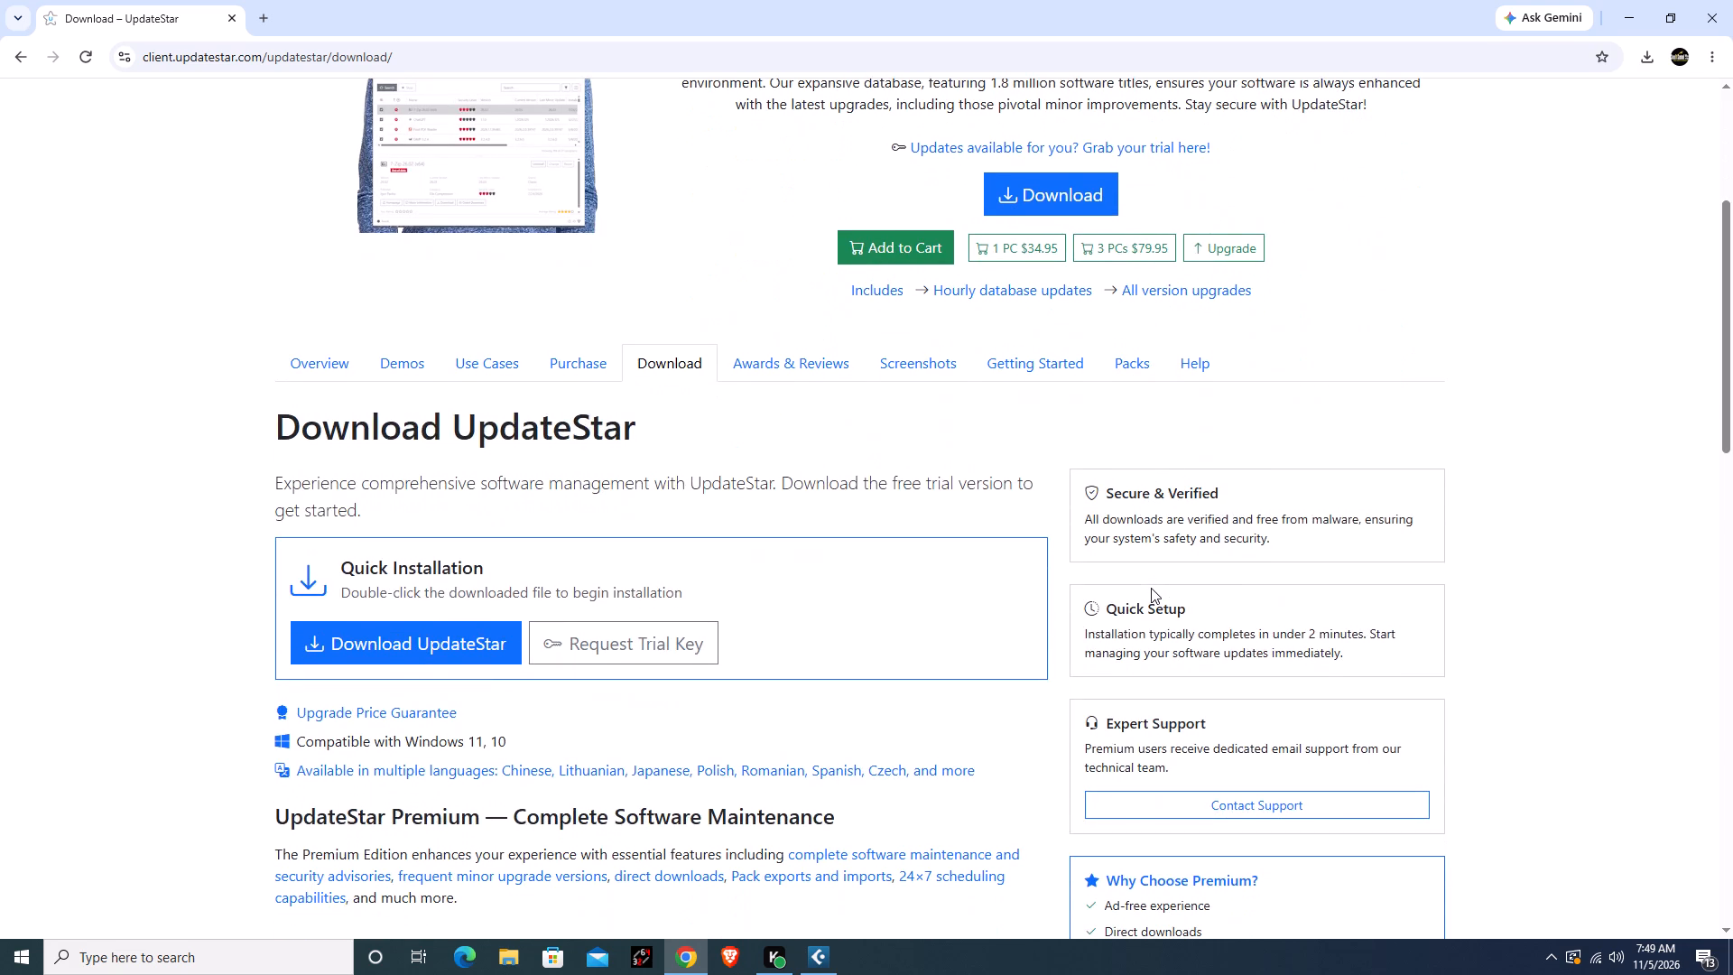
{"action": "scroll", "coordinate": [1151, 588], "scroll_direction": "down", "scroll_amount": 3}
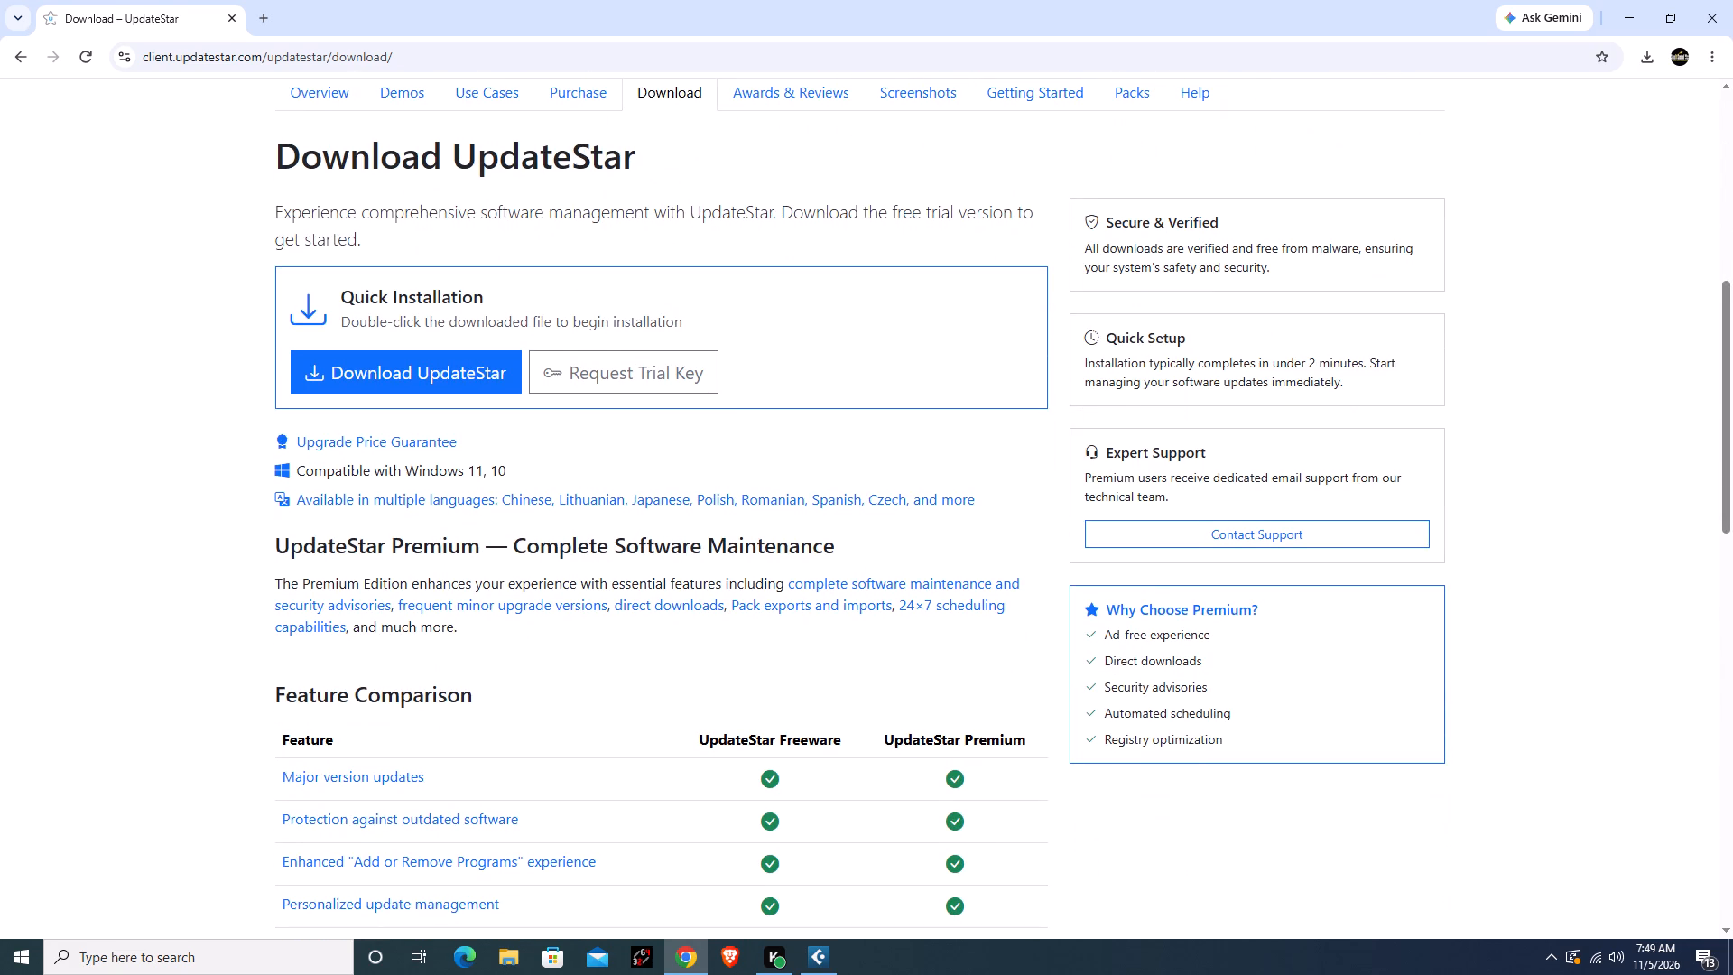
{"action": "scroll", "coordinate": [635, 675], "scroll_direction": "down", "scroll_amount": 8}
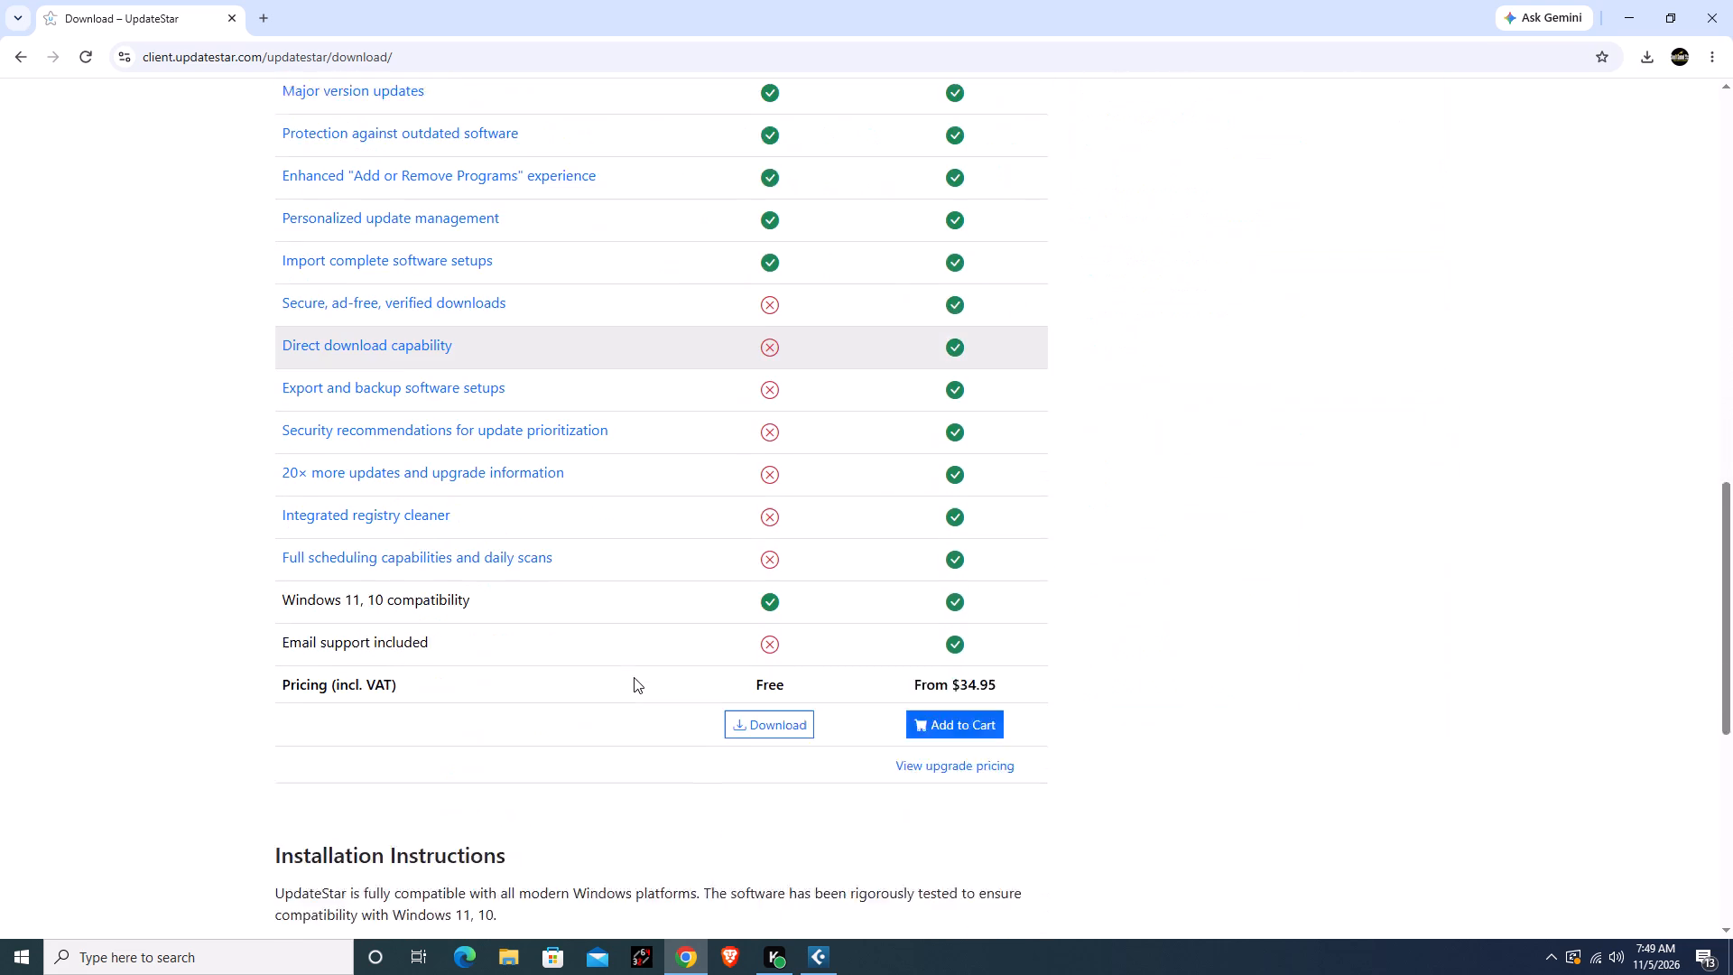
{"action": "scroll", "coordinate": [634, 677], "scroll_direction": "down", "scroll_amount": 2}
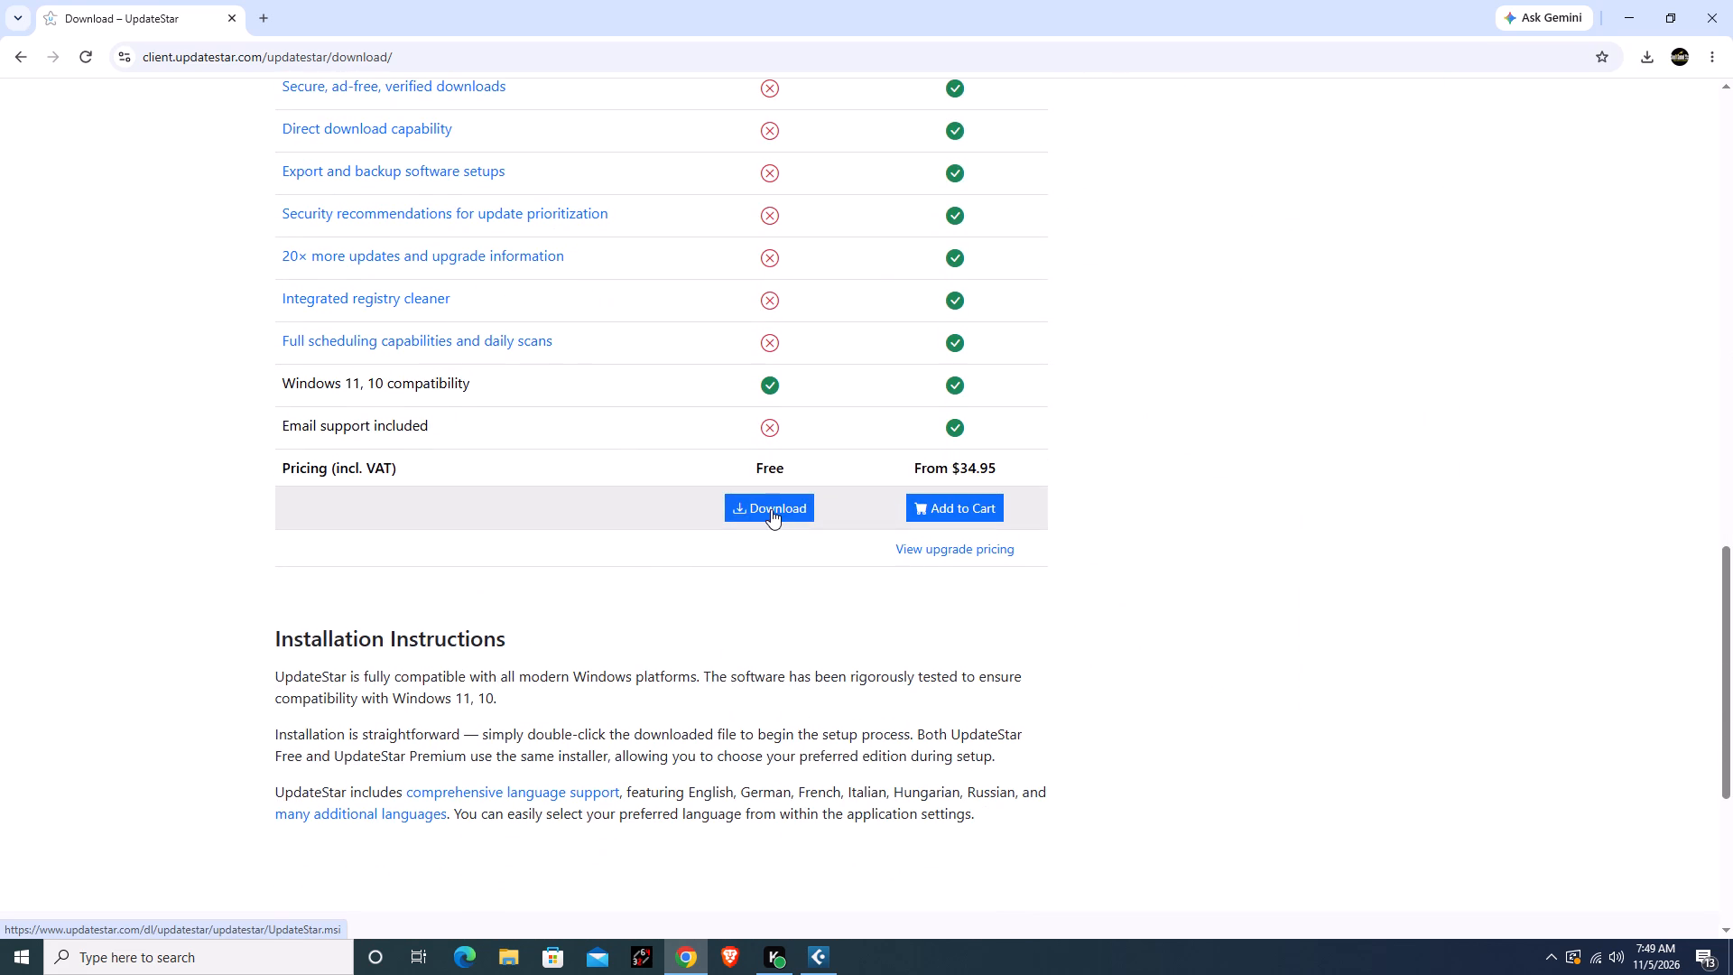
{"action": "scroll", "coordinate": [771, 509], "scroll_direction": "up", "scroll_amount": 6}
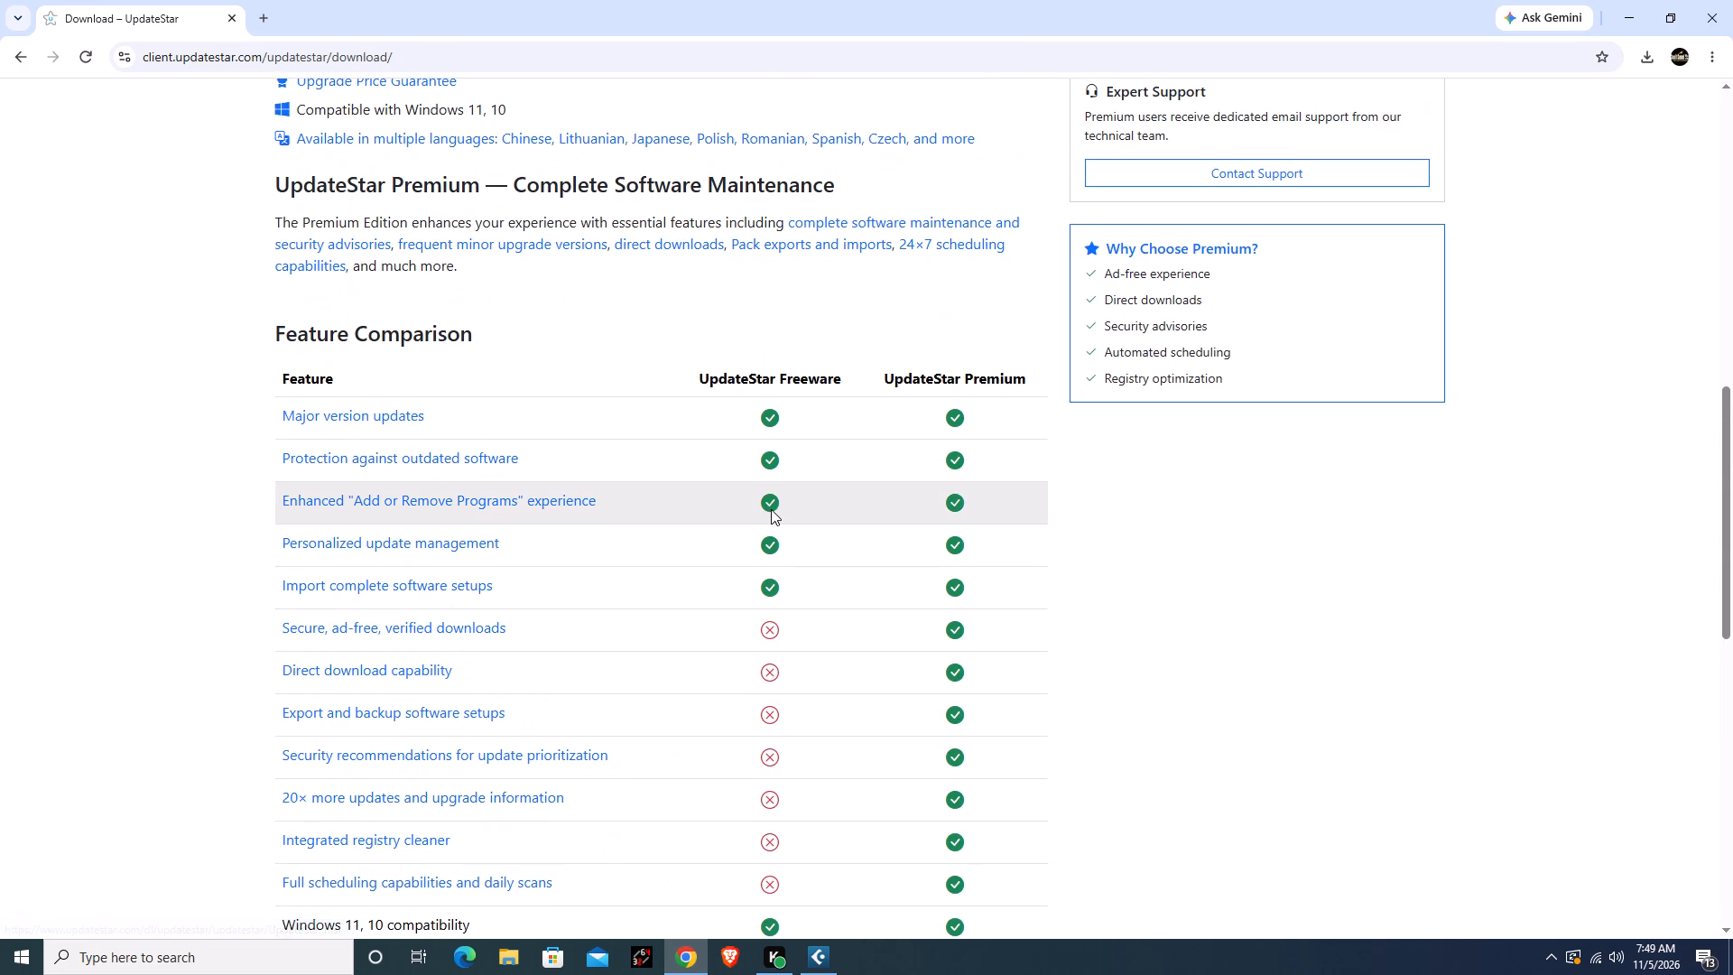
{"action": "scroll", "coordinate": [771, 510], "scroll_direction": "up", "scroll_amount": 5}
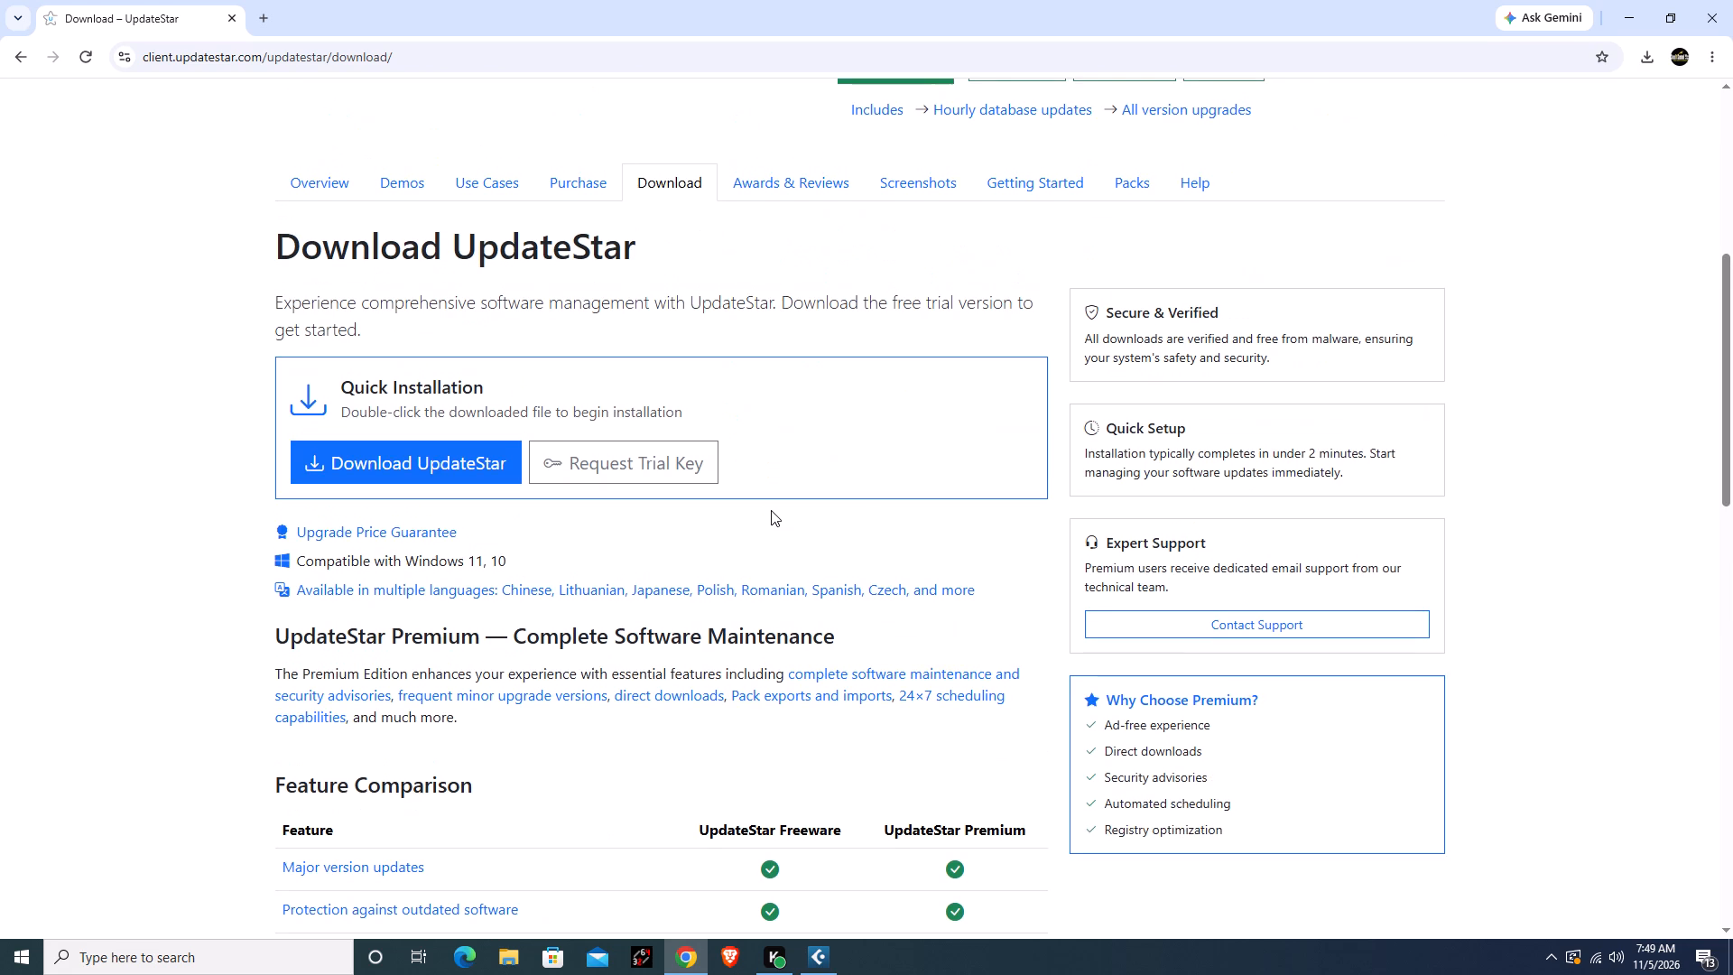
{"action": "scroll", "coordinate": [771, 510], "scroll_direction": "up", "scroll_amount": 16}
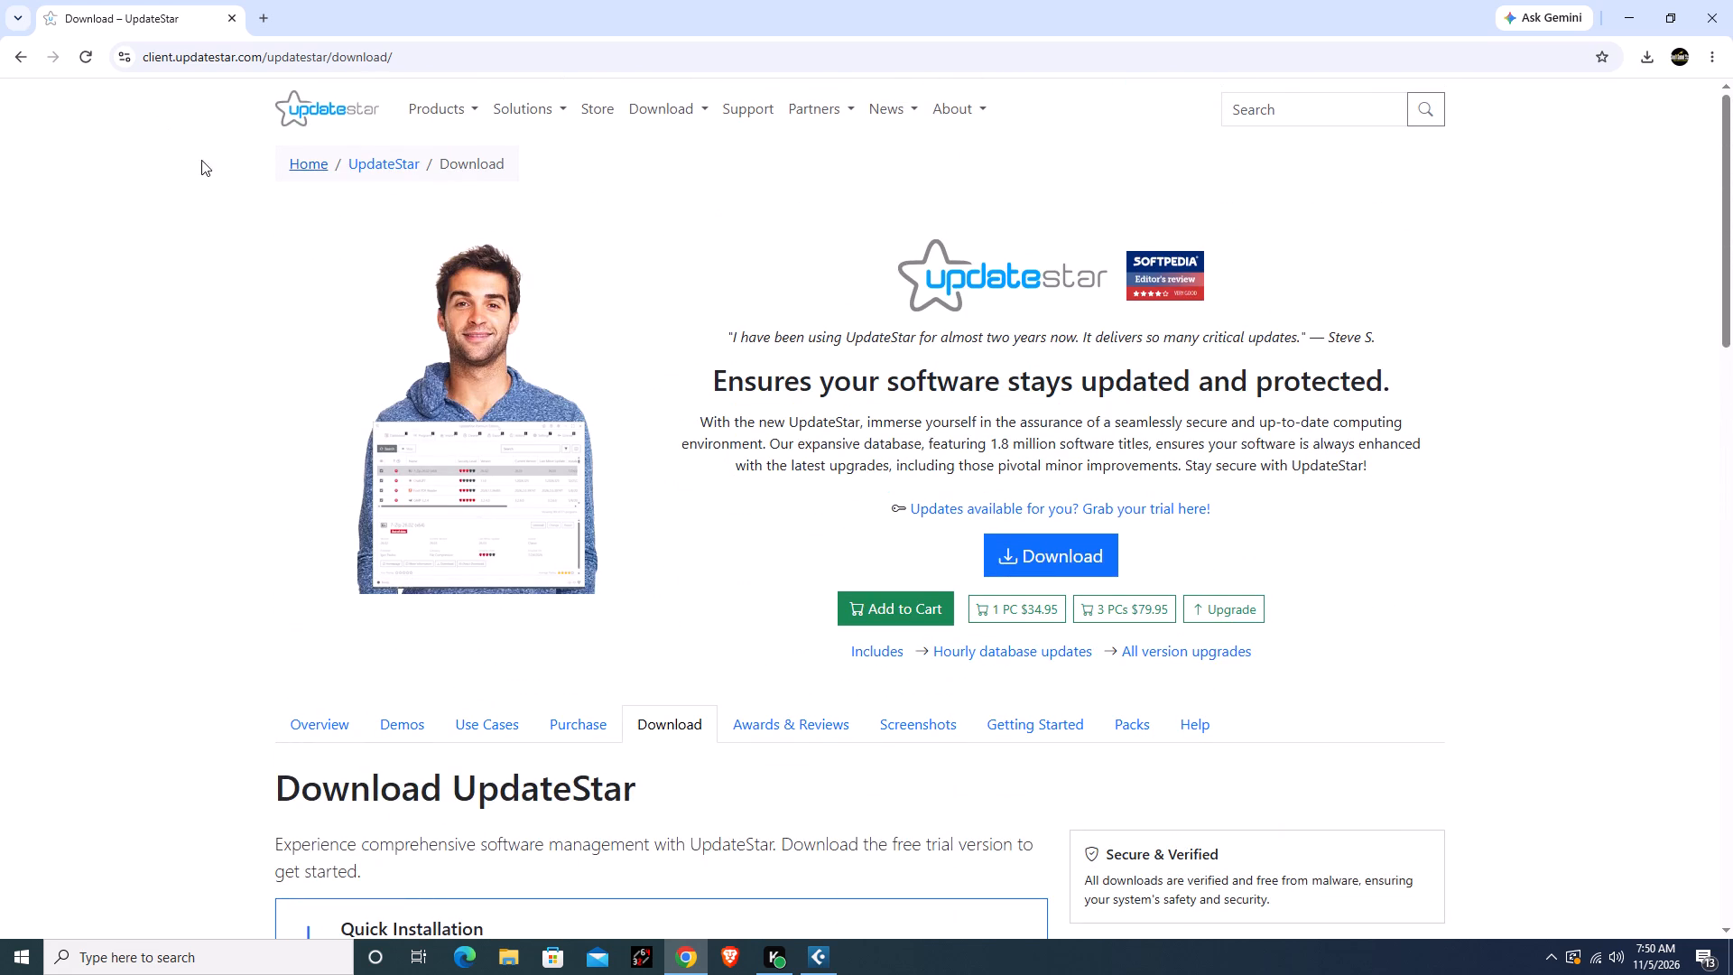
Return to the Google results and search for "generic low latency asio driver windows 1.0 download".
{"action": "left_click", "coordinate": [14, 51]}
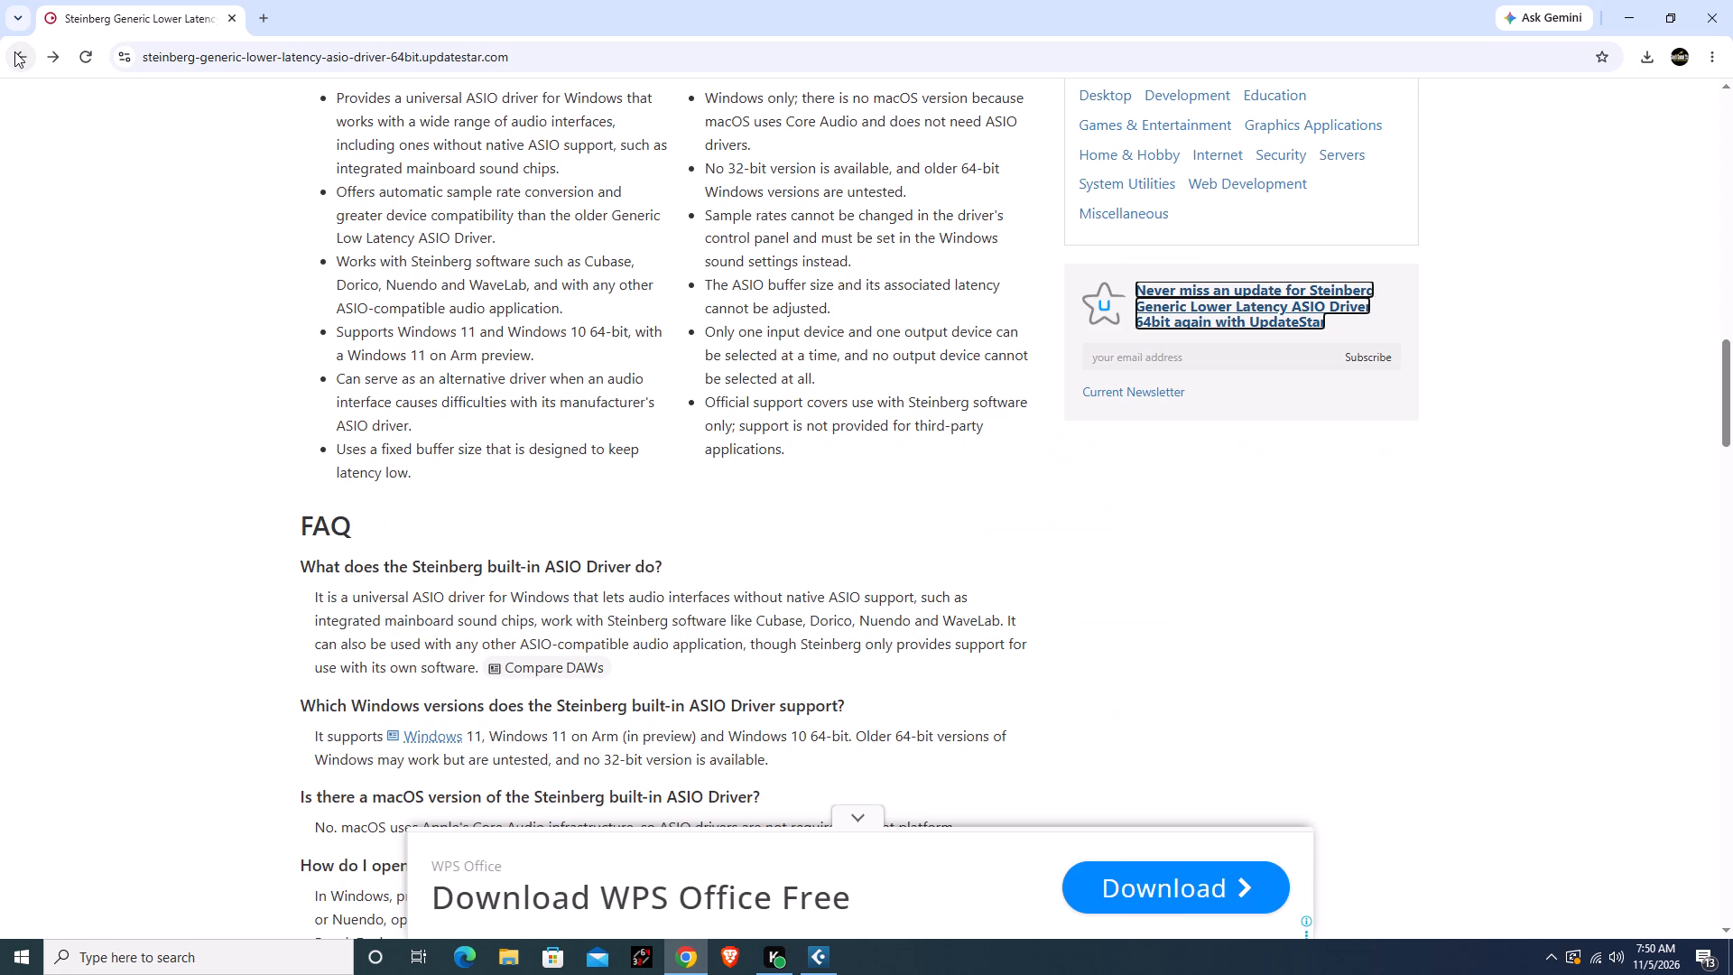
{"action": "left_click", "coordinate": [14, 51]}
{"action": "left_click", "coordinate": [14, 51]}
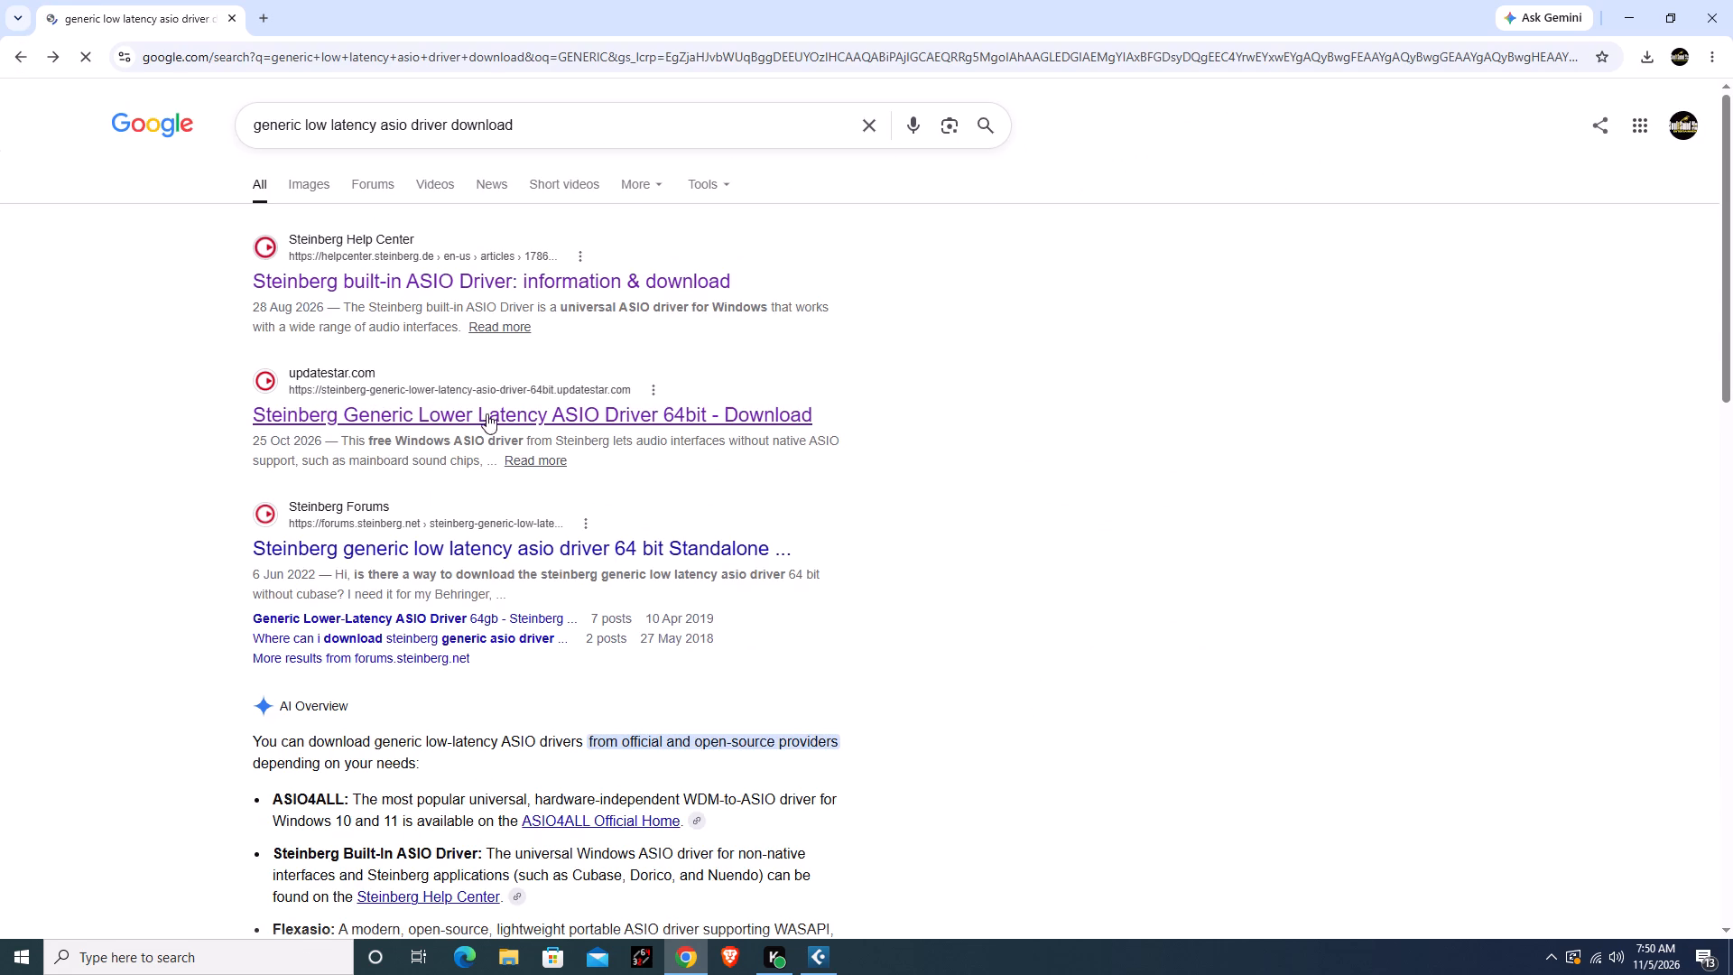
{"action": "left_click", "coordinate": [533, 125]}
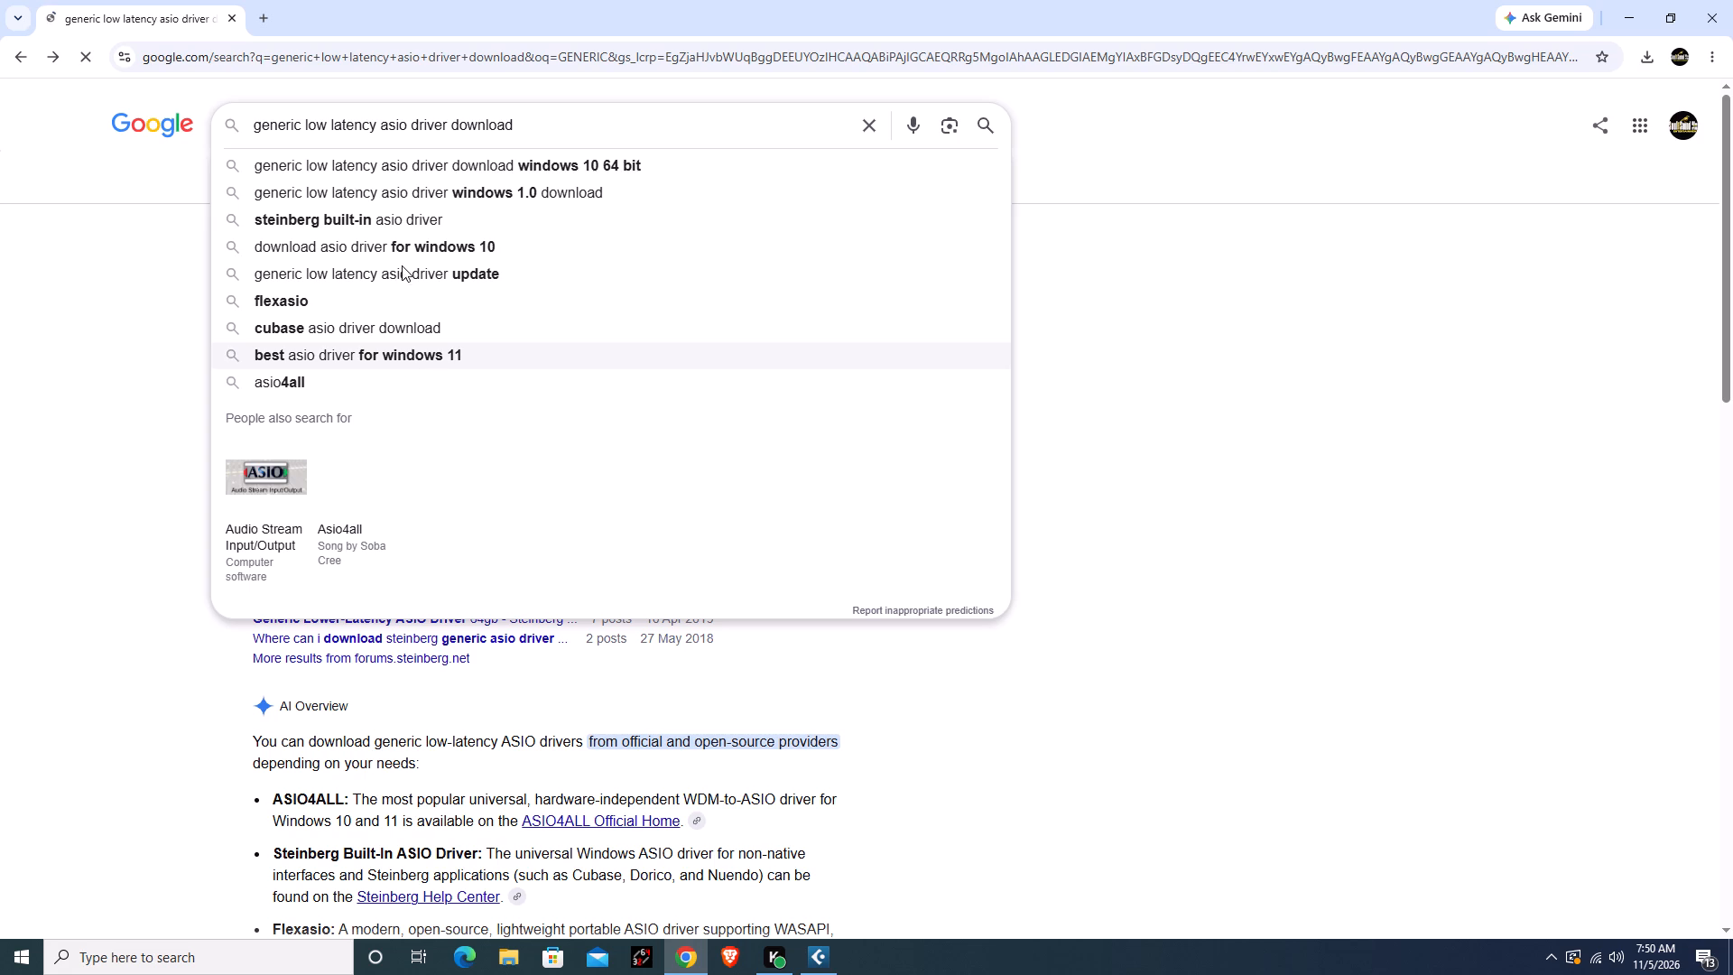
{"action": "left_click", "coordinate": [468, 199]}
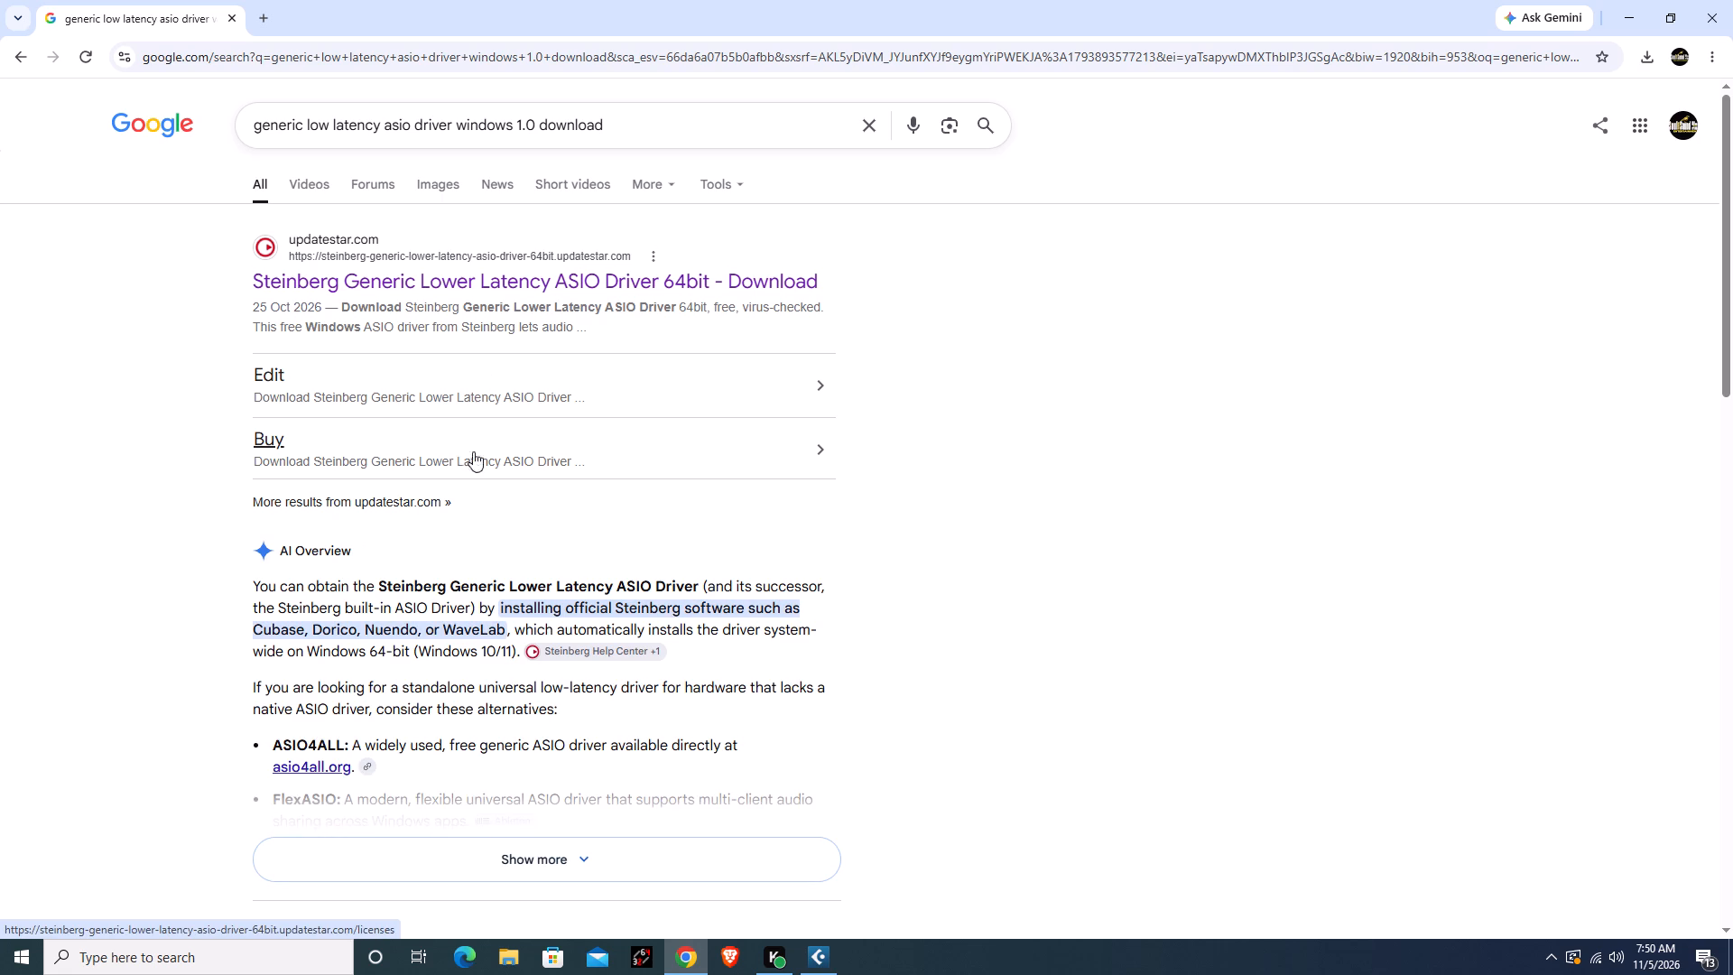
Expand the AI Overview and look through the search results for a driver download source.
{"action": "scroll", "coordinate": [493, 528], "scroll_direction": "down", "scroll_amount": 3}
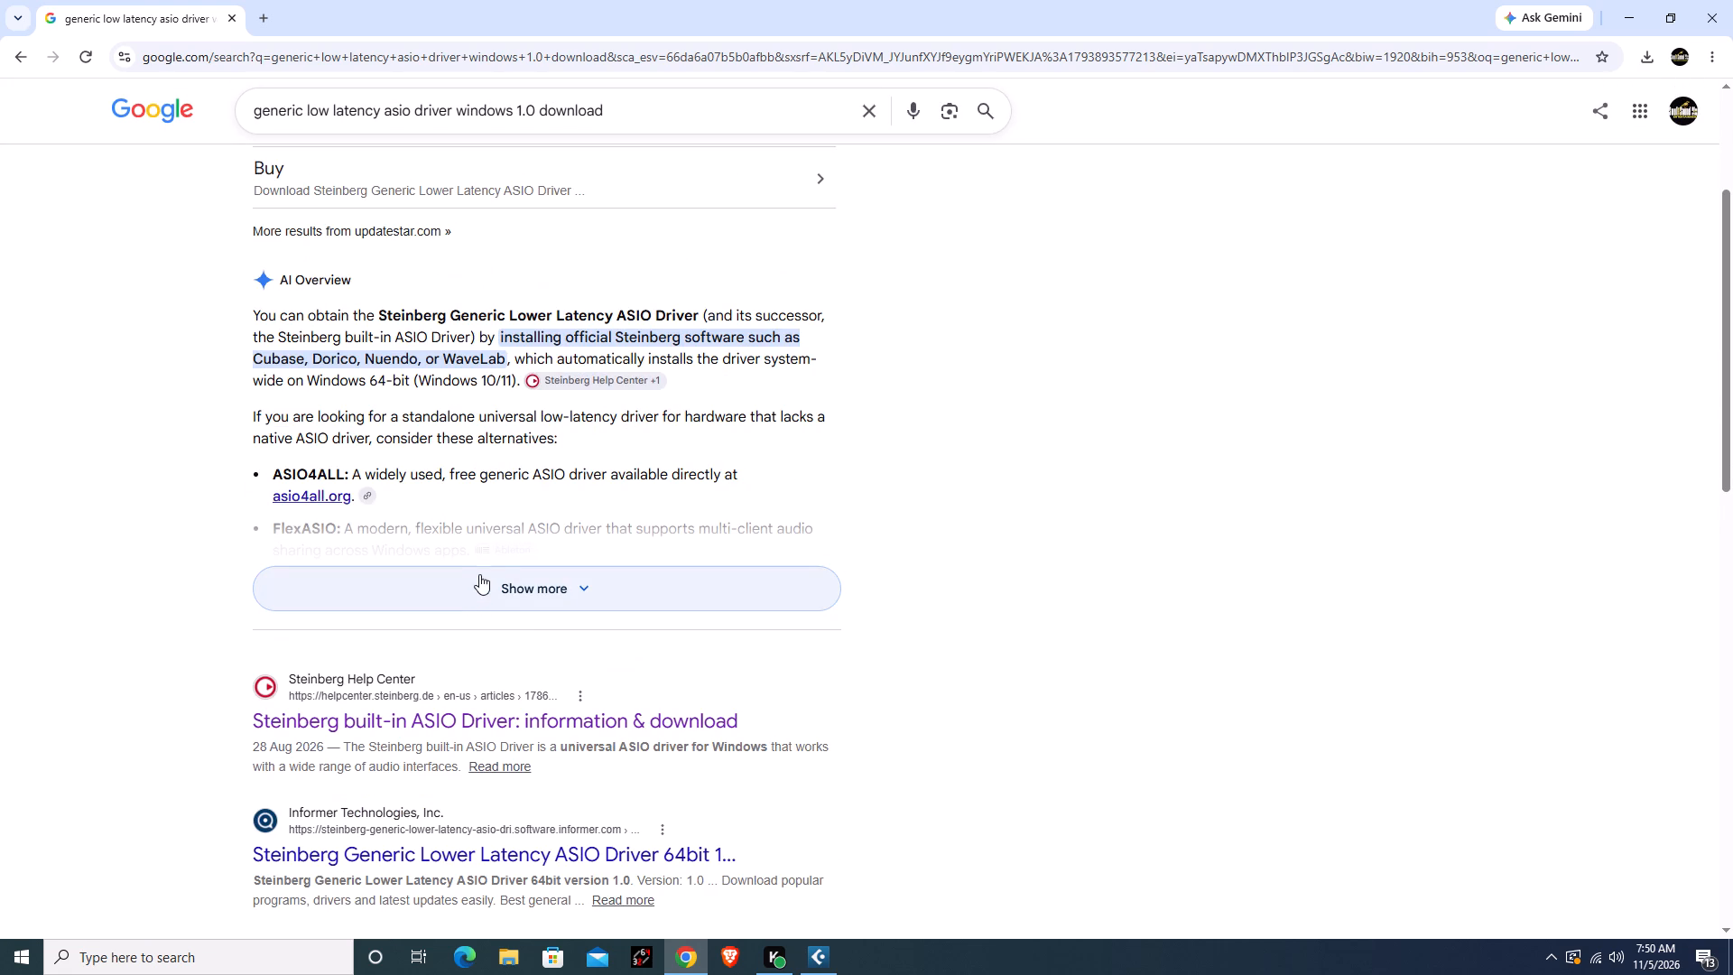
{"action": "left_click", "coordinate": [589, 581]}
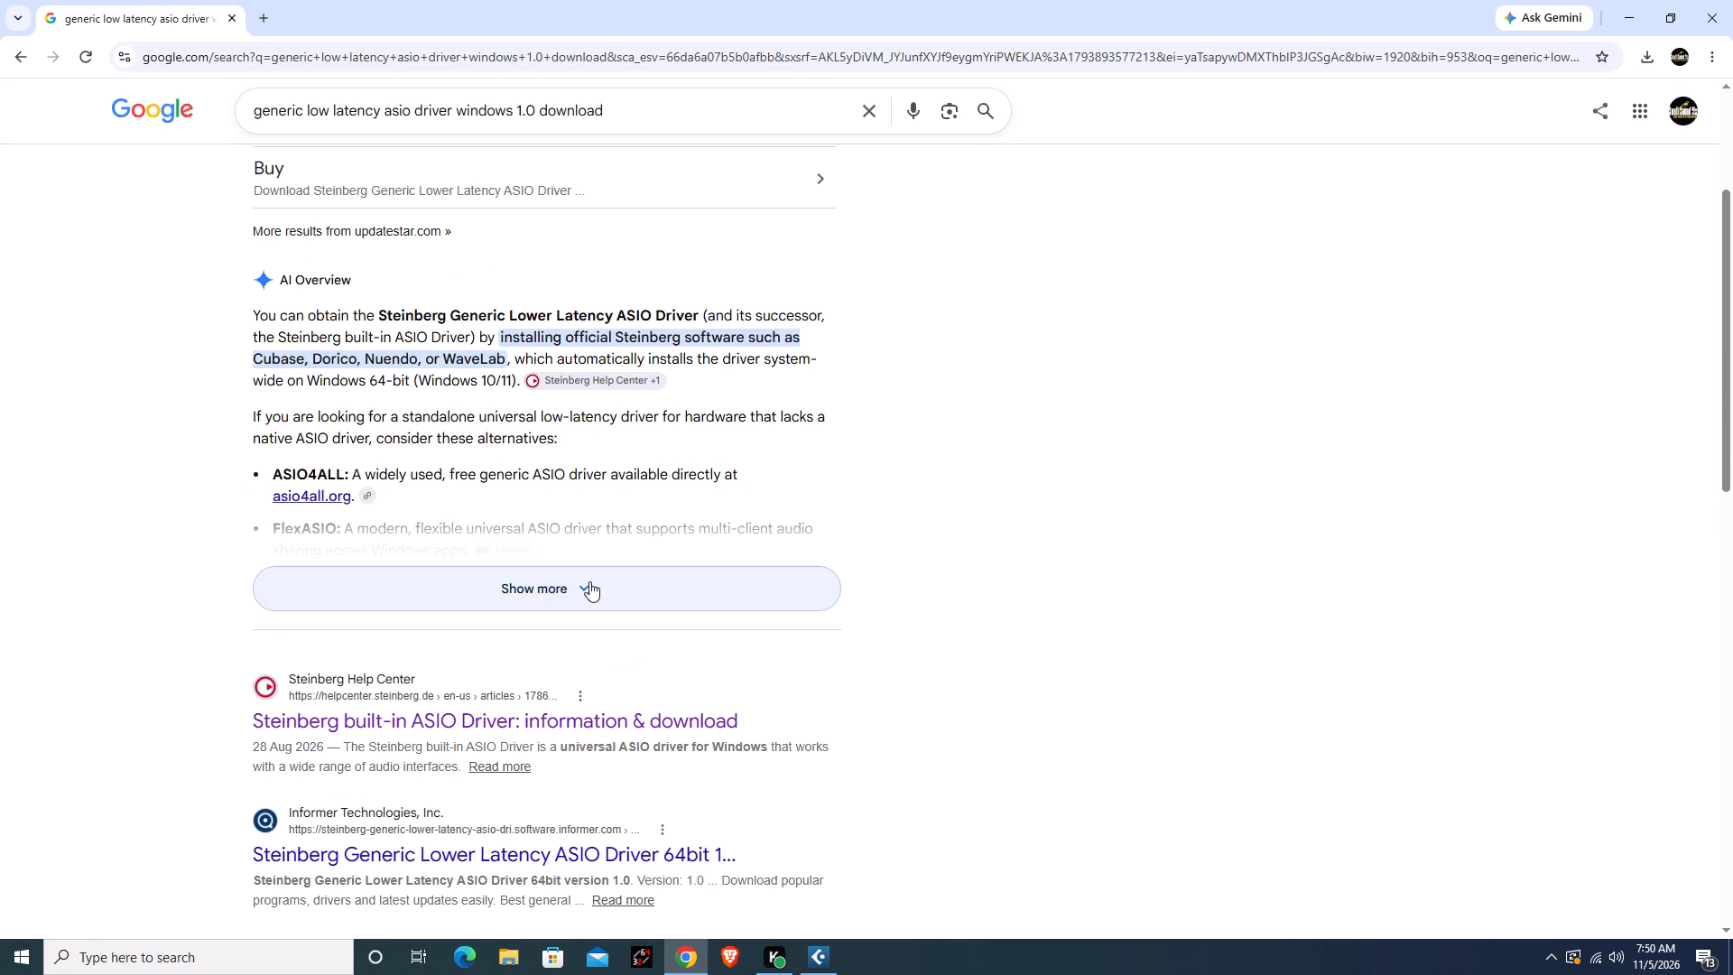
{"action": "scroll", "coordinate": [578, 589], "scroll_direction": "down", "scroll_amount": 5}
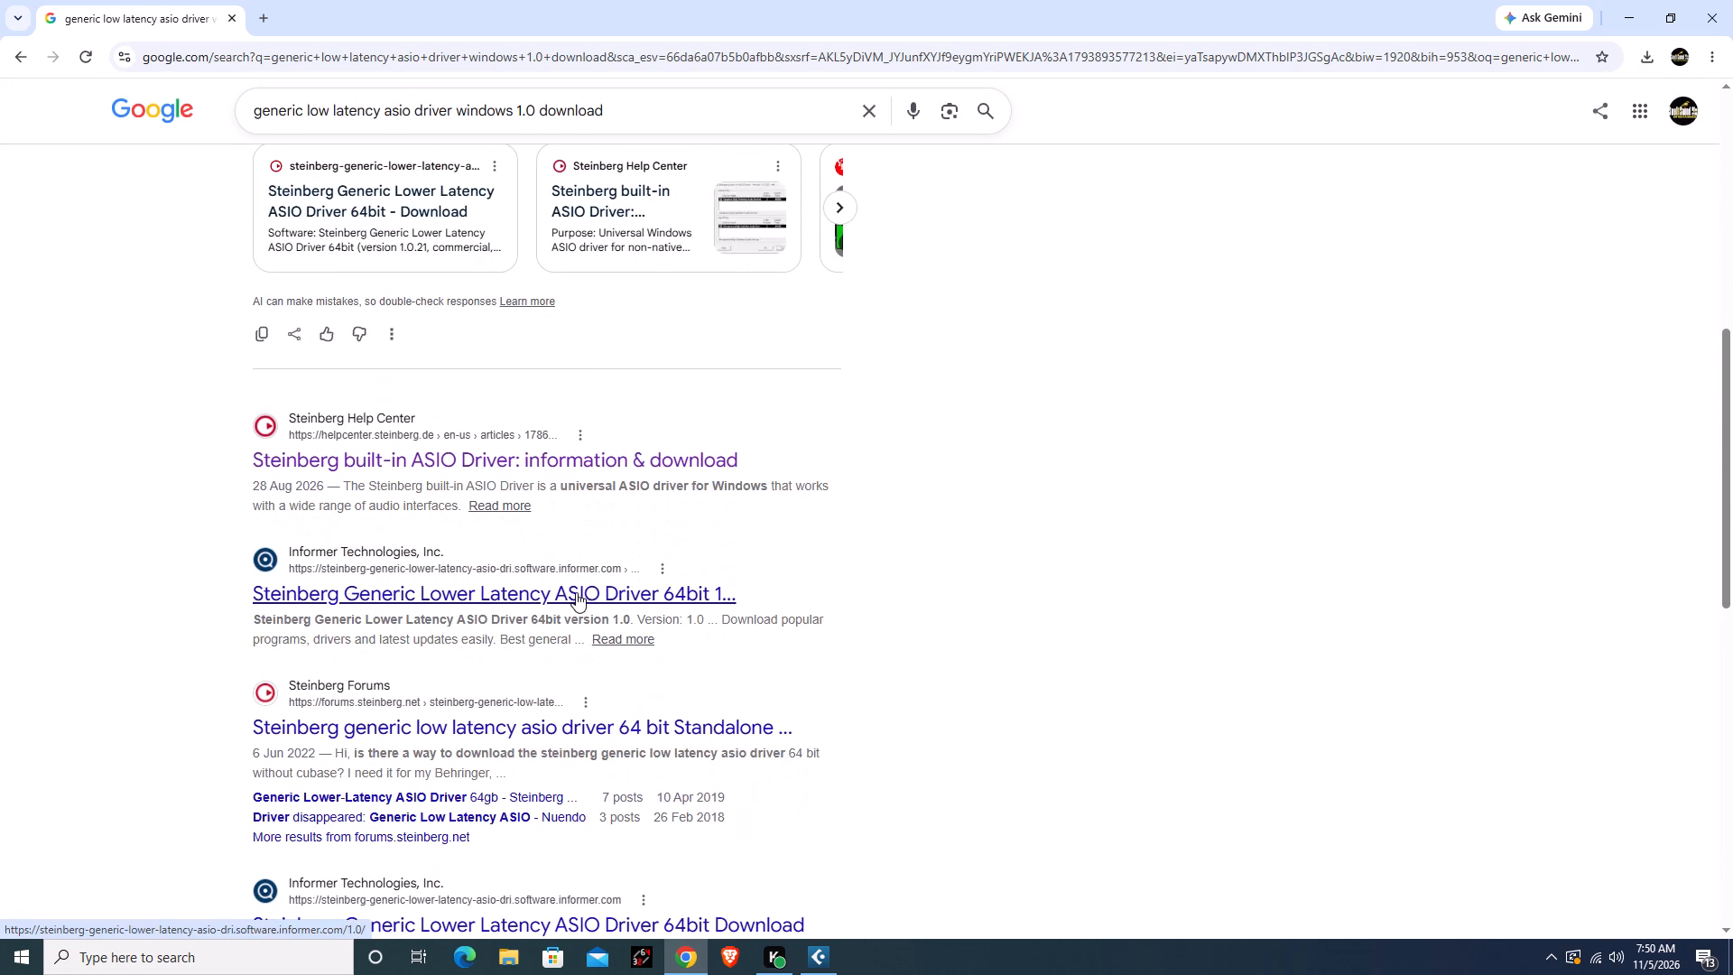
{"action": "scroll", "coordinate": [578, 573], "scroll_direction": "down", "scroll_amount": 2}
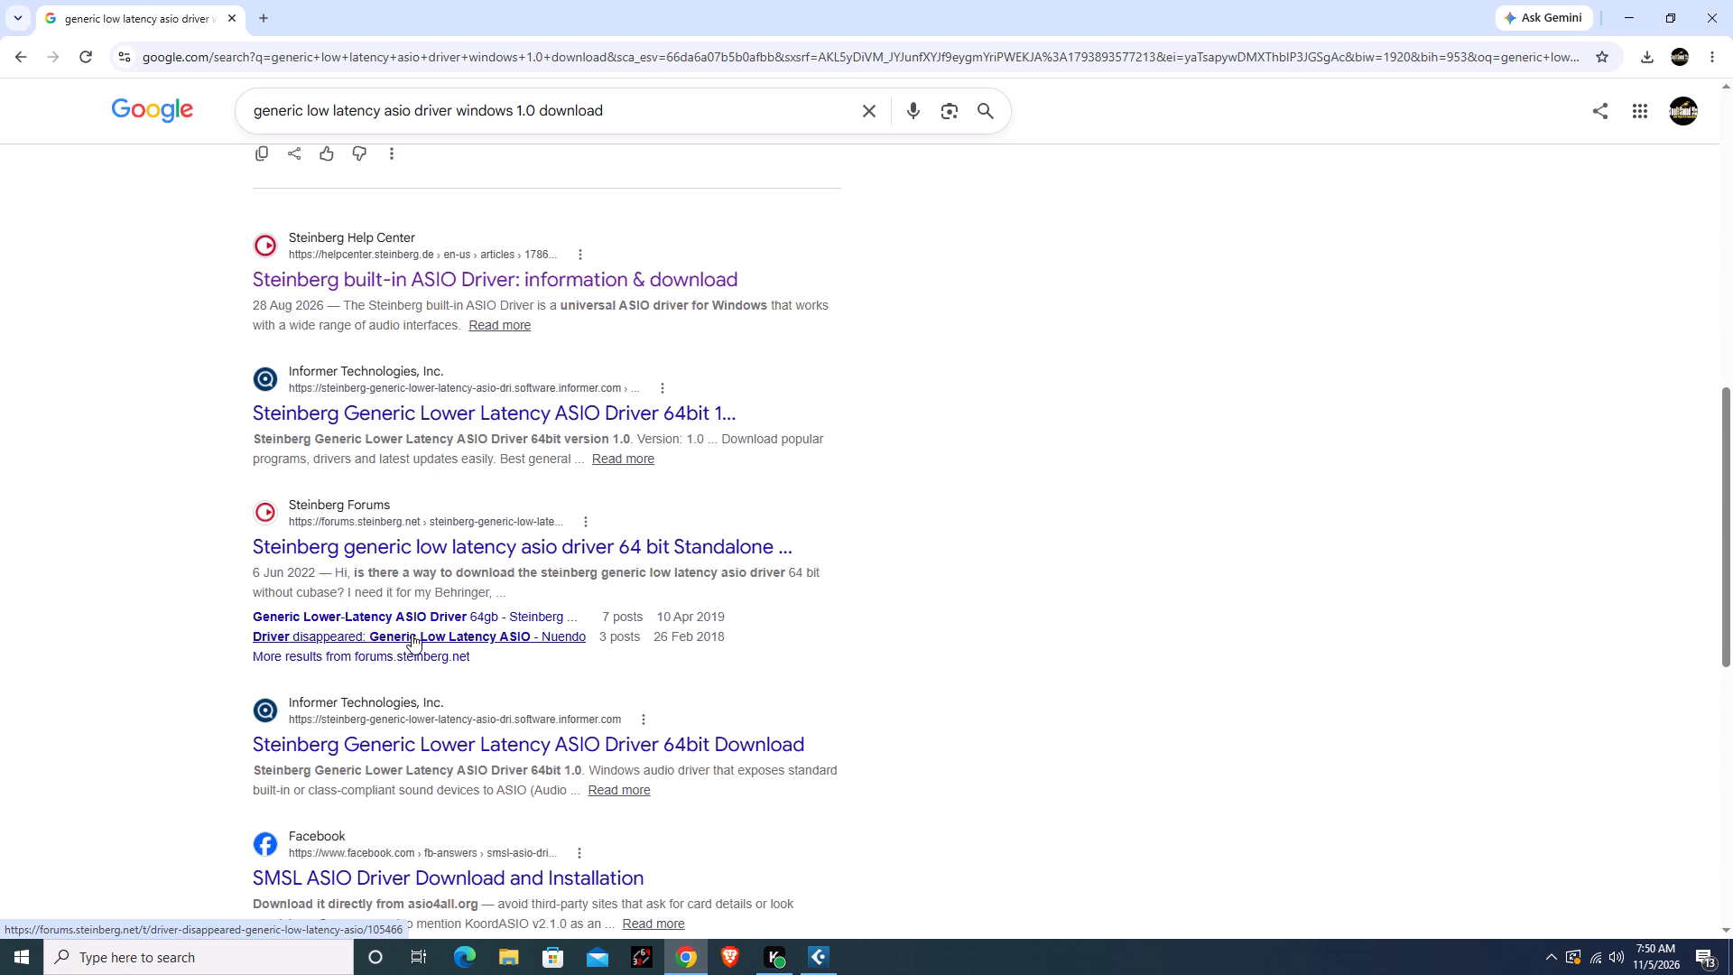
Open the Steinberg forum topic "Generic Lower-Latency ASIO Driver 64gb", accept all cookies and read its replies to the end.
{"action": "left_click", "coordinate": [457, 615]}
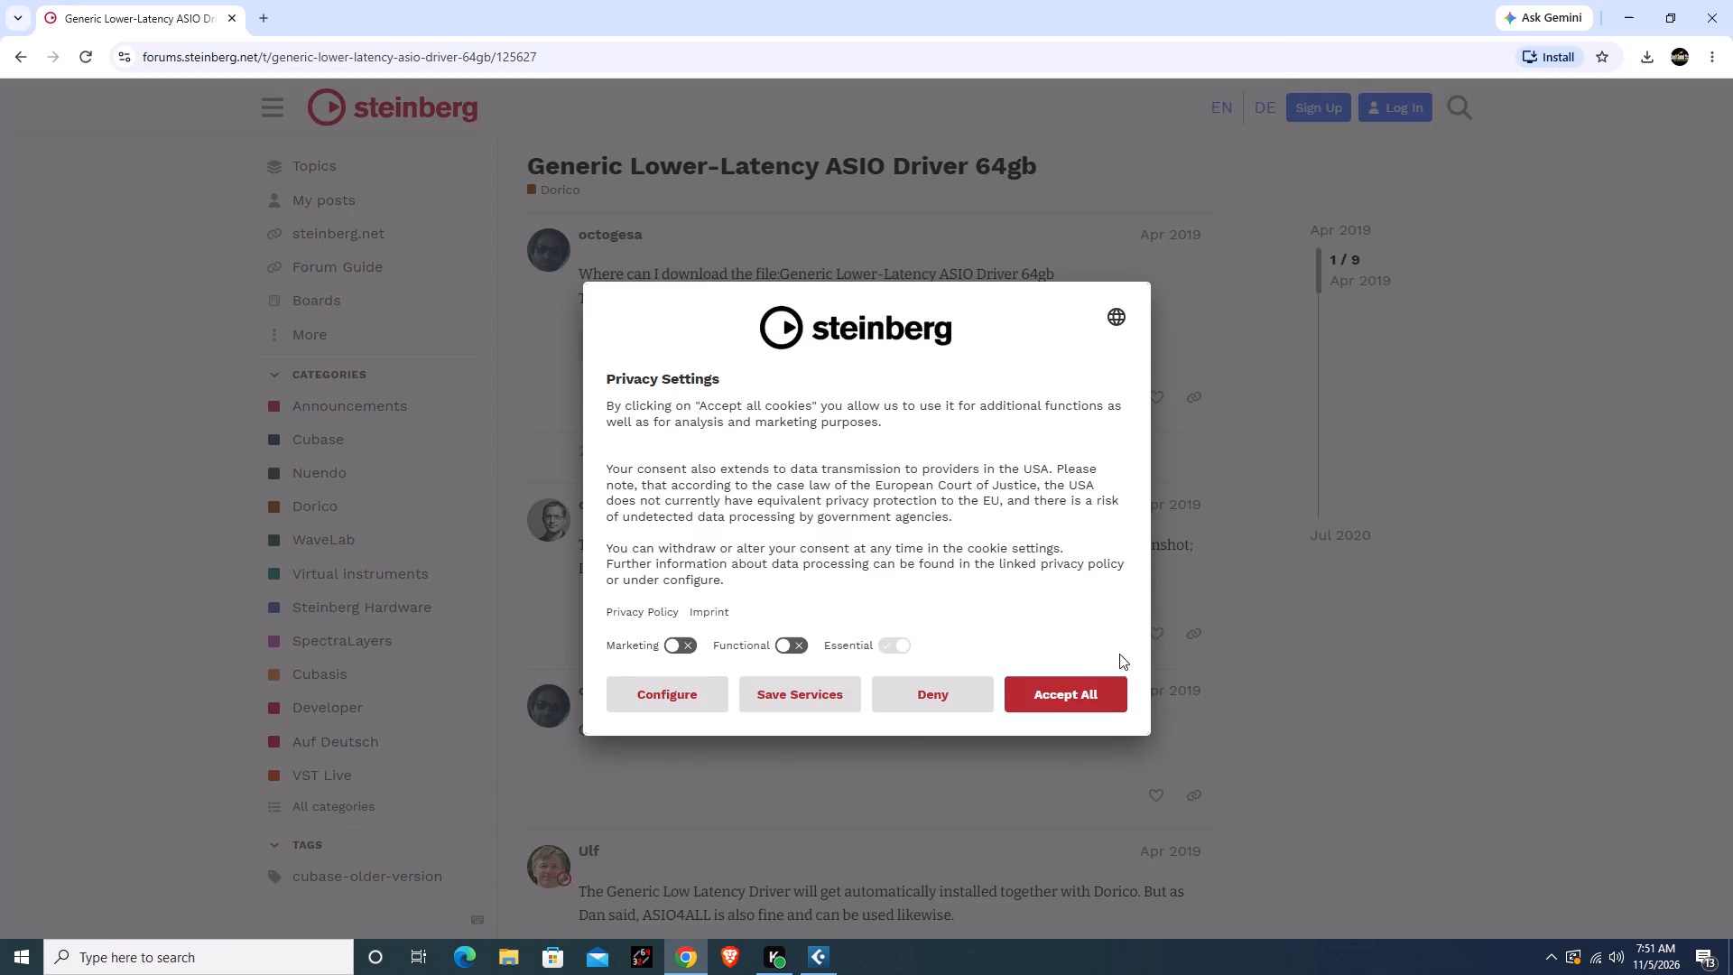
{"action": "left_click", "coordinate": [1050, 698]}
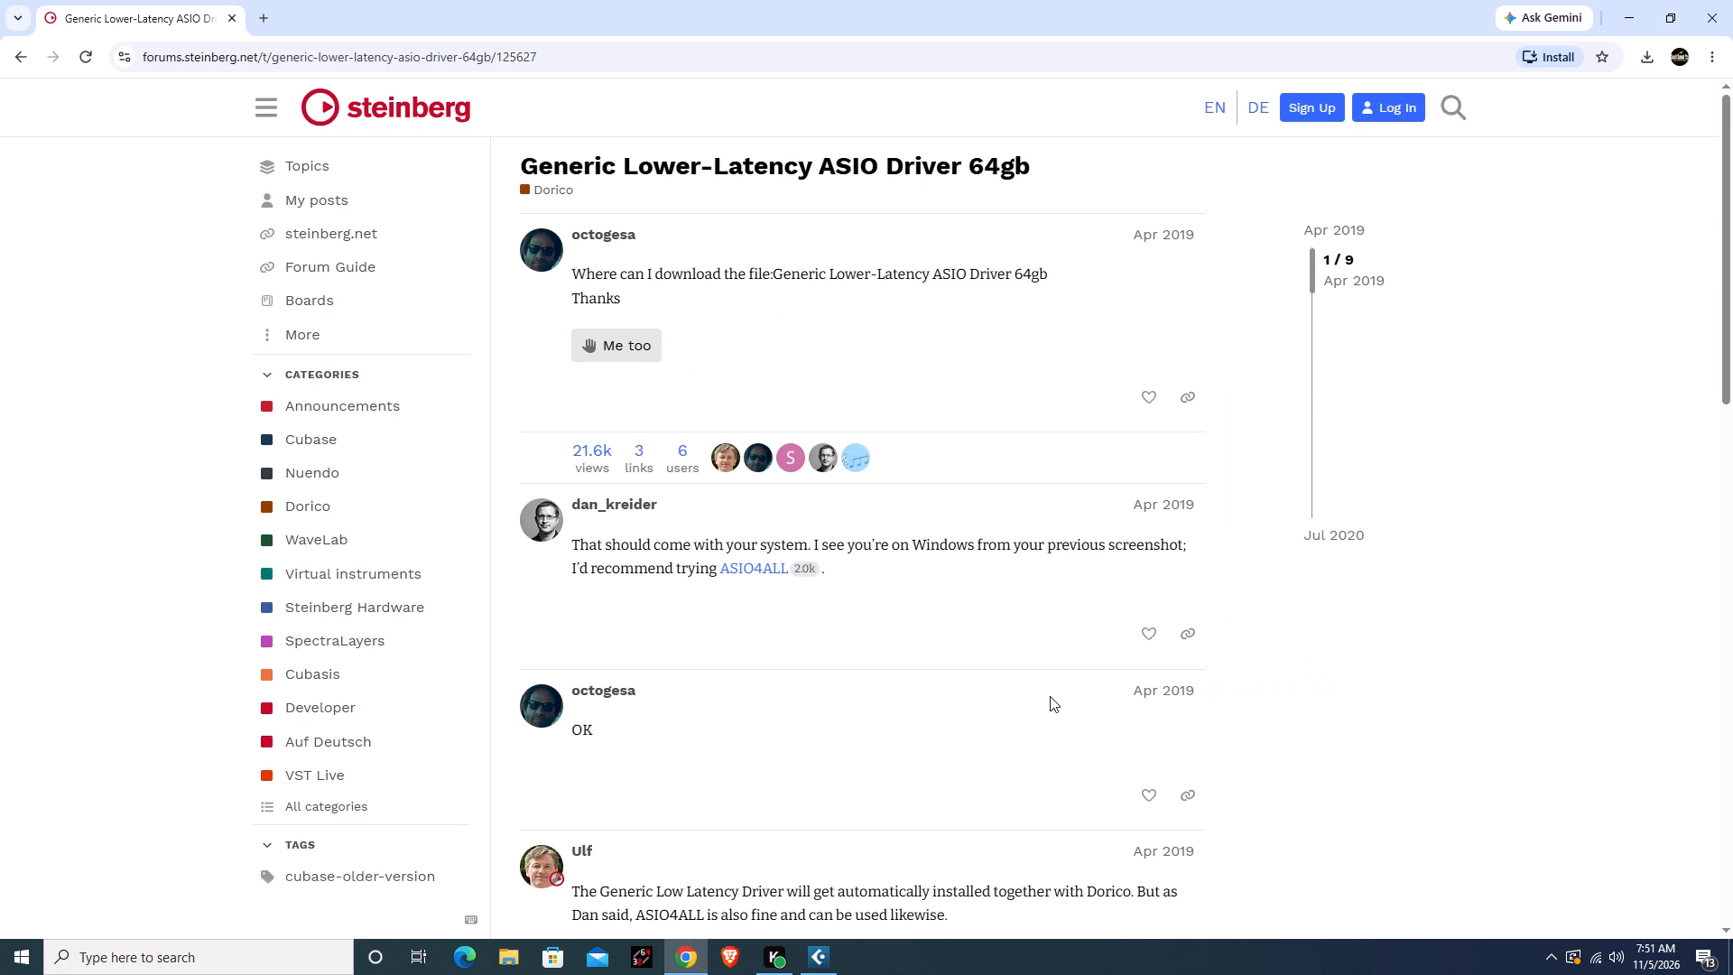
{"action": "scroll", "coordinate": [1061, 686], "scroll_direction": "down", "scroll_amount": 9}
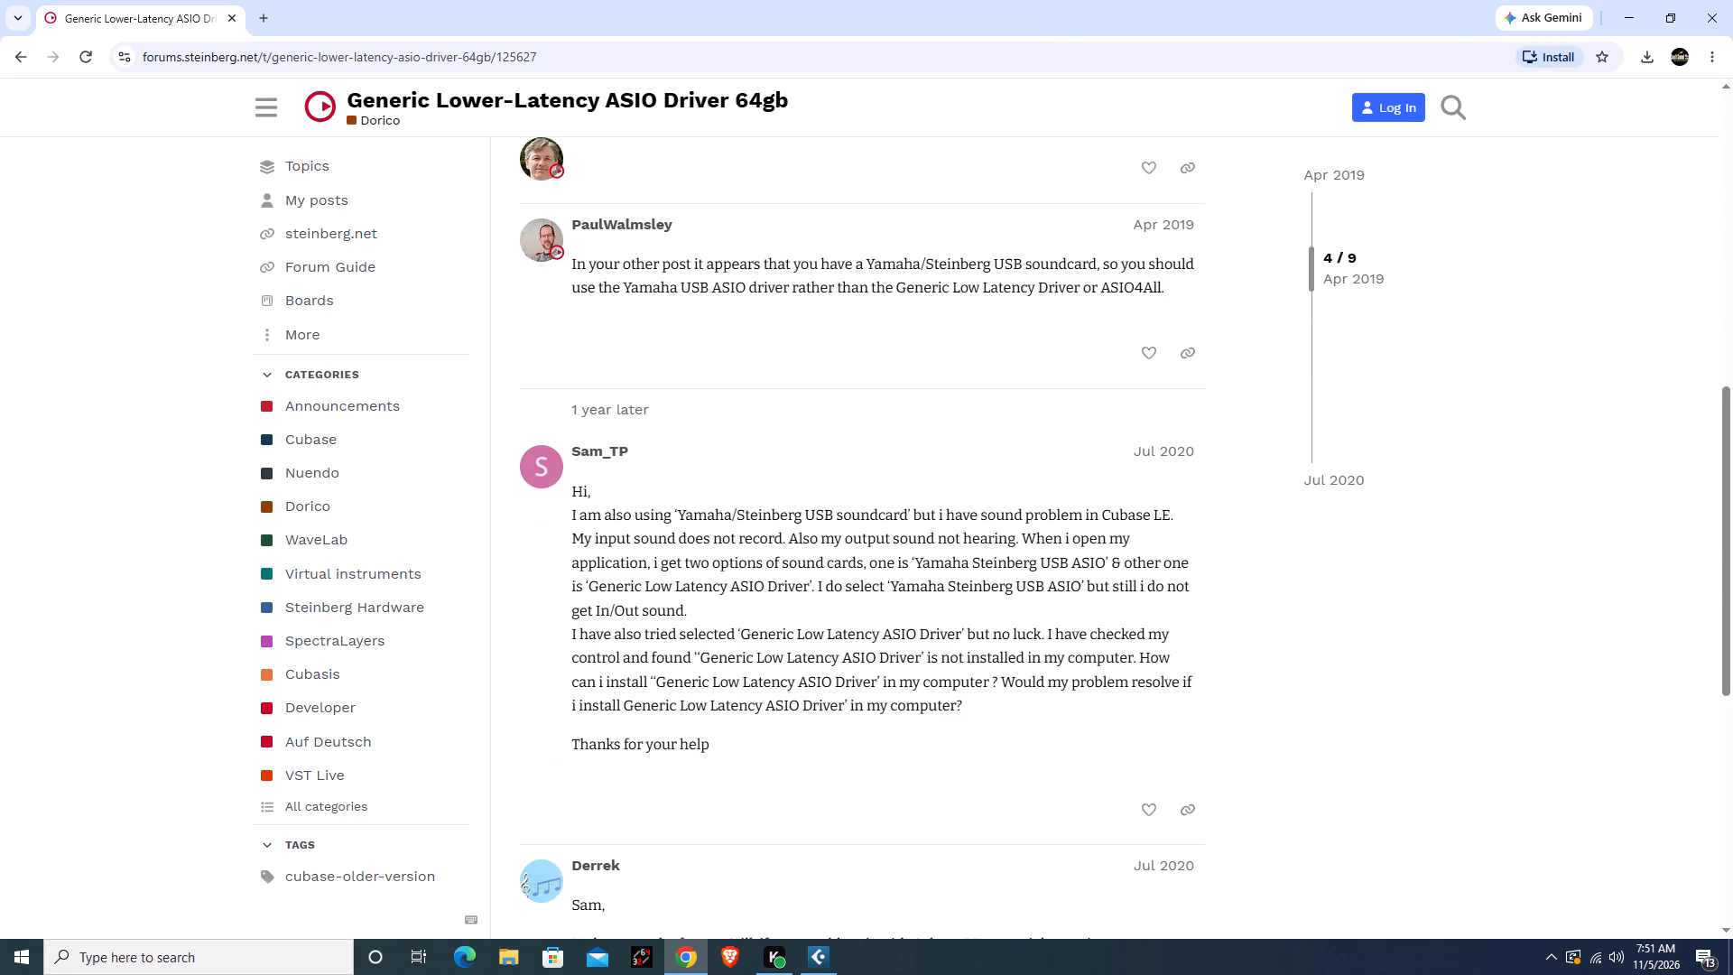
{"action": "scroll", "coordinate": [1061, 686], "scroll_direction": "down", "scroll_amount": 17}
{"action": "scroll", "coordinate": [1061, 689], "scroll_direction": "down", "scroll_amount": 5}
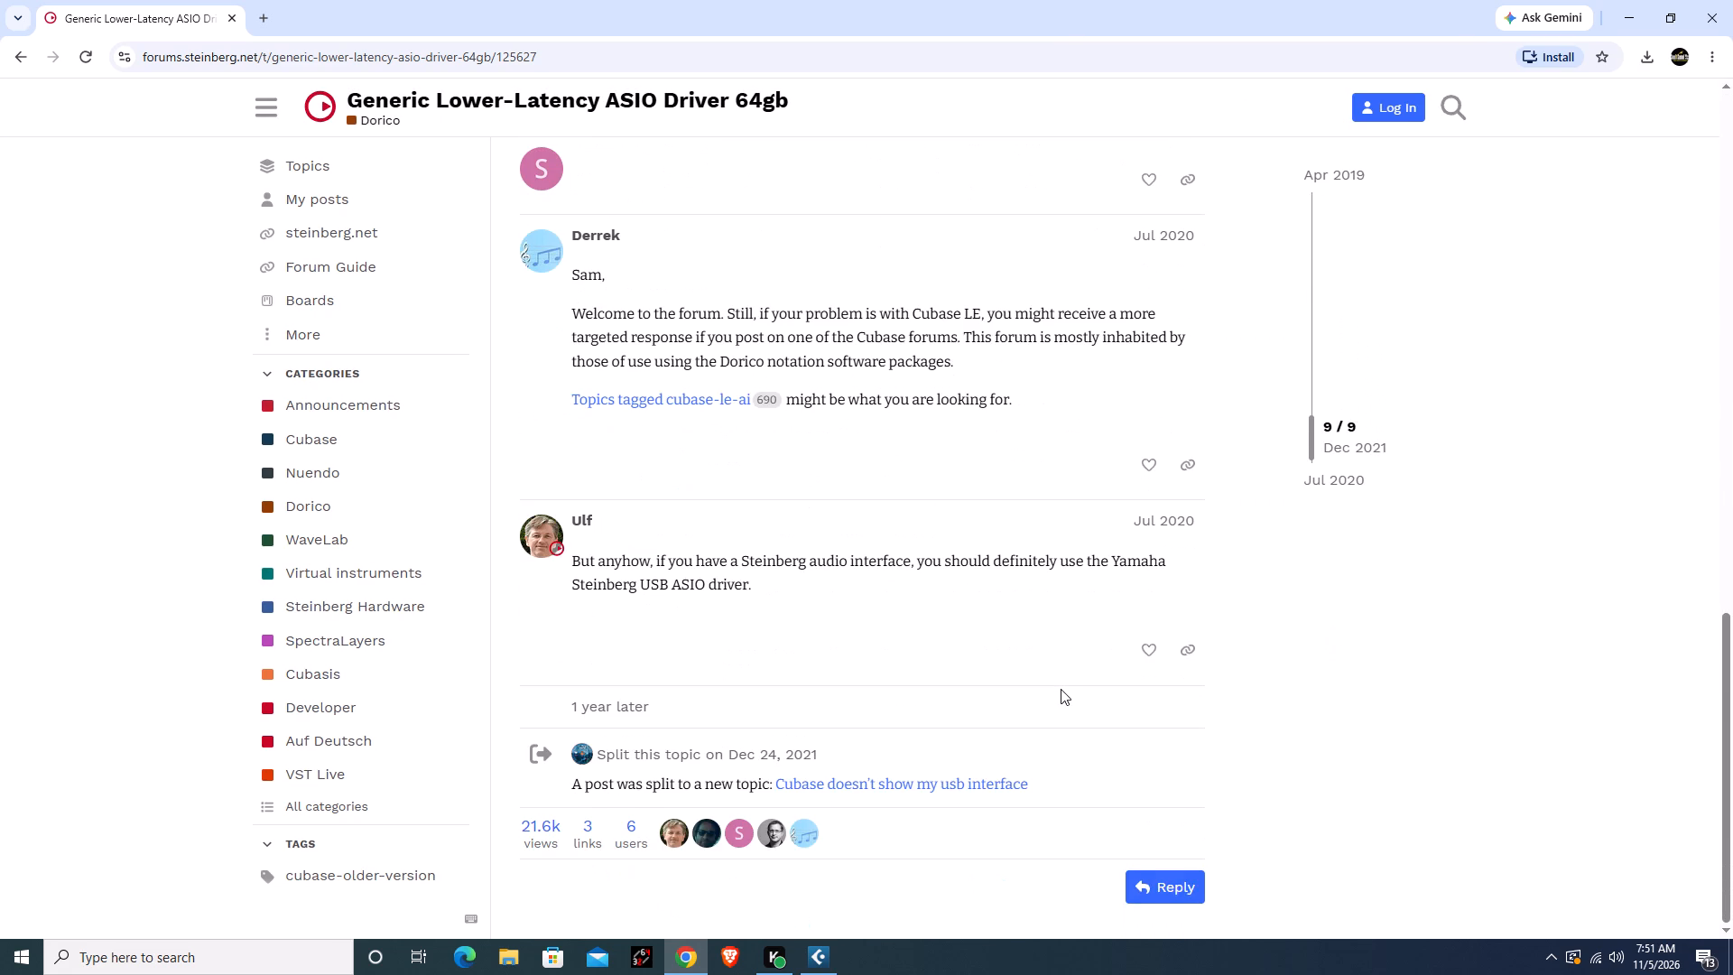
Check the forum's Steinberg Hardware and Cubase categories for driver topics, and go back to the "Generic Lower-Latency ASIO Driver 64gb" topic.
{"action": "scroll", "coordinate": [1061, 689], "scroll_direction": "up", "scroll_amount": 6}
{"action": "scroll", "coordinate": [1061, 689], "scroll_direction": "up", "scroll_amount": 19}
{"action": "scroll", "coordinate": [1061, 689], "scroll_direction": "up", "scroll_amount": 7}
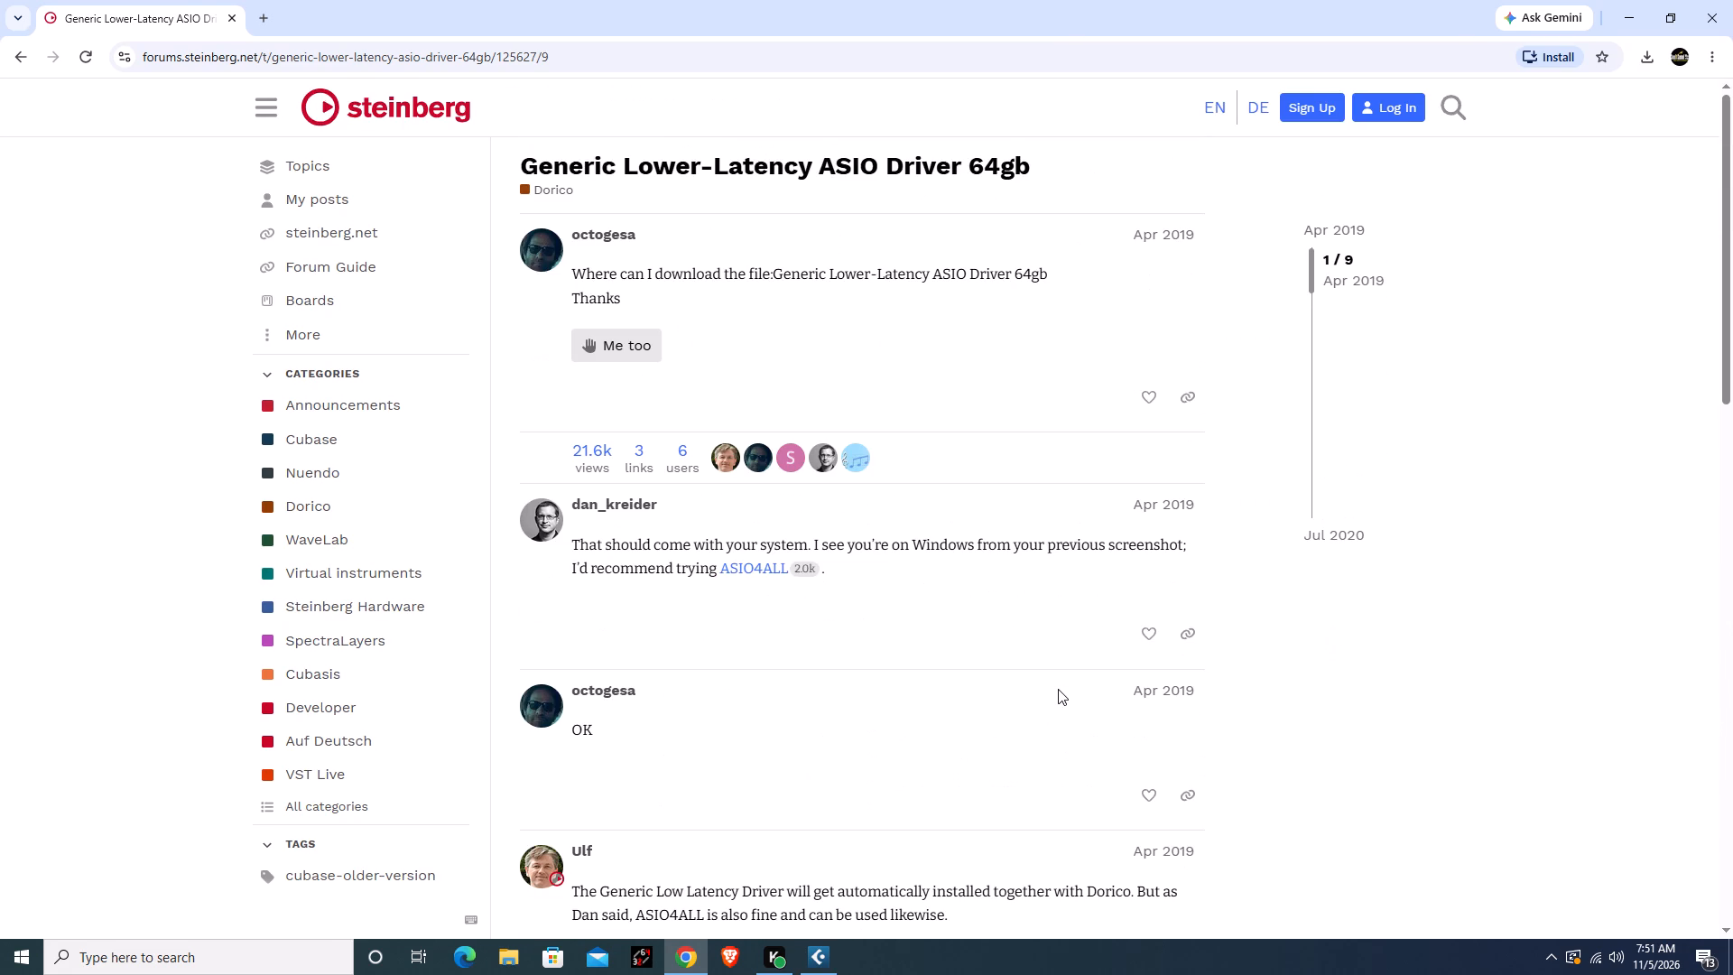
{"action": "left_click", "coordinate": [370, 603]}
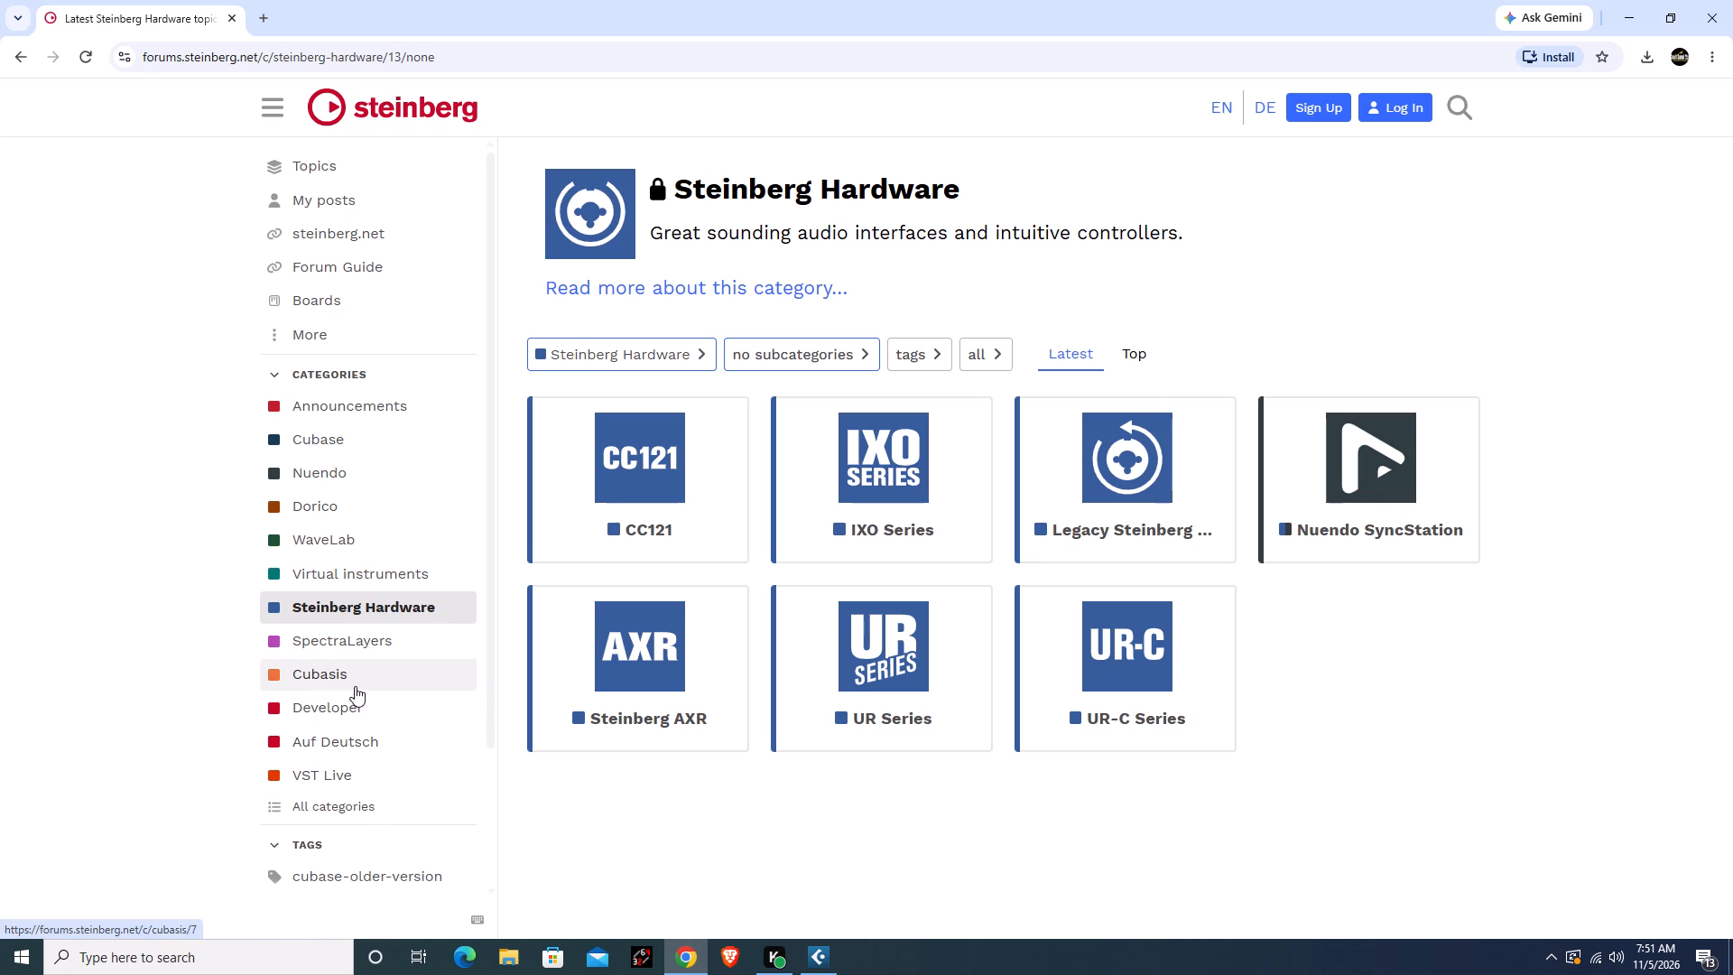
{"action": "left_click", "coordinate": [344, 437]}
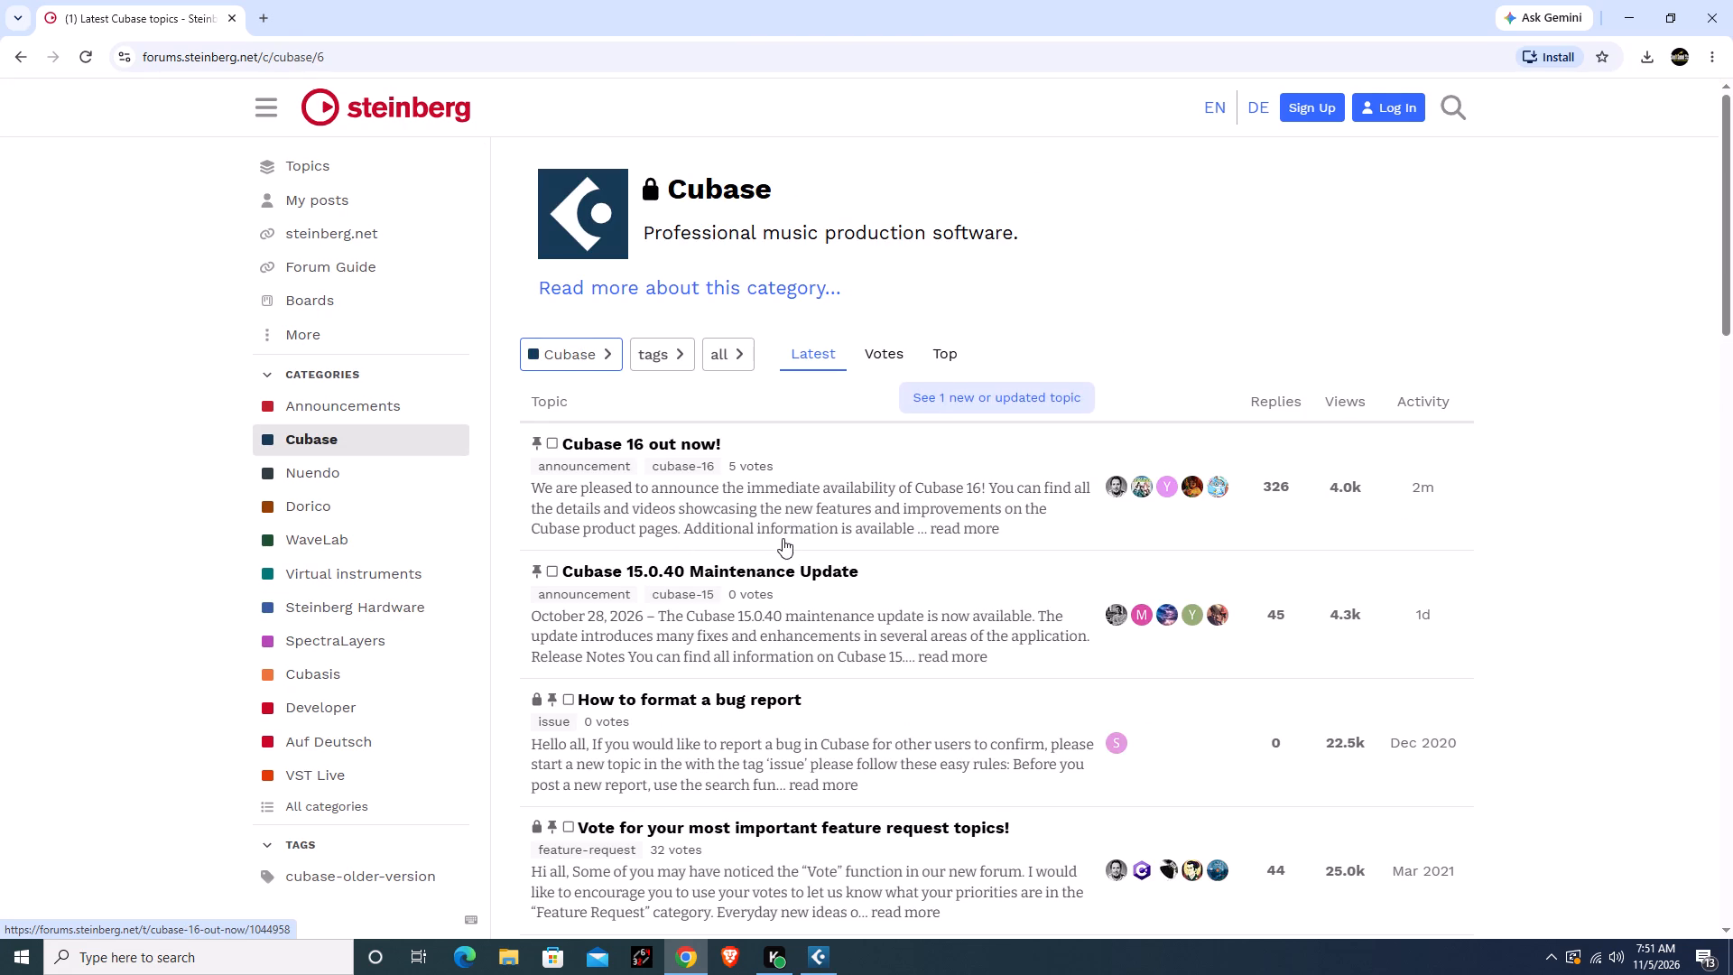
{"action": "scroll", "coordinate": [783, 541], "scroll_direction": "down", "scroll_amount": 16}
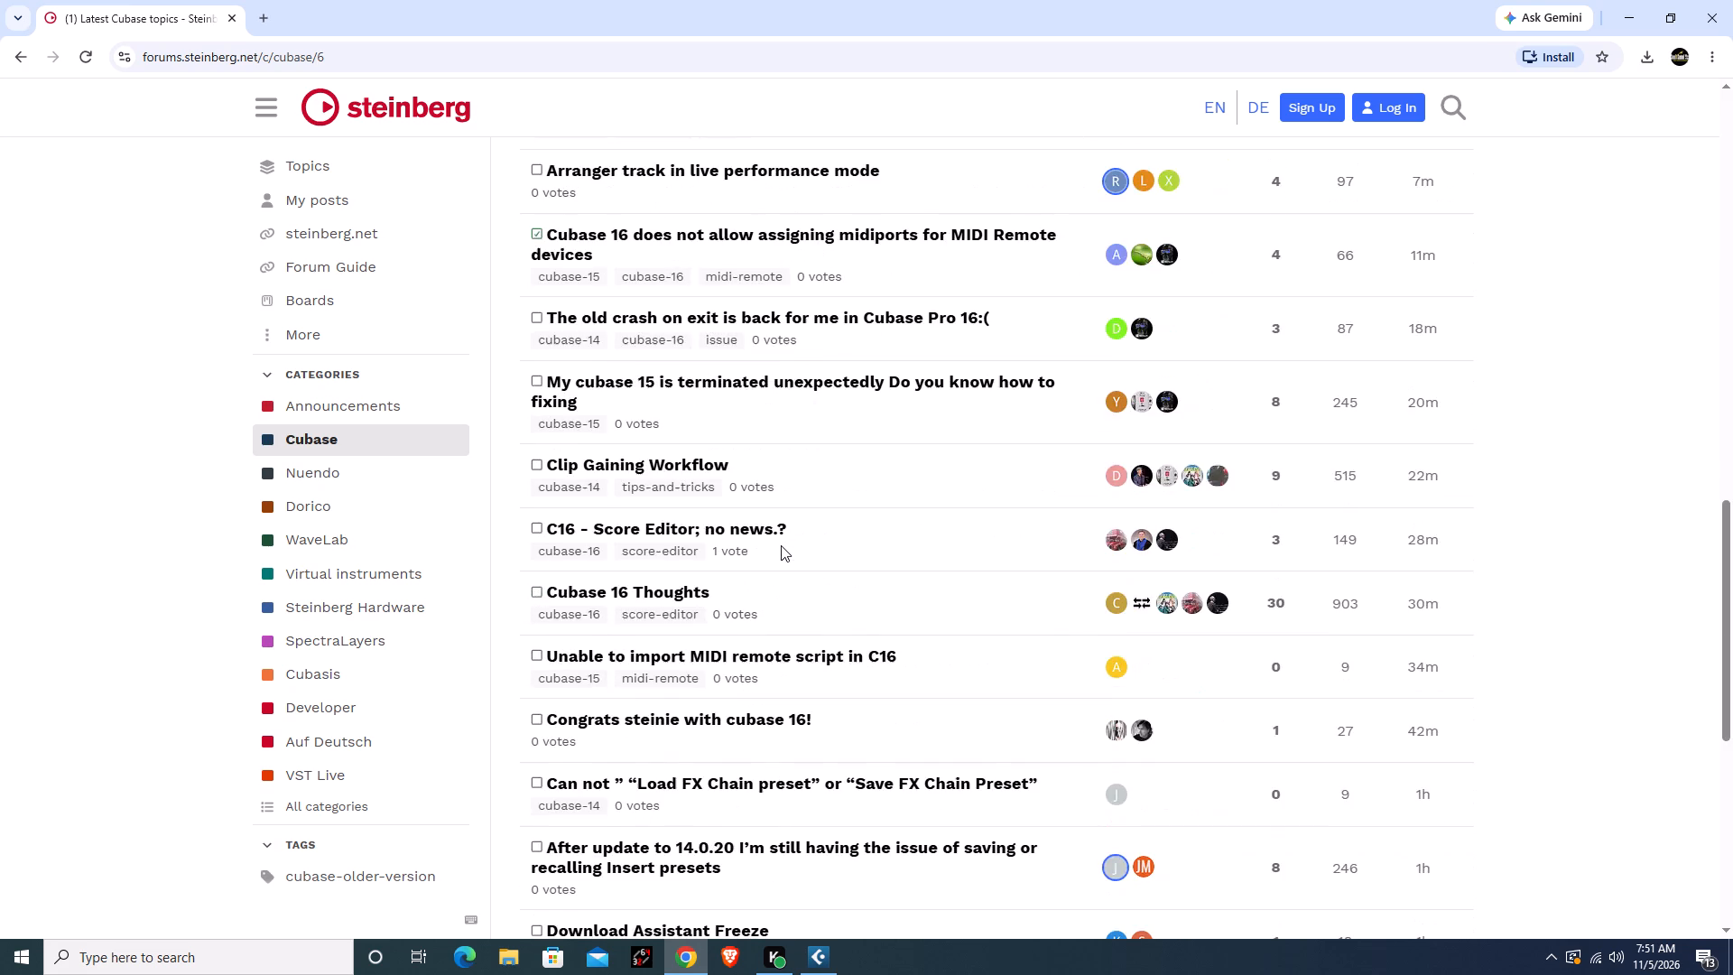
{"action": "scroll", "coordinate": [781, 545], "scroll_direction": "down", "scroll_amount": 14}
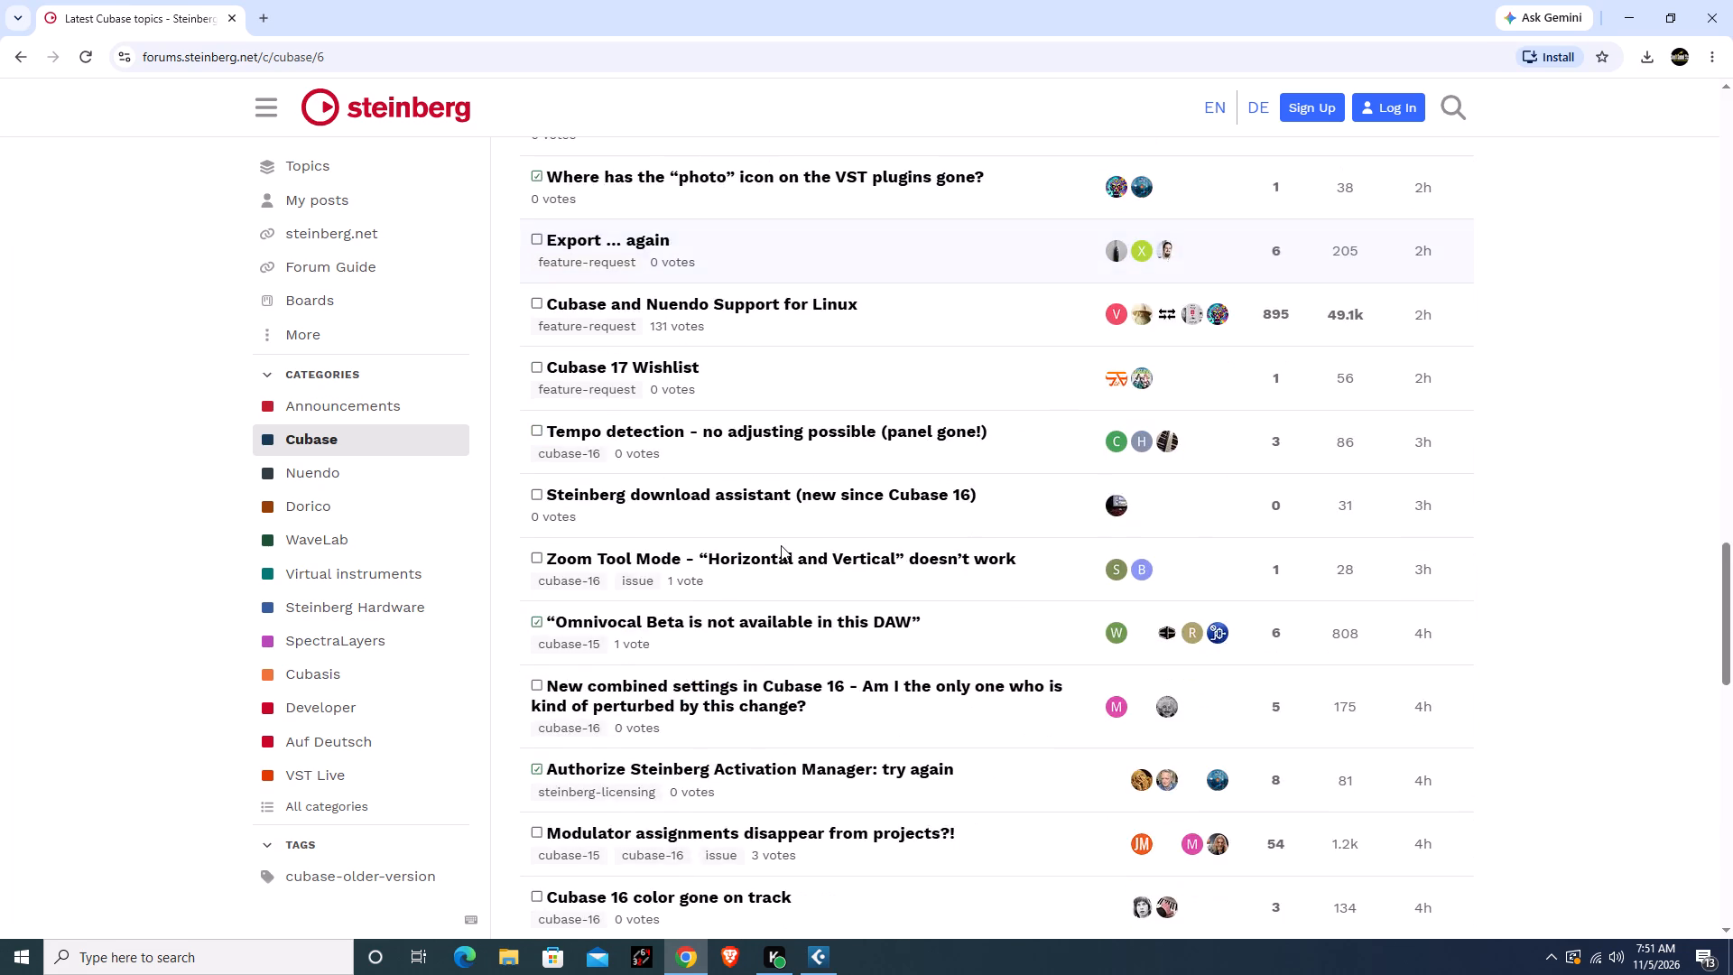
{"action": "scroll", "coordinate": [781, 545], "scroll_direction": "down", "scroll_amount": 20}
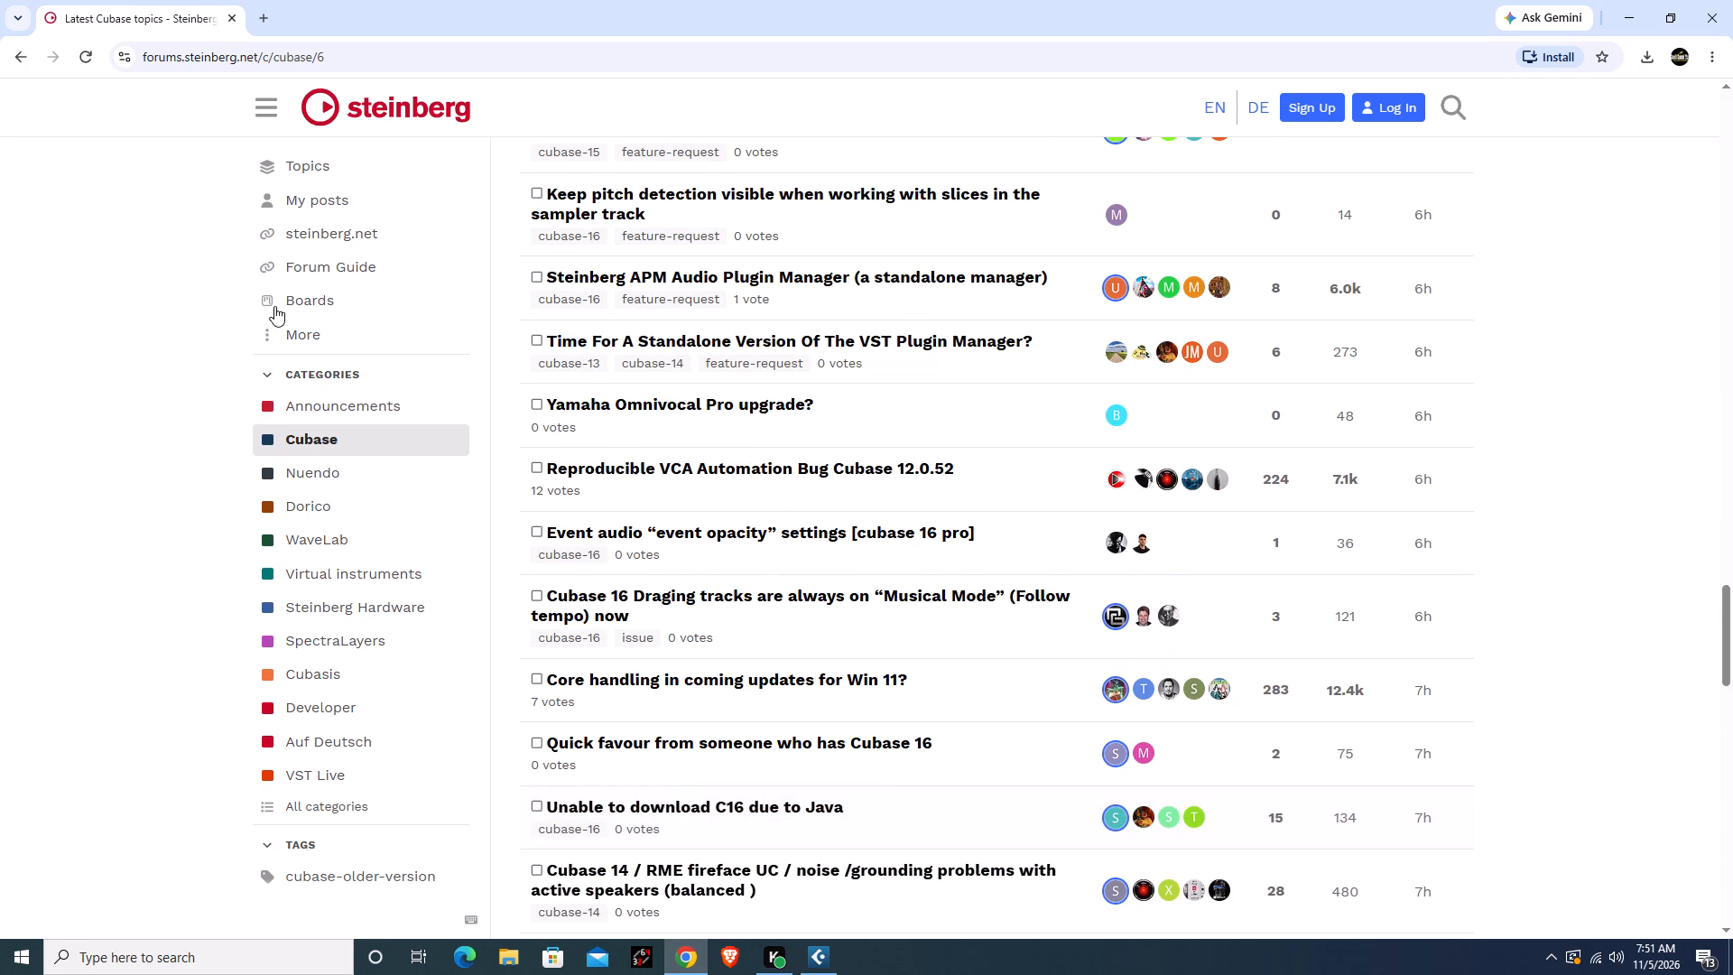
{"action": "left_click", "coordinate": [23, 59]}
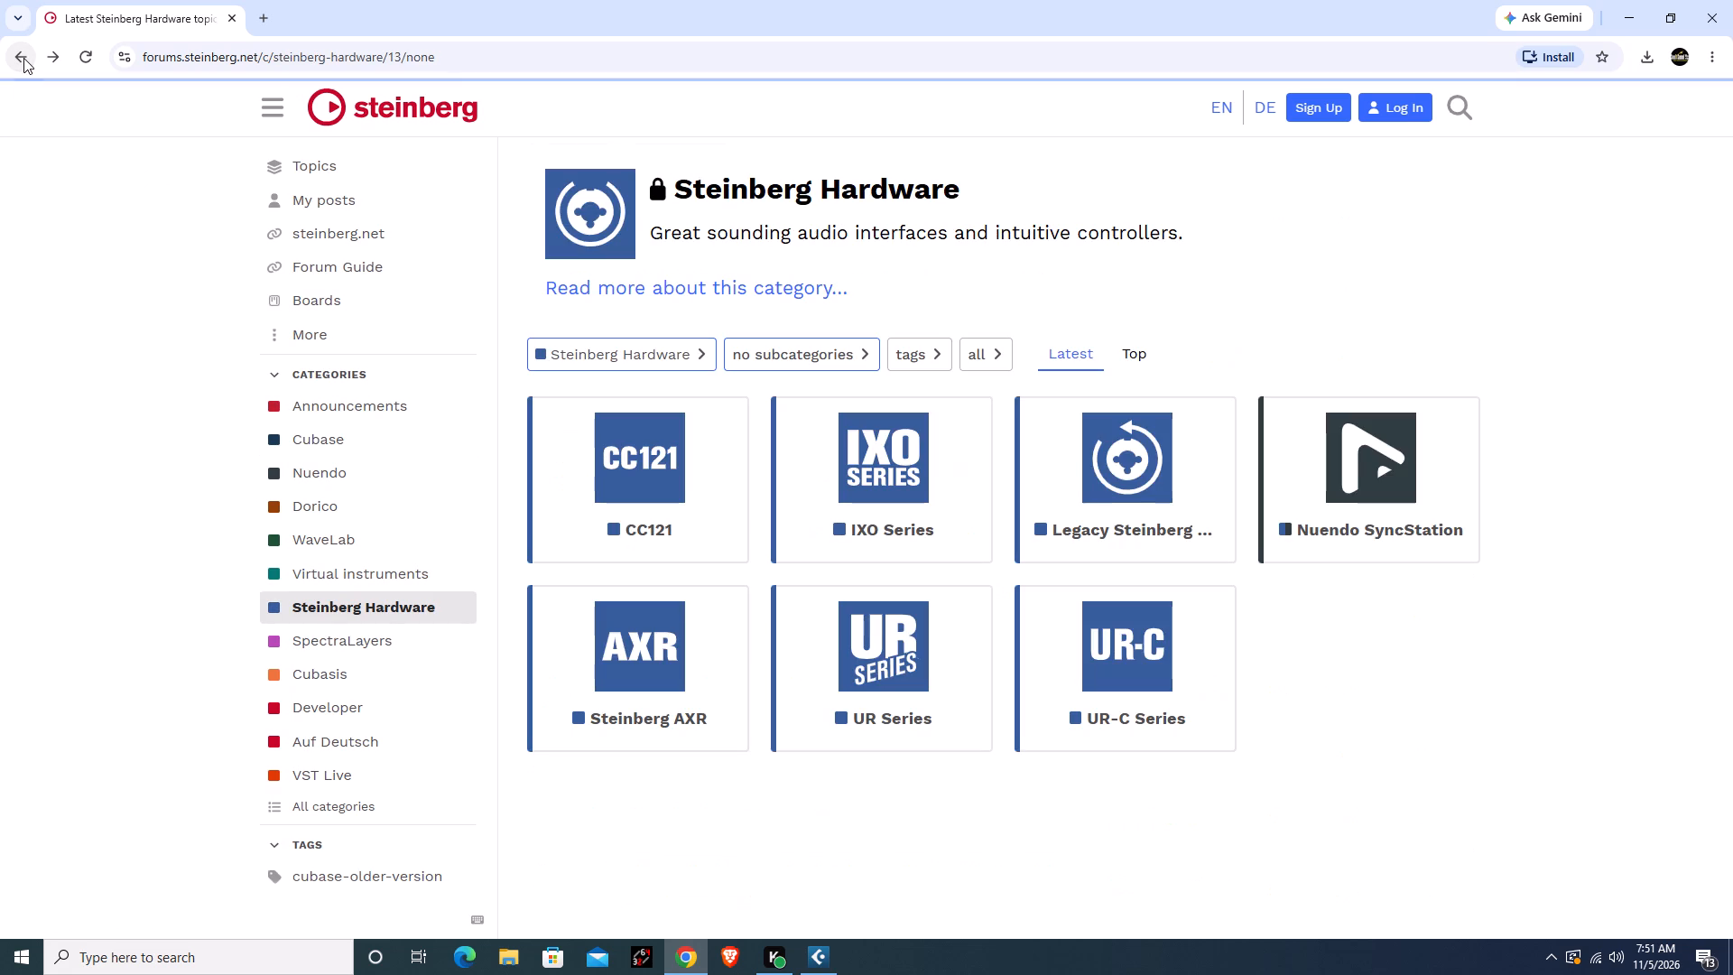
{"action": "left_click", "coordinate": [23, 58]}
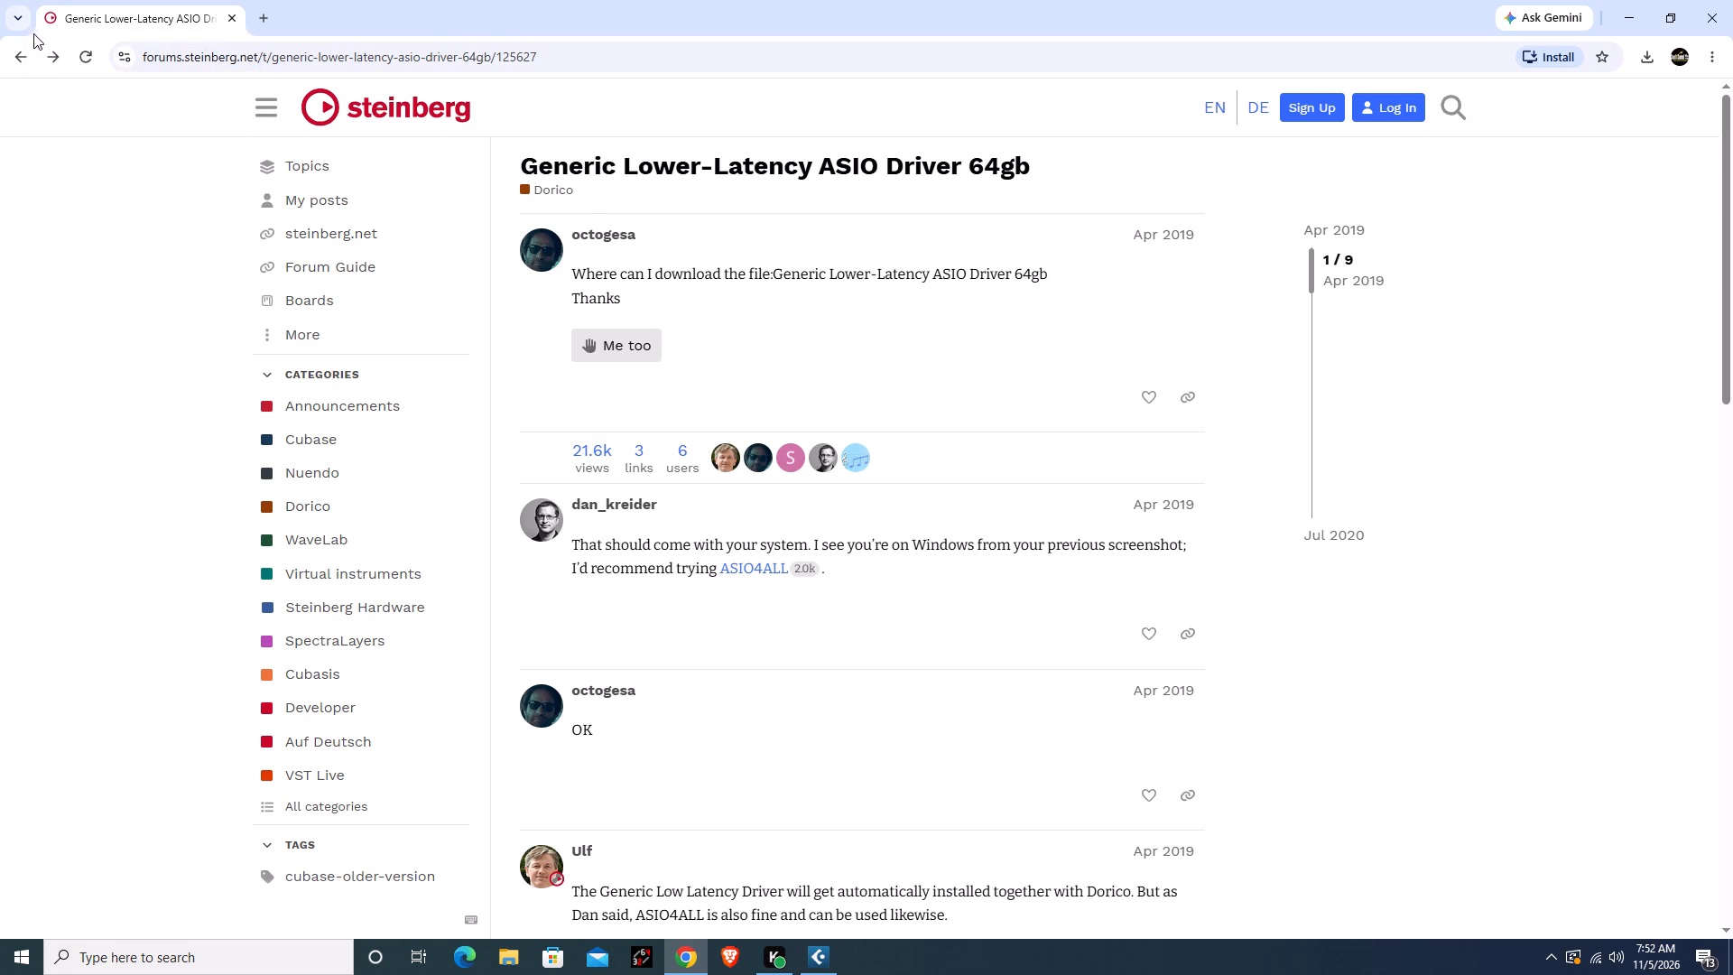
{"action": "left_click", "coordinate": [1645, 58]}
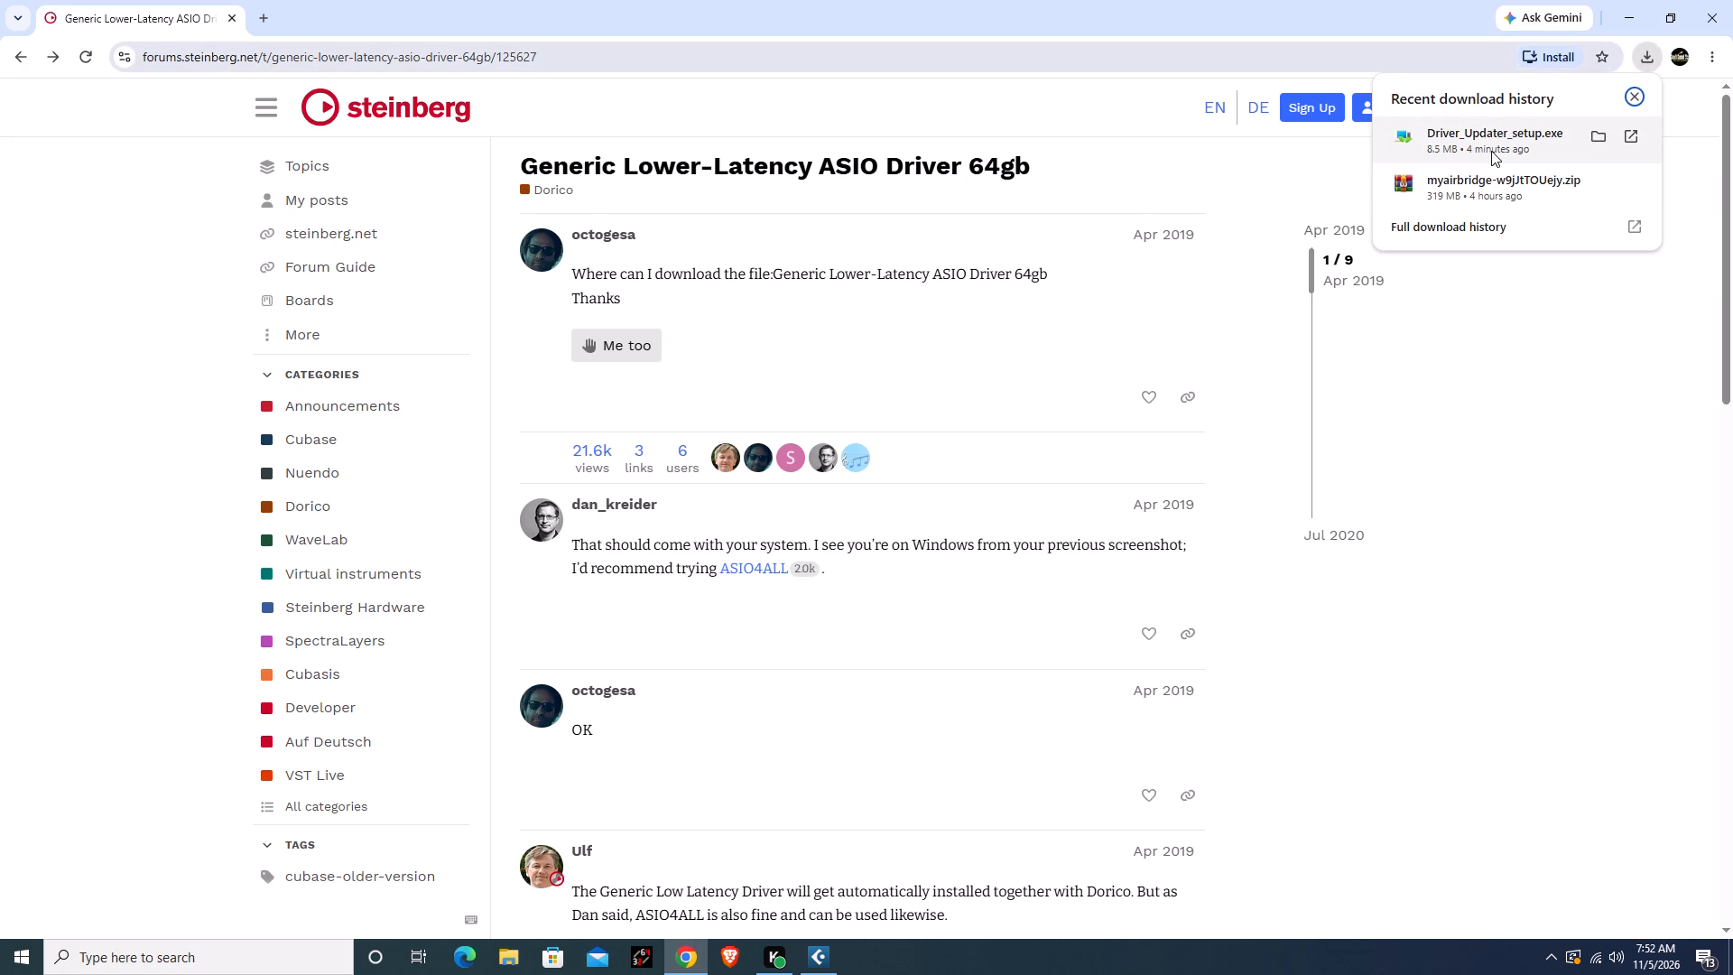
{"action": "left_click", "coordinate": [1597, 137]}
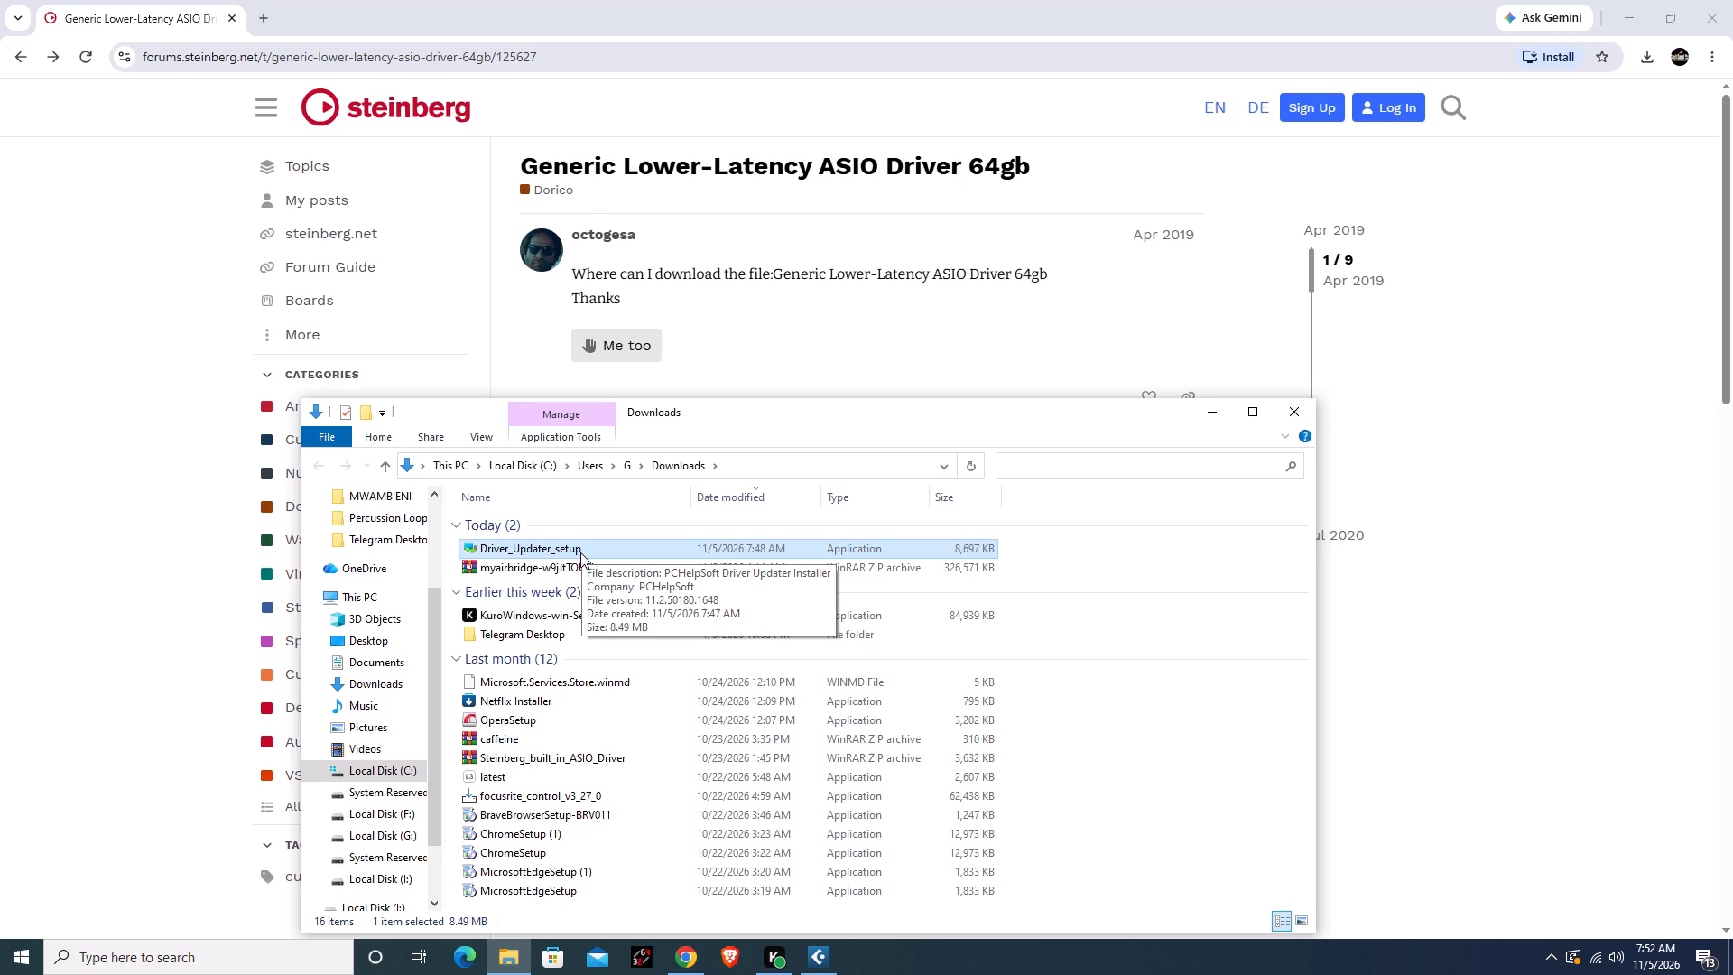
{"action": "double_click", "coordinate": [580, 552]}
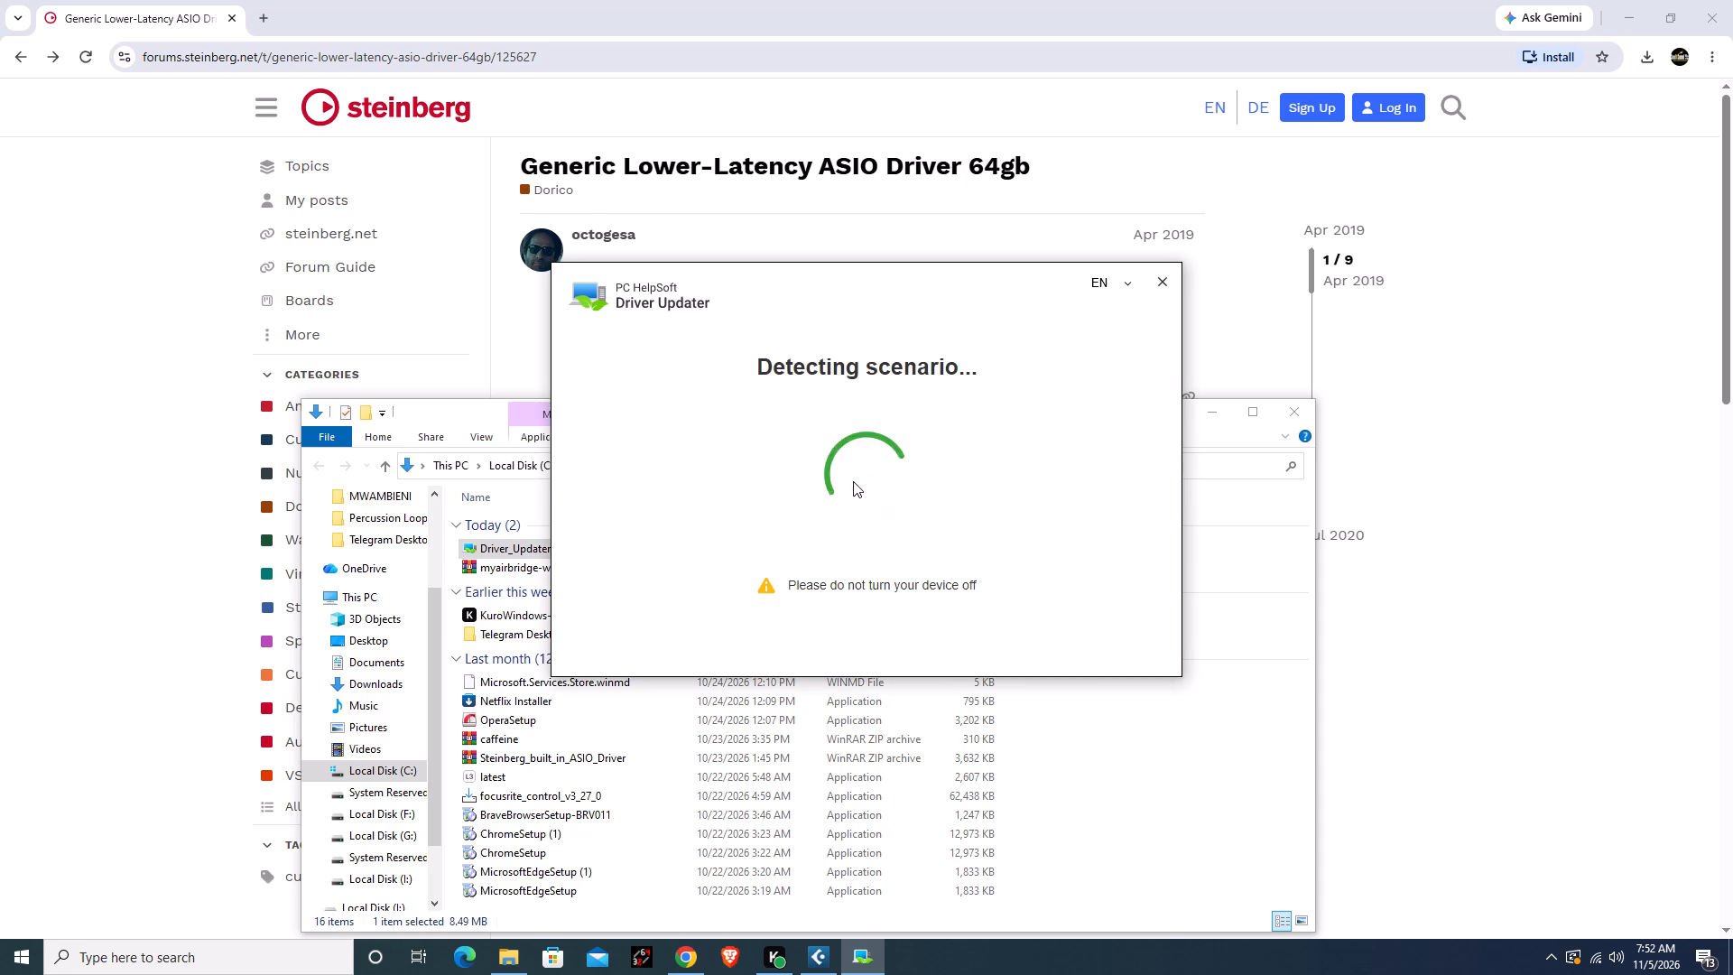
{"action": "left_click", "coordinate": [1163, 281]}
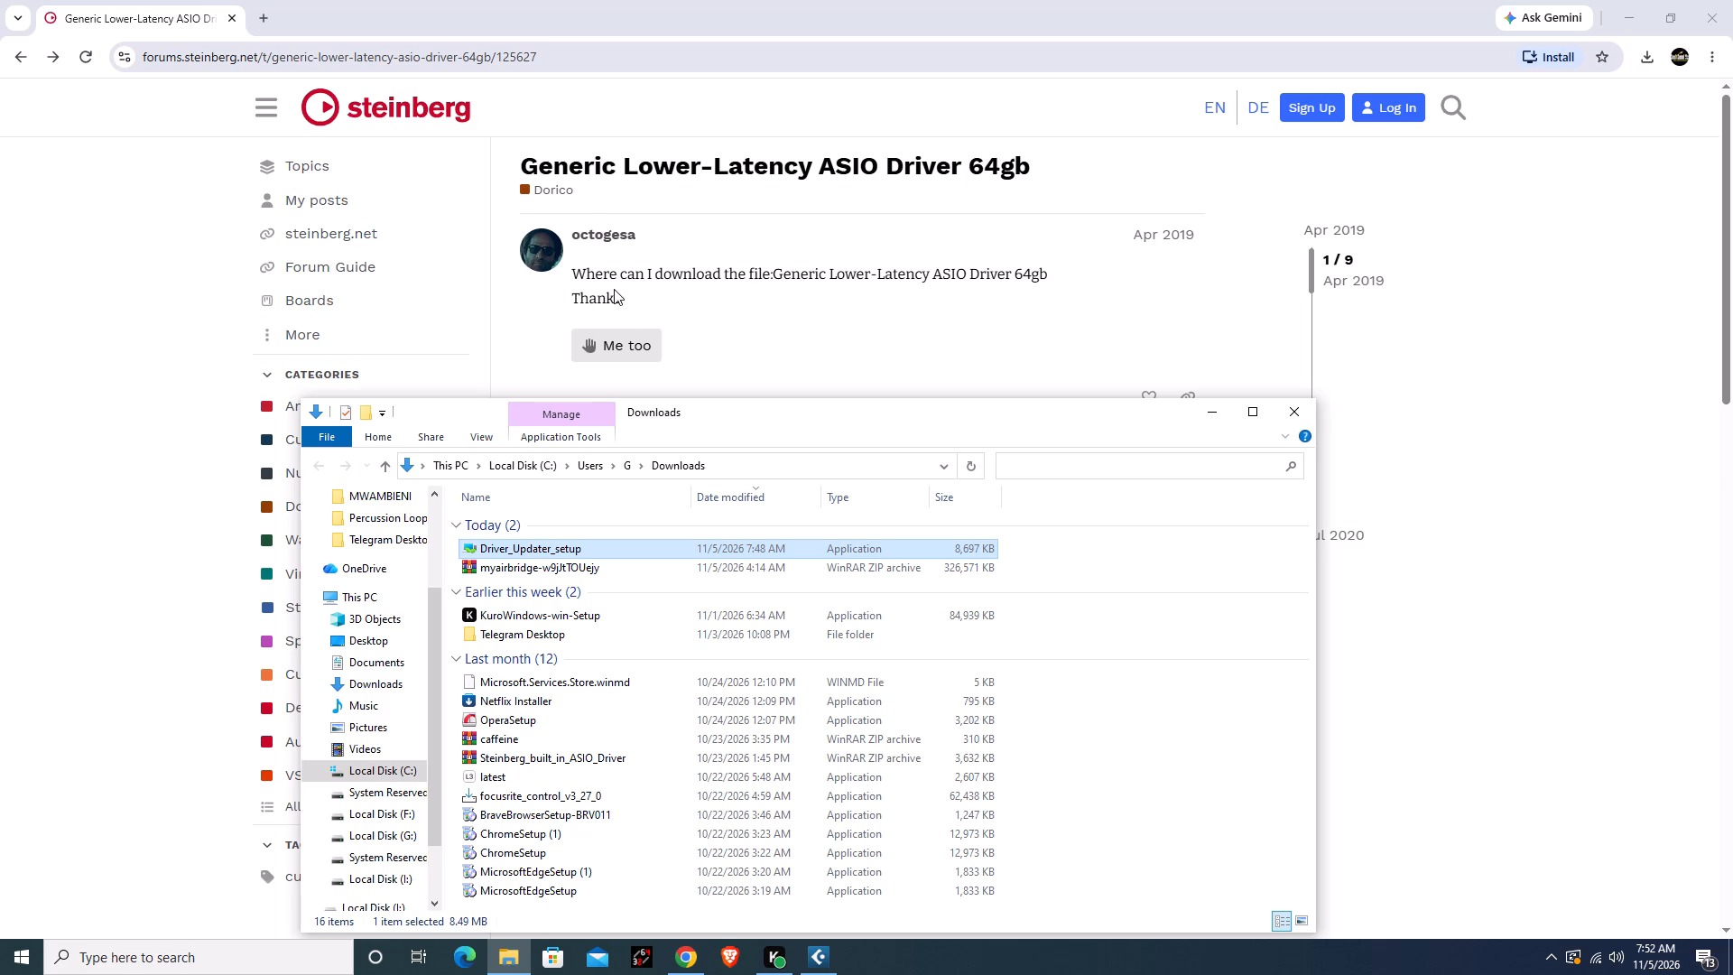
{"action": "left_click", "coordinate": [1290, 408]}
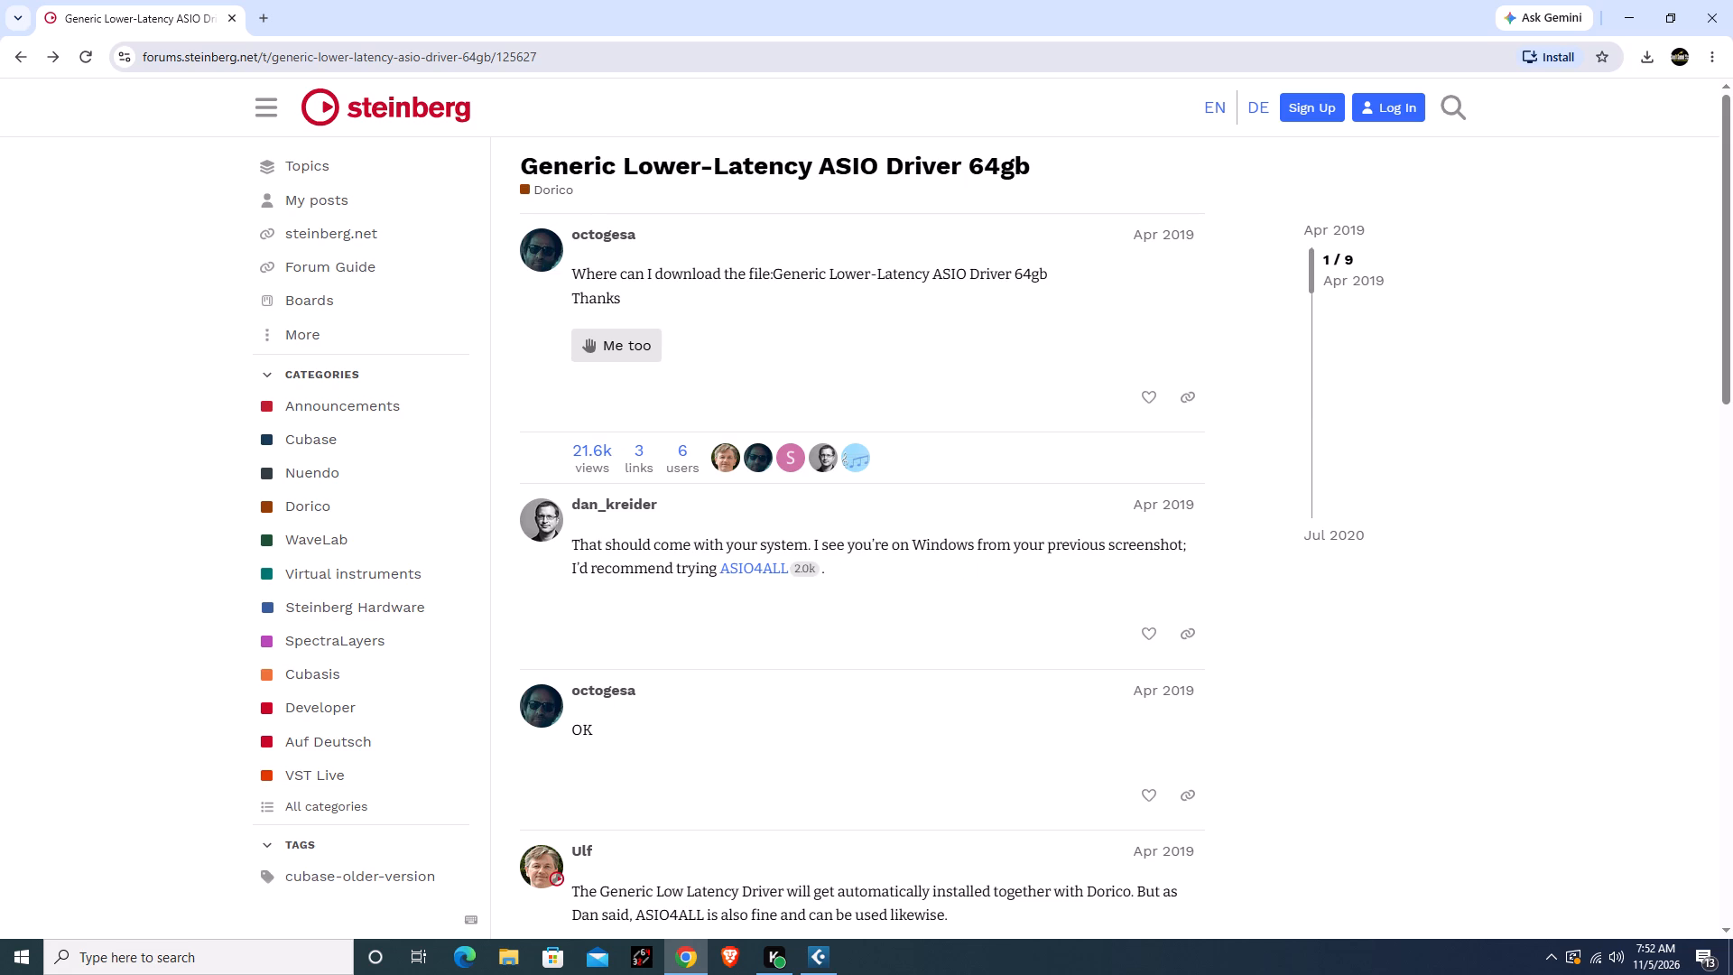
Follow the ASIO4ALL link in the topic's first reply and reload the asio4all.org page until its content loads.
{"action": "left_click", "coordinate": [745, 571]}
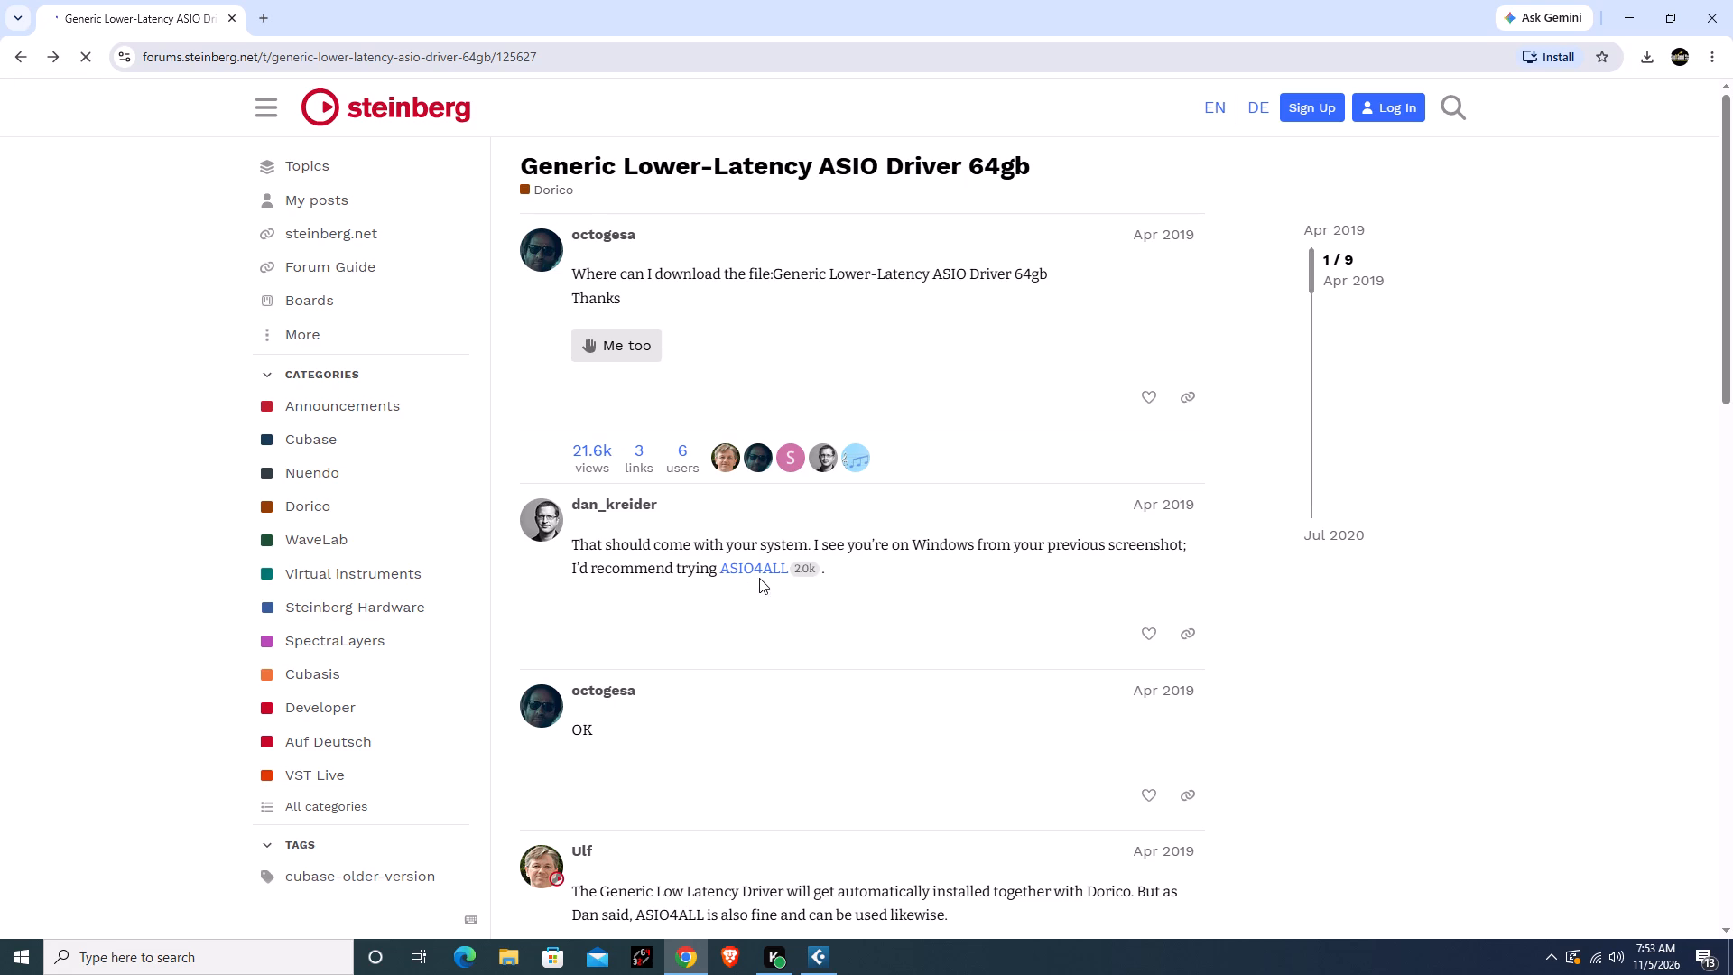
{"action": "right_click", "coordinate": [756, 566]}
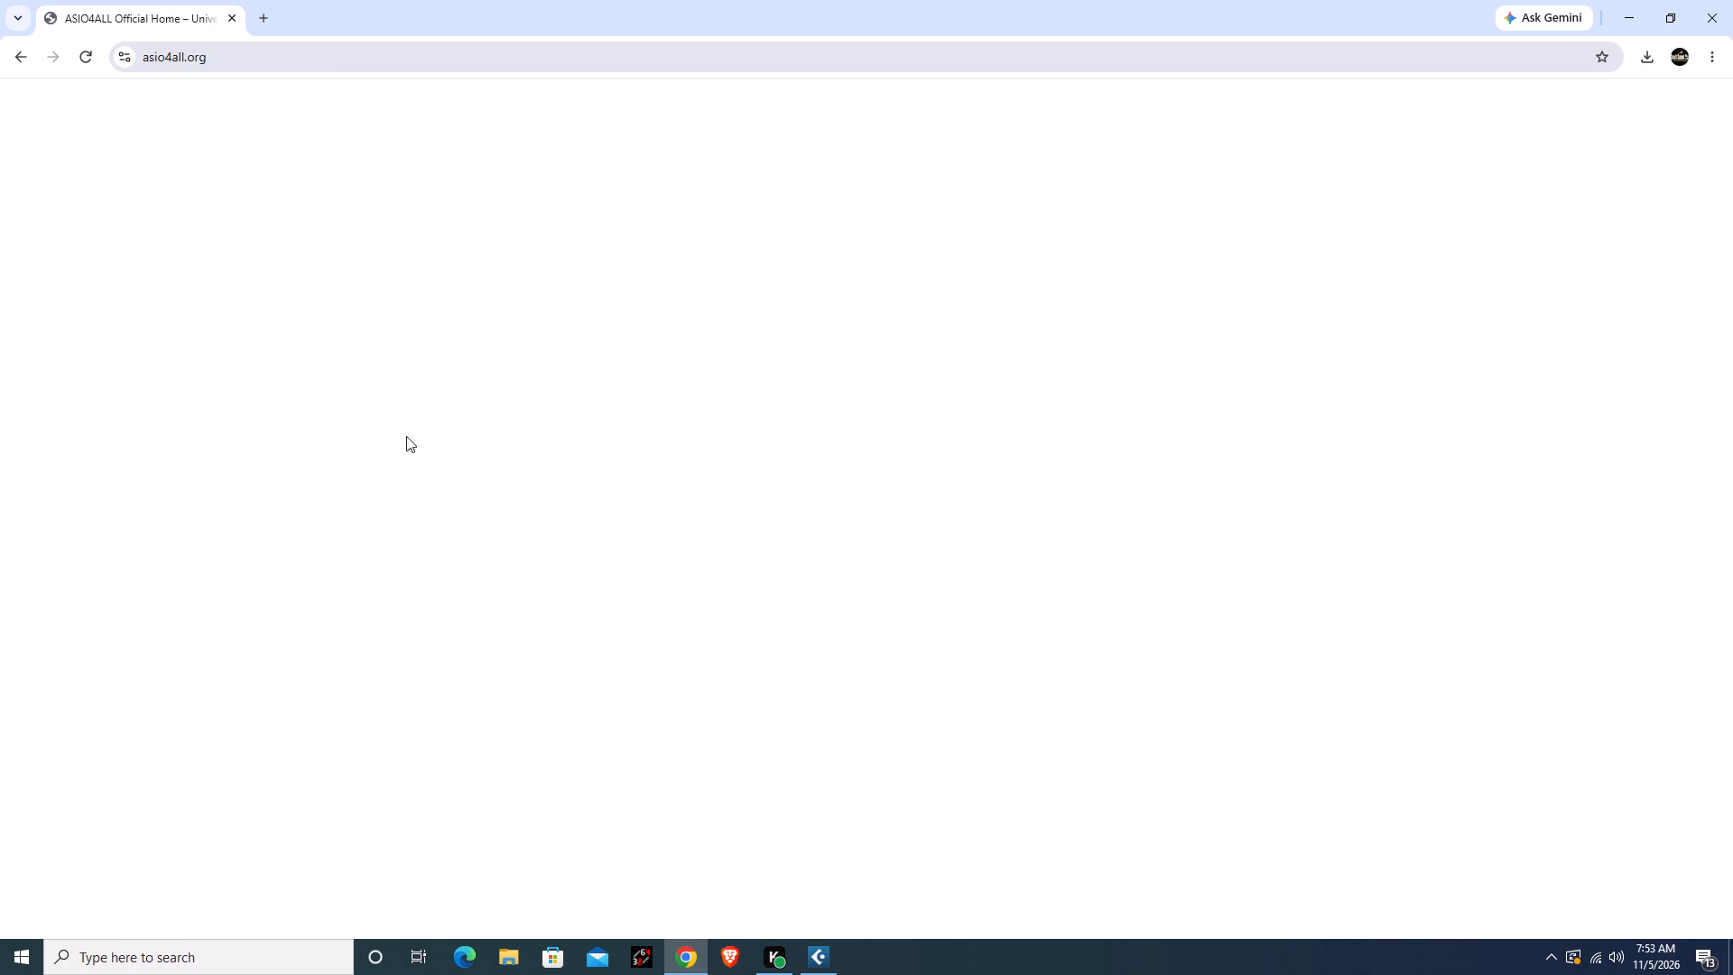
{"action": "left_click", "coordinate": [84, 54]}
{"action": "left_click", "coordinate": [86, 61]}
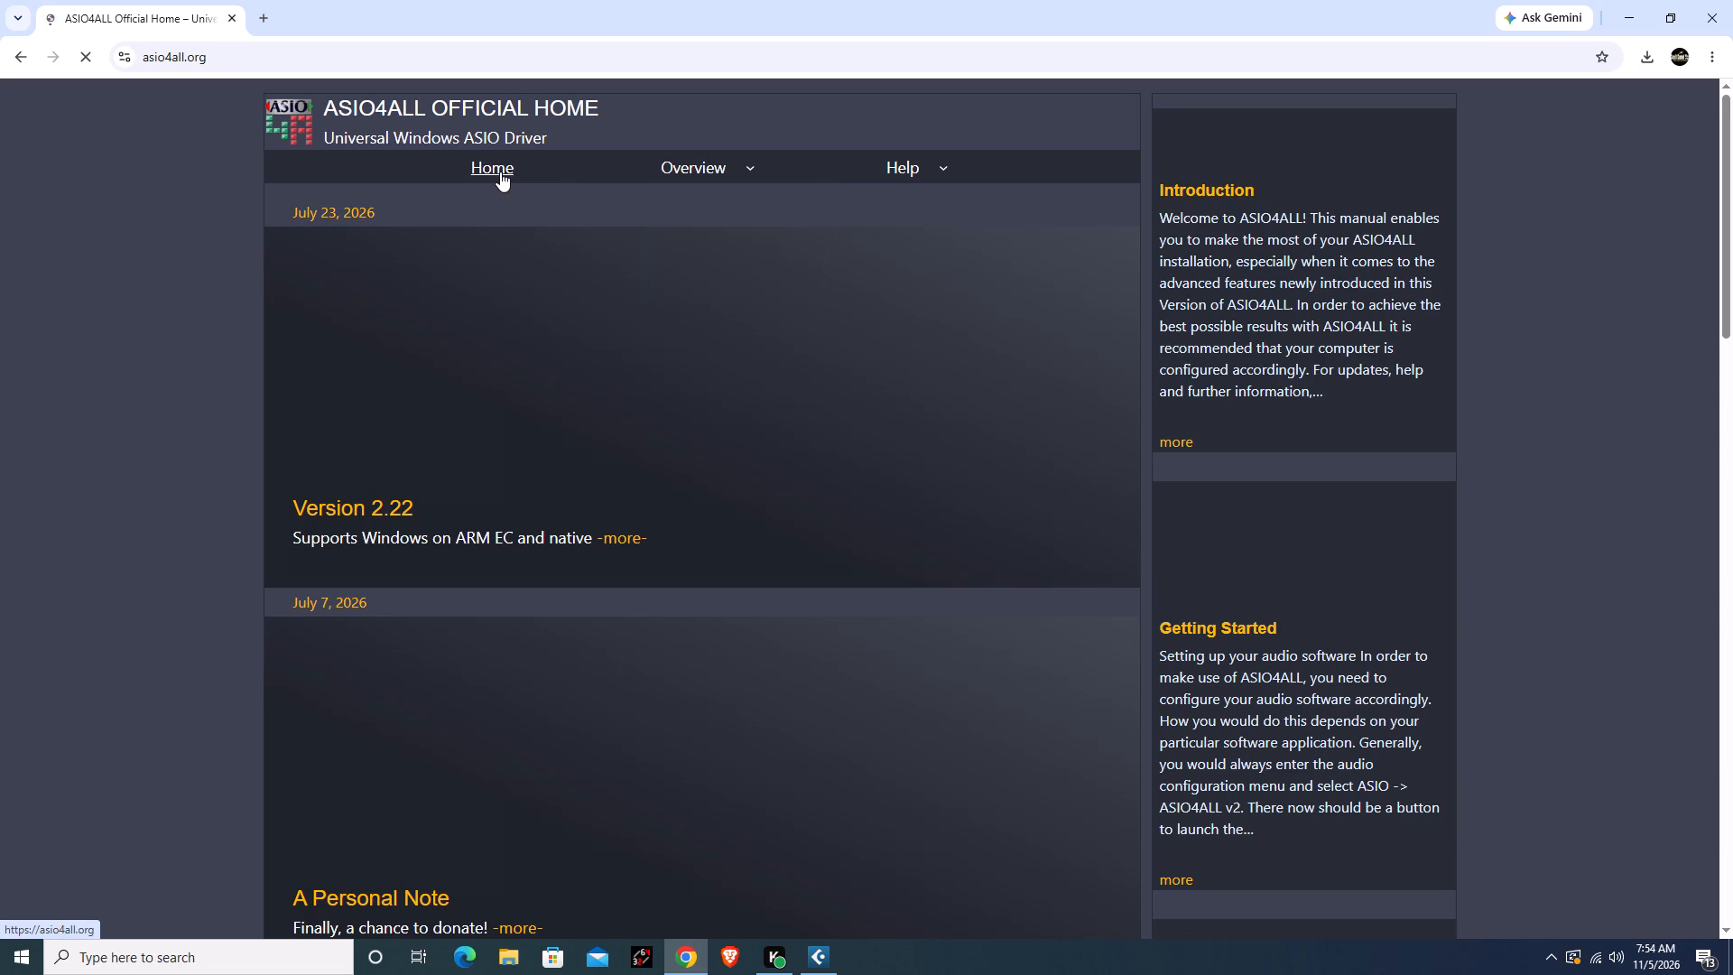
Look through the version posts on the ASIO4ALL home page for a driver download.
{"action": "scroll", "coordinate": [581, 426], "scroll_direction": "down", "scroll_amount": 11}
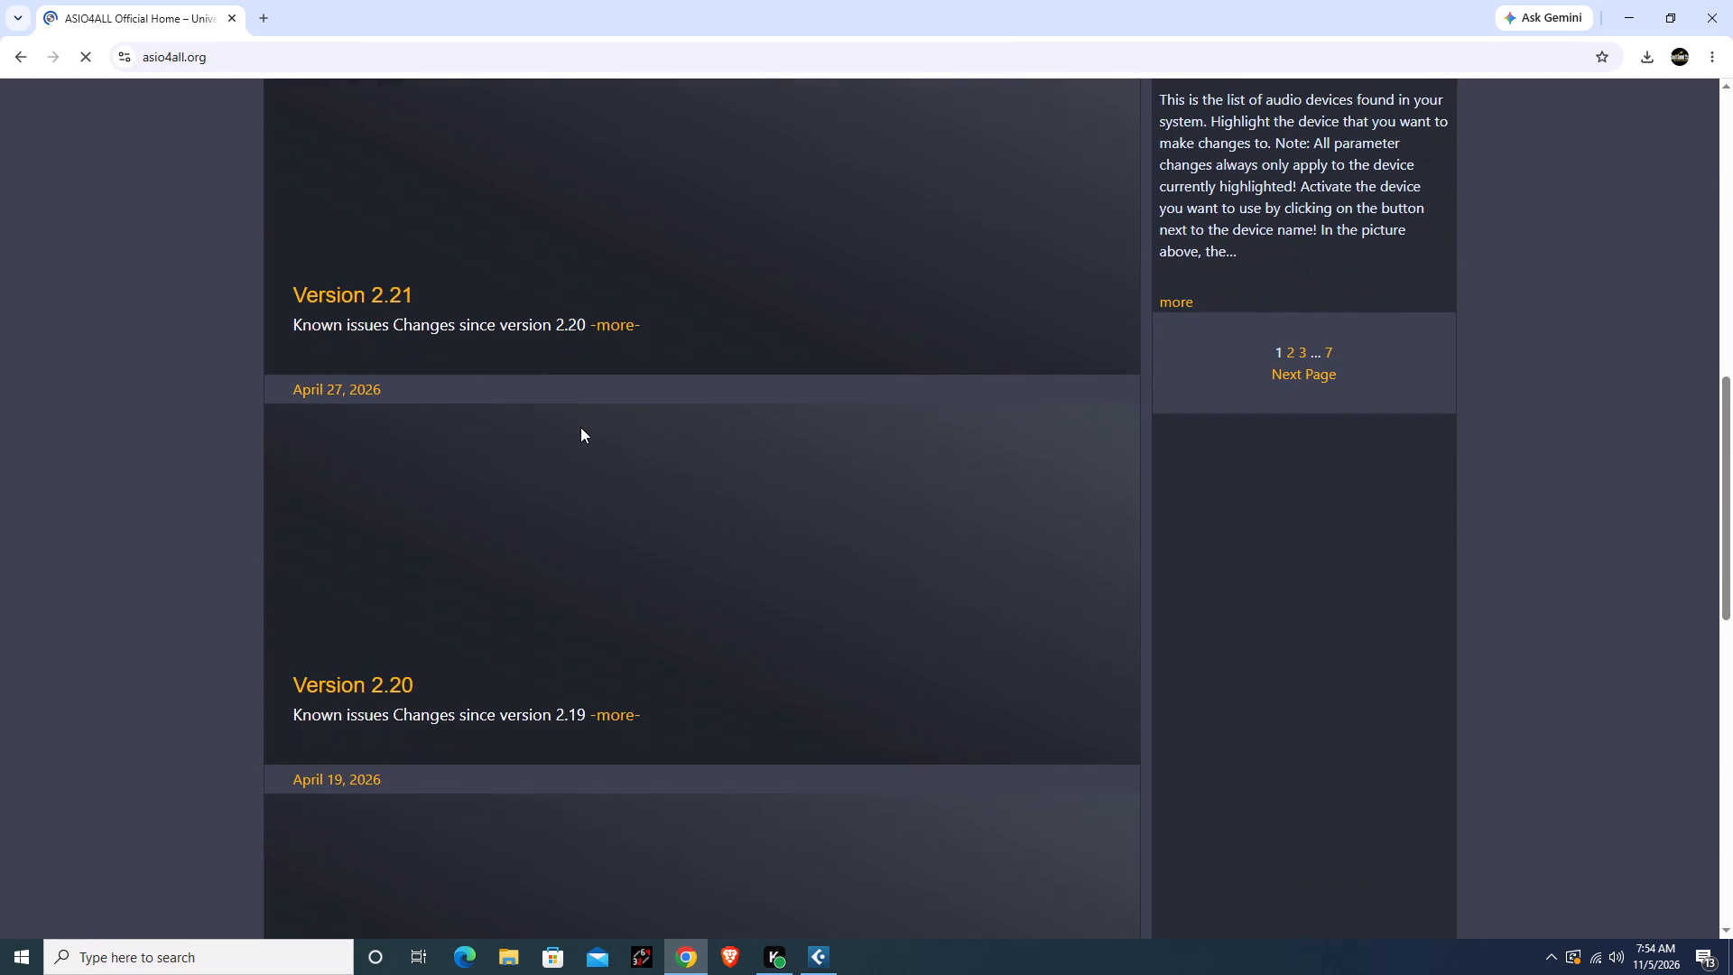
{"action": "scroll", "coordinate": [580, 427], "scroll_direction": "up", "scroll_amount": 19}
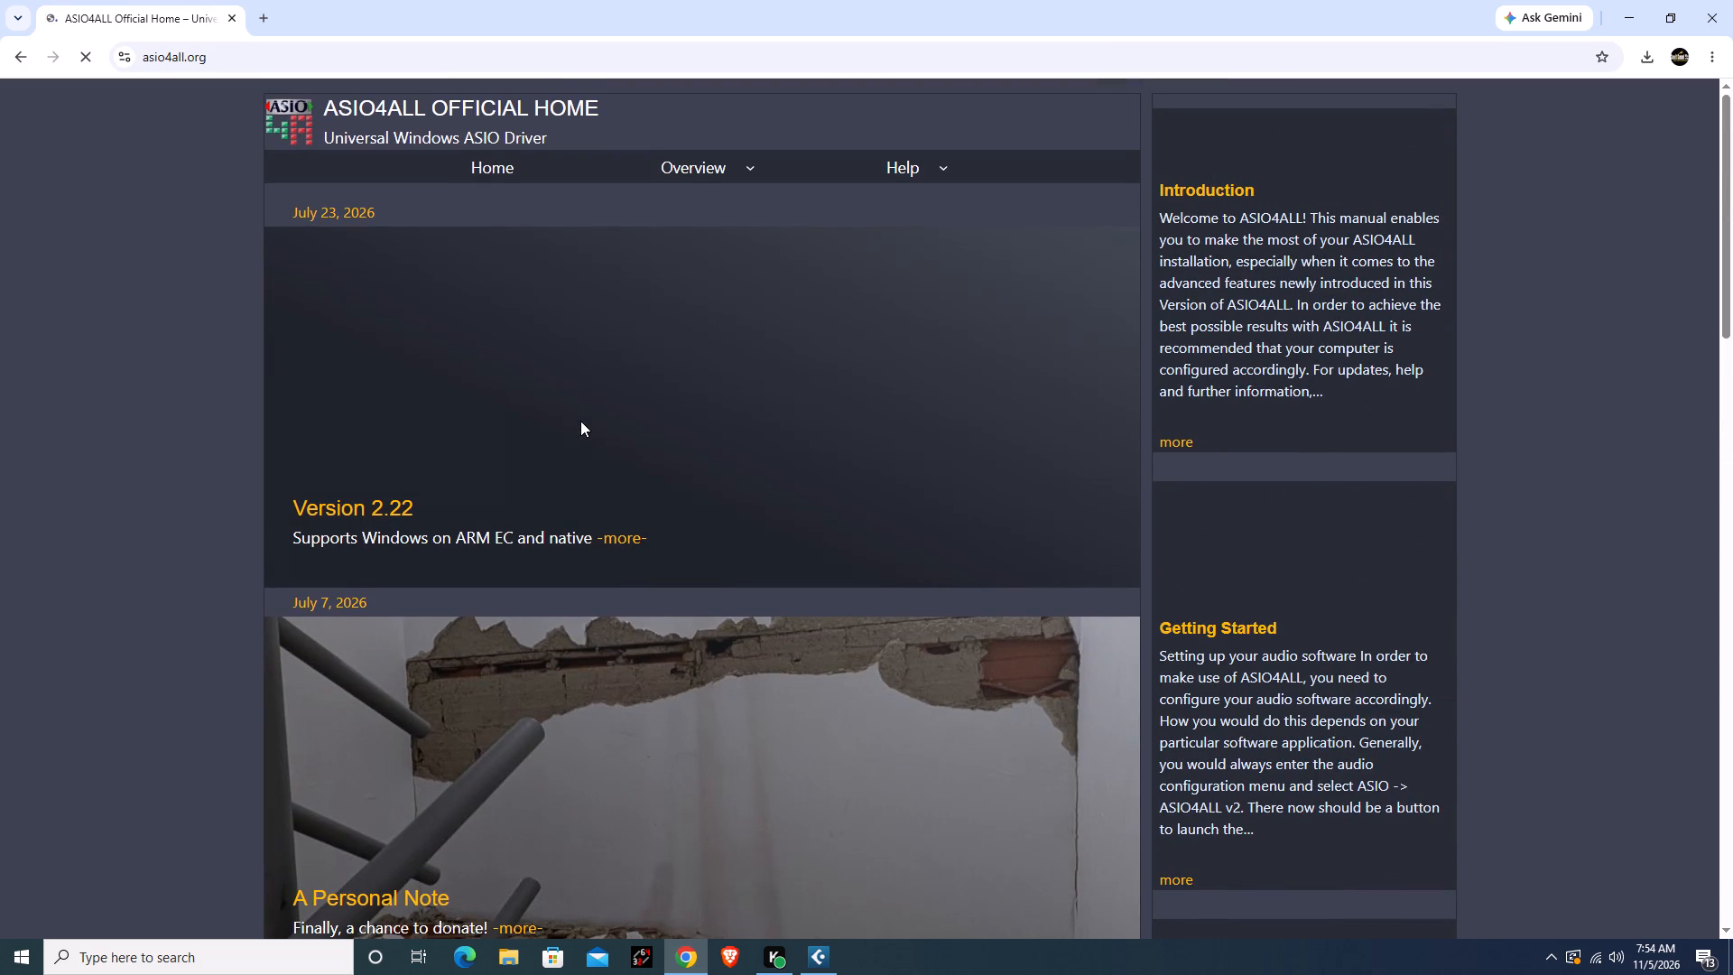
{"action": "left_click", "coordinate": [493, 168]}
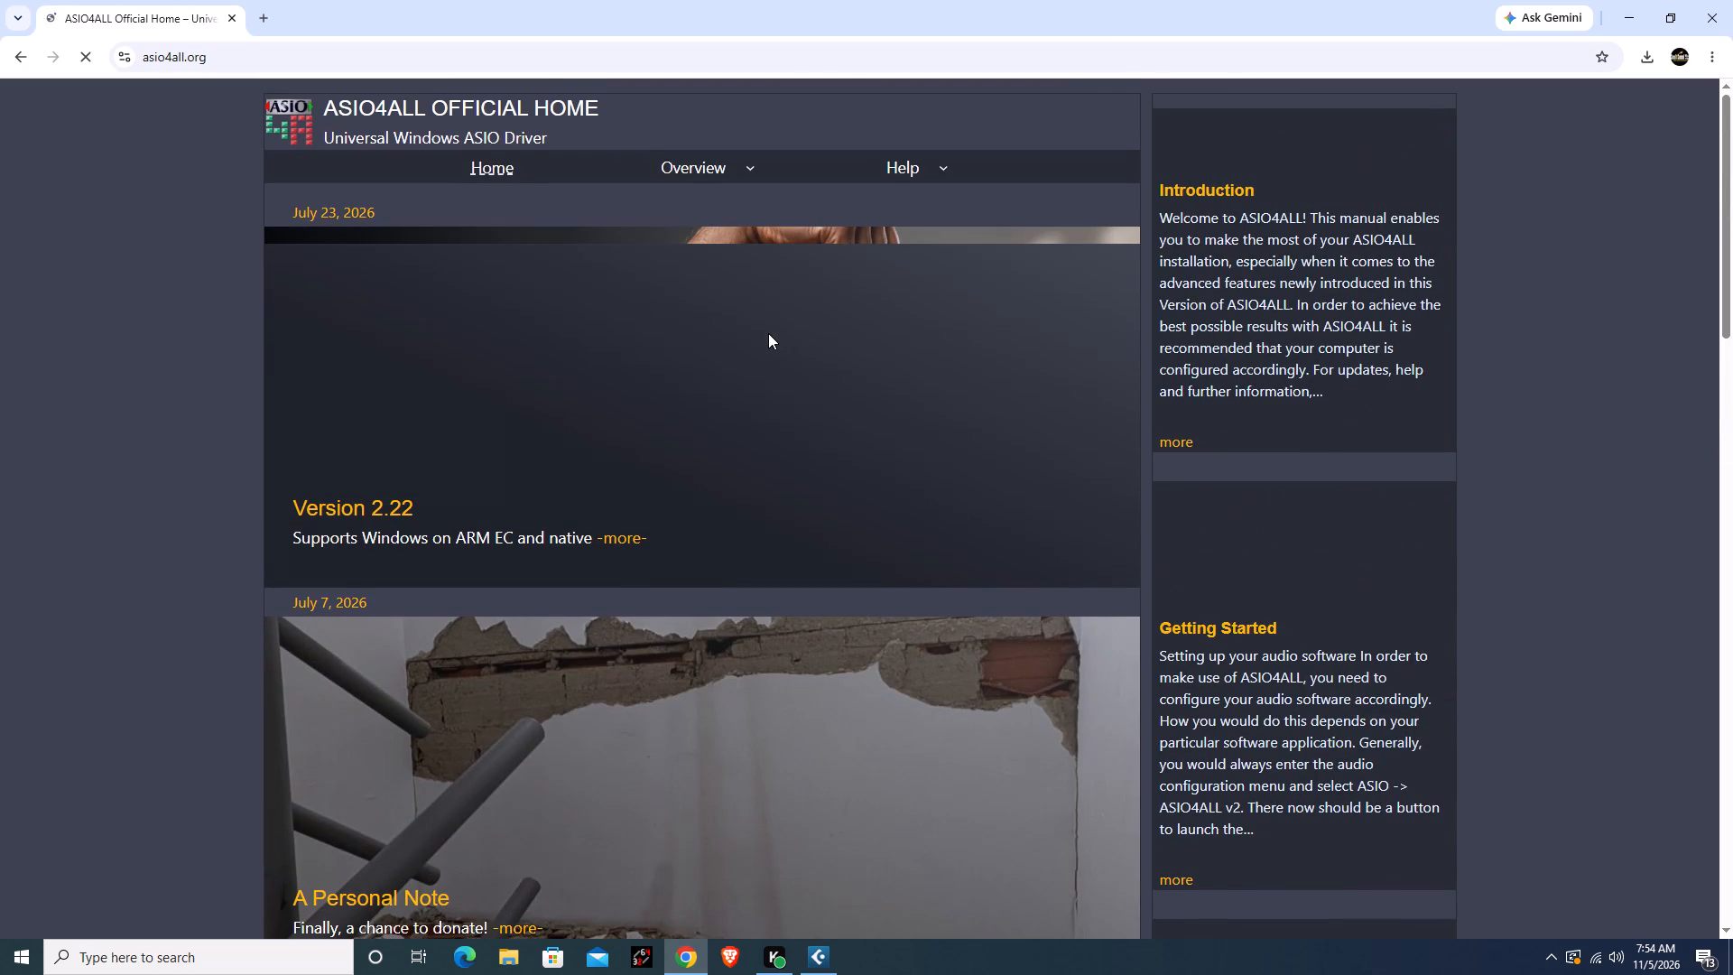
{"action": "scroll", "coordinate": [787, 393], "scroll_direction": "up", "scroll_amount": 3}
{"action": "scroll", "coordinate": [787, 393], "scroll_direction": "down", "scroll_amount": 9}
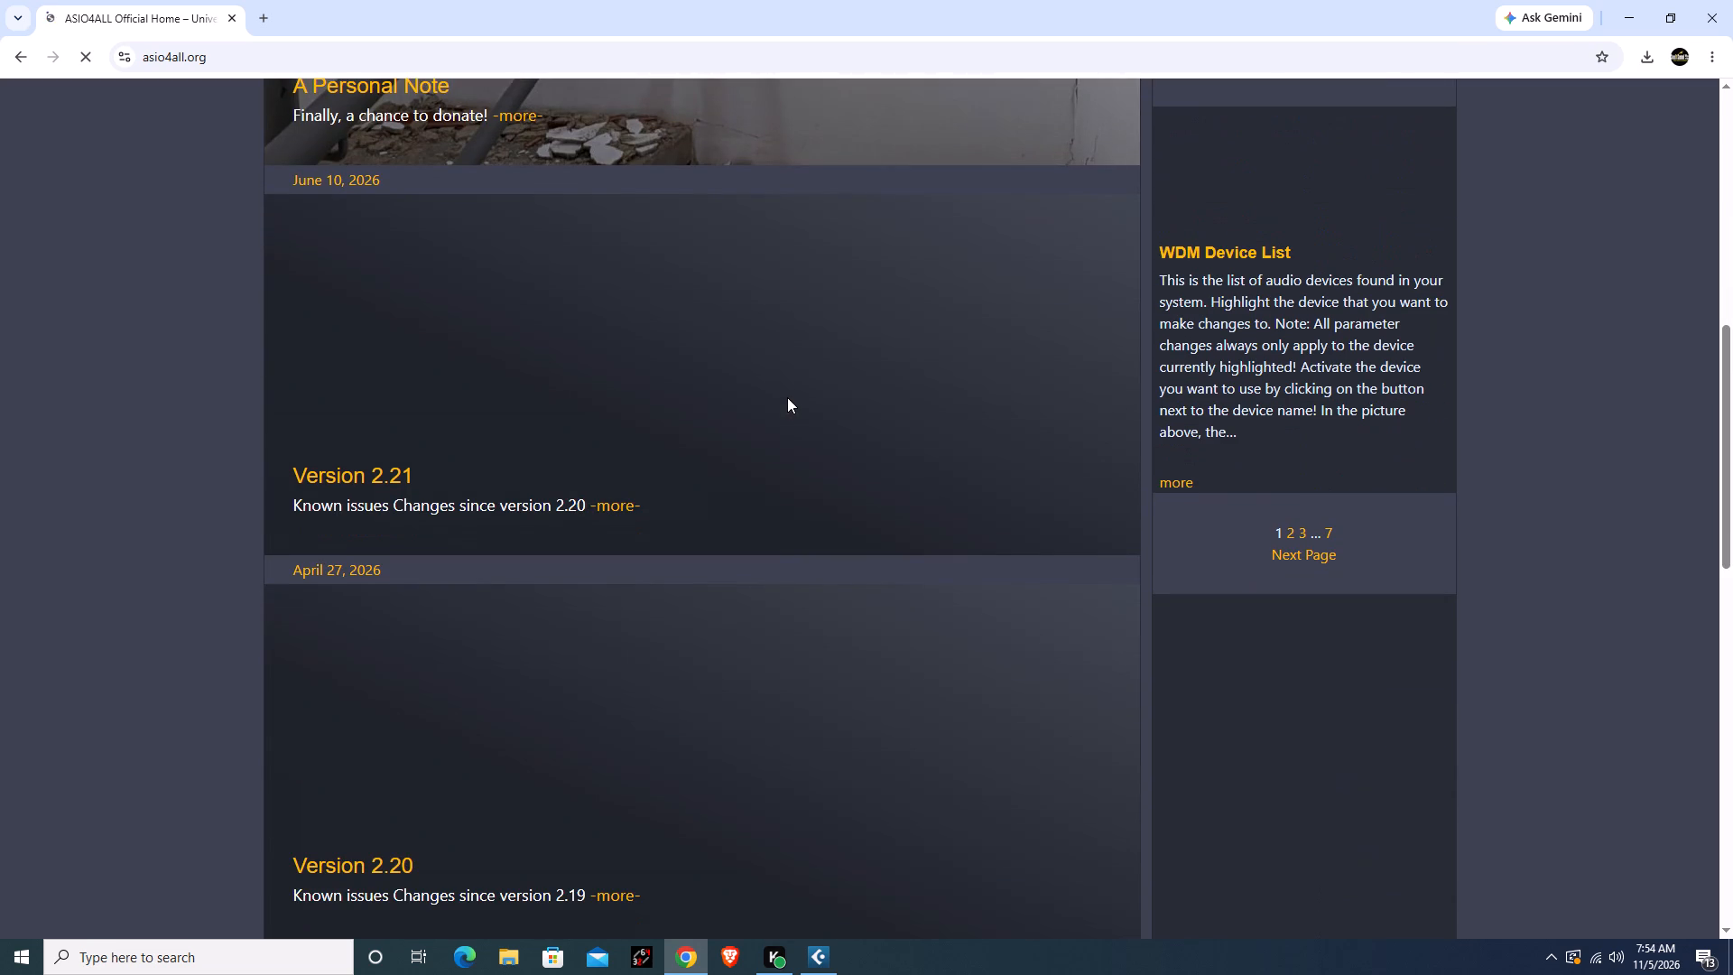
{"action": "scroll", "coordinate": [787, 397], "scroll_direction": "down", "scroll_amount": 16}
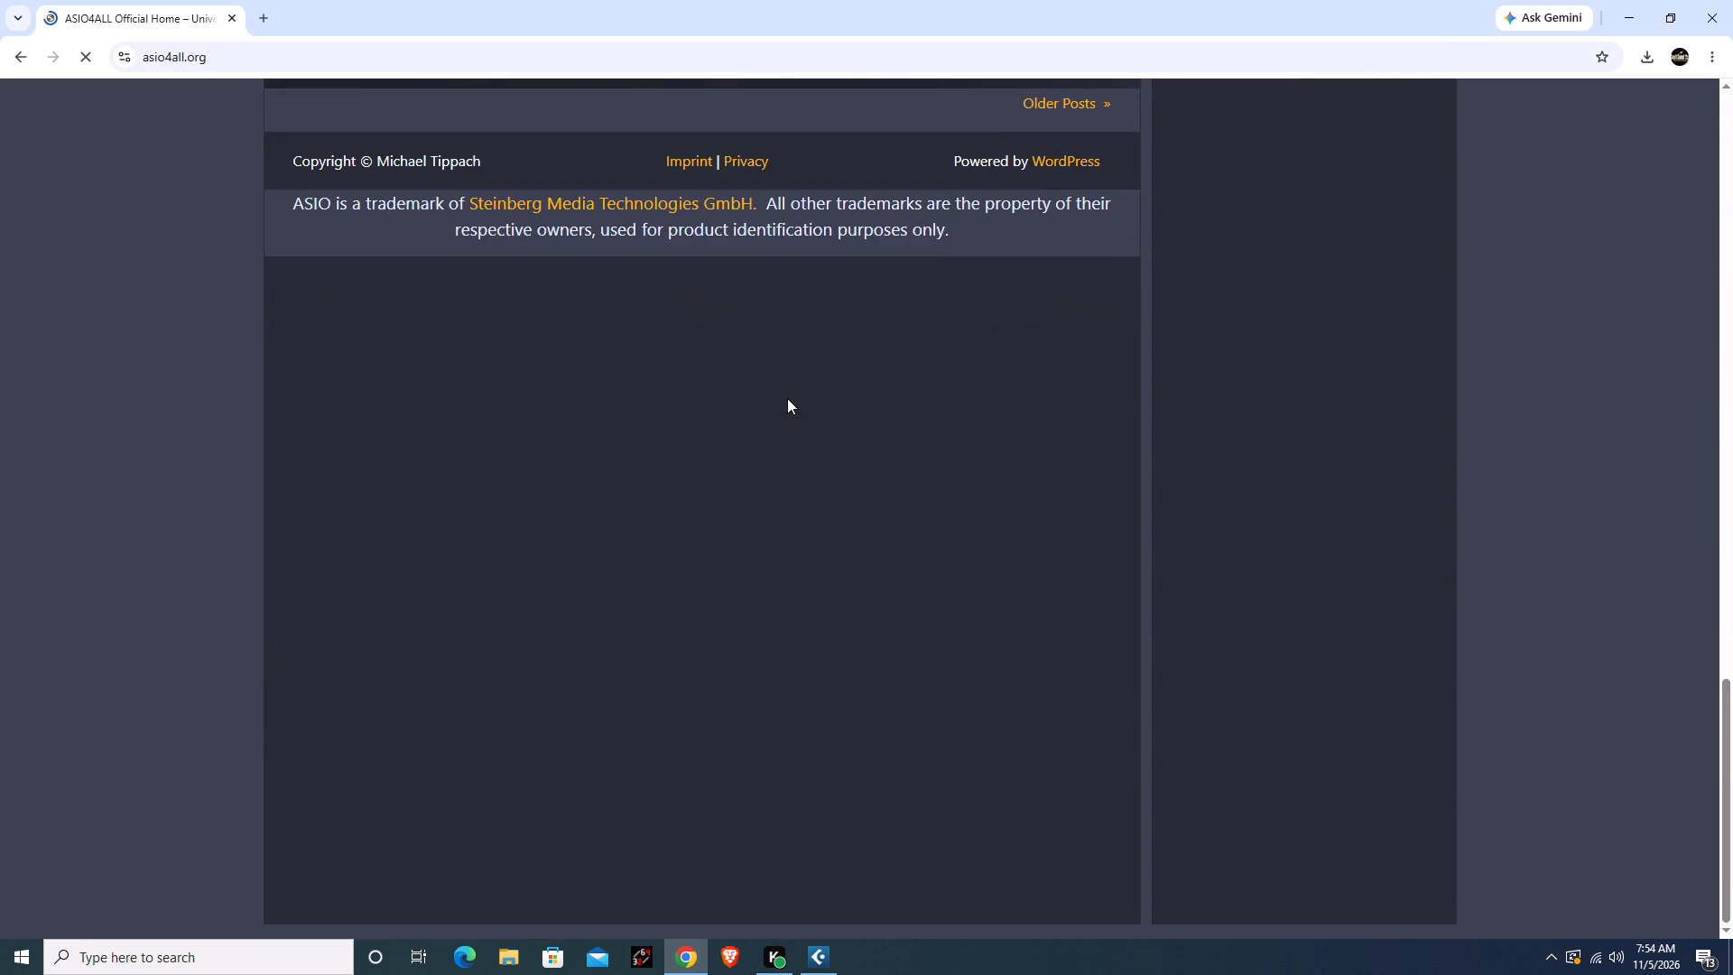
{"action": "scroll", "coordinate": [787, 398], "scroll_direction": "up", "scroll_amount": 1}
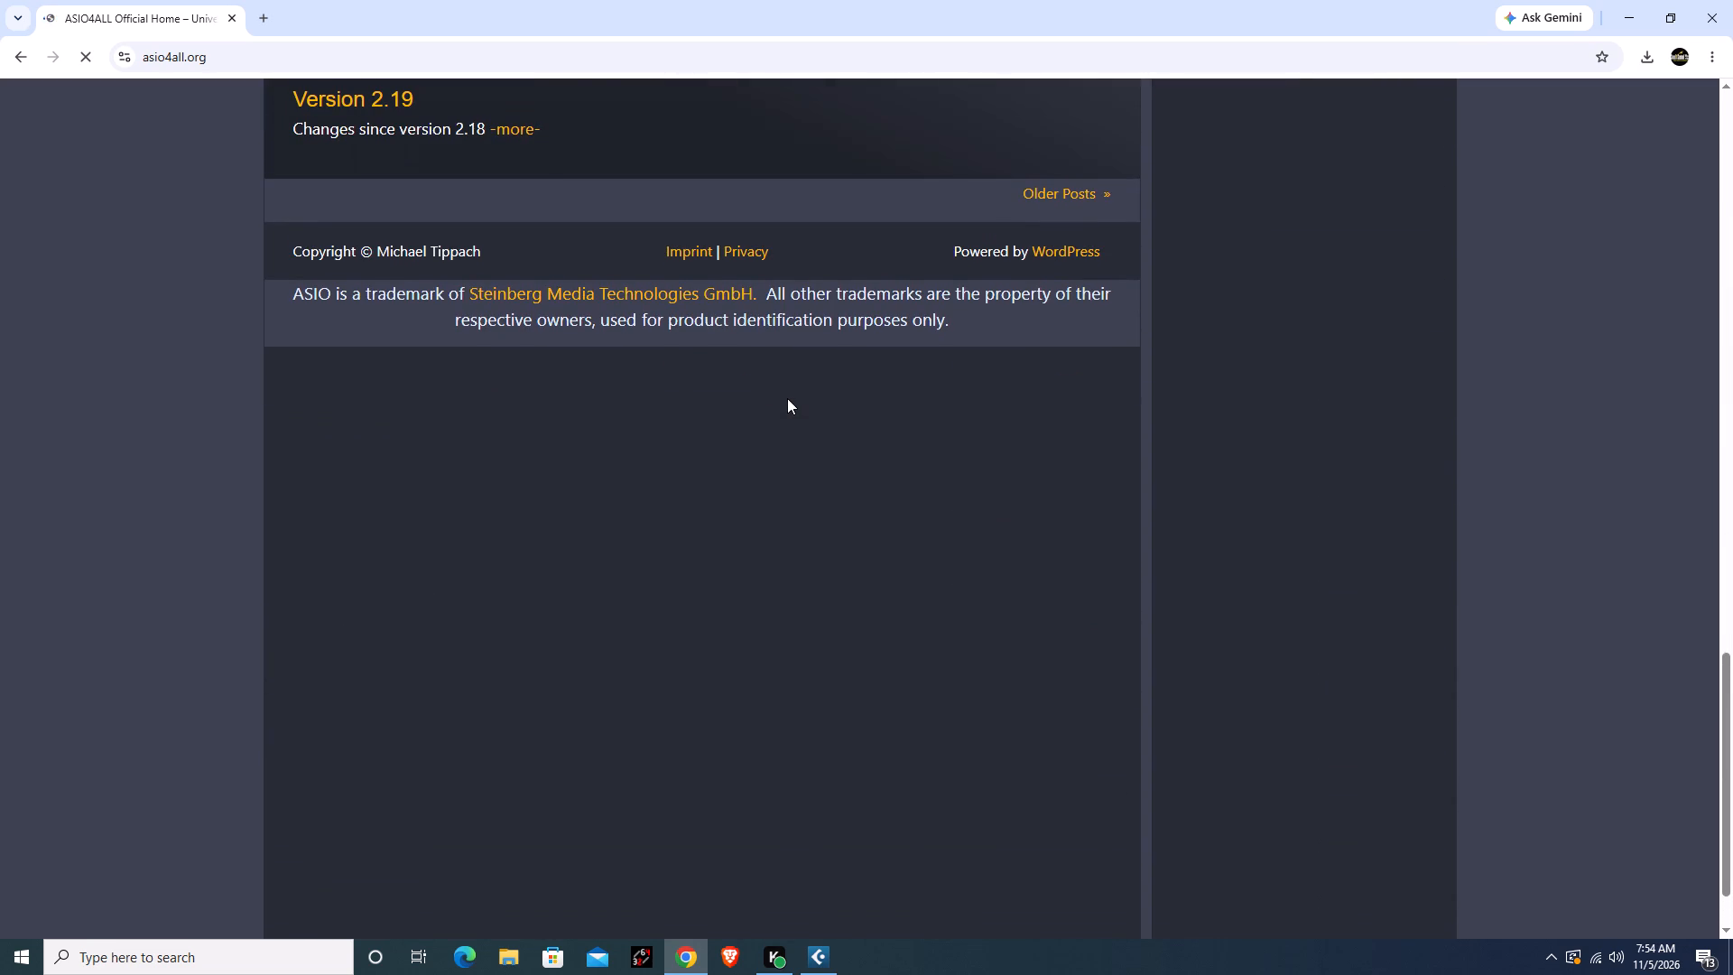
{"action": "scroll", "coordinate": [787, 398], "scroll_direction": "down", "scroll_amount": 5}
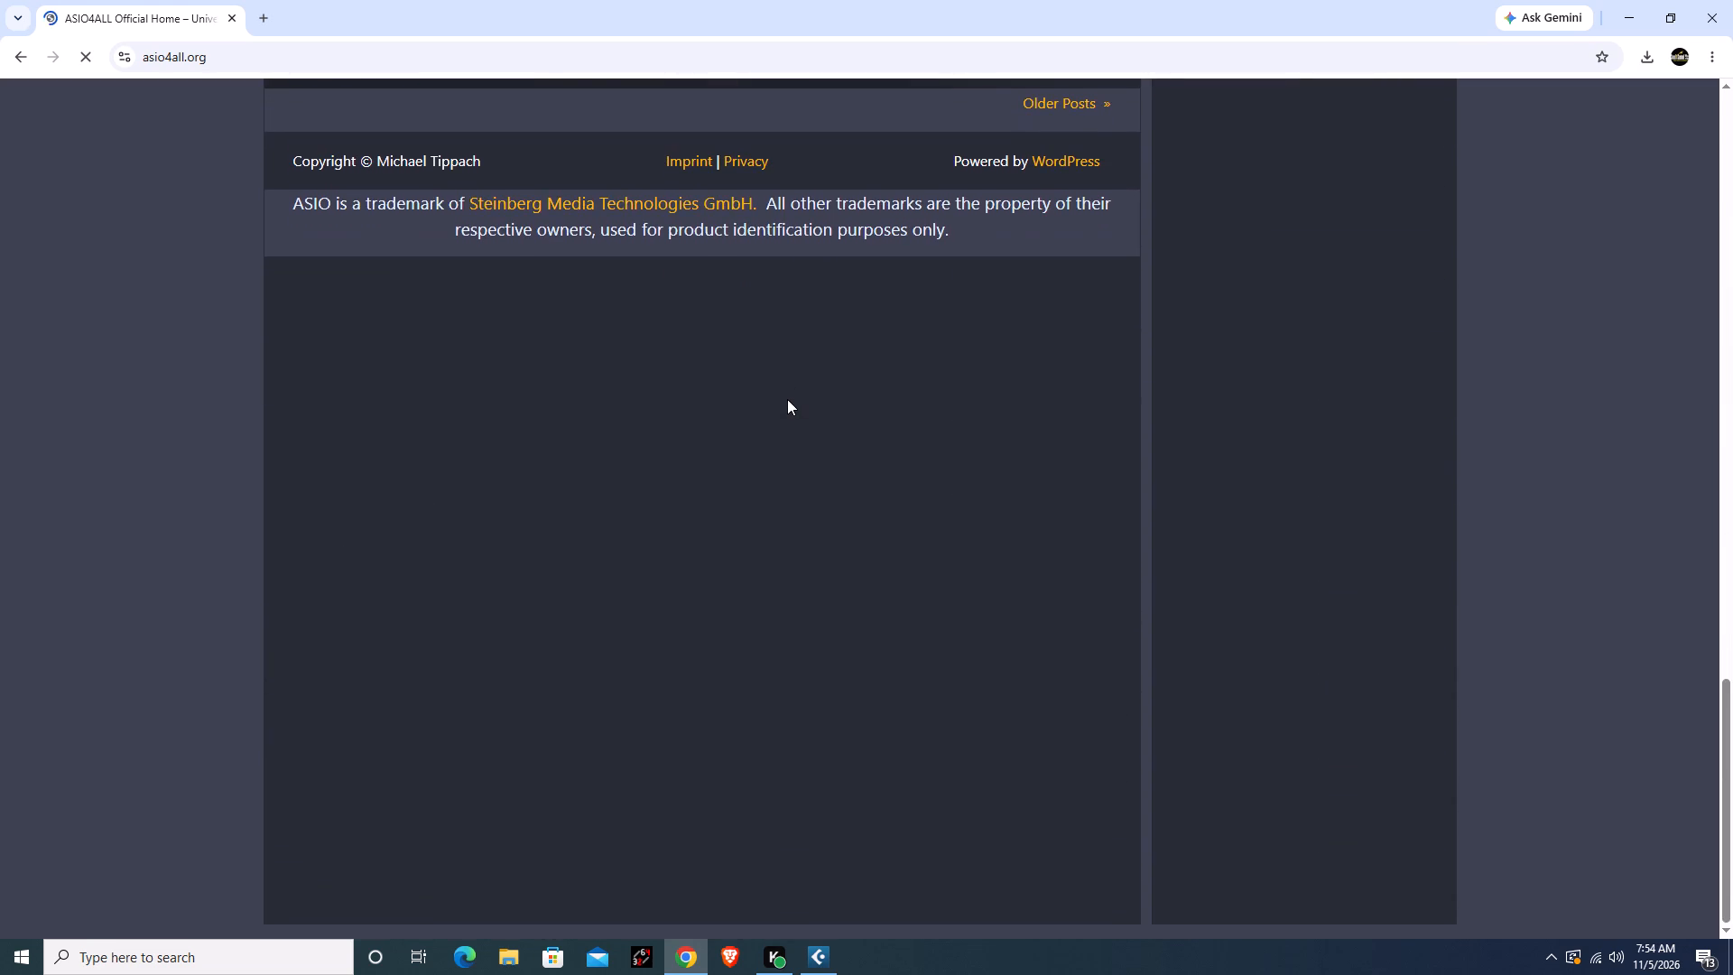
{"action": "scroll", "coordinate": [787, 399], "scroll_direction": "down", "scroll_amount": 5}
{"action": "scroll", "coordinate": [787, 400], "scroll_direction": "up", "scroll_amount": 19}
{"action": "scroll", "coordinate": [787, 399], "scroll_direction": "up", "scroll_amount": 6}
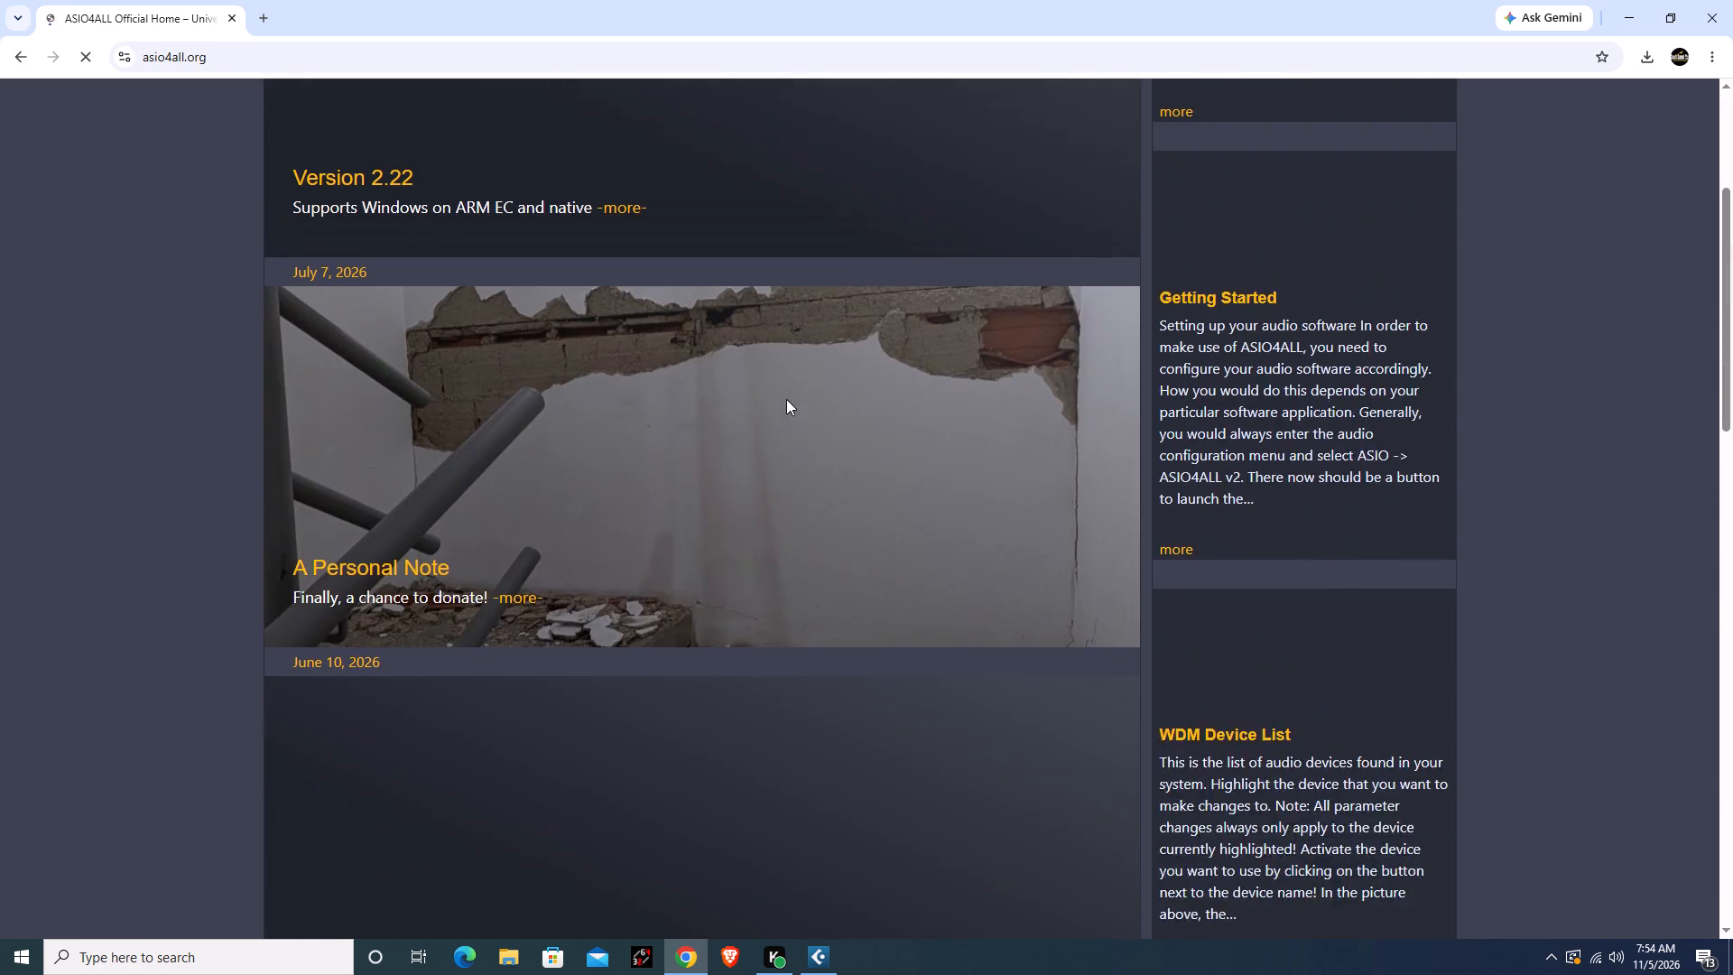
{"action": "scroll", "coordinate": [786, 398], "scroll_direction": "up", "scroll_amount": 6}
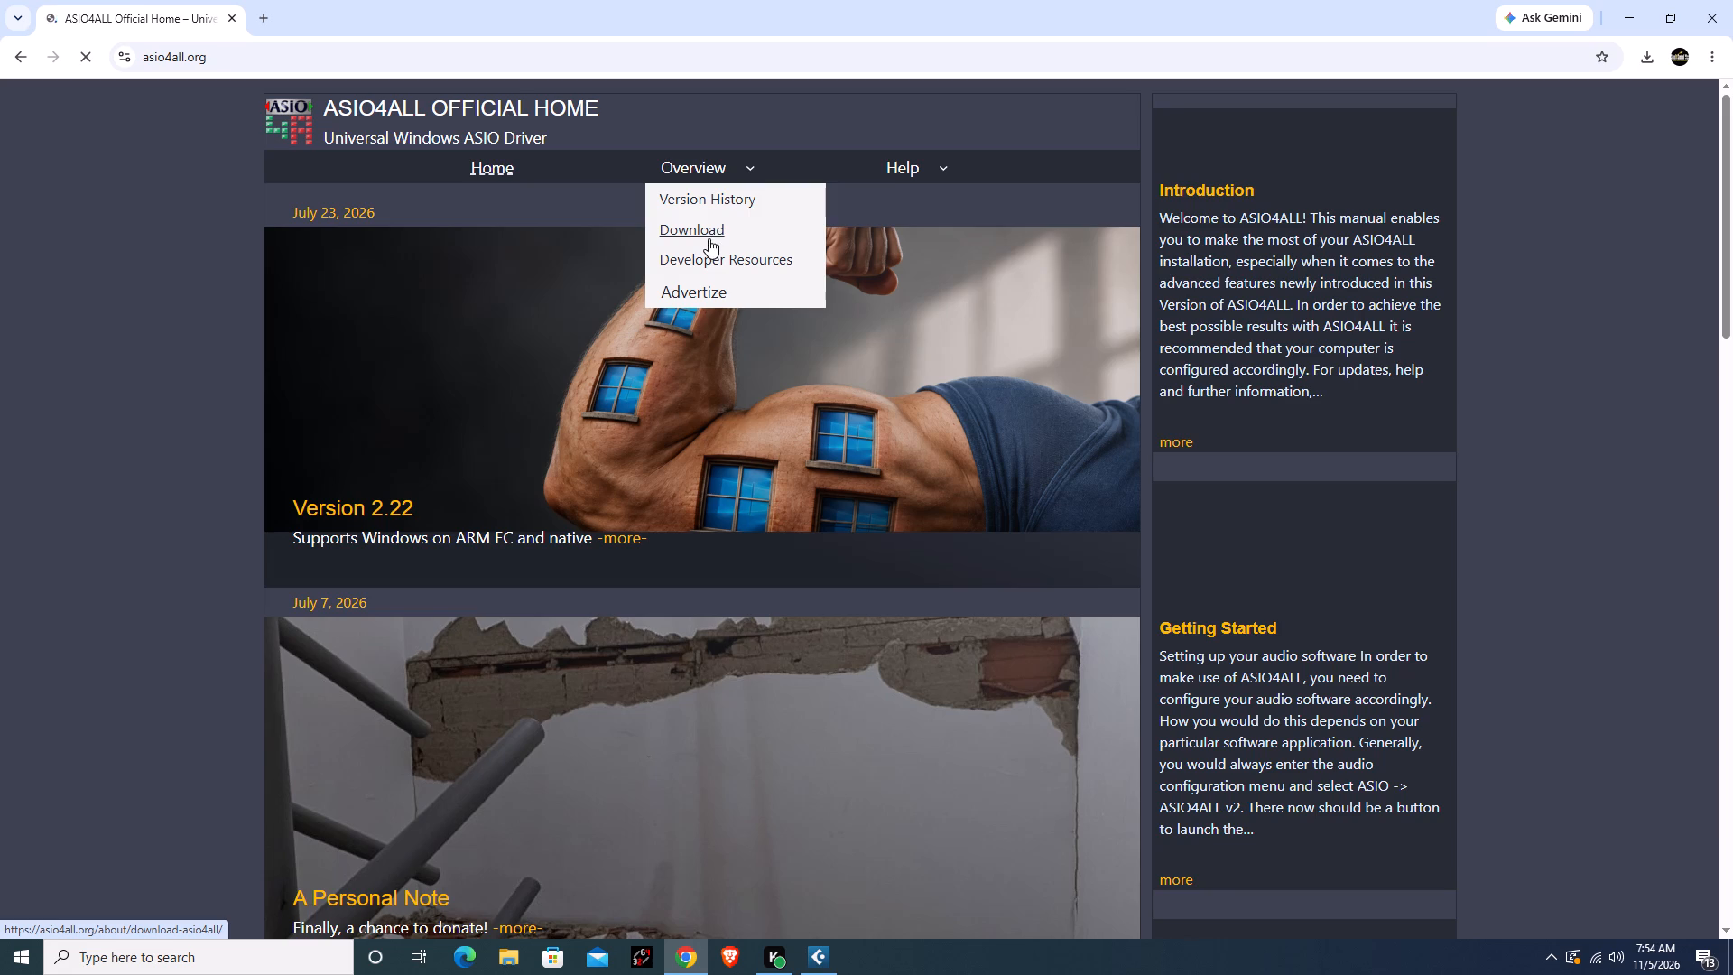
Open the ASIO4ALL Download page from the site's overview and examine the driver version and files offered.
{"action": "left_click", "coordinate": [709, 230]}
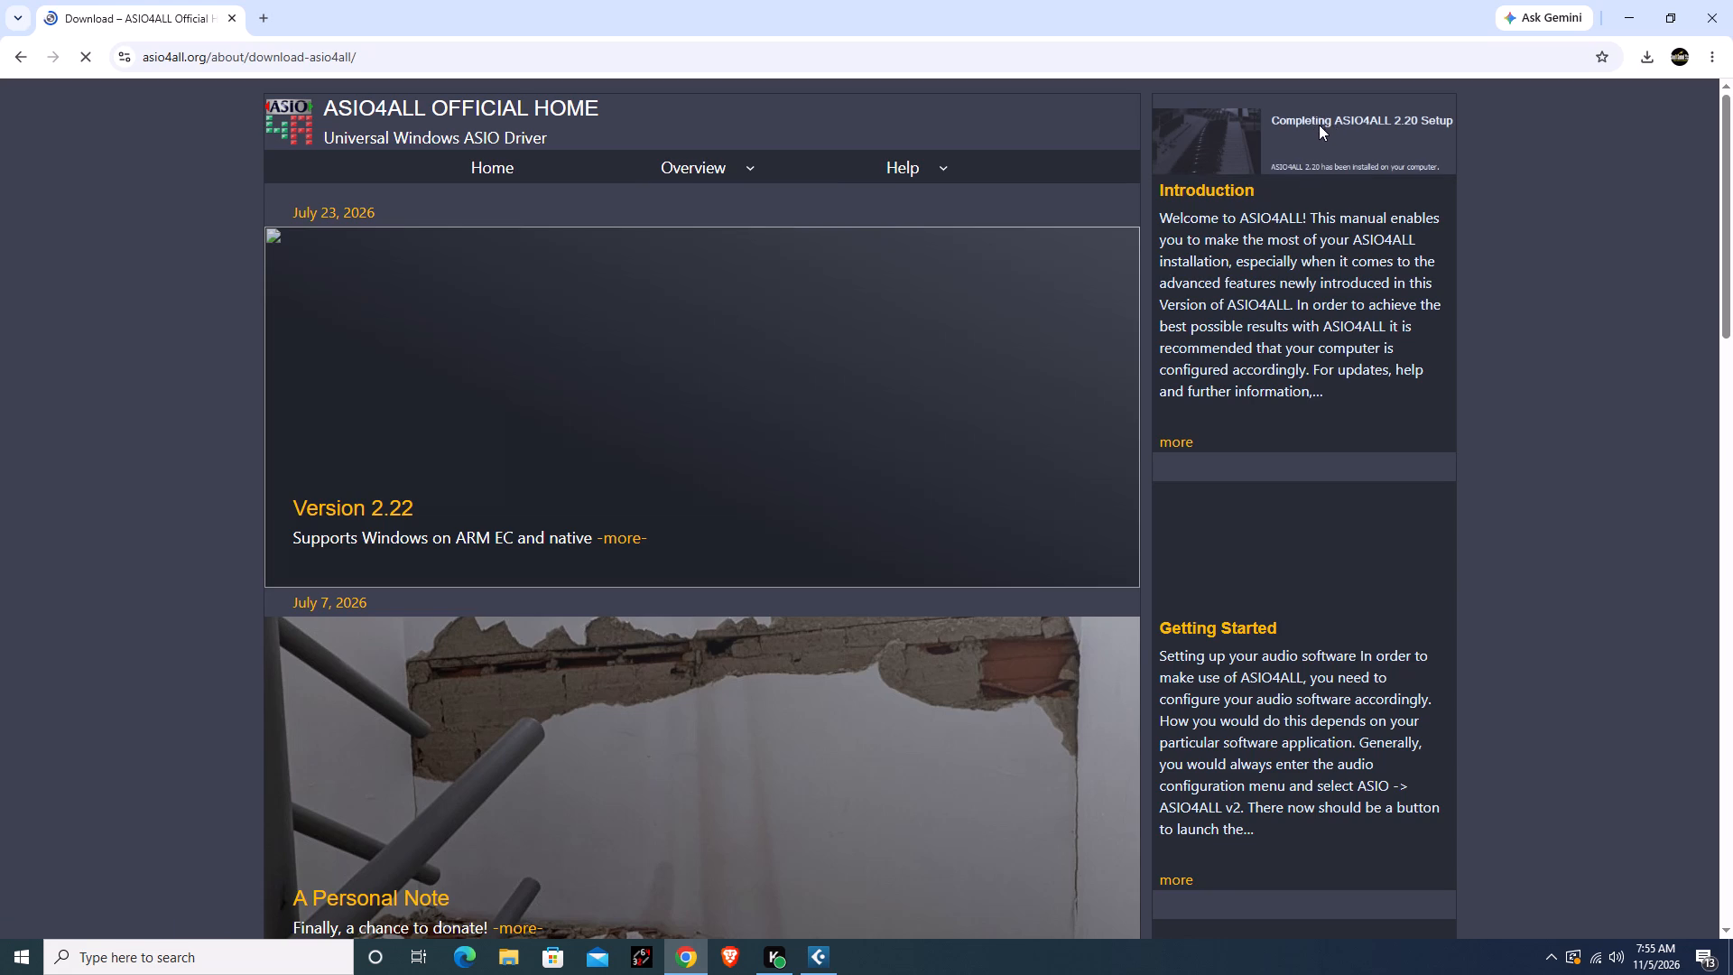
{"action": "scroll", "coordinate": [1279, 317], "scroll_direction": "up", "scroll_amount": 5}
{"action": "scroll", "coordinate": [1277, 319], "scroll_direction": "down", "scroll_amount": 9}
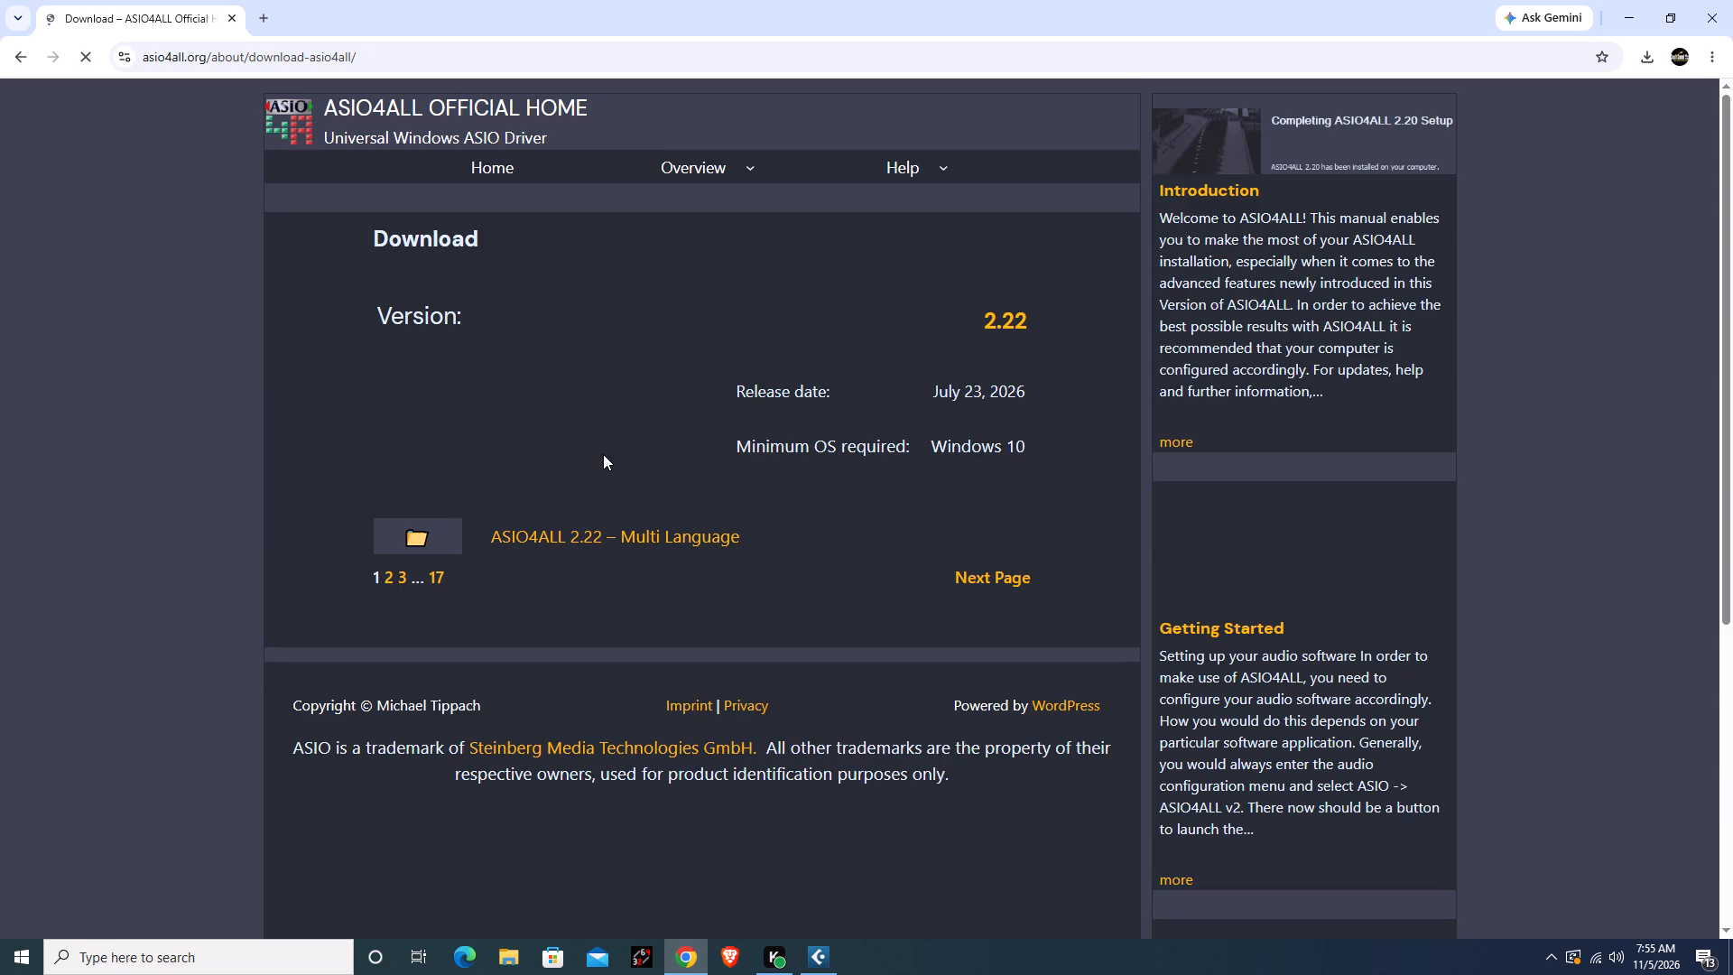
{"action": "scroll", "coordinate": [603, 454], "scroll_direction": "down", "scroll_amount": 4}
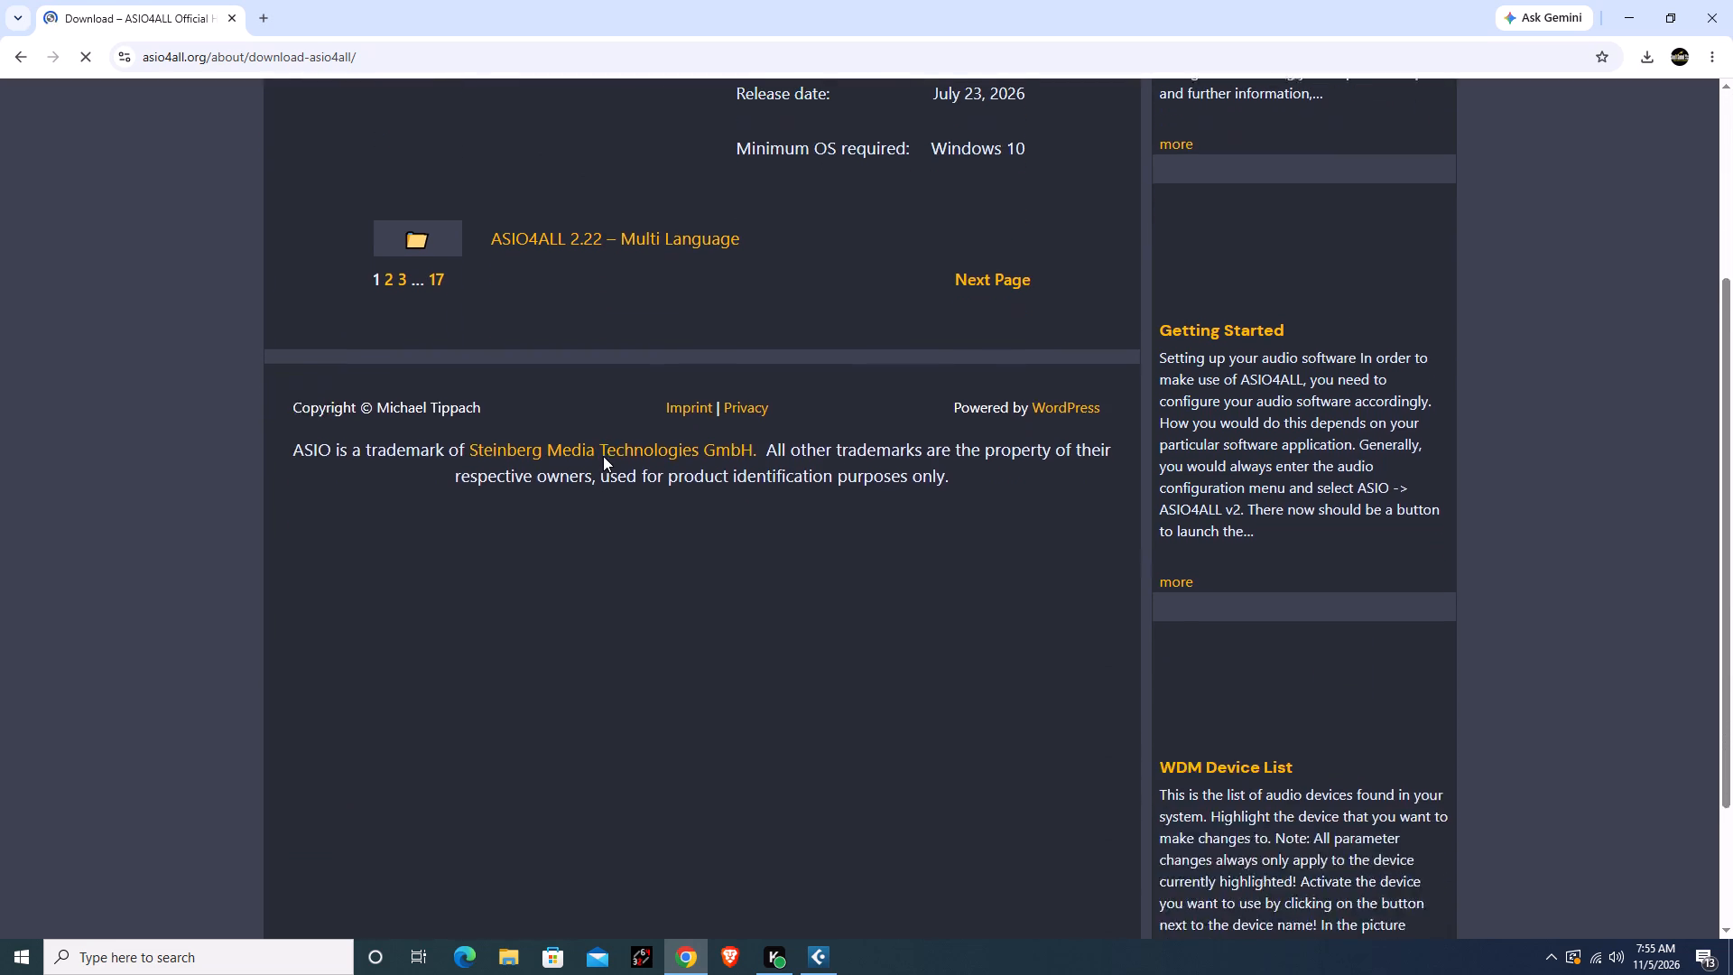
{"action": "scroll", "coordinate": [603, 456], "scroll_direction": "down", "scroll_amount": 7}
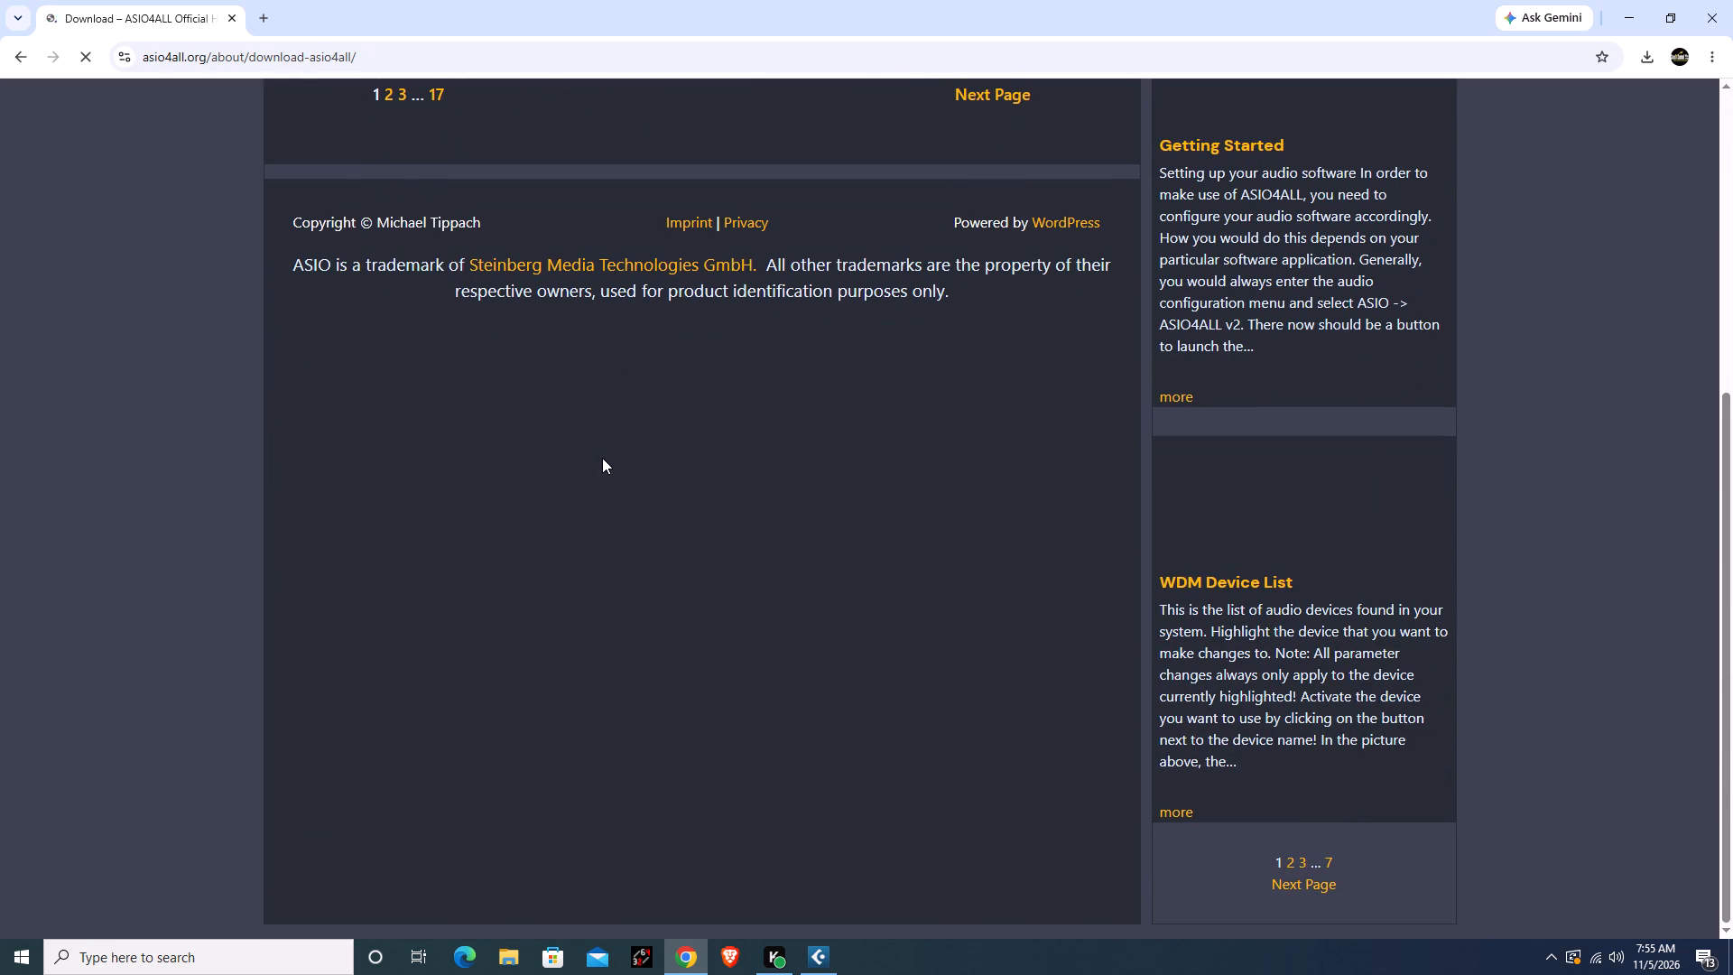
{"action": "scroll", "coordinate": [602, 458], "scroll_direction": "down", "scroll_amount": 2}
{"action": "scroll", "coordinate": [602, 458], "scroll_direction": "up", "scroll_amount": 13}
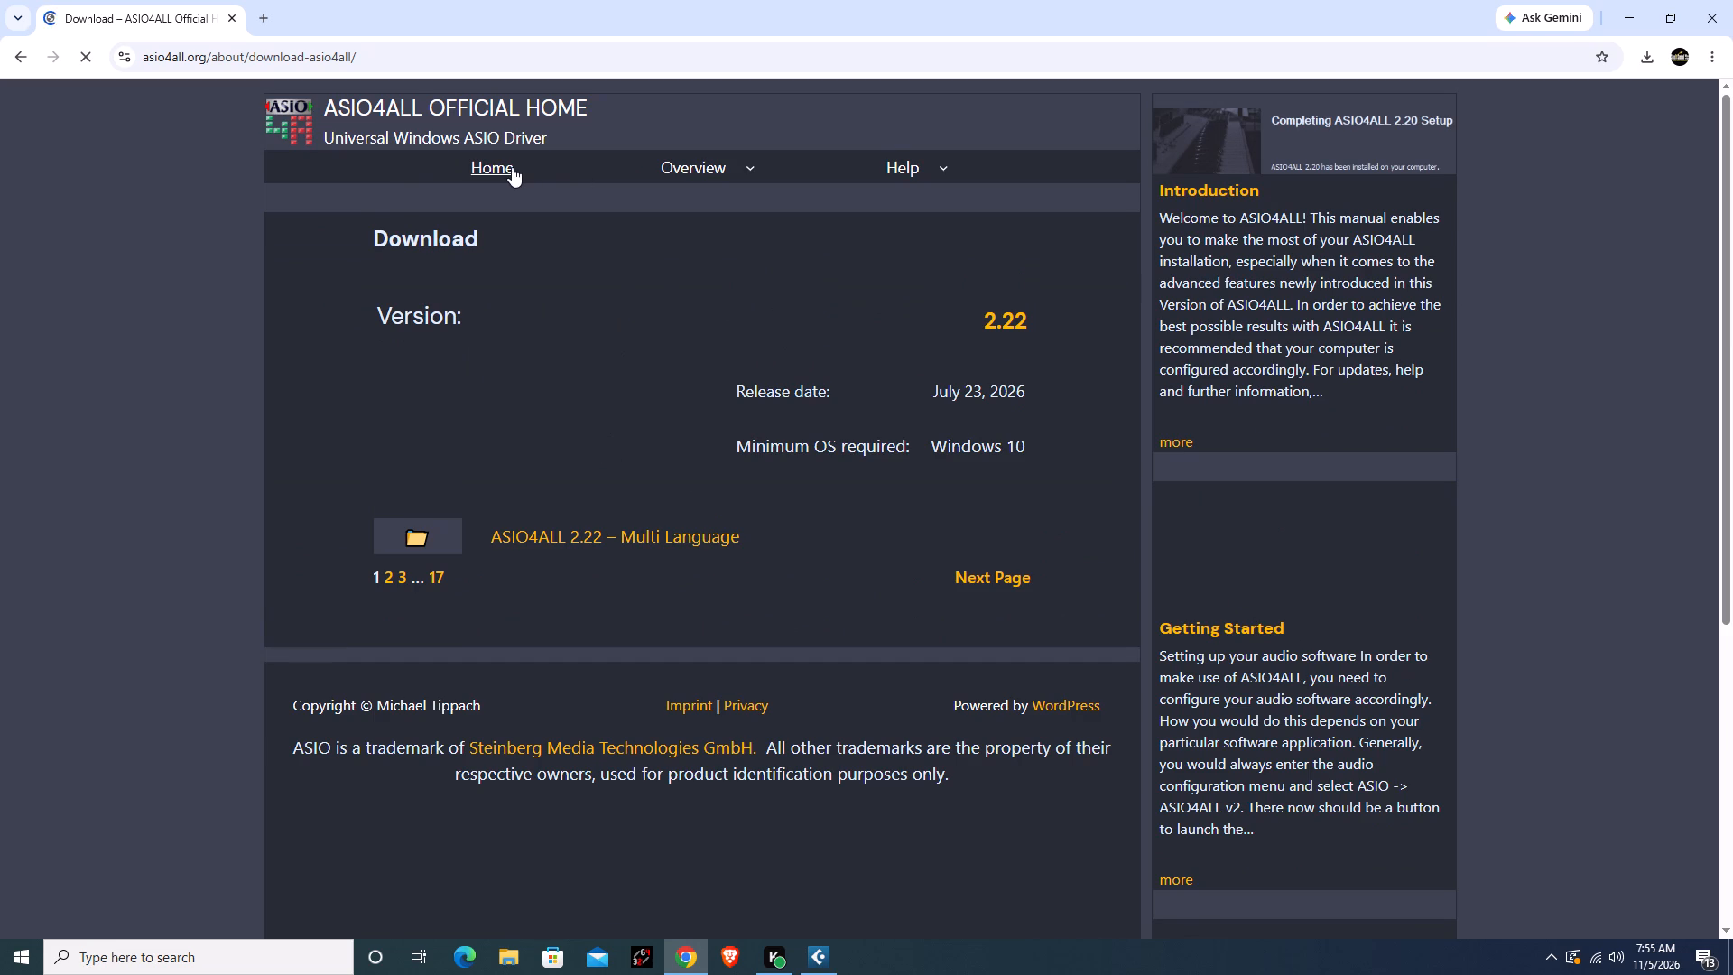
{"action": "scroll", "coordinate": [561, 458], "scroll_direction": "down", "scroll_amount": 5}
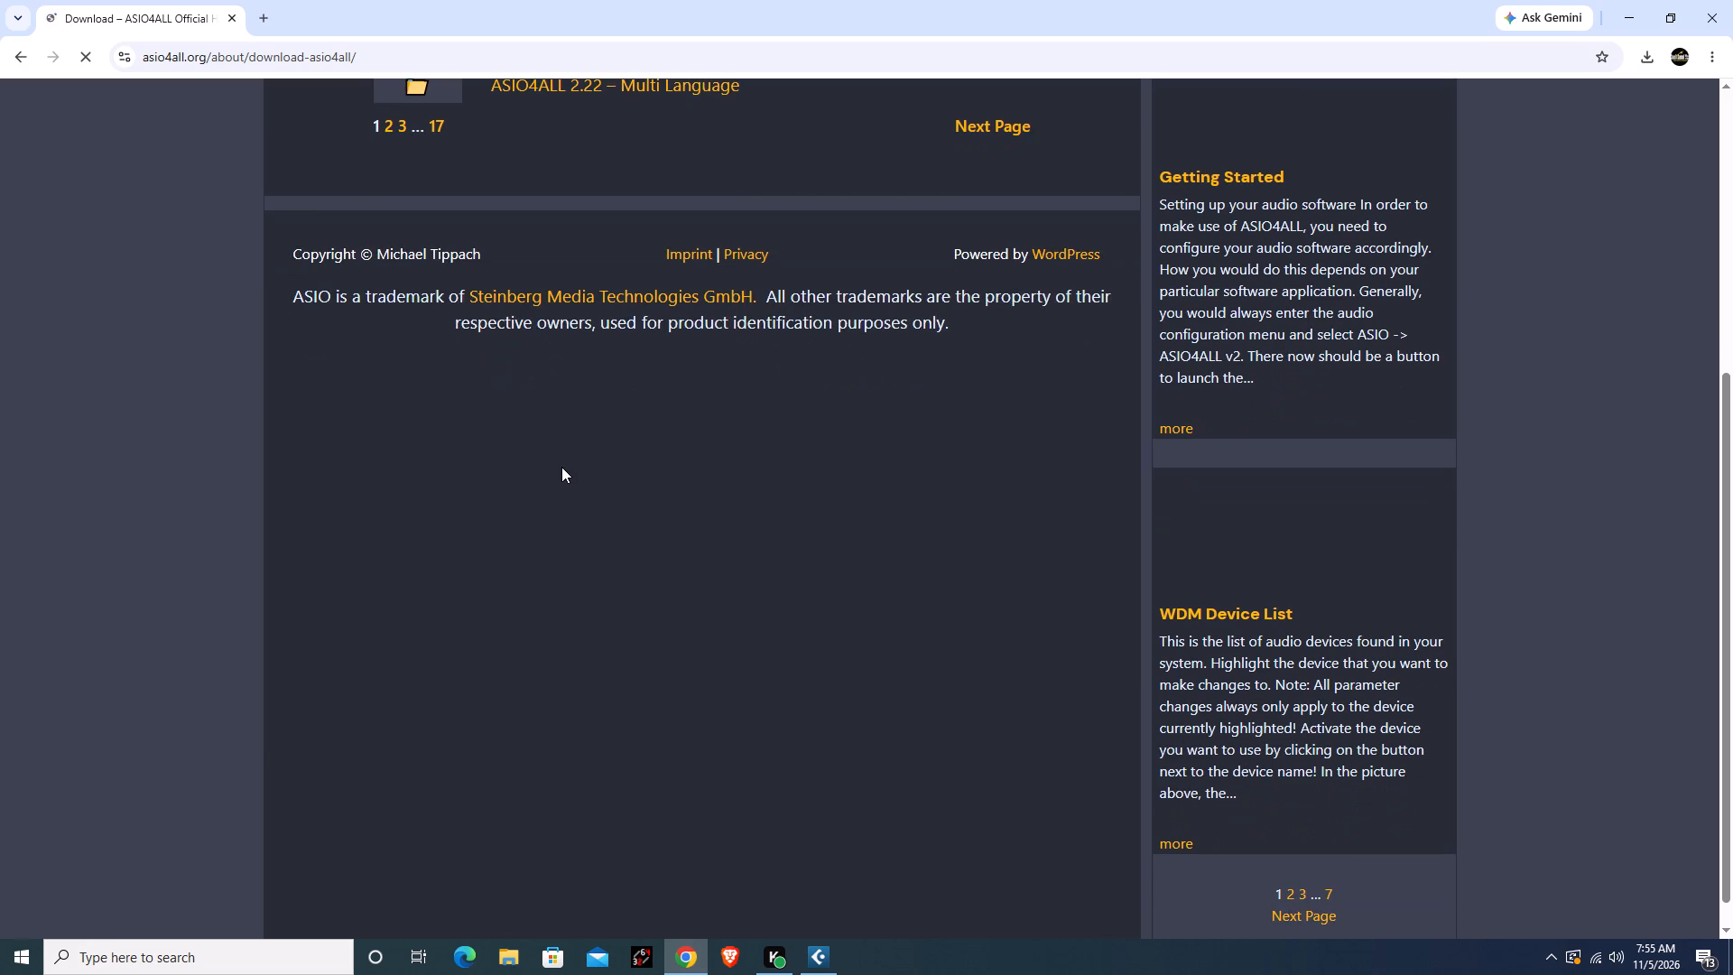
{"action": "scroll", "coordinate": [561, 467], "scroll_direction": "up", "scroll_amount": 6}
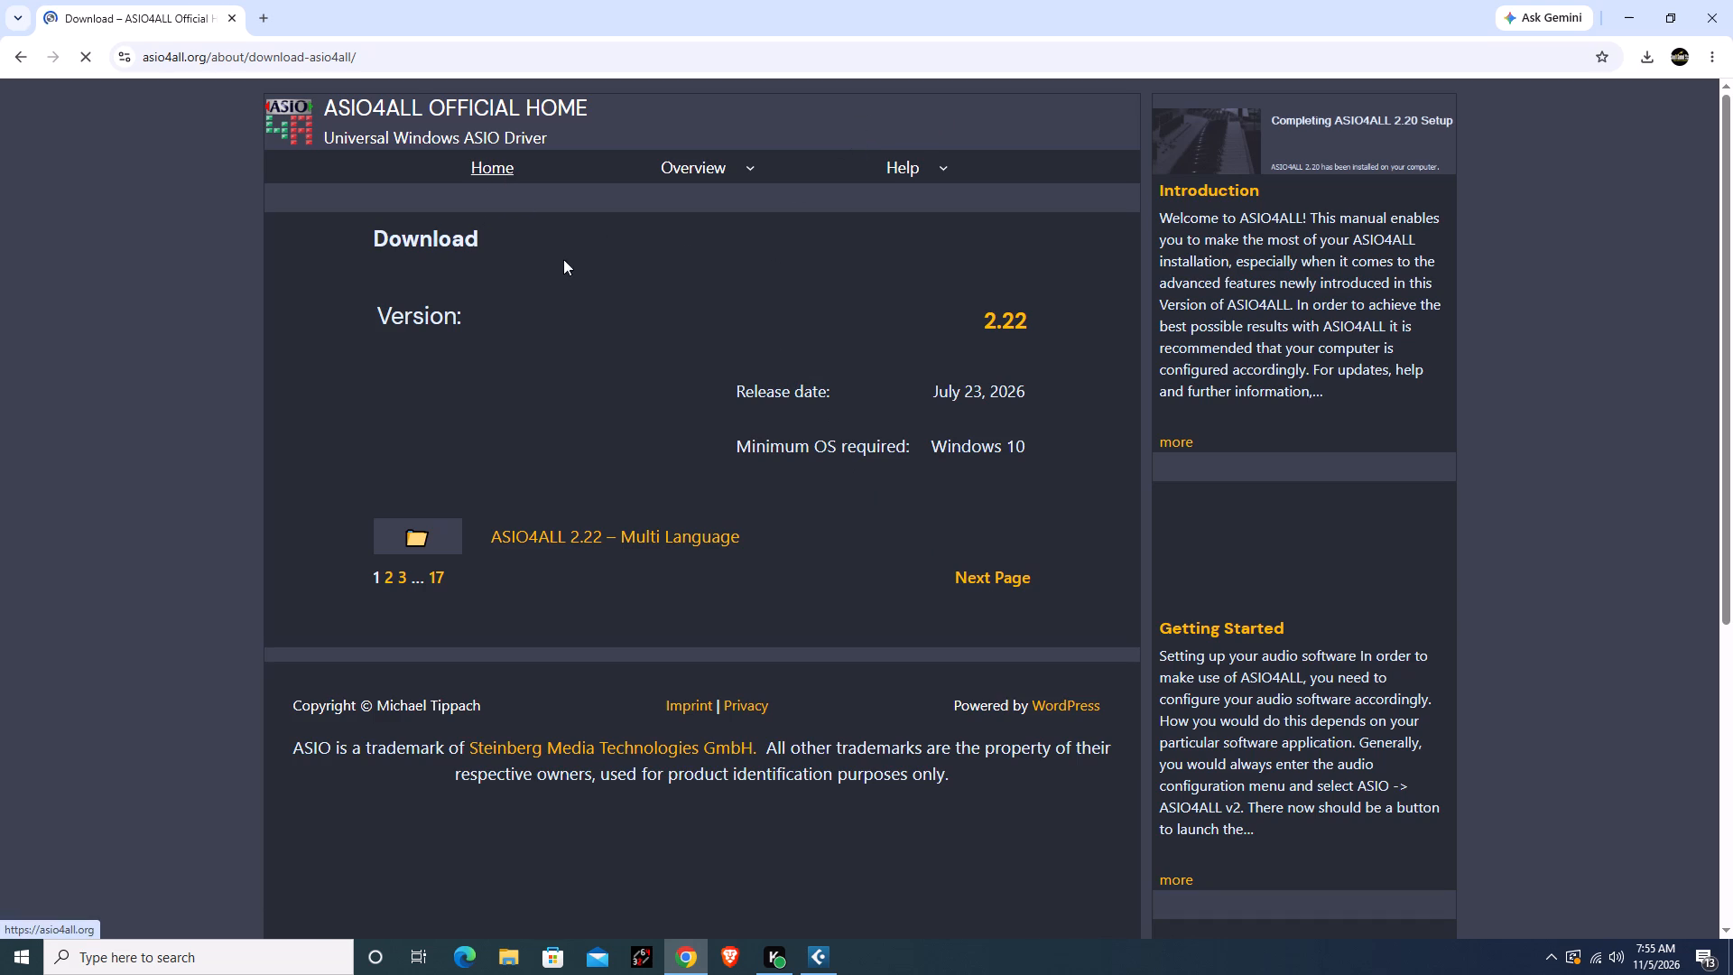
Download the ASIO4ALL 2.22 – Multi Language installer and show the finished file in its folder.
{"action": "left_click", "coordinate": [444, 543]}
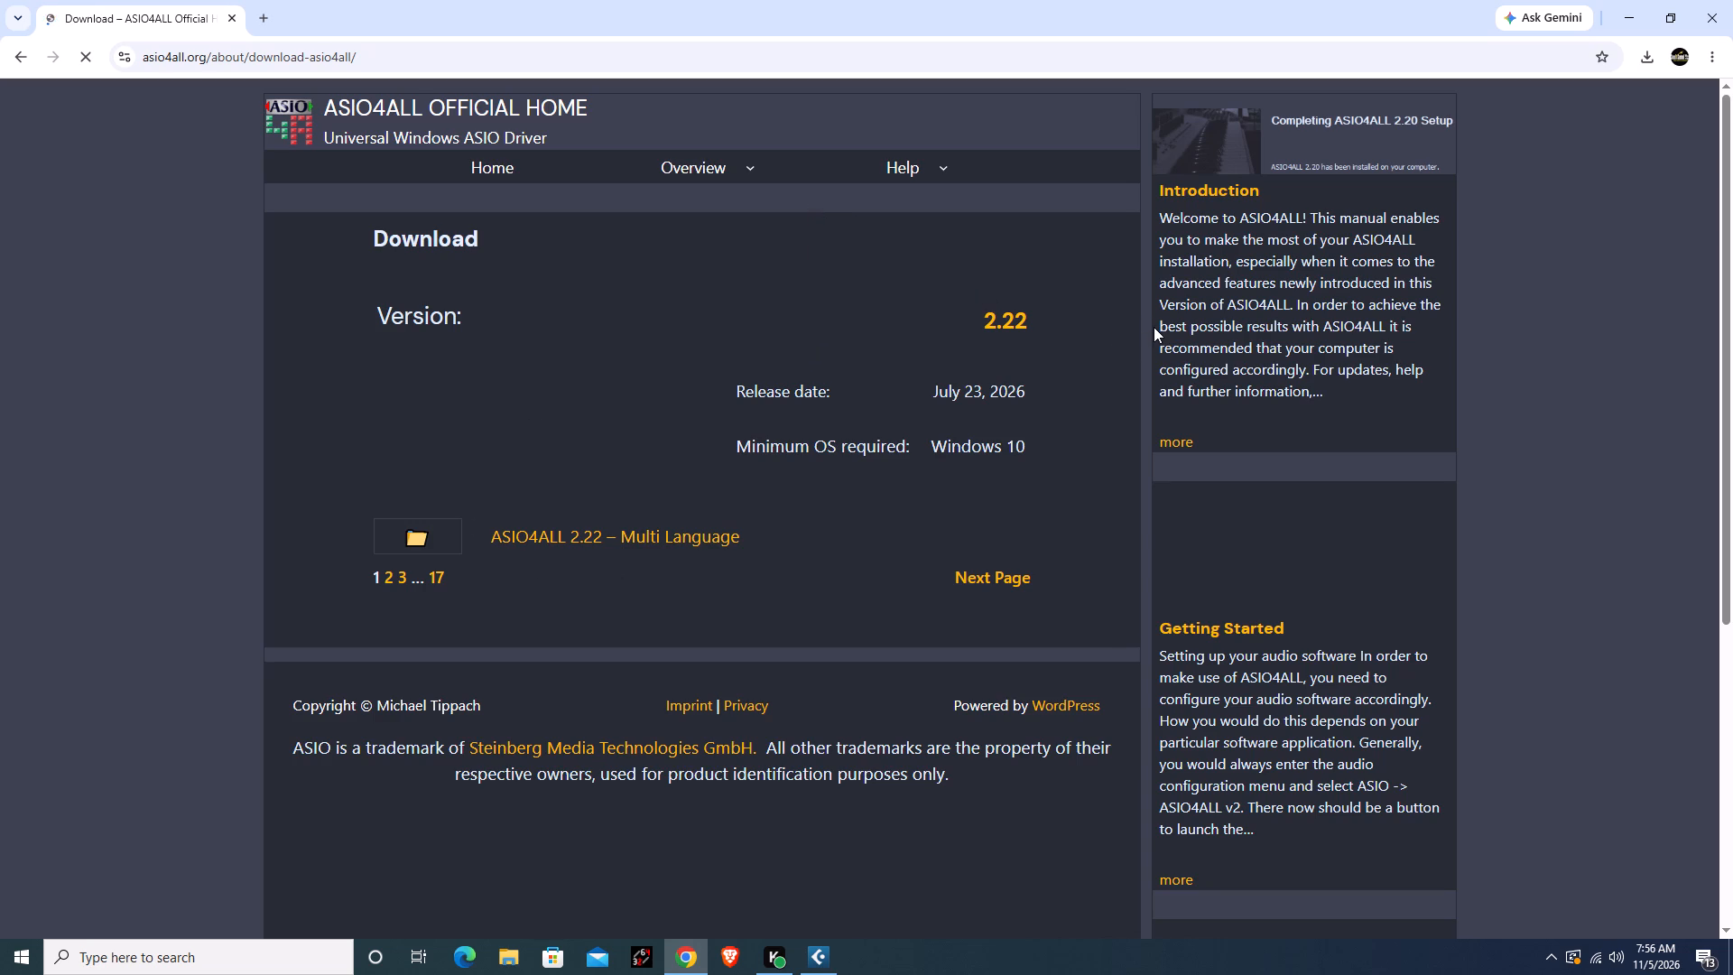
{"action": "scroll", "coordinate": [1251, 516], "scroll_direction": "down", "scroll_amount": 16}
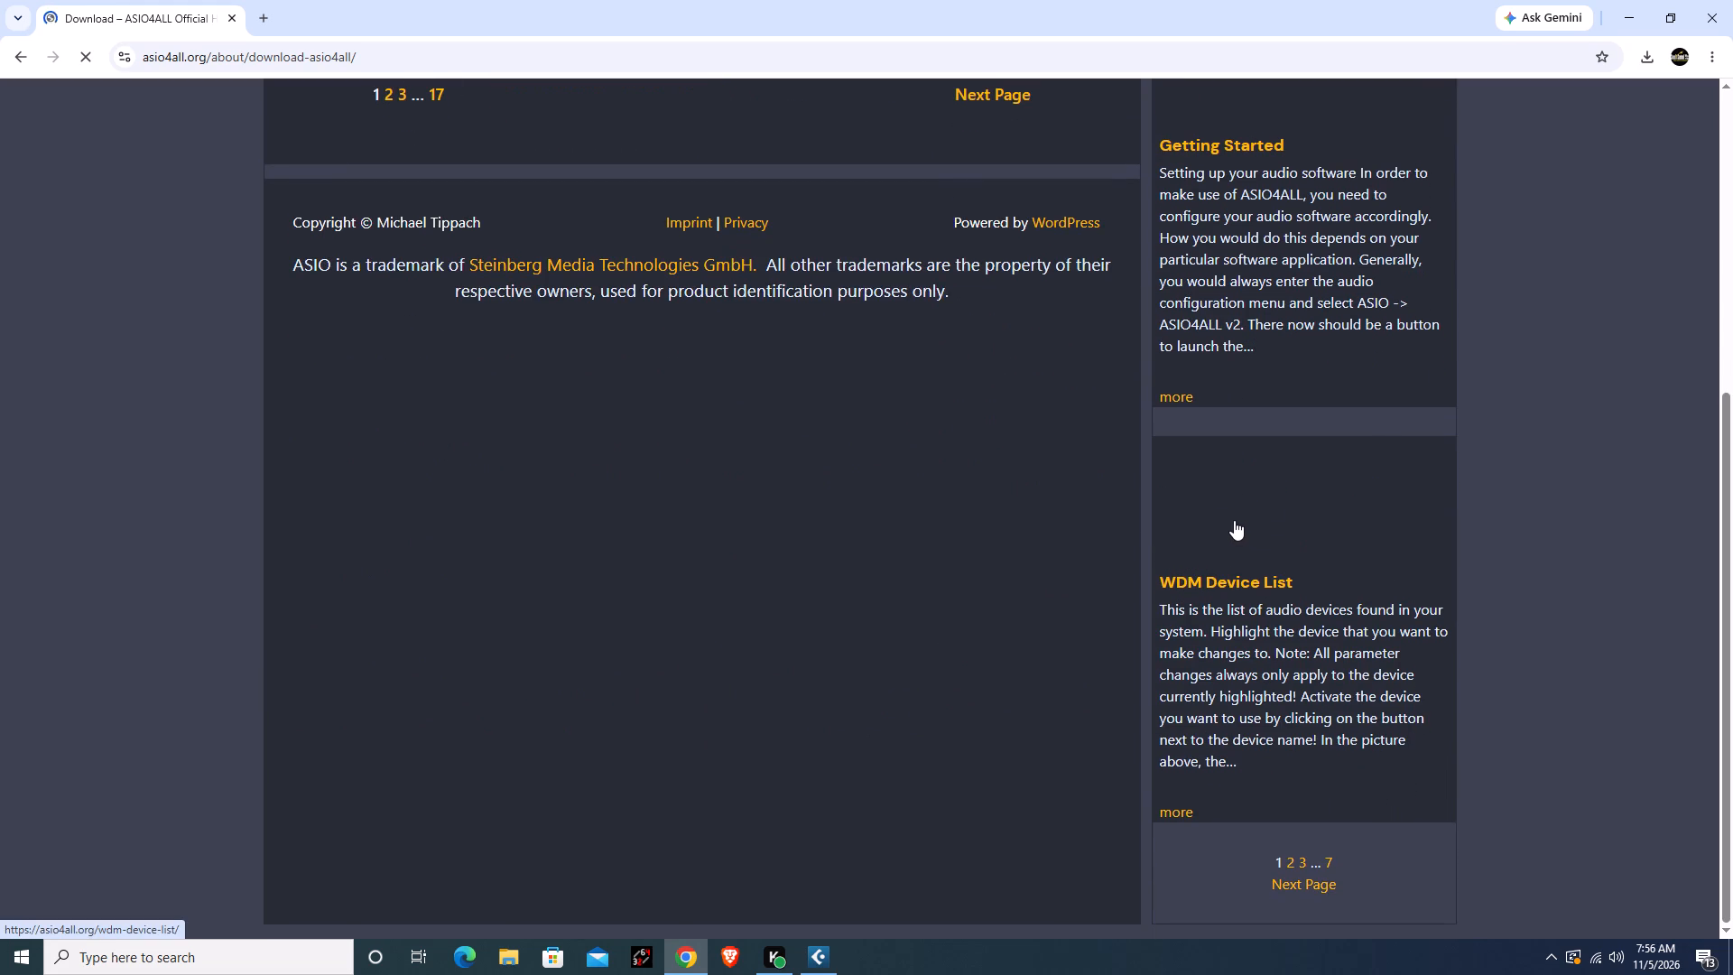
{"action": "scroll", "coordinate": [1232, 520], "scroll_direction": "up", "scroll_amount": 6}
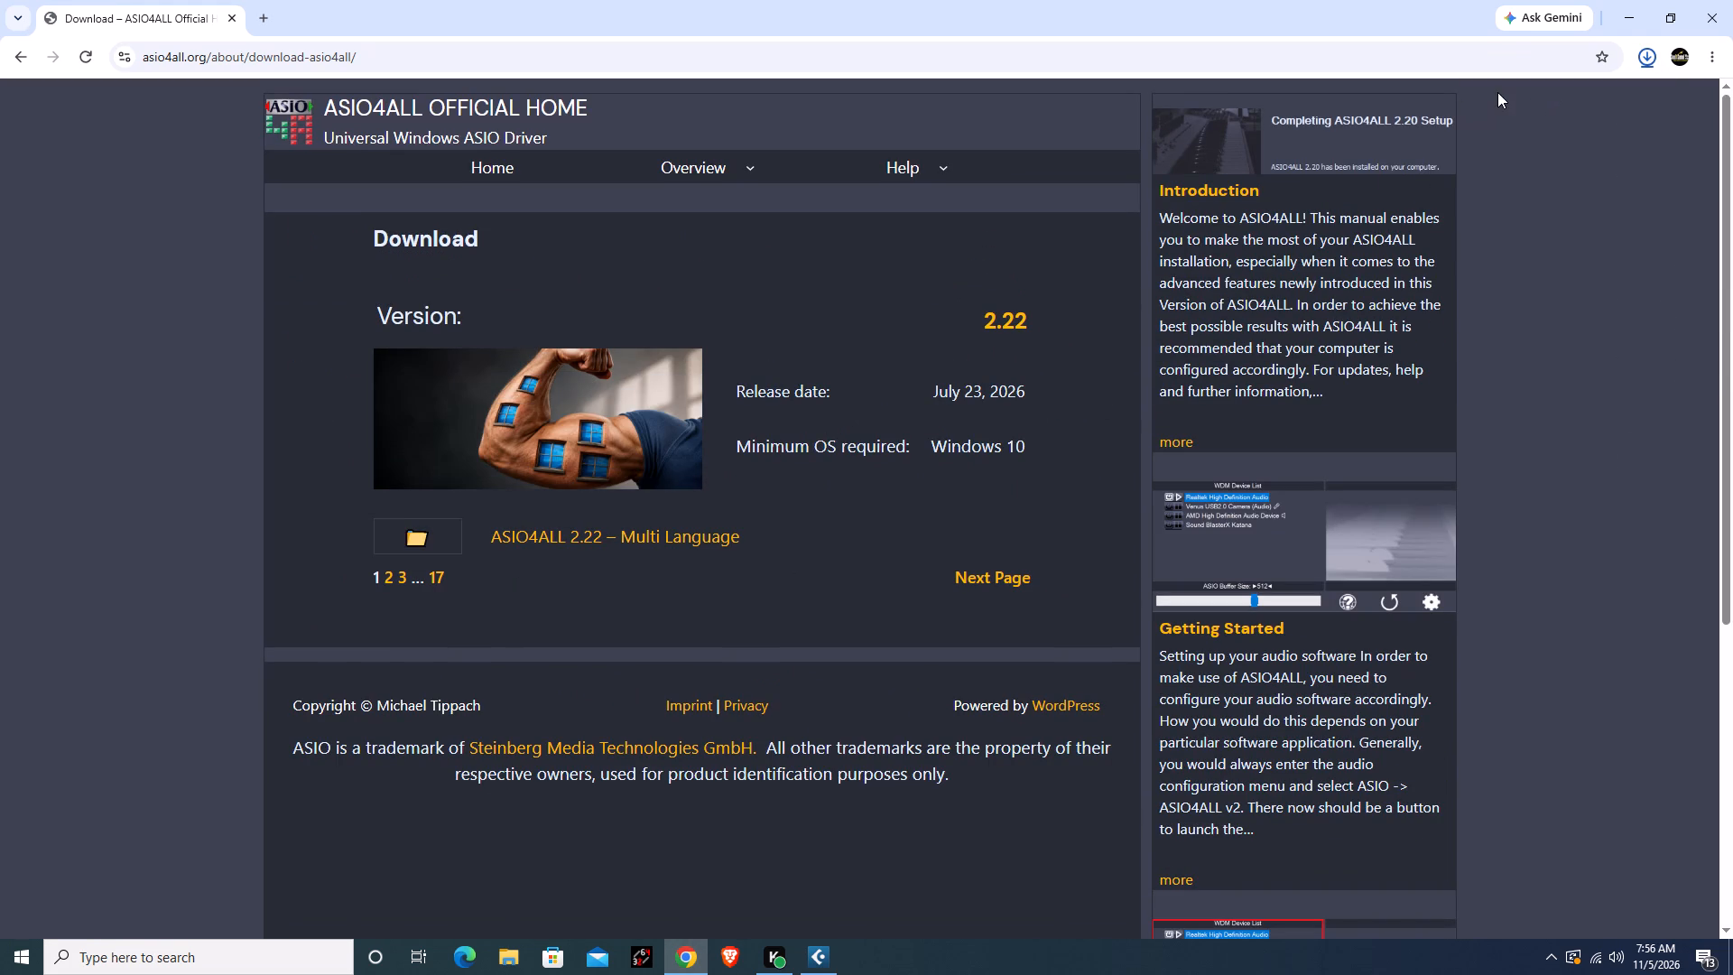
{"action": "left_click", "coordinate": [1645, 56]}
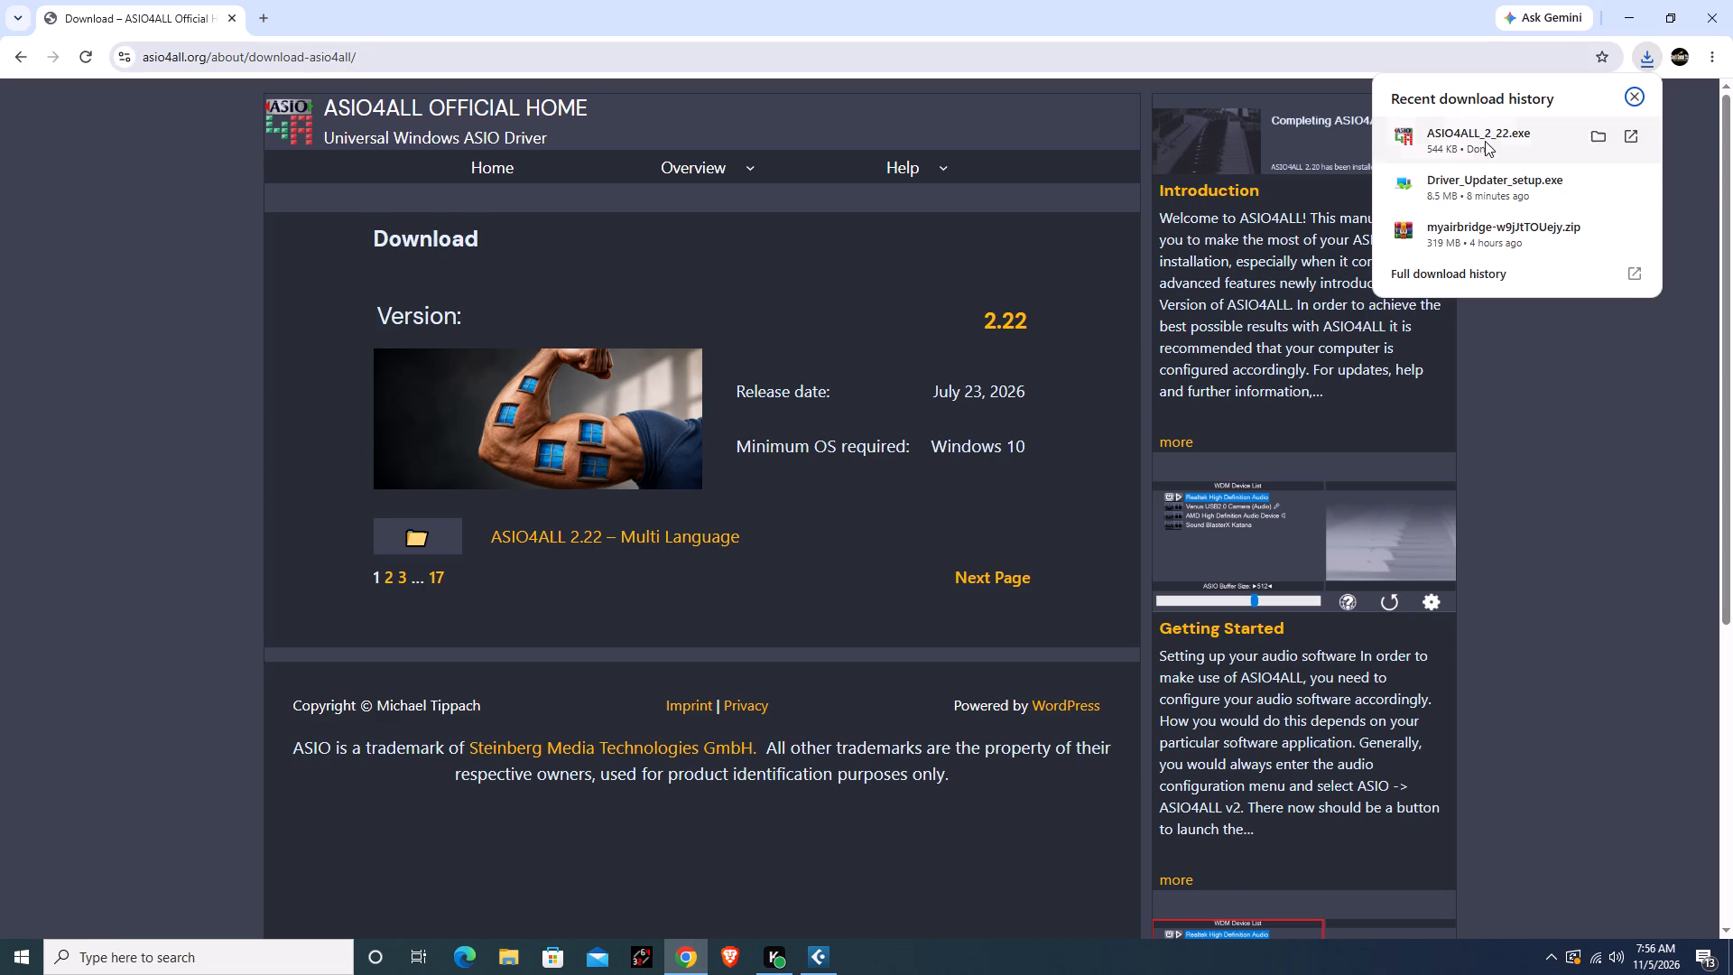
{"action": "left_click", "coordinate": [1599, 141]}
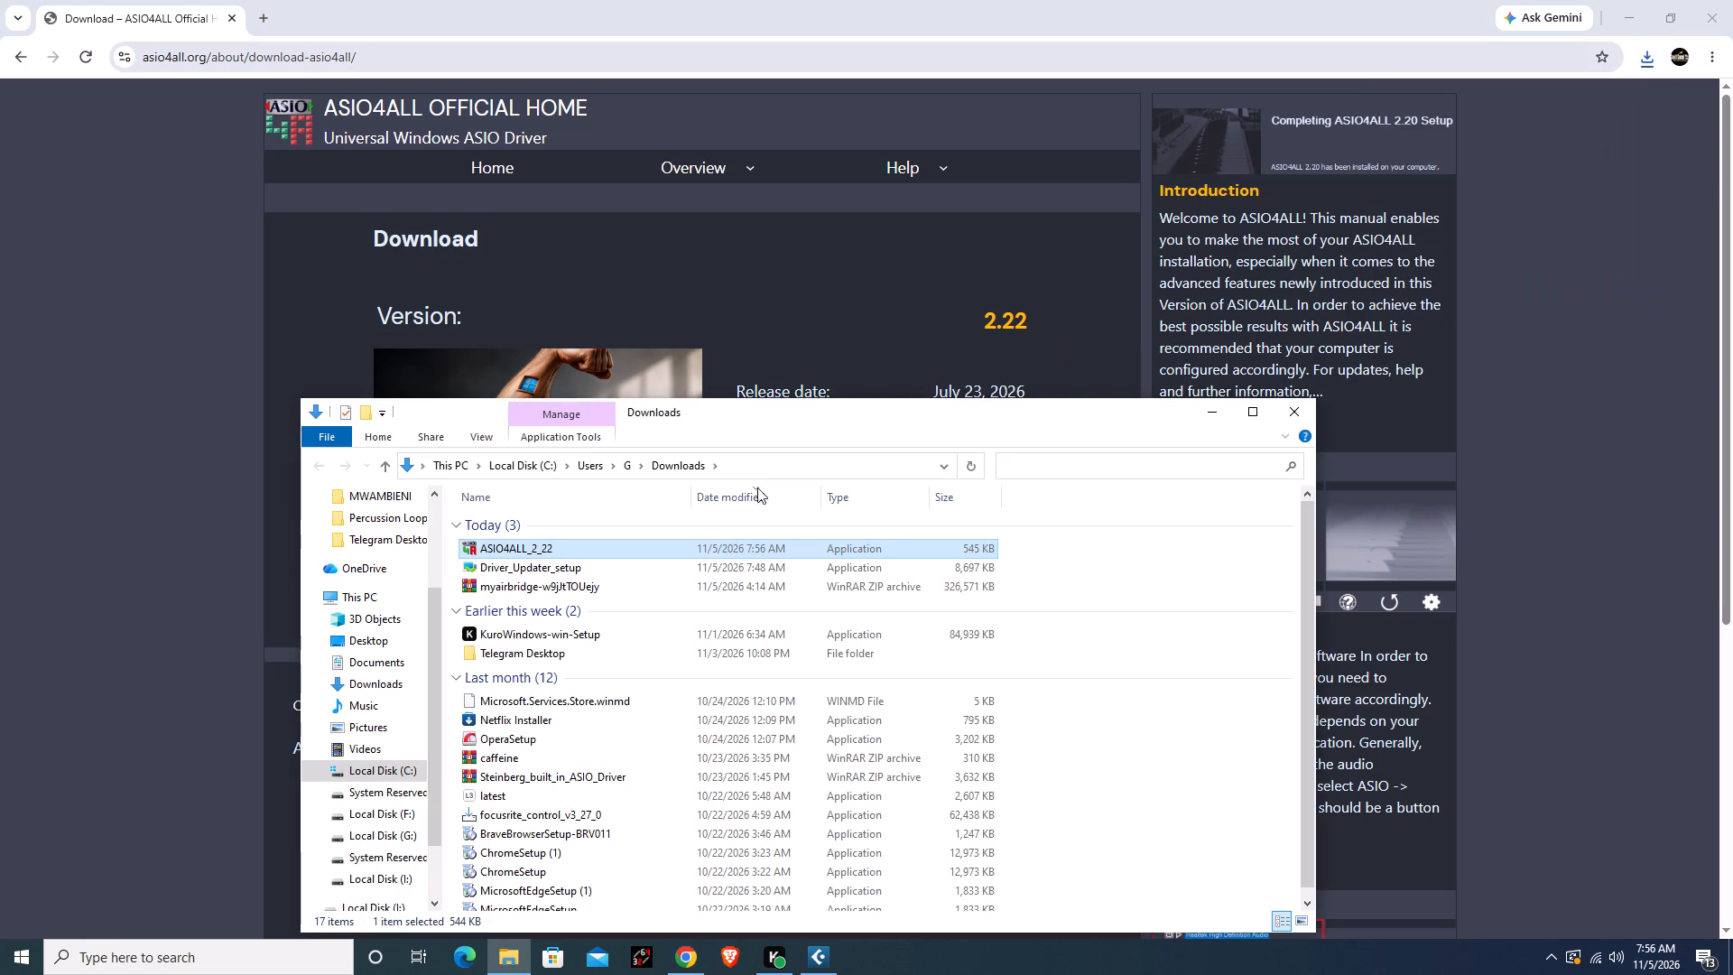
Install ASIO4ALL 2.22, accepting the licence terms and the default destination folder, and close the Downloads folder once setup finishes.
{"action": "double_click", "coordinate": [553, 551]}
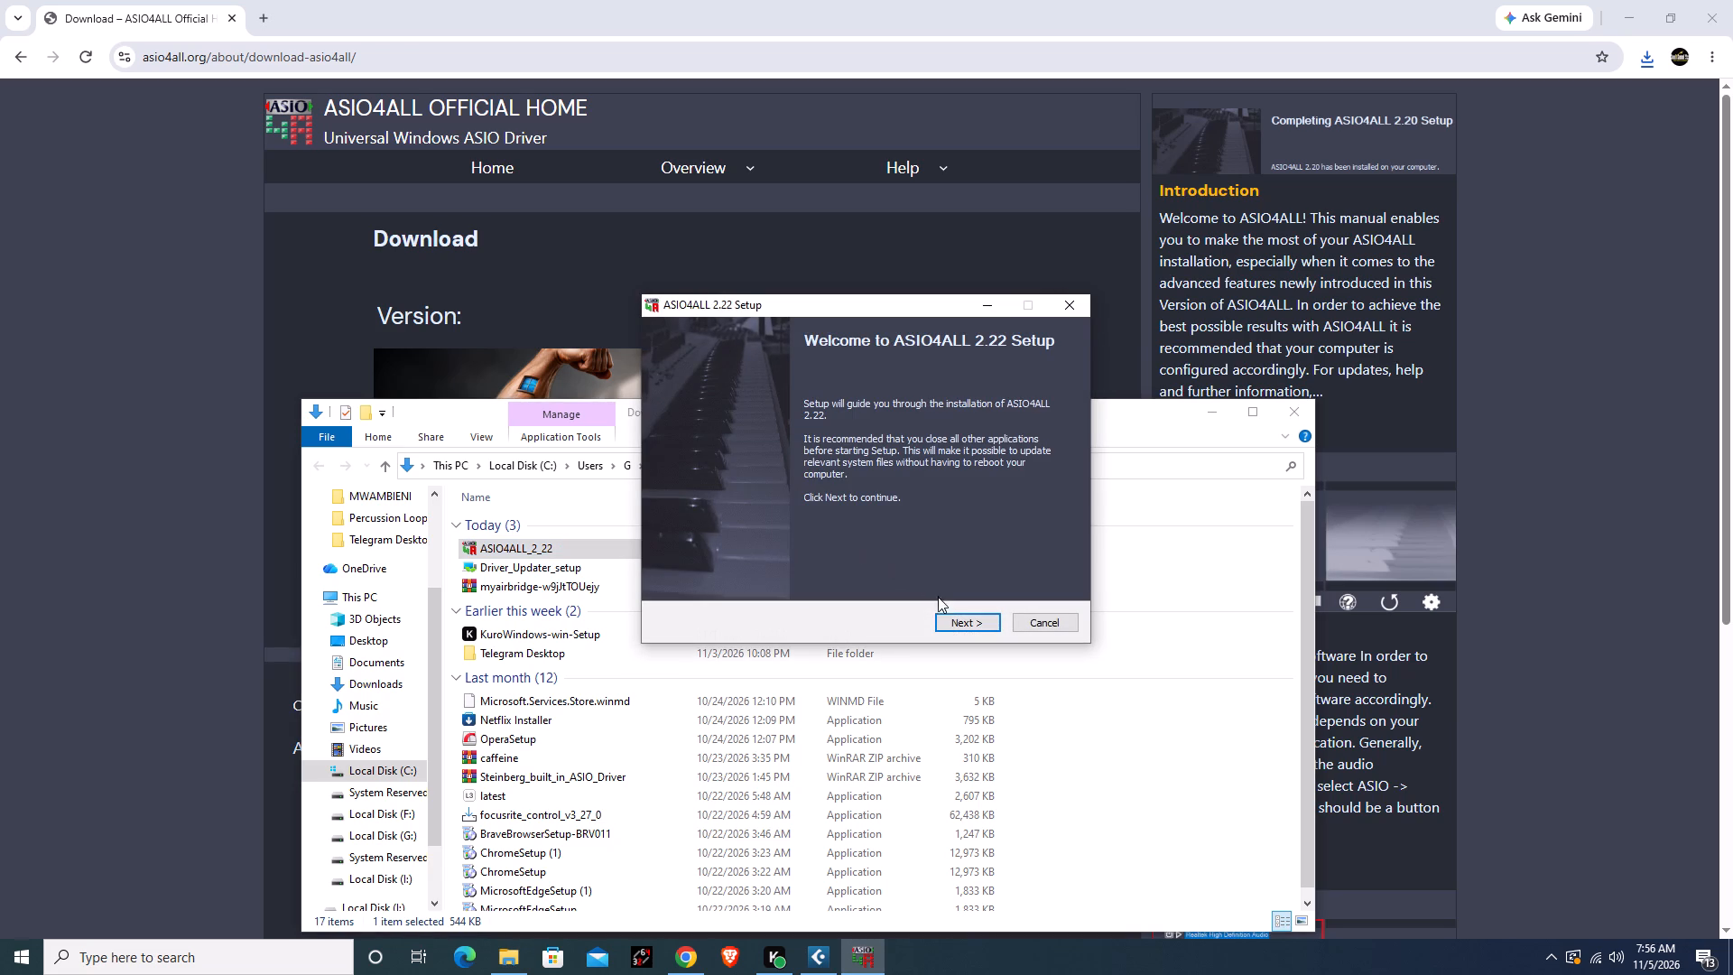
{"action": "left_click", "coordinate": [950, 621]}
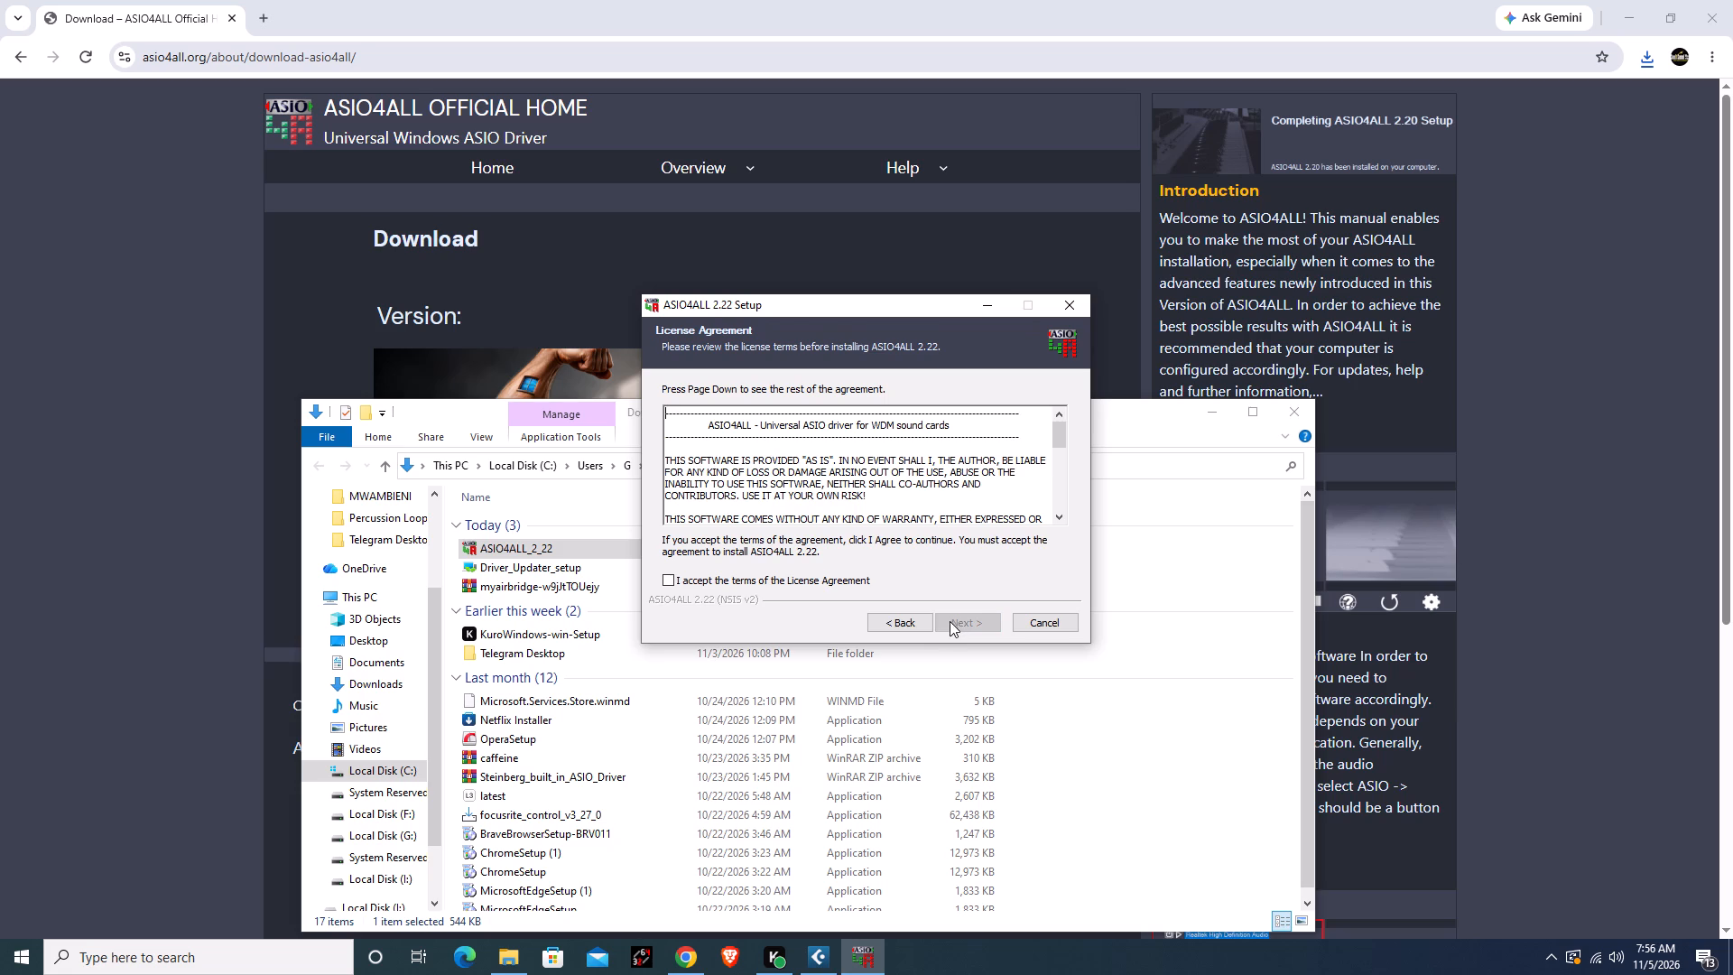
{"action": "left_click", "coordinate": [669, 579]}
{"action": "left_click", "coordinate": [963, 621]}
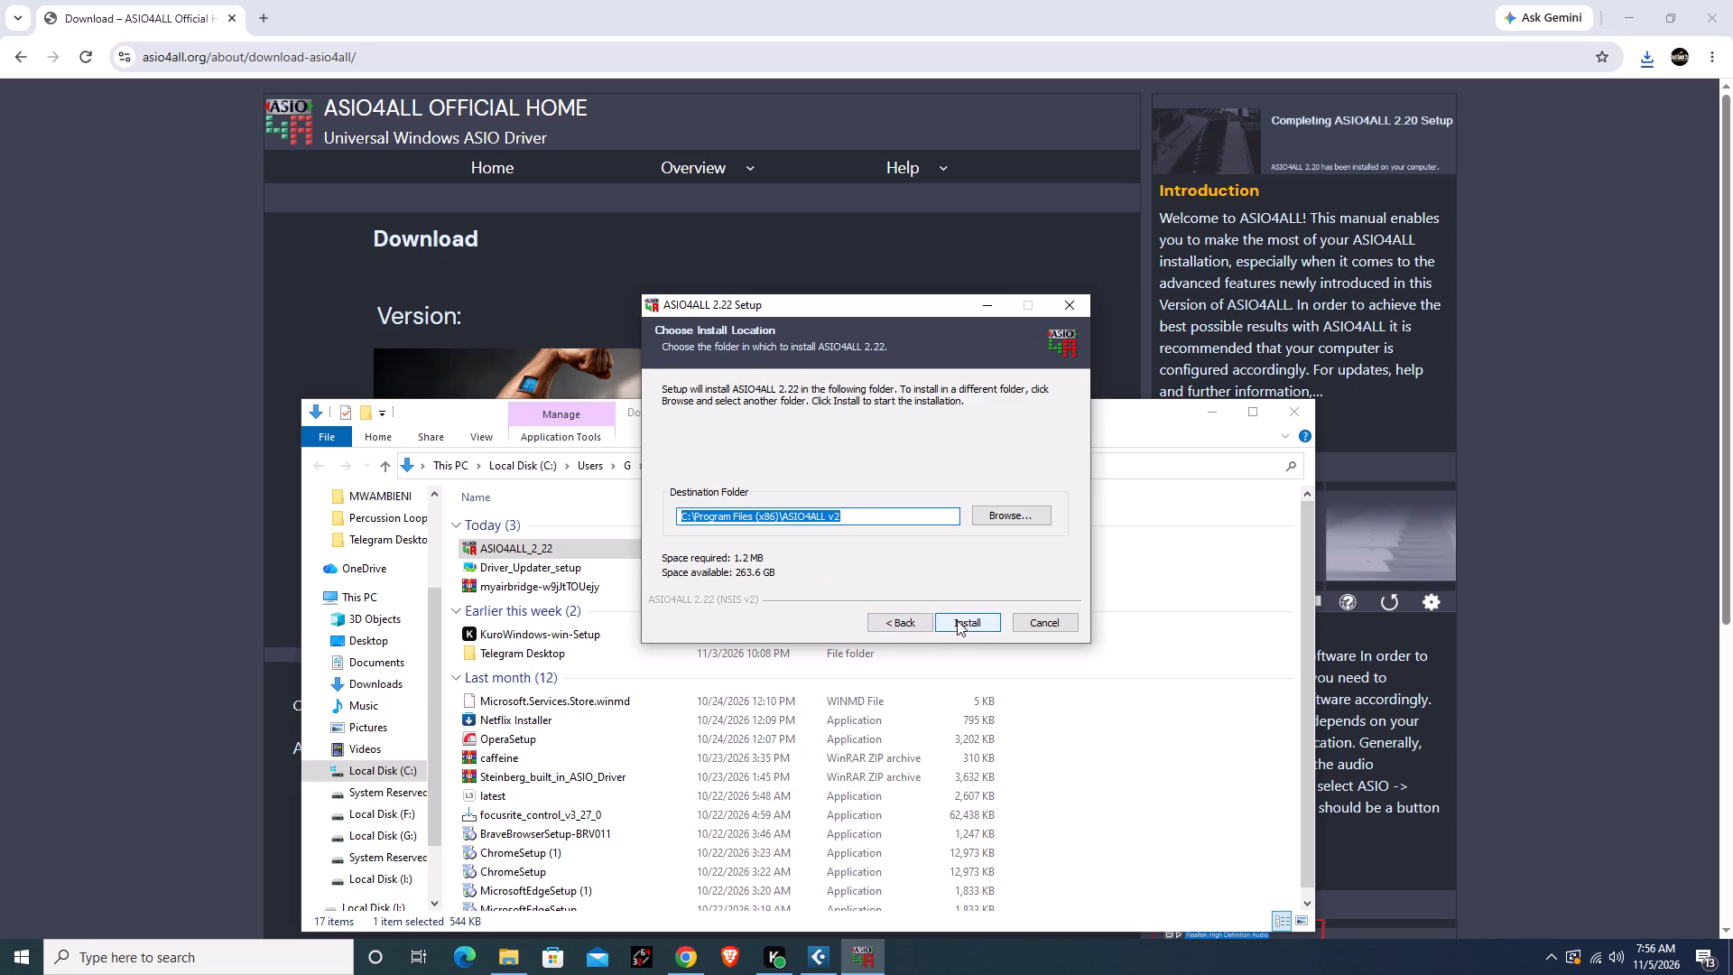
{"action": "left_click", "coordinate": [955, 620]}
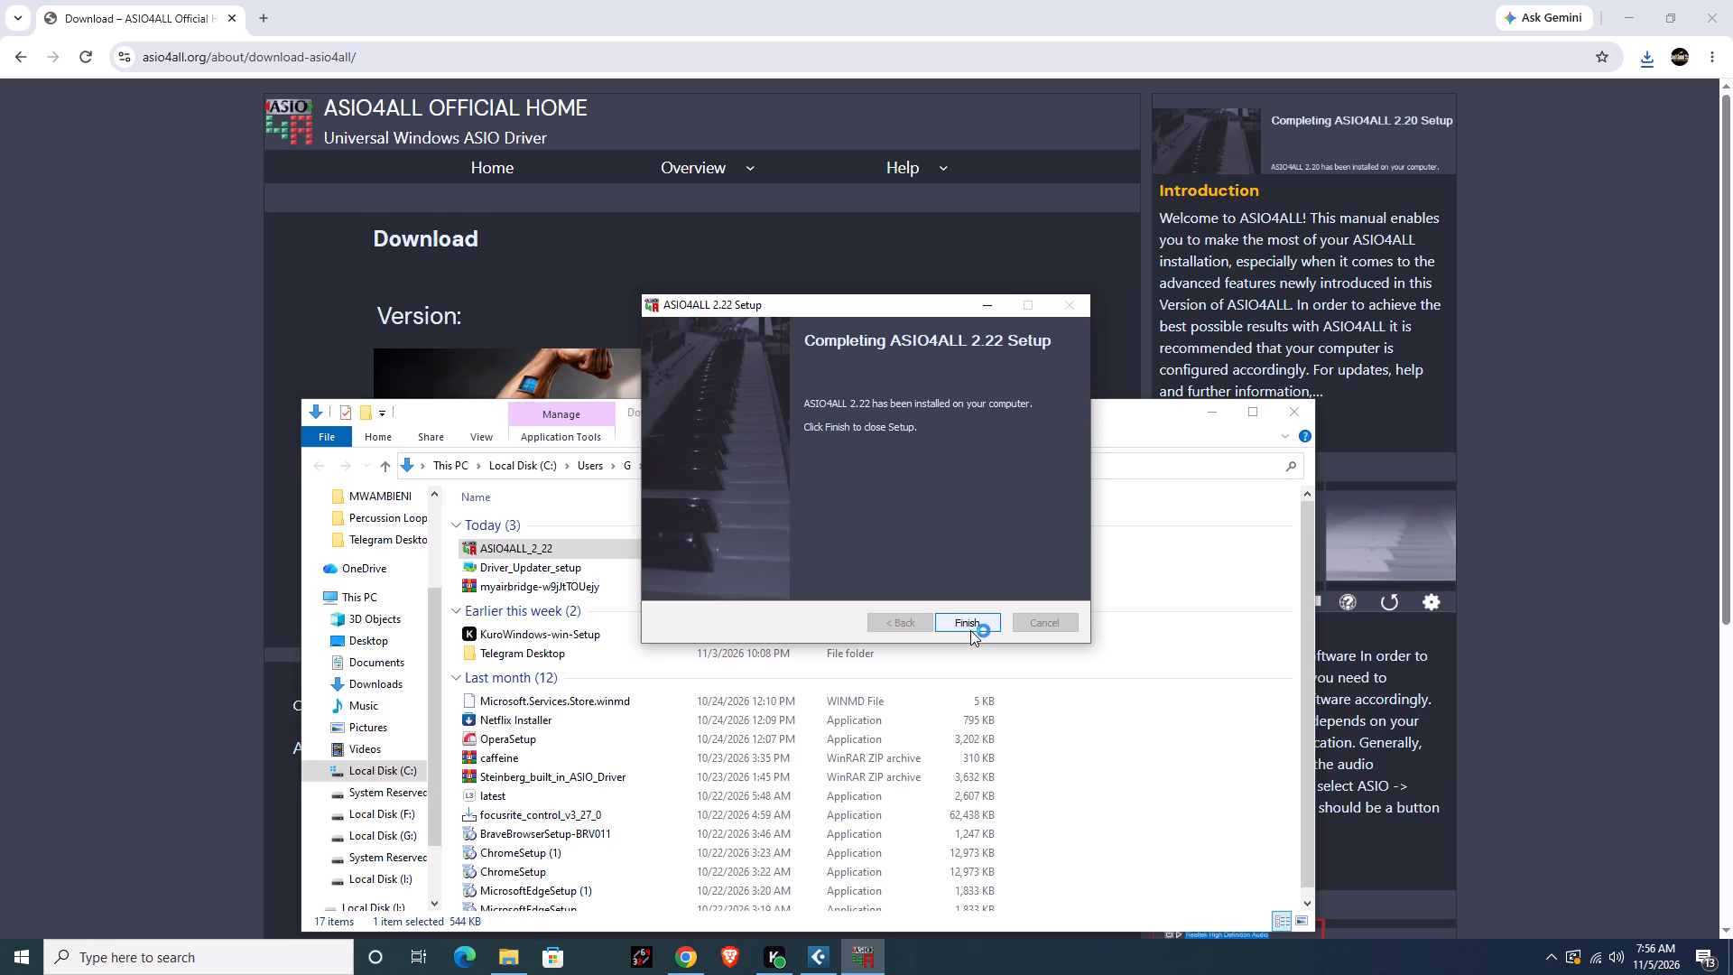
{"action": "left_click", "coordinate": [968, 623]}
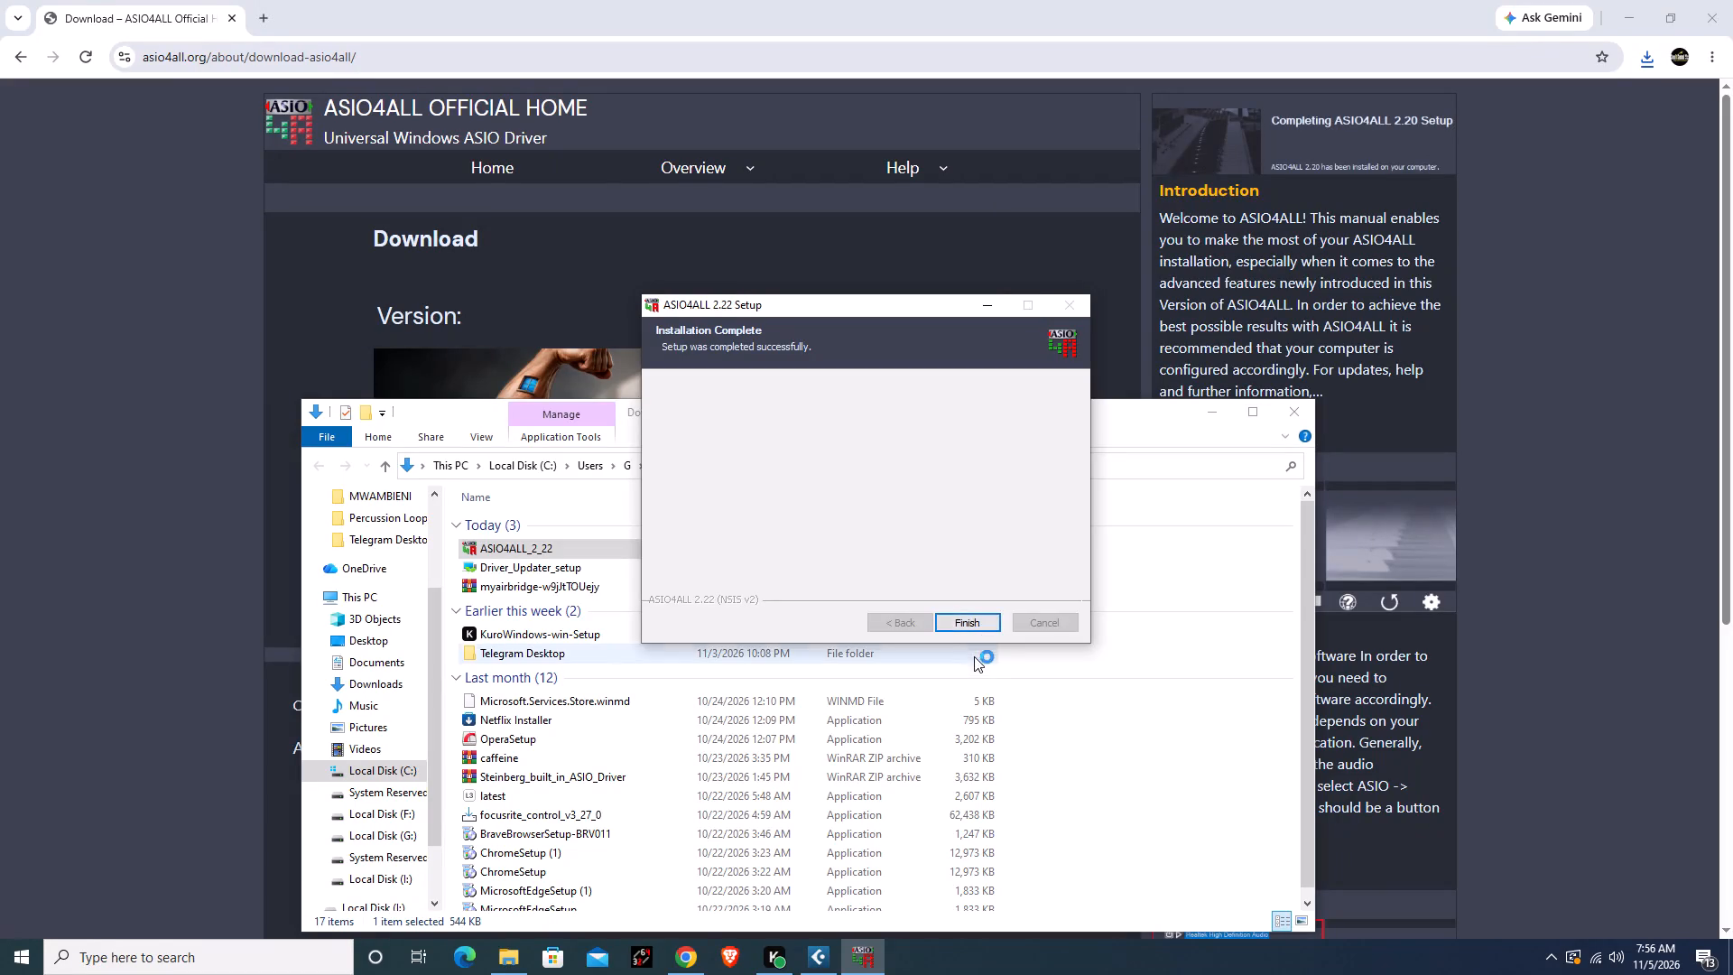
{"action": "left_click", "coordinate": [972, 621]}
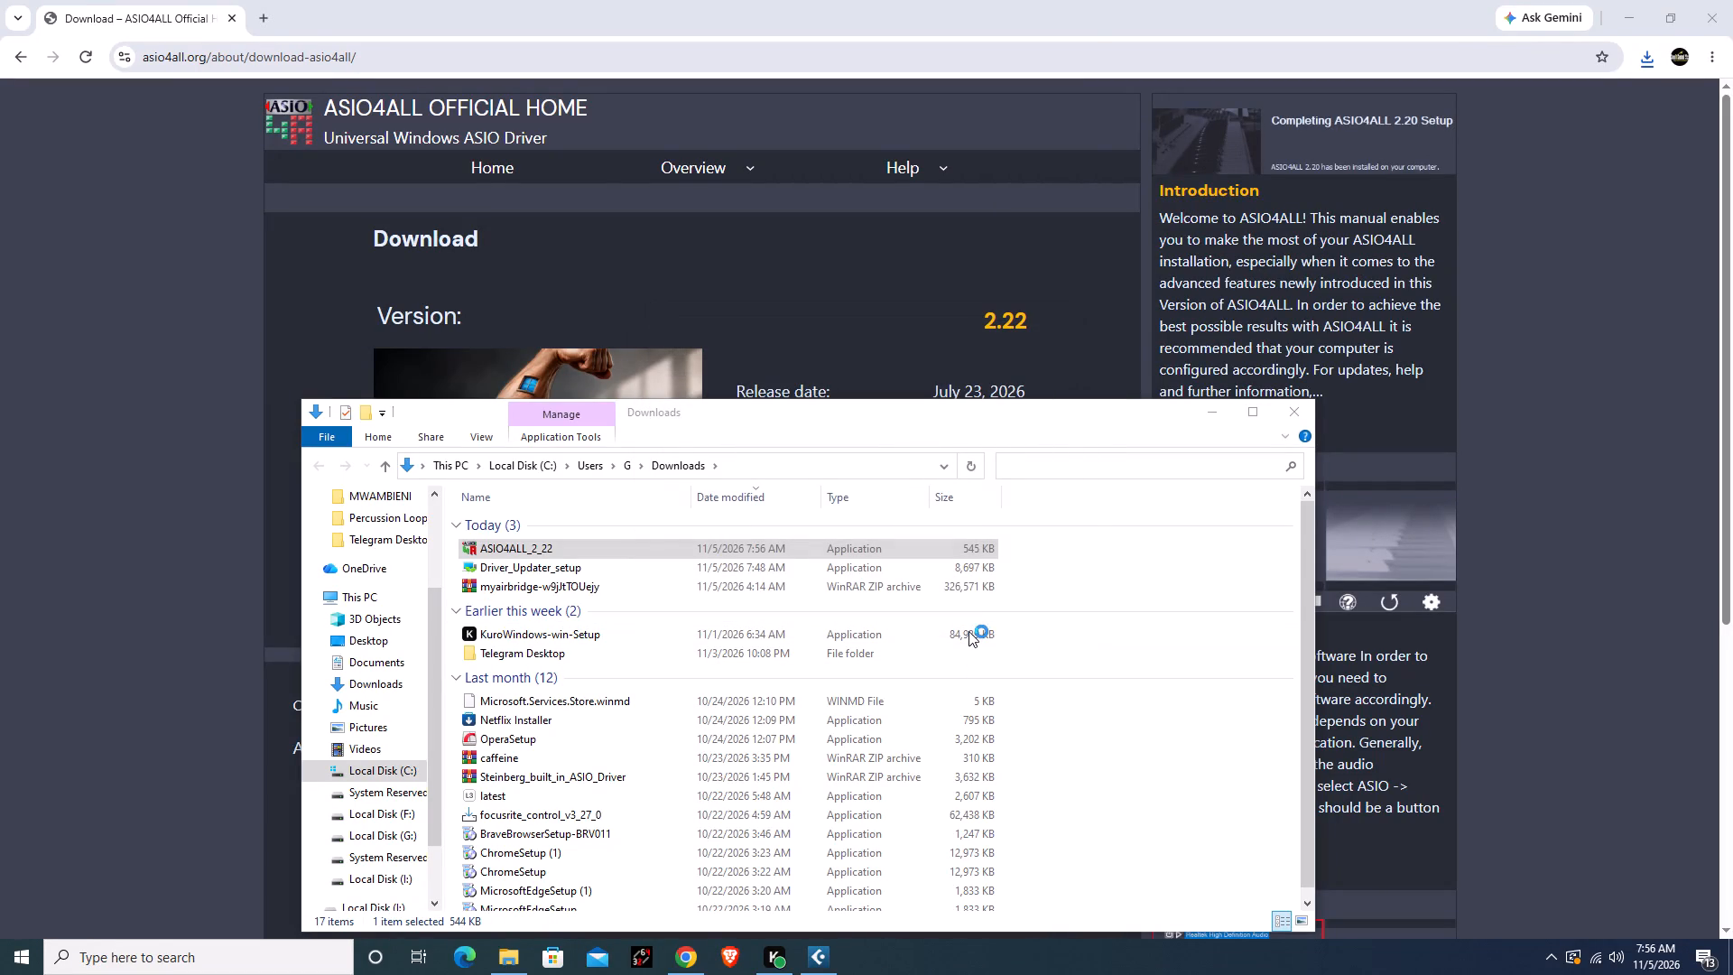
{"action": "left_click", "coordinate": [1278, 410]}
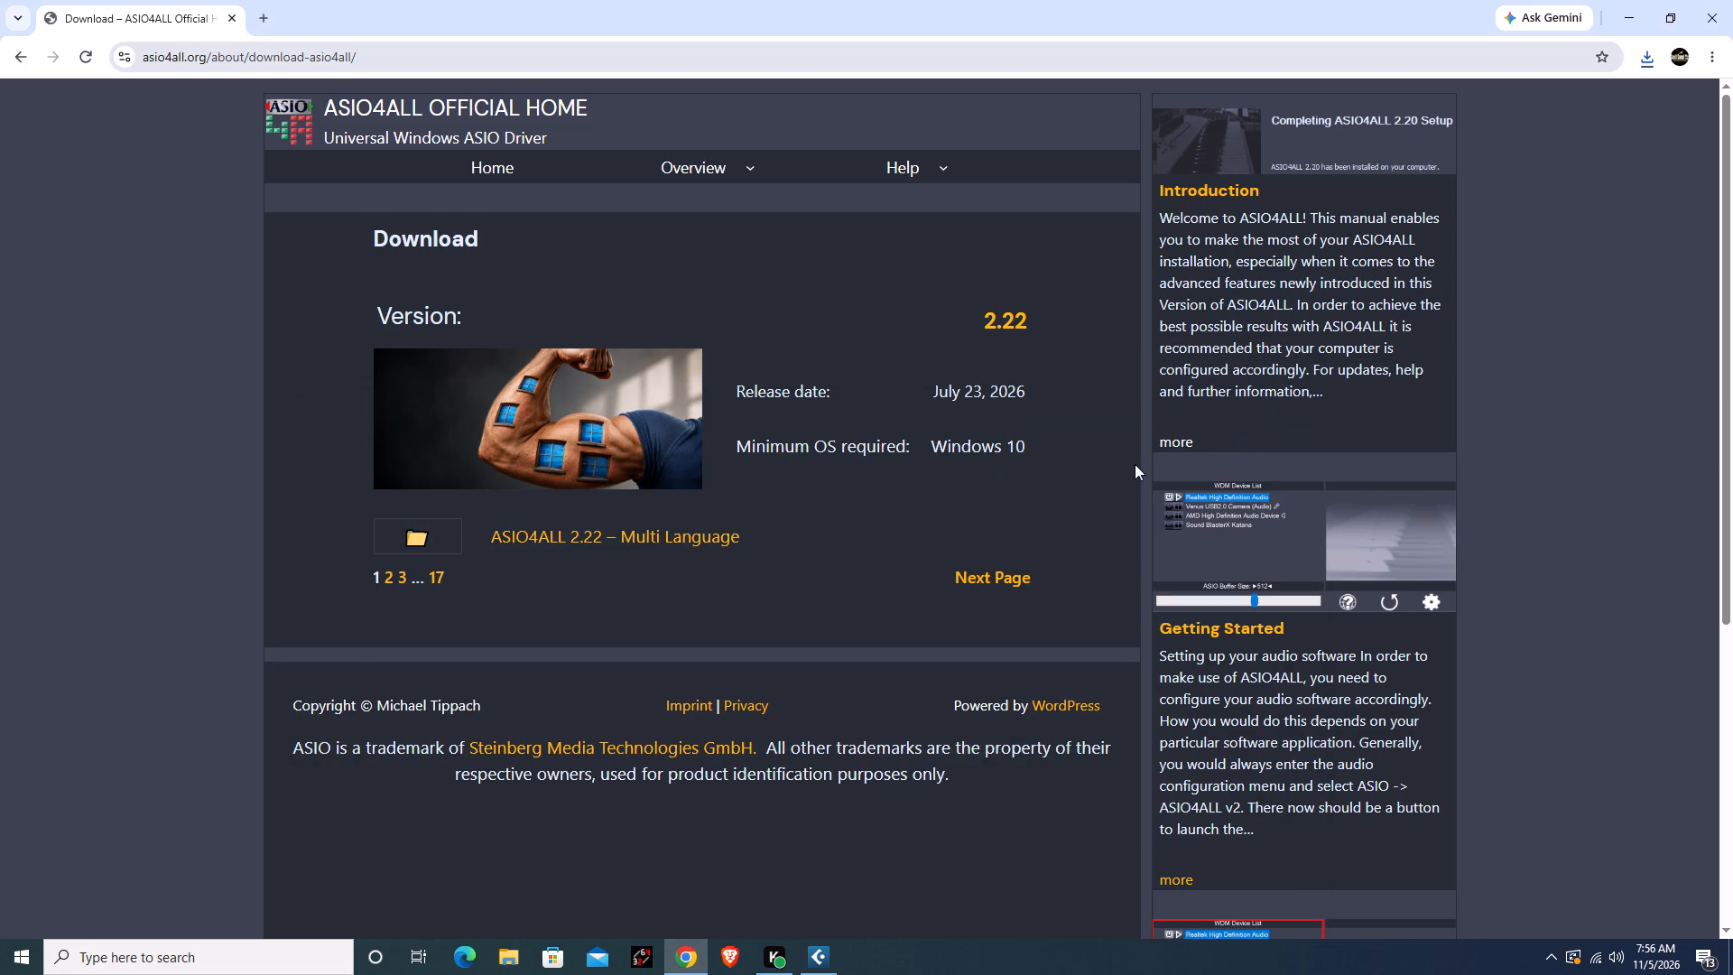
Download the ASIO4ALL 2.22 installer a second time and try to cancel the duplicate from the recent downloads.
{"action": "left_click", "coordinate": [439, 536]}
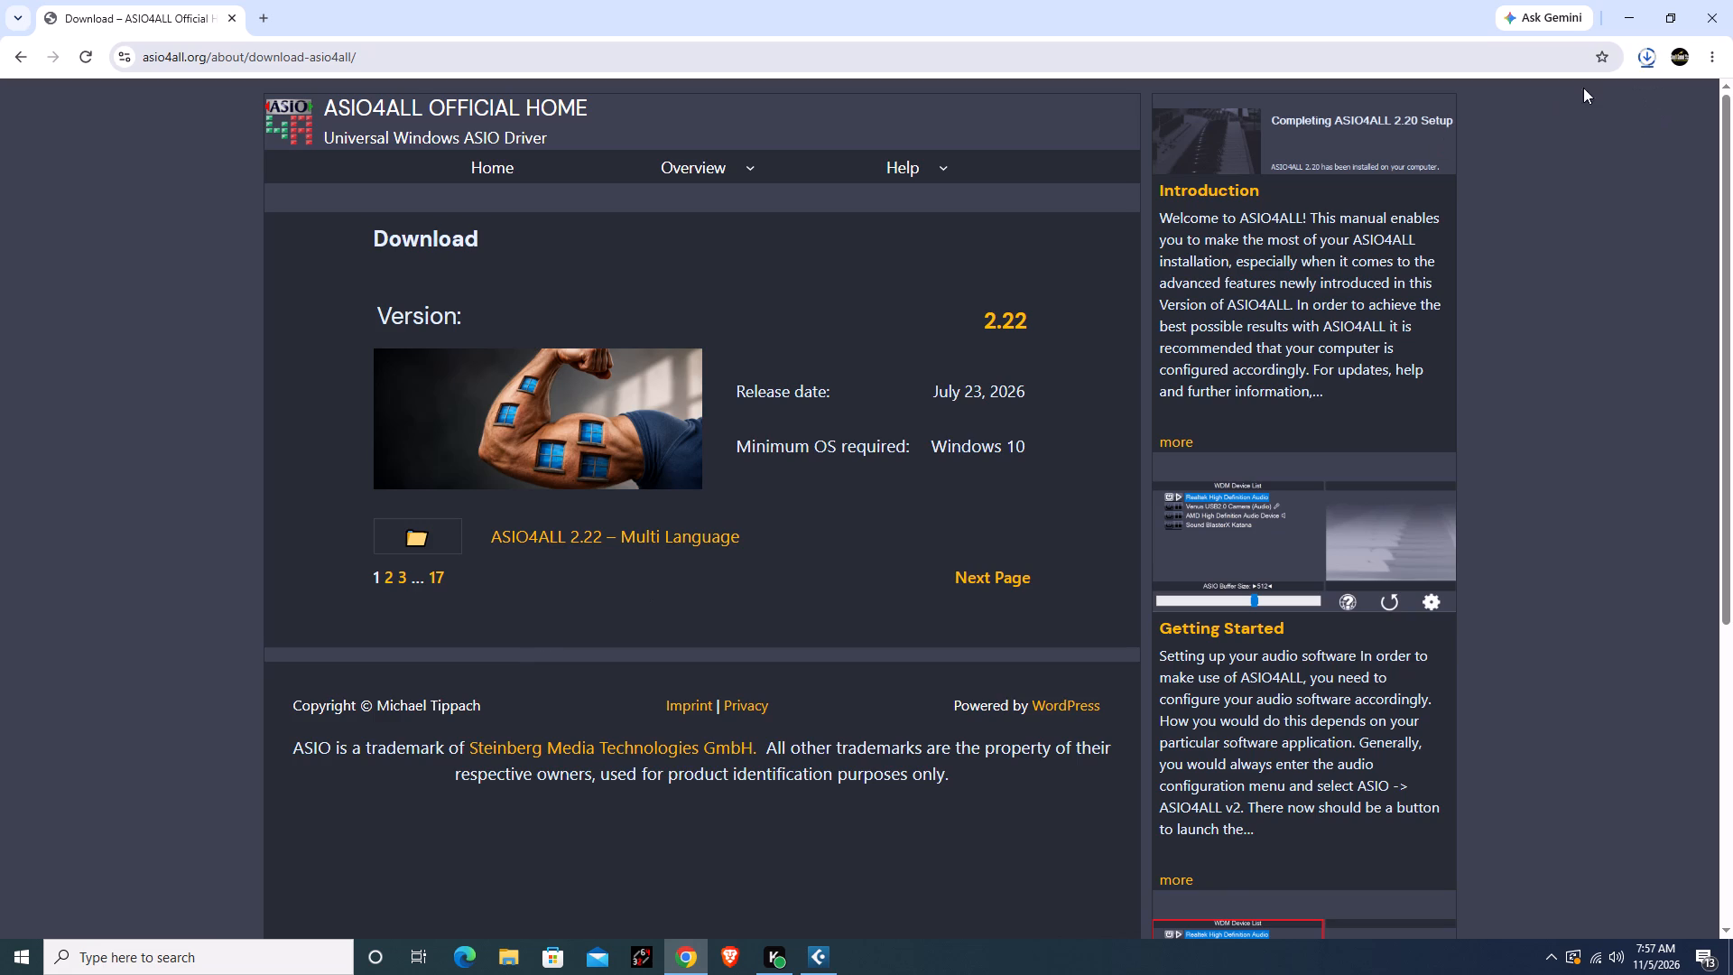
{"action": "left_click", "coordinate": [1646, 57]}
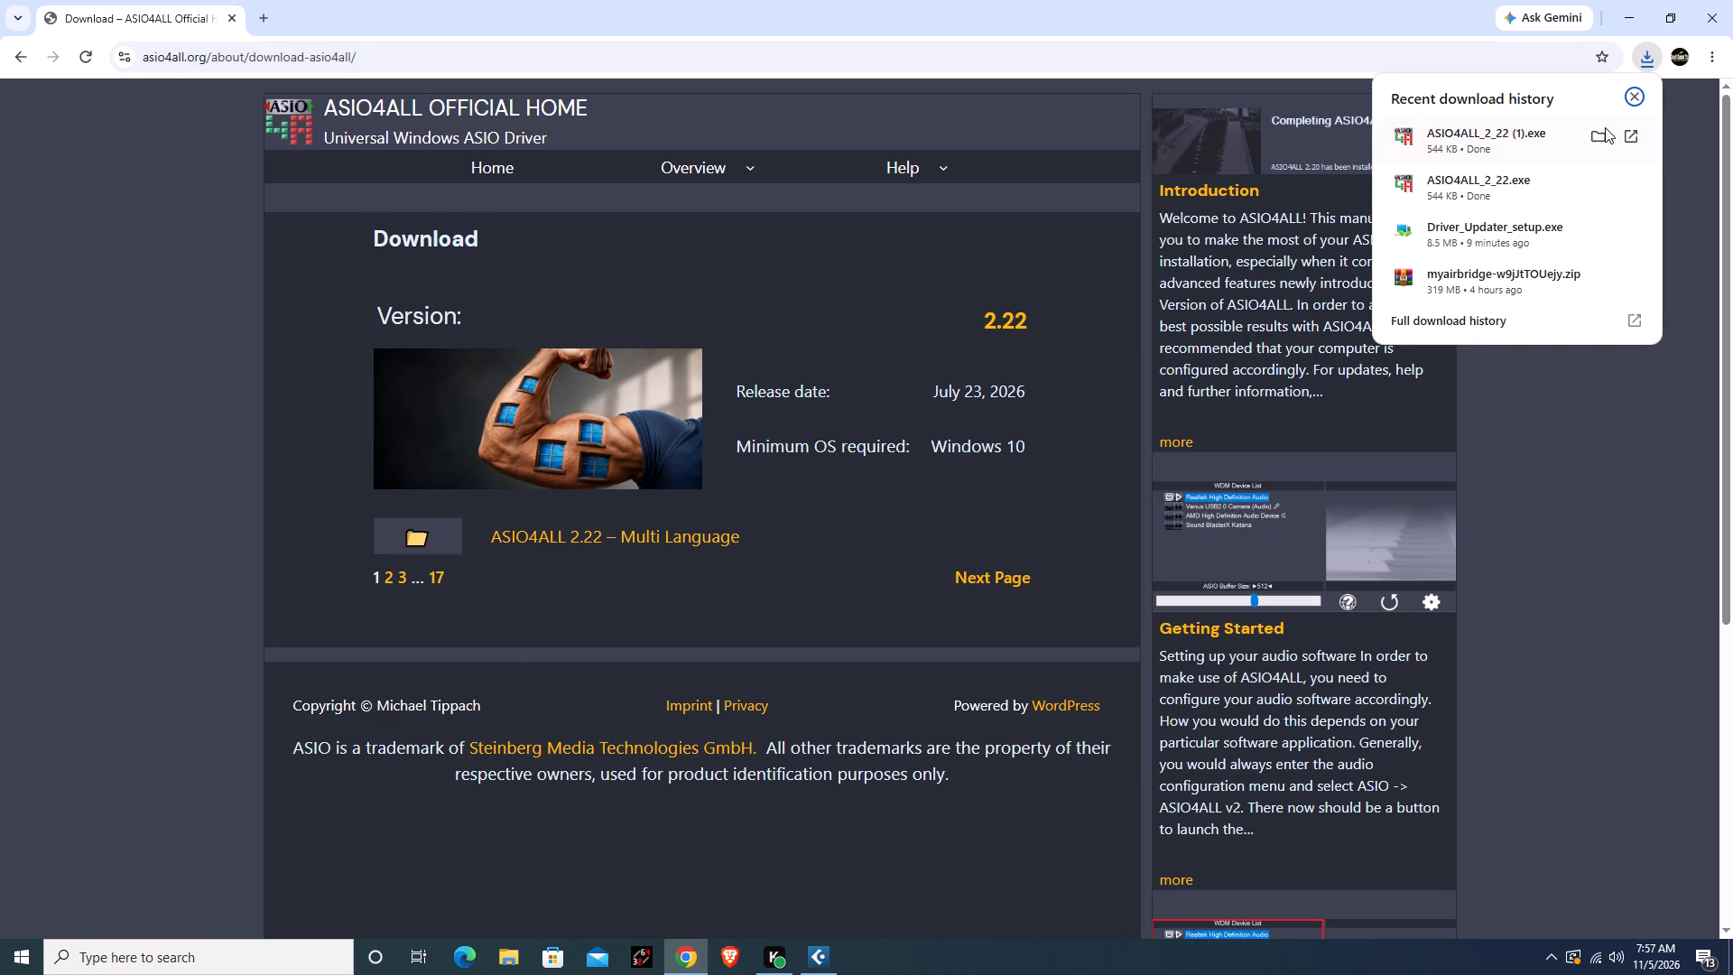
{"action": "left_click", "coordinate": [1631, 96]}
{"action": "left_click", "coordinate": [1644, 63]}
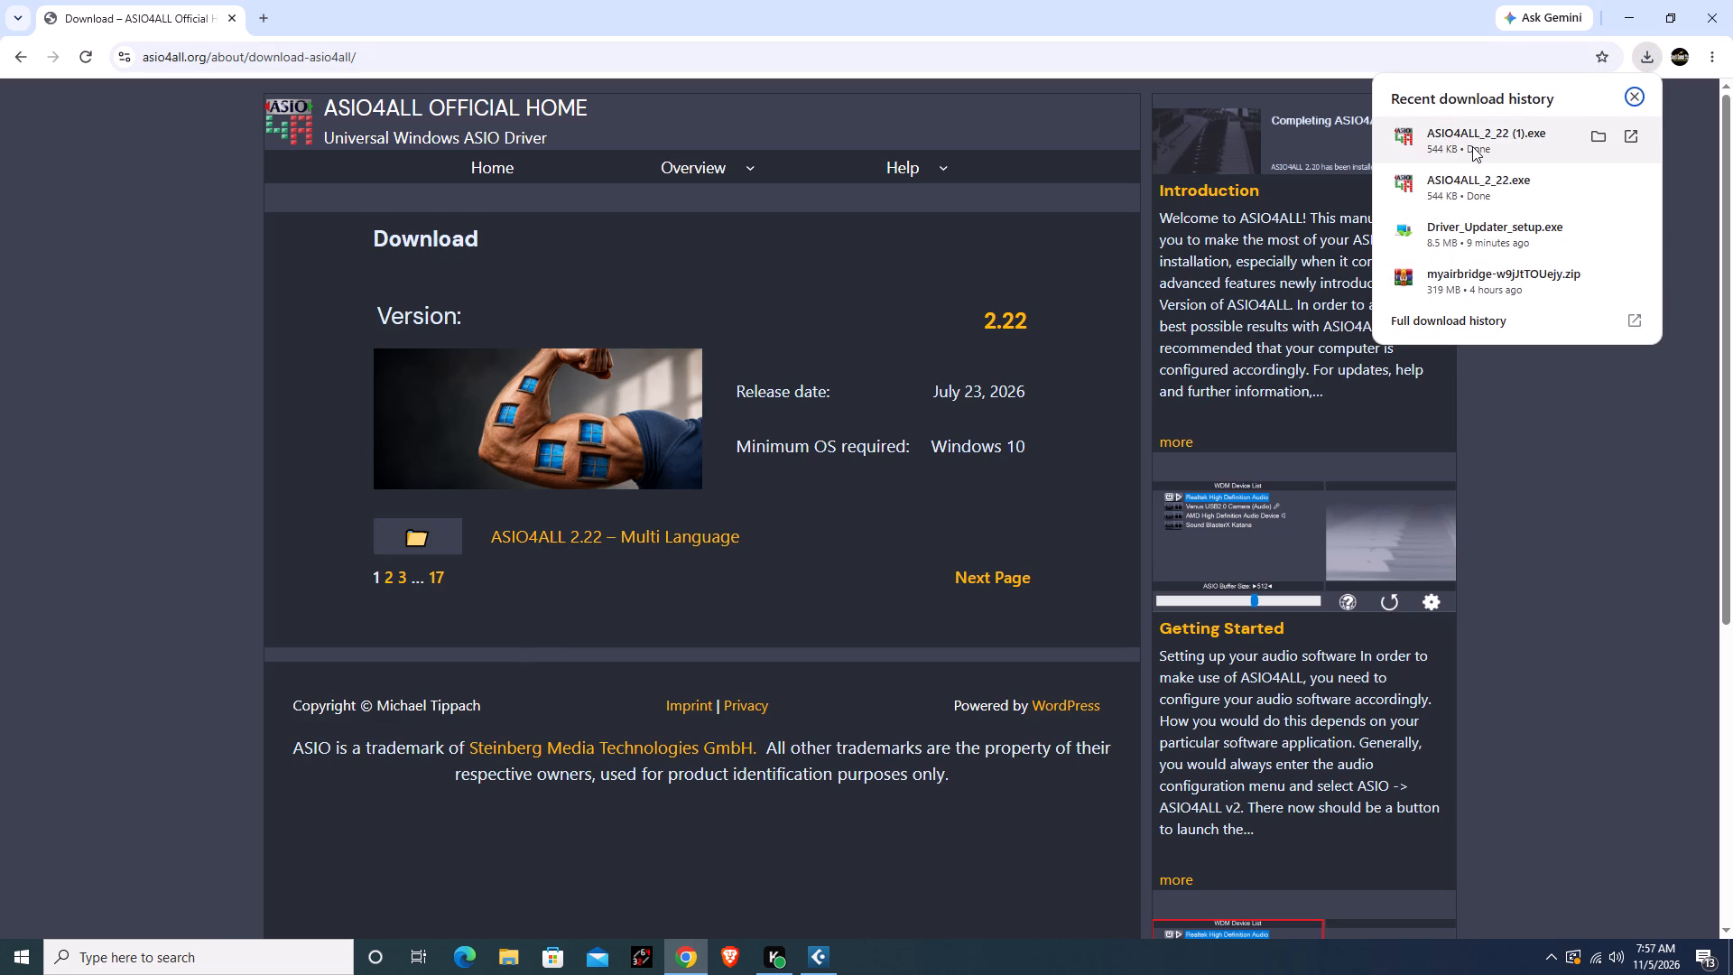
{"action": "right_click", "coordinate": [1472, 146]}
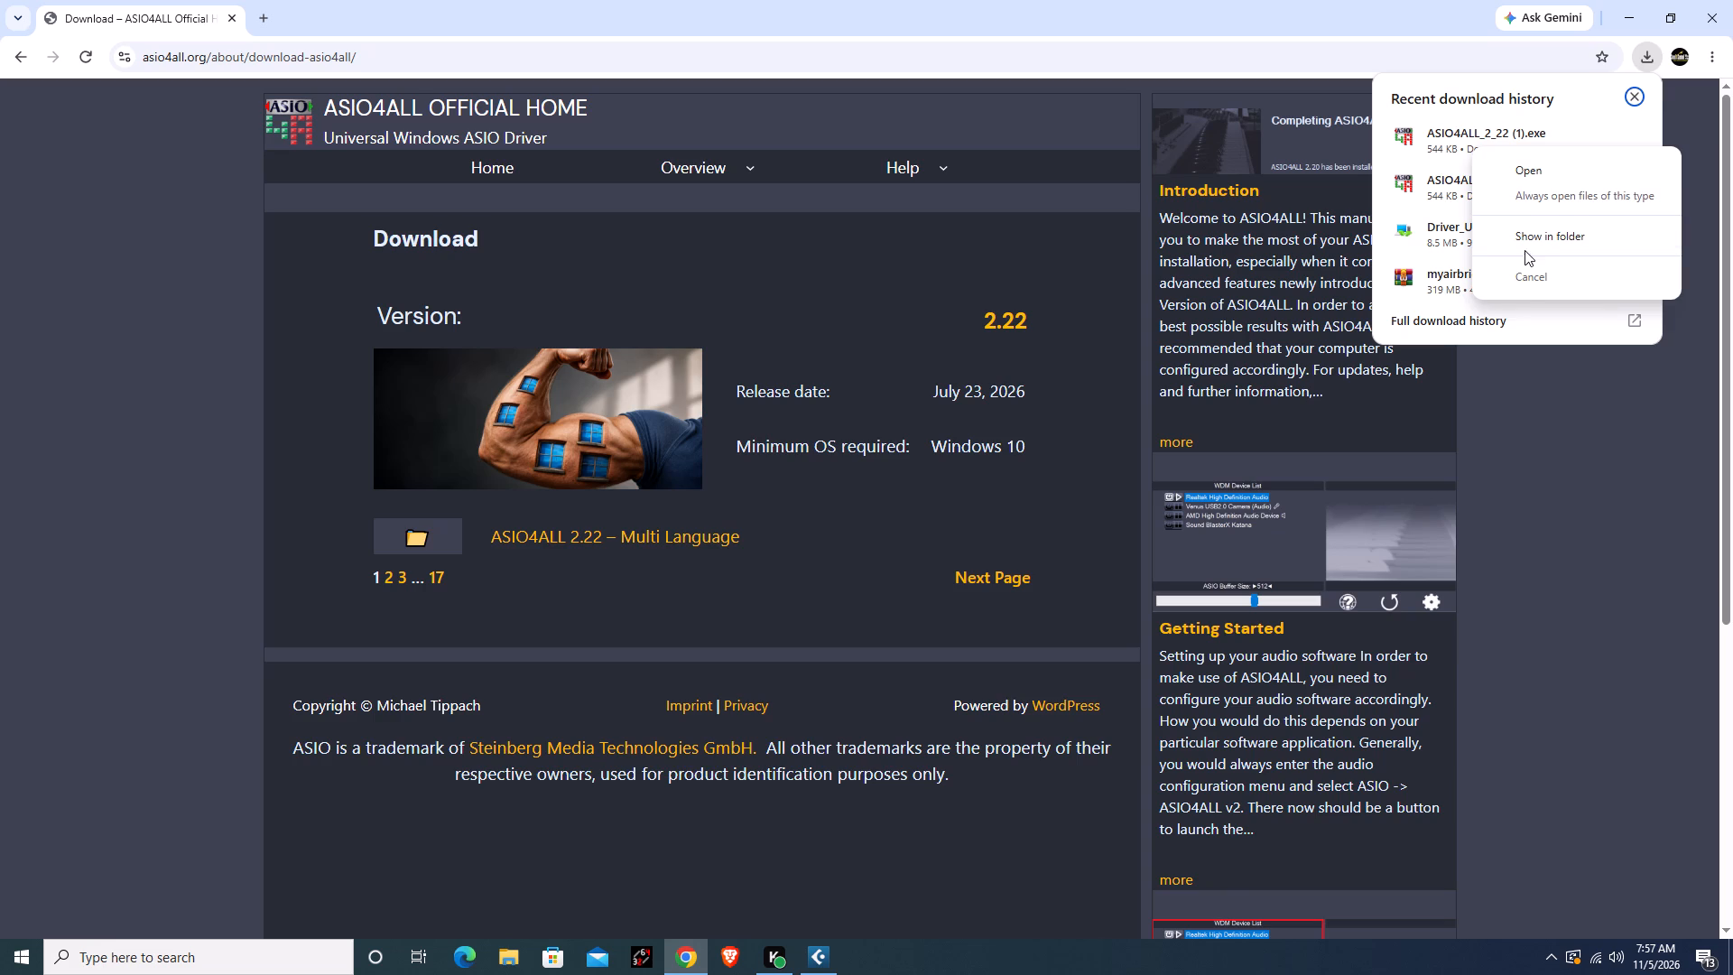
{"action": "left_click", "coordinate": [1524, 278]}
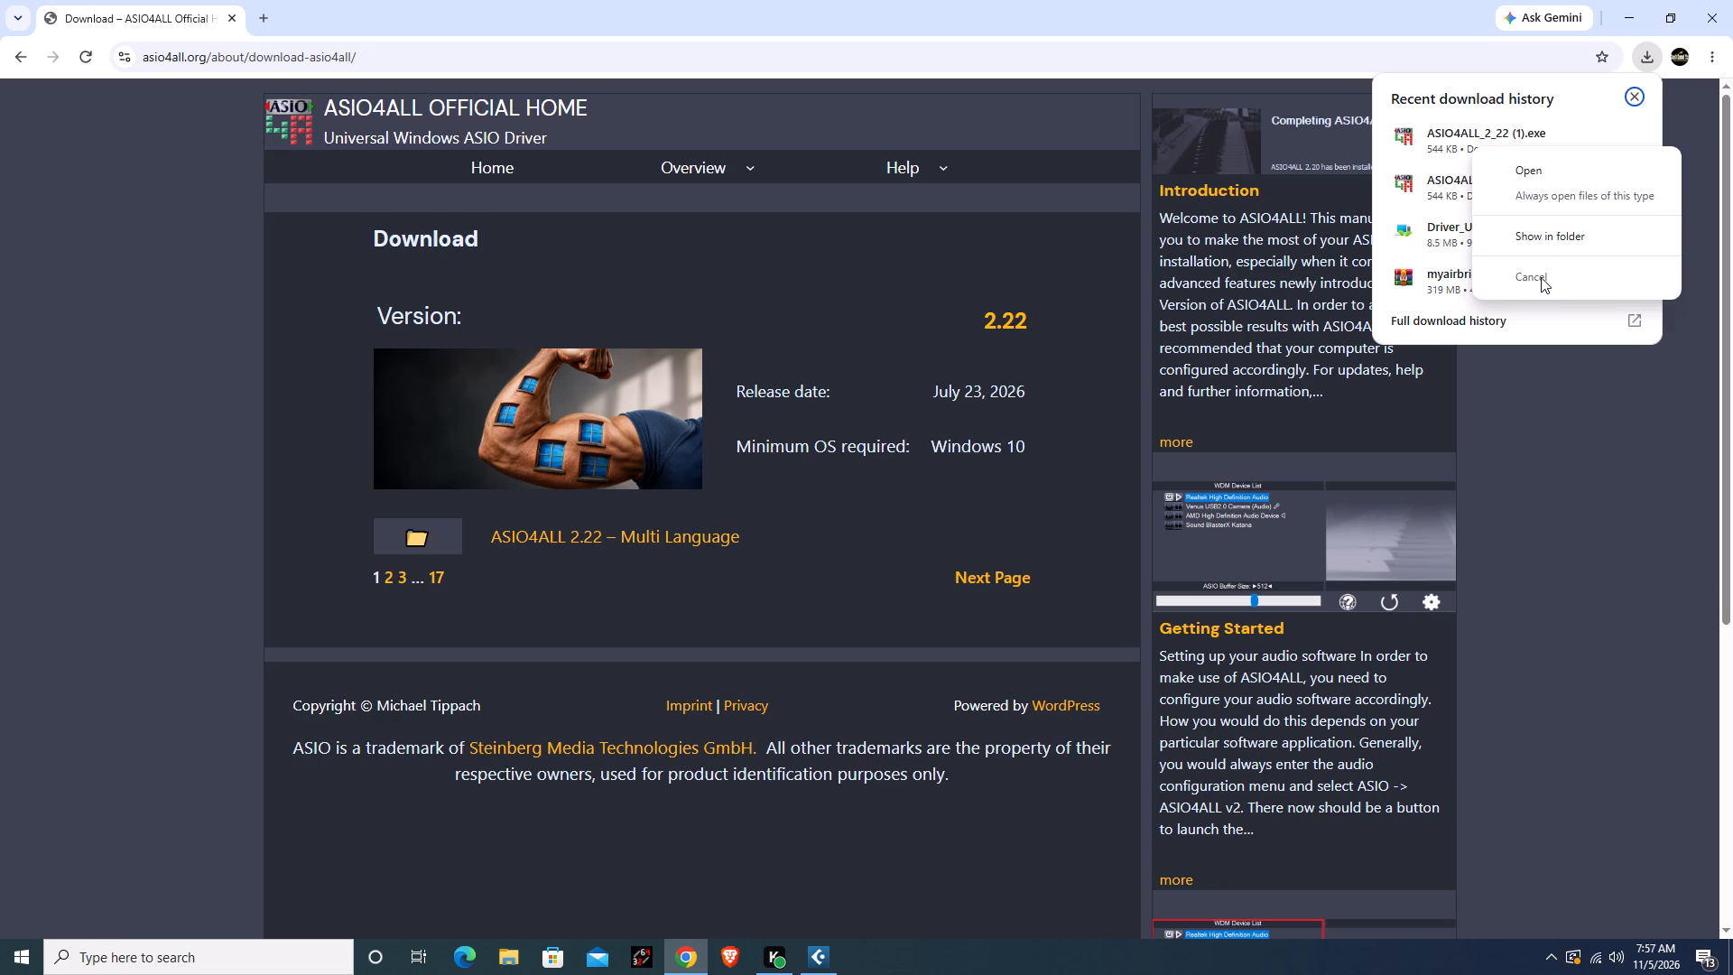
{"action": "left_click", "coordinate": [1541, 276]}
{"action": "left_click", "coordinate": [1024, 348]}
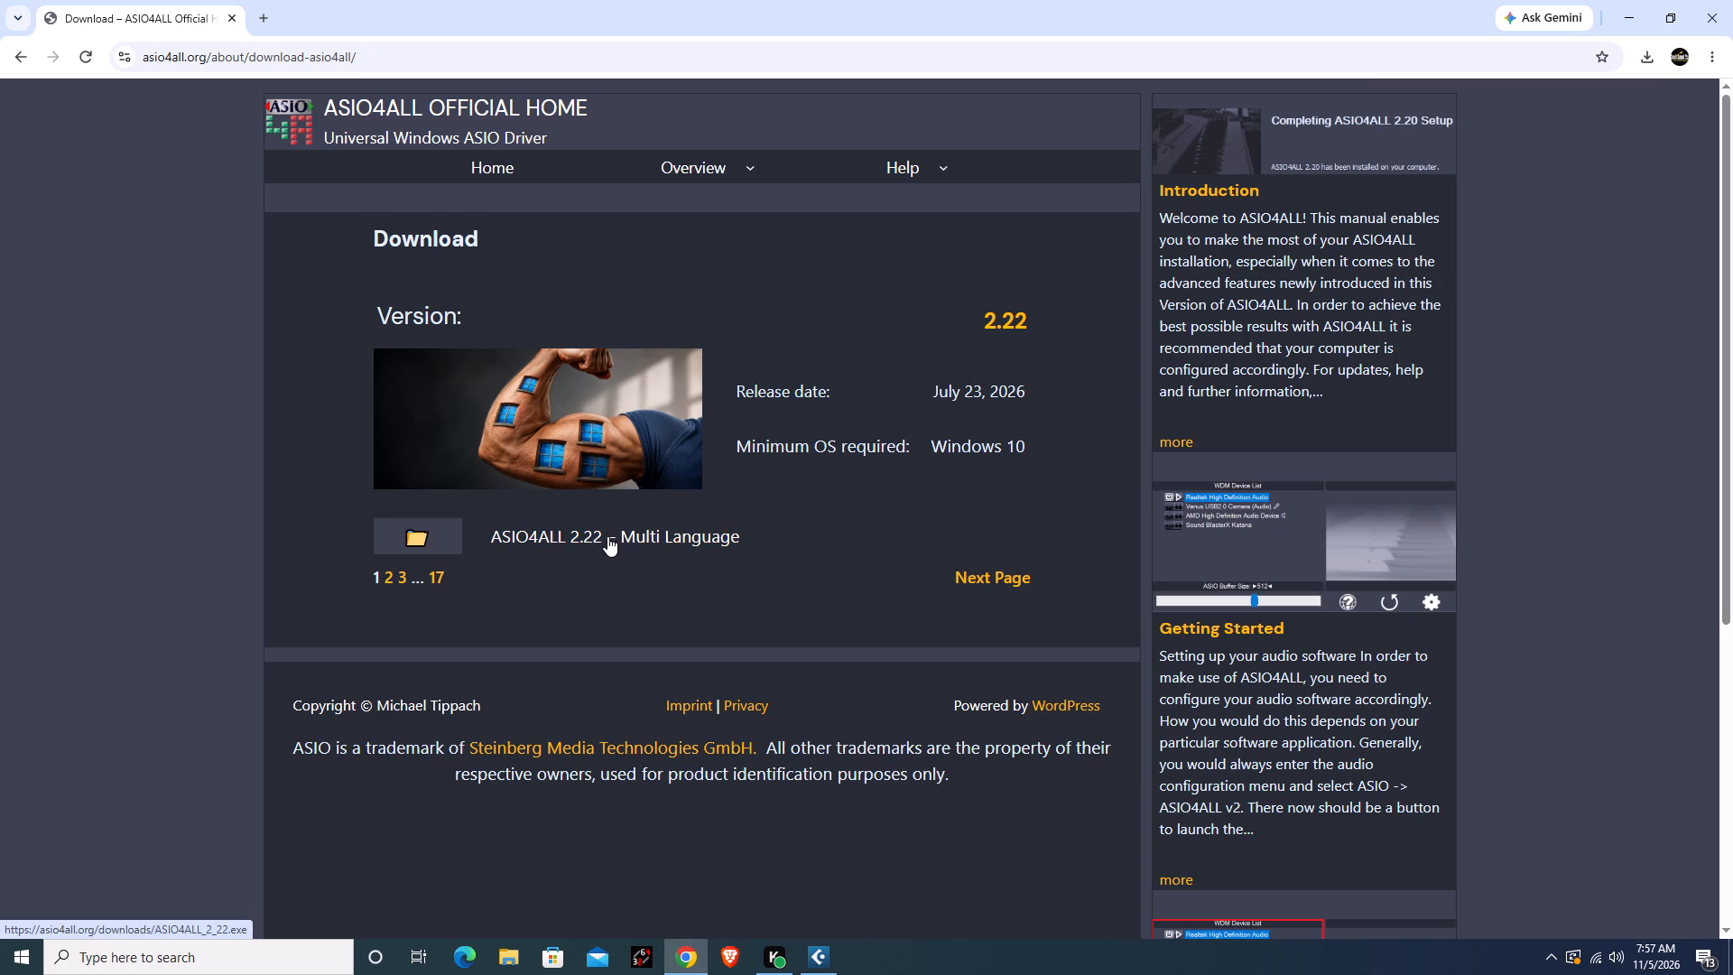
Go to the second page of ASIO4ALL downloads and examine the driver version offered there.
{"action": "left_click", "coordinate": [975, 574]}
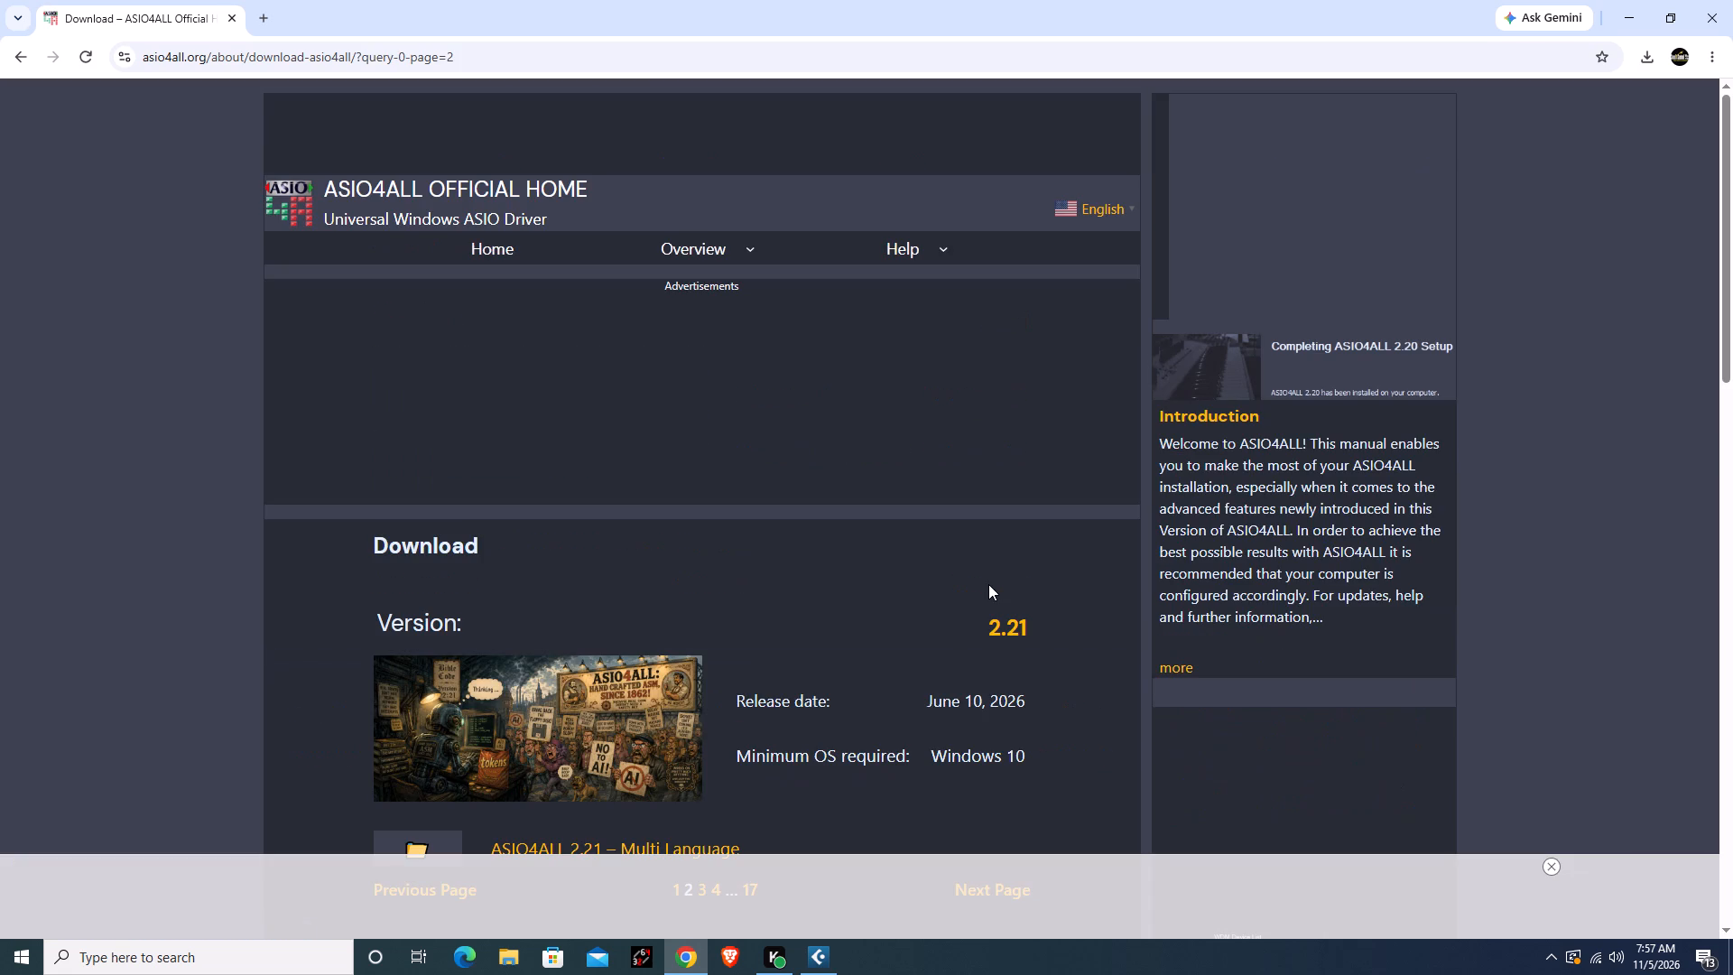
{"action": "scroll", "coordinate": [745, 665], "scroll_direction": "down", "scroll_amount": 5}
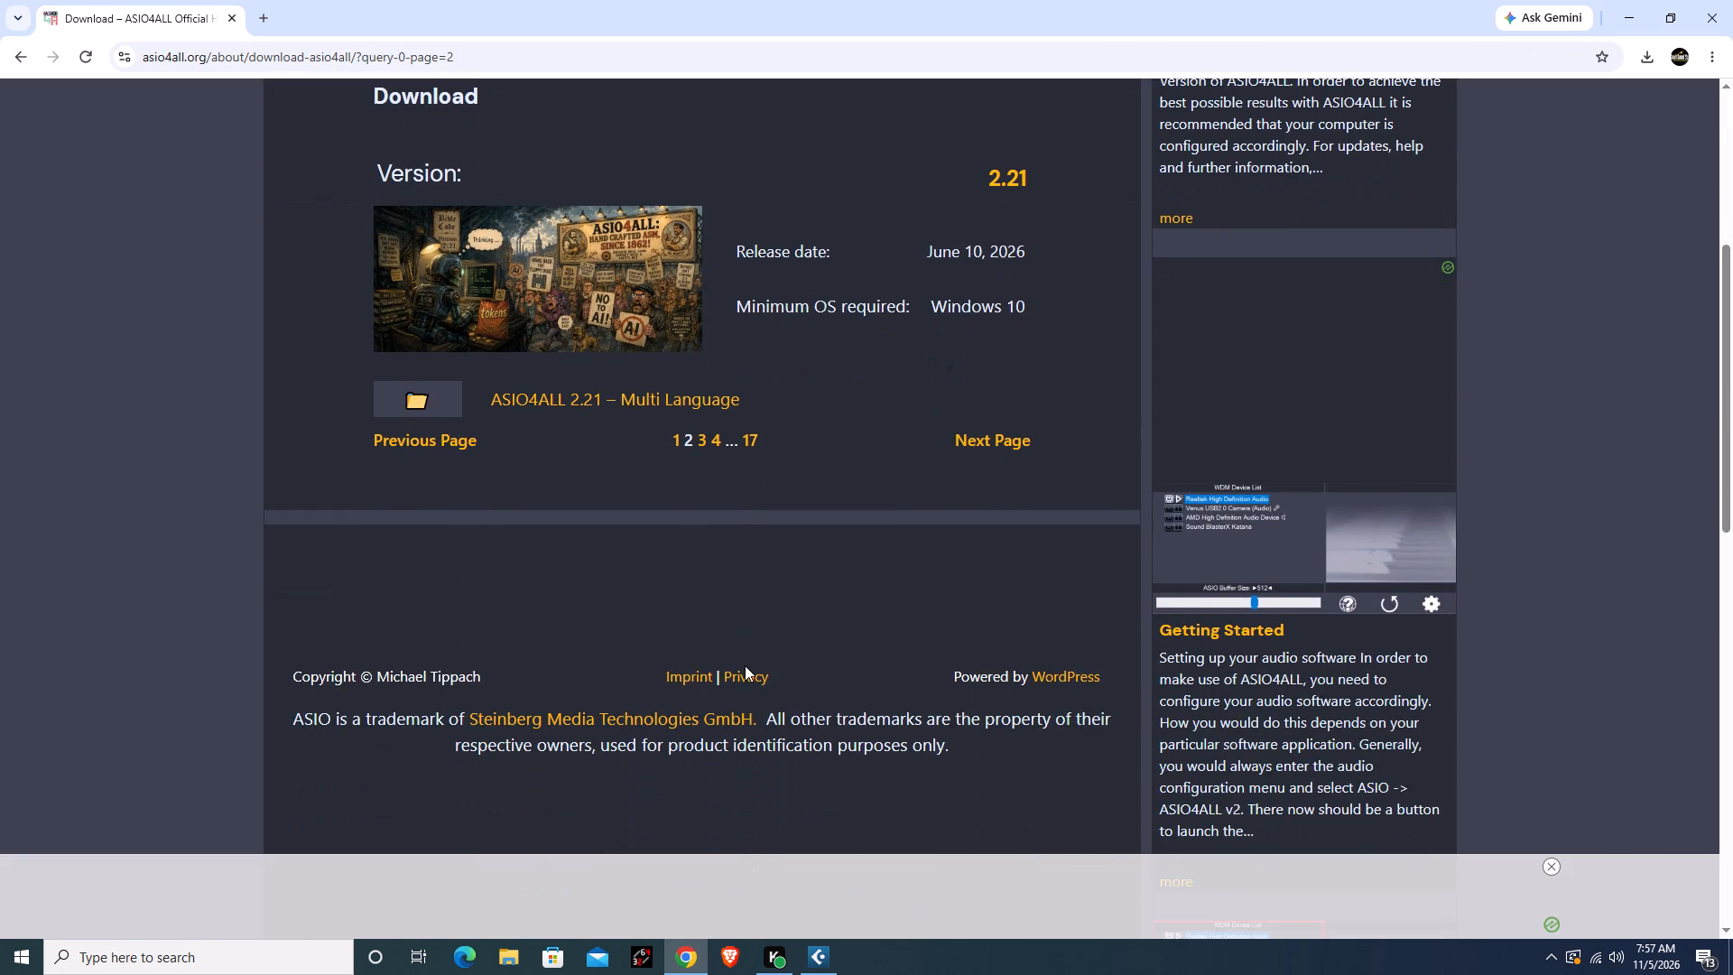
{"action": "scroll", "coordinate": [745, 665], "scroll_direction": "down", "scroll_amount": 11}
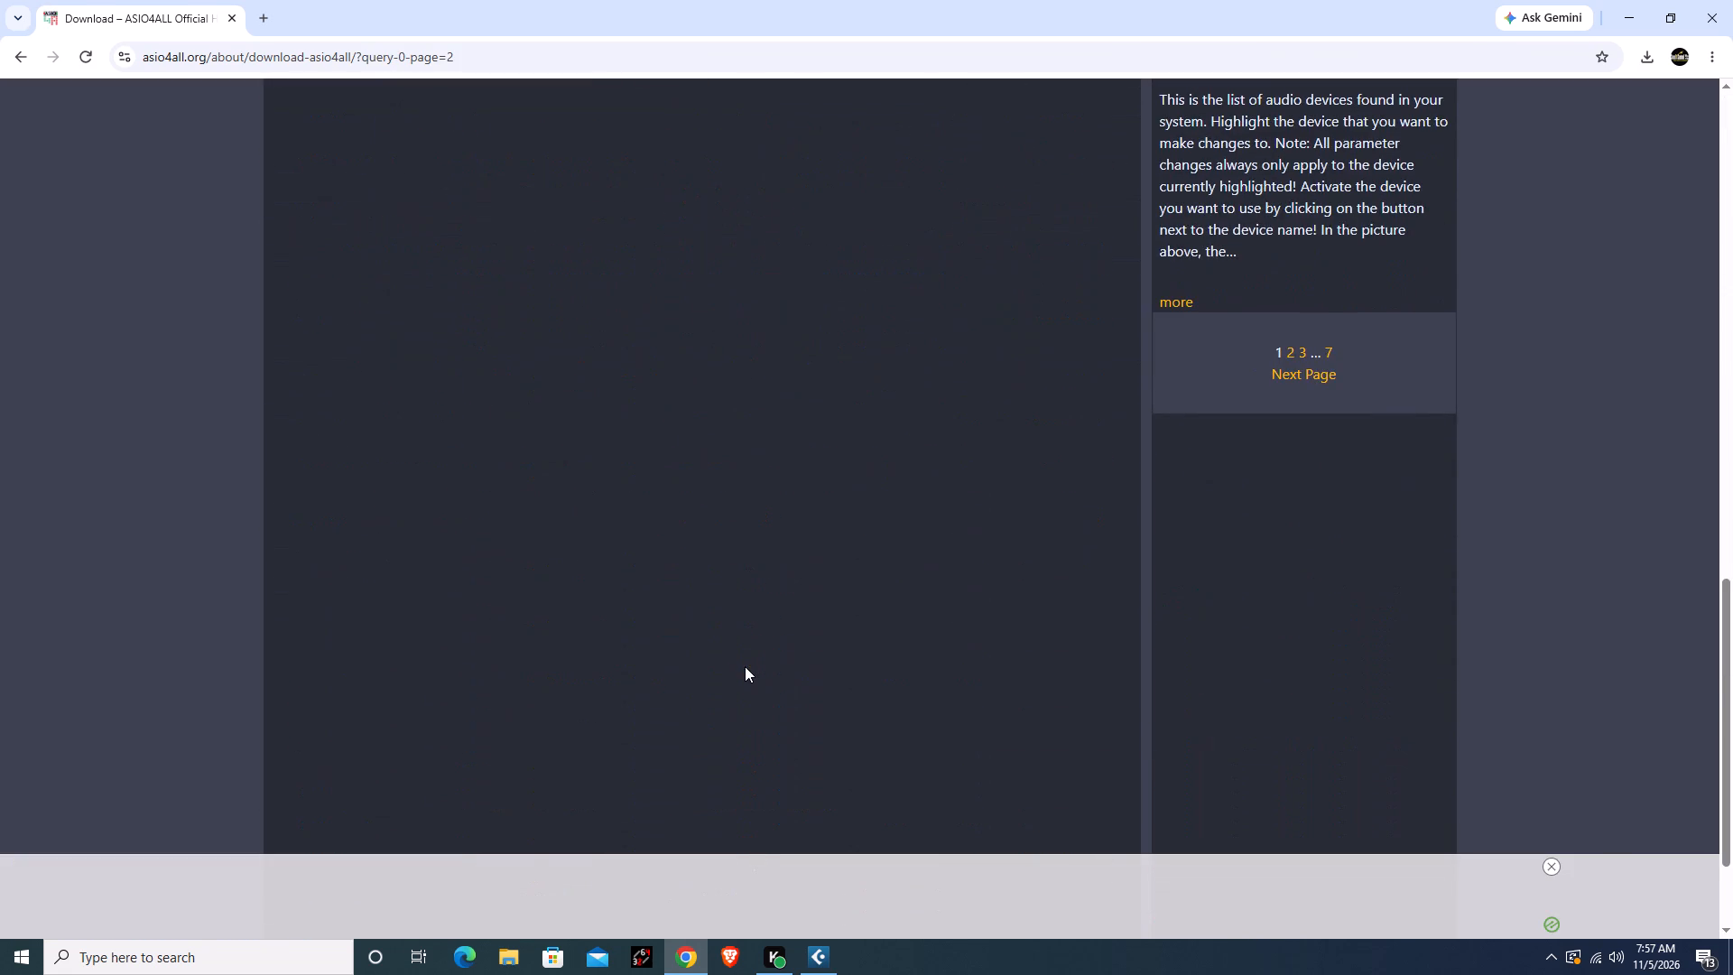
{"action": "scroll", "coordinate": [745, 666], "scroll_direction": "up", "scroll_amount": 19}
{"action": "scroll", "coordinate": [745, 666], "scroll_direction": "up", "scroll_amount": 6}
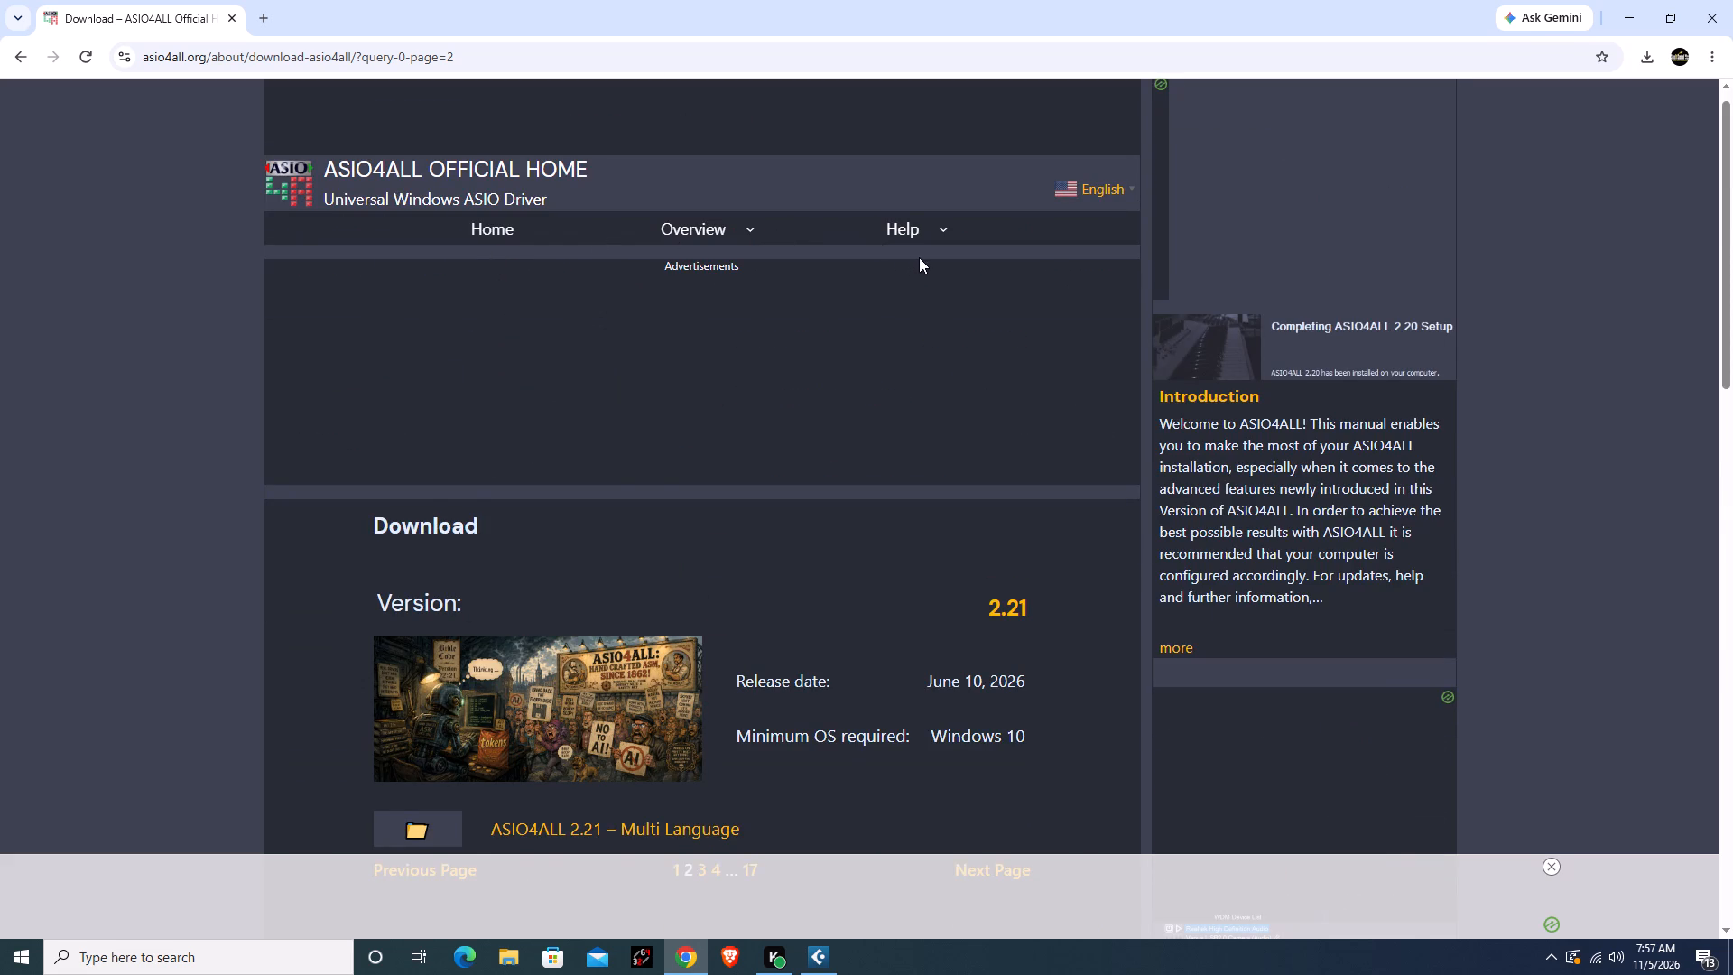
Return to the ASIO4ALL home page and look through its version posts down to the page's end.
{"action": "left_click", "coordinate": [489, 251]}
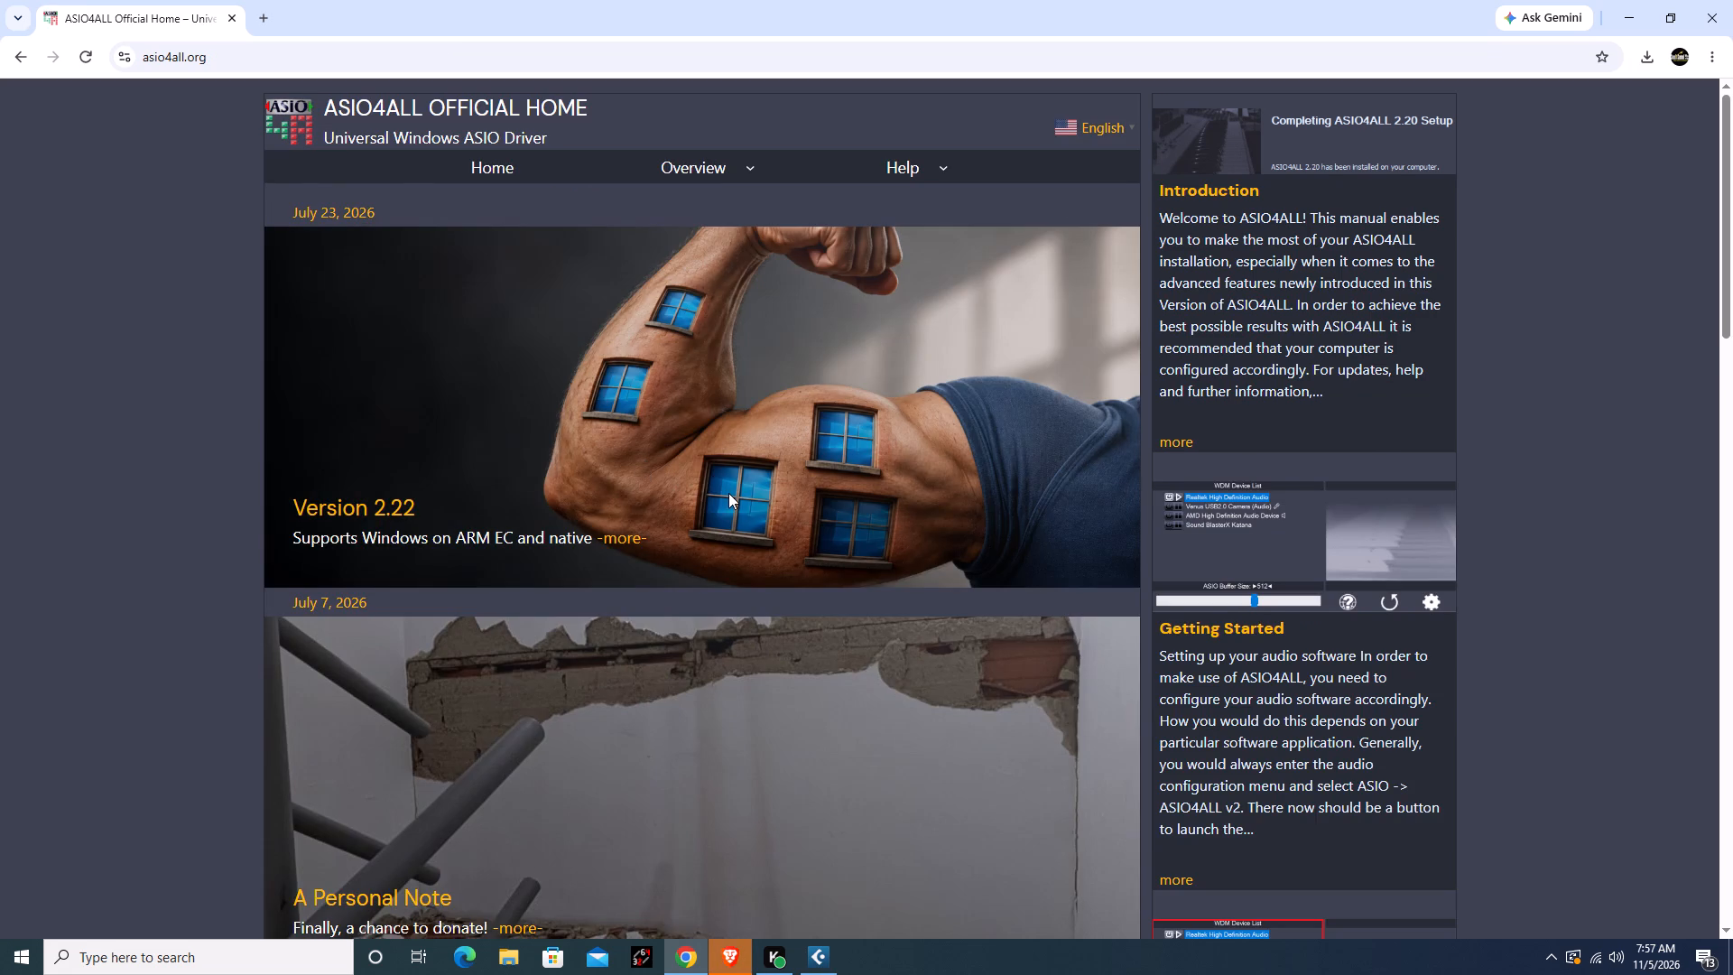
{"action": "scroll", "coordinate": [728, 493], "scroll_direction": "up", "scroll_amount": 5}
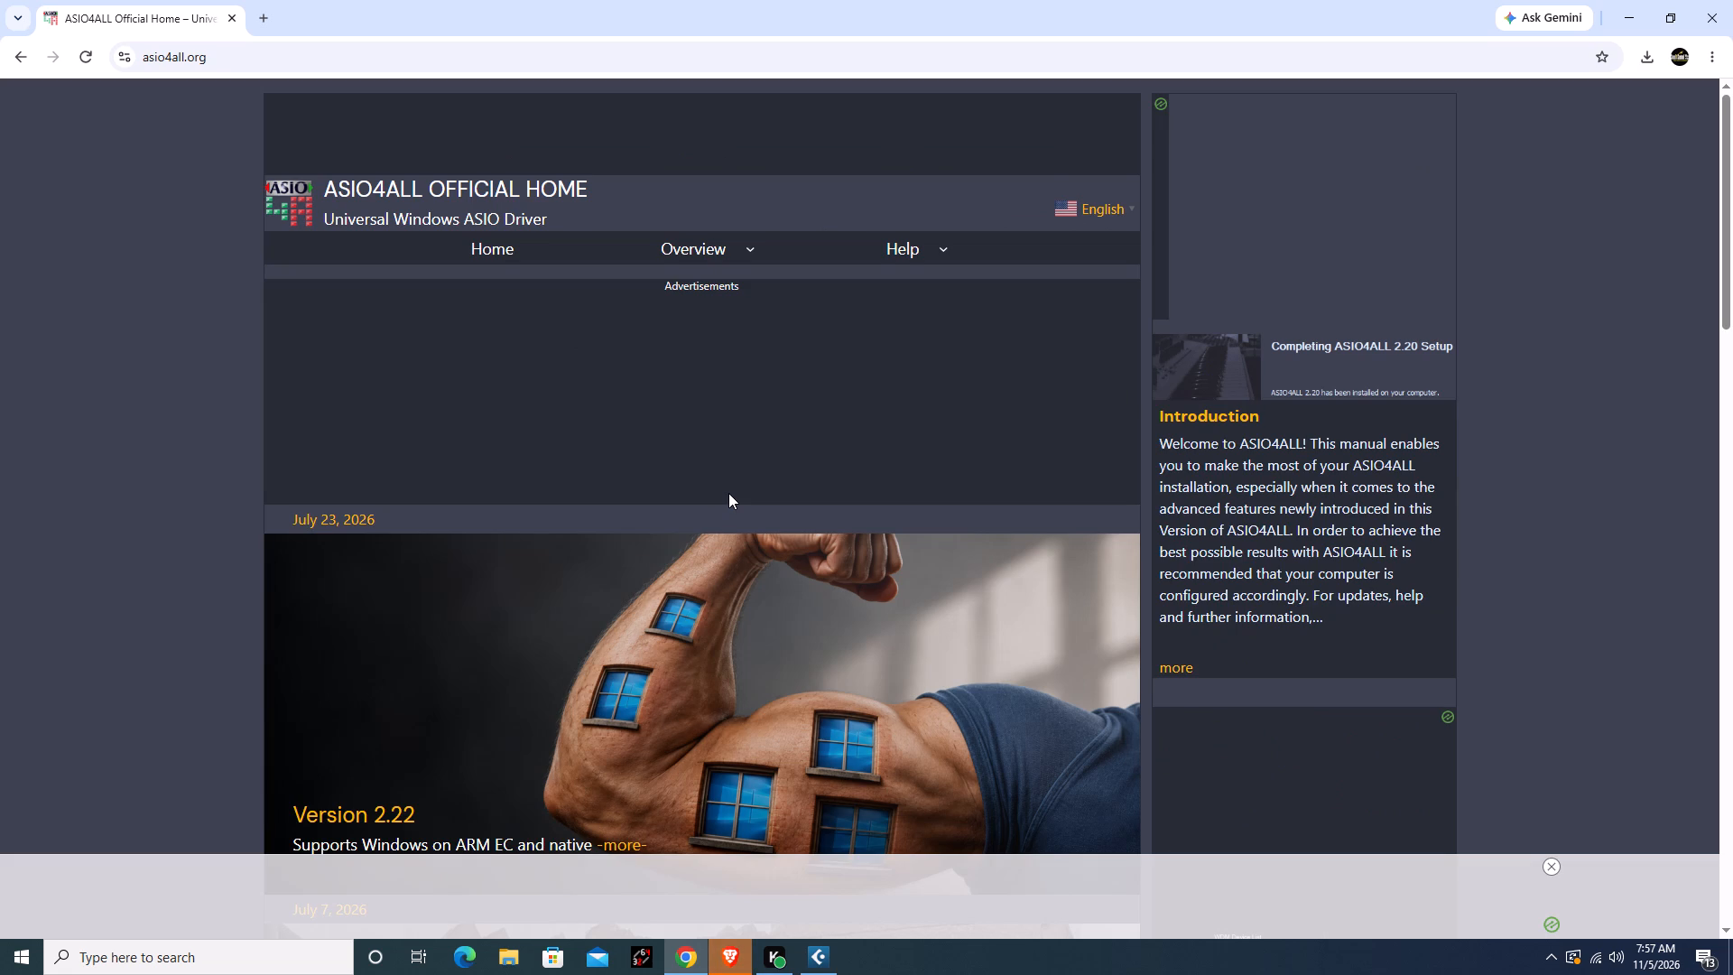
{"action": "scroll", "coordinate": [728, 493], "scroll_direction": "down", "scroll_amount": 12}
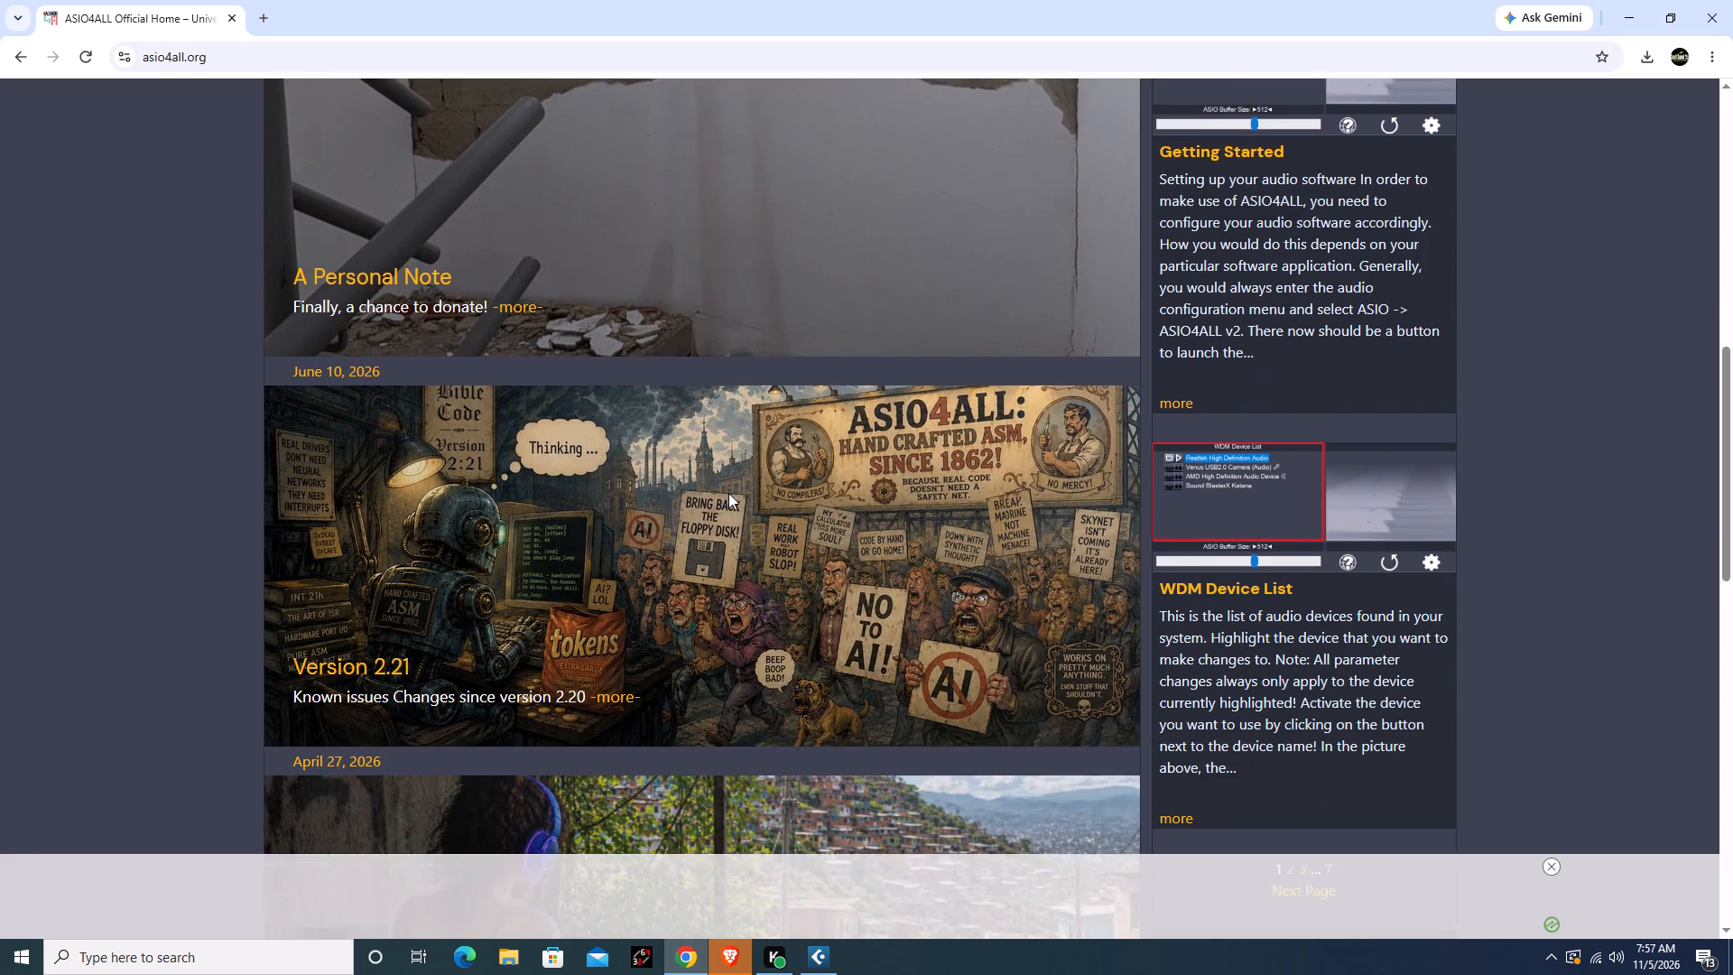
{"action": "scroll", "coordinate": [728, 493], "scroll_direction": "down", "scroll_amount": 4}
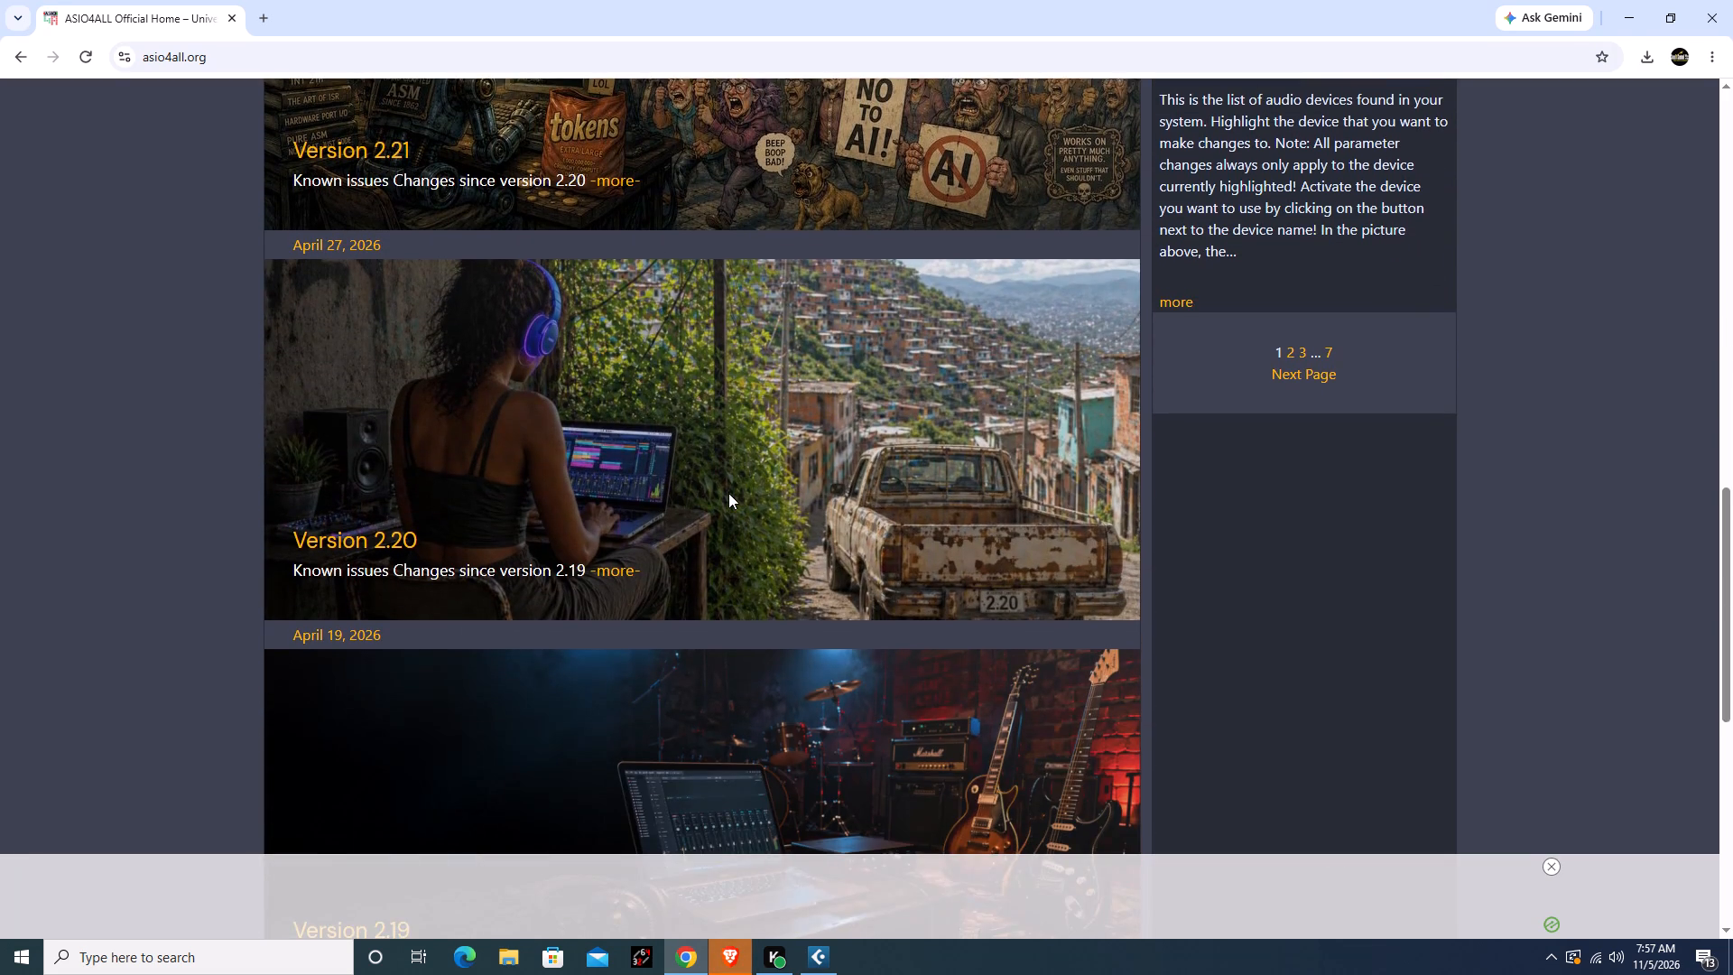
{"action": "scroll", "coordinate": [728, 493], "scroll_direction": "down", "scroll_amount": 4}
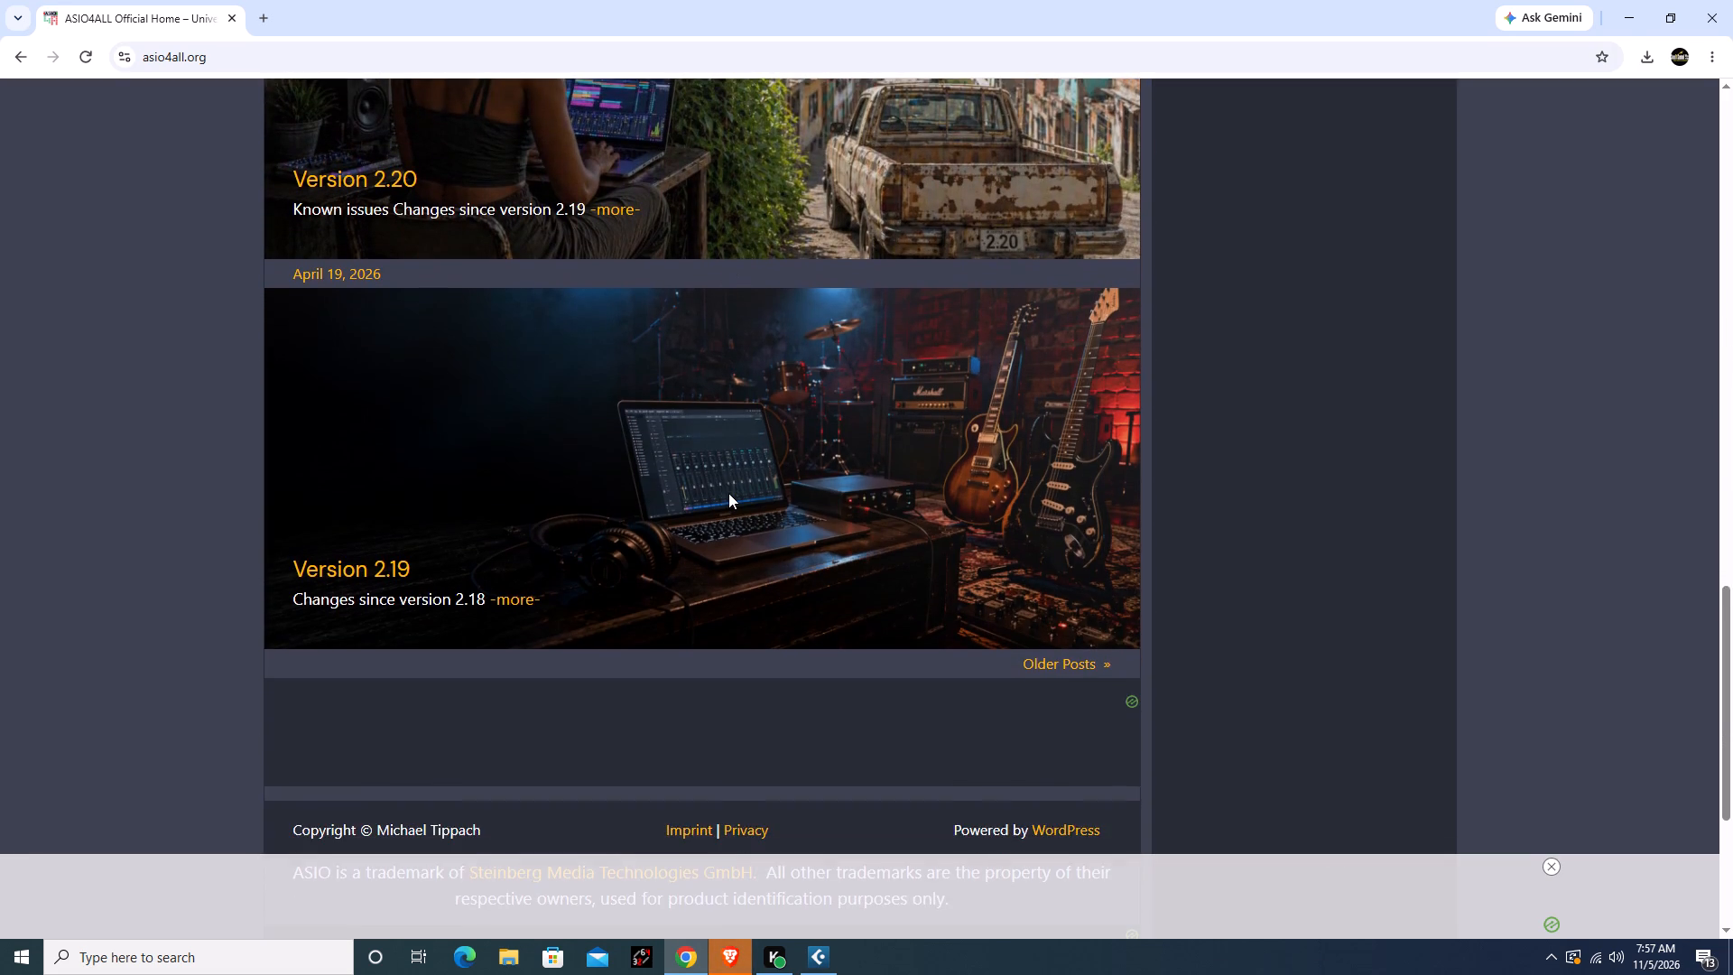
{"action": "scroll", "coordinate": [728, 493], "scroll_direction": "up", "scroll_amount": 4}
{"action": "scroll", "coordinate": [728, 493], "scroll_direction": "down", "scroll_amount": 5}
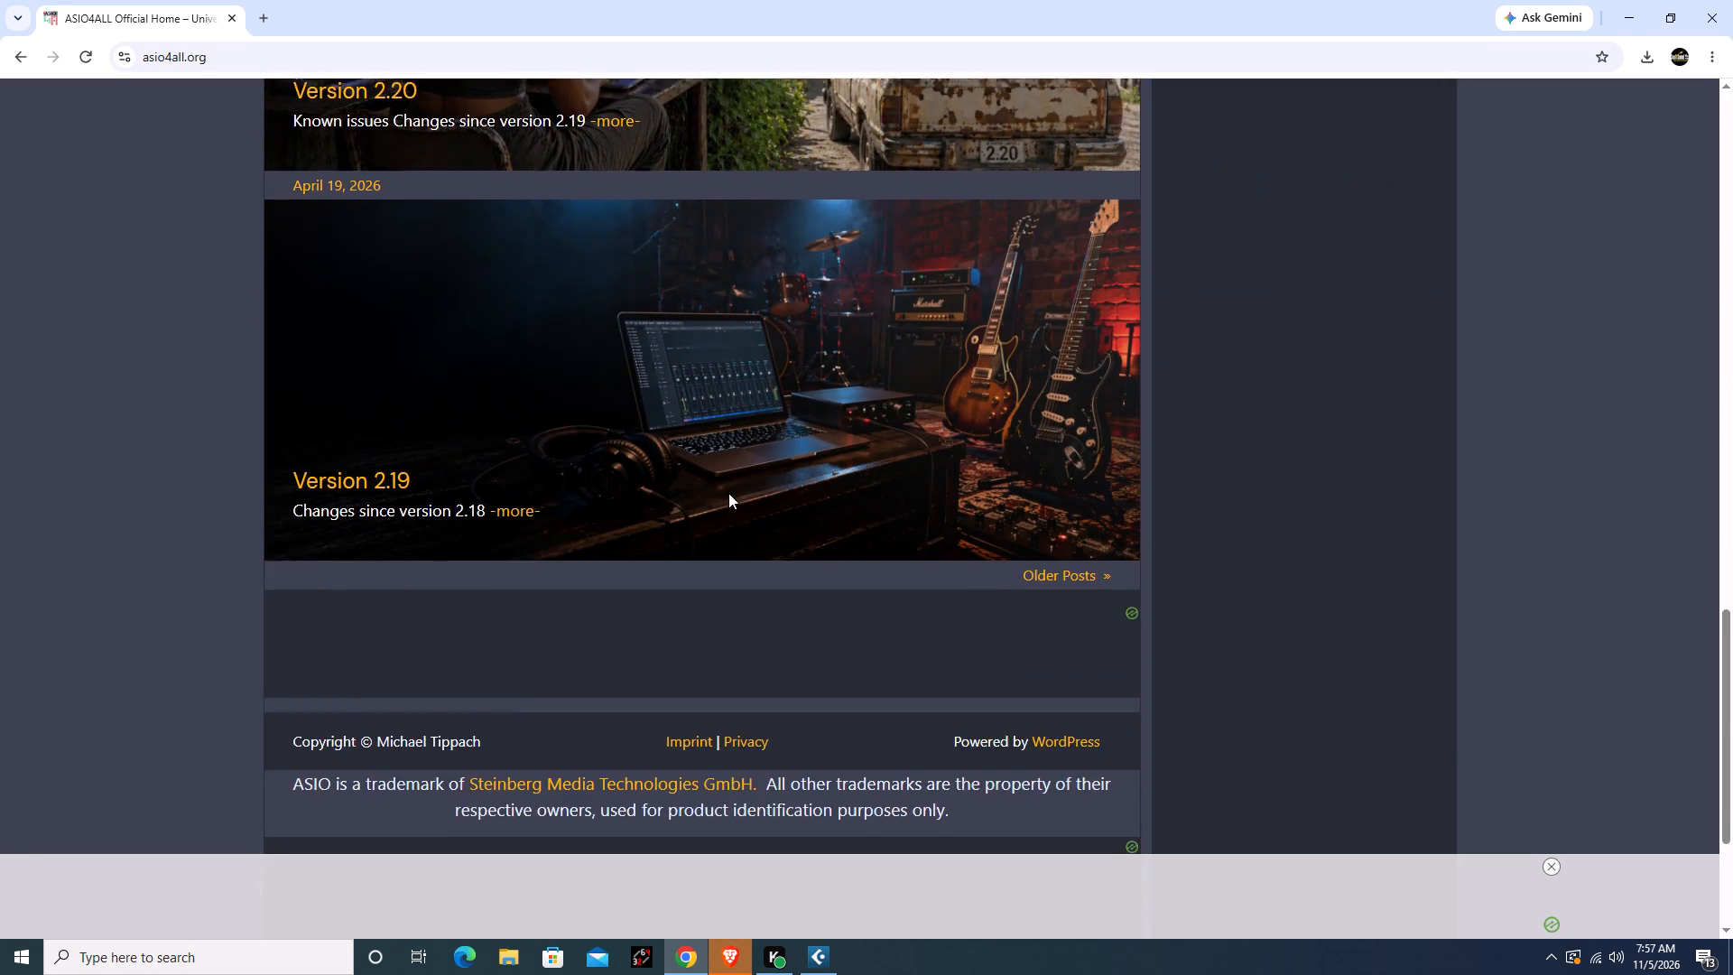
{"action": "scroll", "coordinate": [728, 493], "scroll_direction": "down", "scroll_amount": 3}
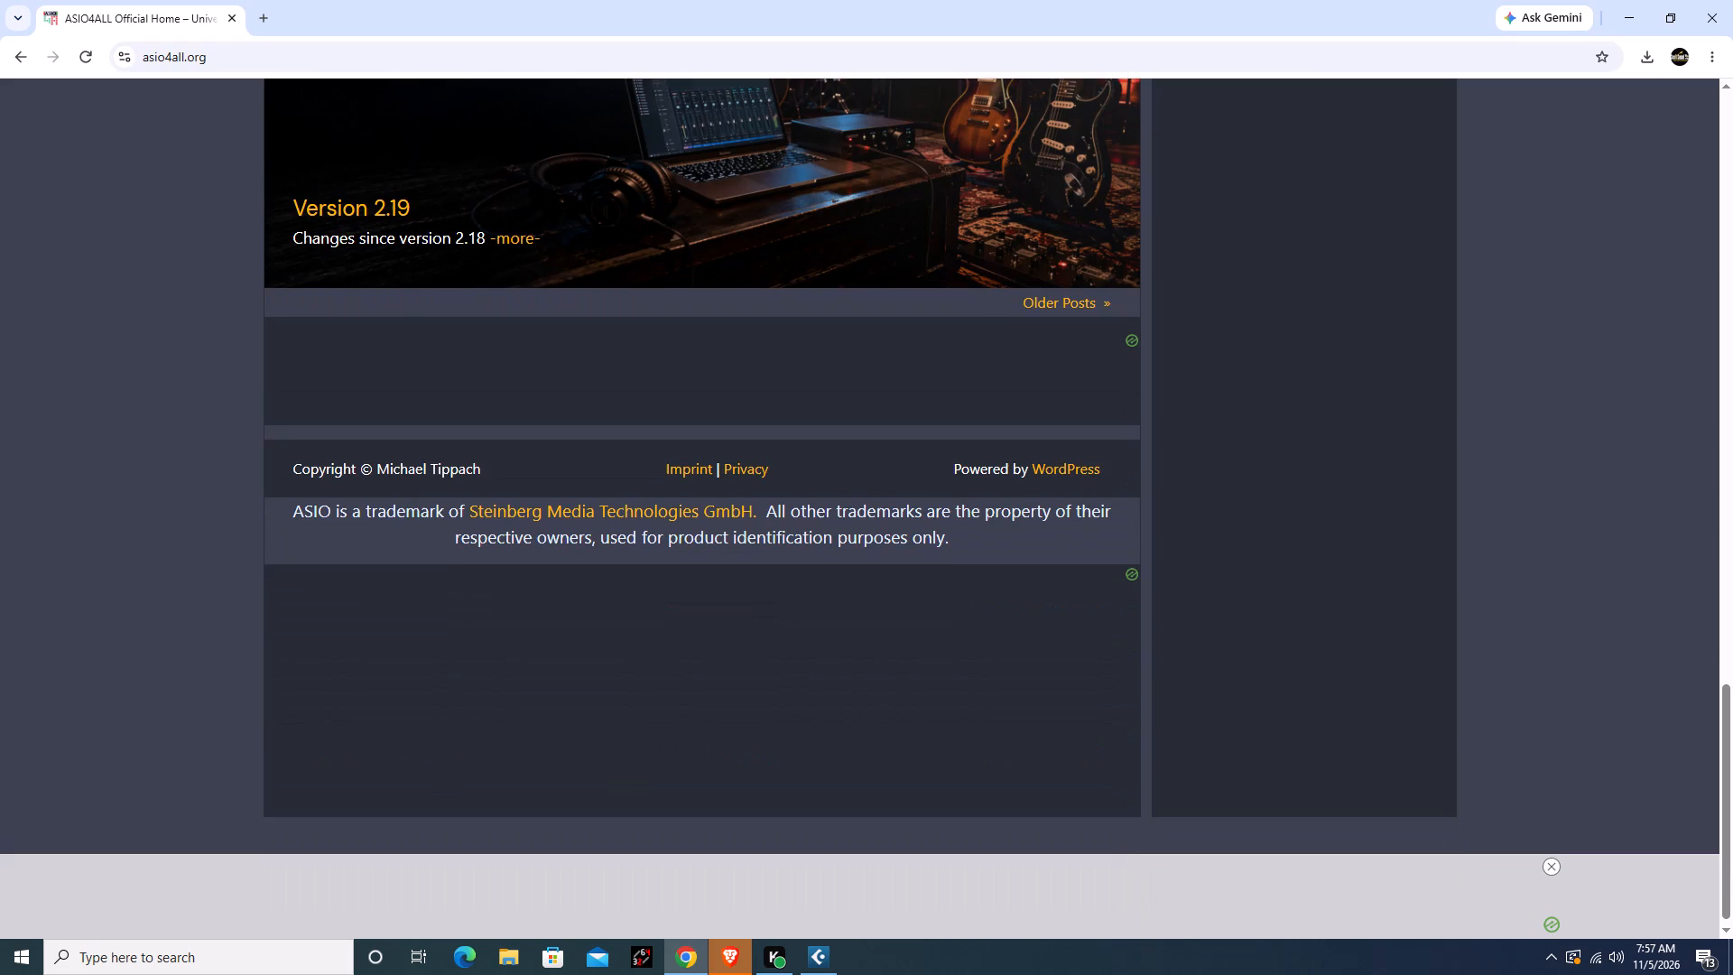
{"action": "scroll", "coordinate": [857, 539], "scroll_direction": "down", "scroll_amount": 4}
{"action": "scroll", "coordinate": [849, 536], "scroll_direction": "up", "scroll_amount": 13}
{"action": "scroll", "coordinate": [845, 531], "scroll_direction": "up", "scroll_amount": 12}
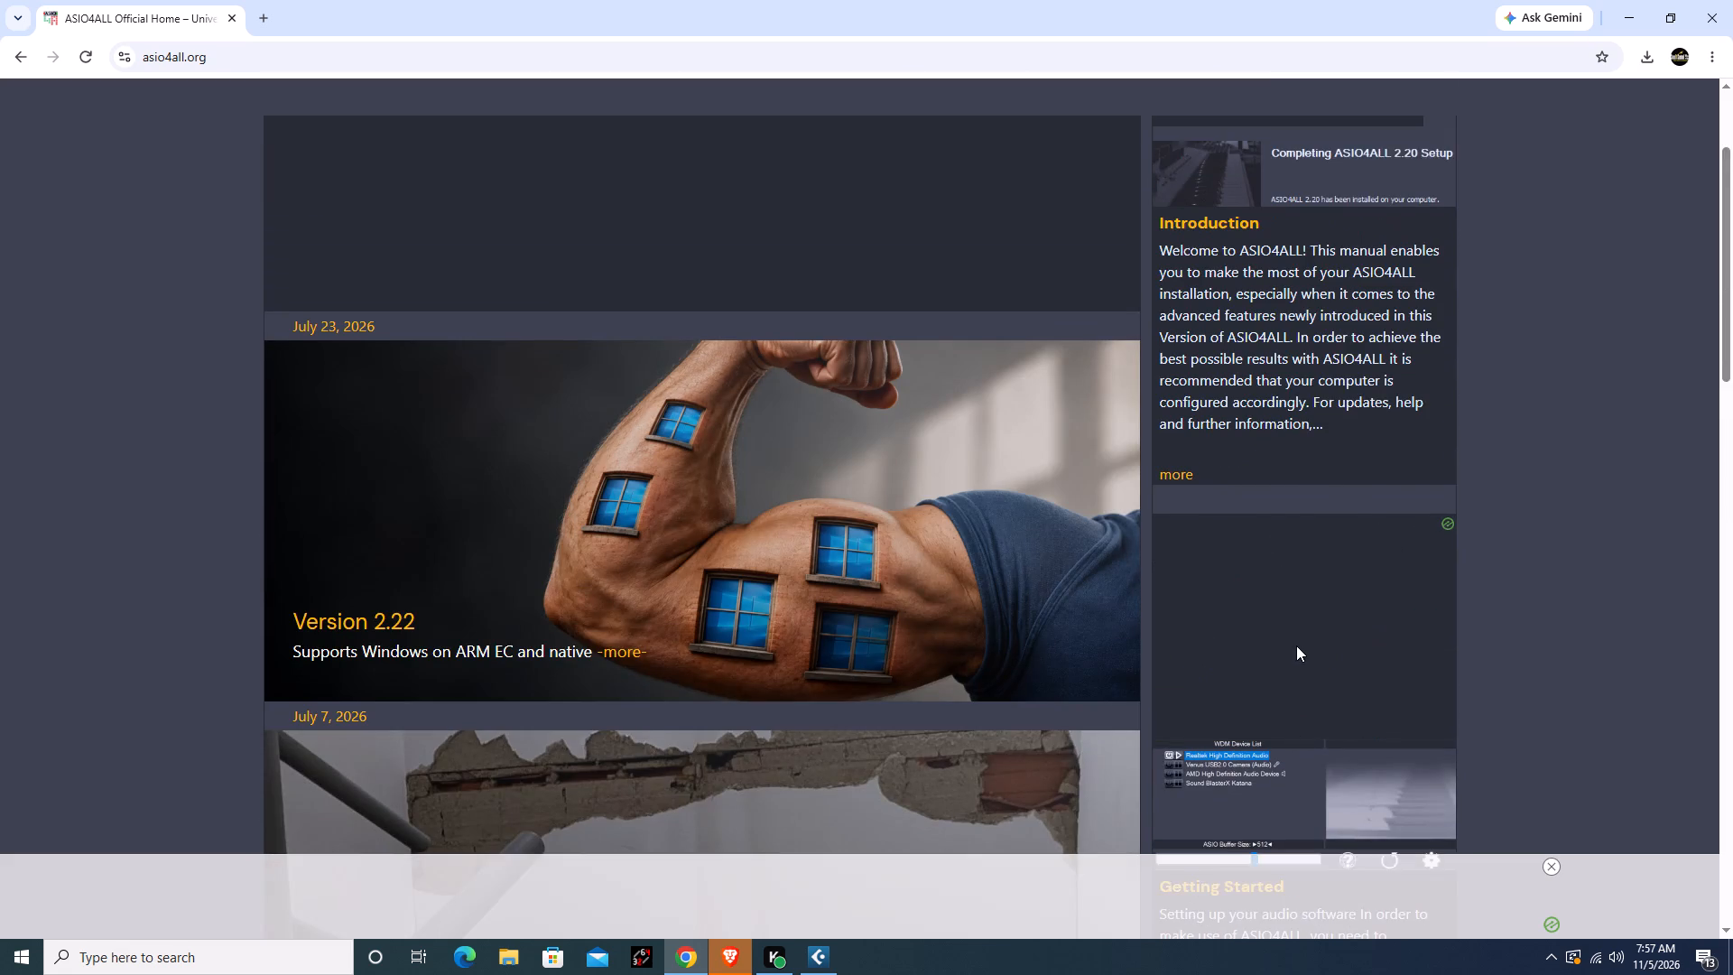
Dismiss the quiz advertisement and examine the Getting Started and WDM Device List guides, trying the pictured ASIO buffer size slider.
{"action": "scroll", "coordinate": [1296, 645], "scroll_direction": "down", "scroll_amount": 4}
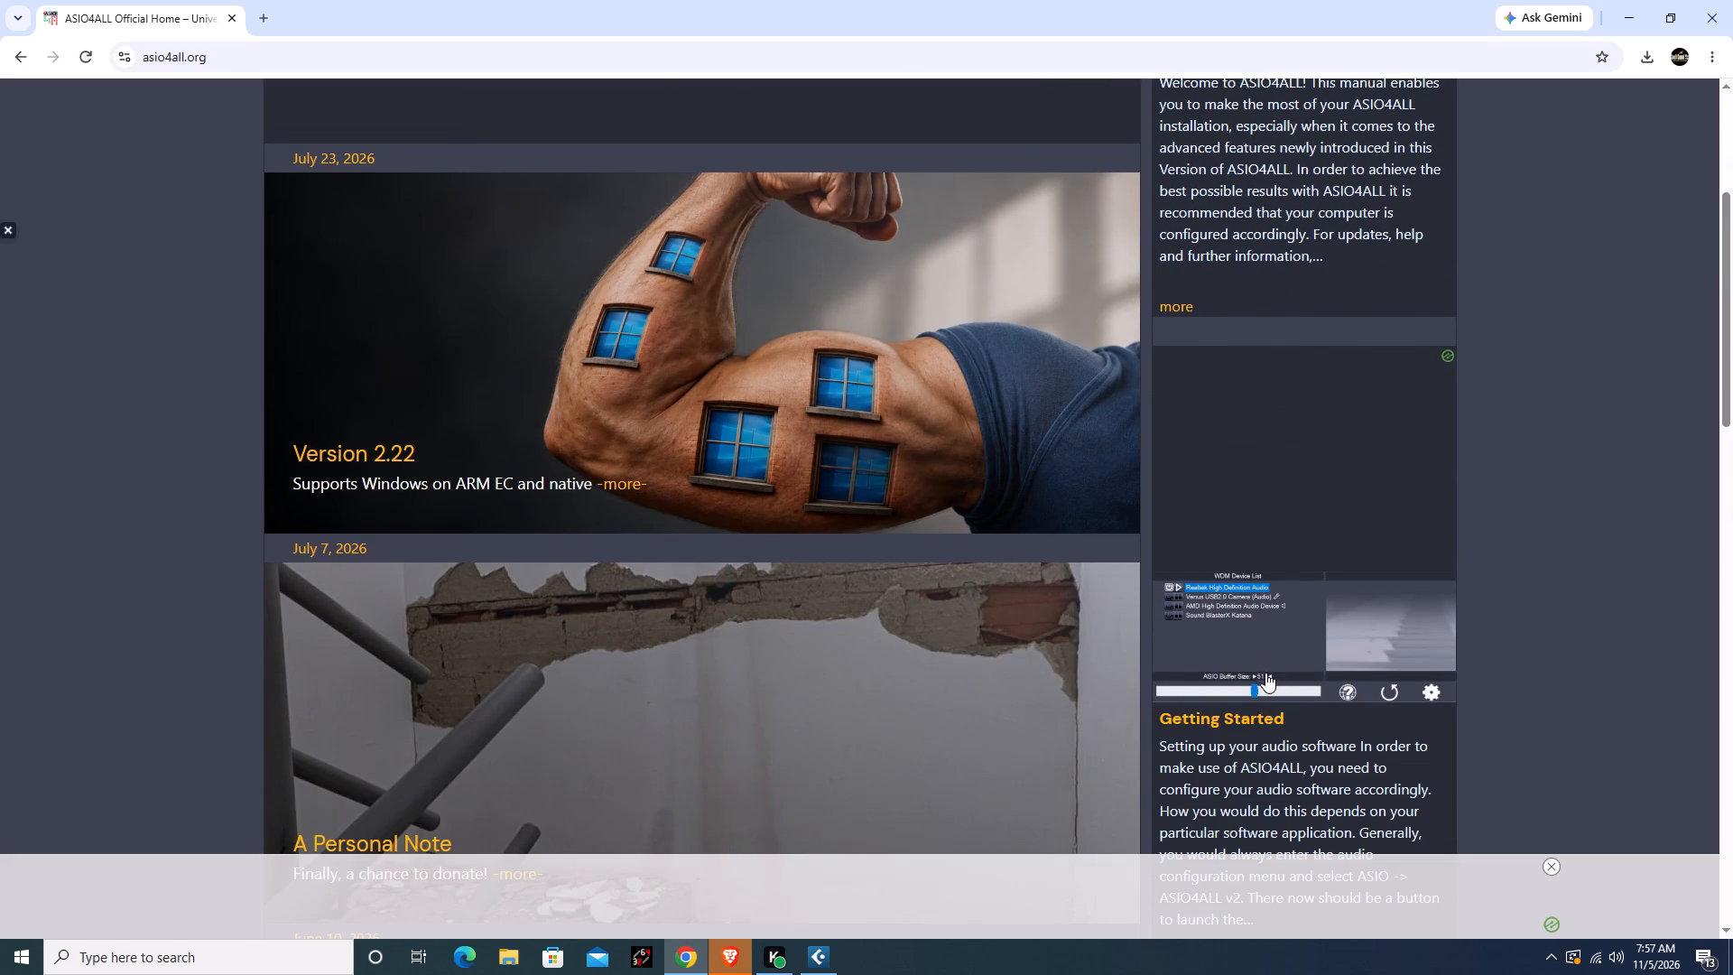
{"action": "left_click", "coordinate": [7, 230]}
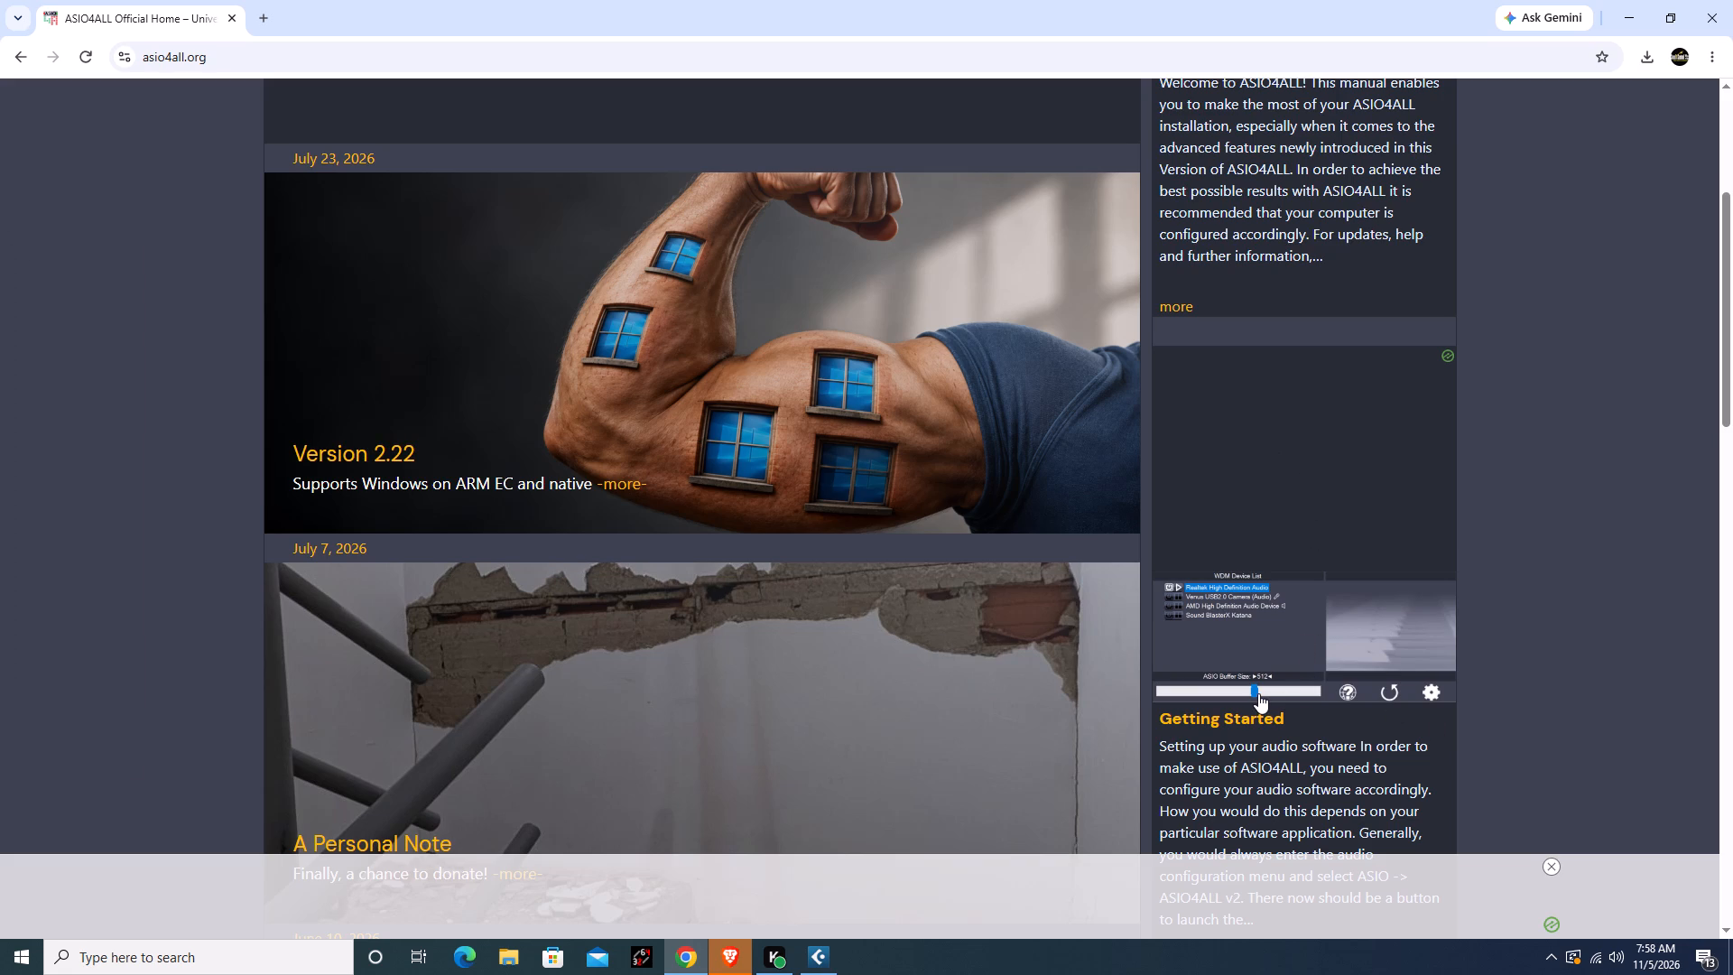
{"action": "left_click_drag", "start_coordinate": [1256, 693], "coordinate": [1227, 693]}
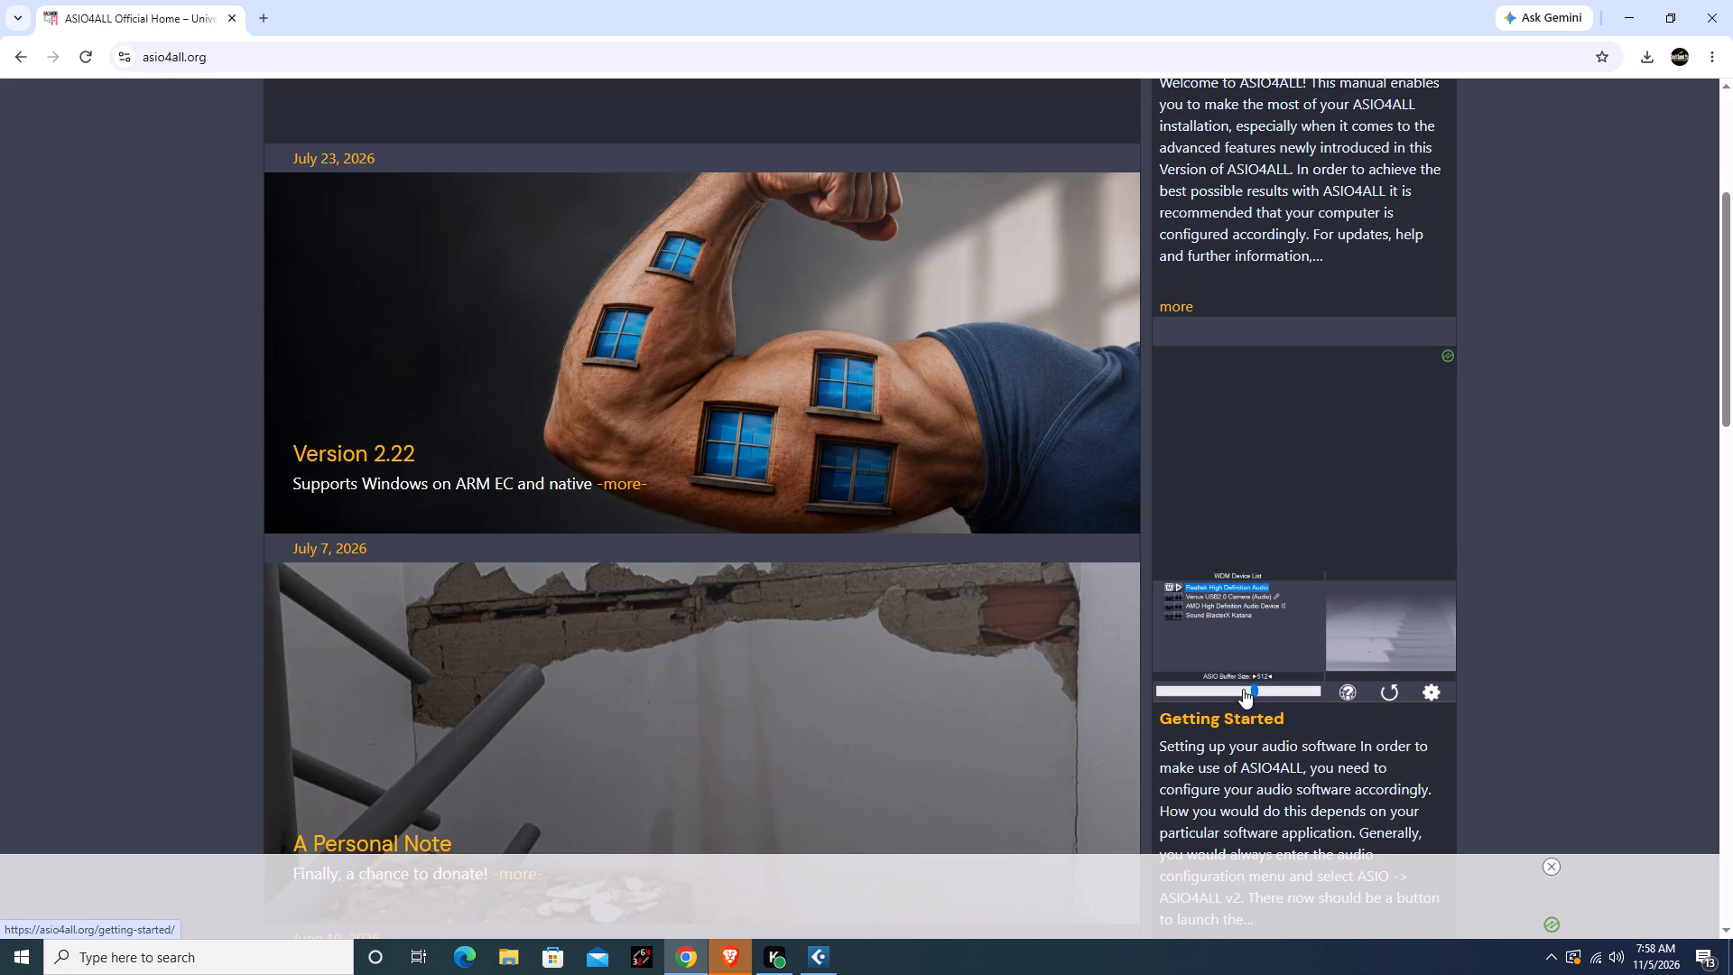
{"action": "scroll", "coordinate": [1056, 696], "scroll_direction": "down", "scroll_amount": 15}
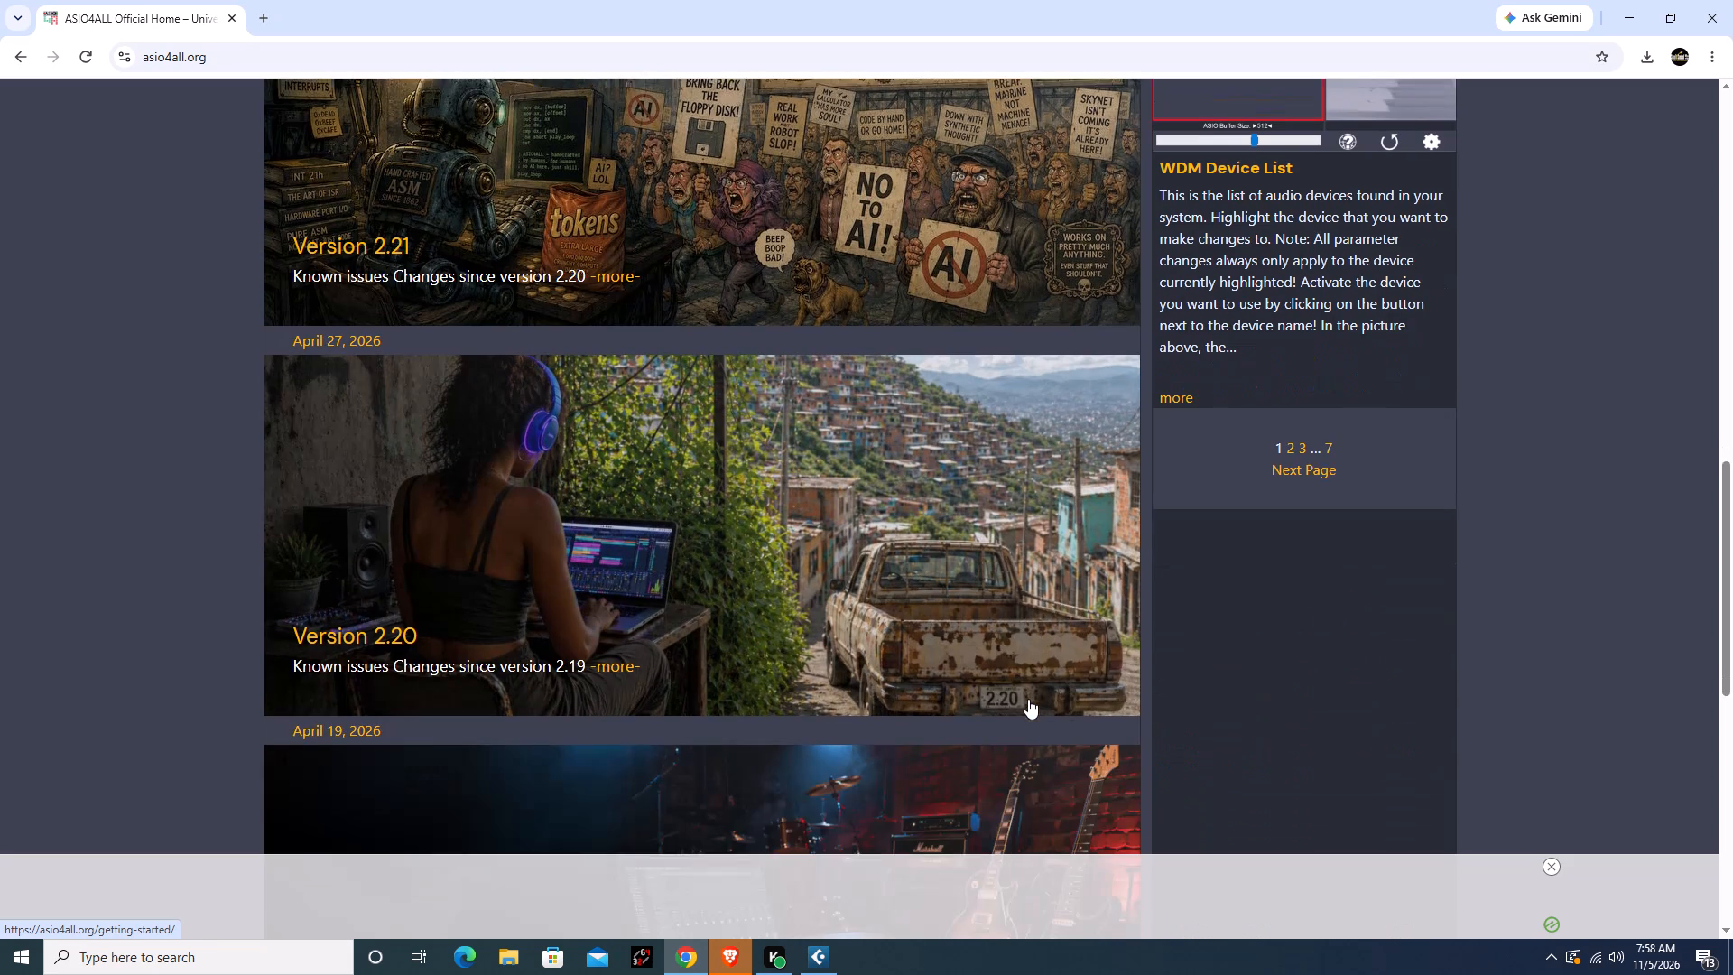
Look through the remaining version posts on the ASIO4ALL home page and go back to the previous download page.
{"action": "scroll", "coordinate": [1028, 699], "scroll_direction": "down", "scroll_amount": 5}
{"action": "scroll", "coordinate": [799, 687], "scroll_direction": "down", "scroll_amount": 5}
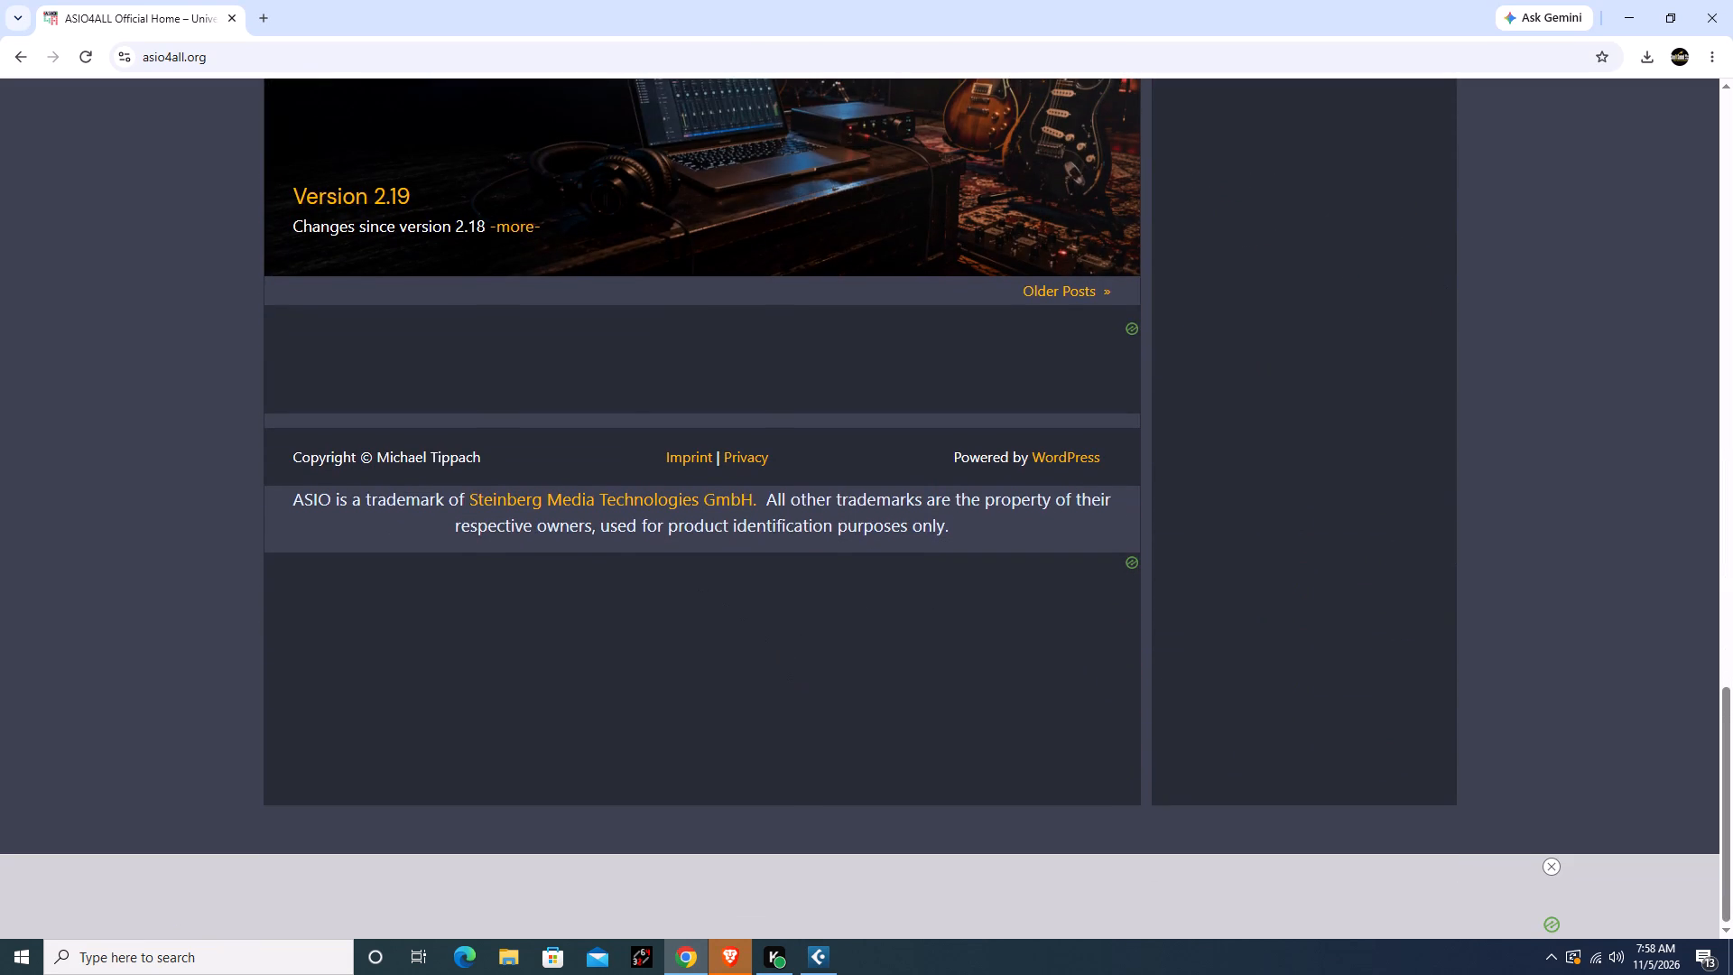
{"action": "scroll", "coordinate": [913, 594], "scroll_direction": "up", "scroll_amount": 20}
{"action": "scroll", "coordinate": [913, 594], "scroll_direction": "up", "scroll_amount": 14}
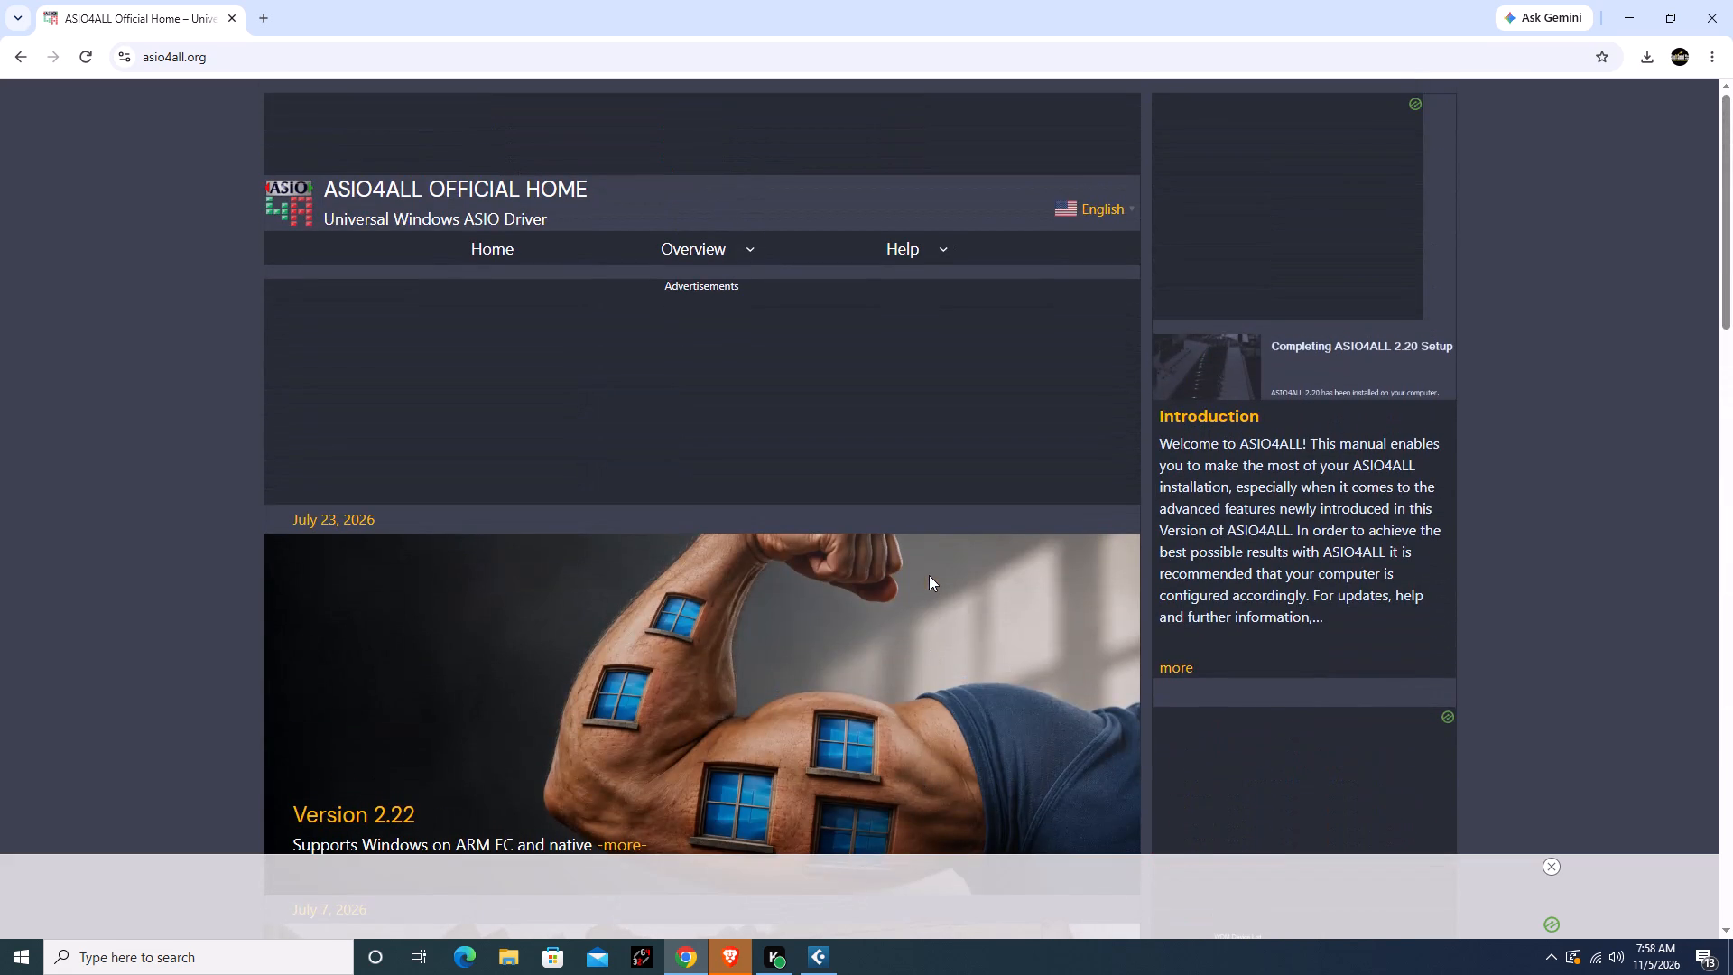
{"action": "scroll", "coordinate": [929, 575], "scroll_direction": "up", "scroll_amount": 11}
{"action": "left_click", "coordinate": [21, 51]}
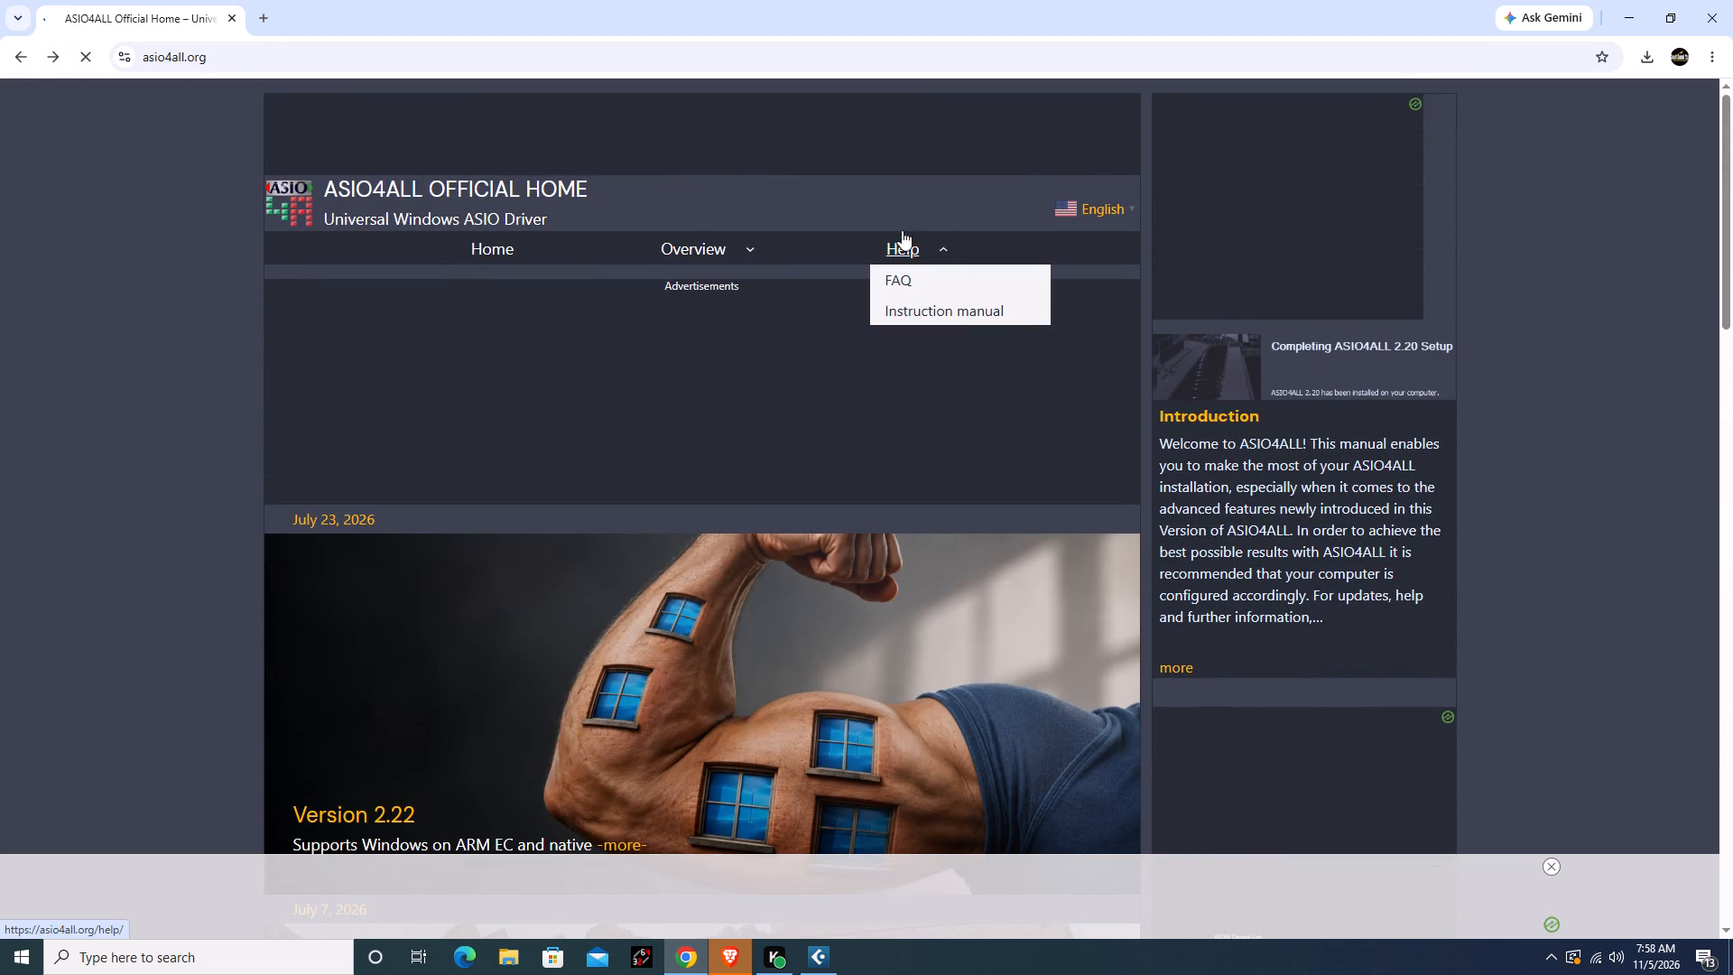
Switch to Brave and read the ASIO4ALL Introduction page, covering Windows audio optimization, registry fixes, the diagnosis tool and the system checklist.
{"action": "left_click", "coordinate": [736, 954]}
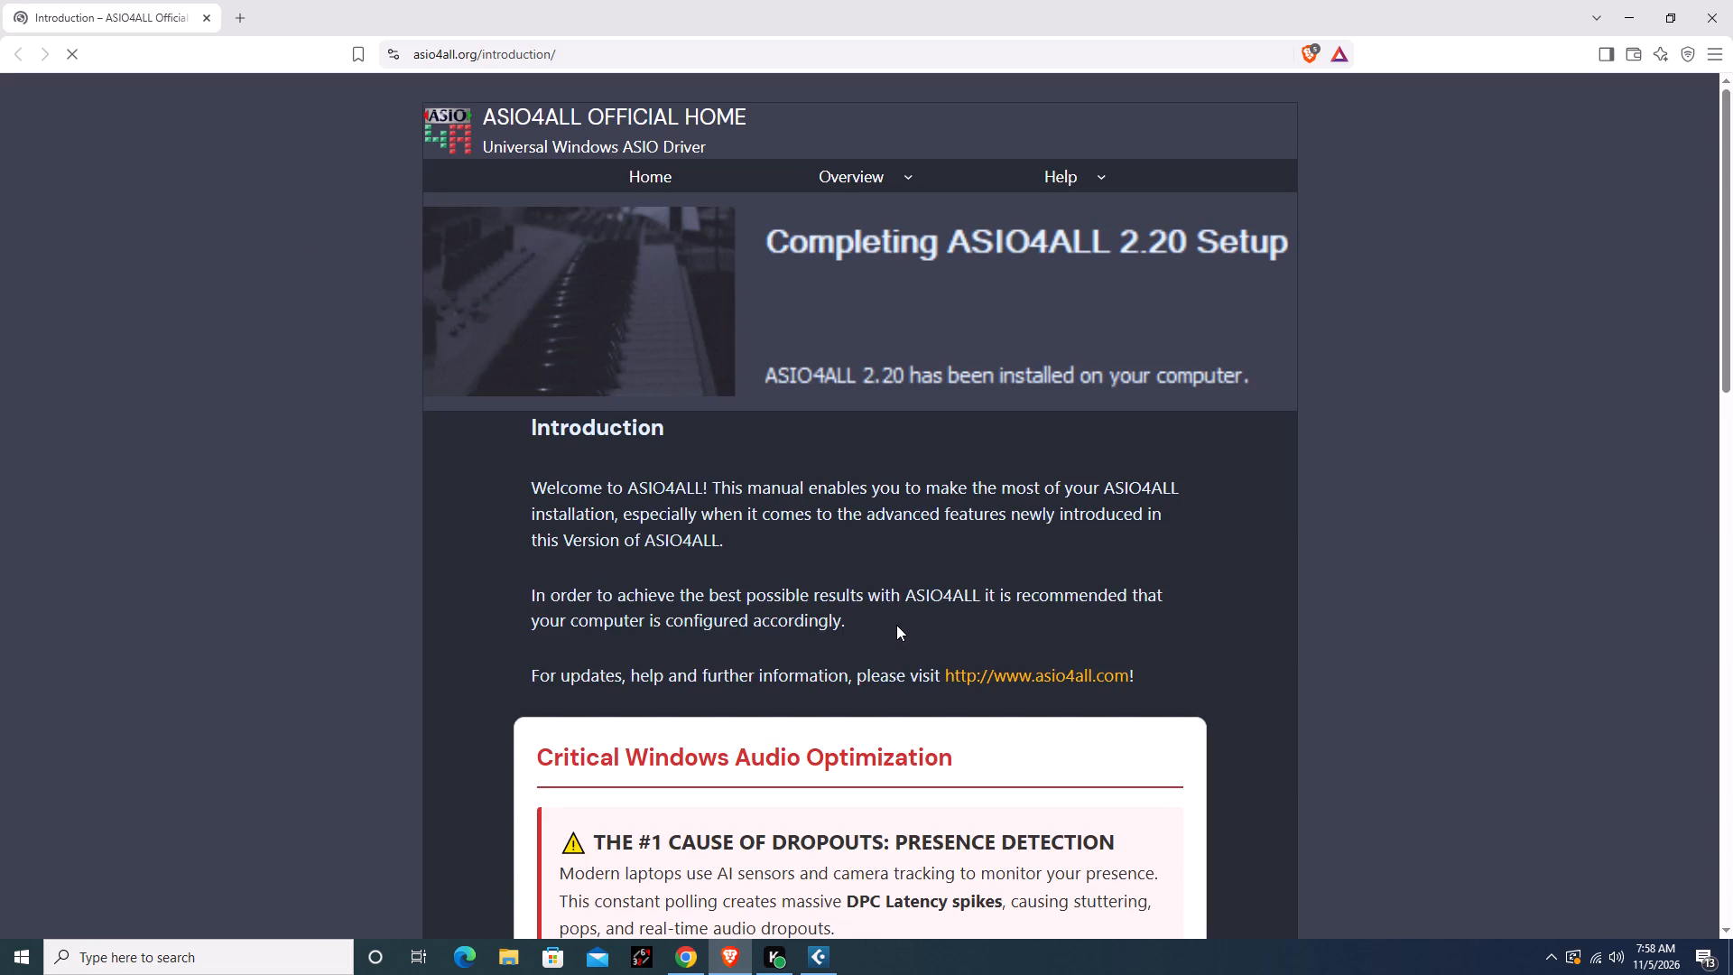
{"action": "scroll", "coordinate": [896, 625], "scroll_direction": "up", "scroll_amount": 2}
{"action": "scroll", "coordinate": [896, 625], "scroll_direction": "down", "scroll_amount": 4}
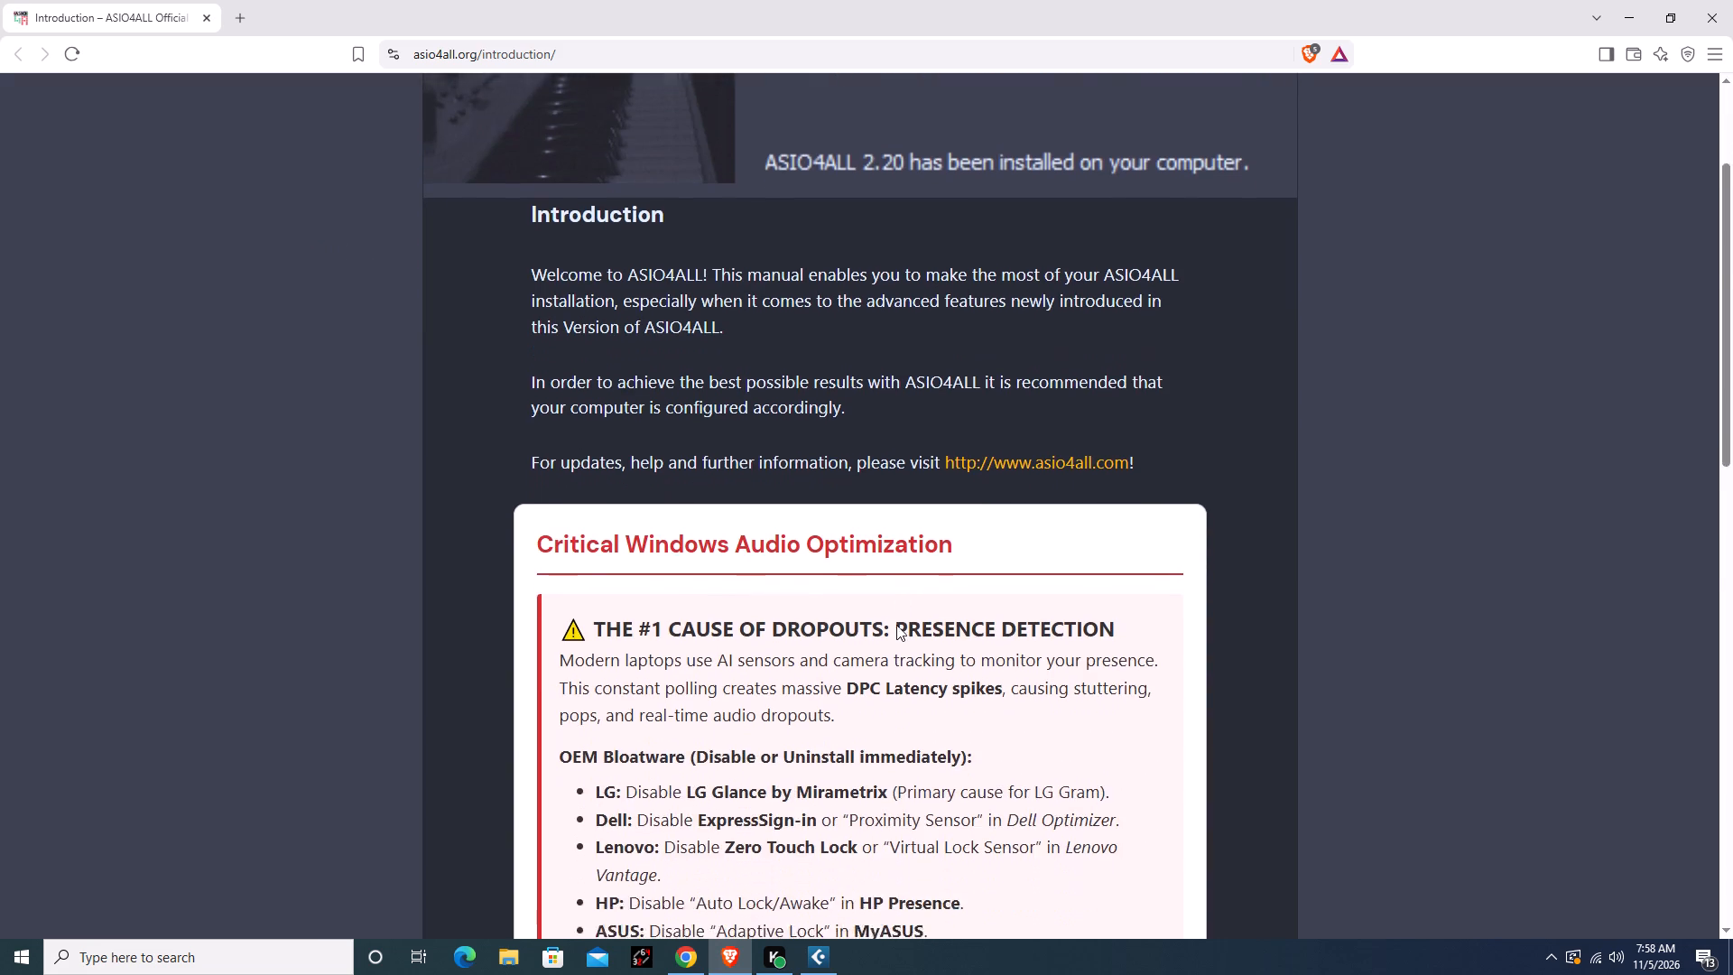
{"action": "scroll", "coordinate": [896, 625], "scroll_direction": "down", "scroll_amount": 6}
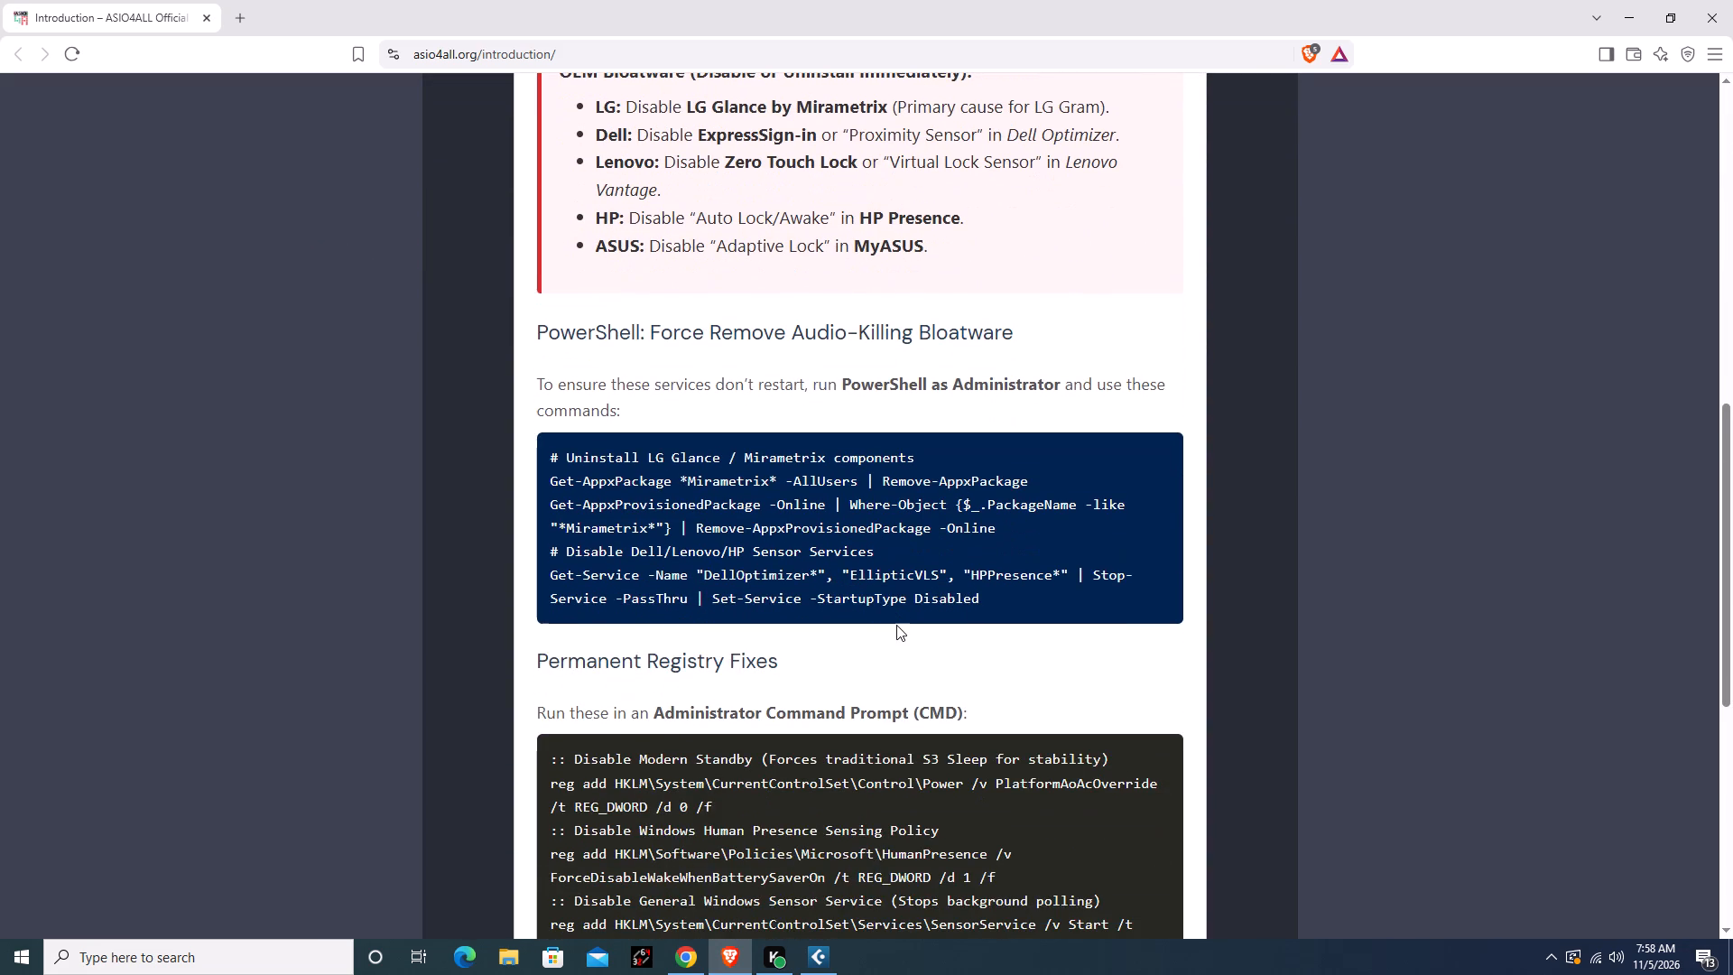
{"action": "scroll", "coordinate": [896, 625], "scroll_direction": "down", "scroll_amount": 1}
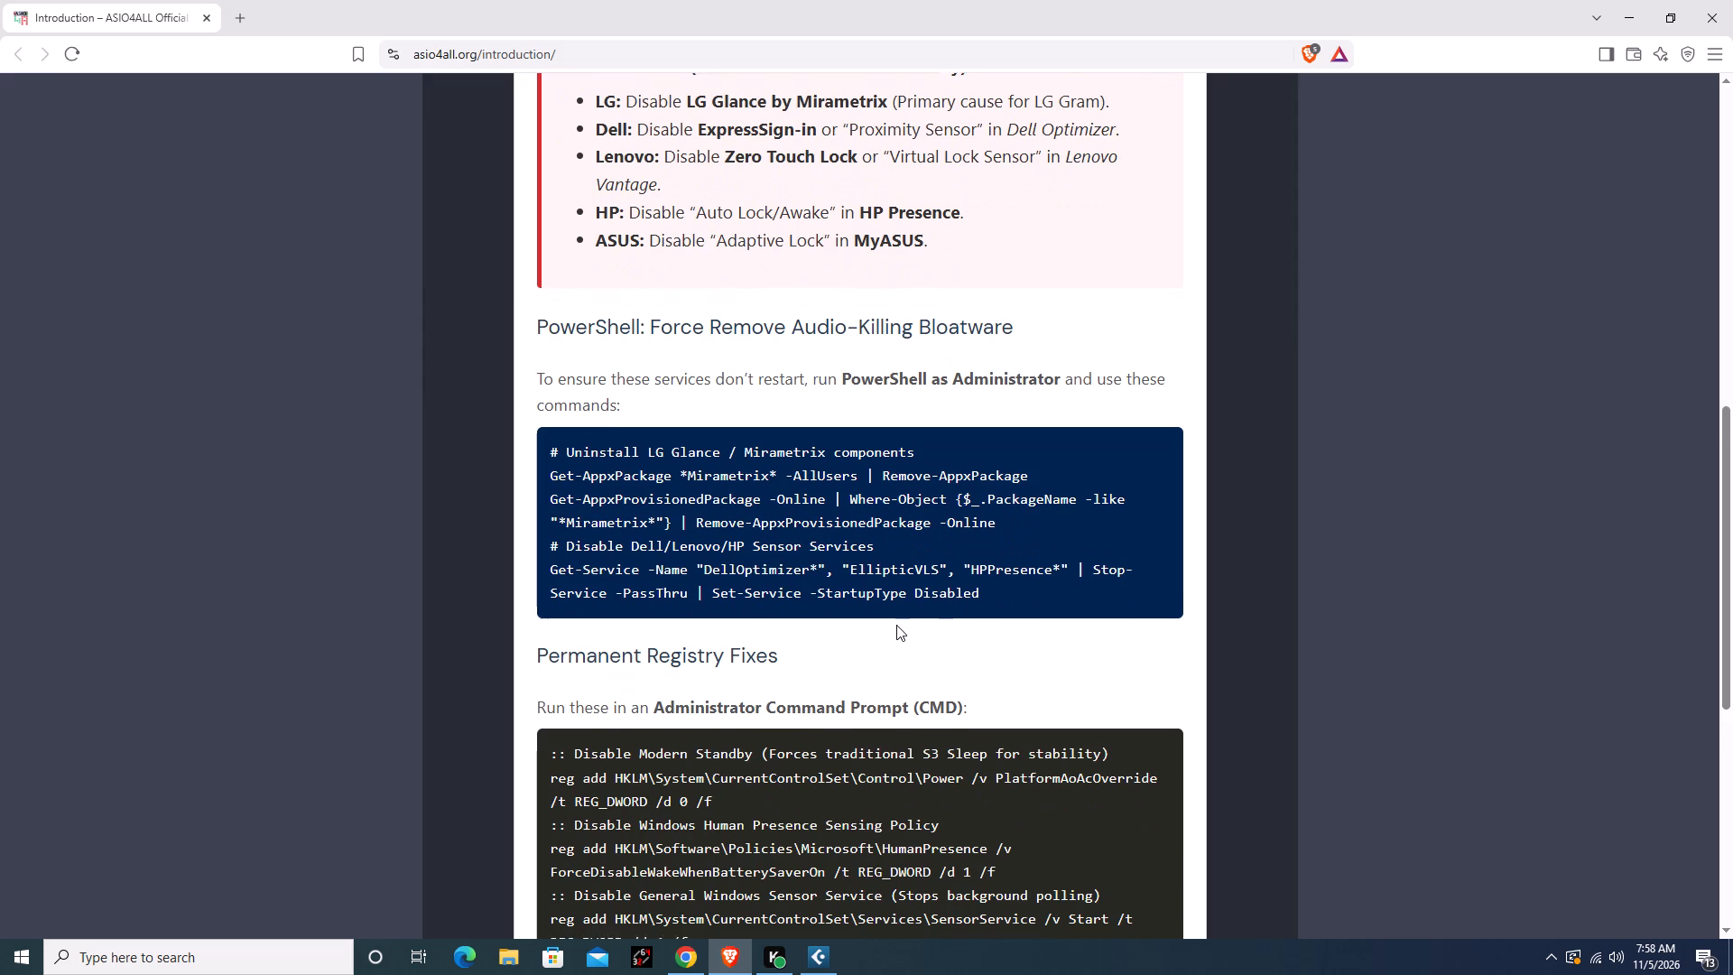
{"action": "scroll", "coordinate": [896, 625], "scroll_direction": "down", "scroll_amount": 5}
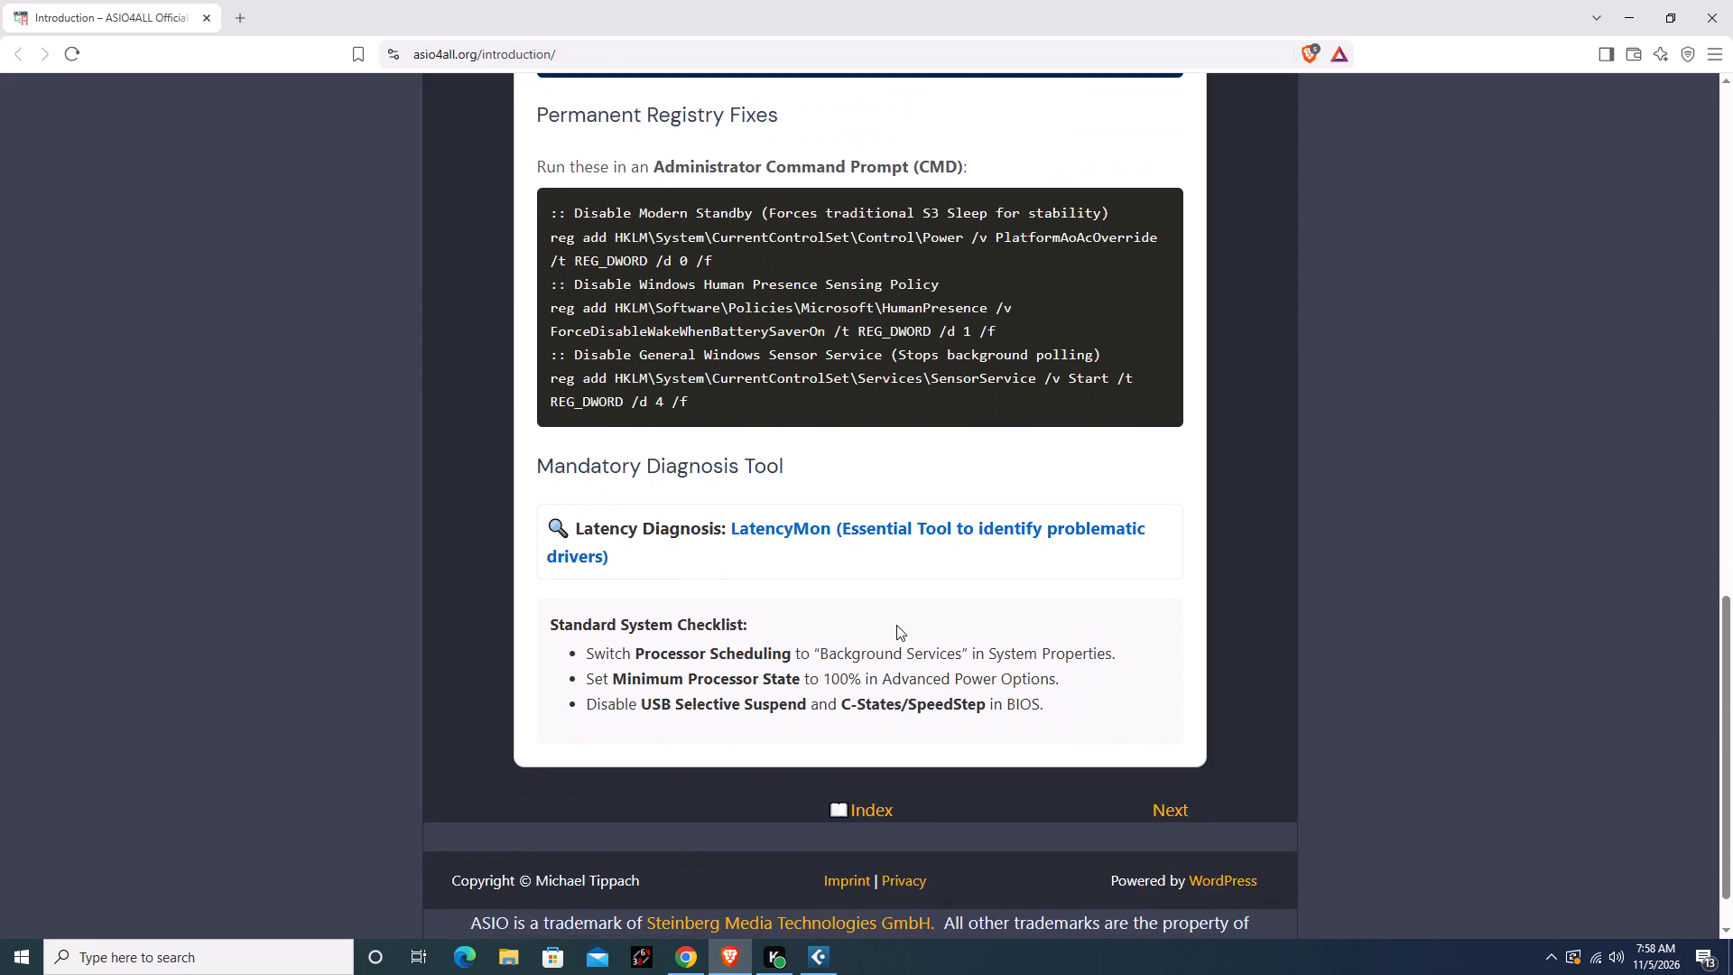
{"action": "scroll", "coordinate": [896, 625], "scroll_direction": "down", "scroll_amount": 1}
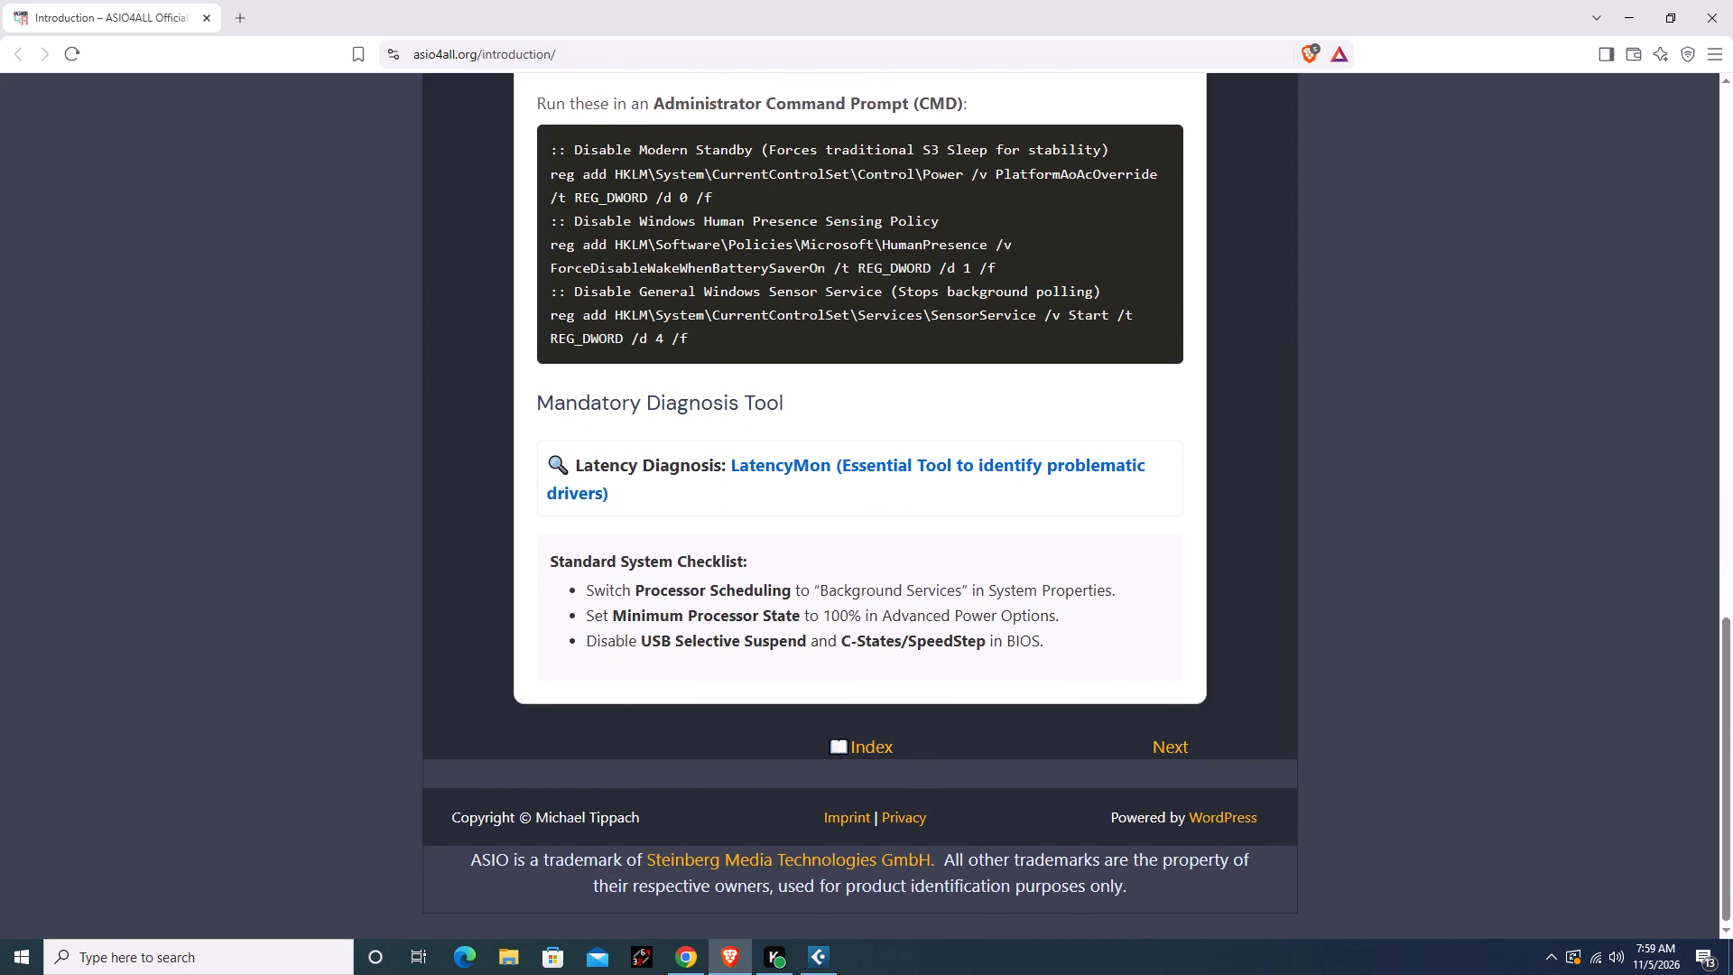
{"action": "scroll", "coordinate": [901, 645], "scroll_direction": "up", "scroll_amount": 3}
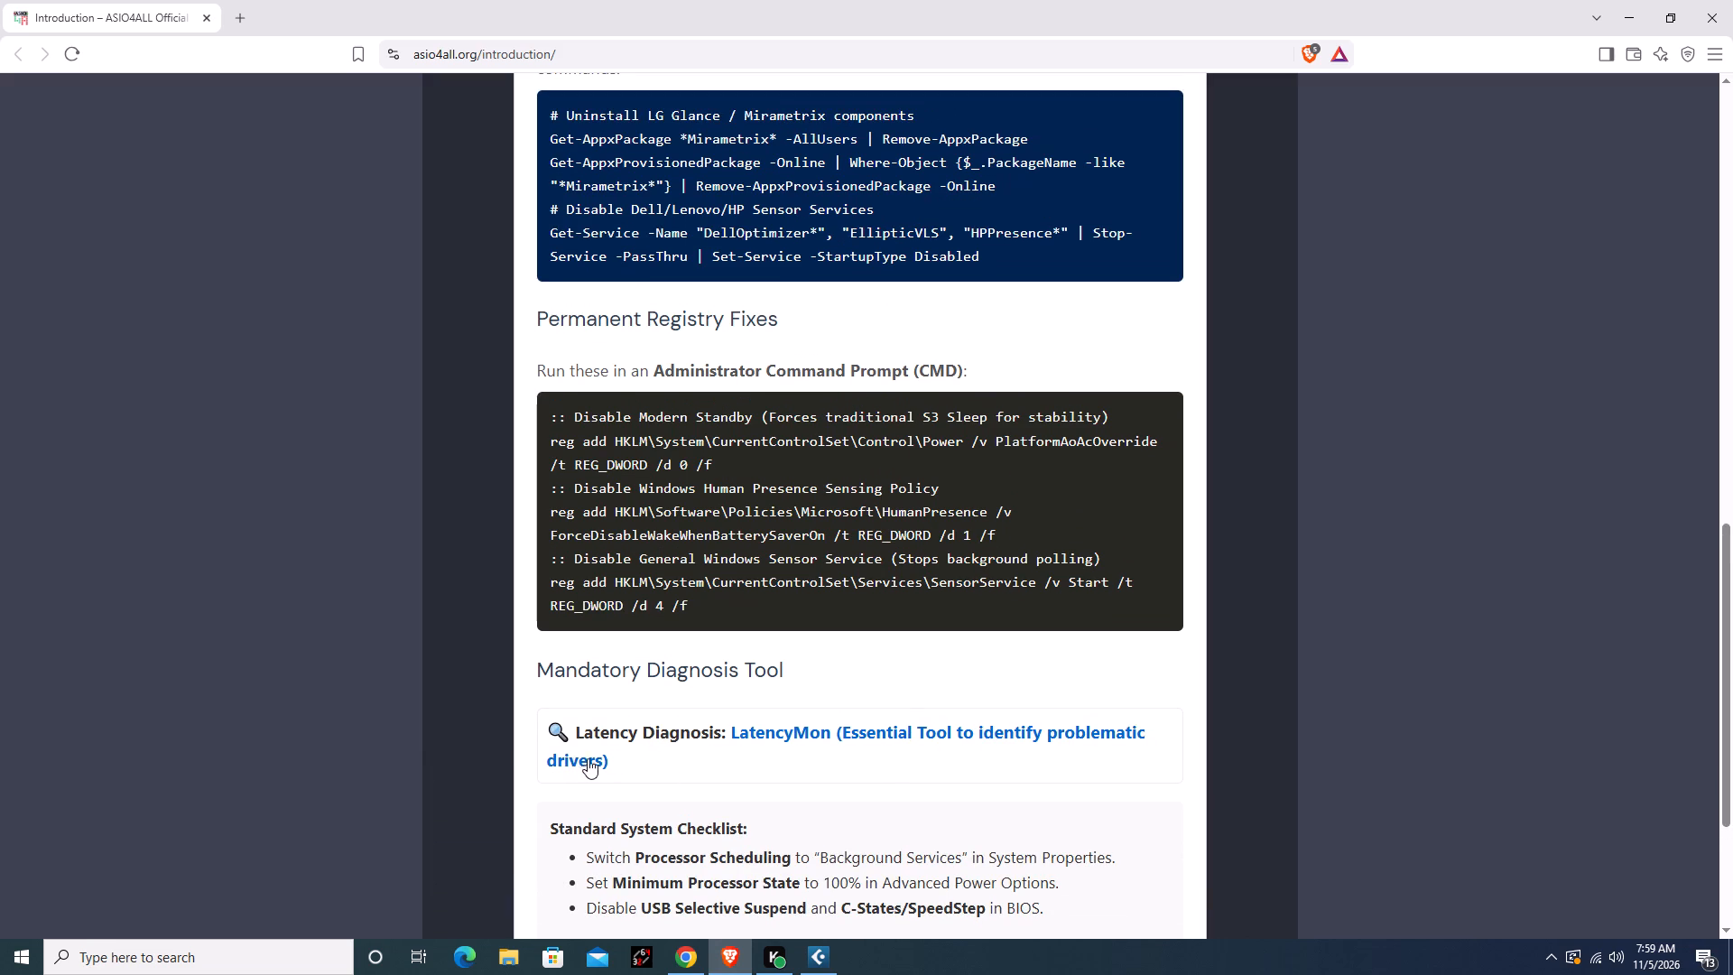
{"action": "scroll", "coordinate": [729, 760], "scroll_direction": "down", "scroll_amount": 3}
{"action": "scroll", "coordinate": [735, 760], "scroll_direction": "up", "scroll_amount": 10}
{"action": "scroll", "coordinate": [735, 760], "scroll_direction": "down", "scroll_amount": 4}
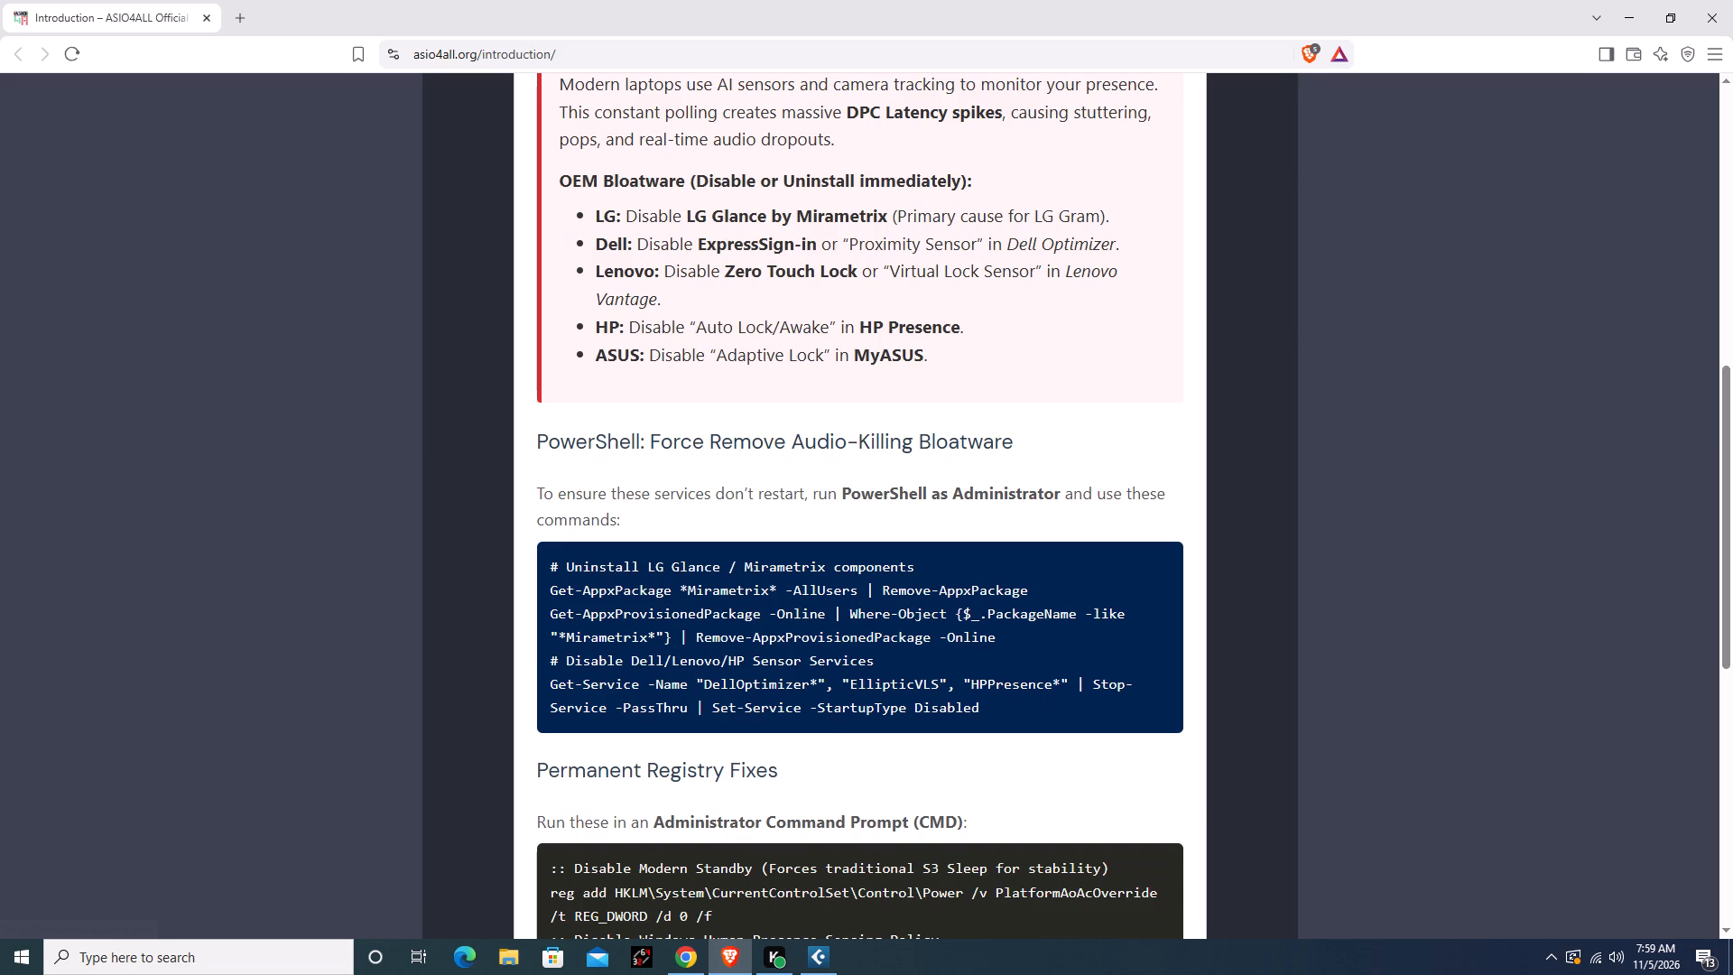
{"action": "scroll", "coordinate": [1019, 689], "scroll_direction": "up", "scroll_amount": 7}
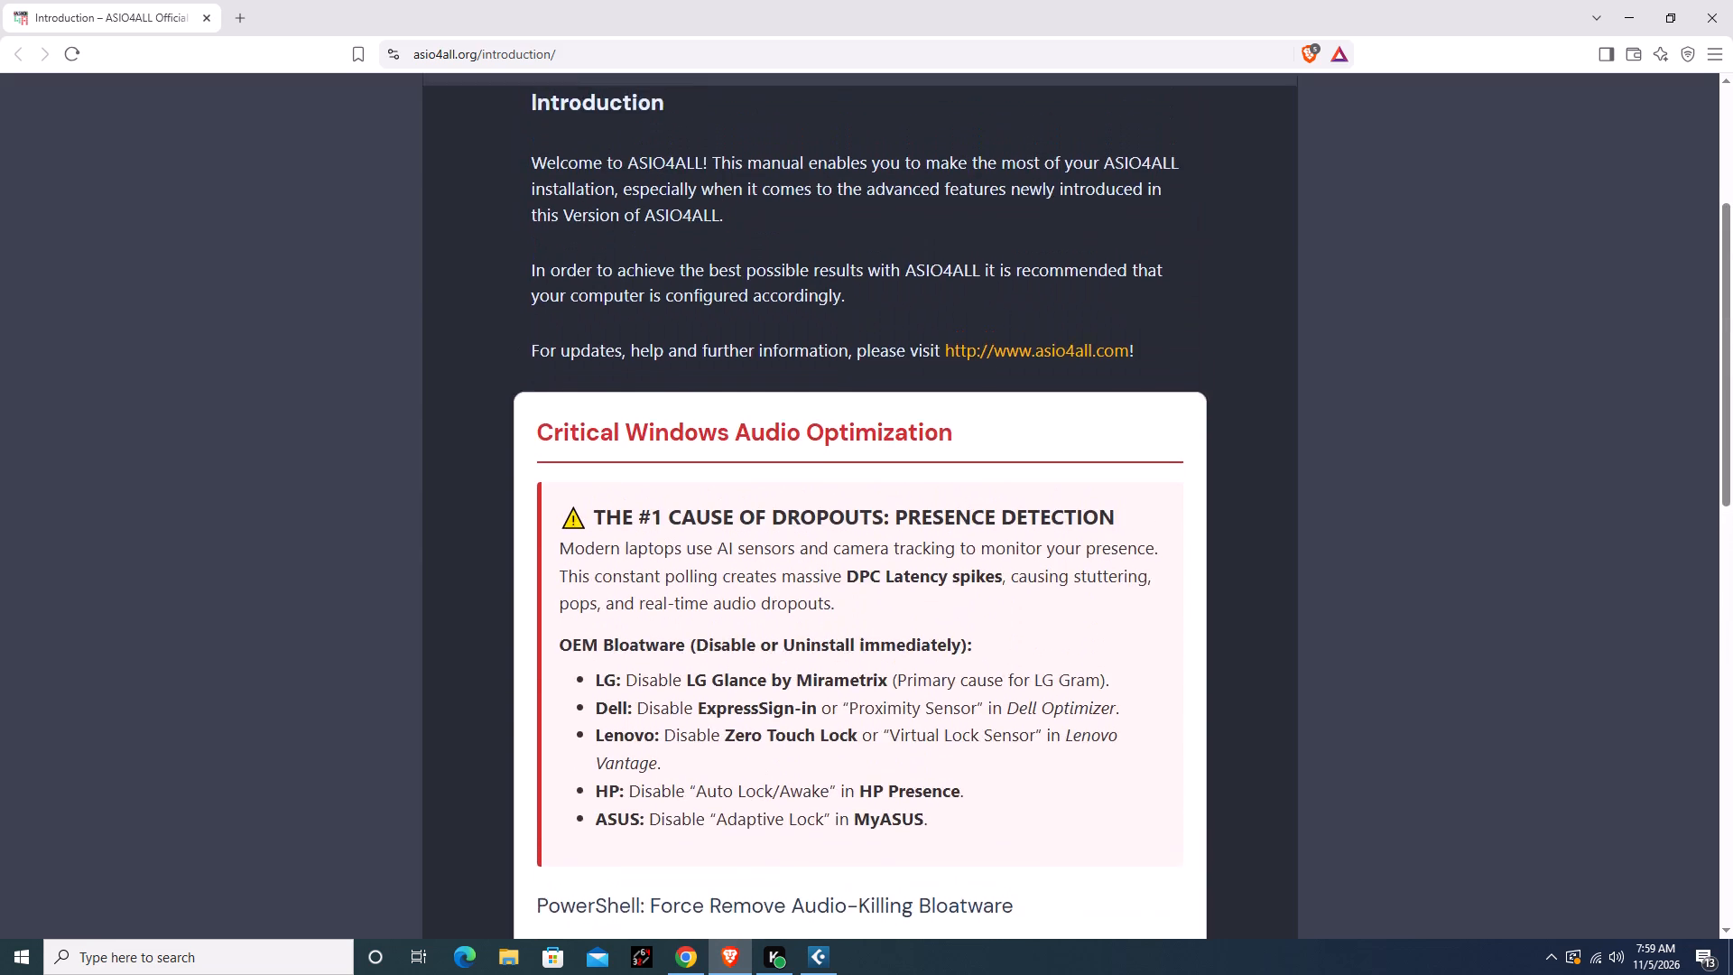
{"action": "scroll", "coordinate": [1019, 687], "scroll_direction": "up", "scroll_amount": 8}
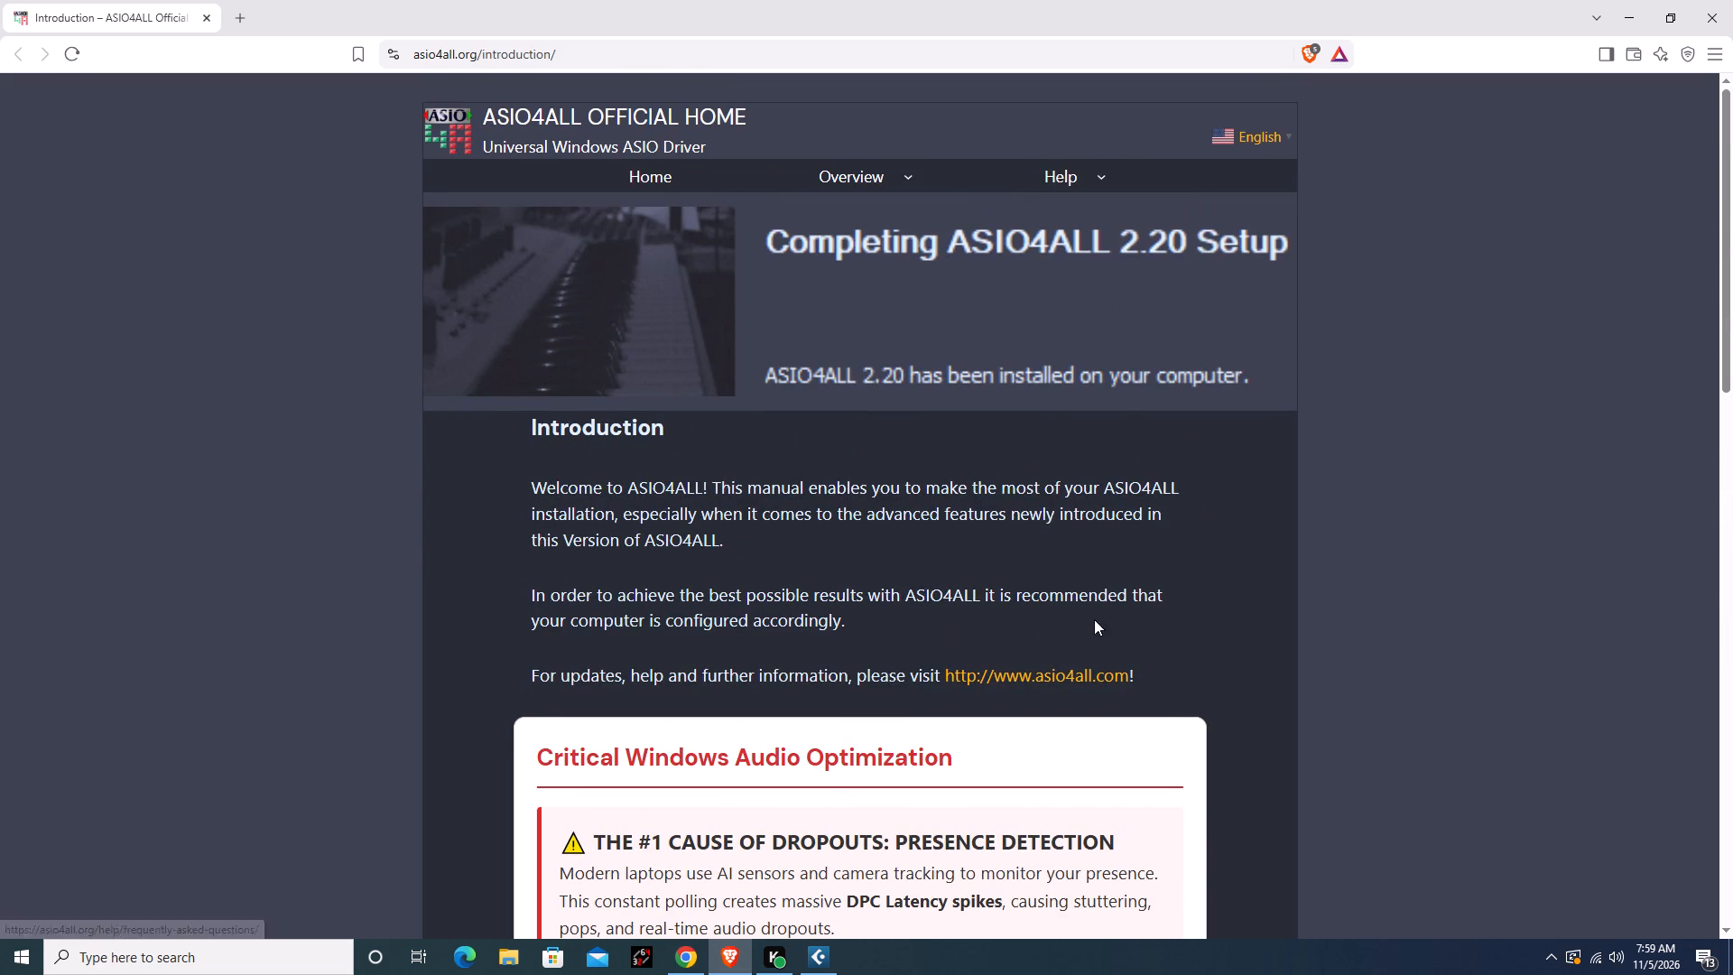
{"action": "scroll", "coordinate": [1081, 645], "scroll_direction": "down", "scroll_amount": 20}
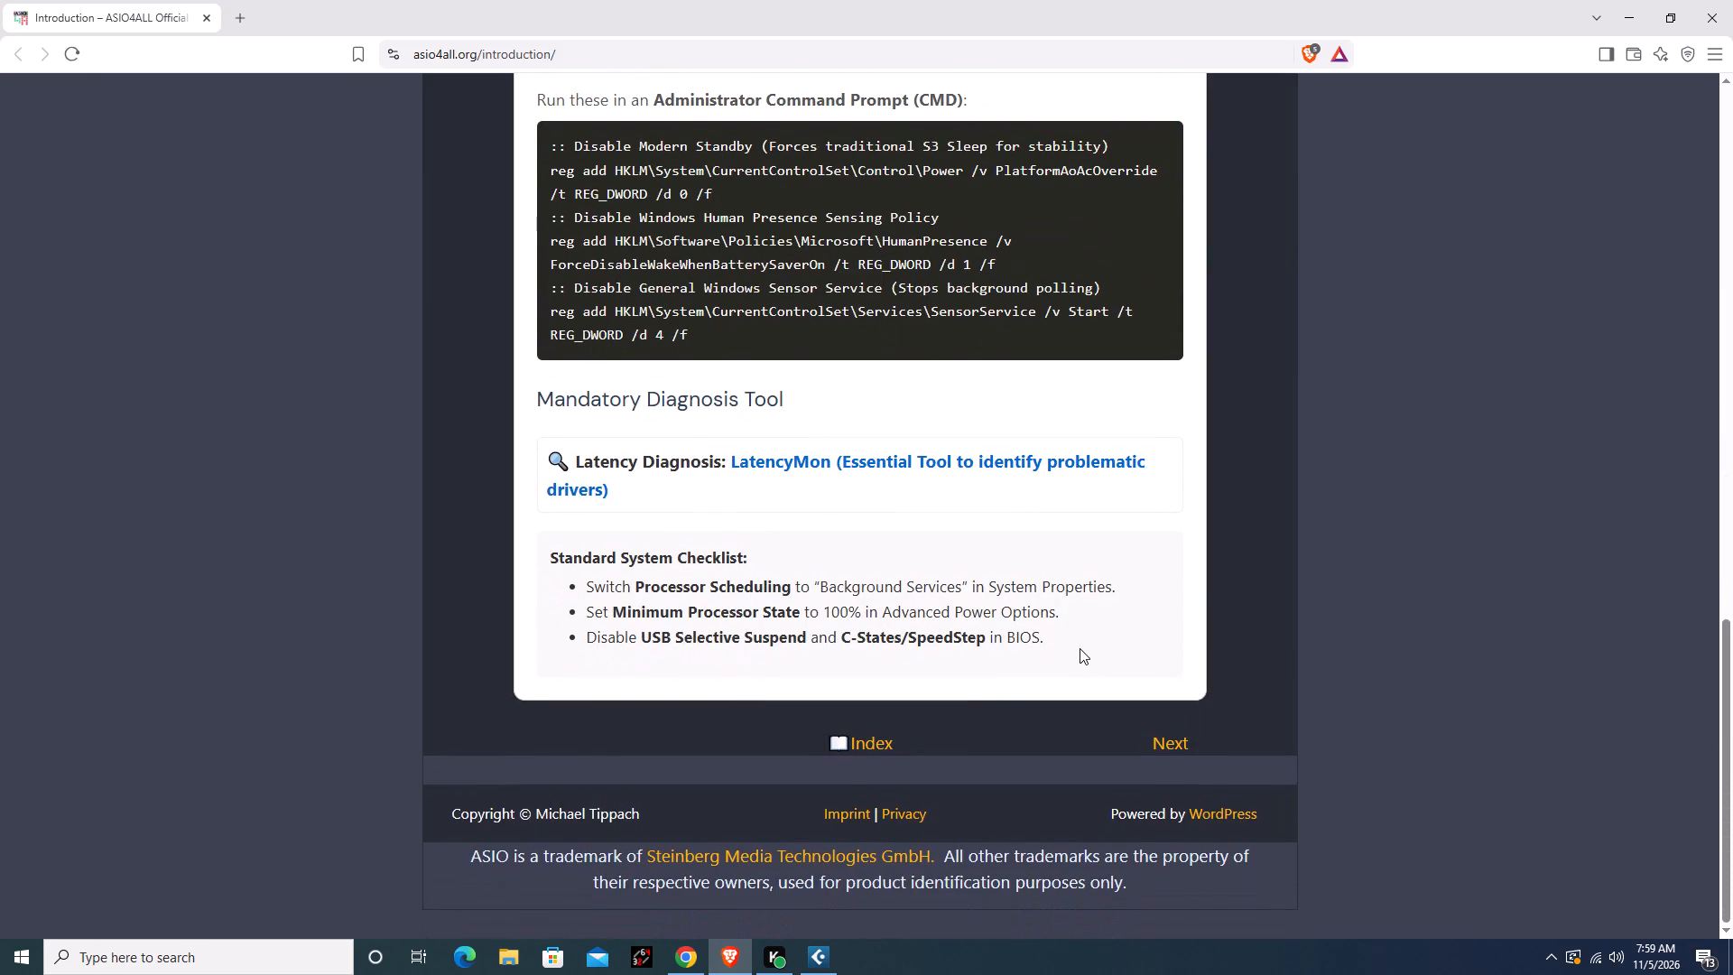
{"action": "scroll", "coordinate": [1080, 648], "scroll_direction": "down", "scroll_amount": 4}
Go on to the Getting Started page and expand the Cubase / Nuendo entry in the DAW setup guide.
{"action": "left_click", "coordinate": [1178, 734]}
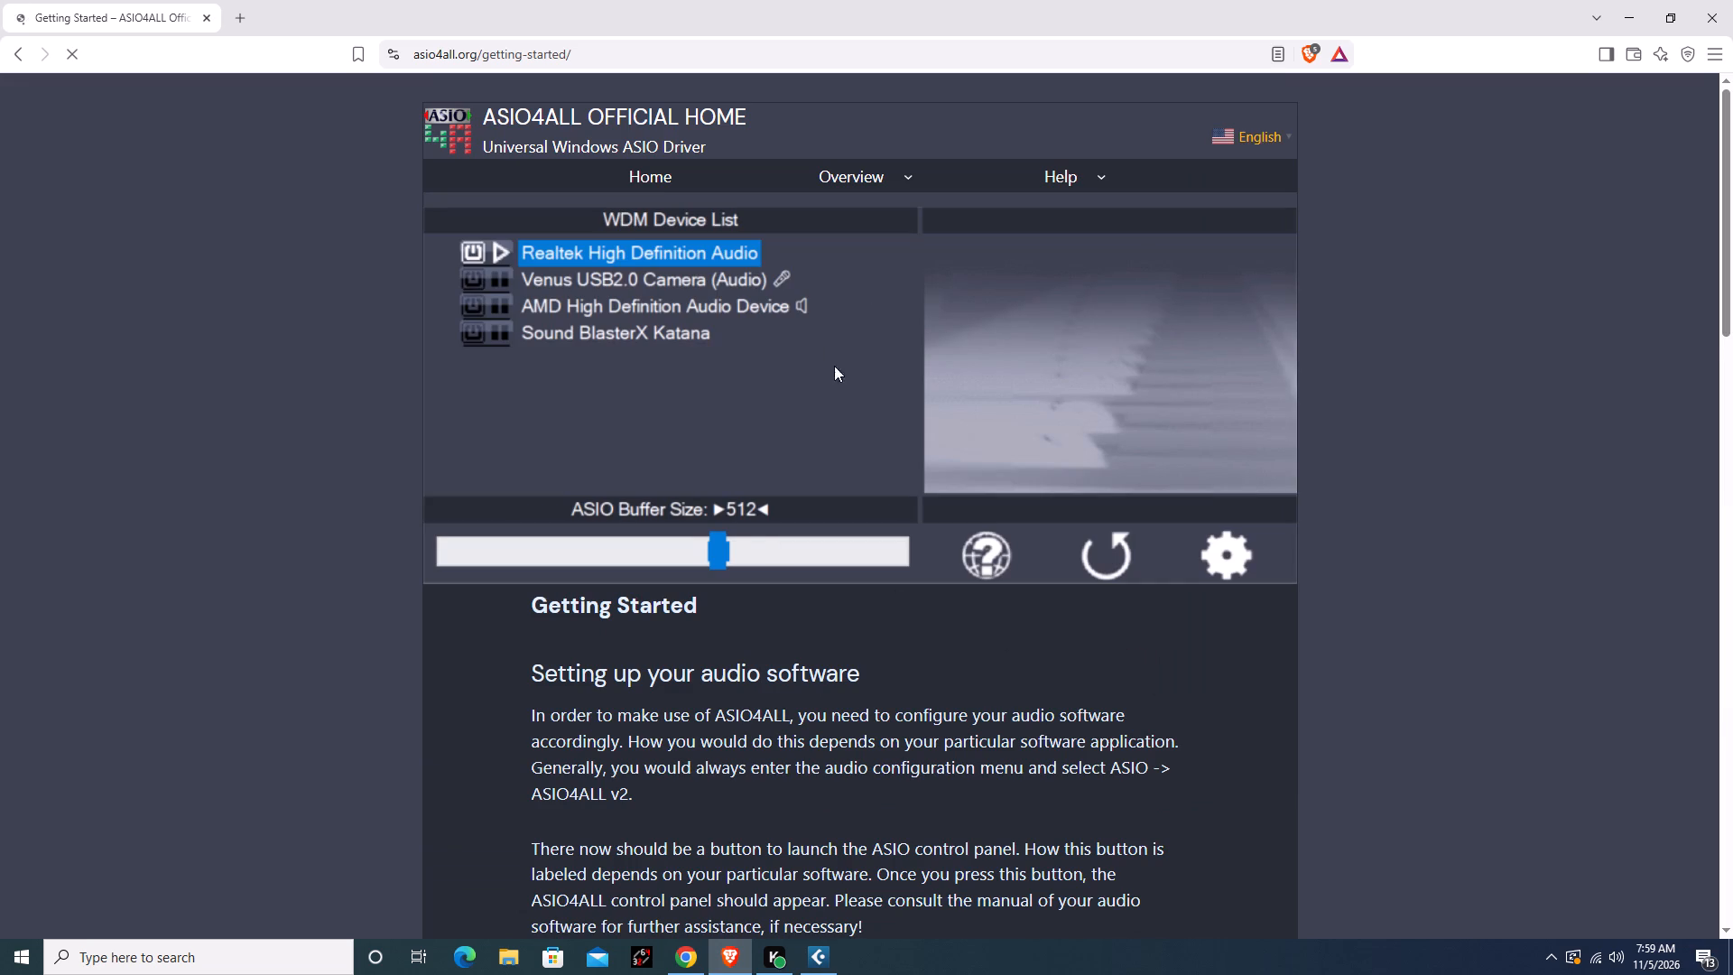
{"action": "scroll", "coordinate": [880, 742], "scroll_direction": "down", "scroll_amount": 1}
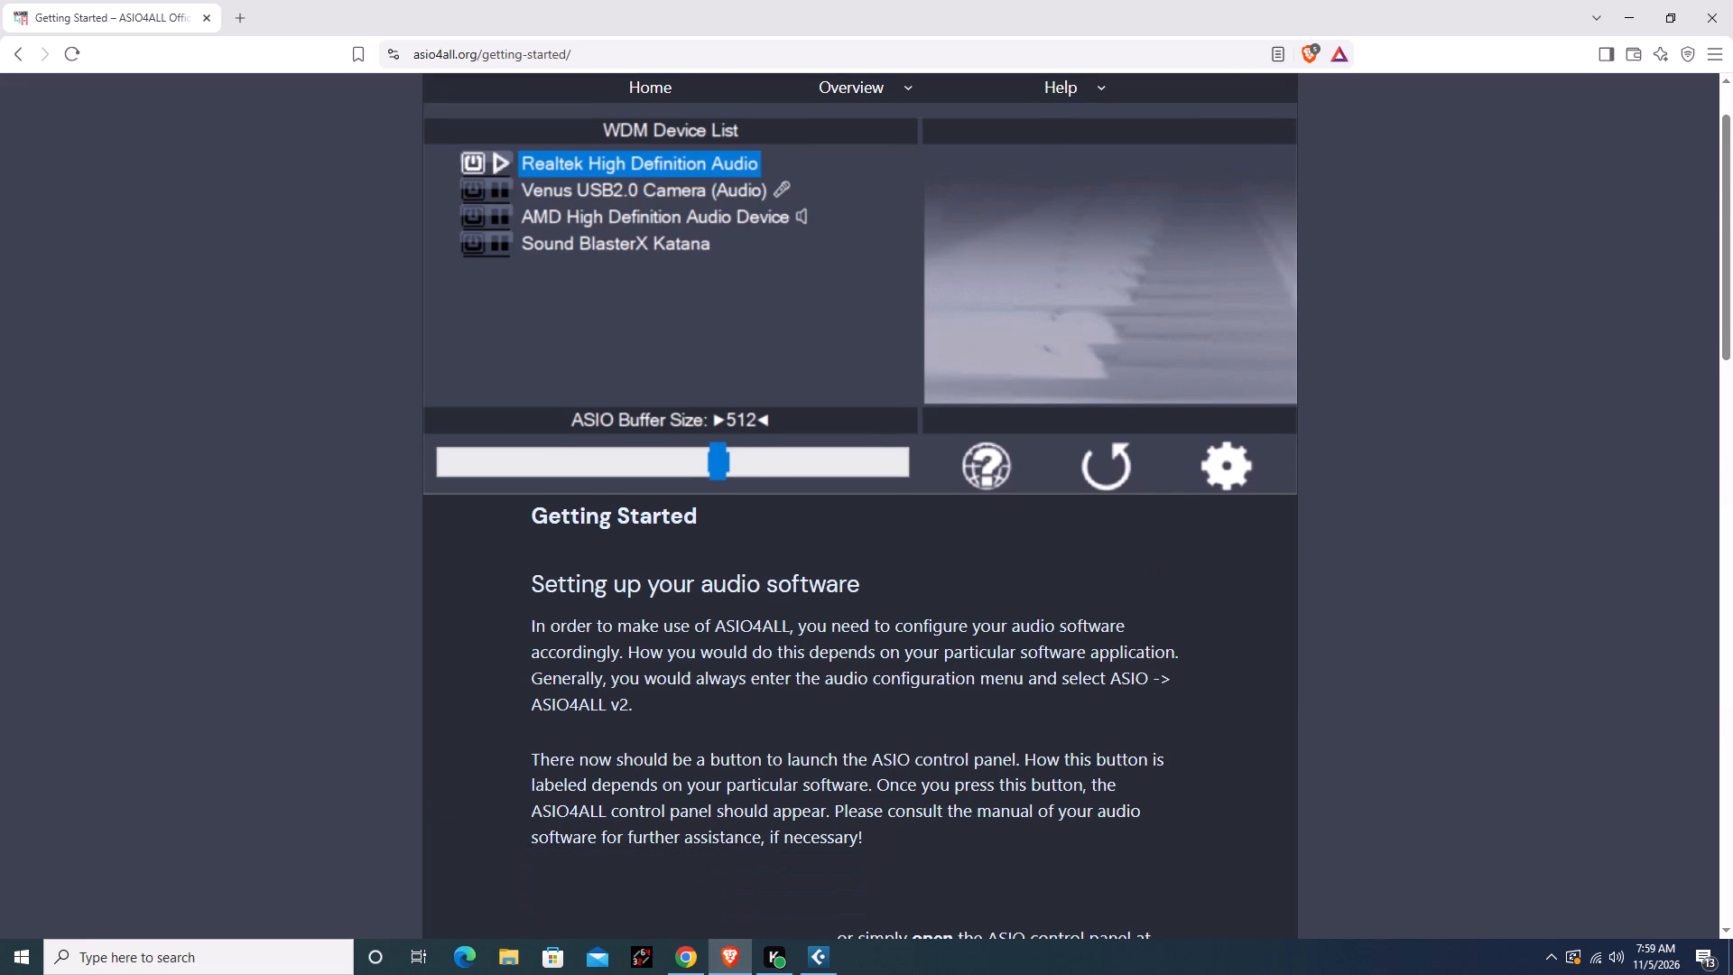
{"action": "scroll", "coordinate": [880, 742], "scroll_direction": "down", "scroll_amount": 14}
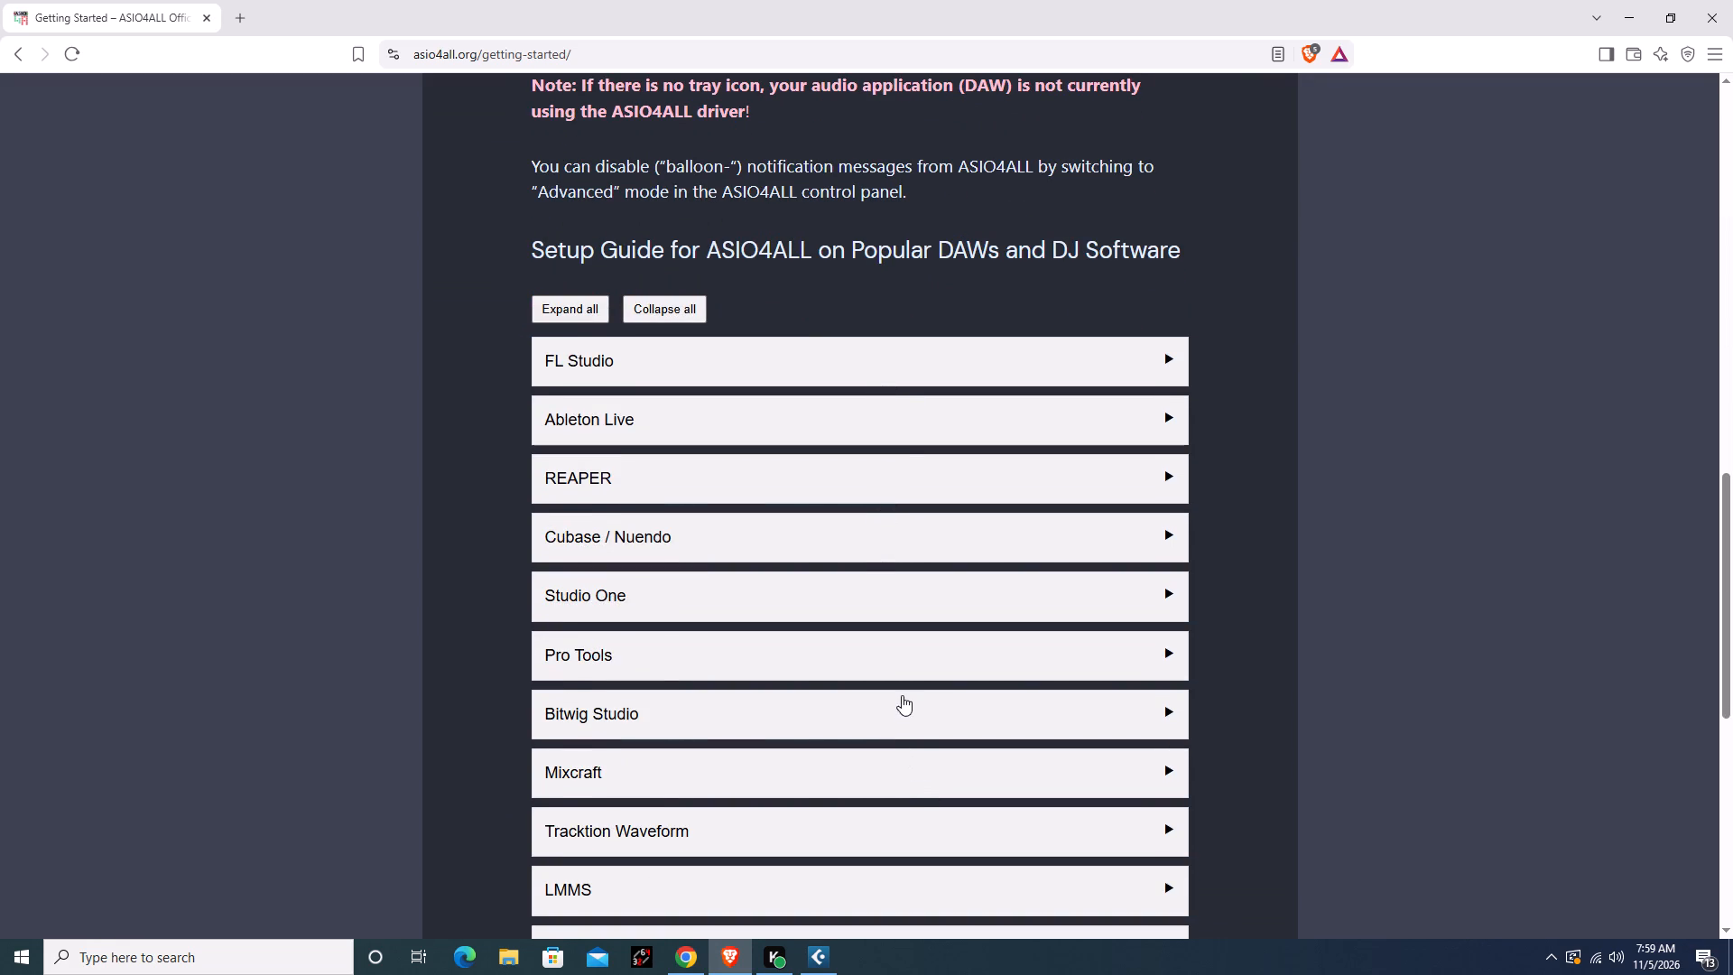
{"action": "scroll", "coordinate": [907, 730], "scroll_direction": "down", "scroll_amount": 2}
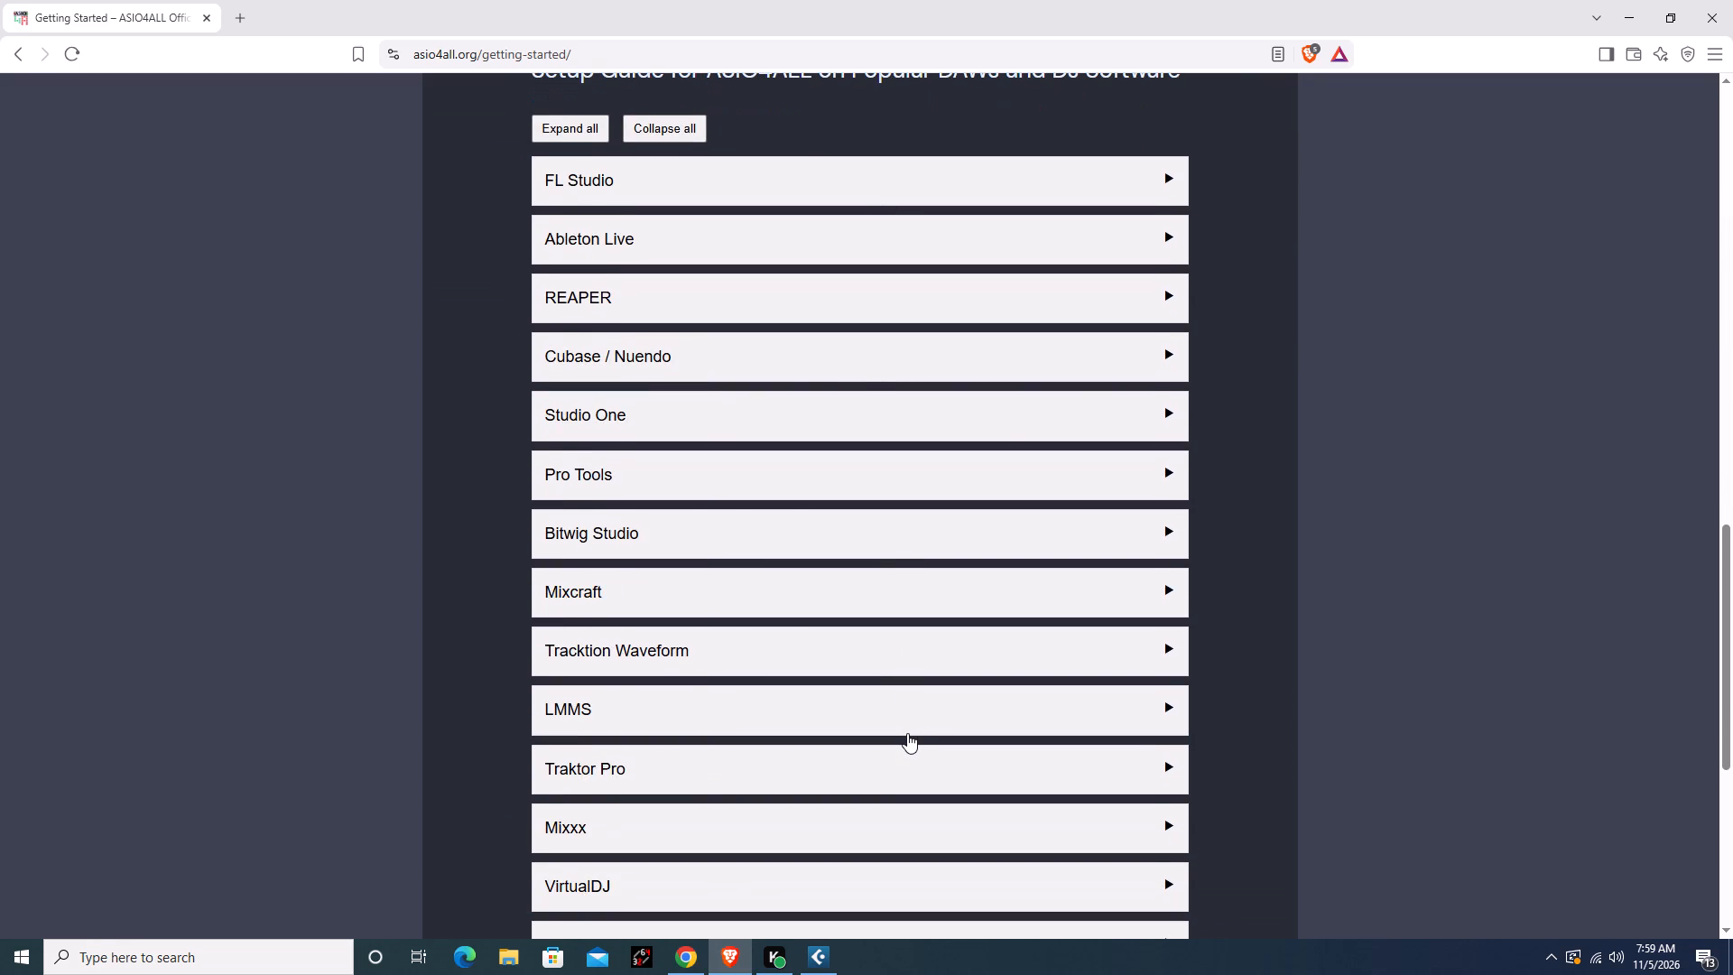
{"action": "left_click", "coordinate": [1165, 350]}
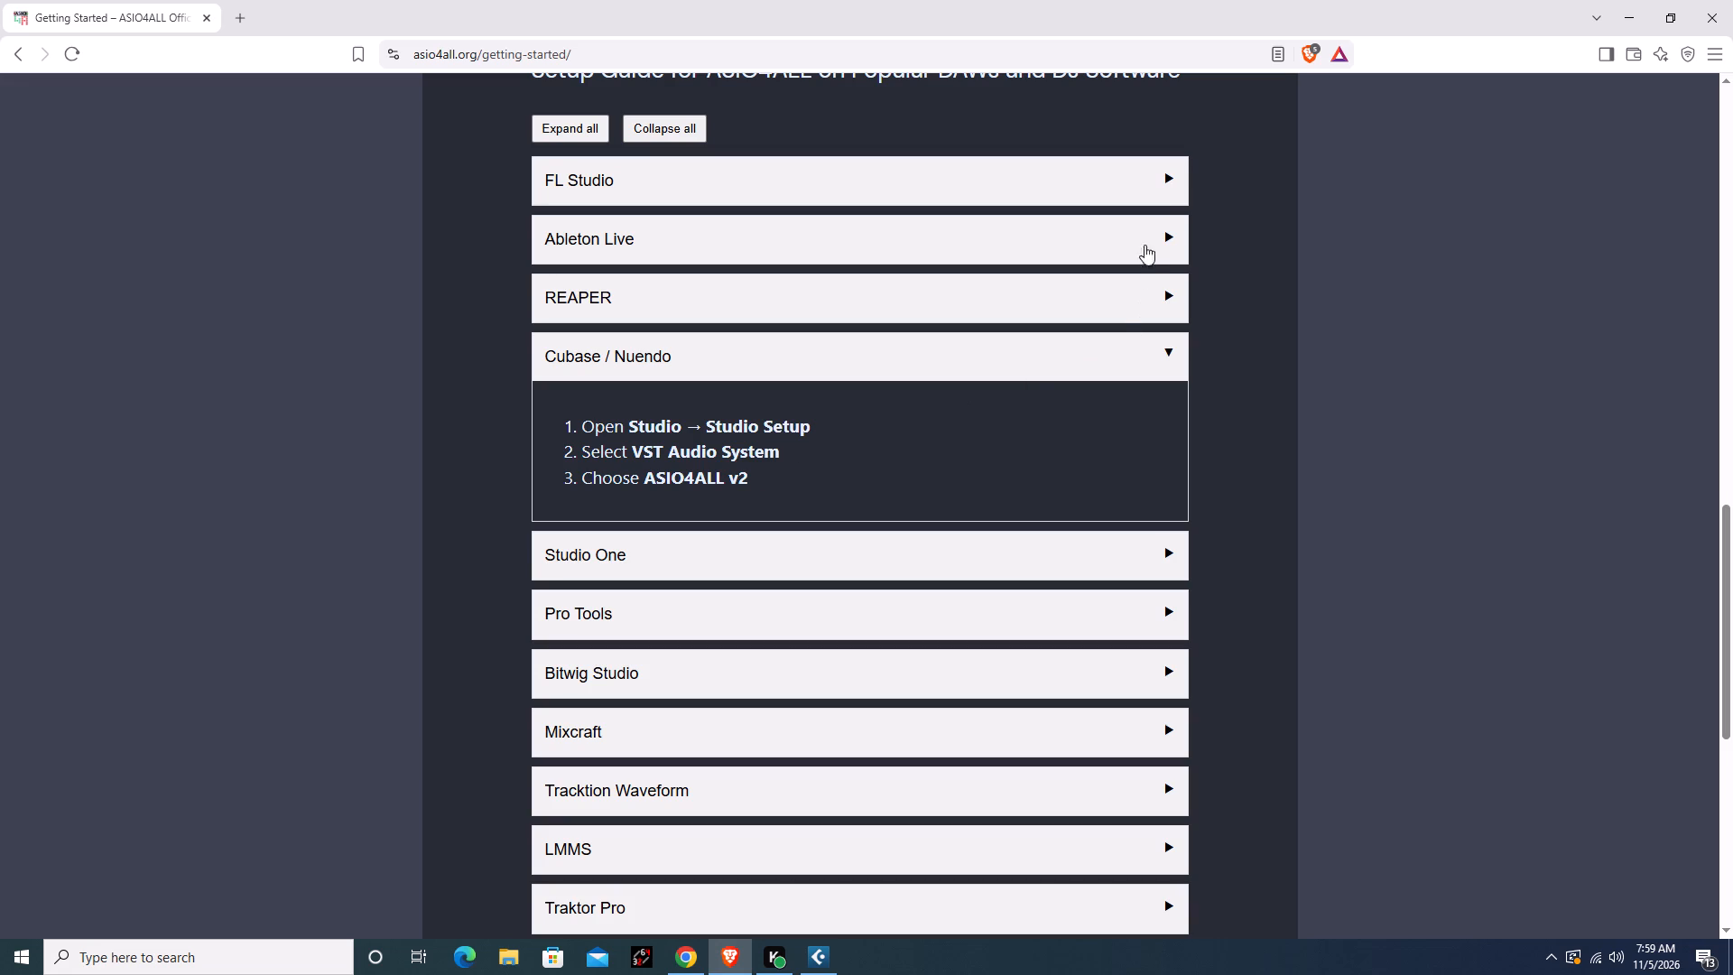
Close the Brave and Chrome windows to return to the DIANA WORSHIP SONGS project in Cubase.
{"action": "left_click", "coordinate": [1711, 19]}
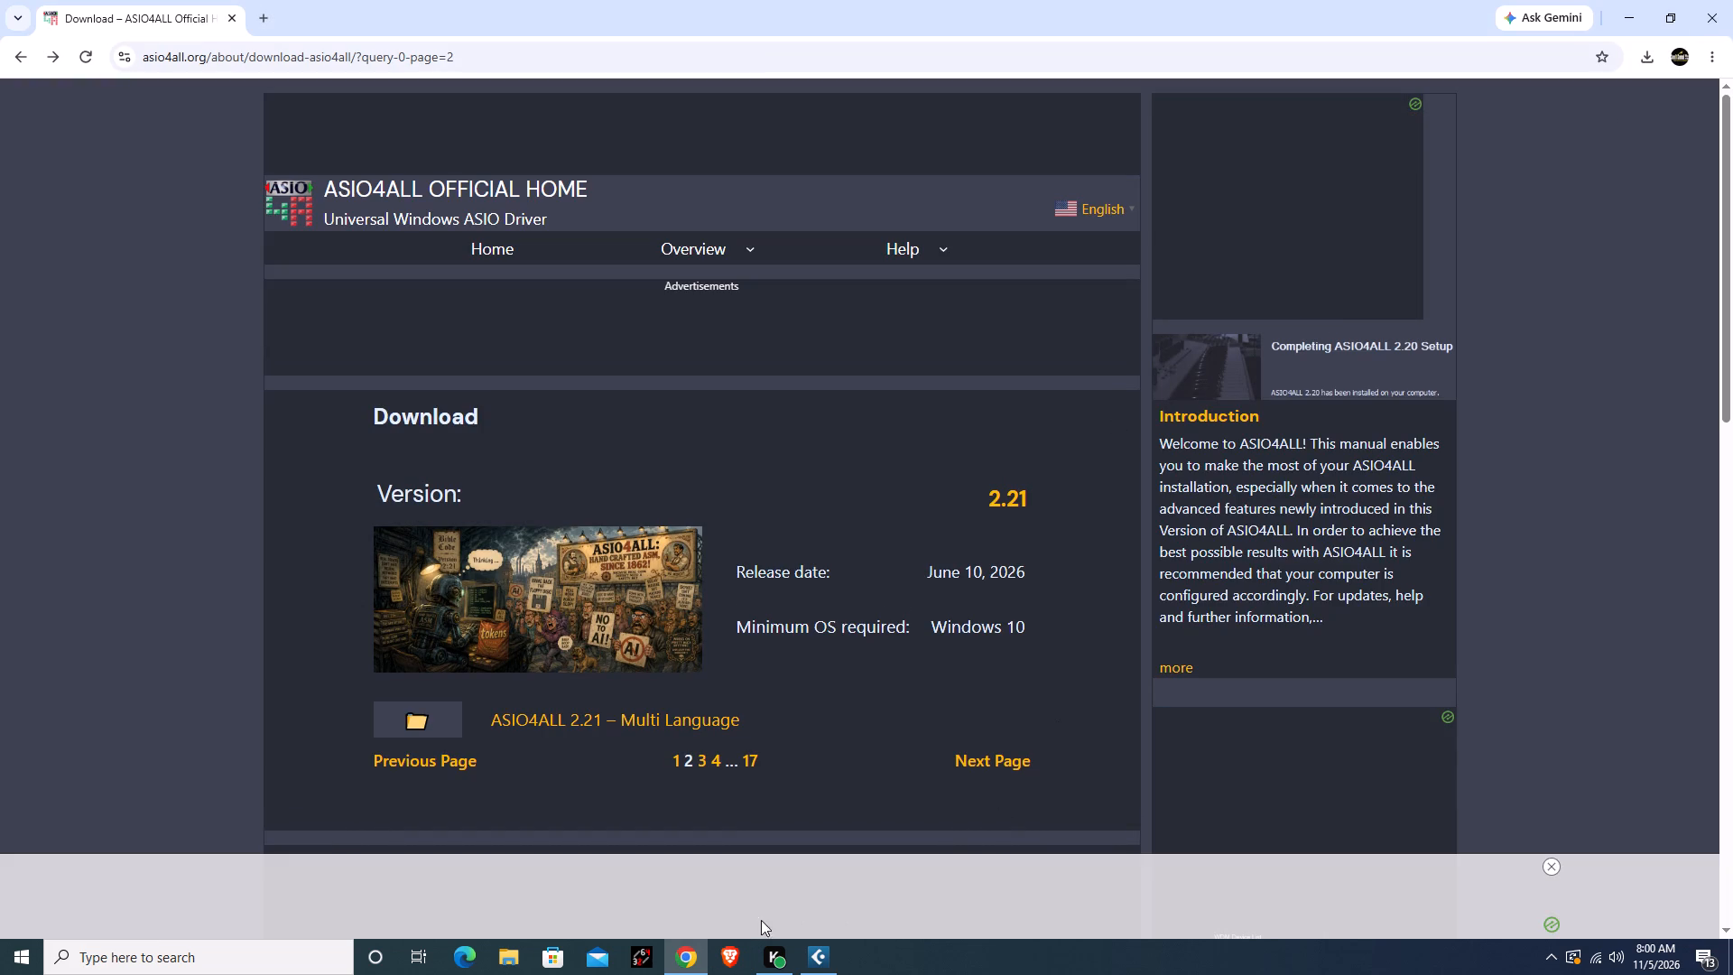
{"action": "left_click", "coordinate": [1726, 22]}
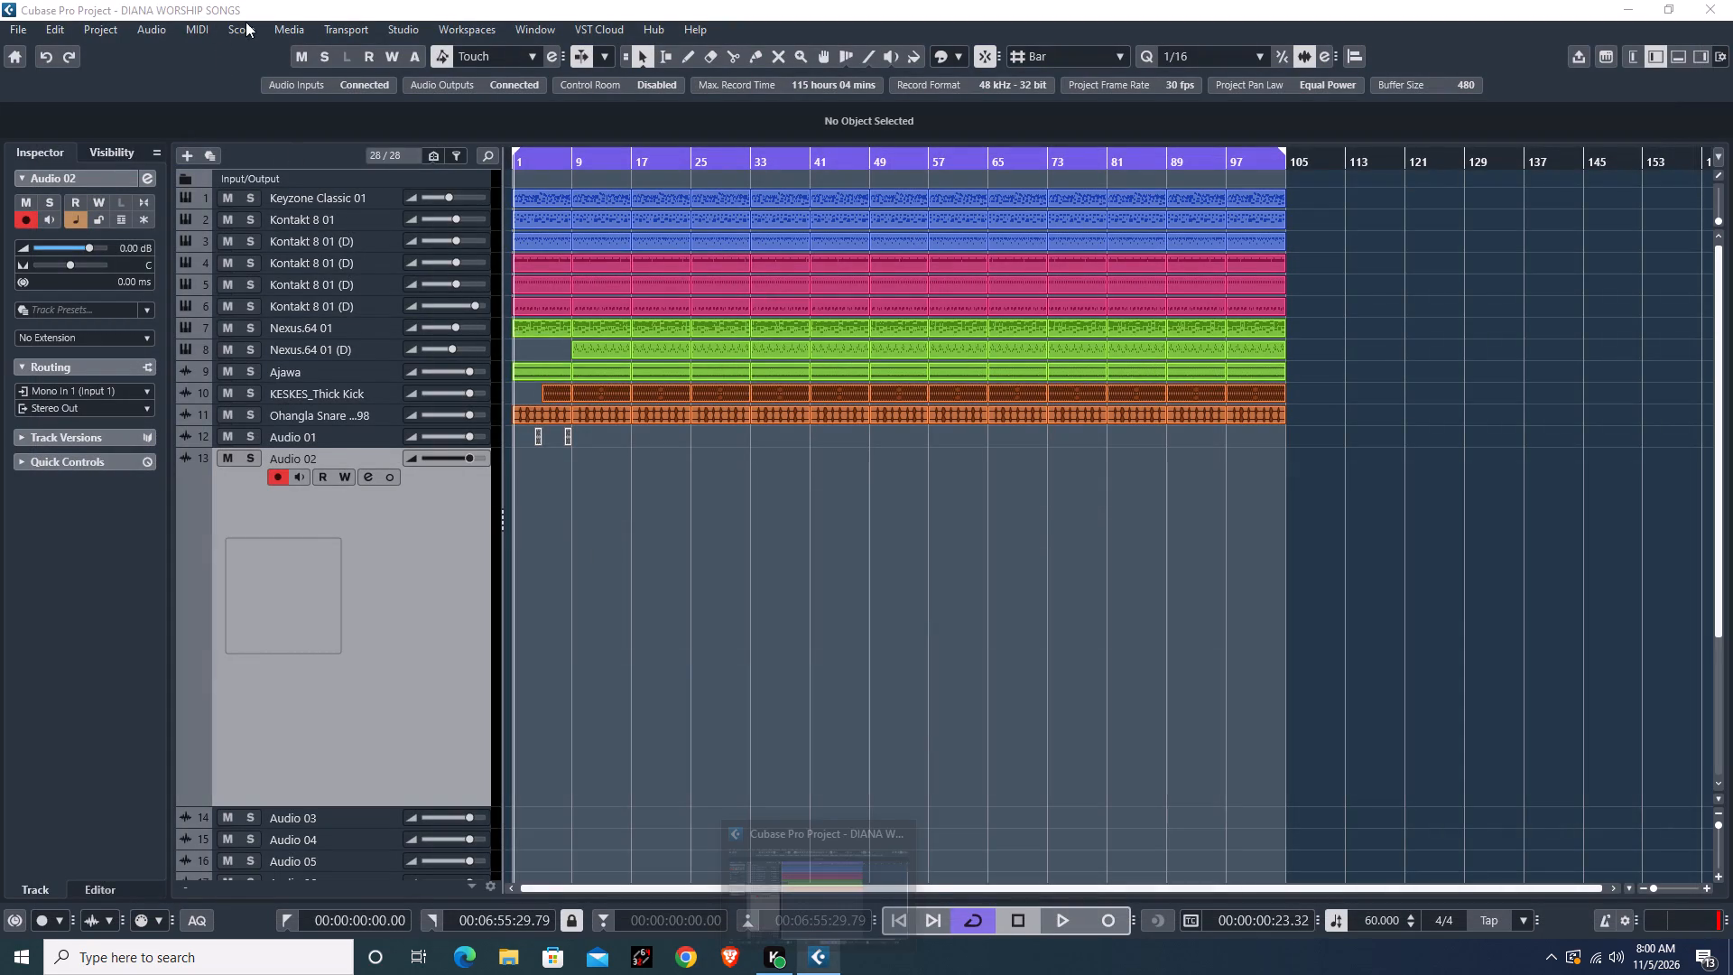
Examine the available ASIO drivers in Studio Setup, keep Steinberg built-in ASIO Driver selected, and close the dialog.
{"action": "left_click", "coordinate": [412, 24]}
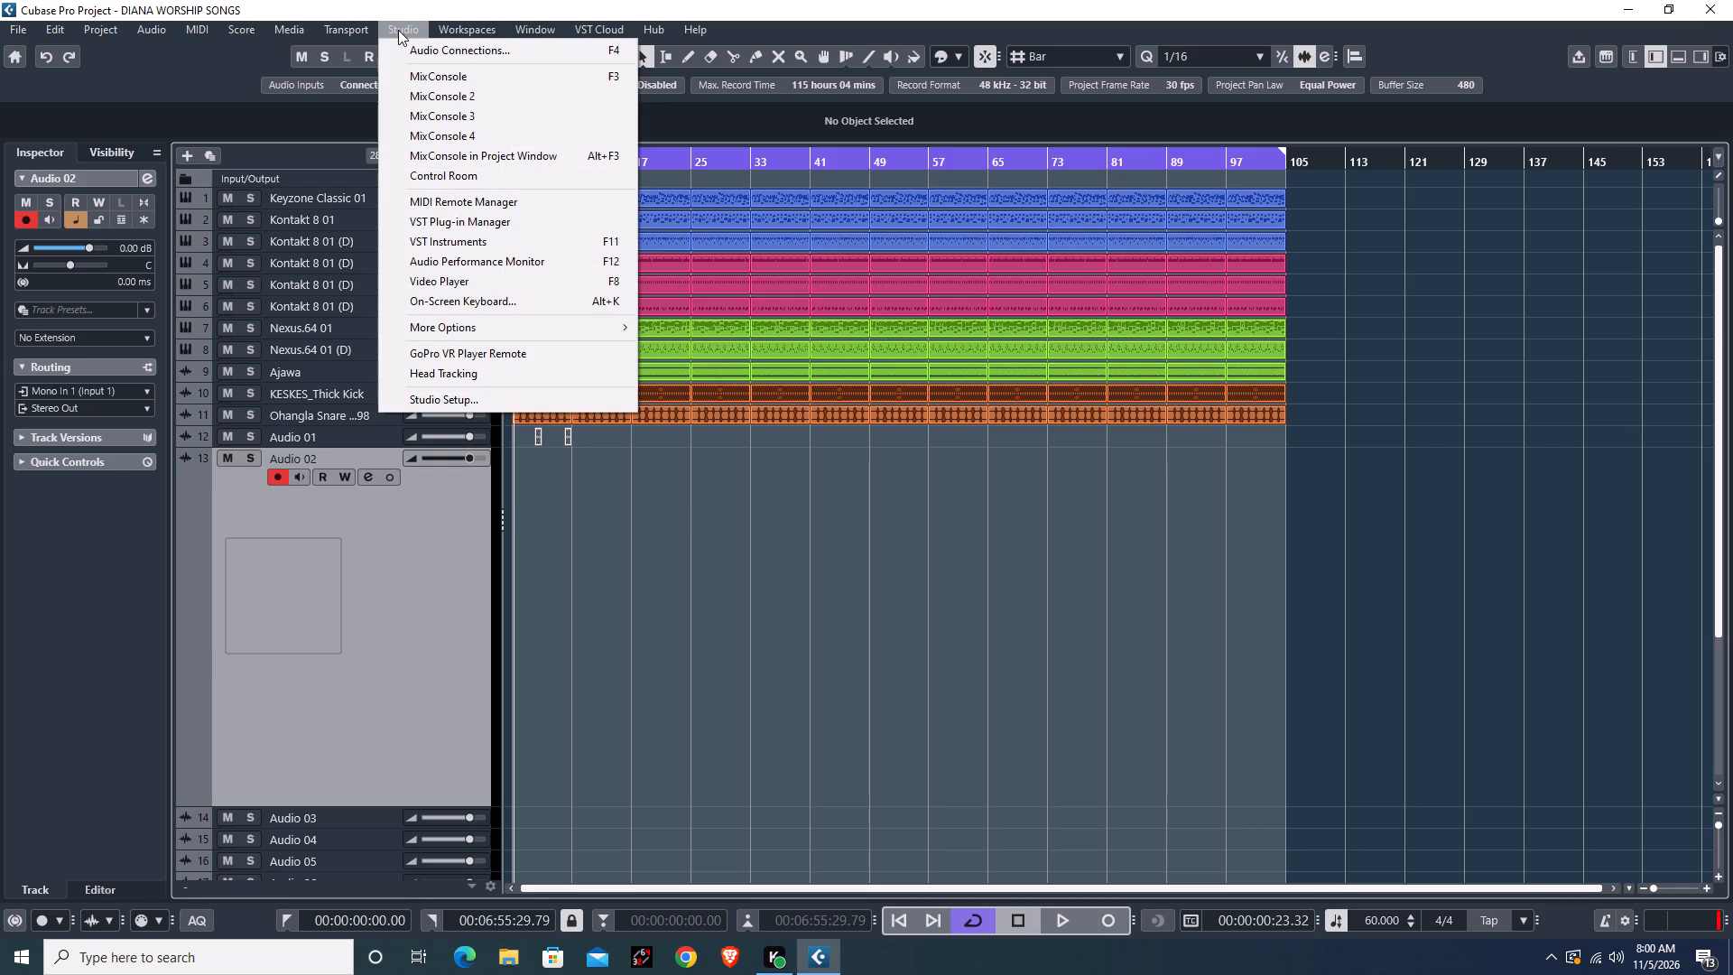
{"action": "left_click", "coordinate": [464, 404]}
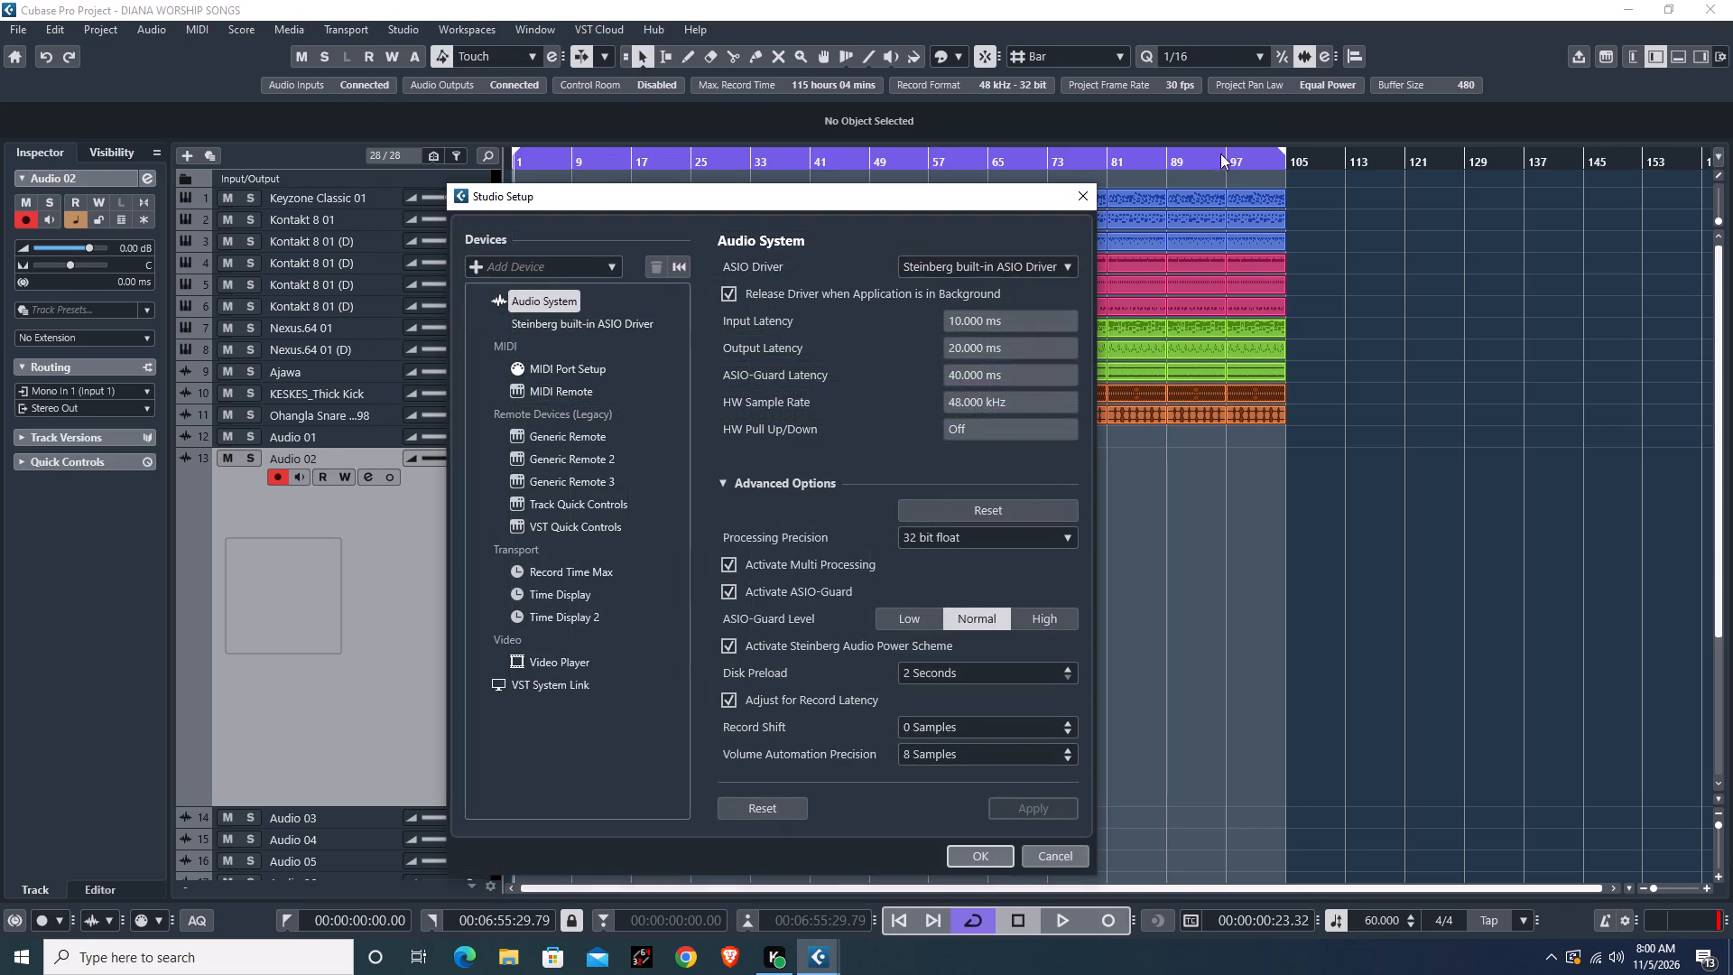
{"action": "left_click", "coordinate": [1035, 259]}
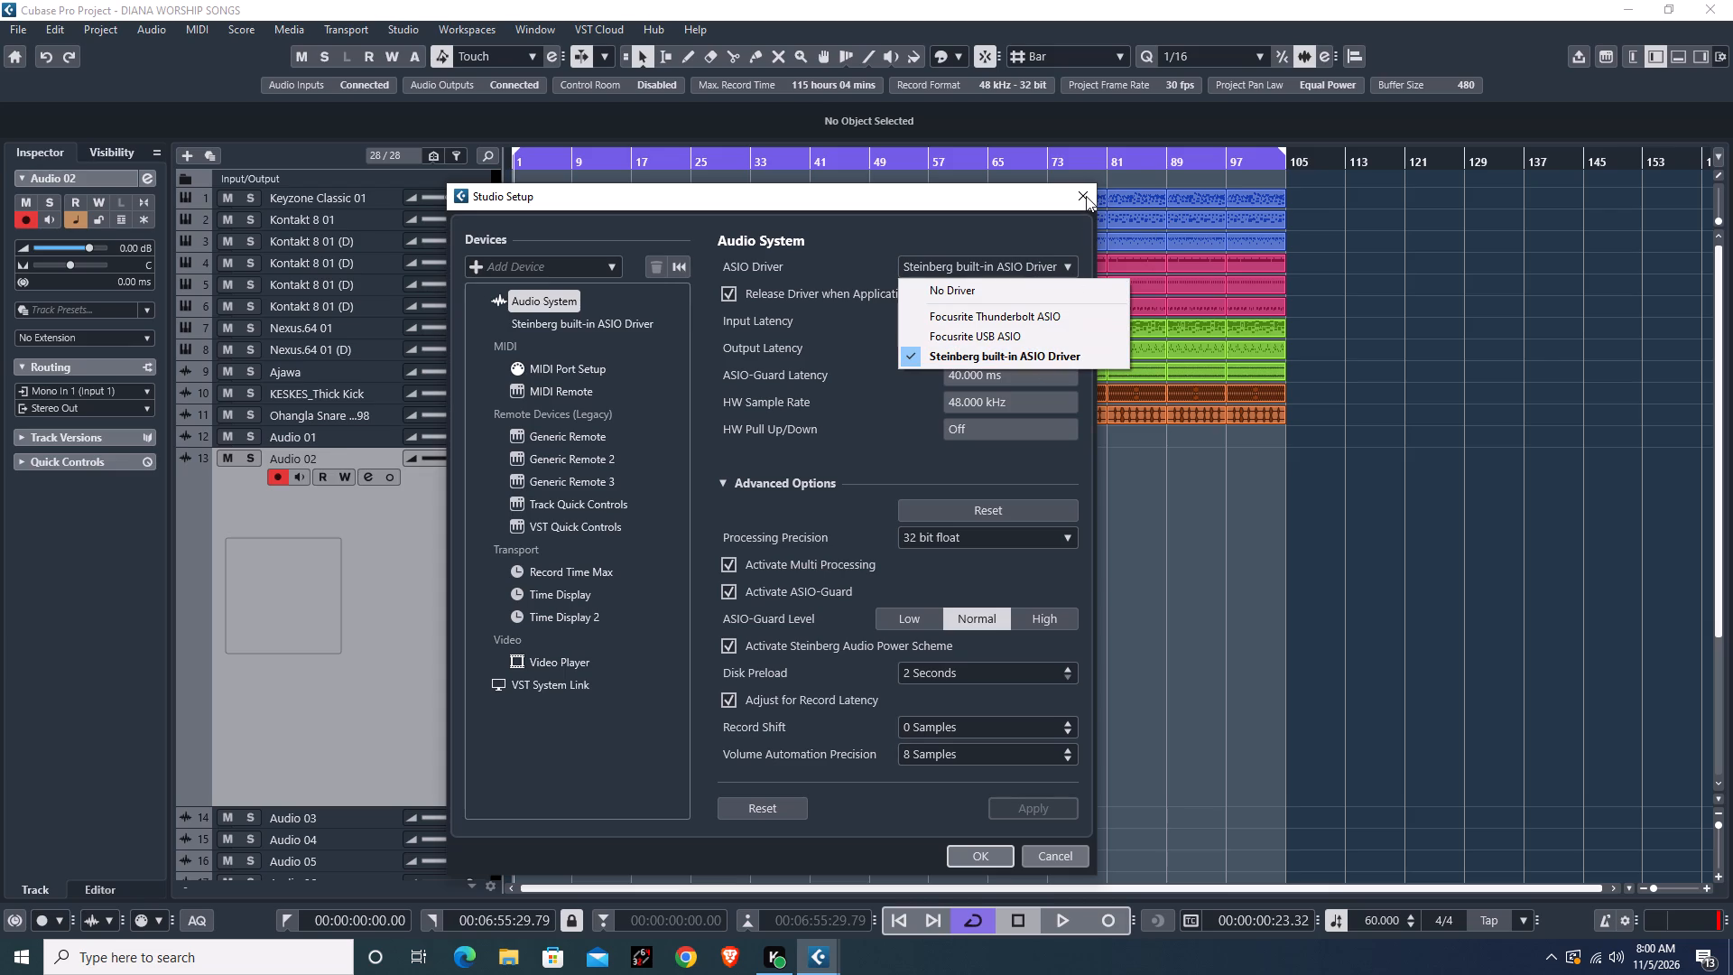
{"action": "left_click", "coordinate": [1033, 356]}
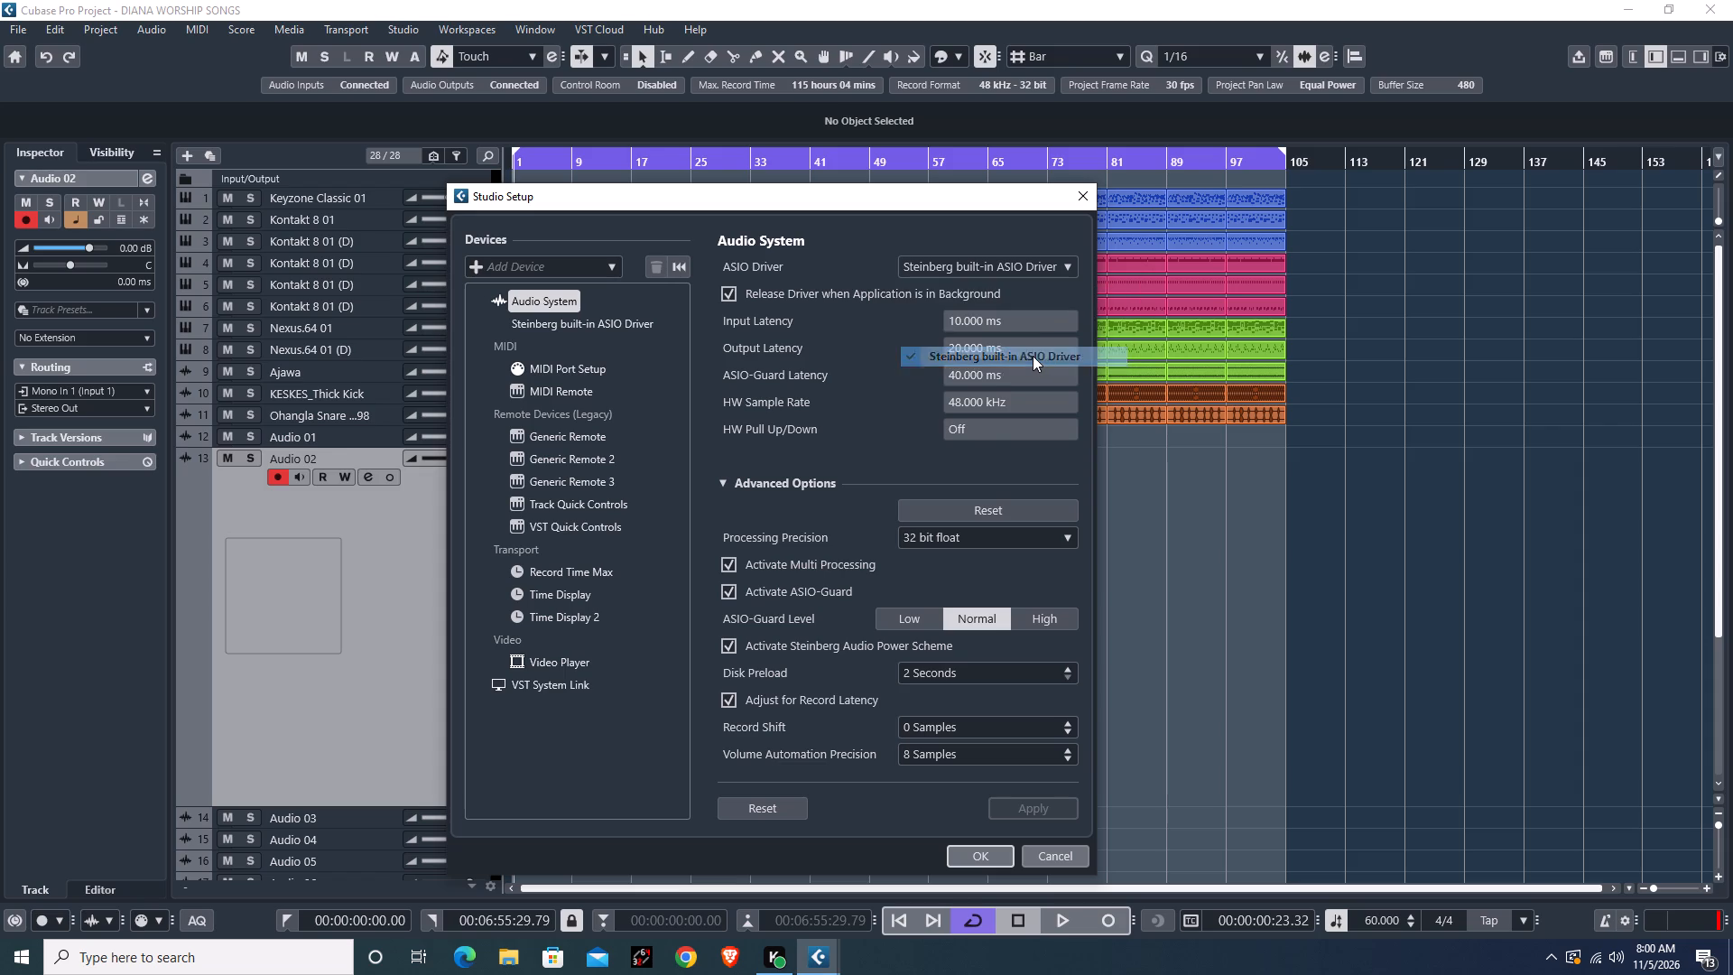
{"action": "left_click", "coordinate": [829, 534]}
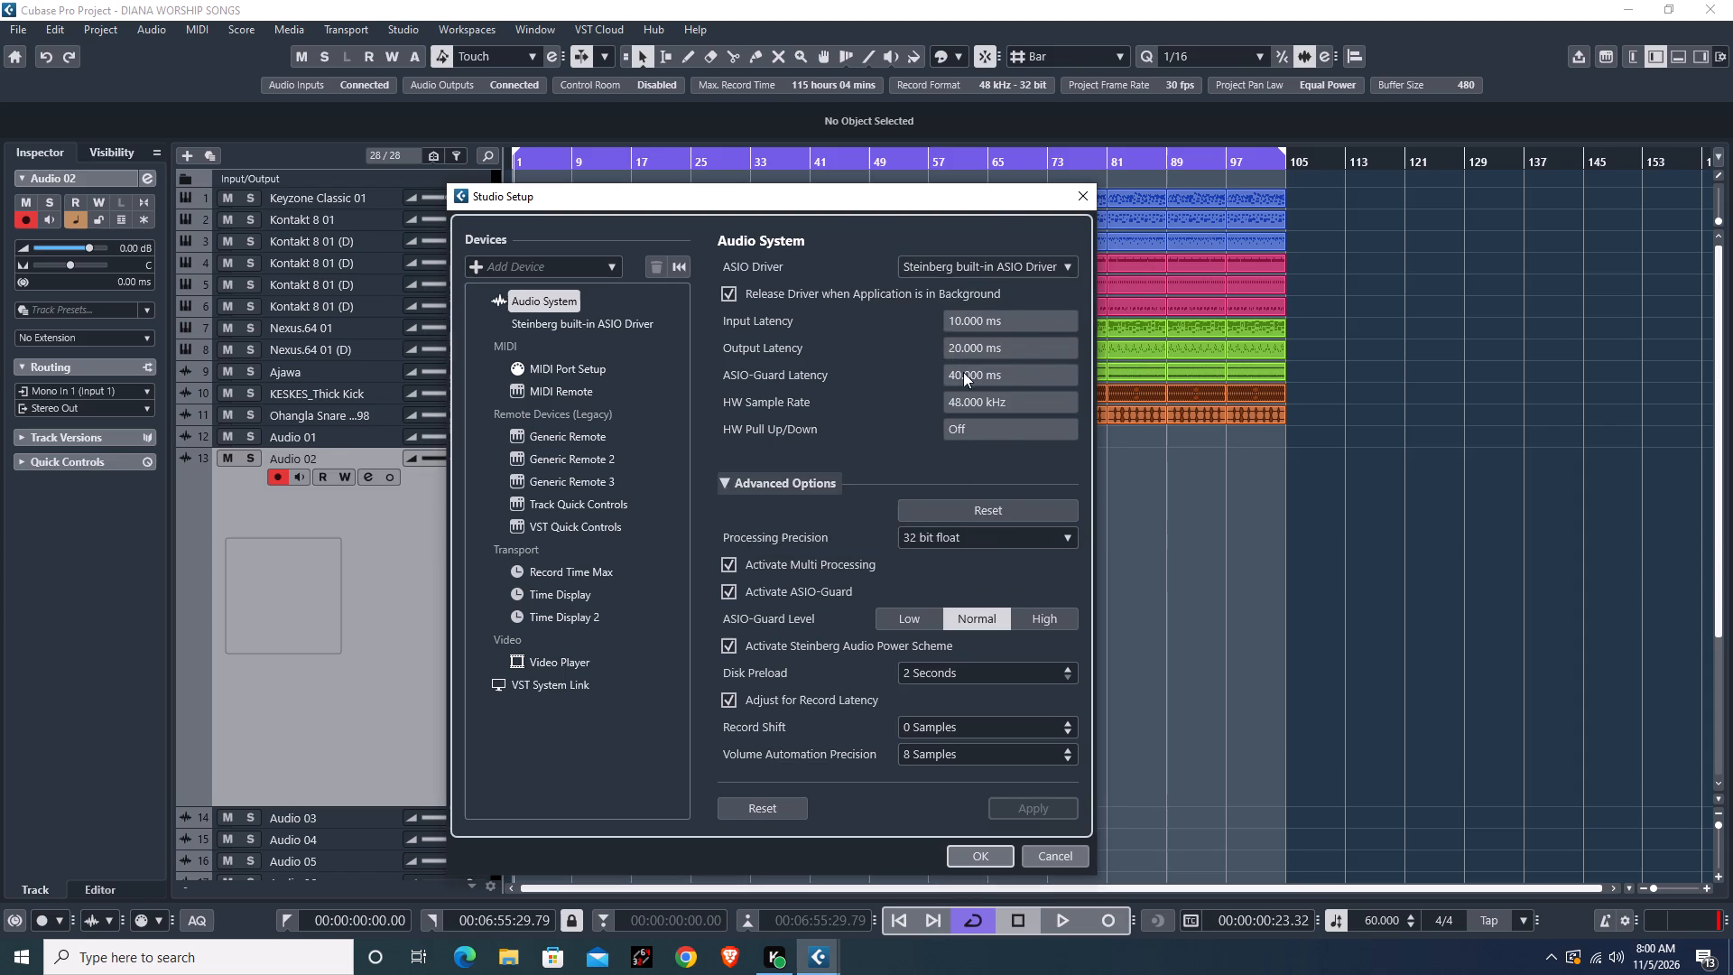
{"action": "left_click_drag", "start_coordinate": [997, 184], "coordinate": [995, 387]}
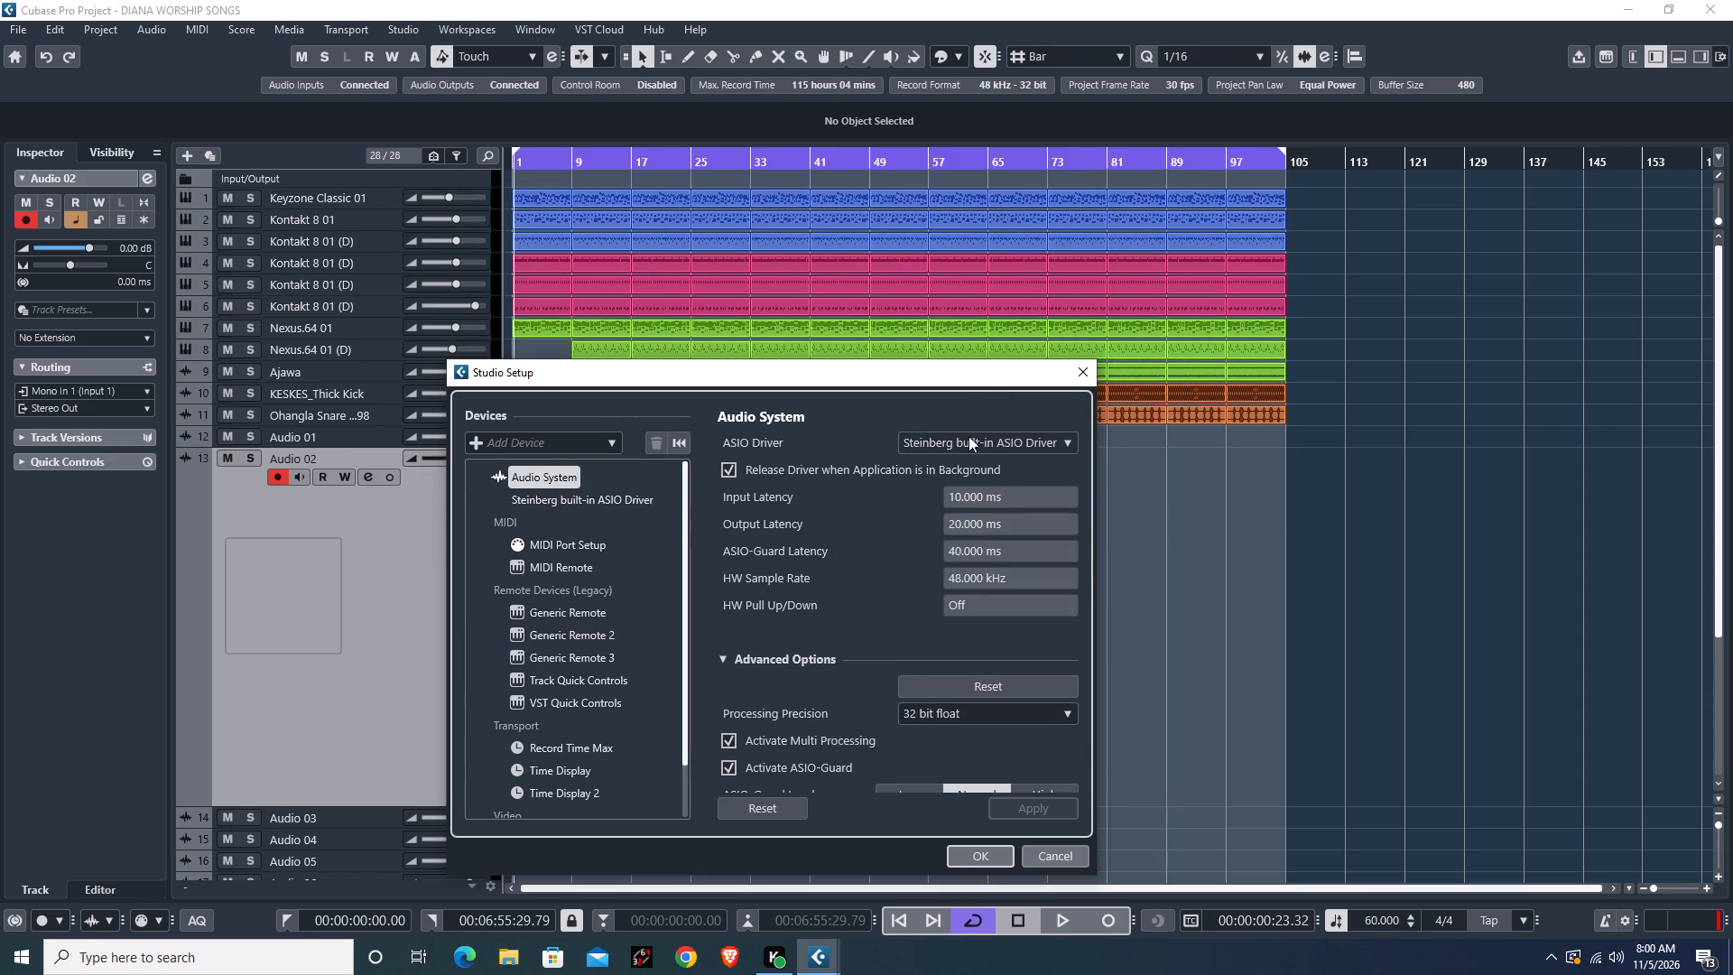
{"action": "left_click_drag", "start_coordinate": [968, 367], "coordinate": [983, 192]}
{"action": "left_click", "coordinate": [997, 684]}
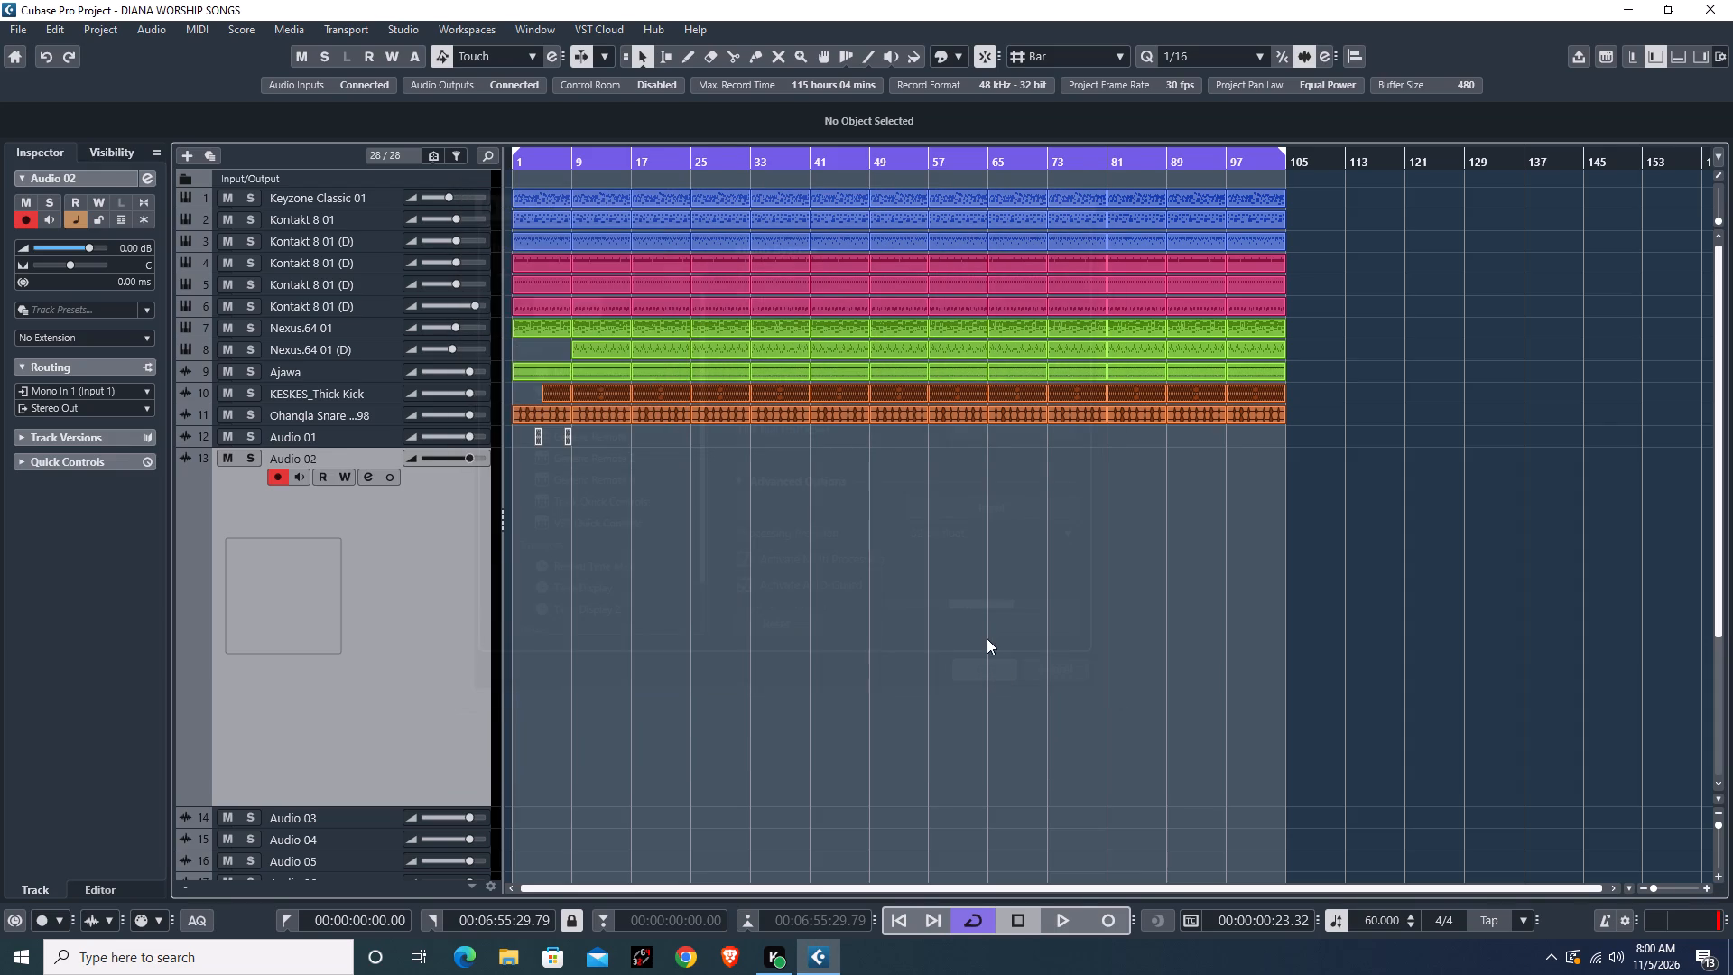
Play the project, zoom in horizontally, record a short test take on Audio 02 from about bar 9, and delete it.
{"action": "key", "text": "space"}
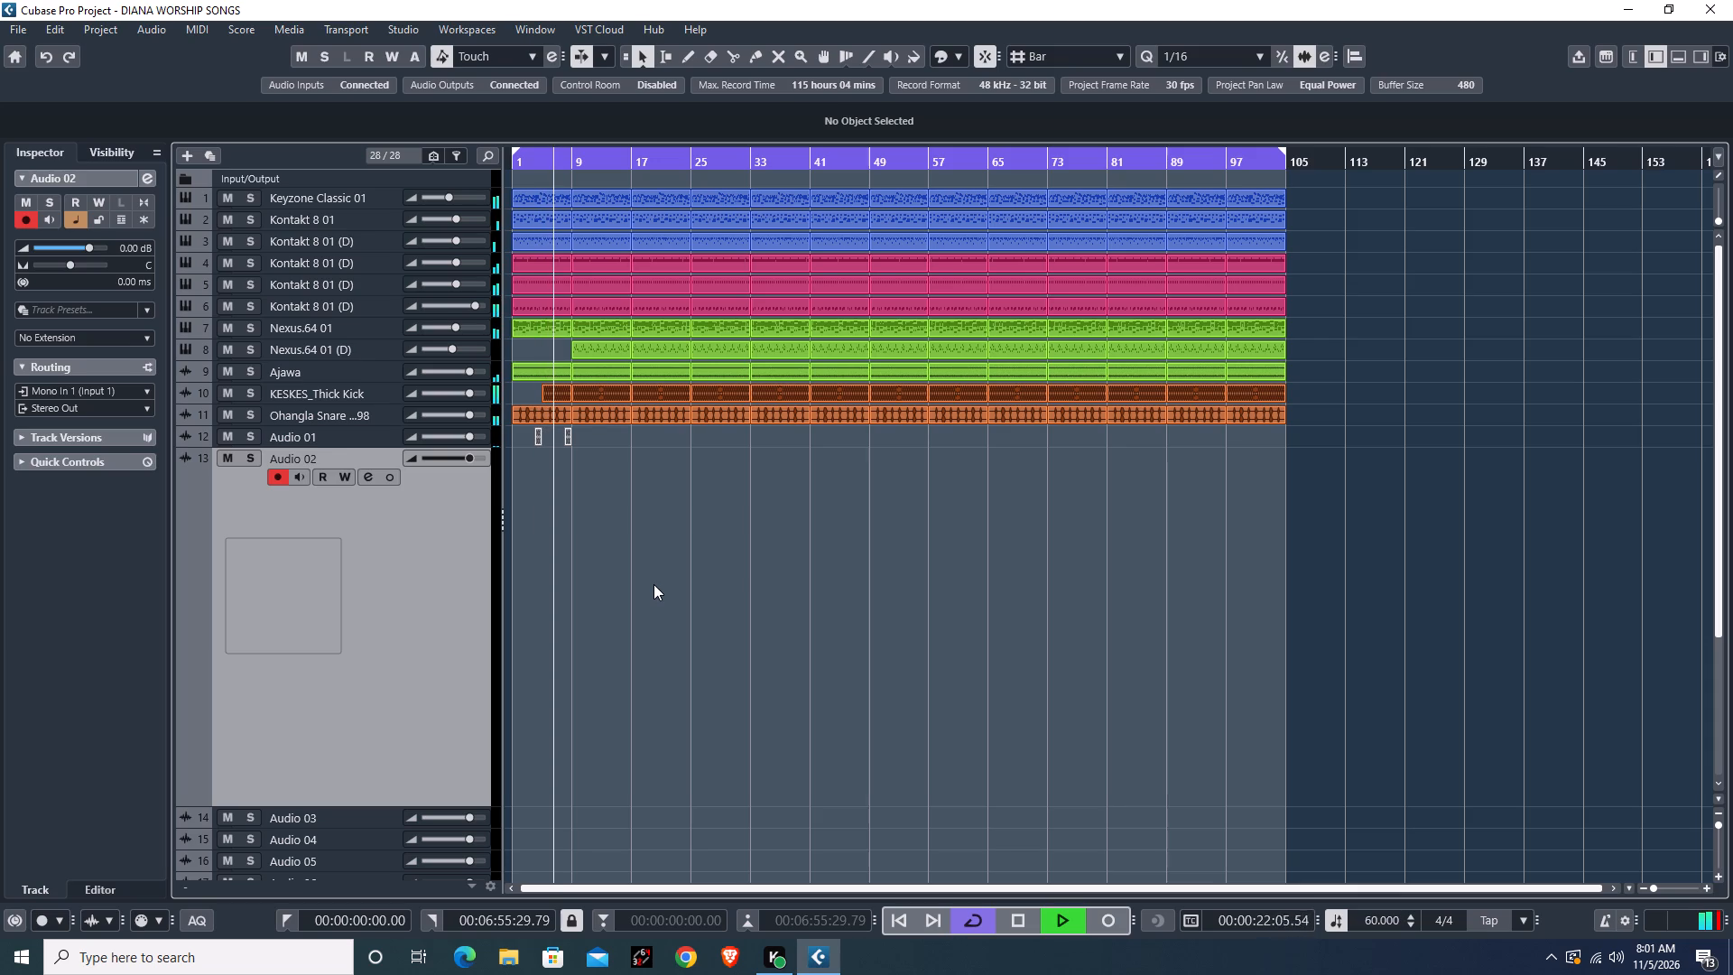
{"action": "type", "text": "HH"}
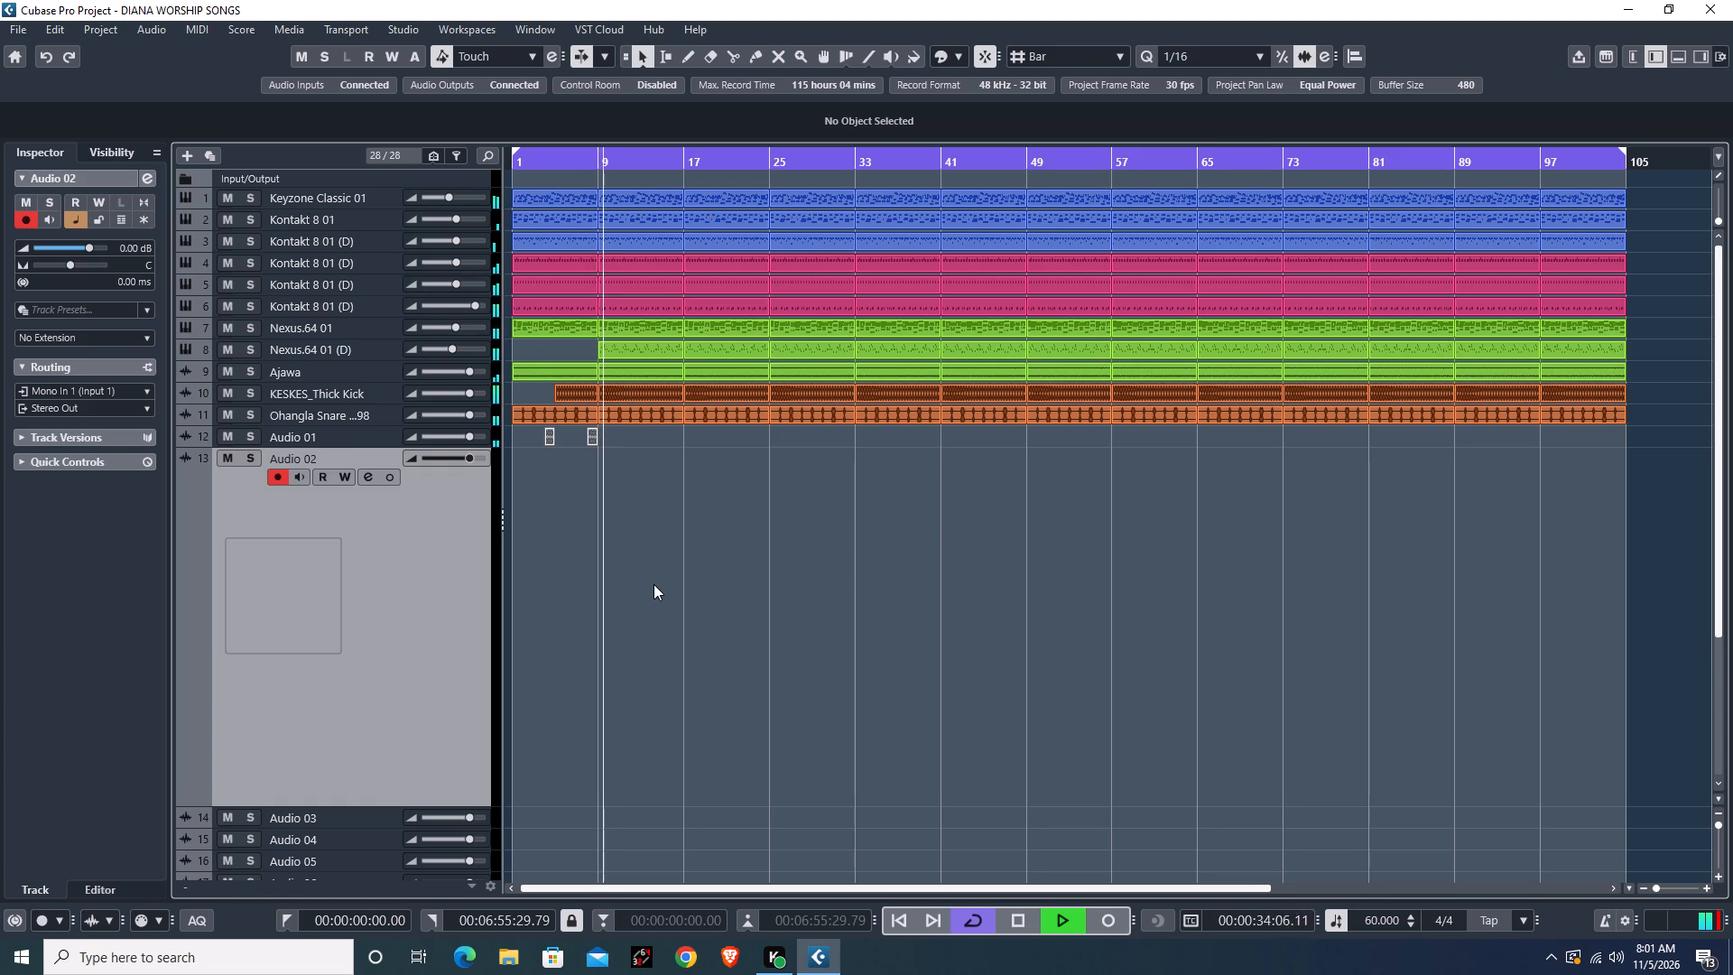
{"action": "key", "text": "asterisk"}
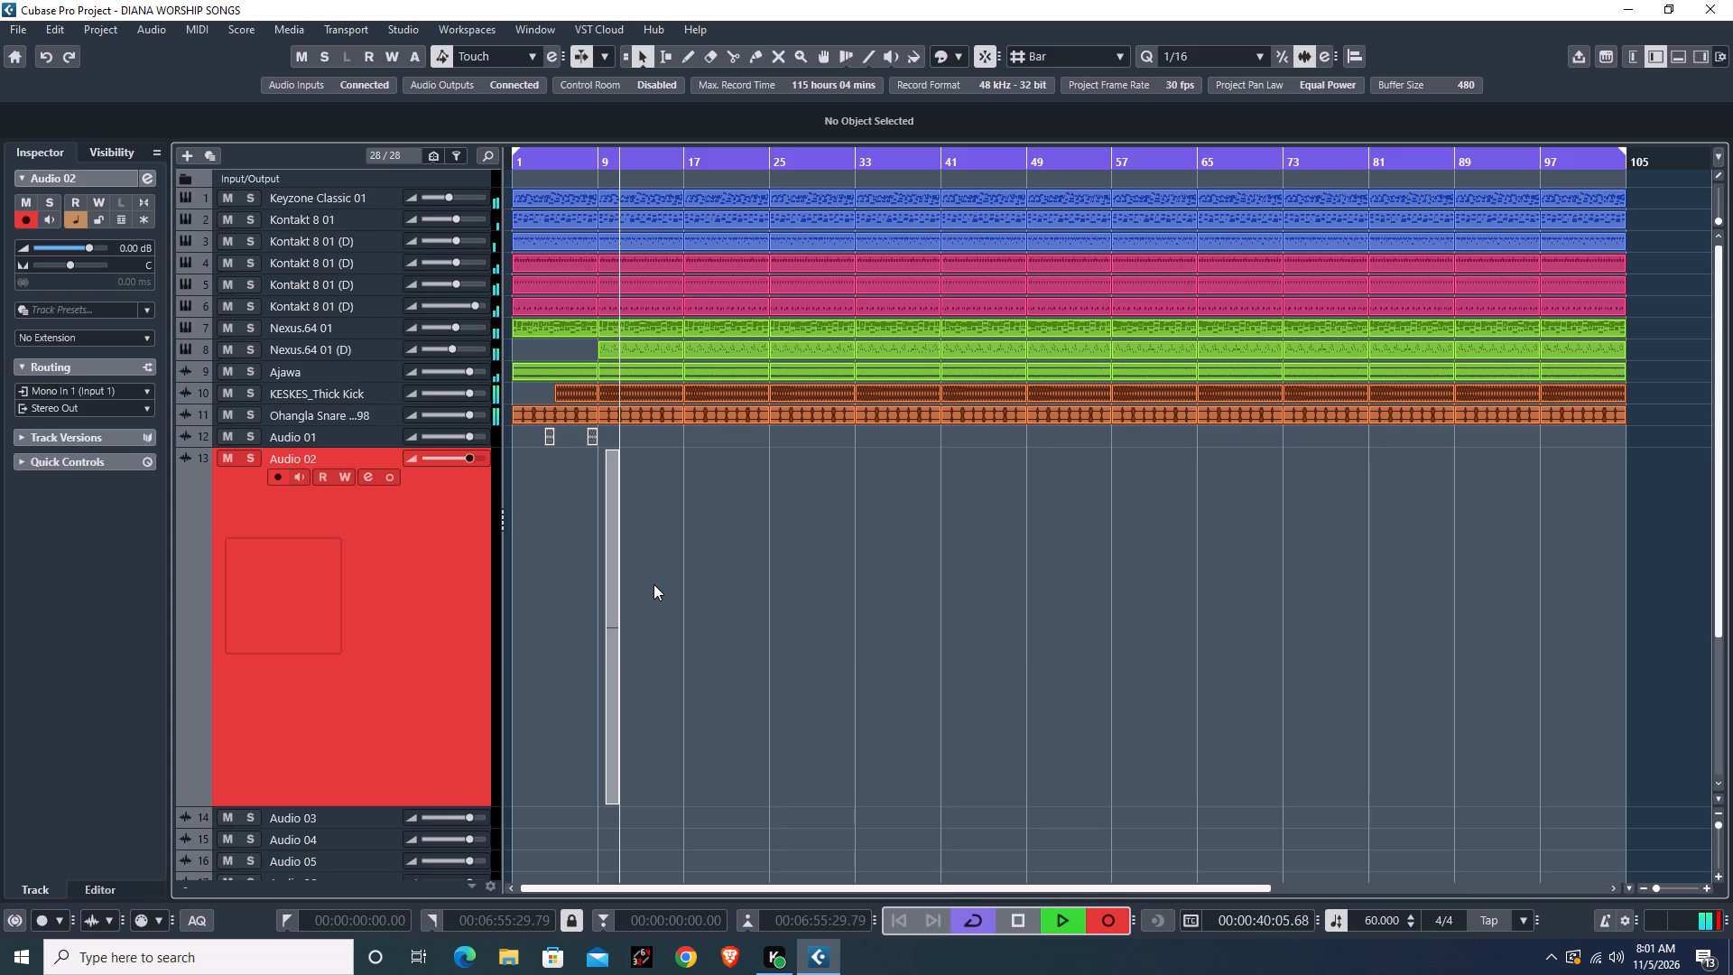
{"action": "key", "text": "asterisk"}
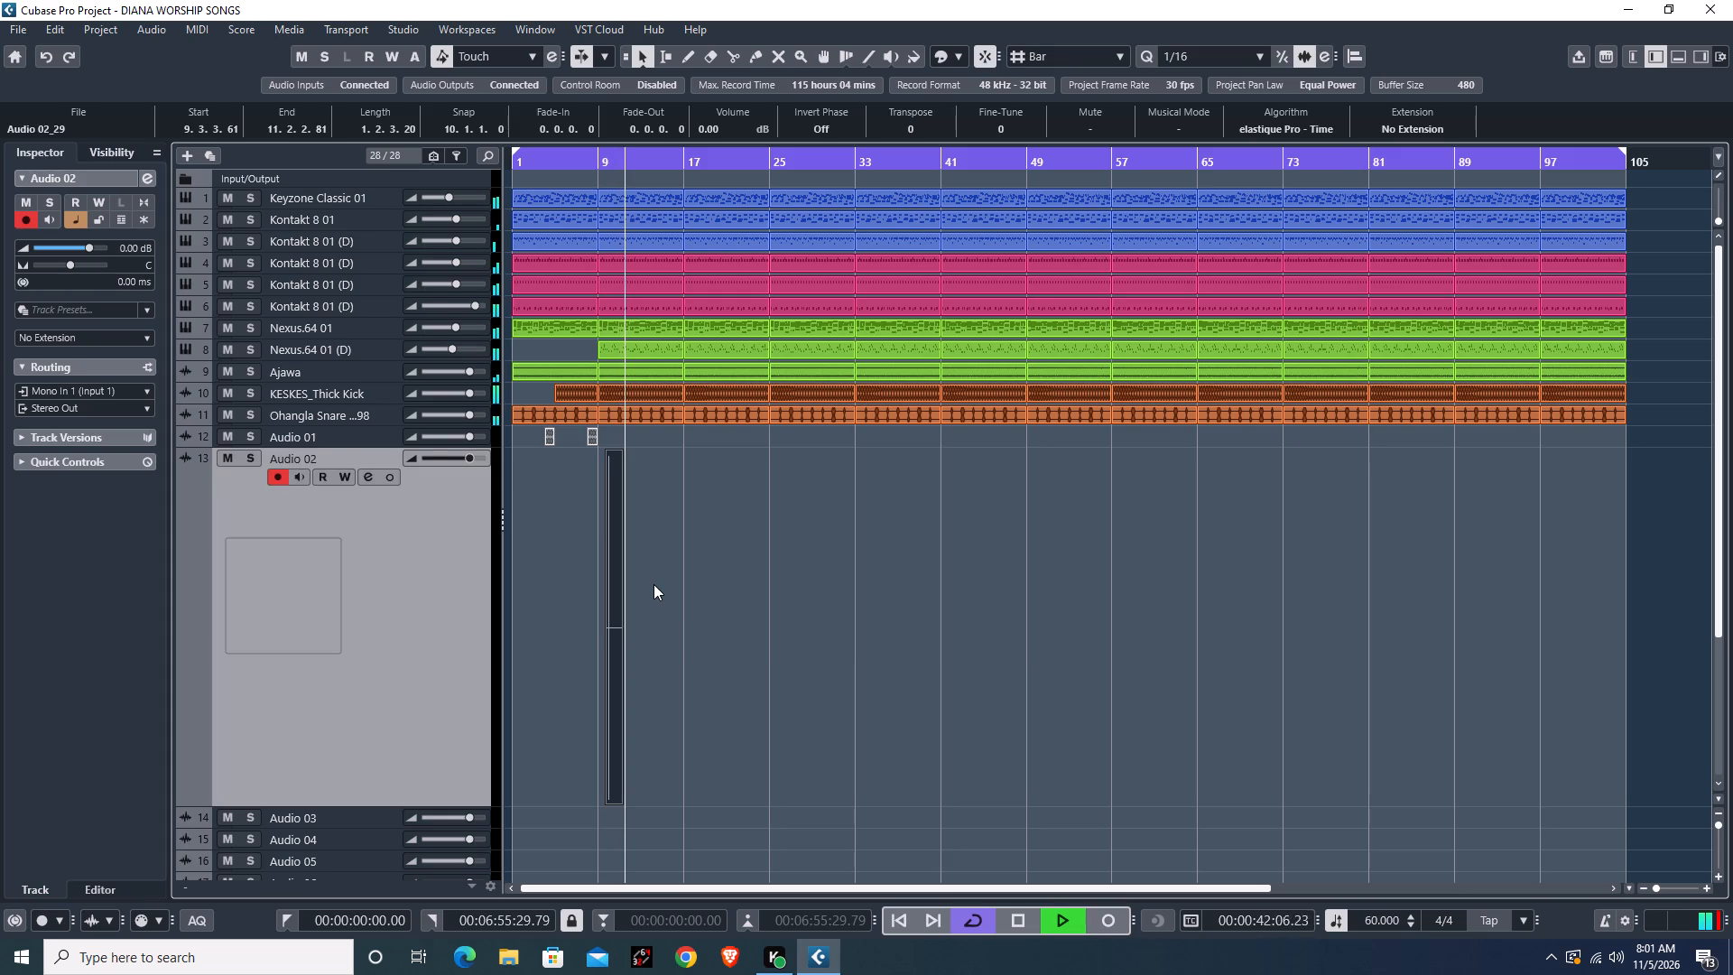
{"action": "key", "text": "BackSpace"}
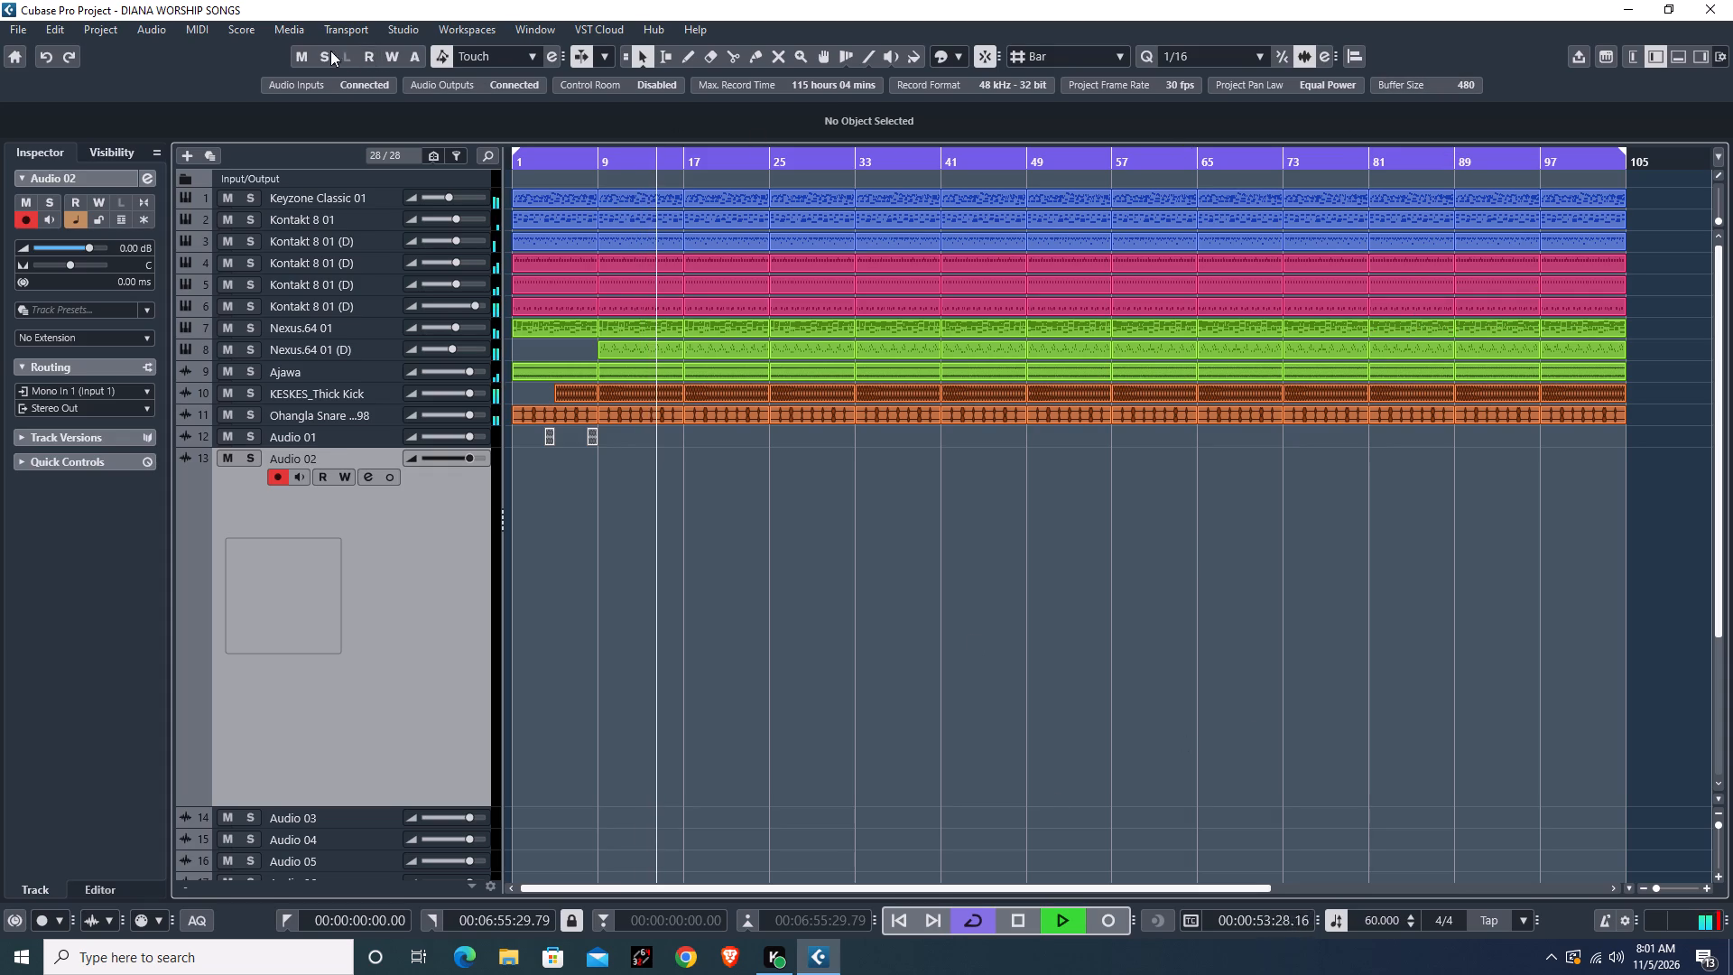
Examine the Processing Precision options in Studio Setup's Audio System settings, keep 32 bit float, and close the dialog.
{"action": "left_click", "coordinate": [412, 24]}
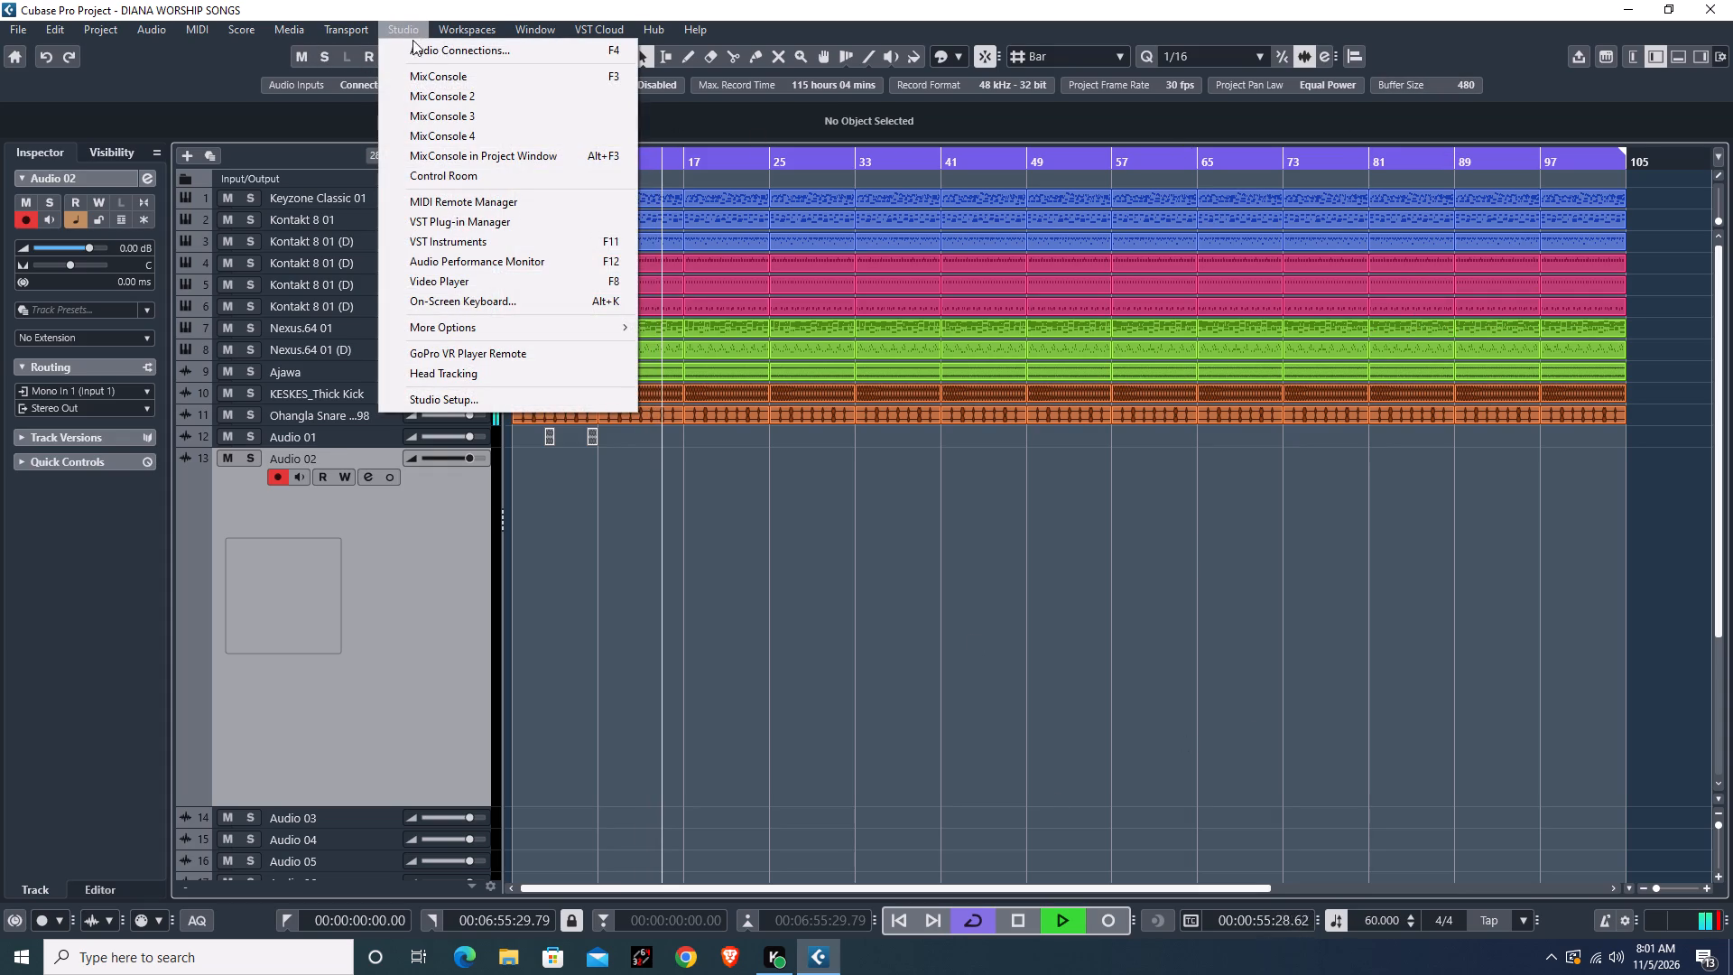
{"action": "left_click", "coordinate": [502, 395]}
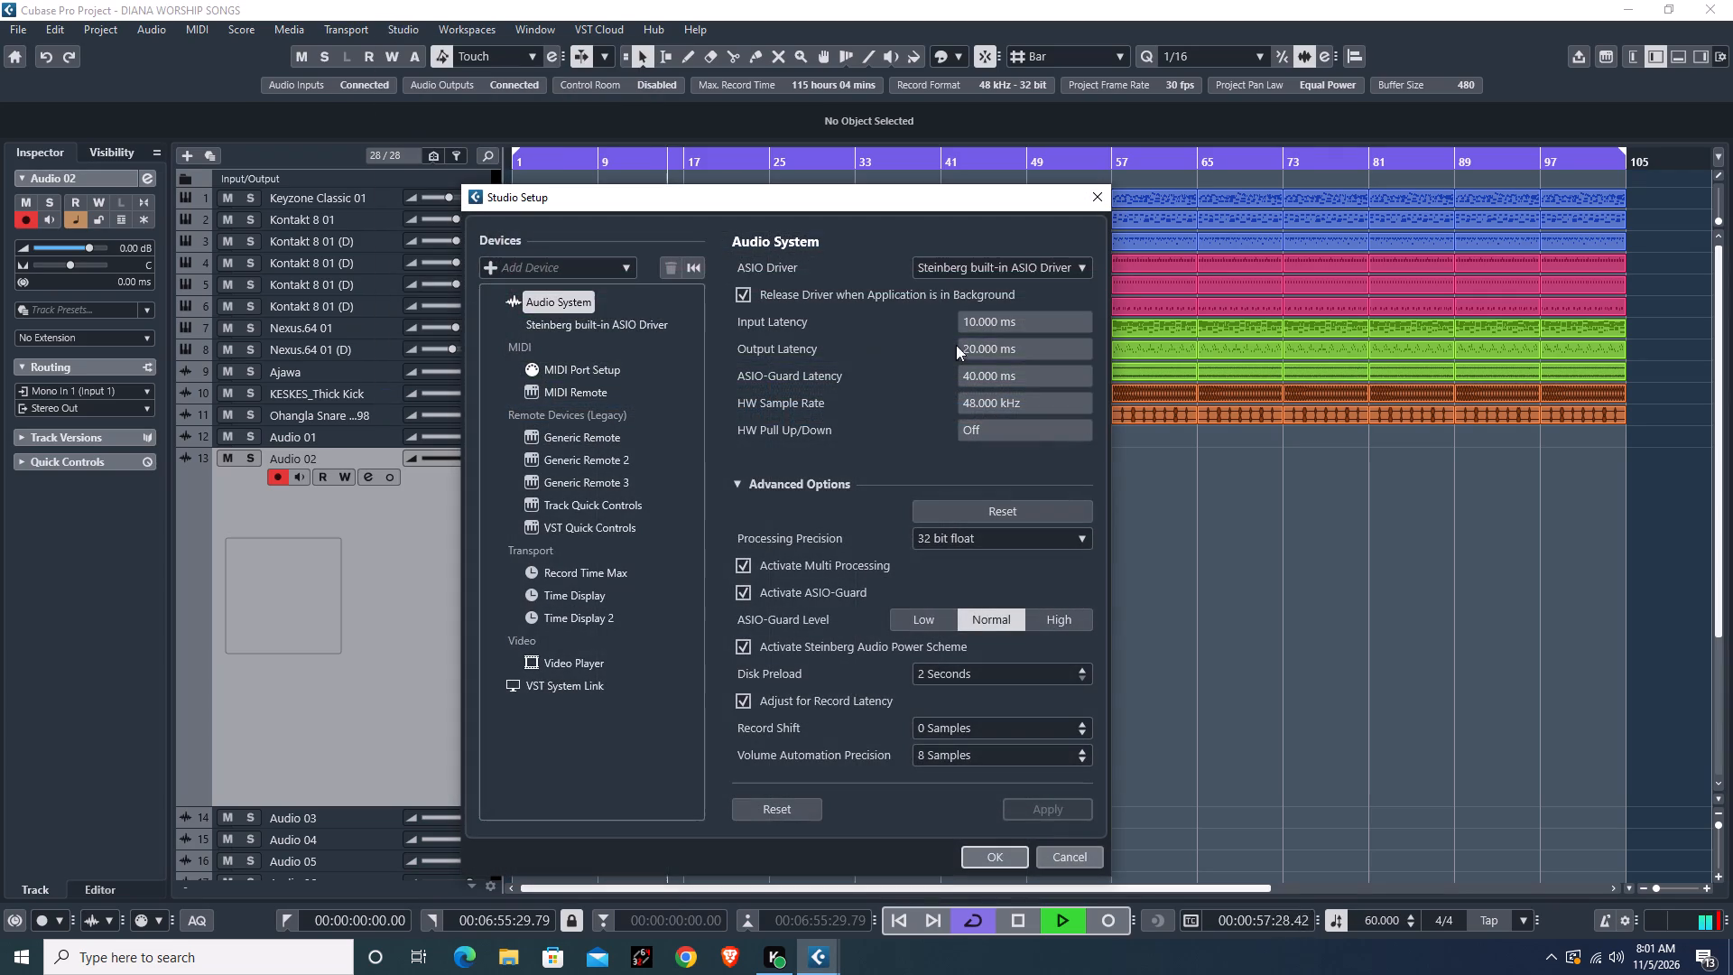
{"action": "left_click", "coordinate": [972, 535]}
{"action": "left_click", "coordinate": [1034, 534]}
{"action": "left_click", "coordinate": [980, 532]}
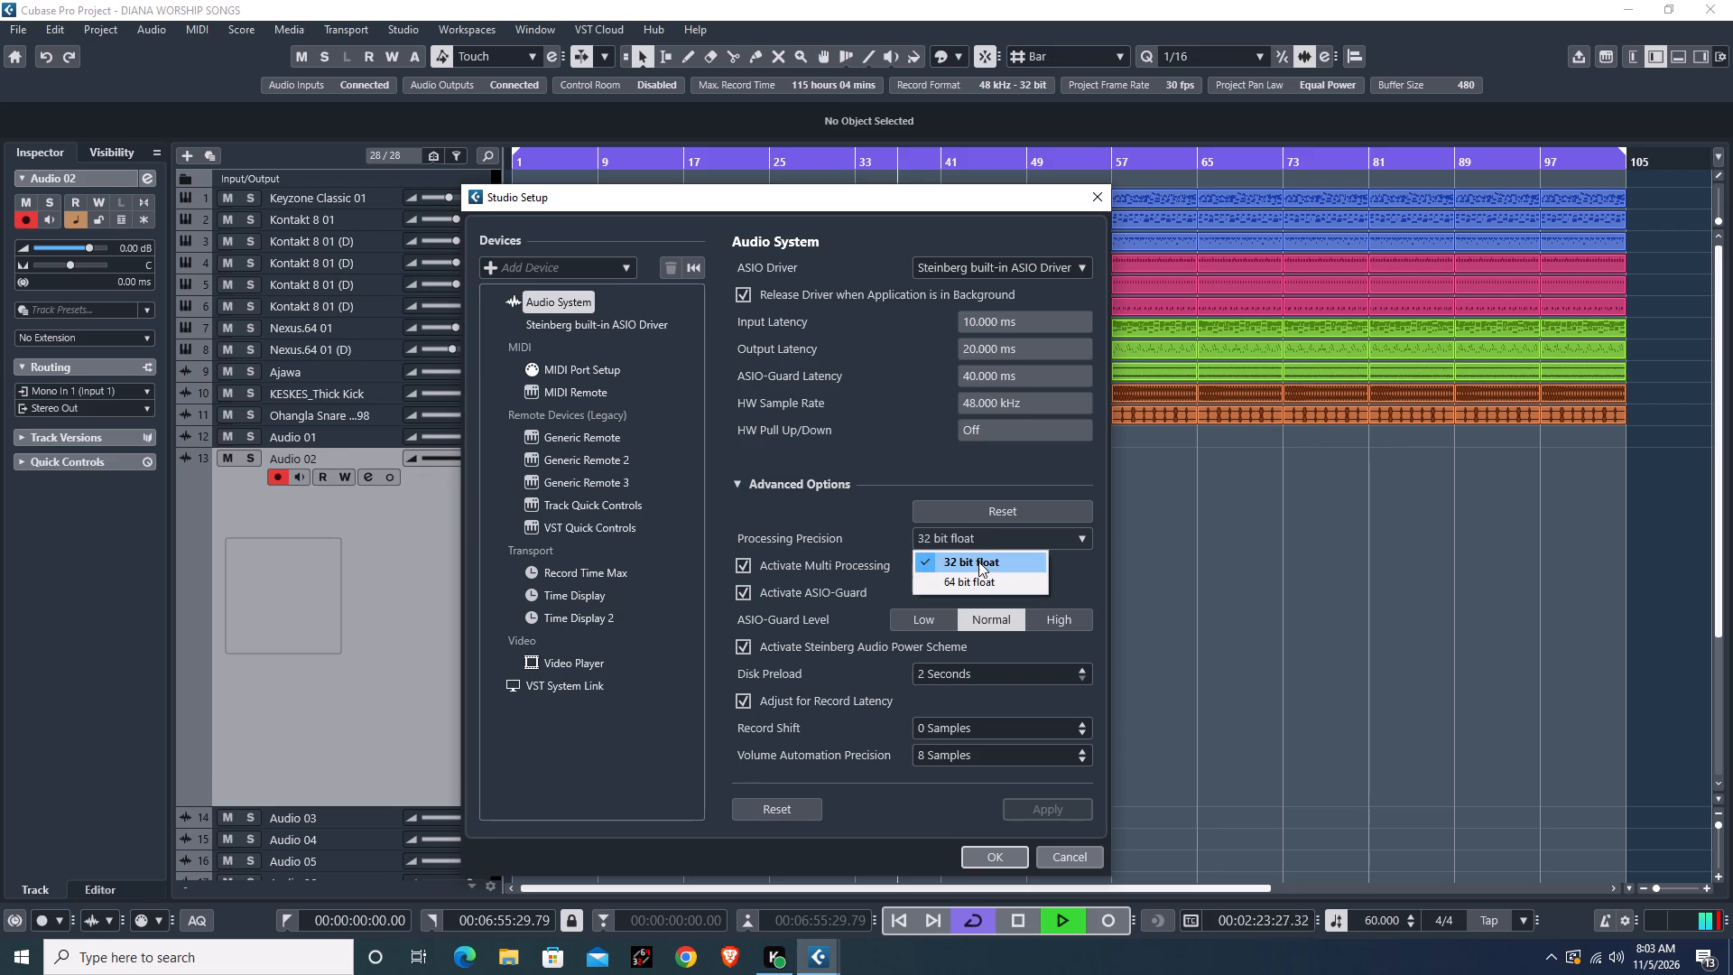
{"action": "left_click", "coordinate": [978, 562]}
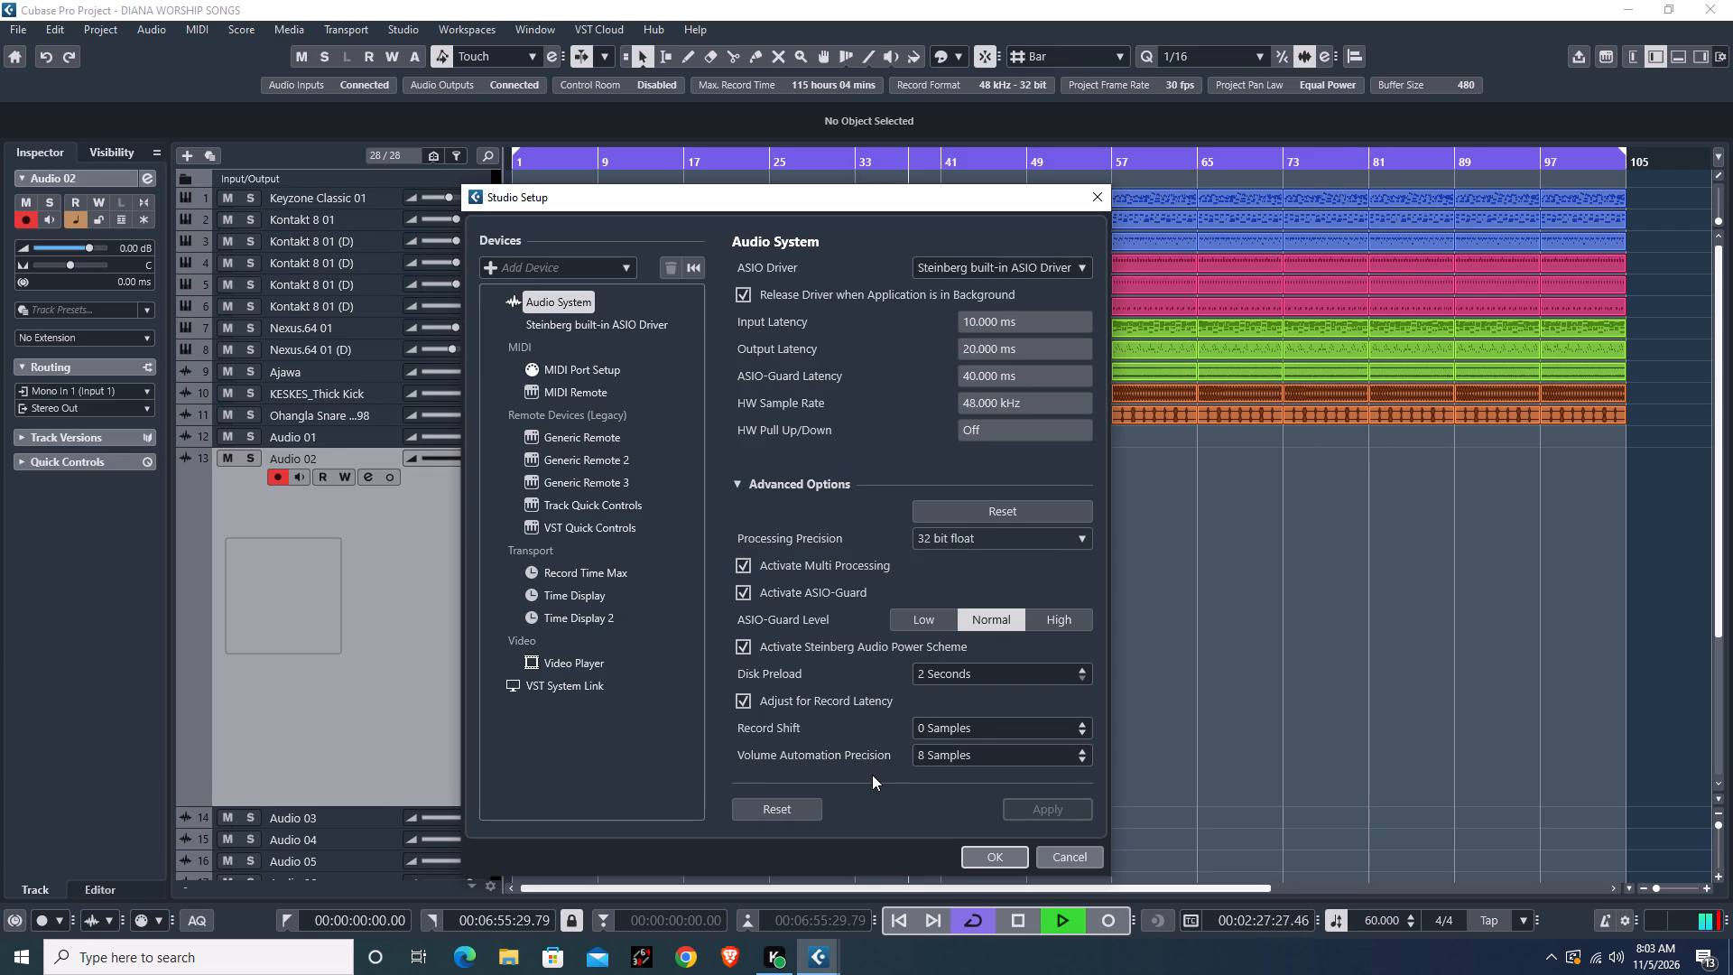
{"action": "key", "text": "space"}
{"action": "left_click", "coordinate": [1006, 860]}
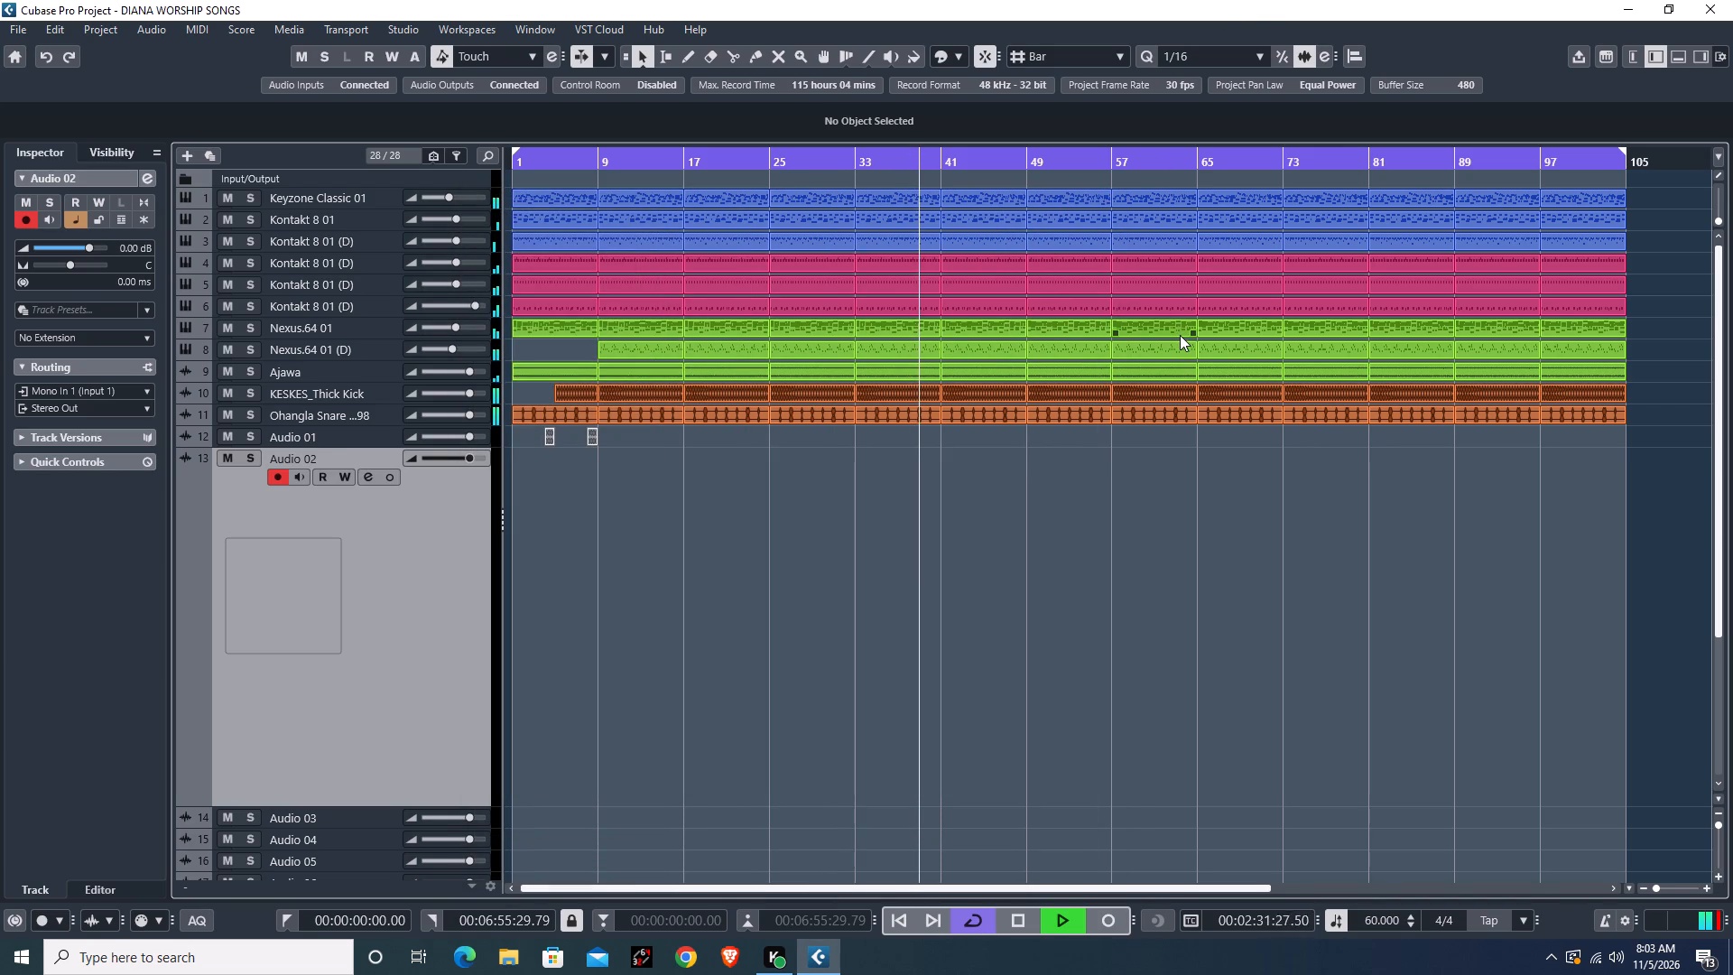
Stop playback and close the DIANA WORSHIP SONGS project.
{"action": "key", "text": "space"}
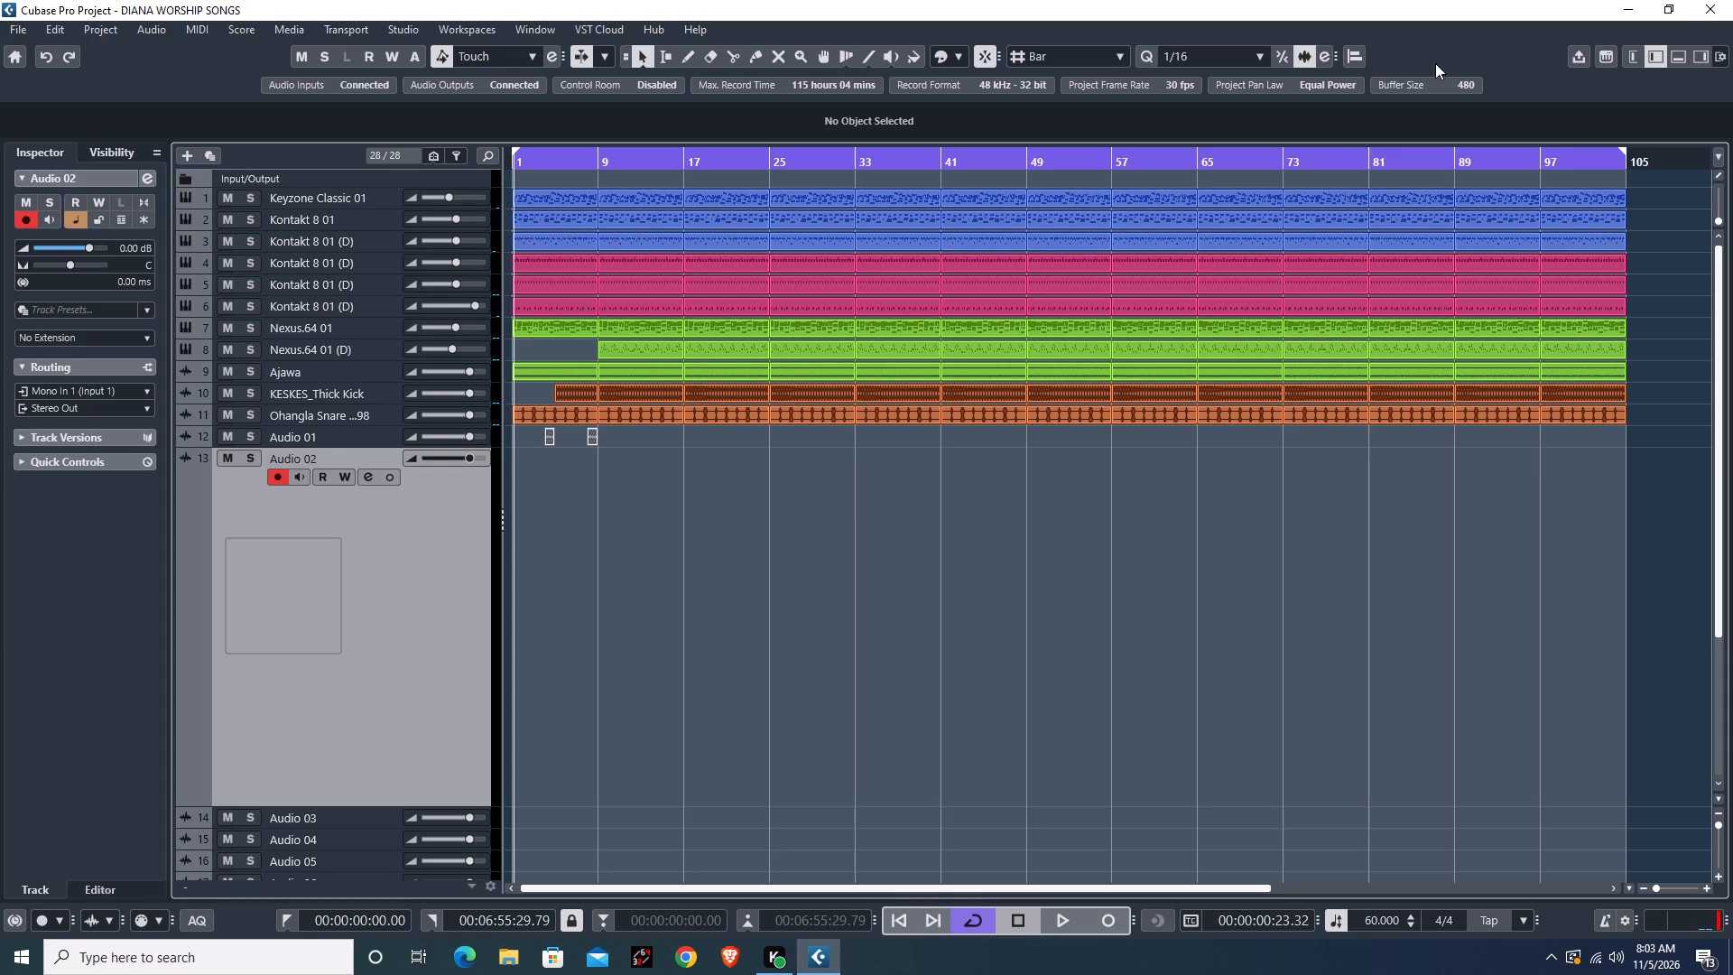
{"action": "left_click", "coordinate": [1710, 6]}
{"action": "left_click", "coordinate": [792, 533]}
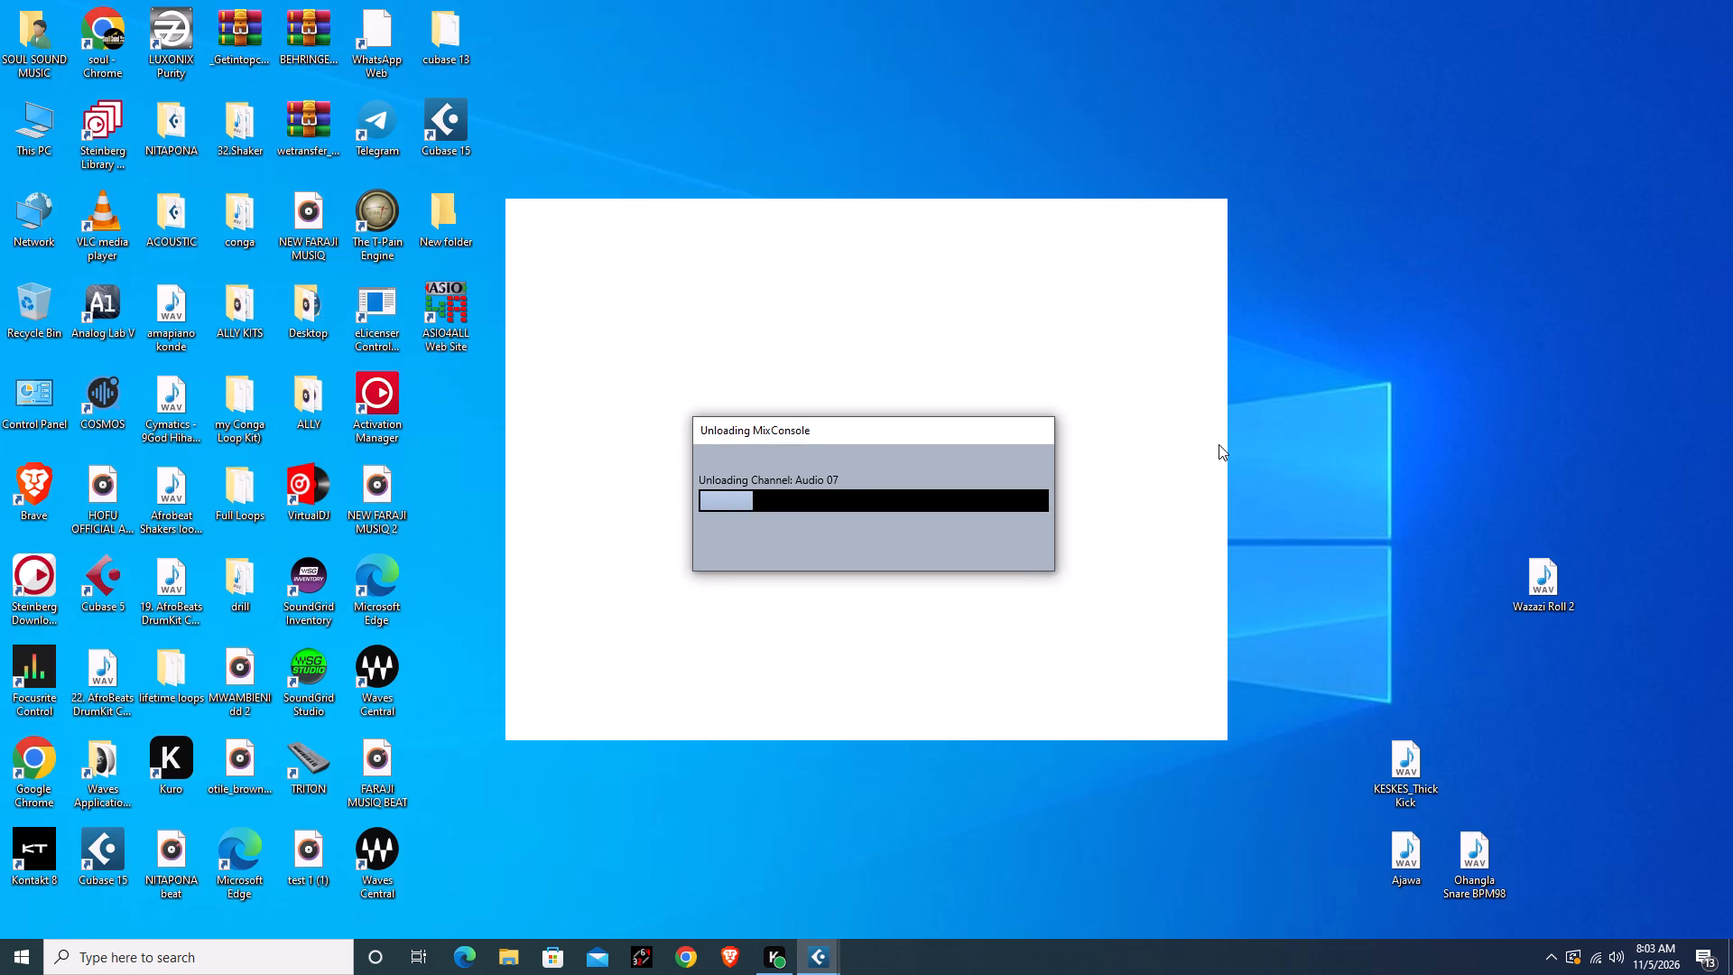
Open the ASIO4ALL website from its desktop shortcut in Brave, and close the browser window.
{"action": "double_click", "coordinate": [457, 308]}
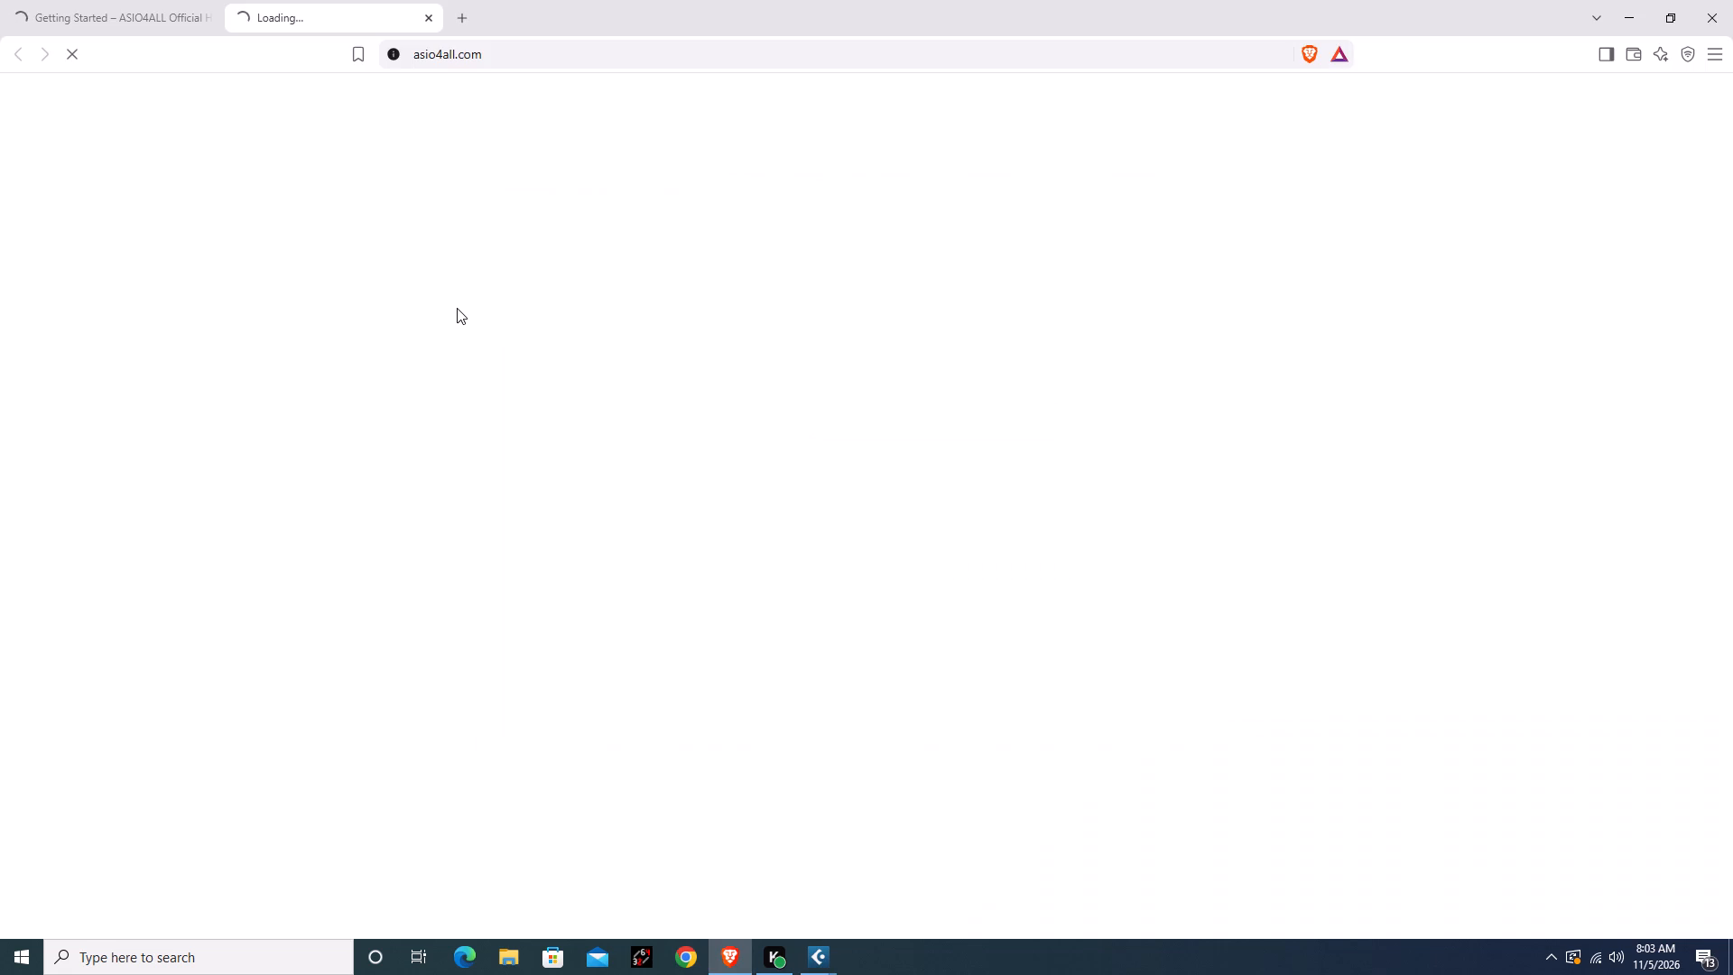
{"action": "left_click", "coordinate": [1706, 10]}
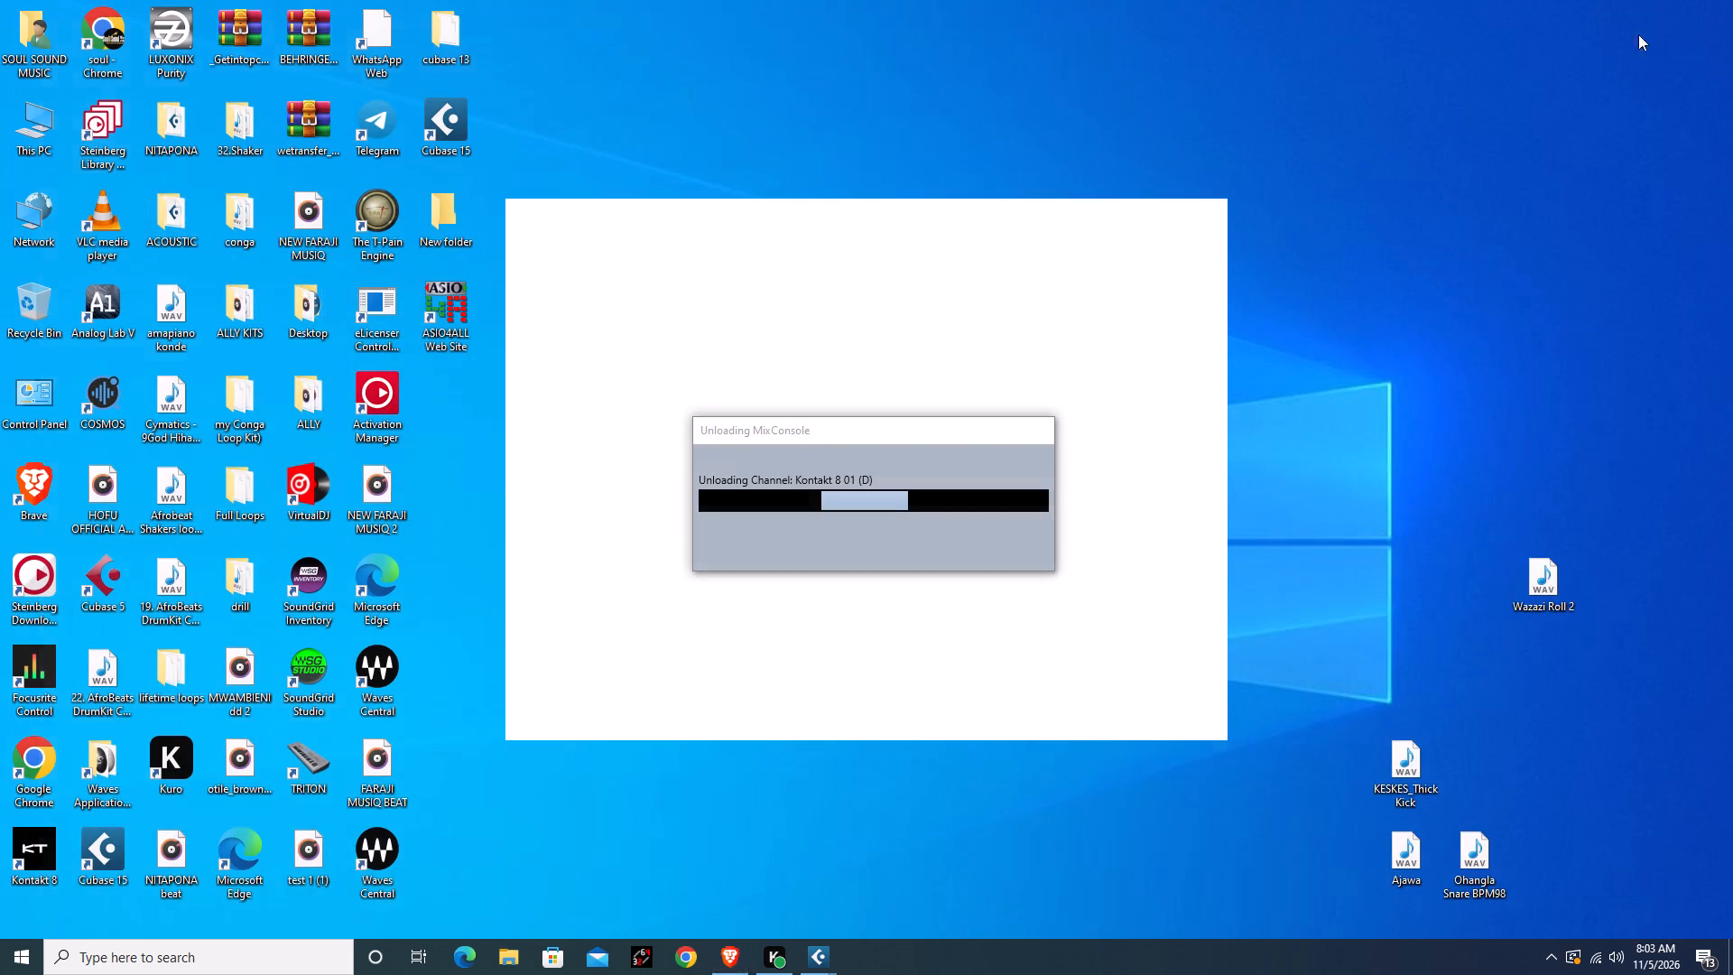
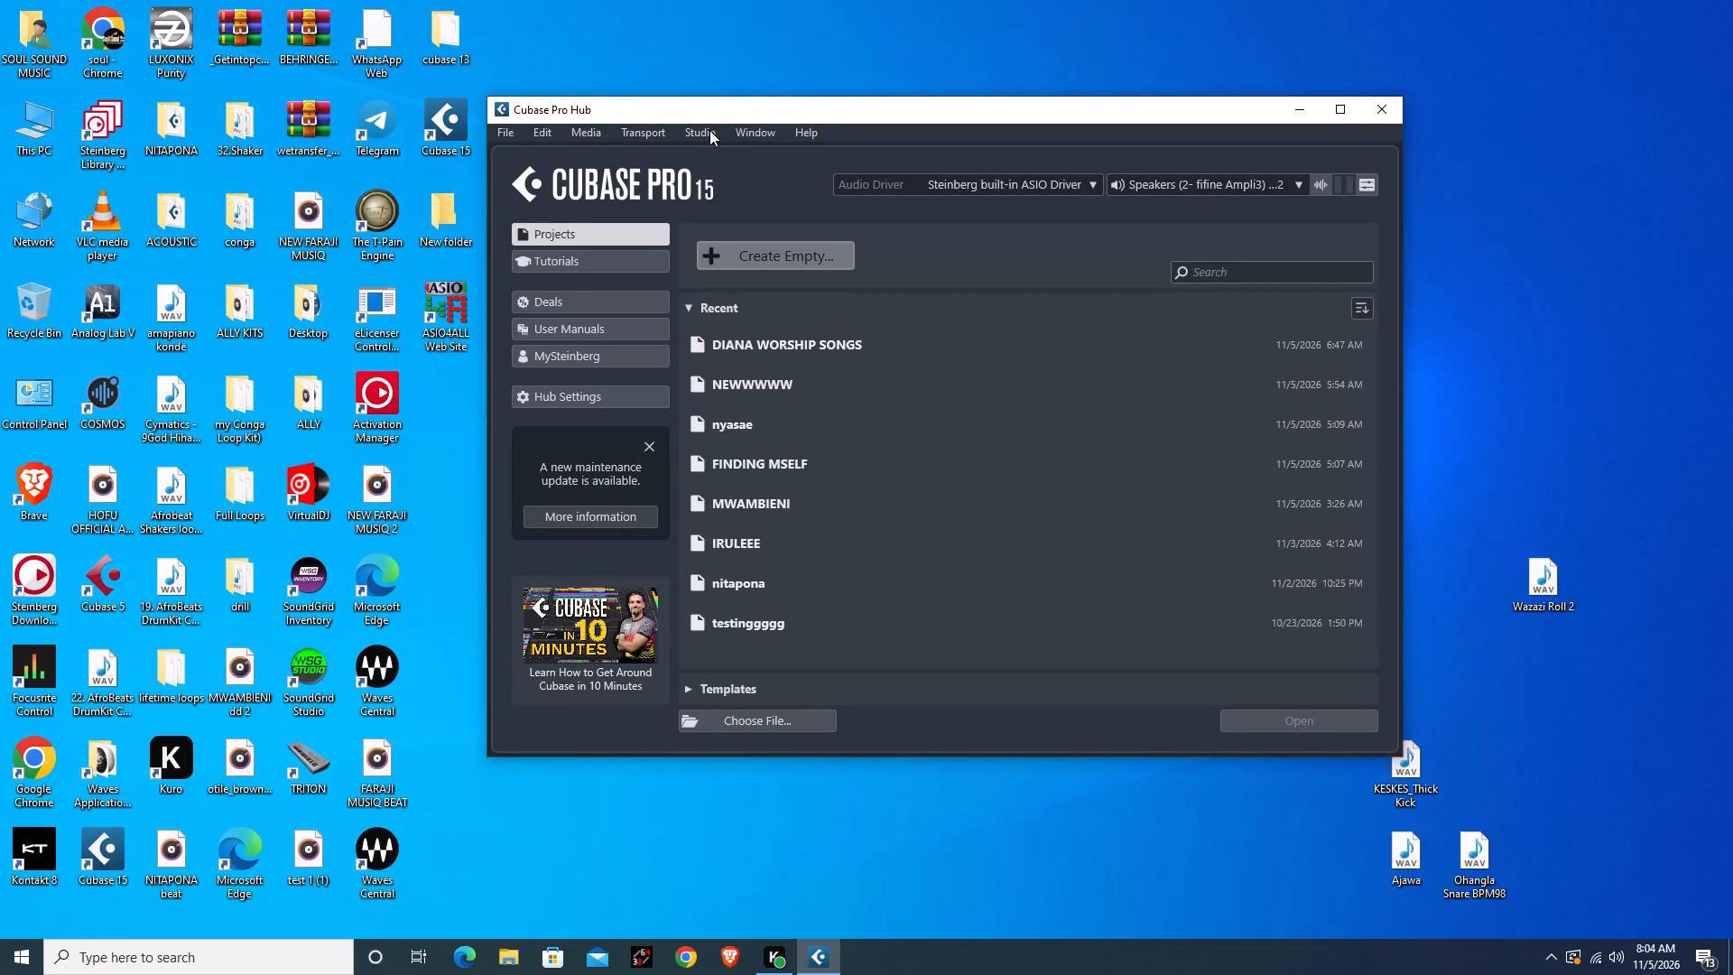
Examine the available ASIO drivers in Studio Setup, keep Steinberg built-in ASIO Driver, and close the dialog.
{"action": "left_click", "coordinate": [702, 127]}
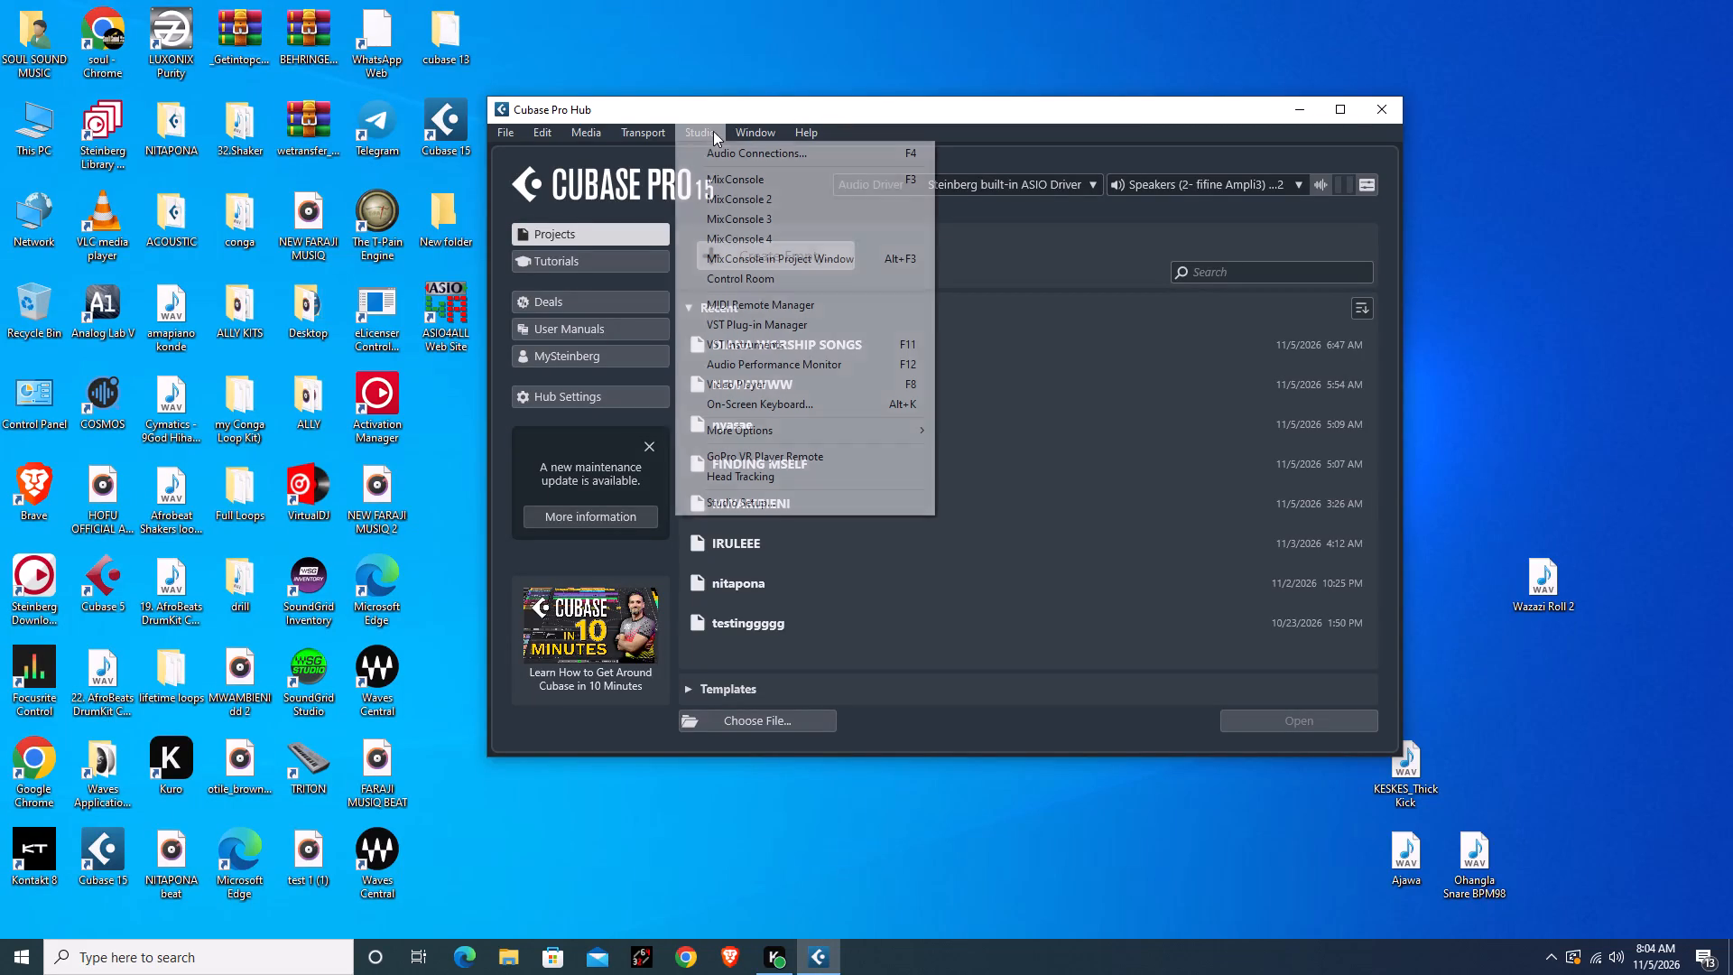
{"action": "left_click", "coordinate": [794, 497]}
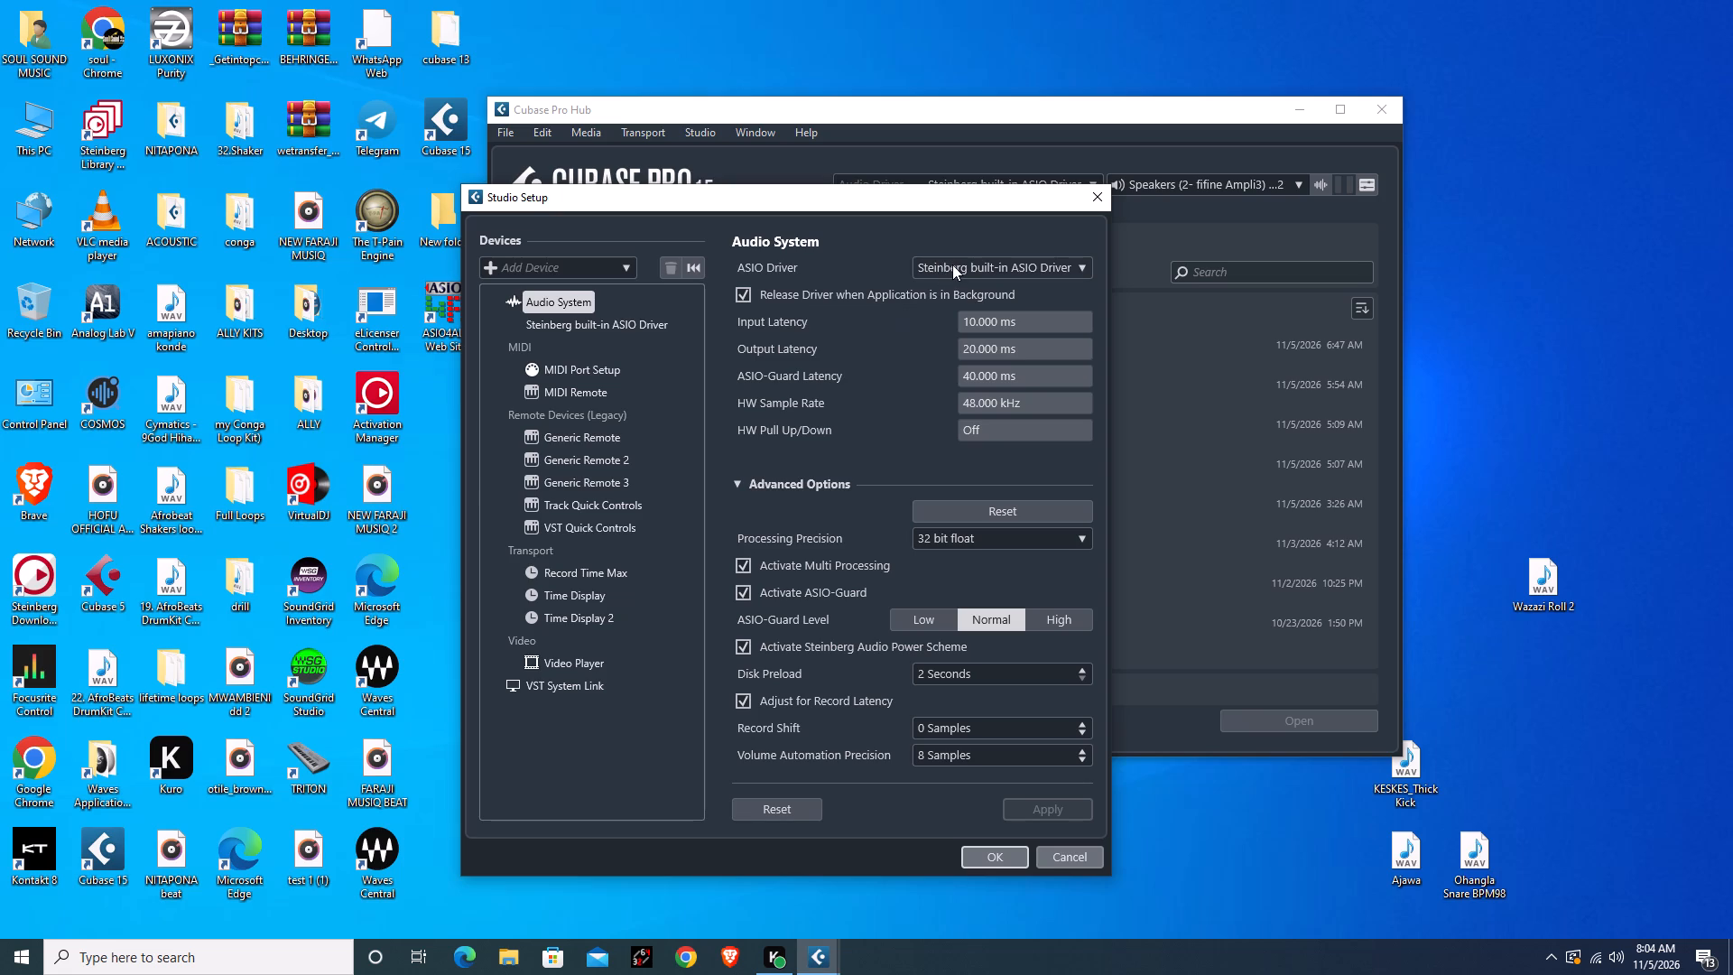
{"action": "left_click", "coordinate": [952, 265]}
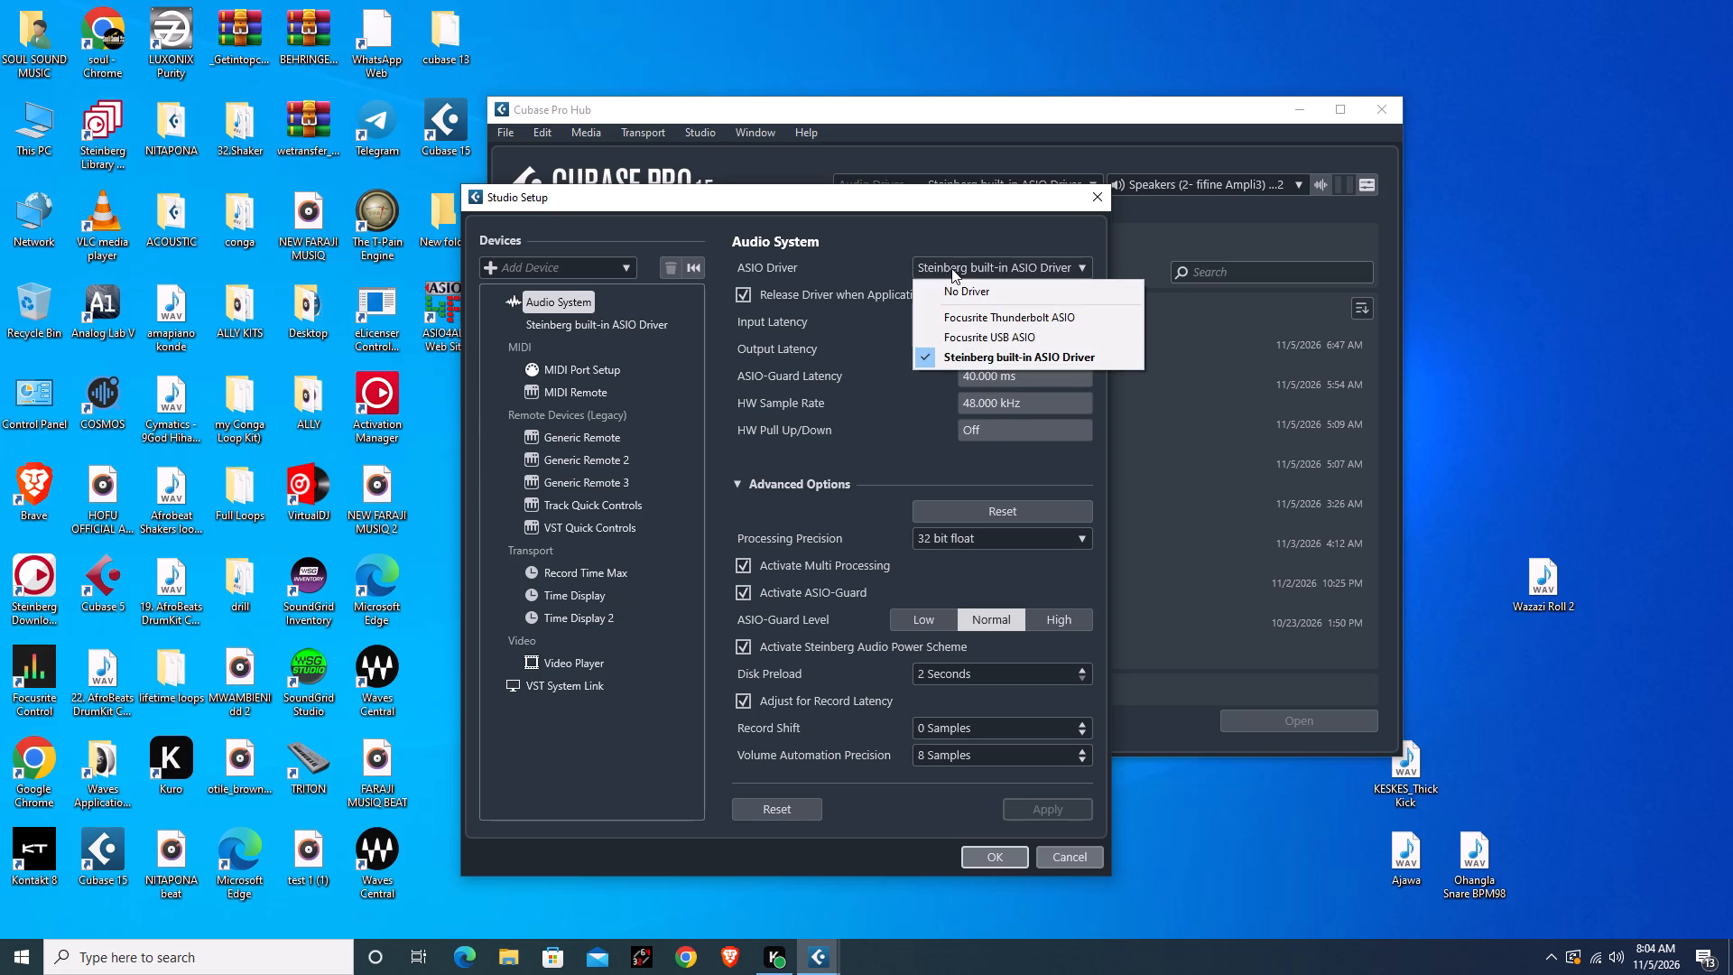
{"action": "left_click", "coordinate": [951, 268]}
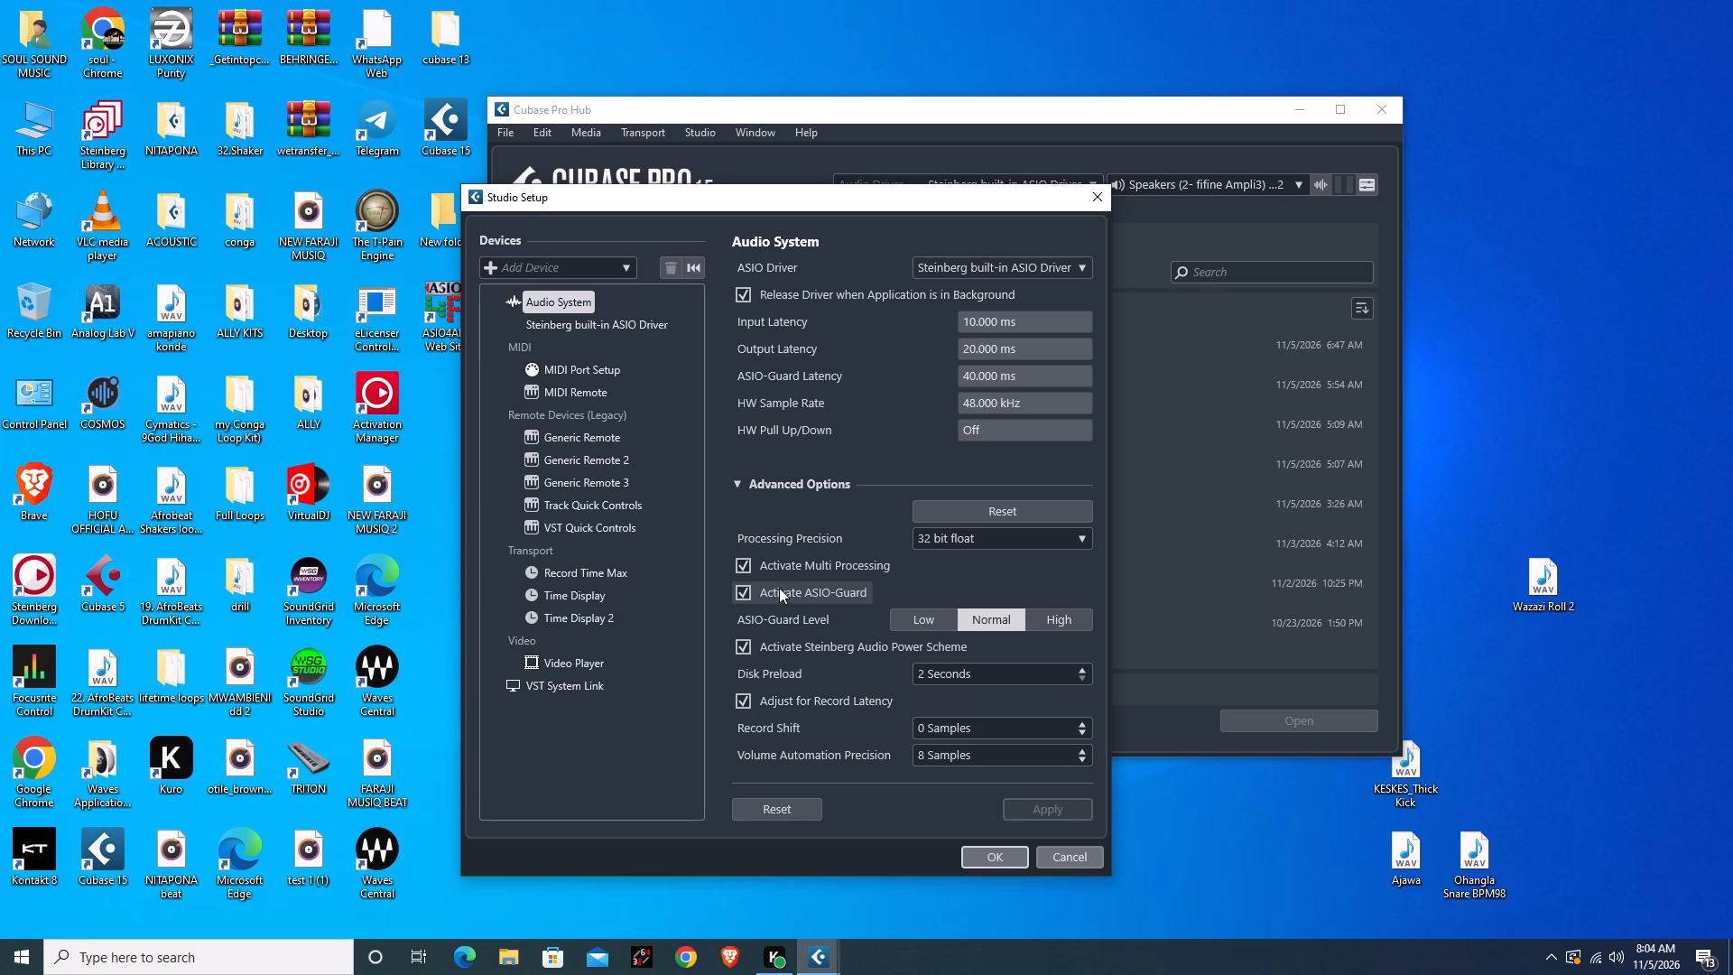
{"action": "left_click", "coordinate": [1009, 850]}
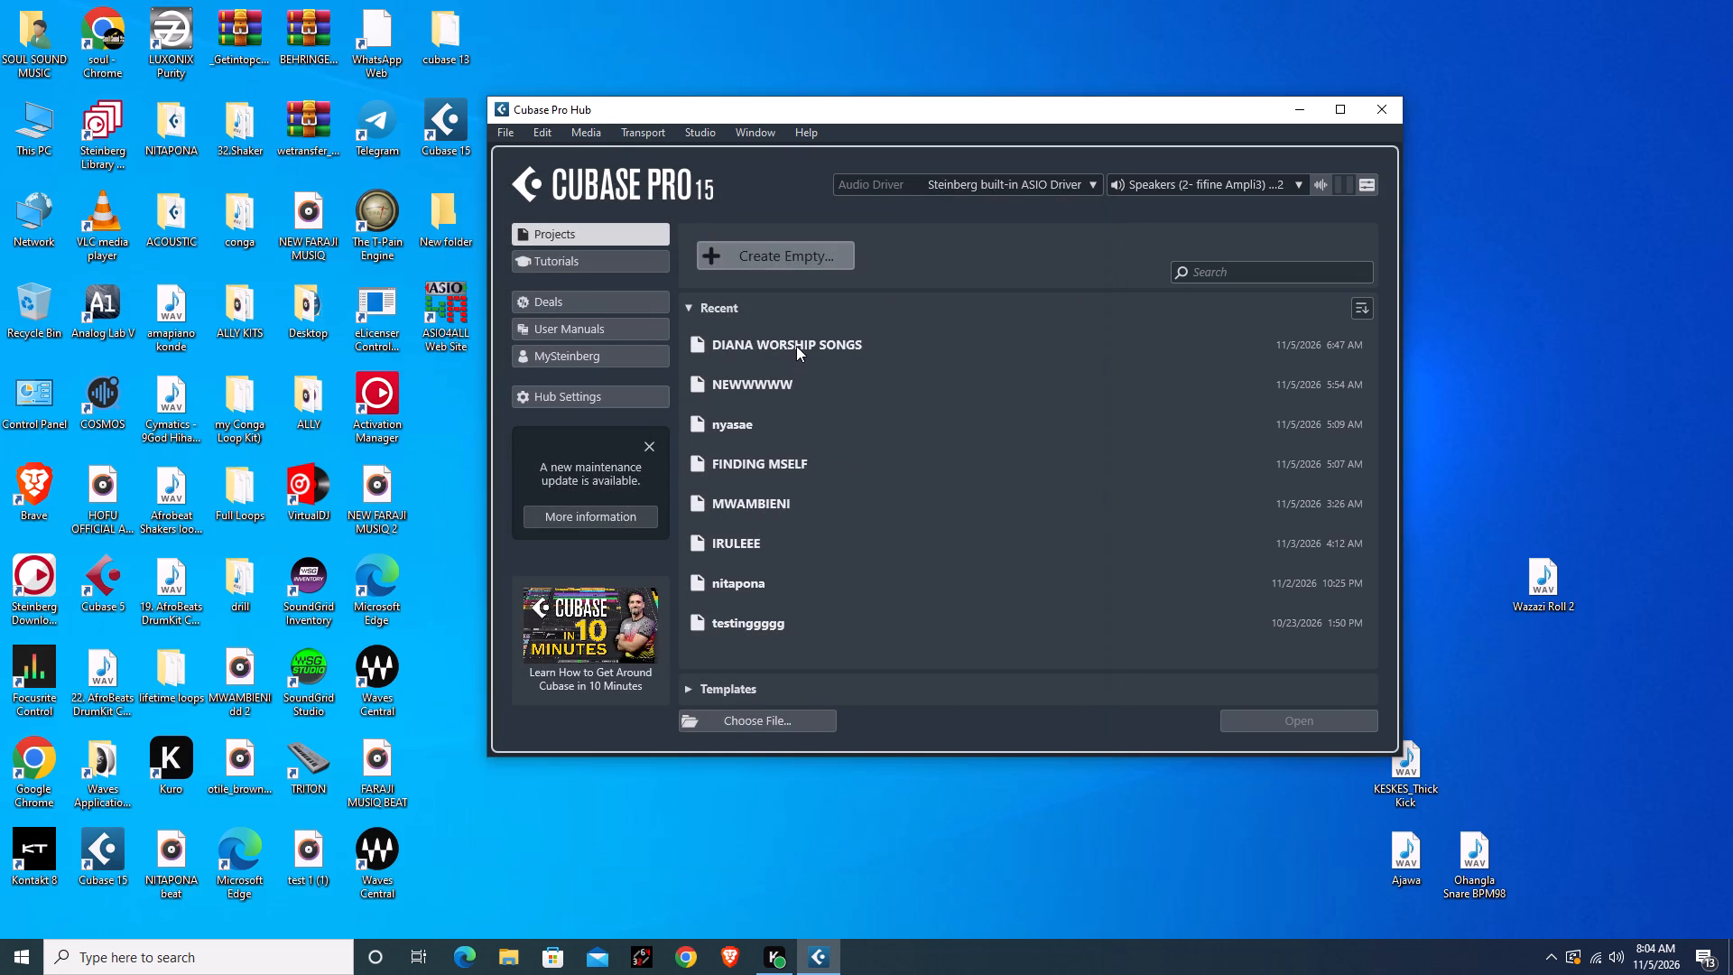
Examine the Stereo Out bus's audio device options and its left and right device ports in Audio Connections.
{"action": "left_click", "coordinate": [703, 133]}
{"action": "left_click", "coordinate": [737, 145]}
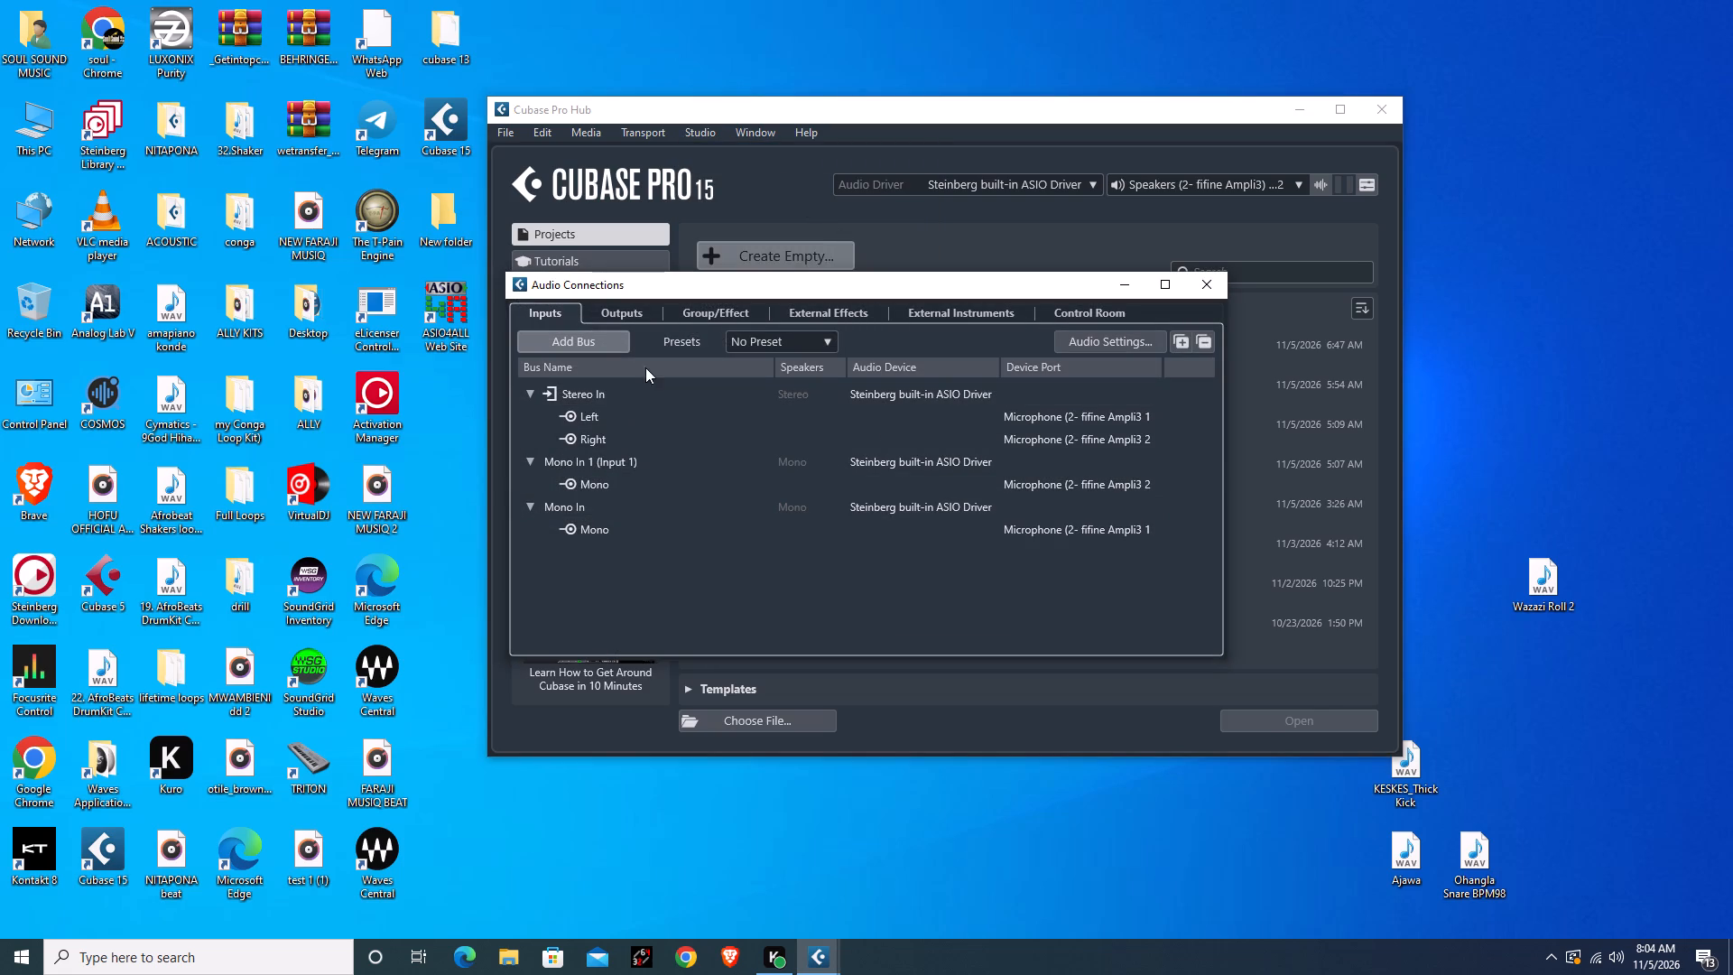
{"action": "left_click", "coordinate": [642, 312]}
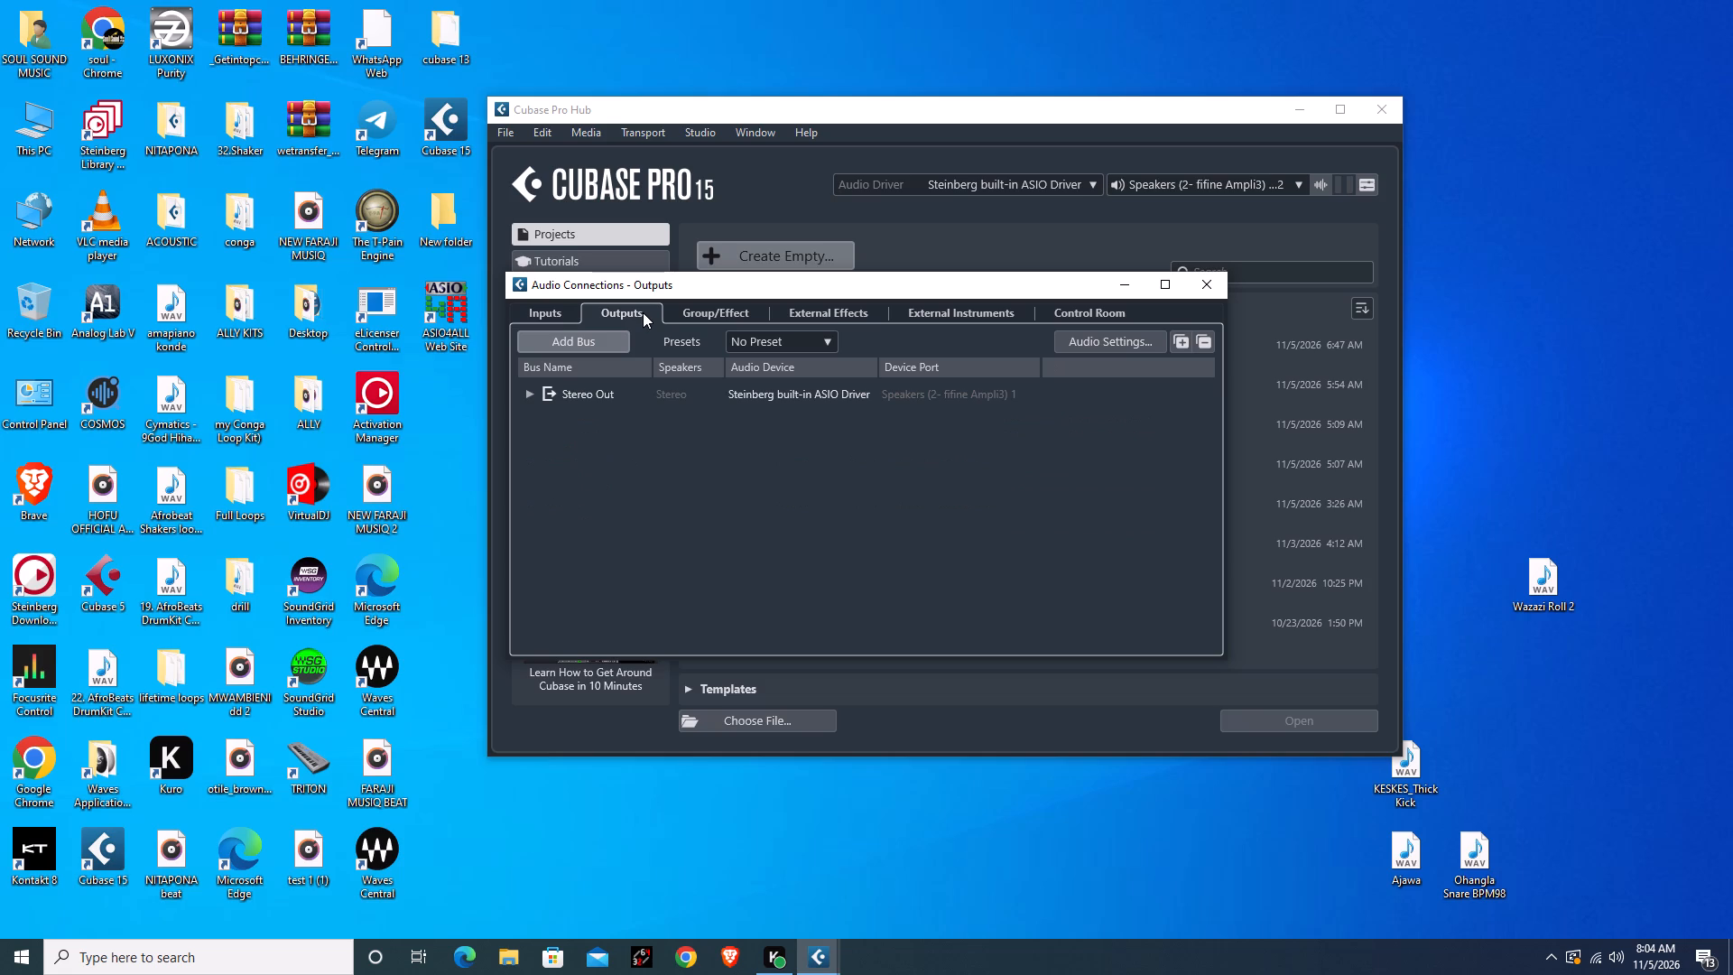
{"action": "left_click", "coordinate": [752, 385]}
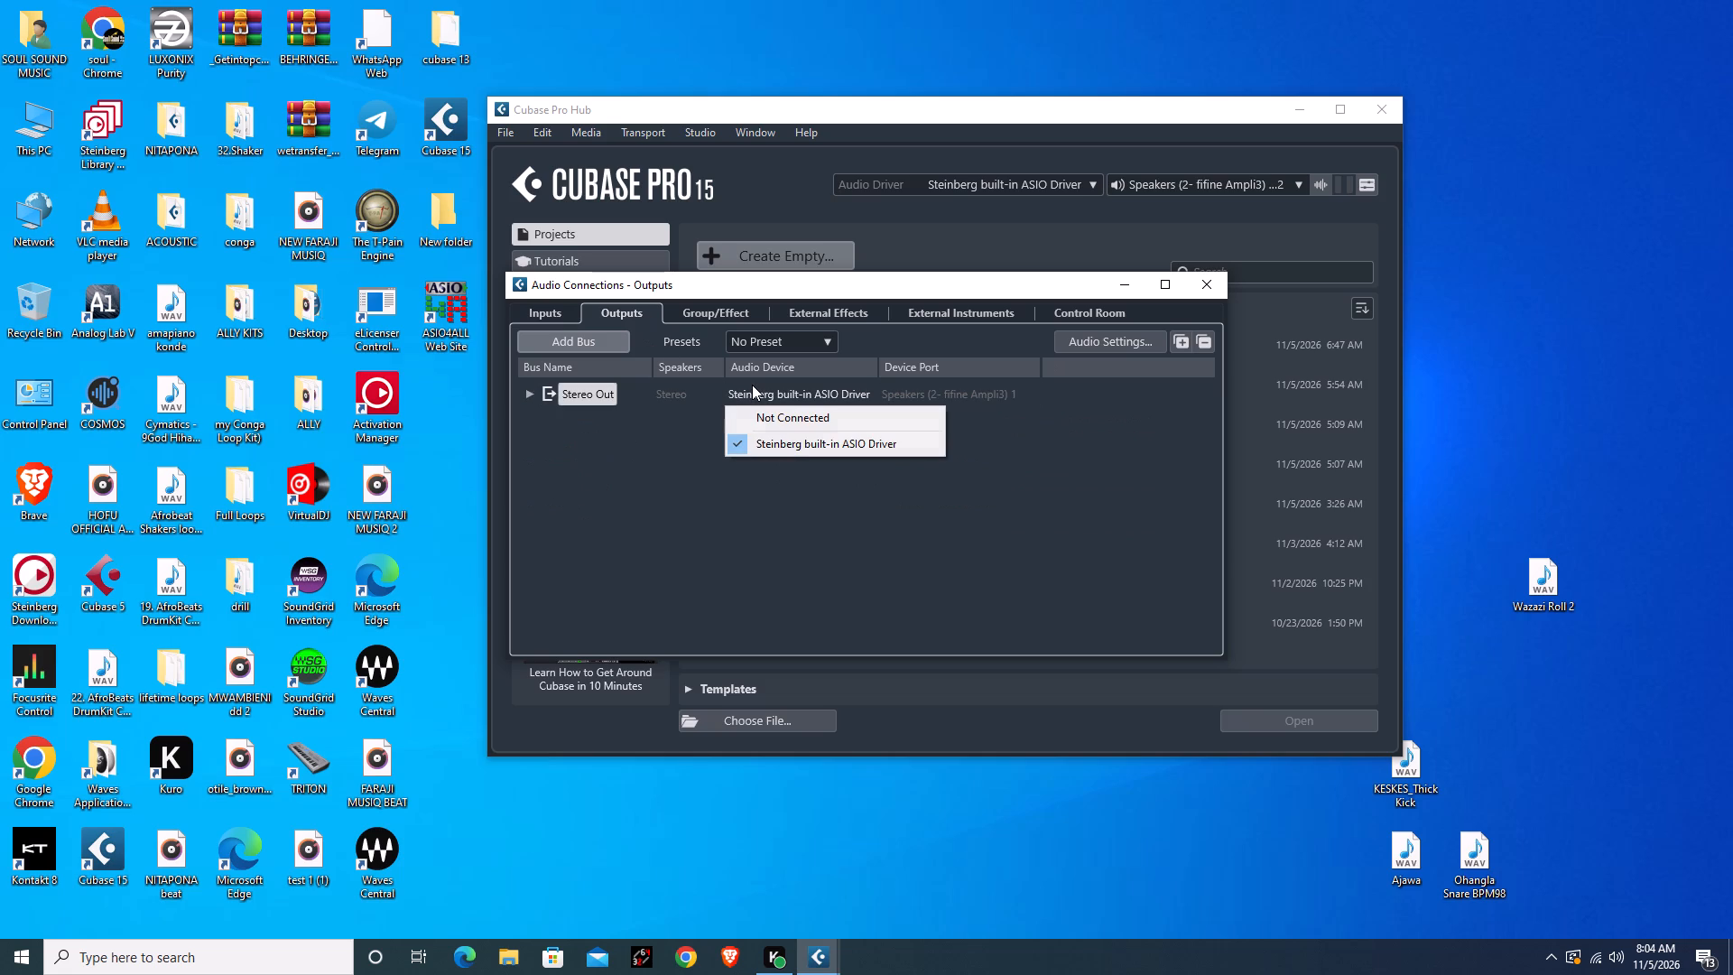
{"action": "left_click", "coordinate": [519, 393]}
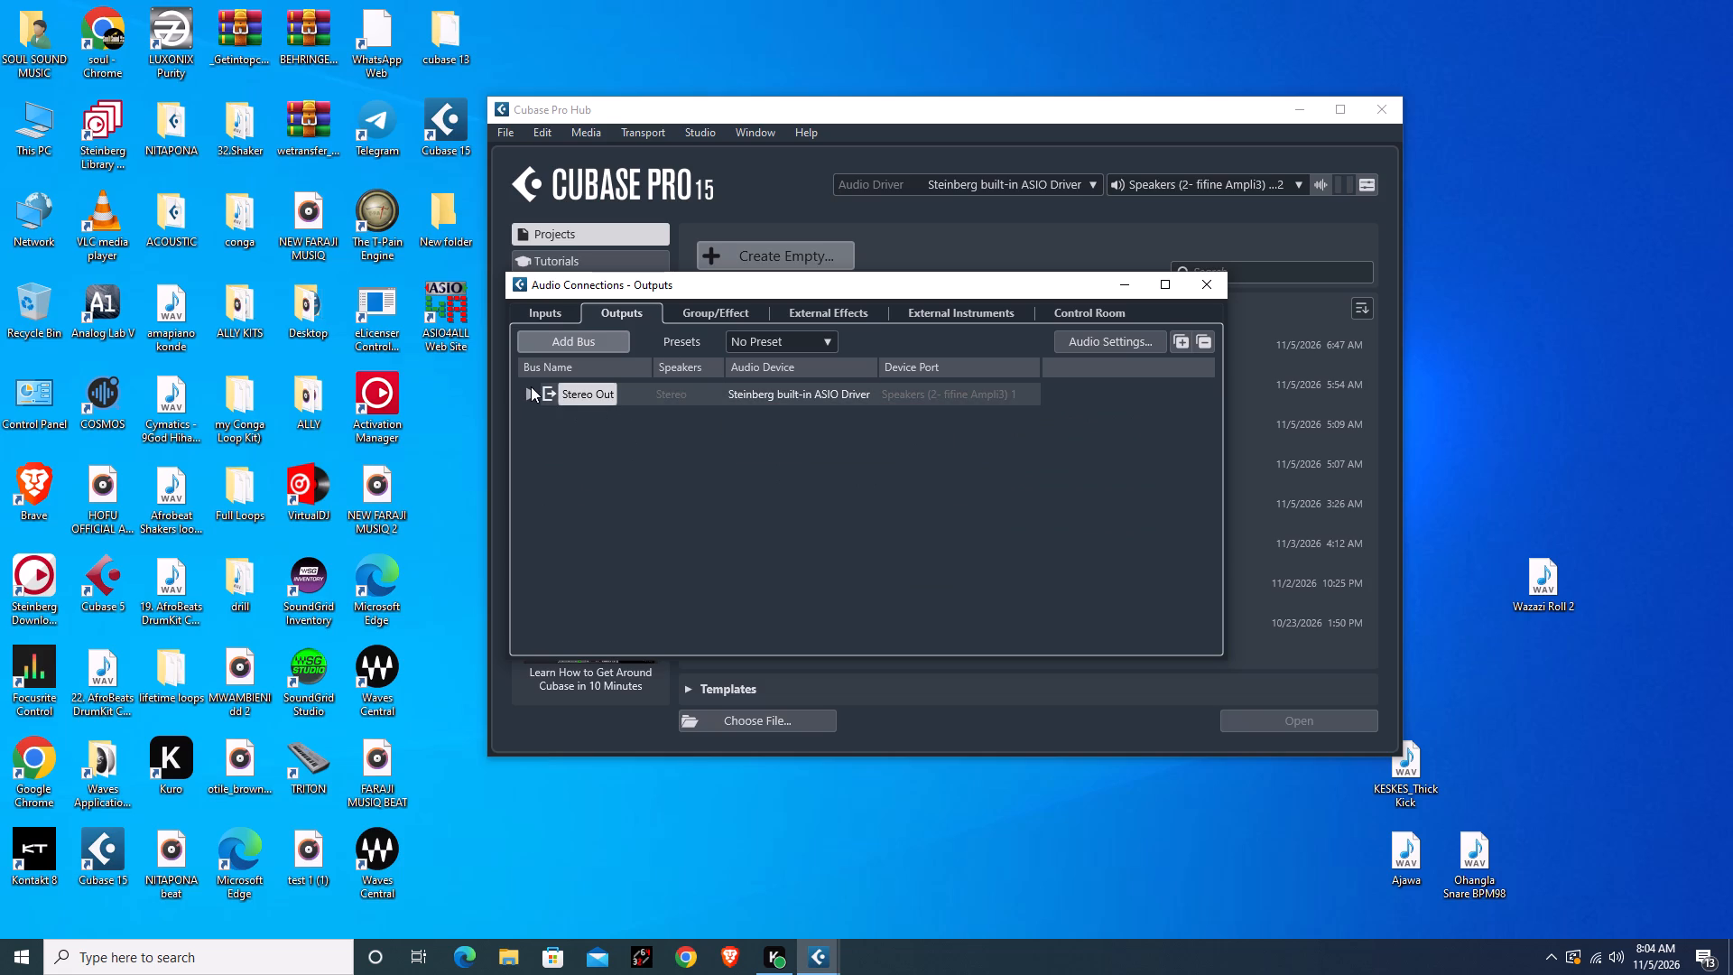
{"action": "left_click", "coordinate": [531, 386]}
{"action": "left_click", "coordinate": [533, 393]}
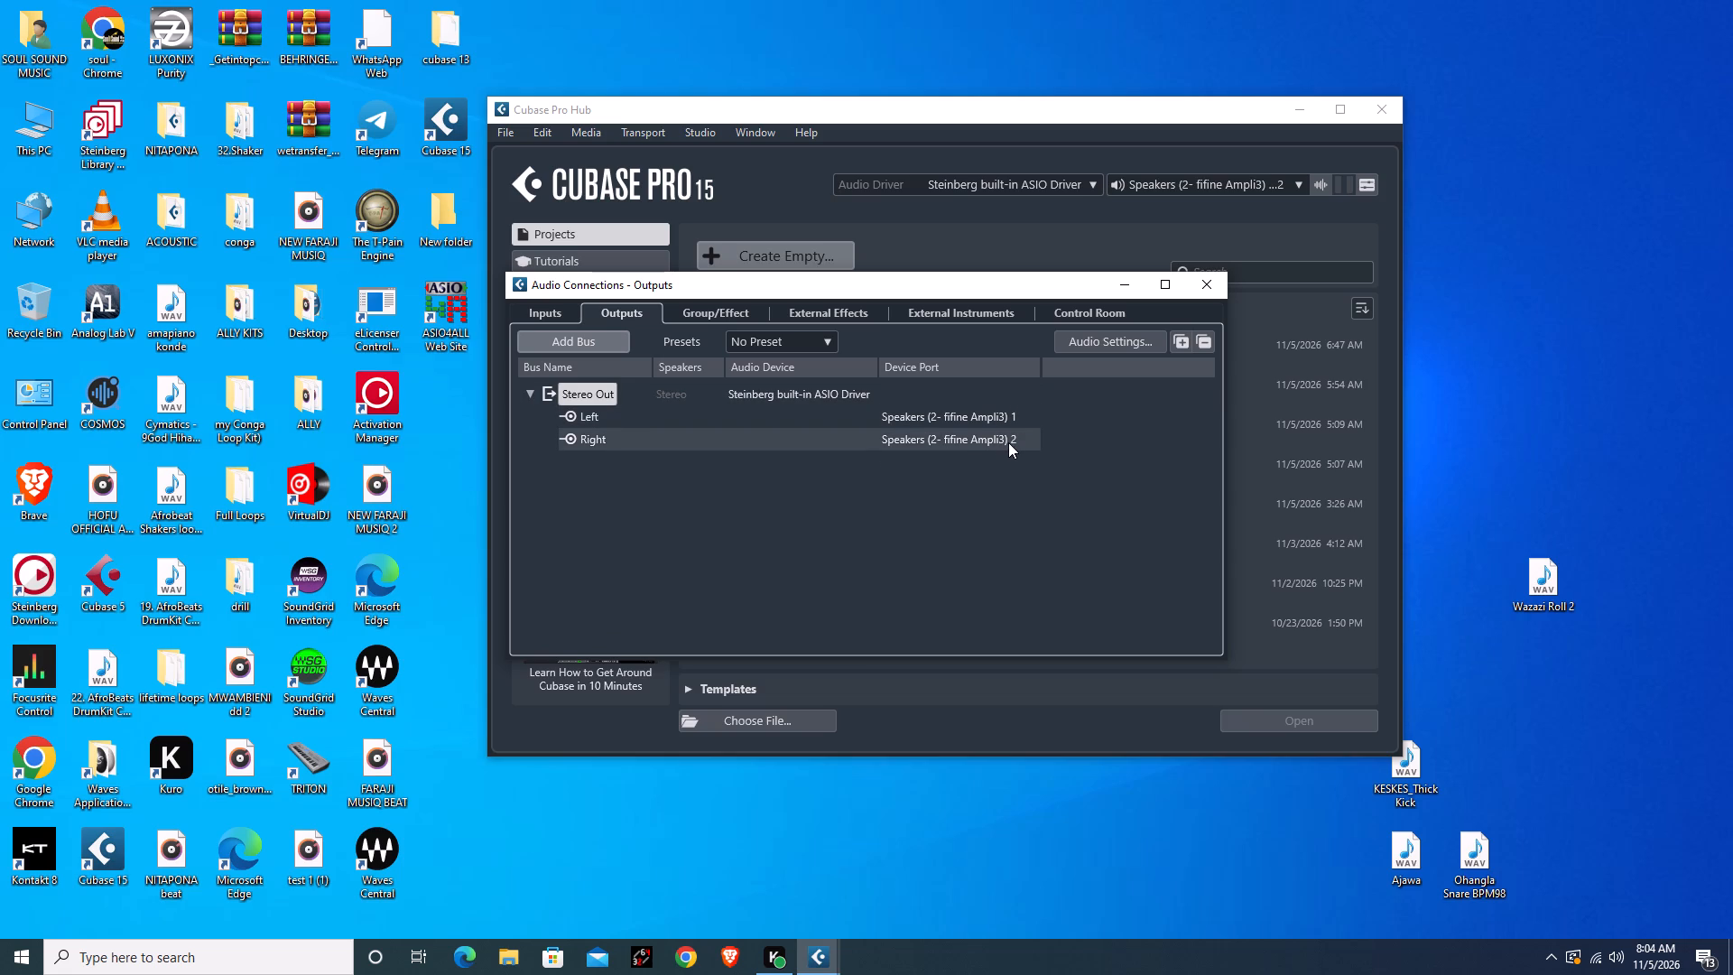
{"action": "left_click", "coordinate": [533, 391]}
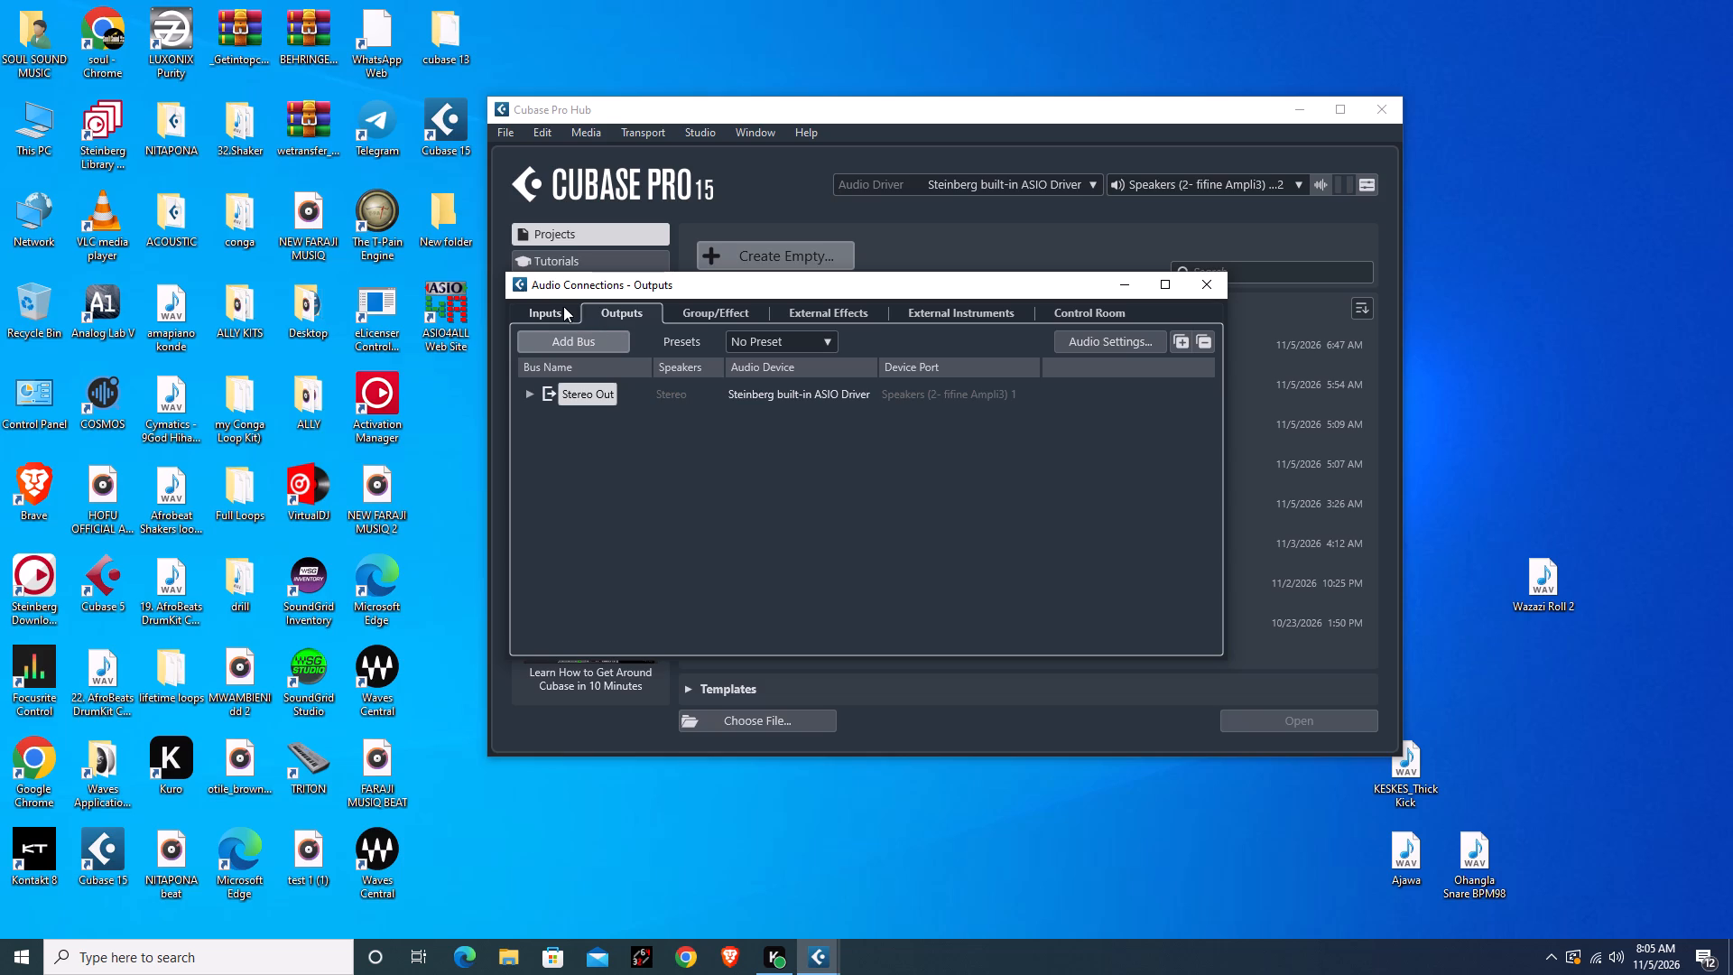
Assign the Mono In 1 (Input 1) bus to device port Microphone (2- fifine Ampli3) 1, collapse the Mono In bus, and close Audio Connections.
{"action": "left_click", "coordinate": [562, 306]}
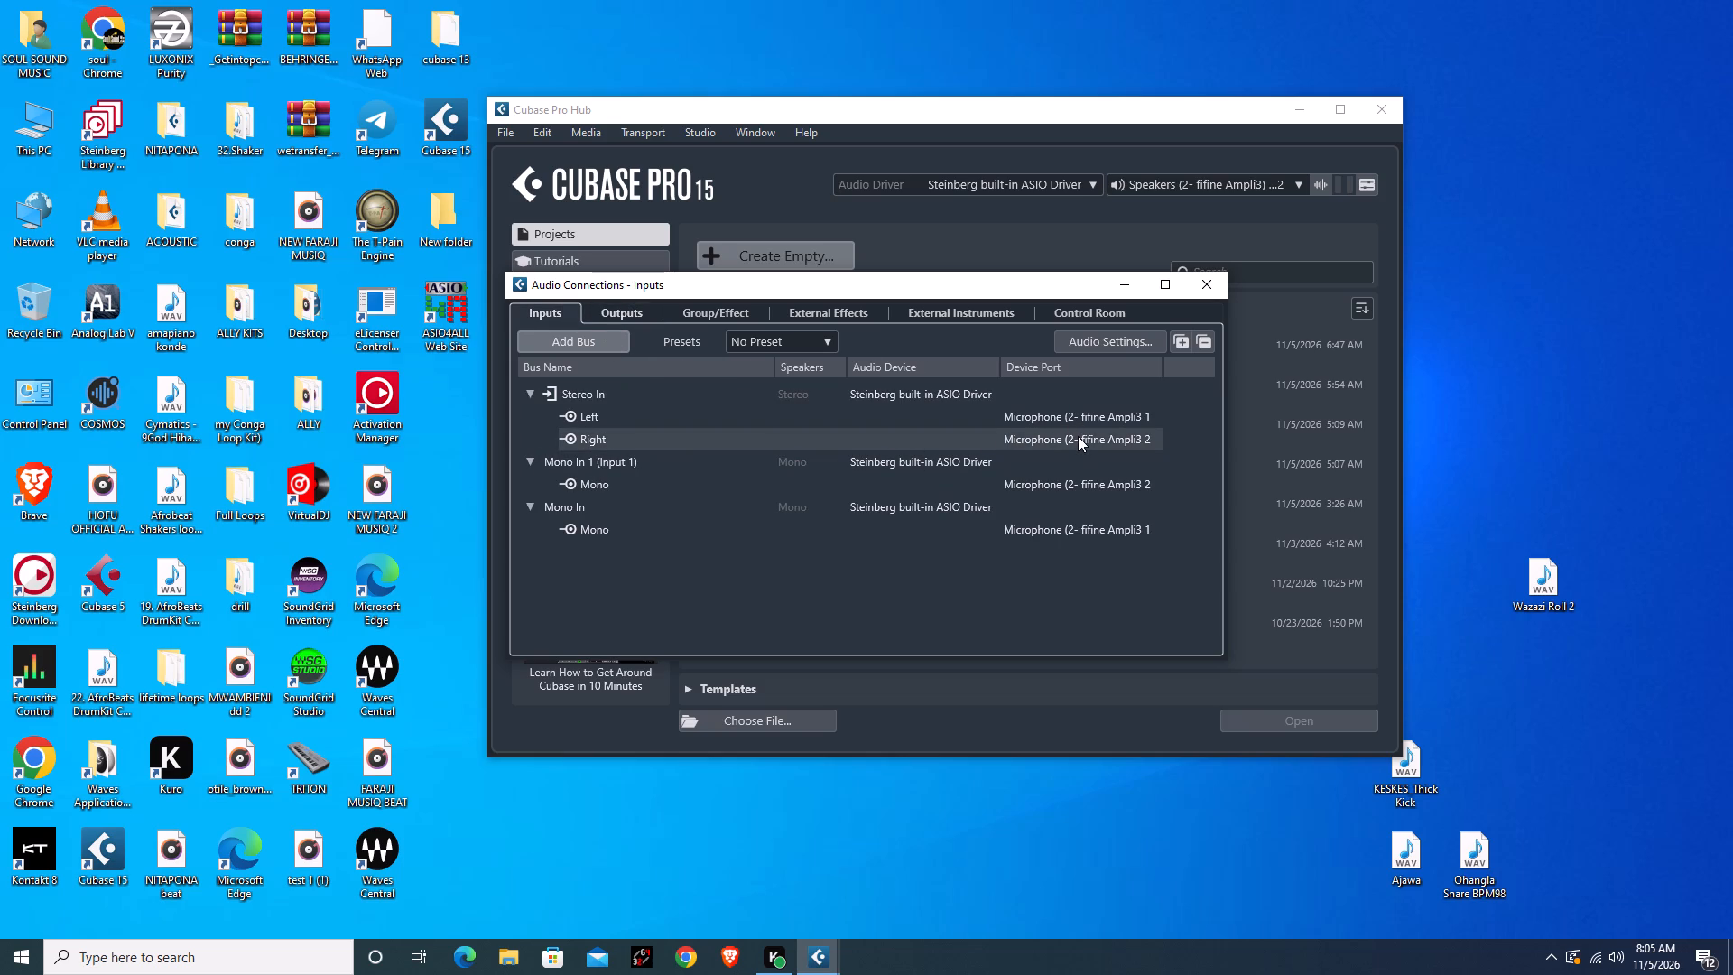
{"action": "left_click", "coordinate": [1075, 489]}
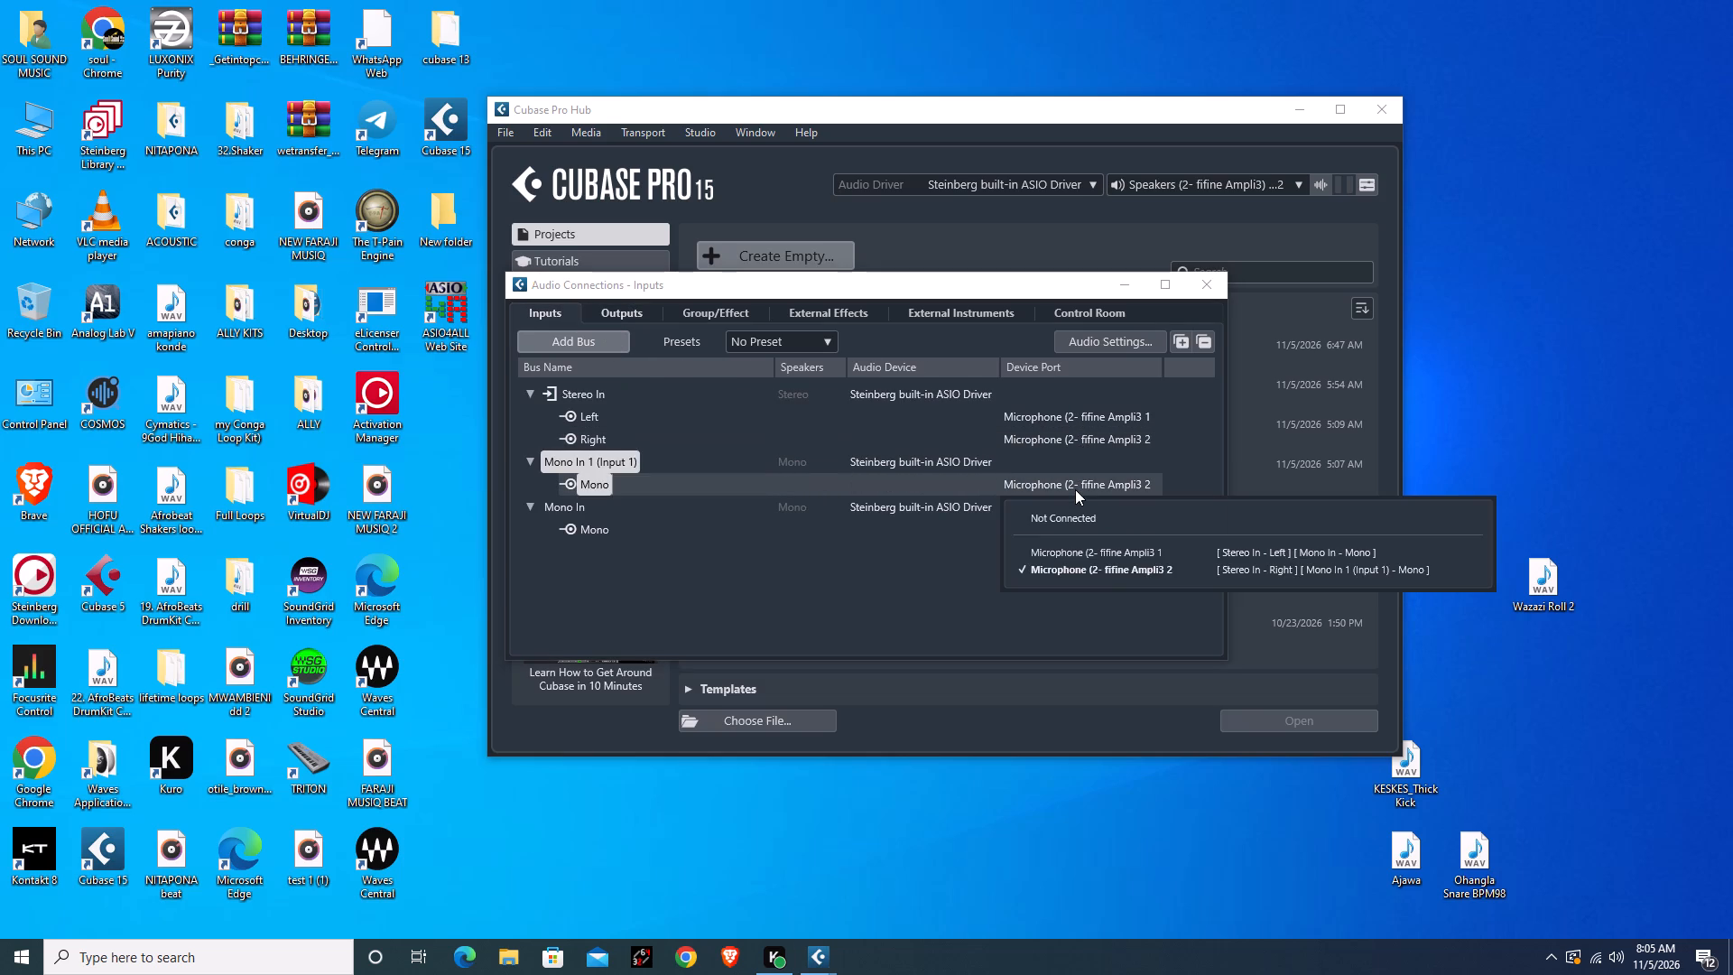
{"action": "left_click", "coordinate": [1156, 551]}
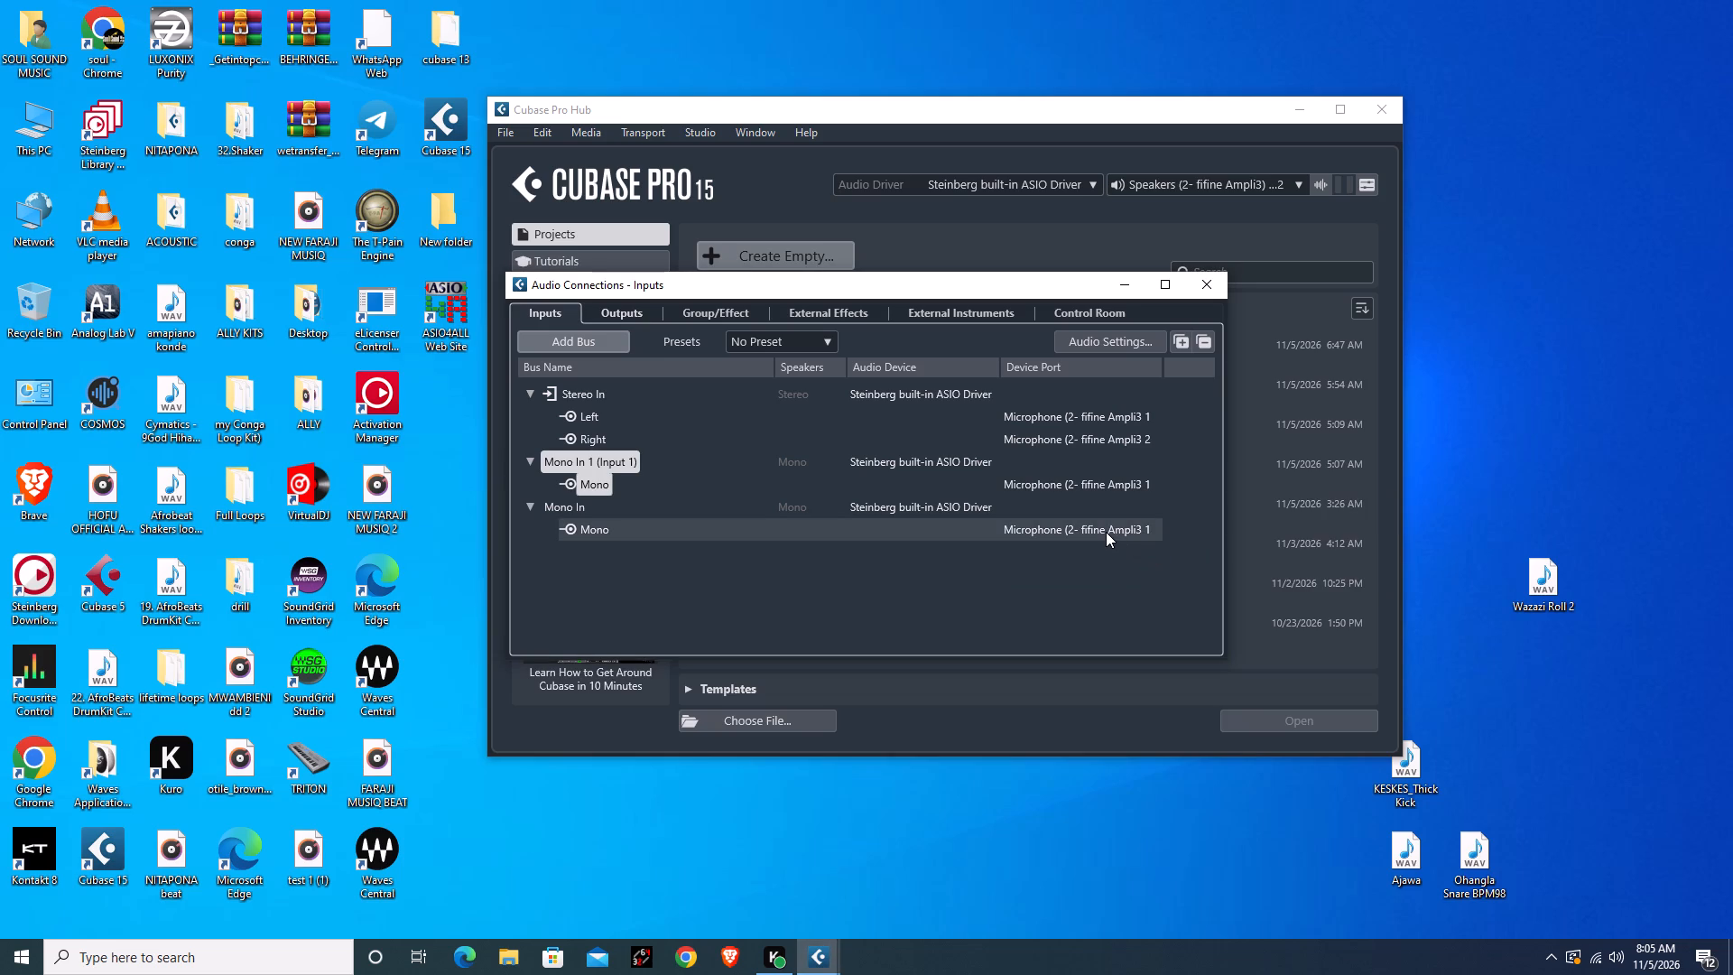
{"action": "left_click", "coordinate": [528, 503]}
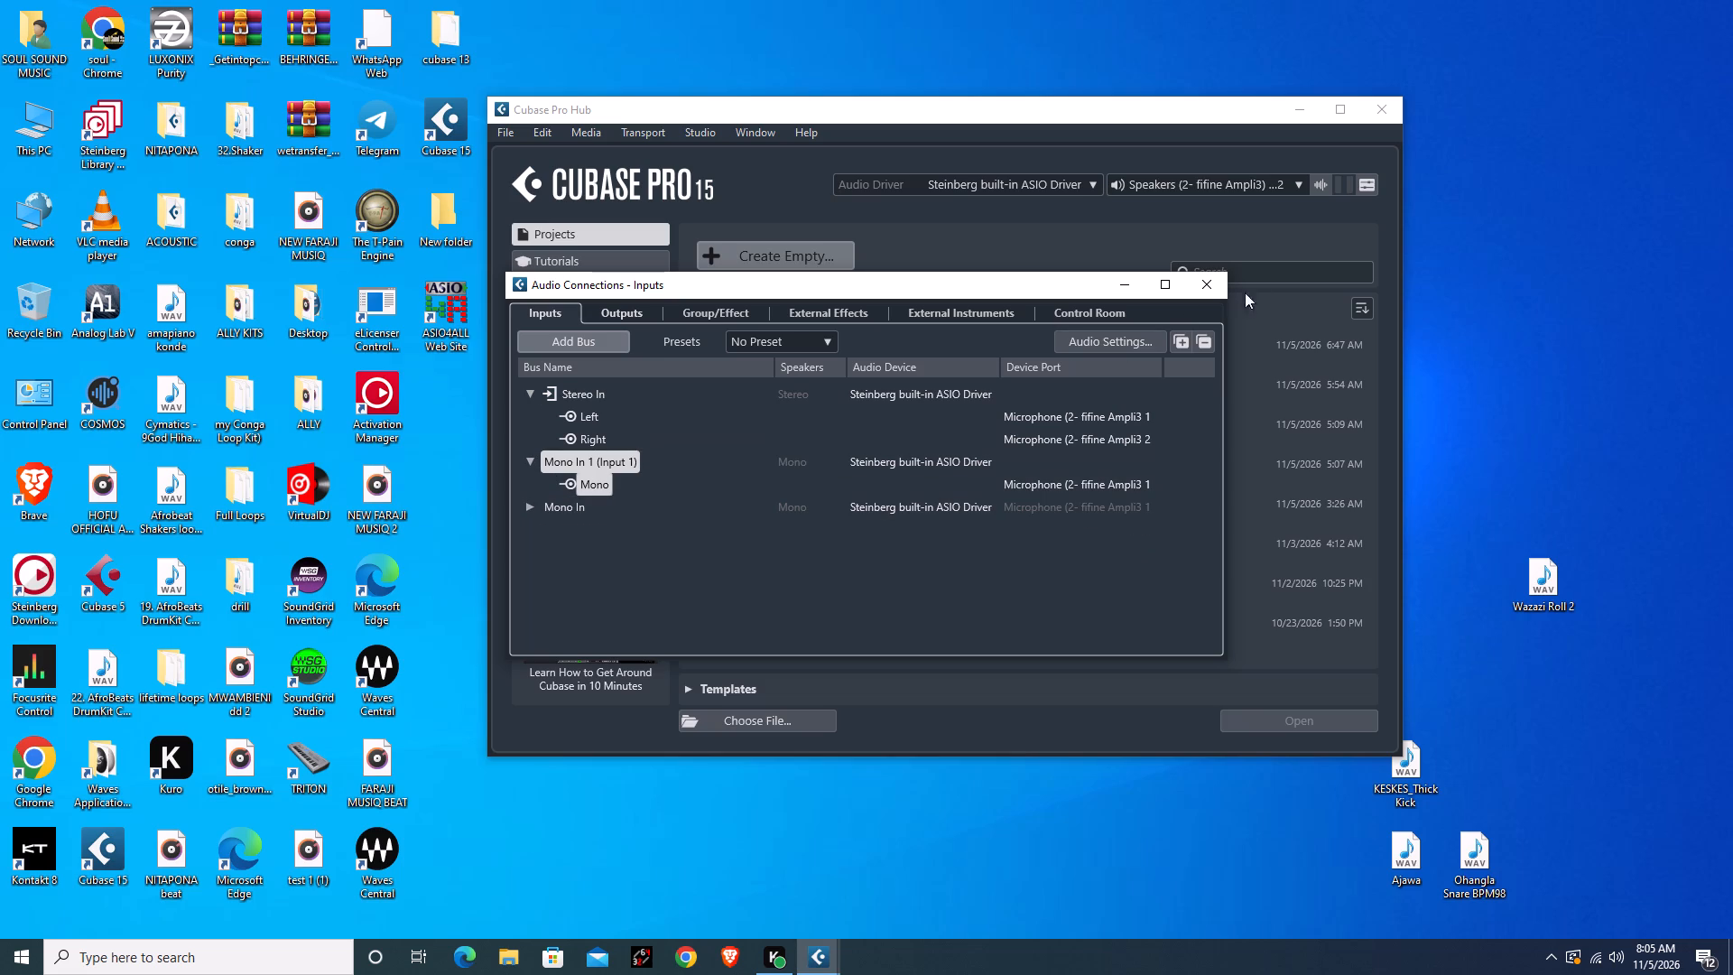
{"action": "left_click", "coordinate": [1218, 289]}
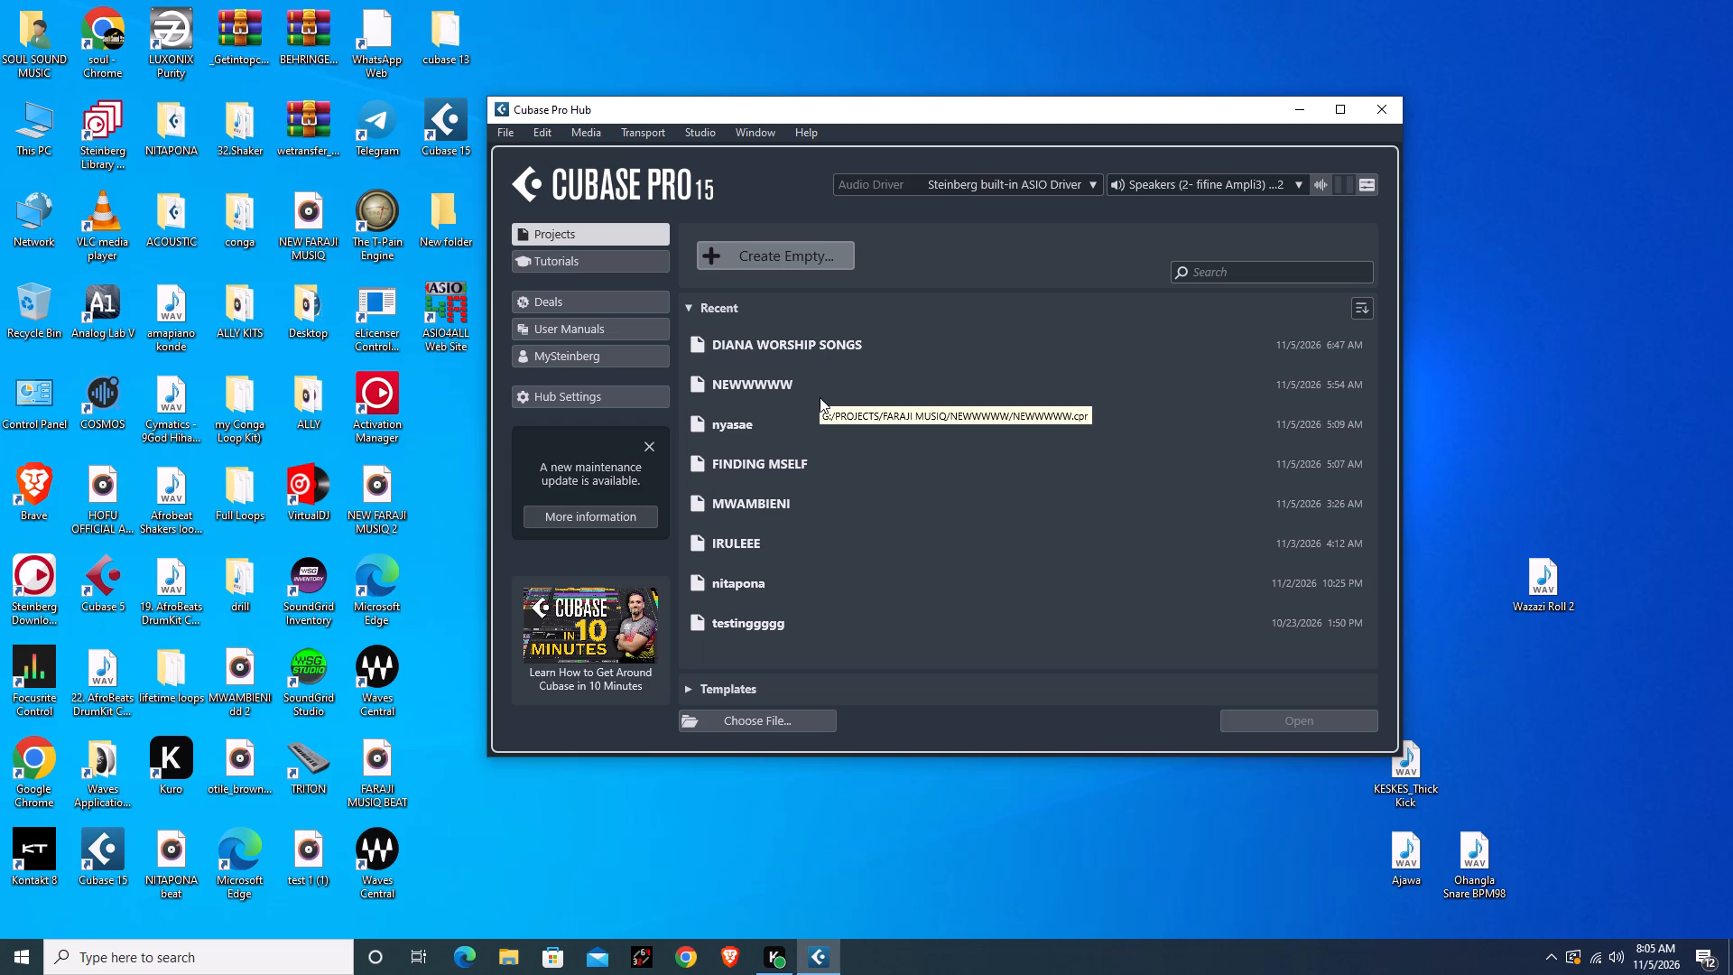
Open the recent project DIANA WORSHIP SONGS from the Hub.
{"action": "double_click", "coordinate": [810, 344]}
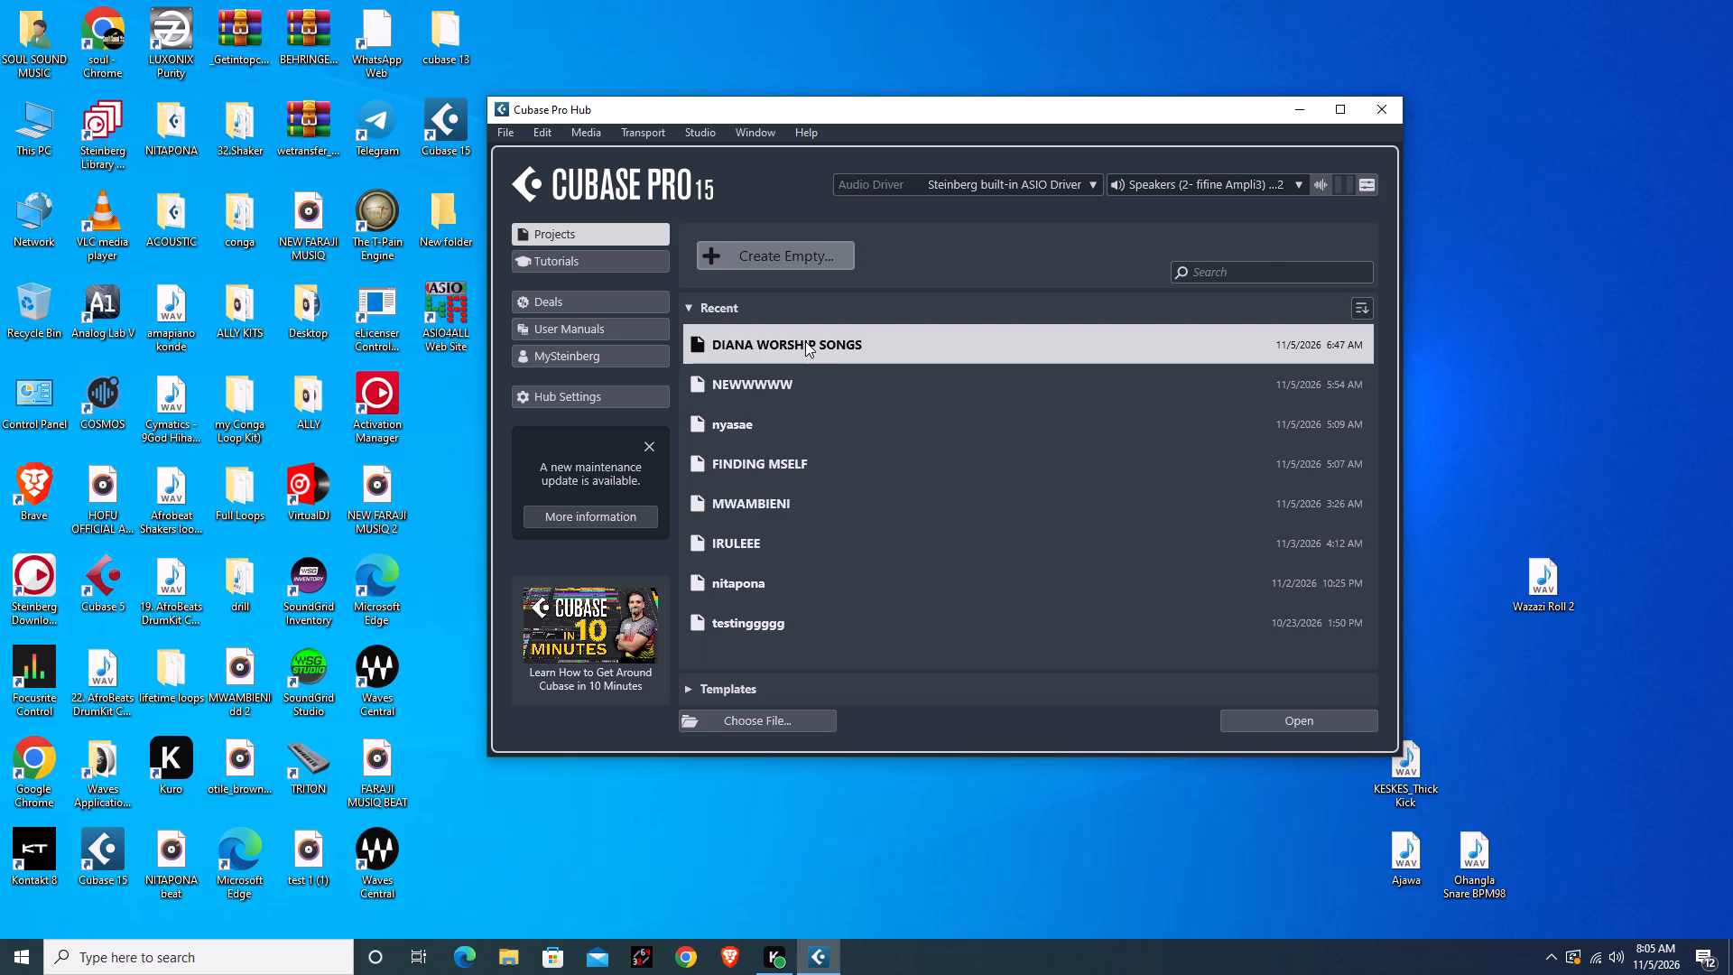
{"action": "double_click", "coordinate": [852, 355]}
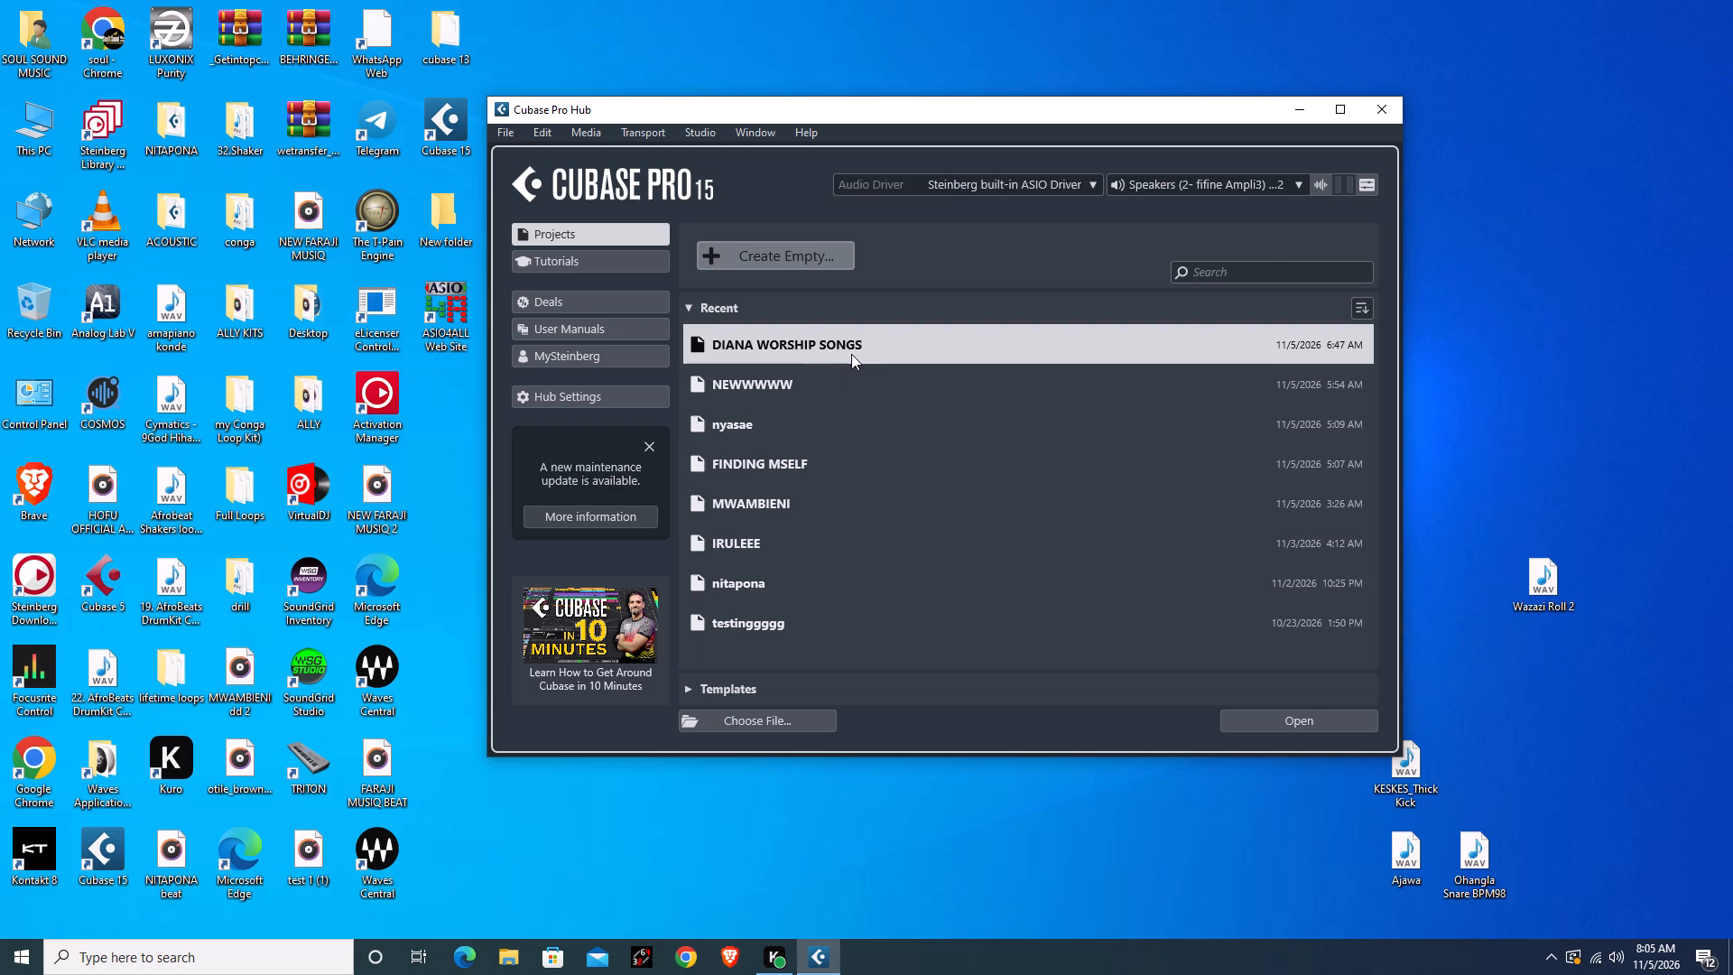
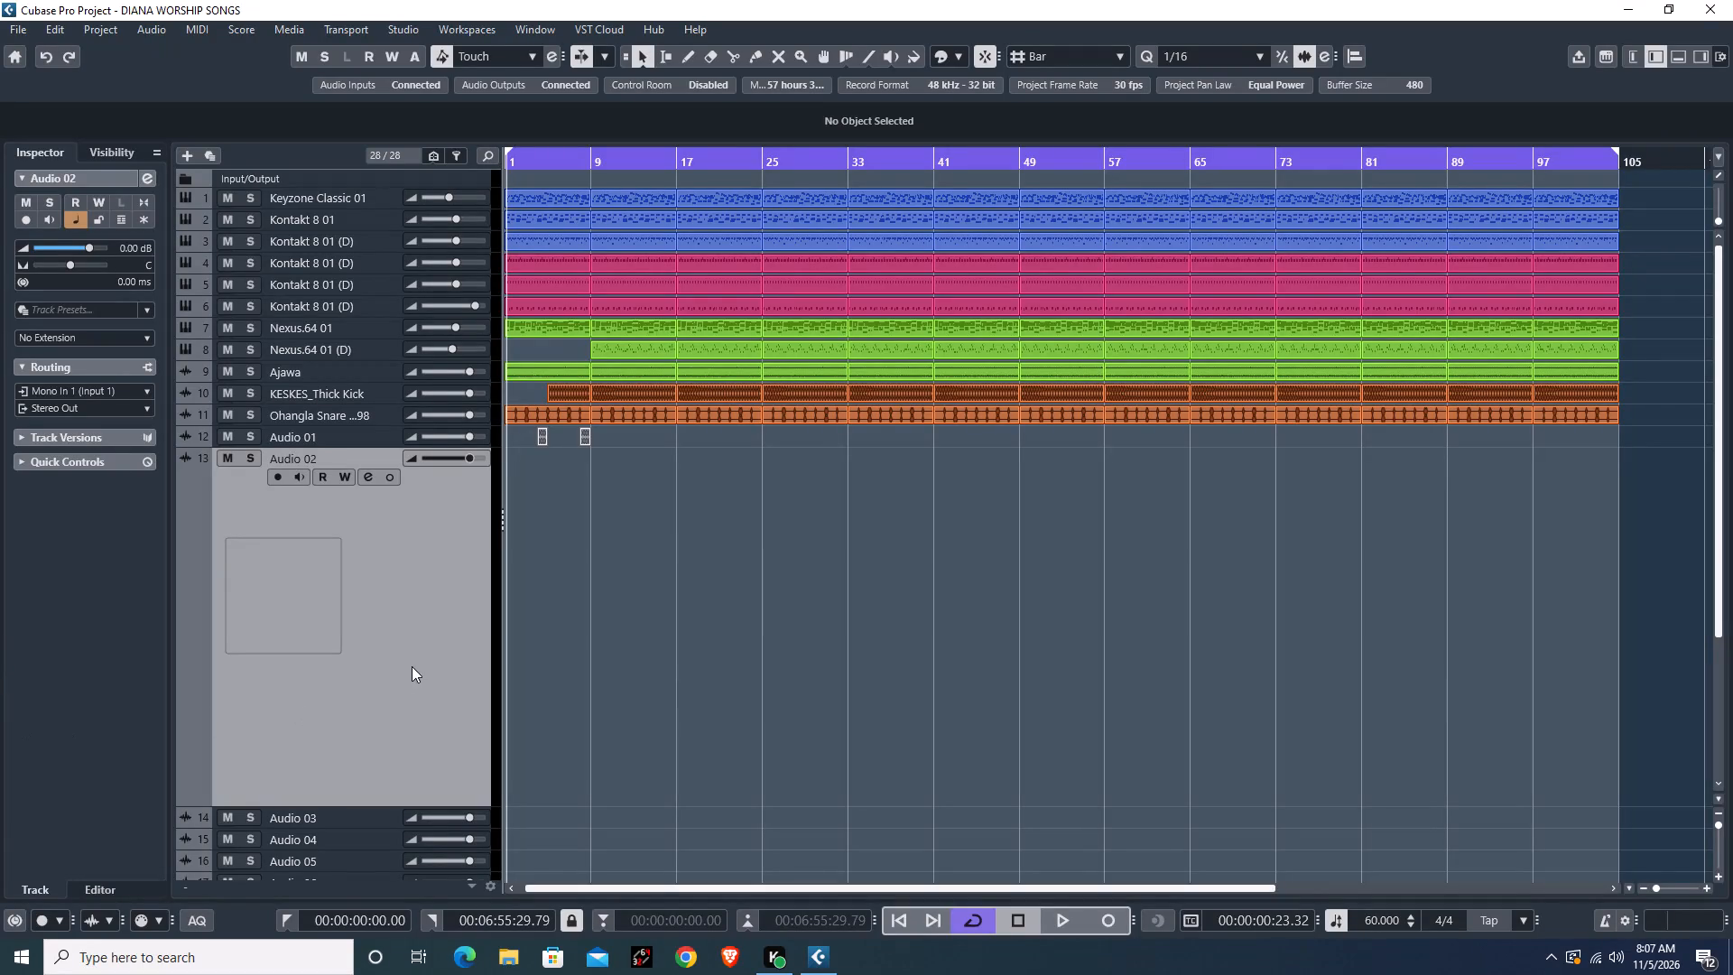
Start recording near the beginning of the project and record-enable Audio 02 to capture the Mono In 1 (Input 1) microphone signal.
{"action": "left_click", "coordinate": [416, 664]}
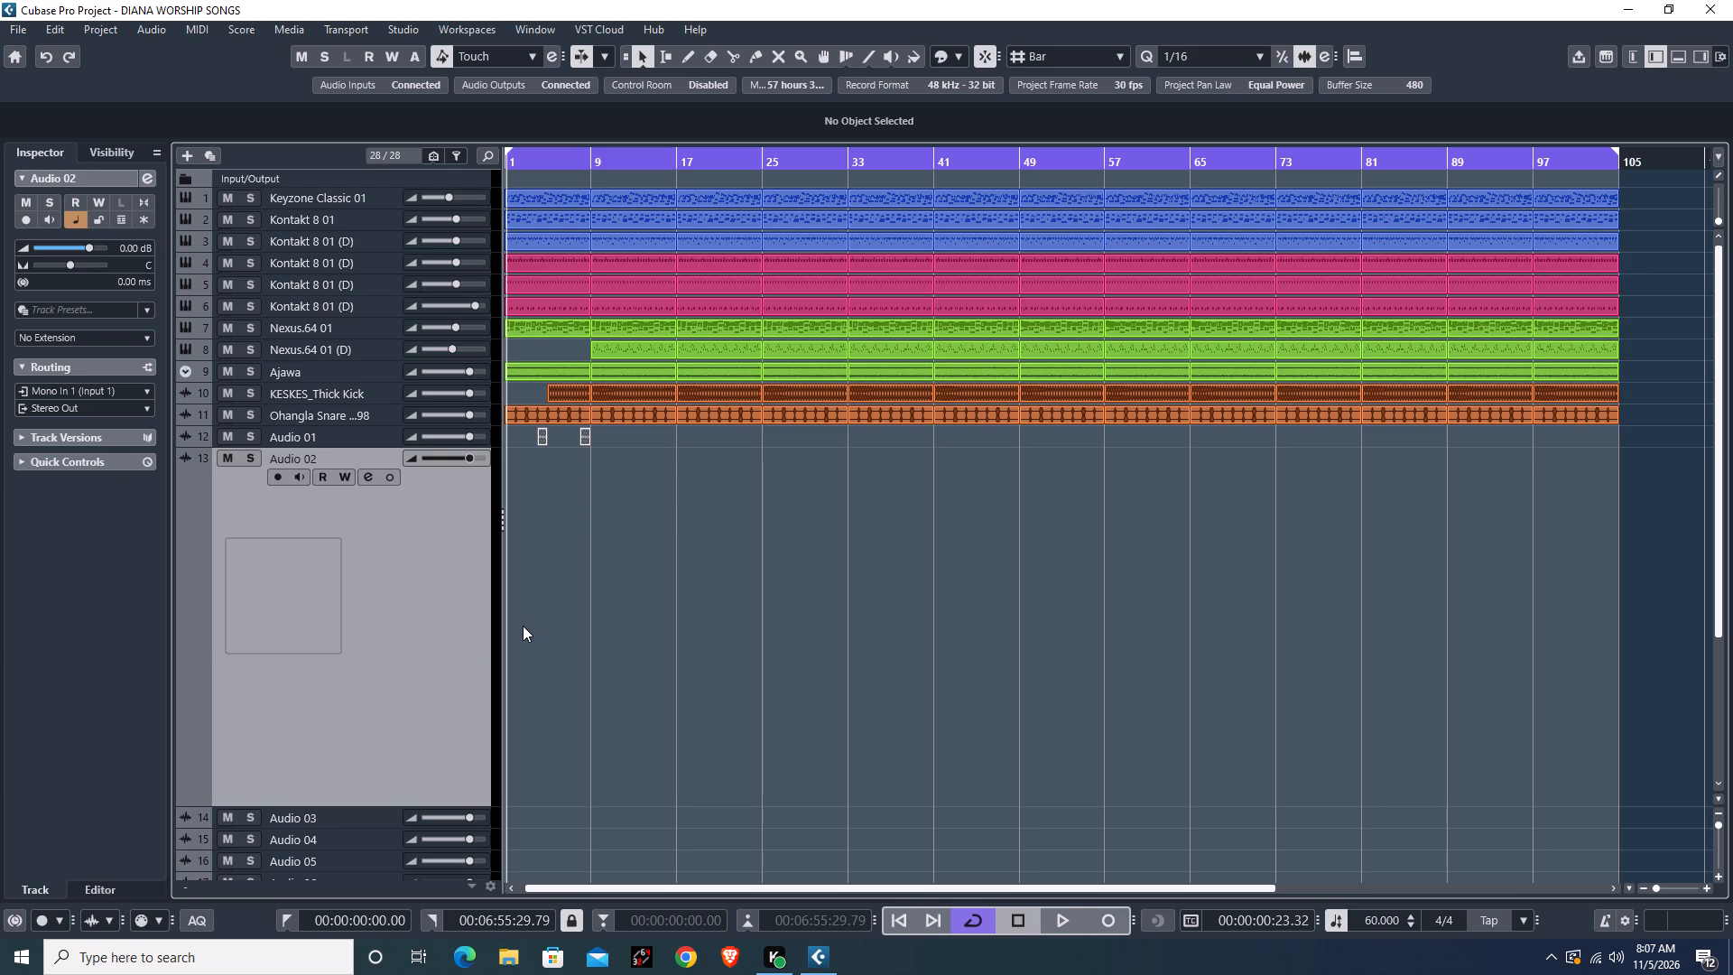
{"action": "key", "text": "asterisk"}
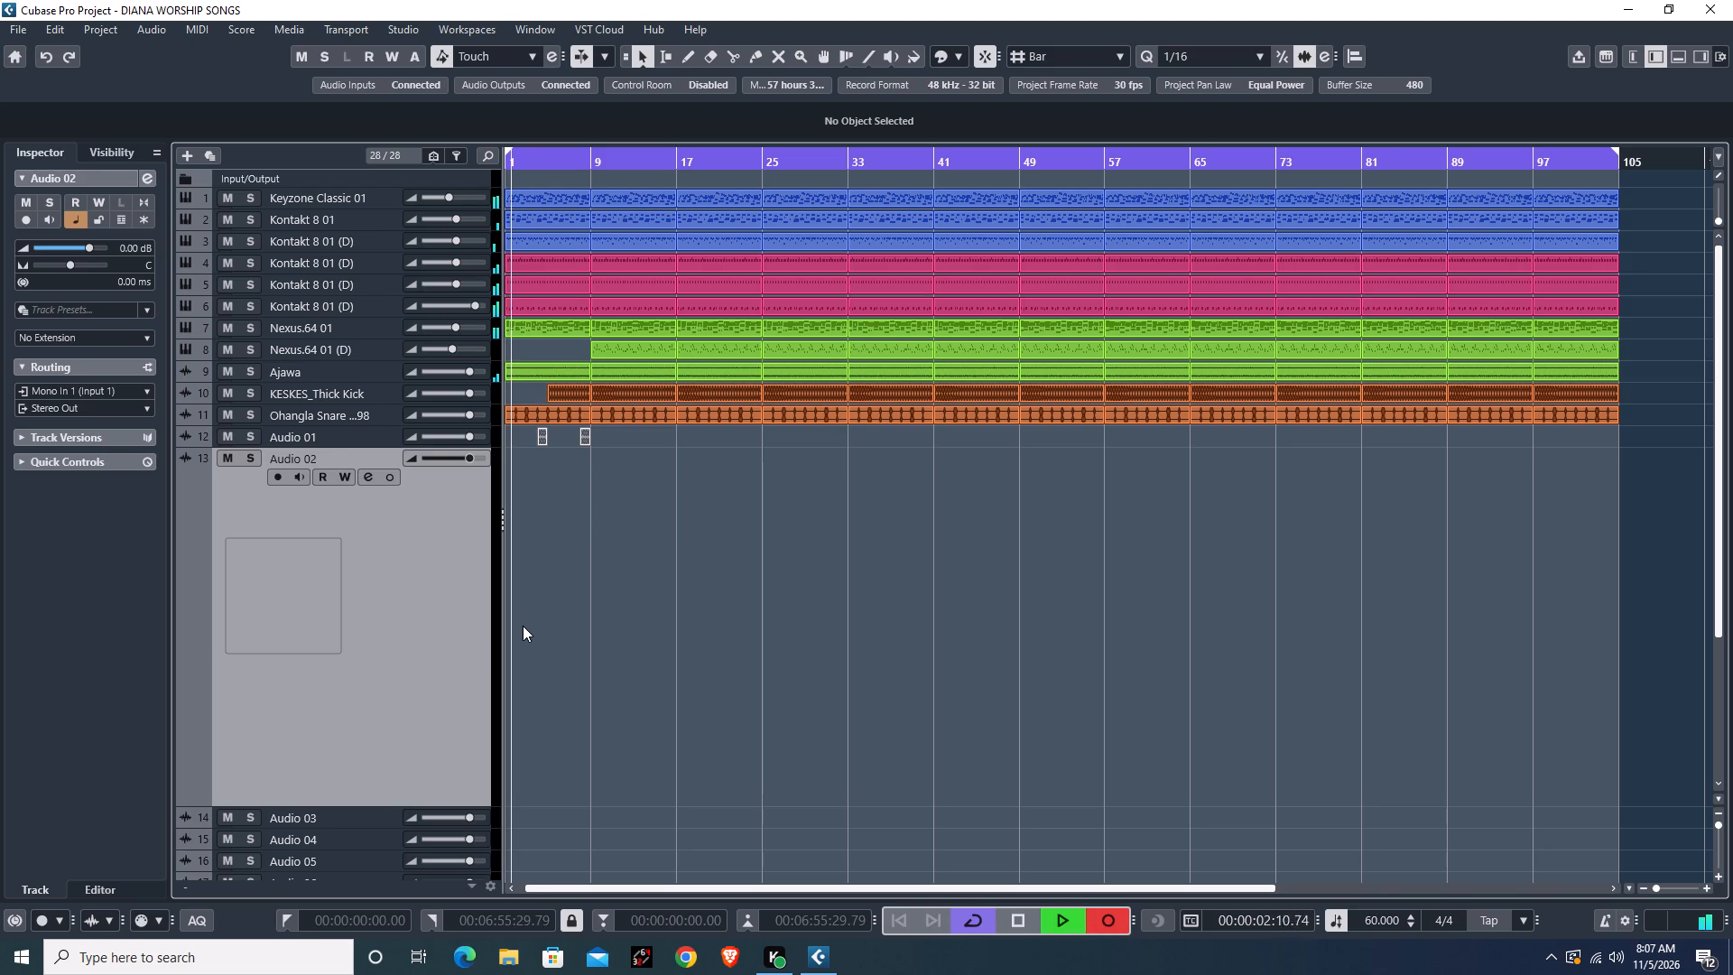
{"action": "type", "text": "HHHHHHH"}
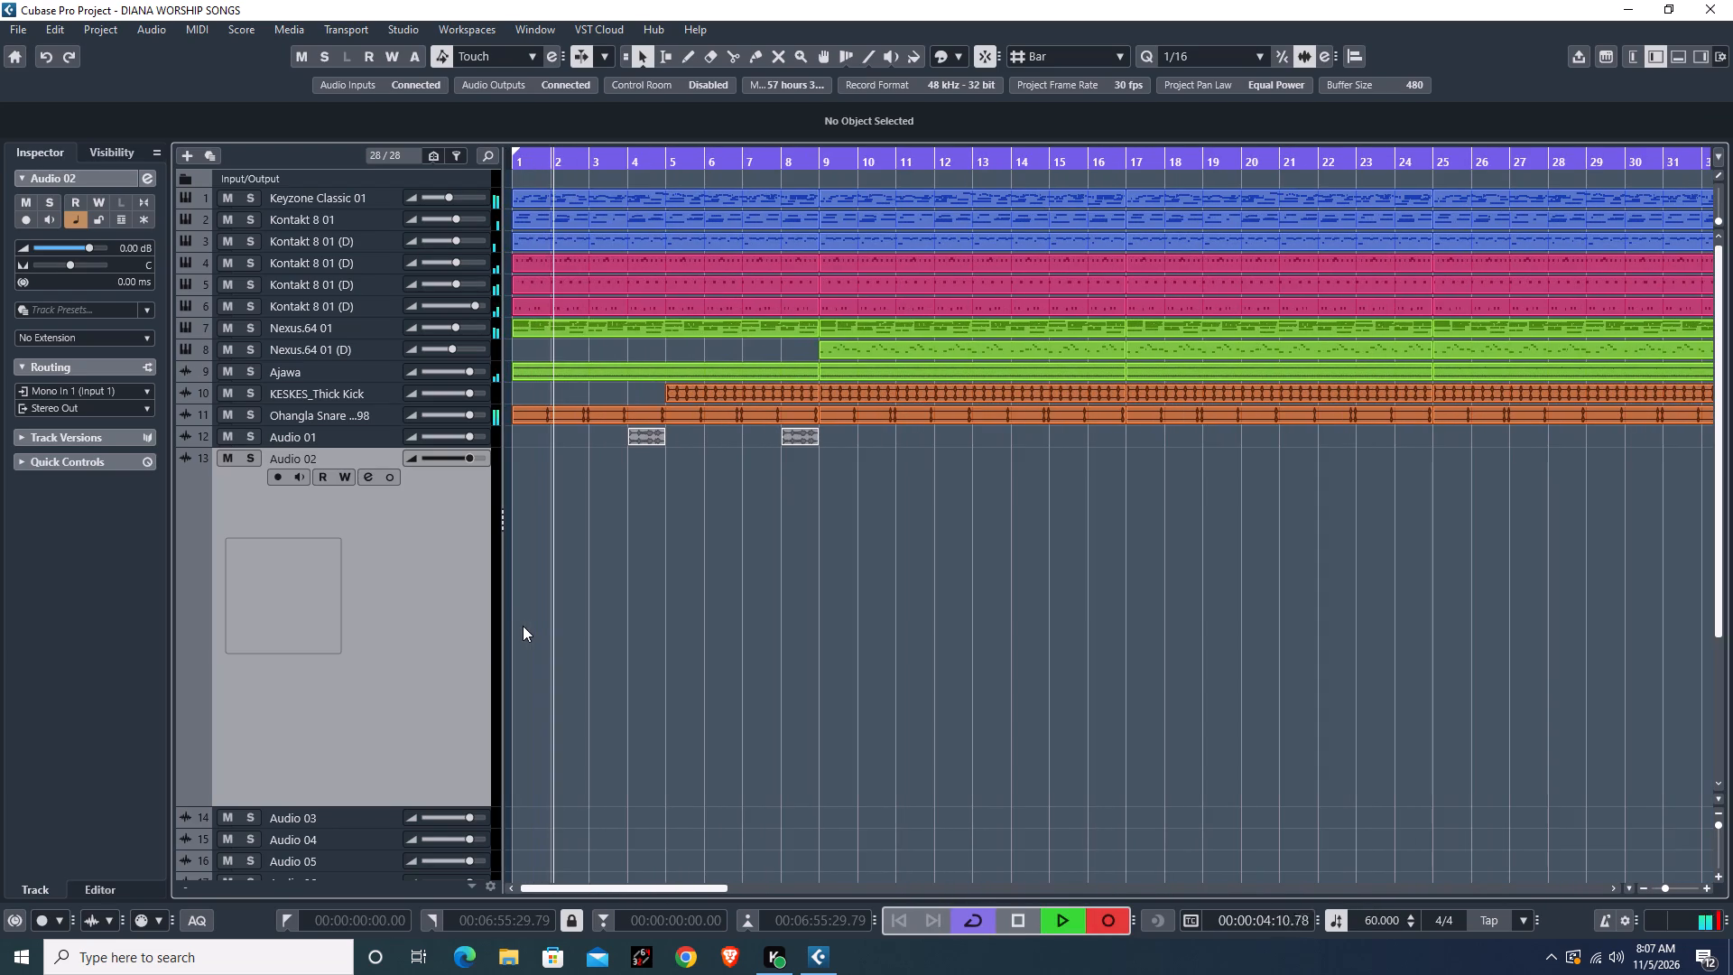
{"action": "left_click", "coordinate": [448, 632]}
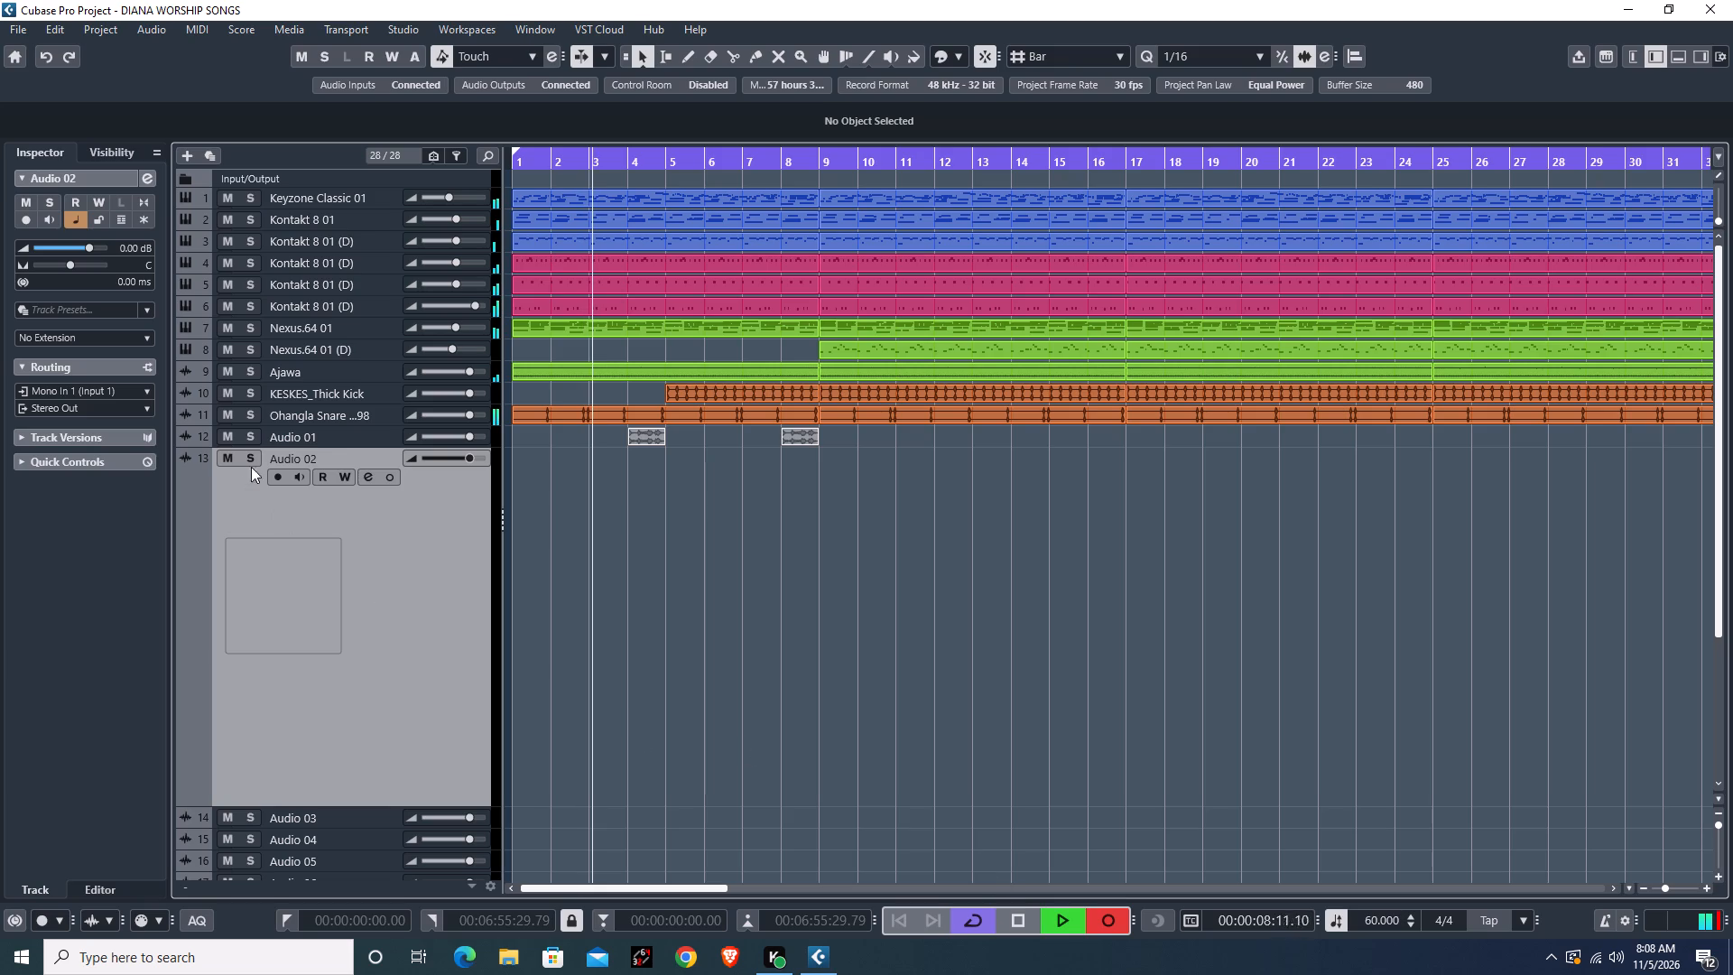
{"action": "left_click", "coordinate": [279, 478]}
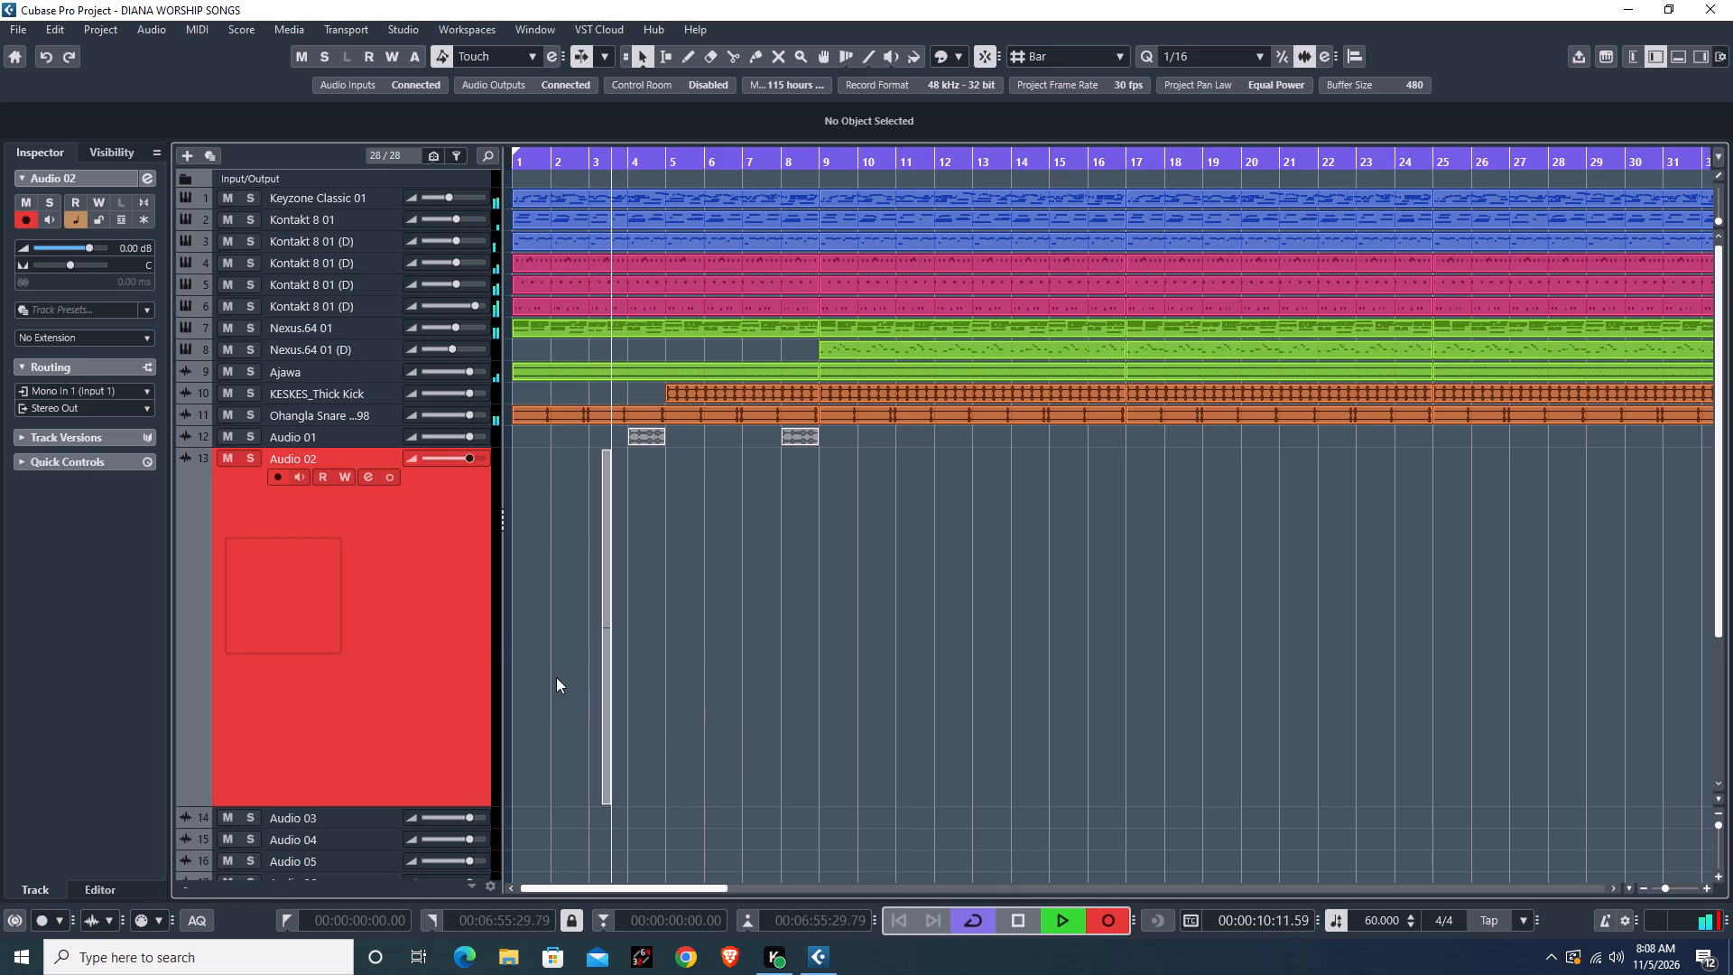
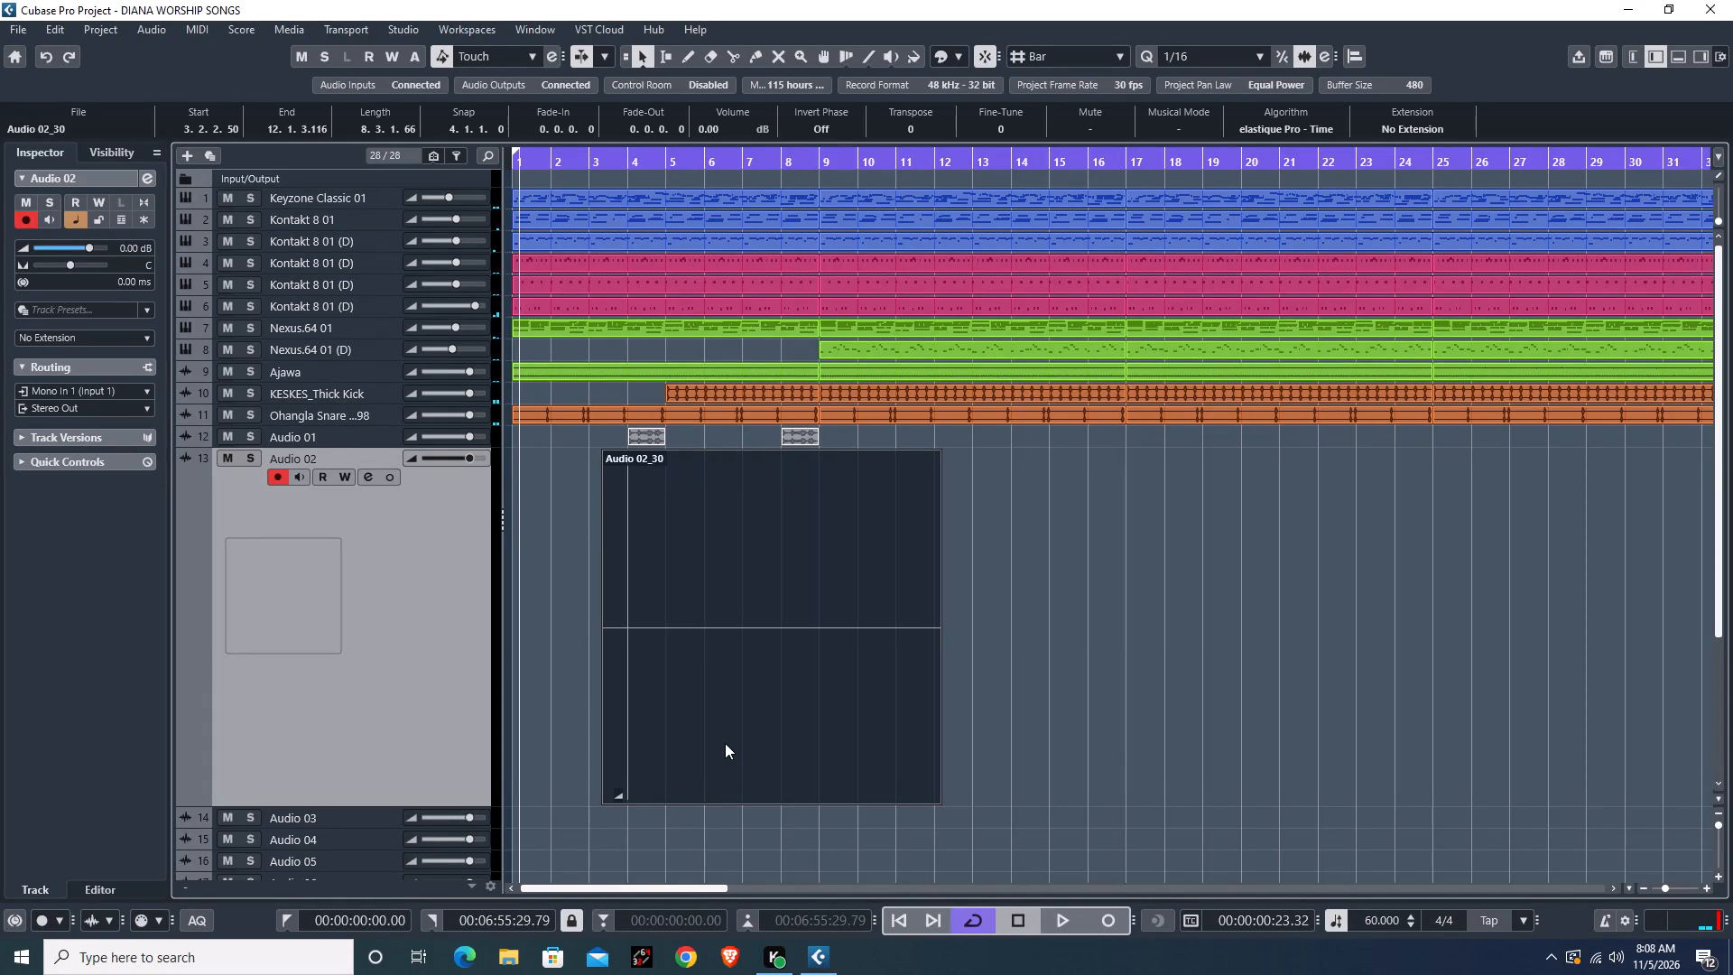
Delete the silent test recording on the Audio 02 track.
{"action": "key", "text": "g"}
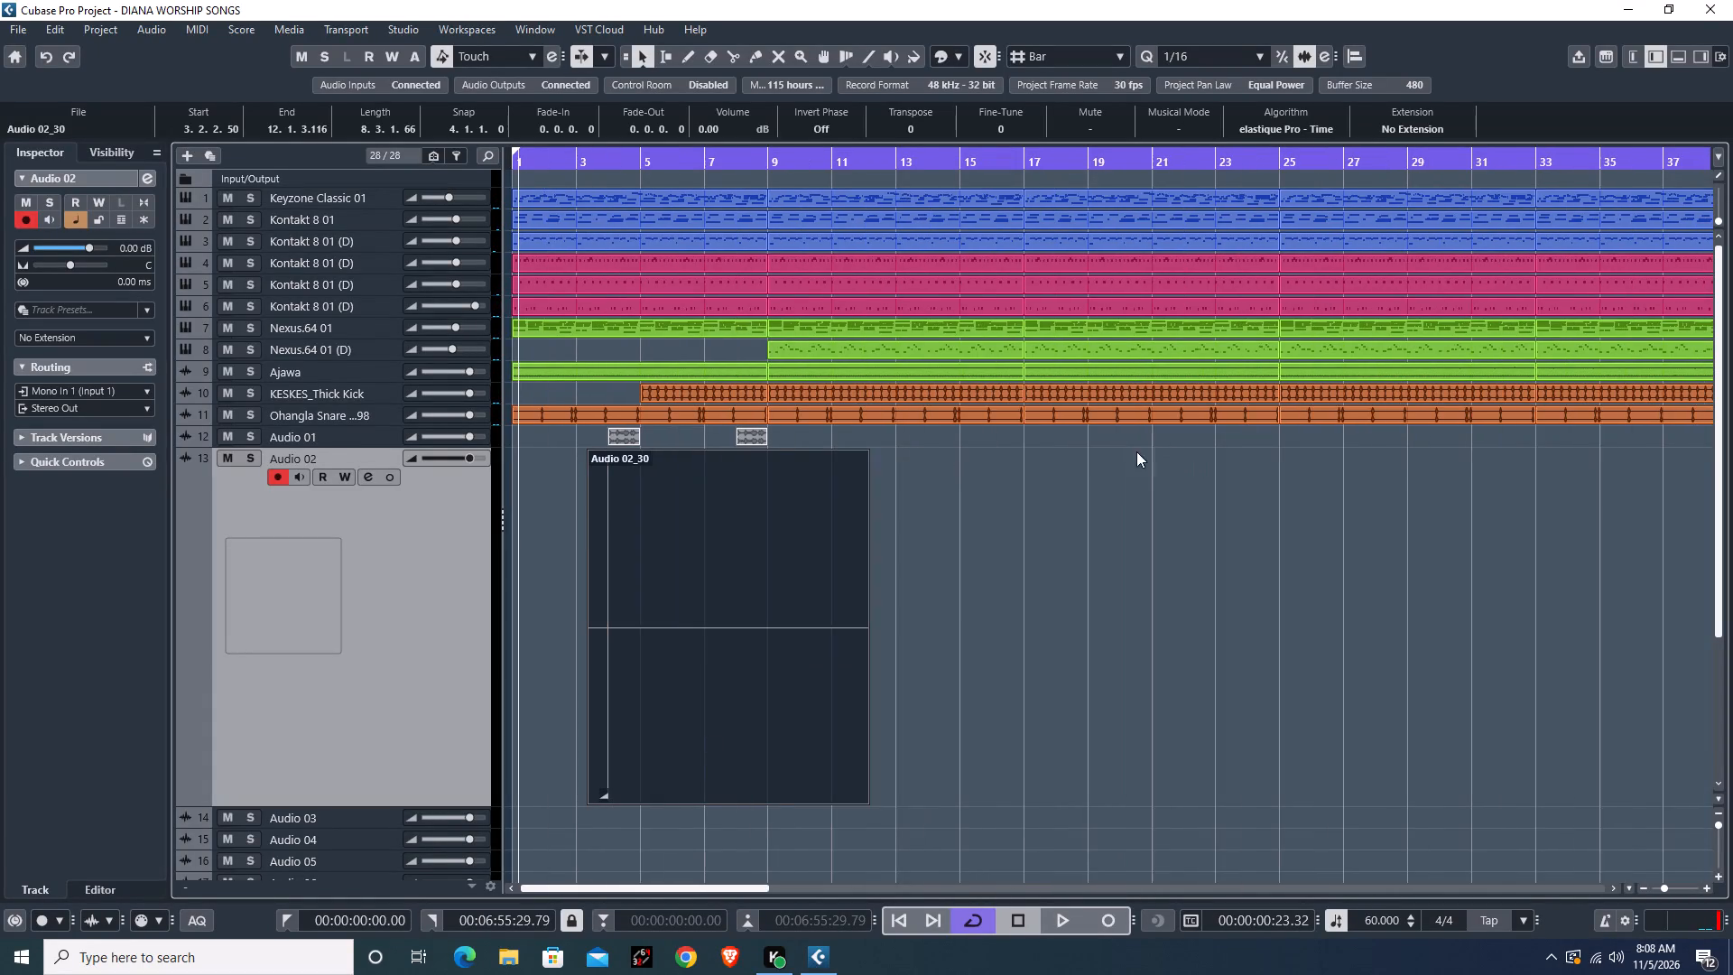
{"action": "key", "text": "g"}
{"action": "key", "text": "g"}
{"action": "left_click_drag", "start_coordinate": [956, 636], "coordinate": [567, 754]}
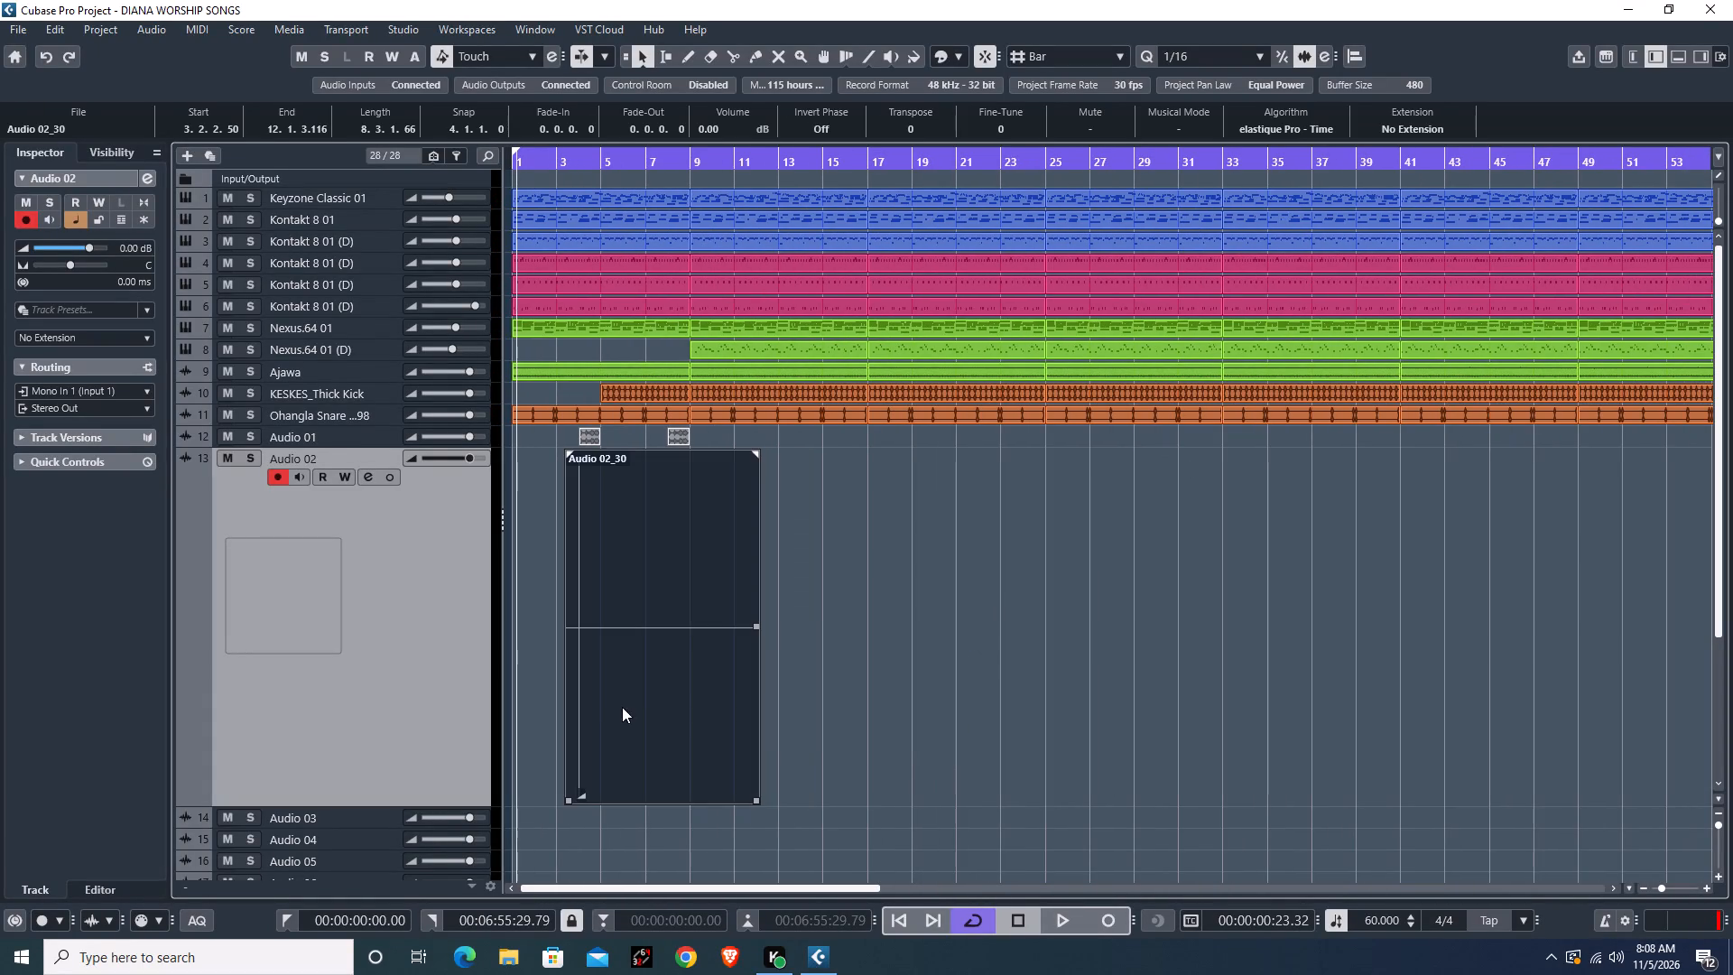
{"action": "key", "text": "BackSpace"}
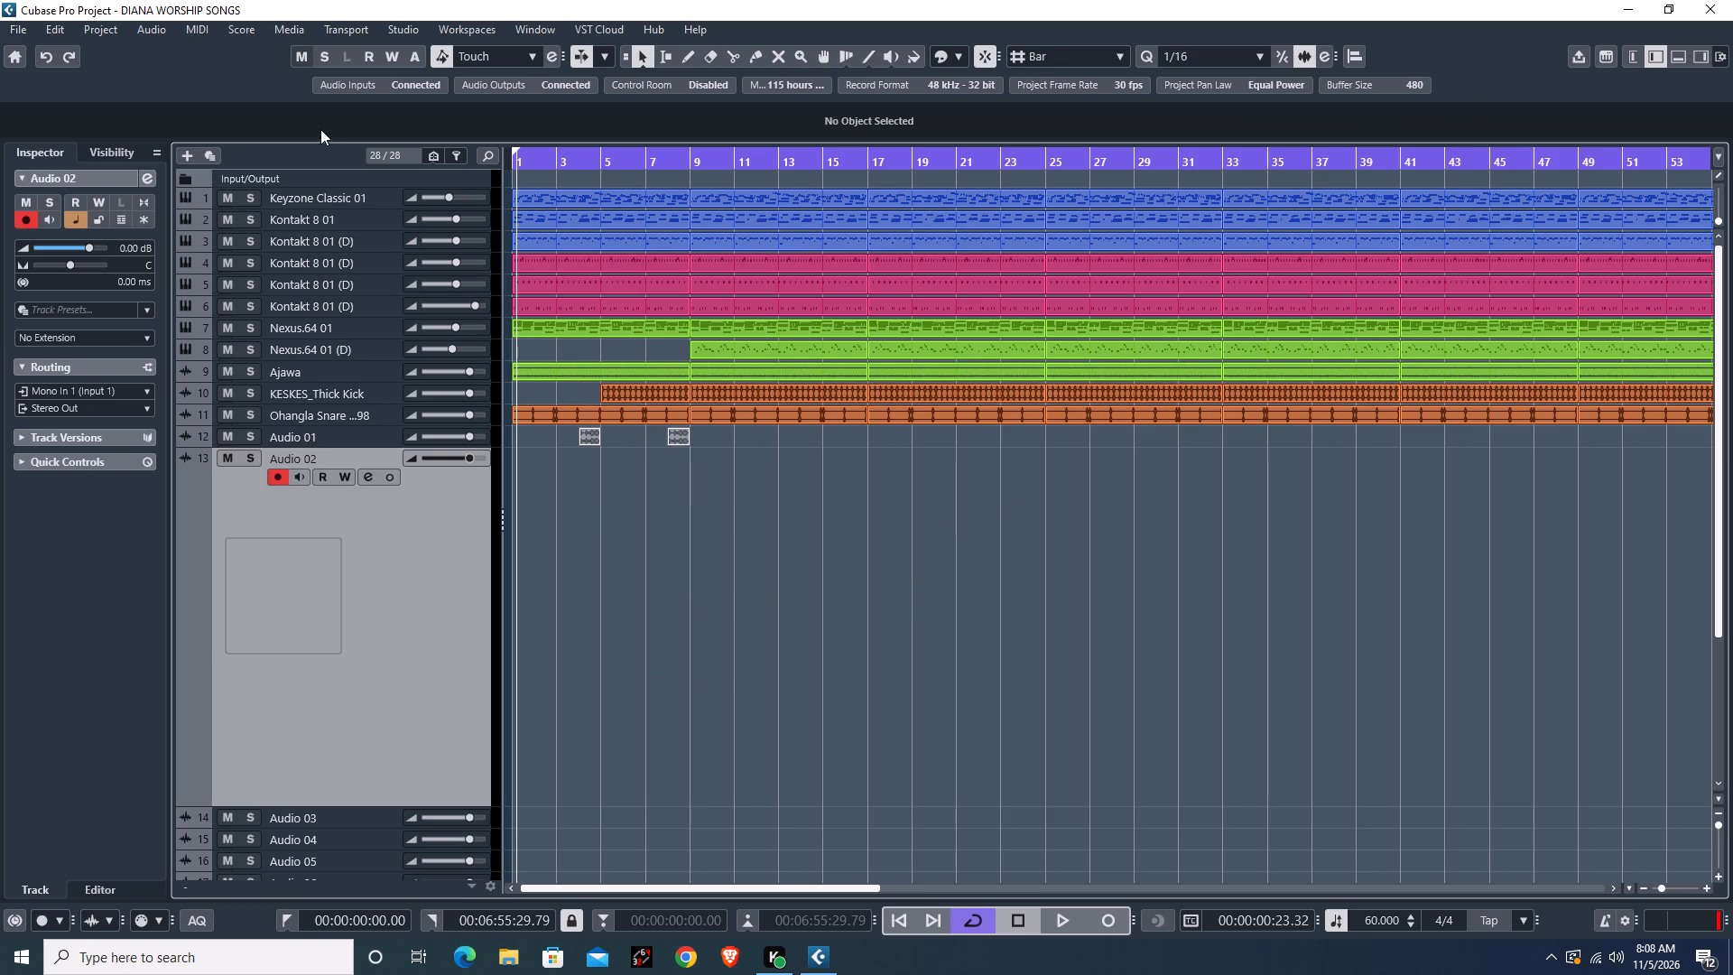
Change the input routing of Audio 02 to the Mono In bus.
{"action": "left_click", "coordinate": [80, 388]}
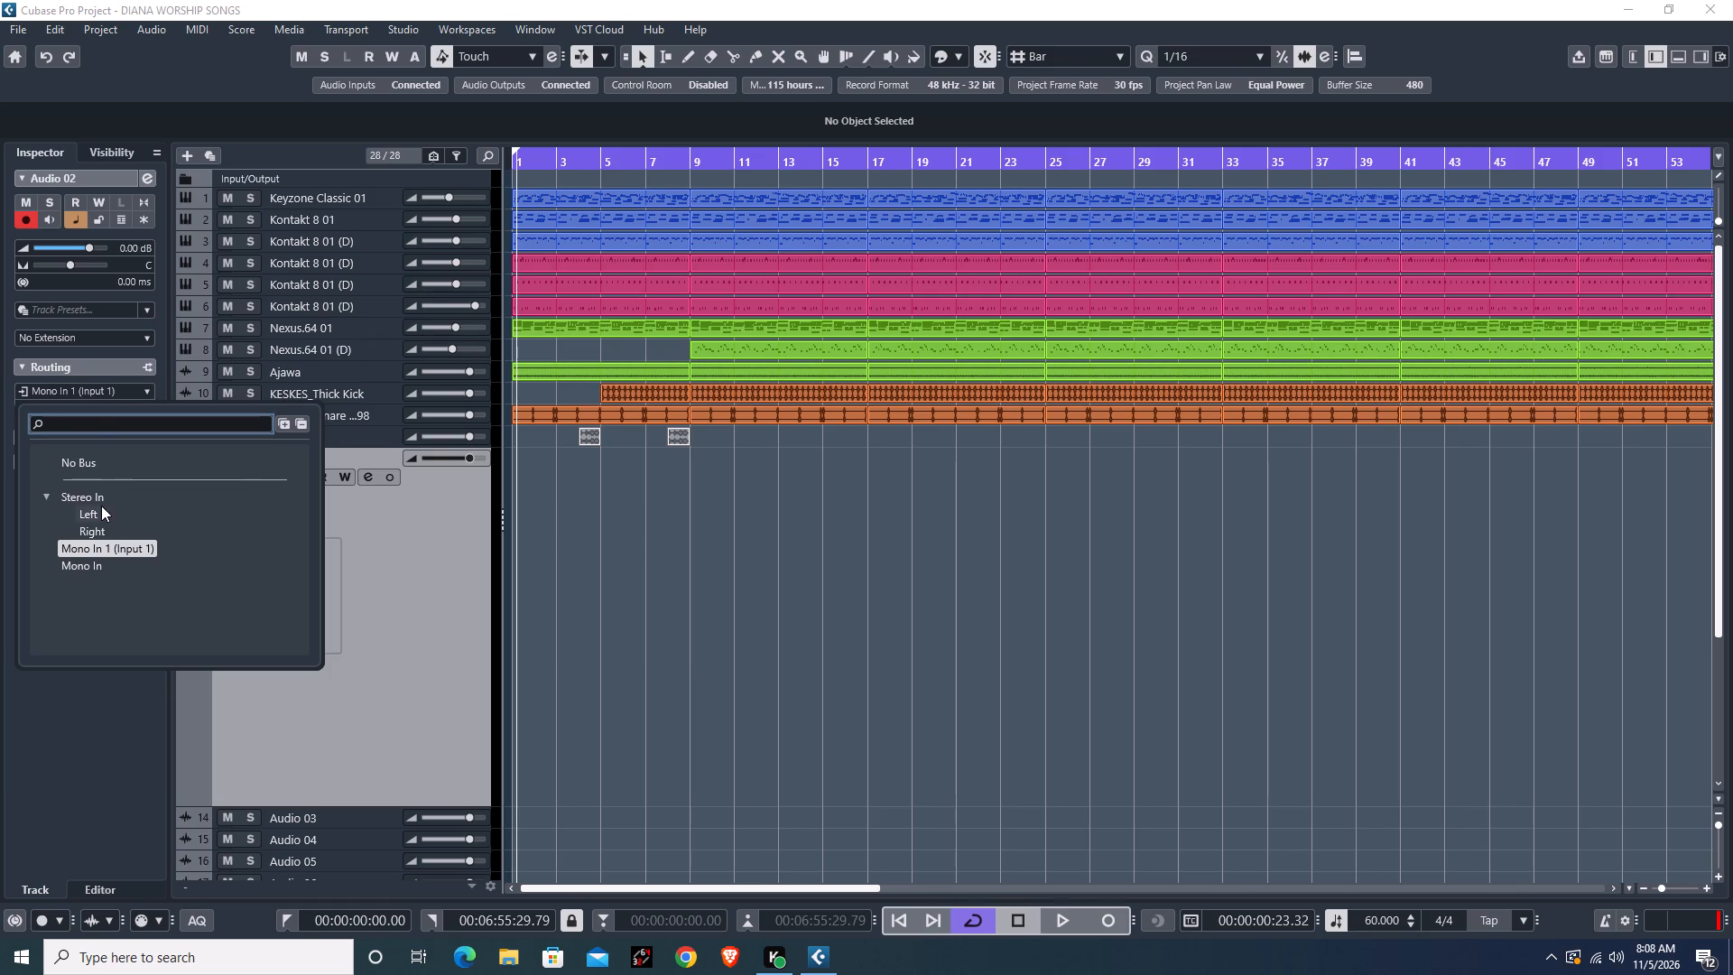
{"action": "left_click", "coordinate": [96, 565]}
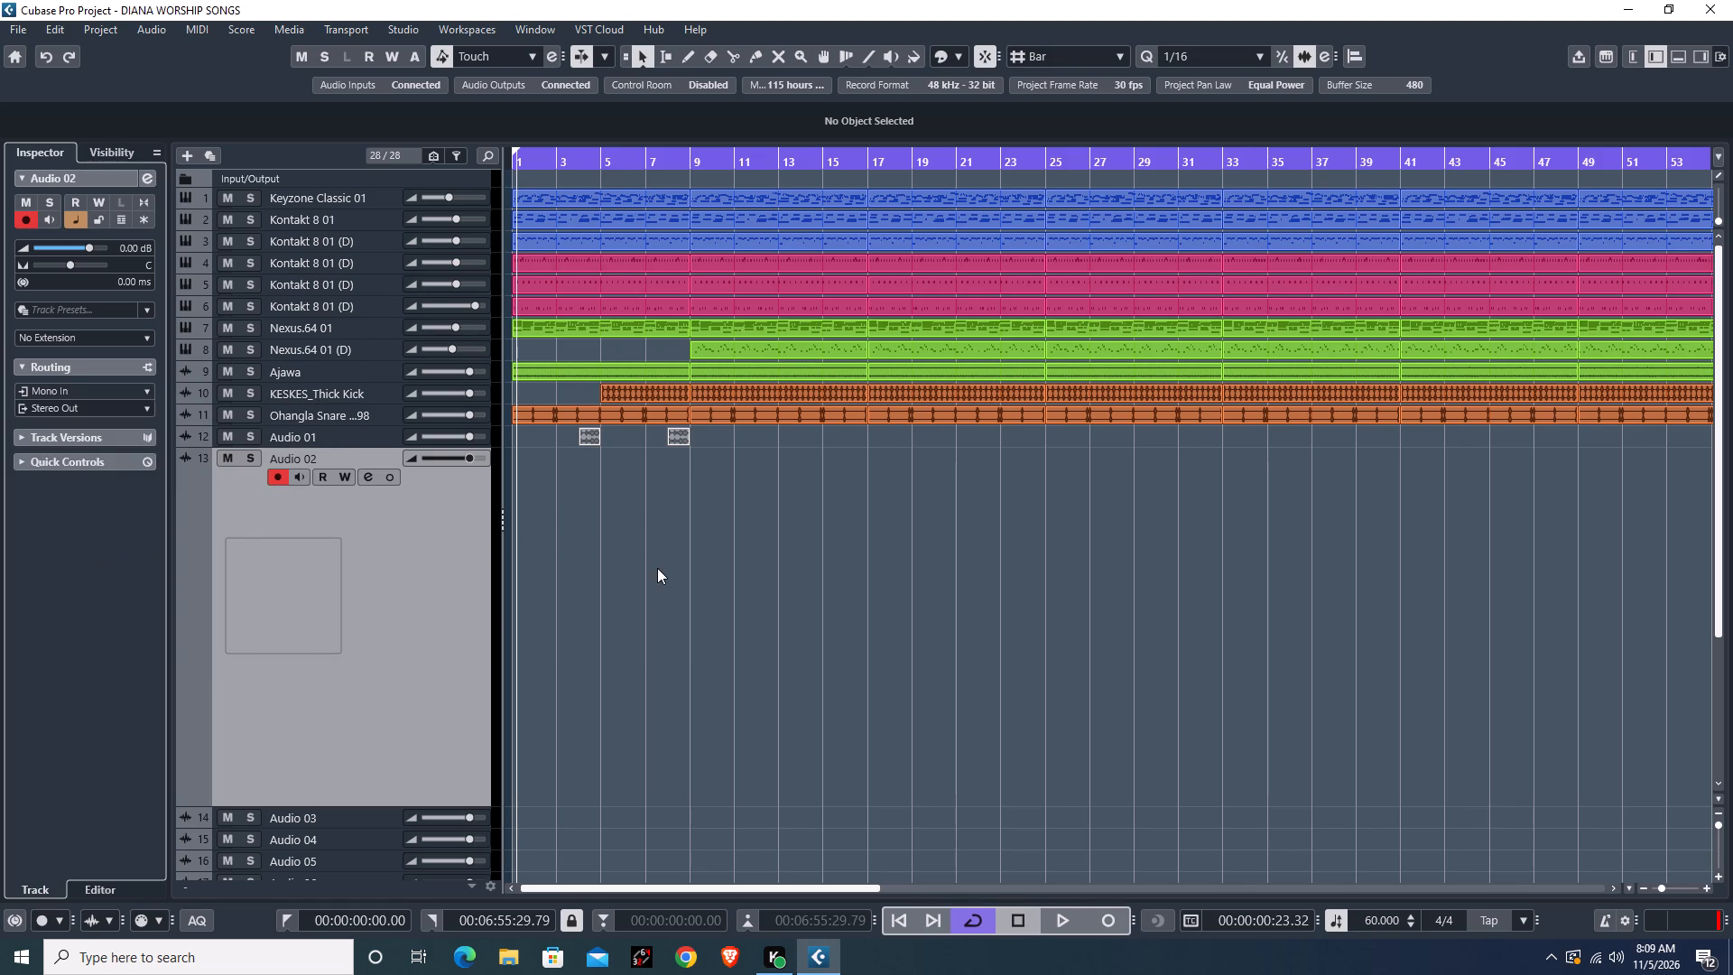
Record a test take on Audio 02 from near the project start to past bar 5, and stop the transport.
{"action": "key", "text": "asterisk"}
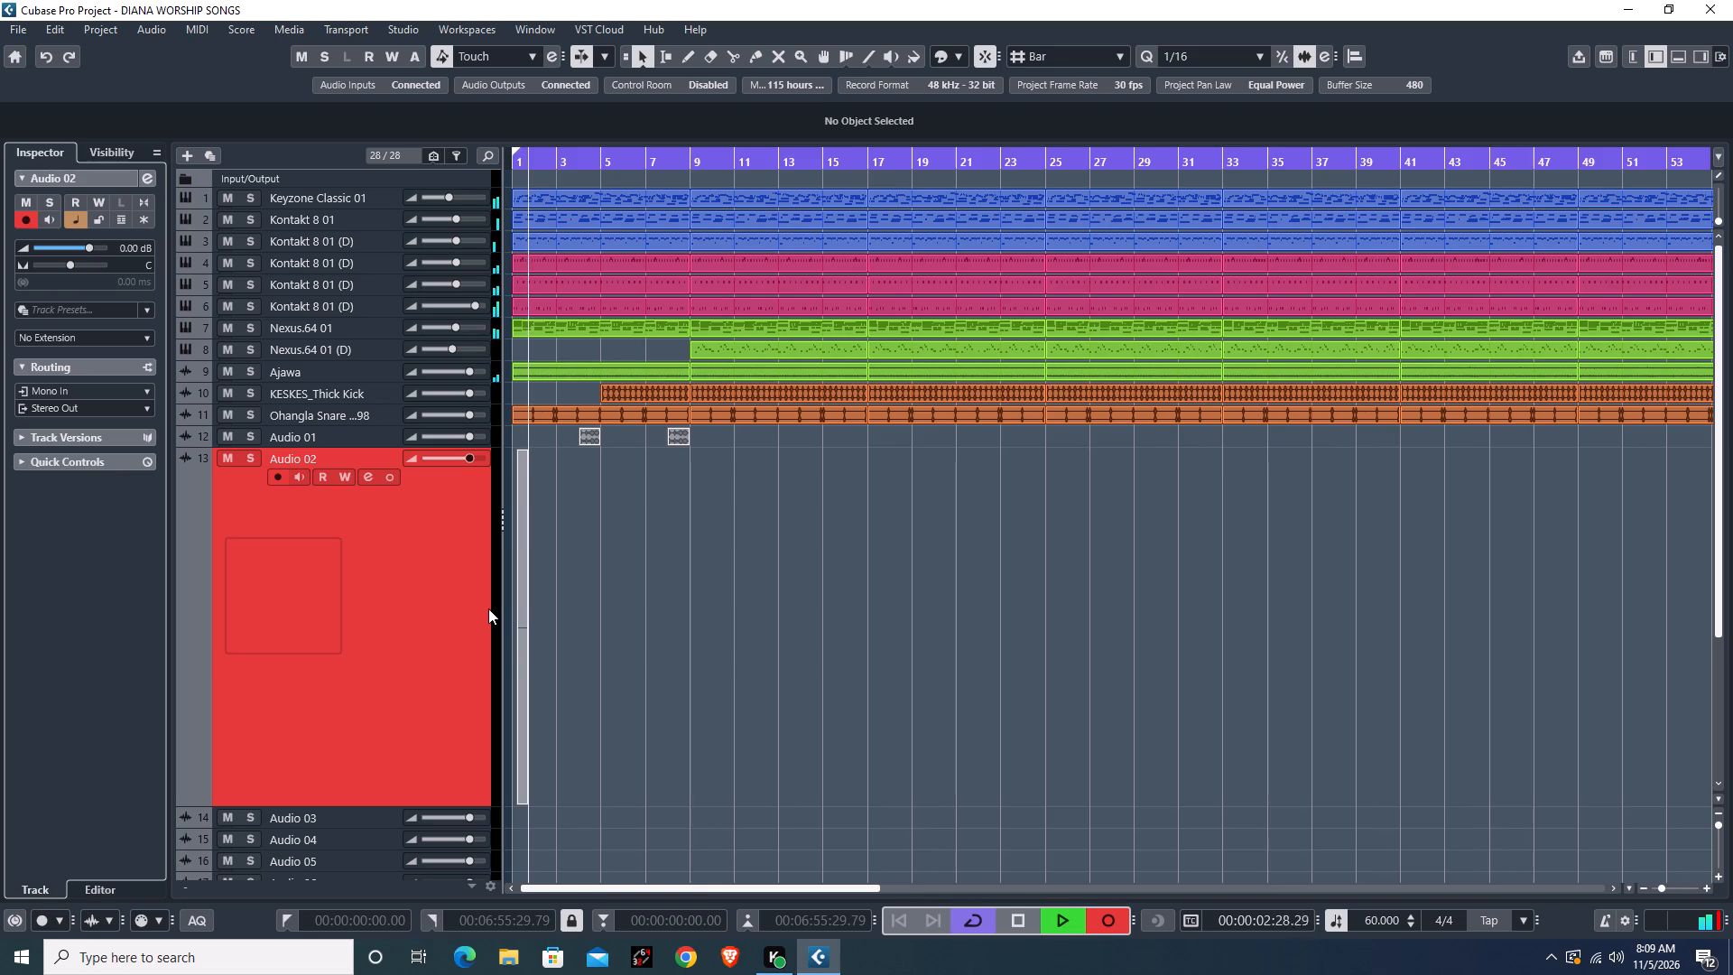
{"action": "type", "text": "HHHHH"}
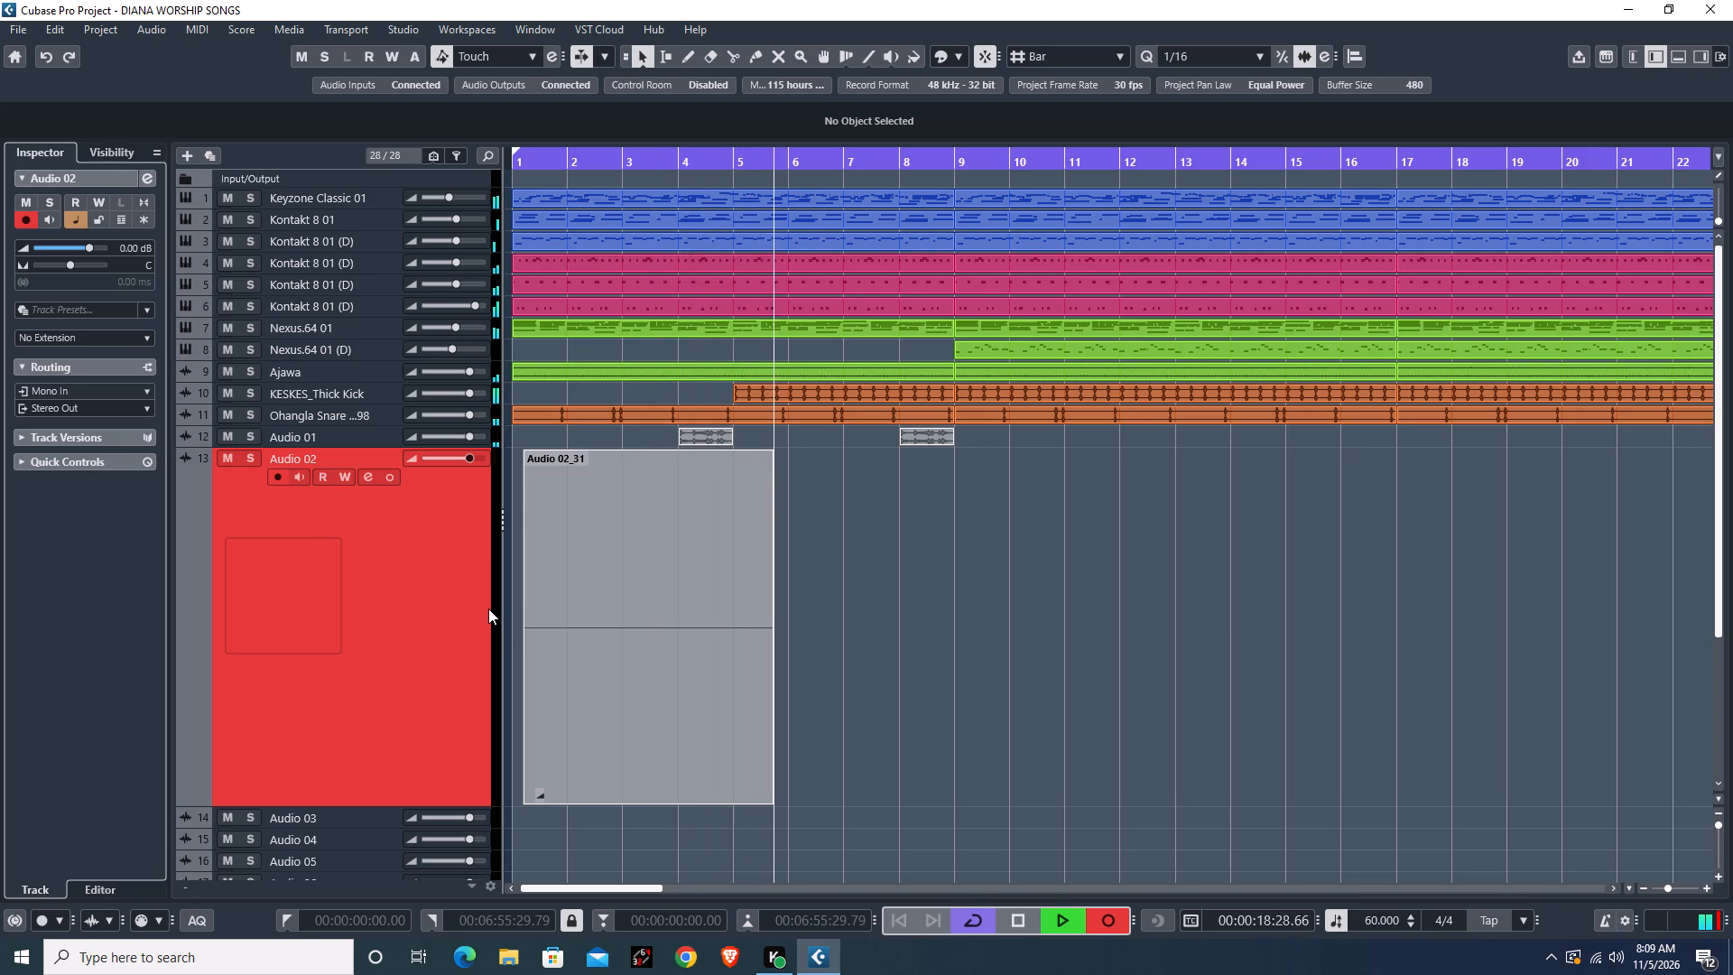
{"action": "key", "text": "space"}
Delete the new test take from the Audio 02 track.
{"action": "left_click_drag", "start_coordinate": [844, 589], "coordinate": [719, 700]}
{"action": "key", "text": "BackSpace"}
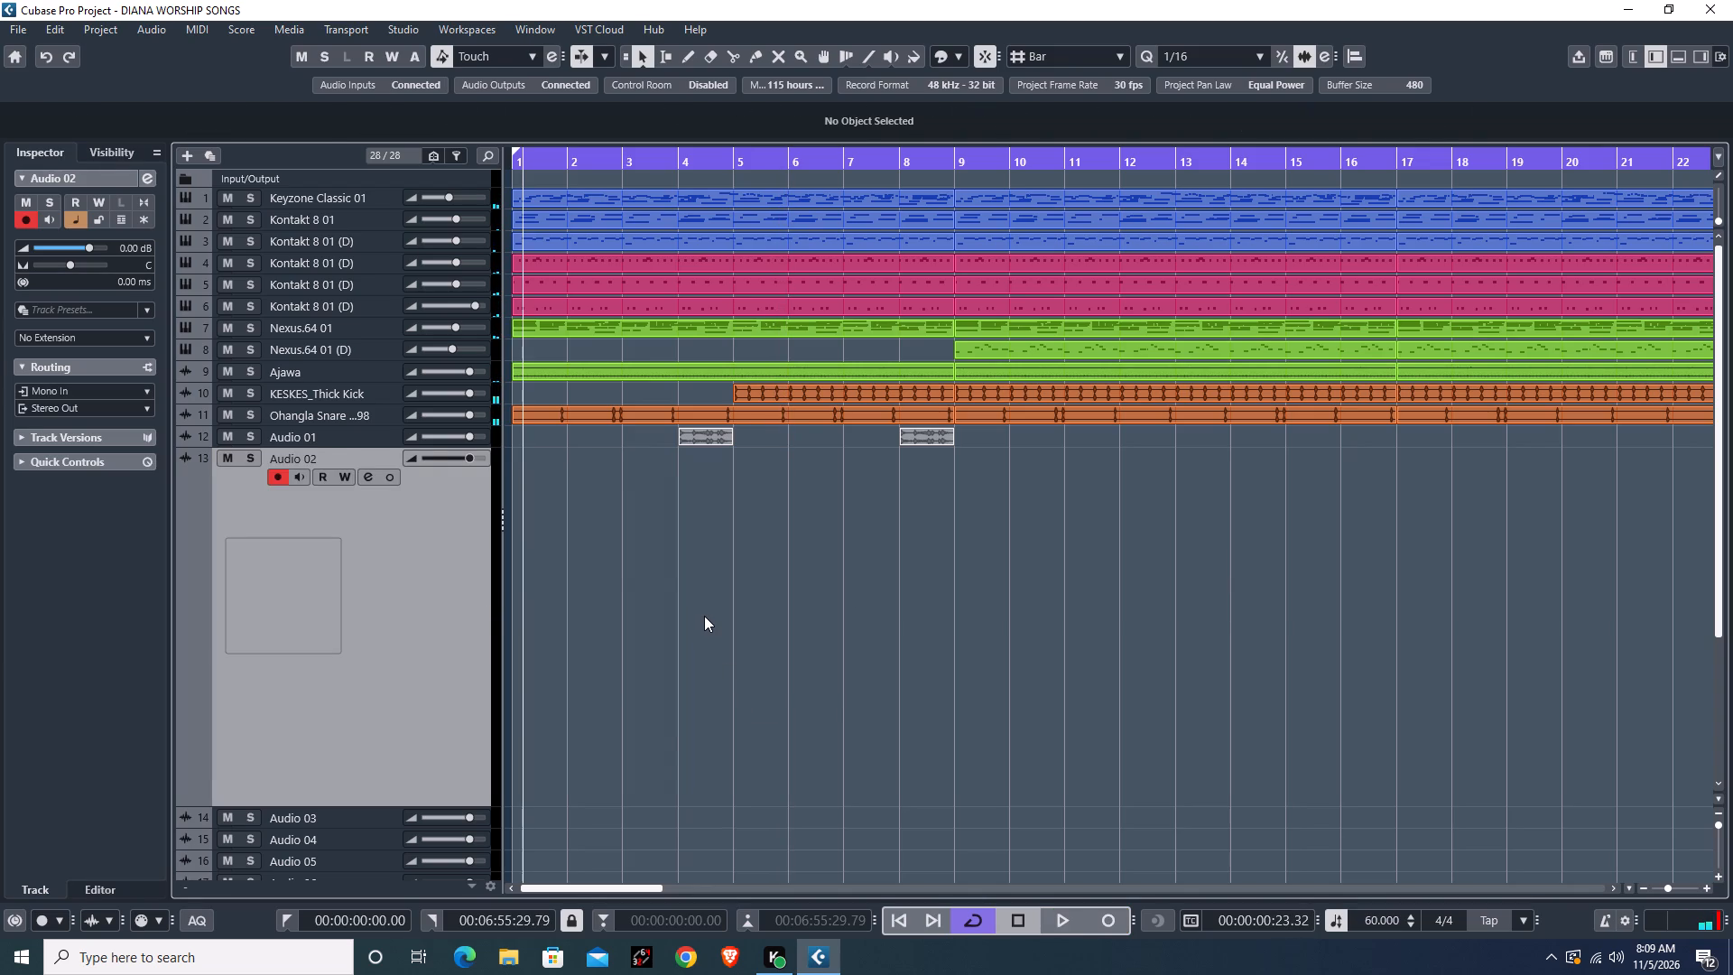
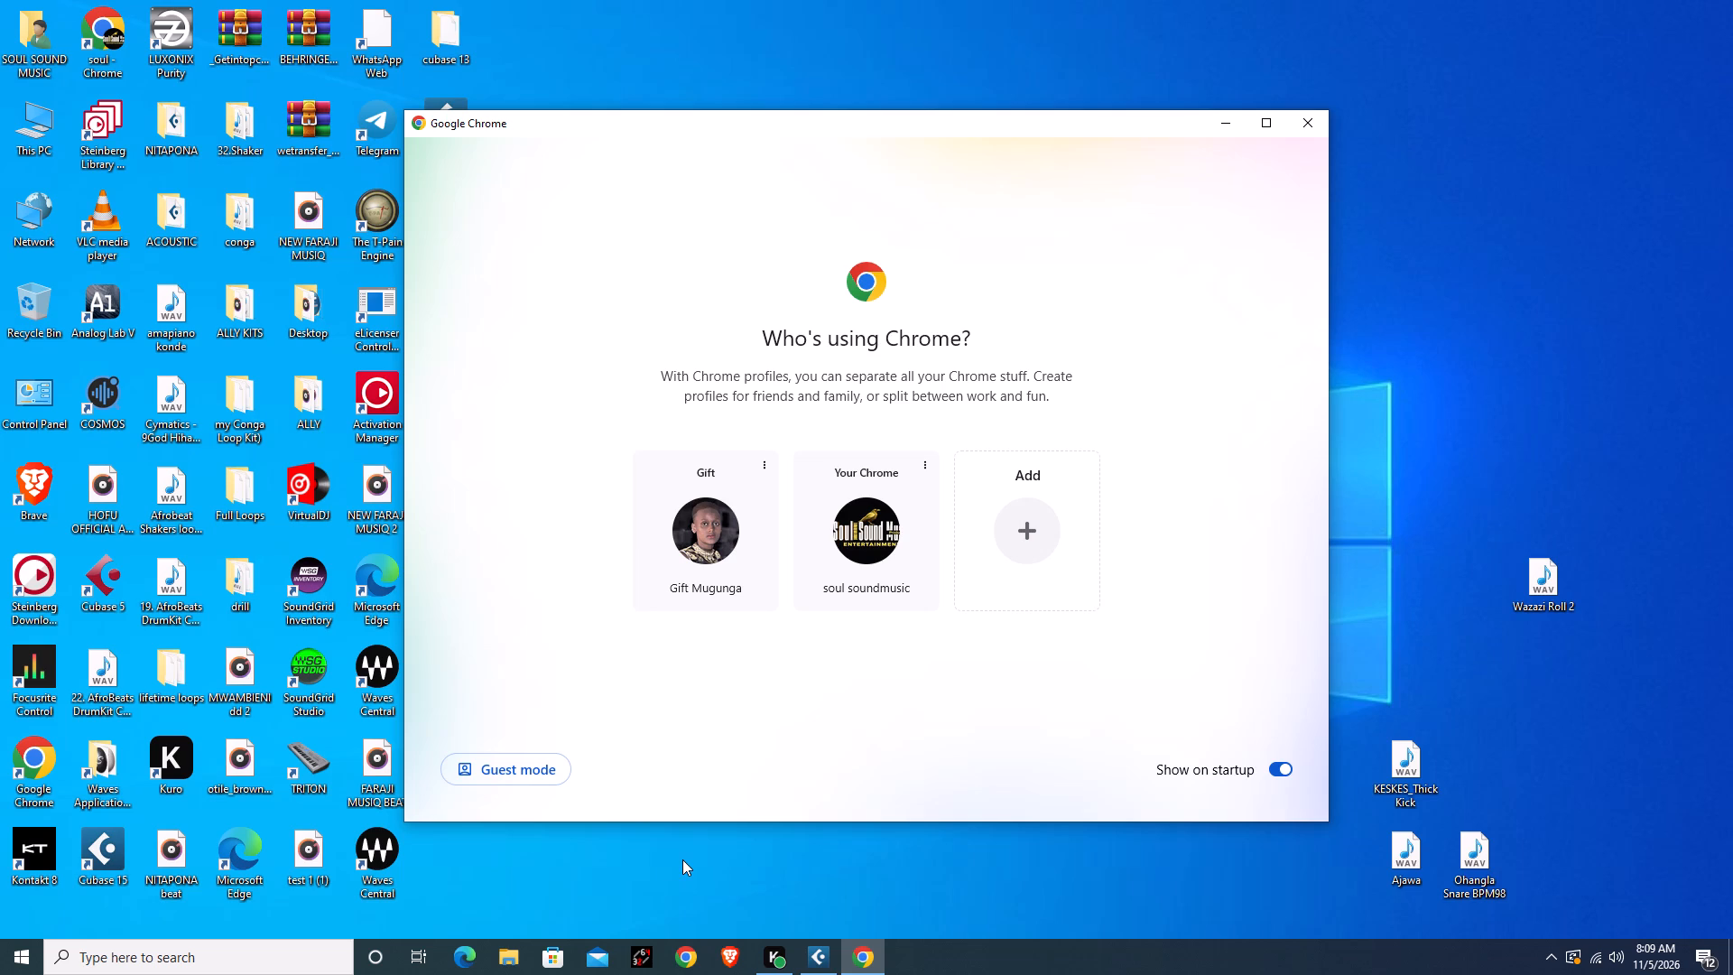
Open the "Your Chrome" profile in Google Chrome, search for "generic low latency asio driver download" and look through the results.
{"action": "left_click", "coordinate": [858, 516]}
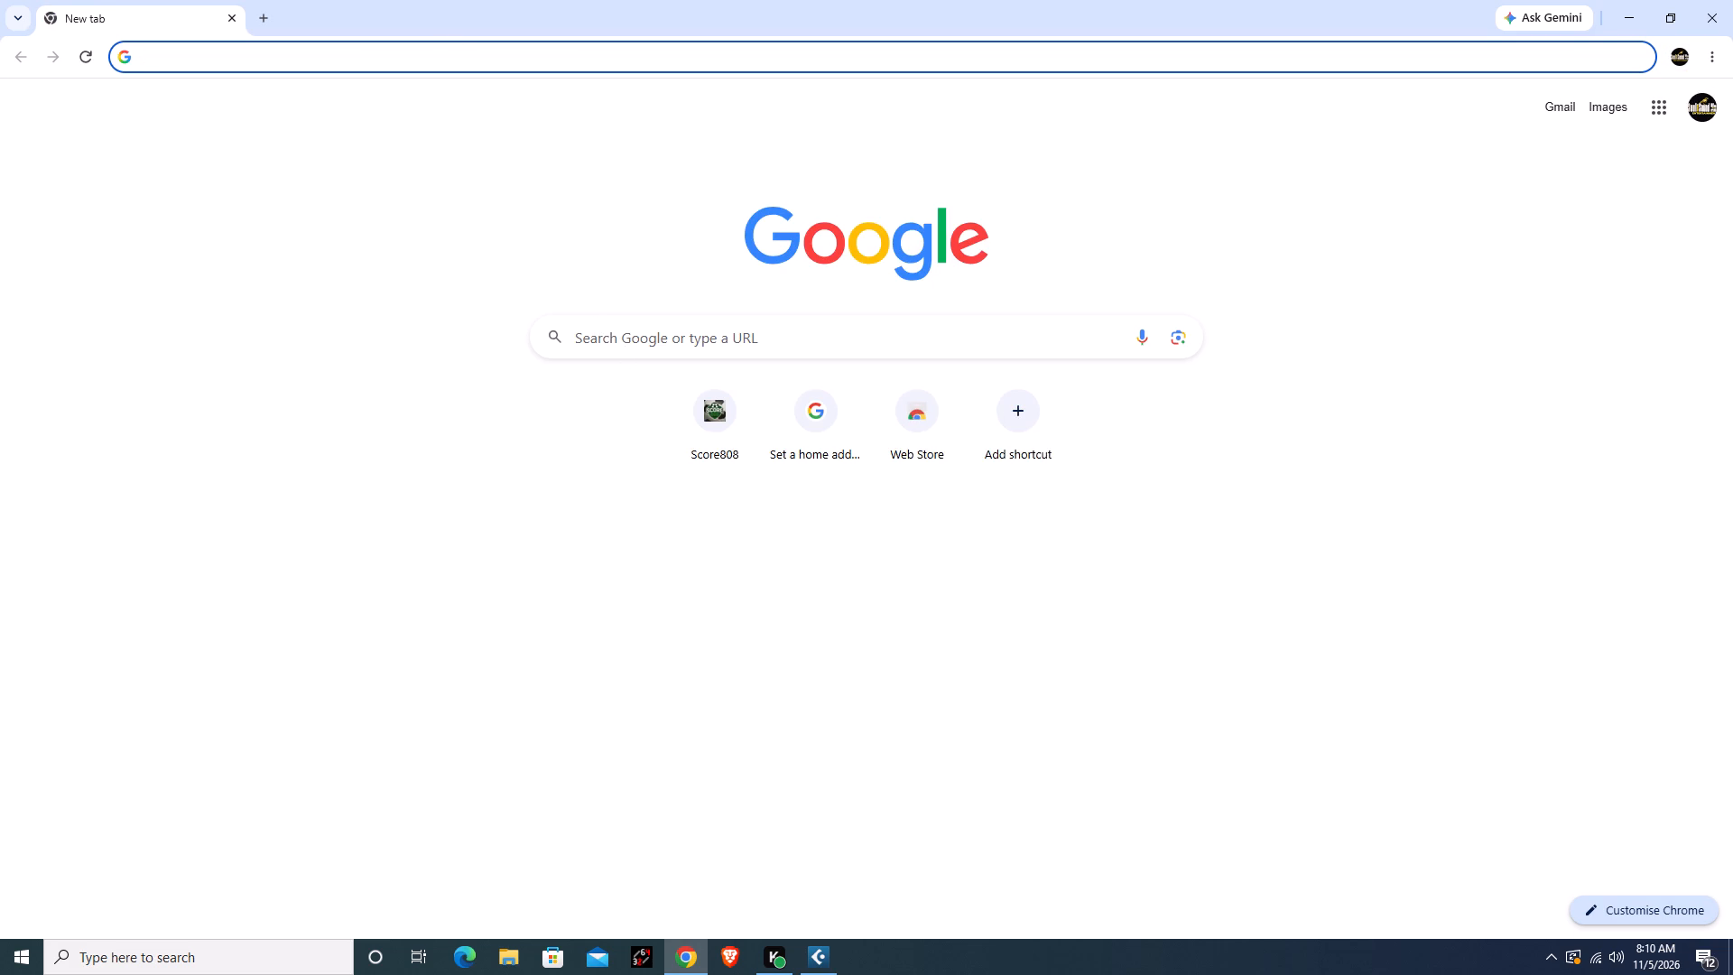
{"action": "left_click", "coordinate": [635, 344]}
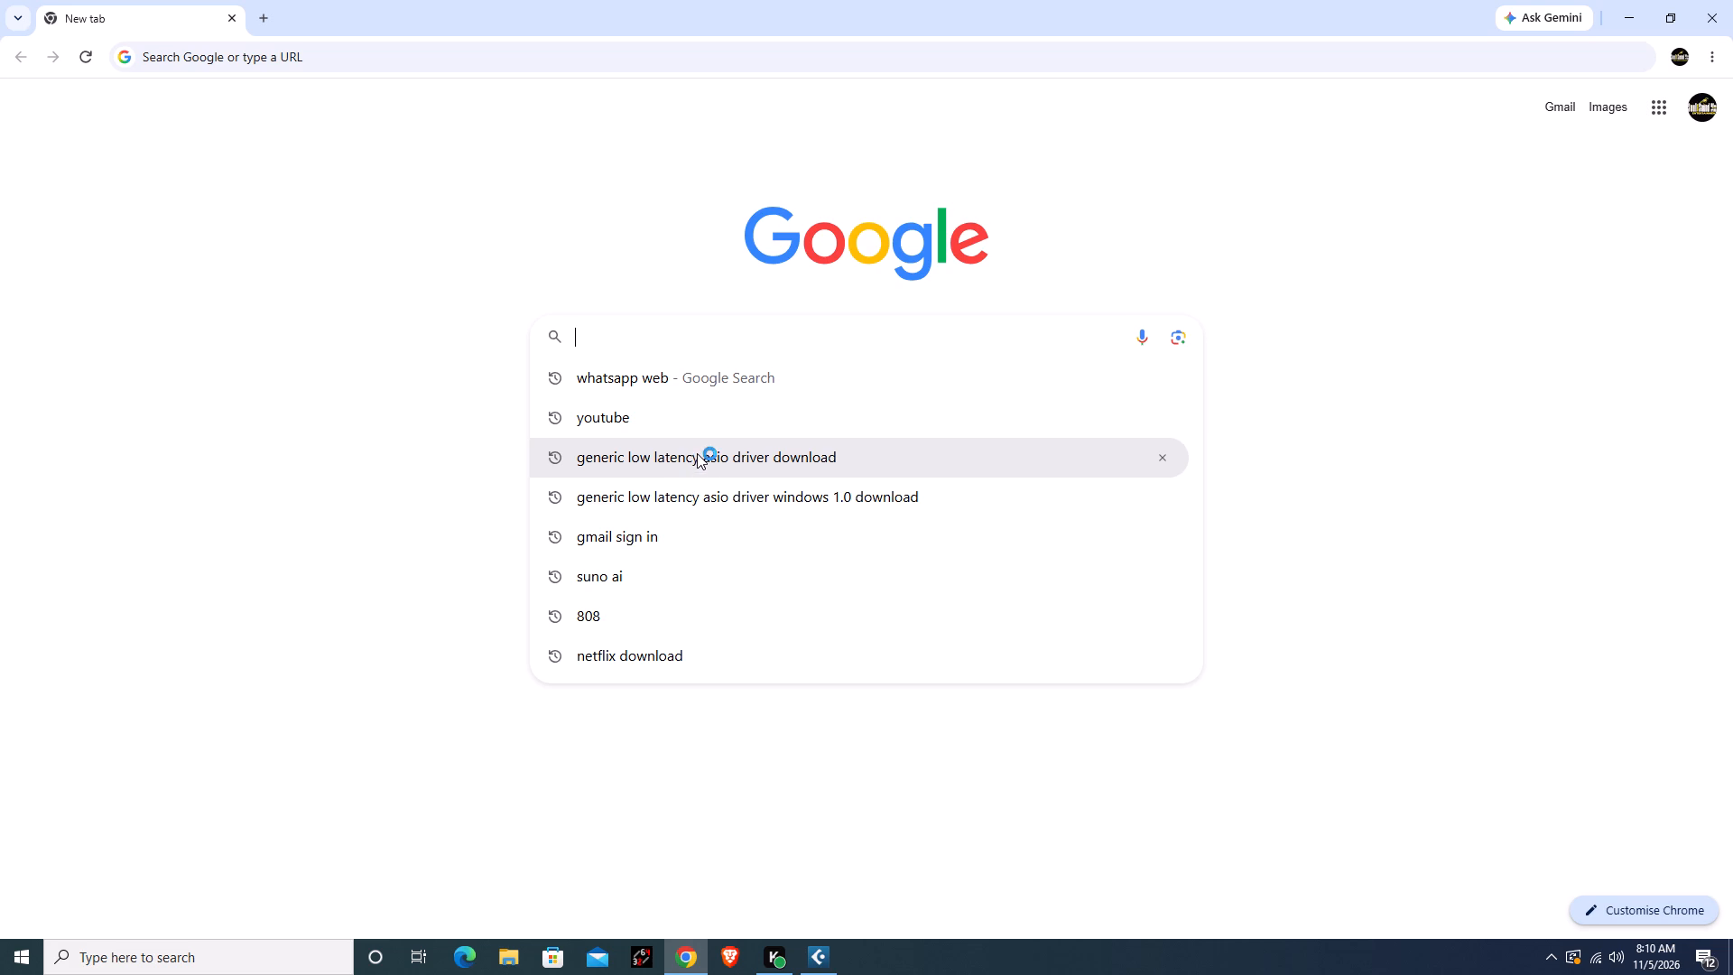
{"action": "left_click", "coordinate": [696, 454]}
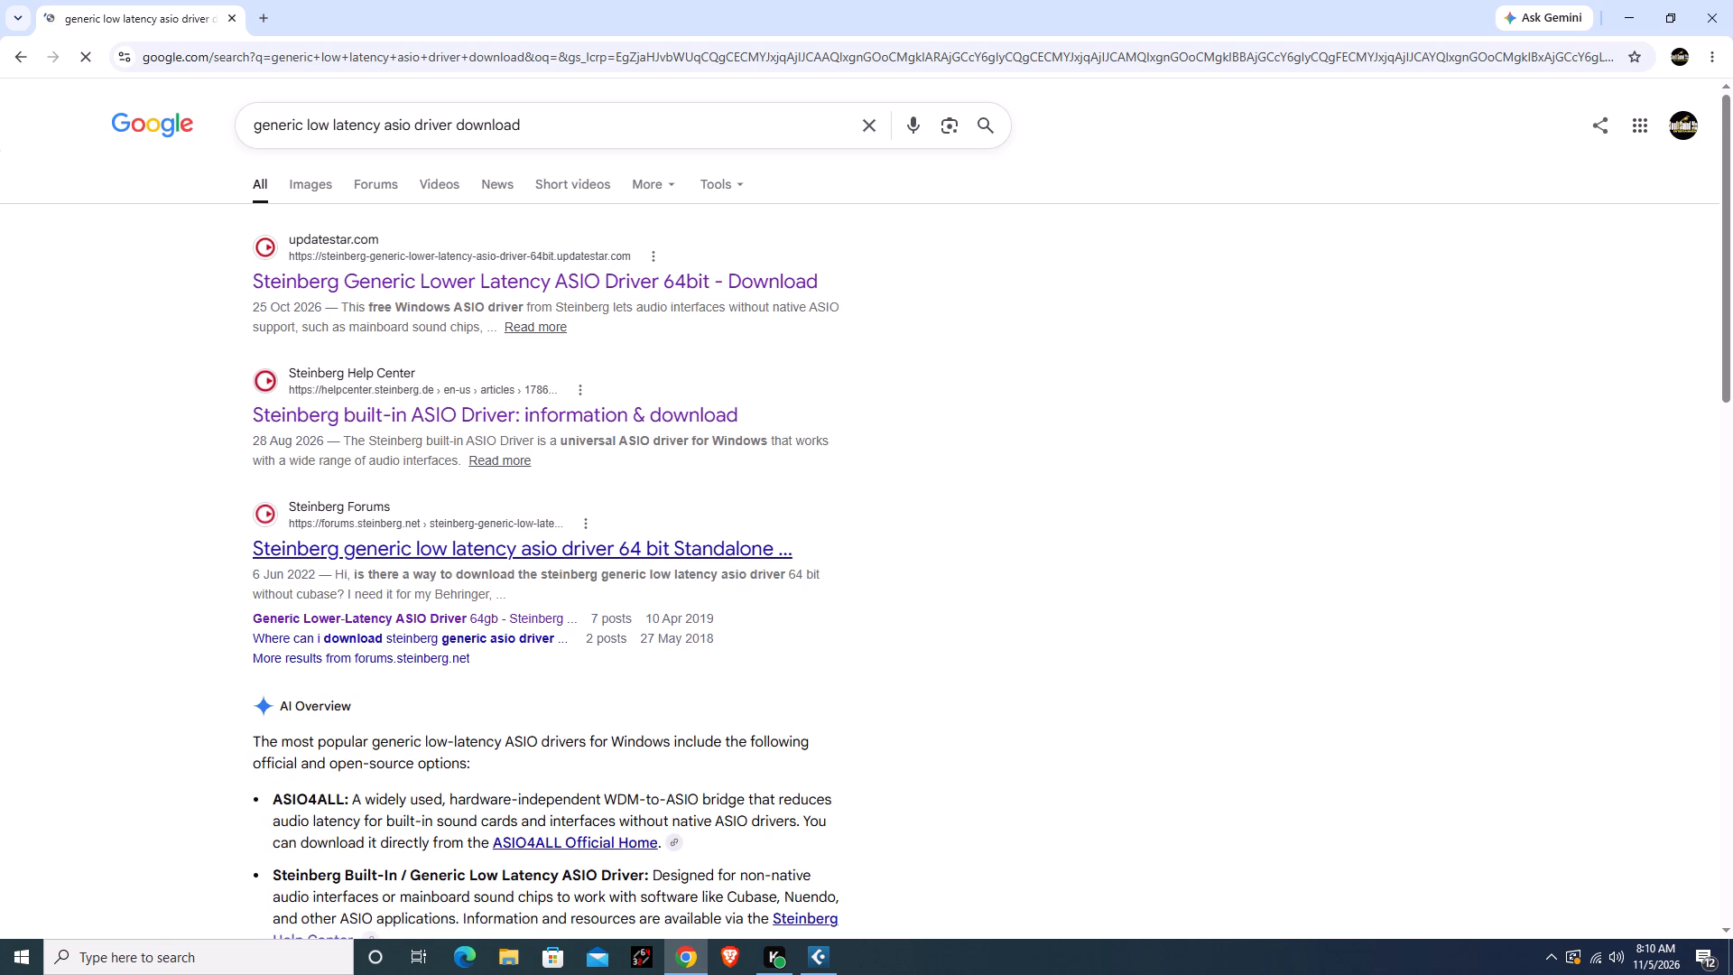
{"action": "scroll", "coordinate": [537, 604], "scroll_direction": "down", "scroll_amount": 3}
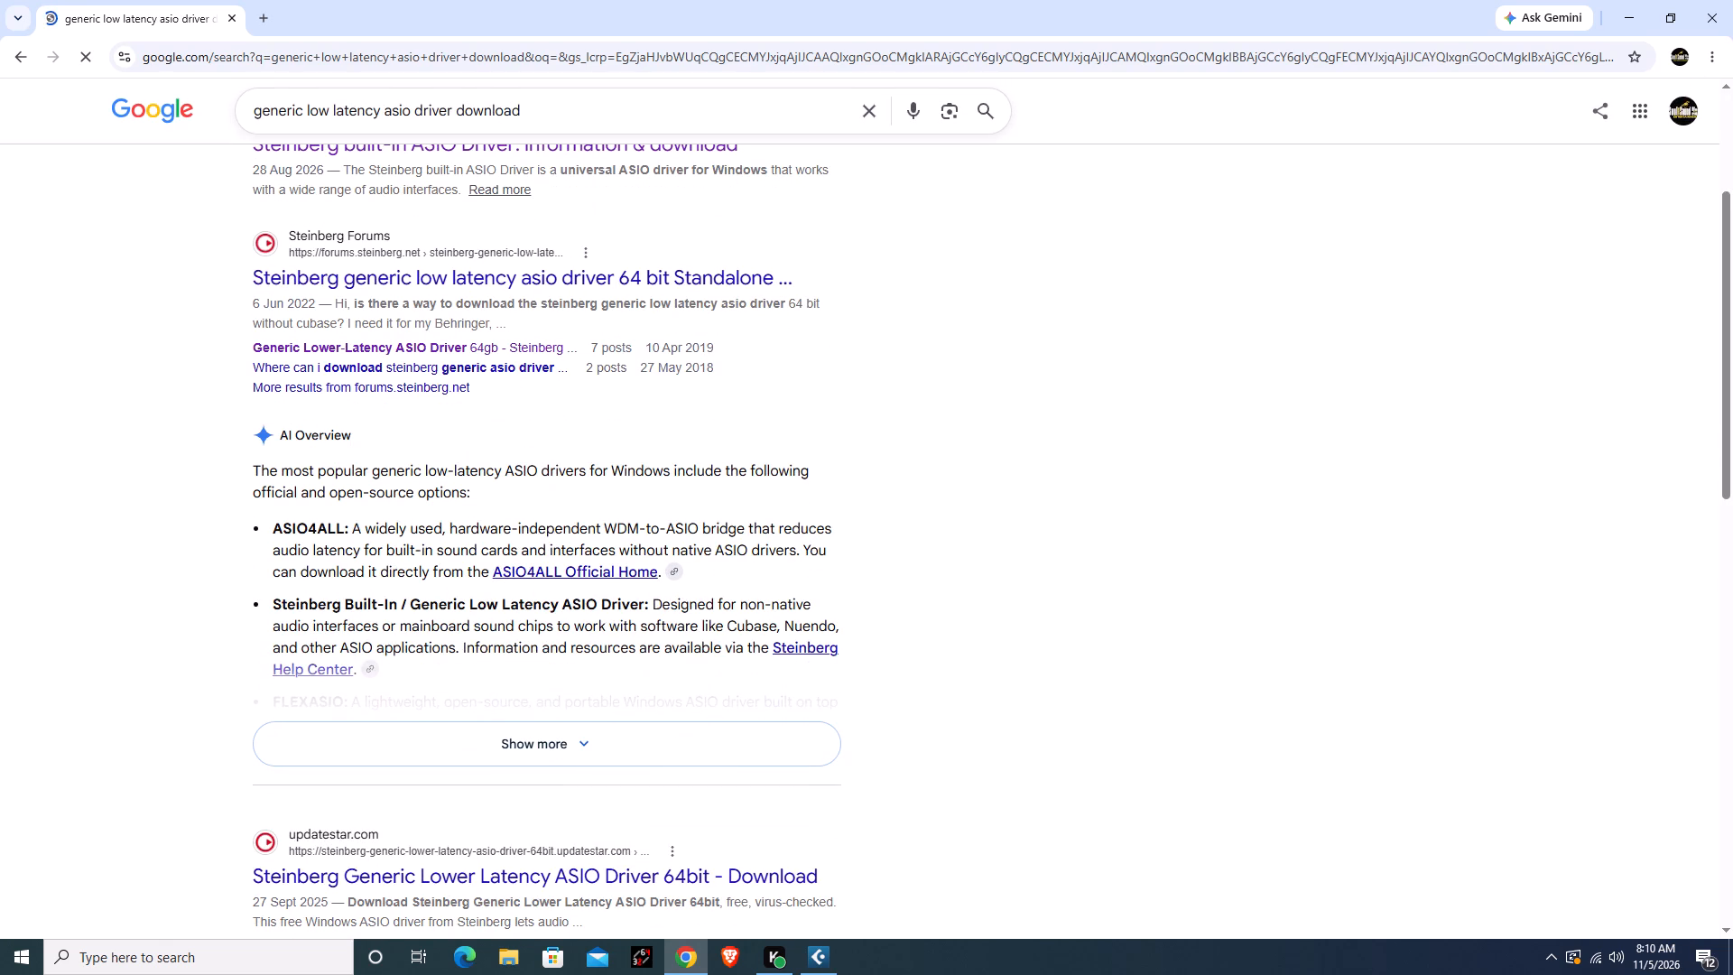
{"action": "scroll", "coordinate": [587, 714], "scroll_direction": "down", "scroll_amount": 8}
{"action": "scroll", "coordinate": [586, 720], "scroll_direction": "up", "scroll_amount": 7}
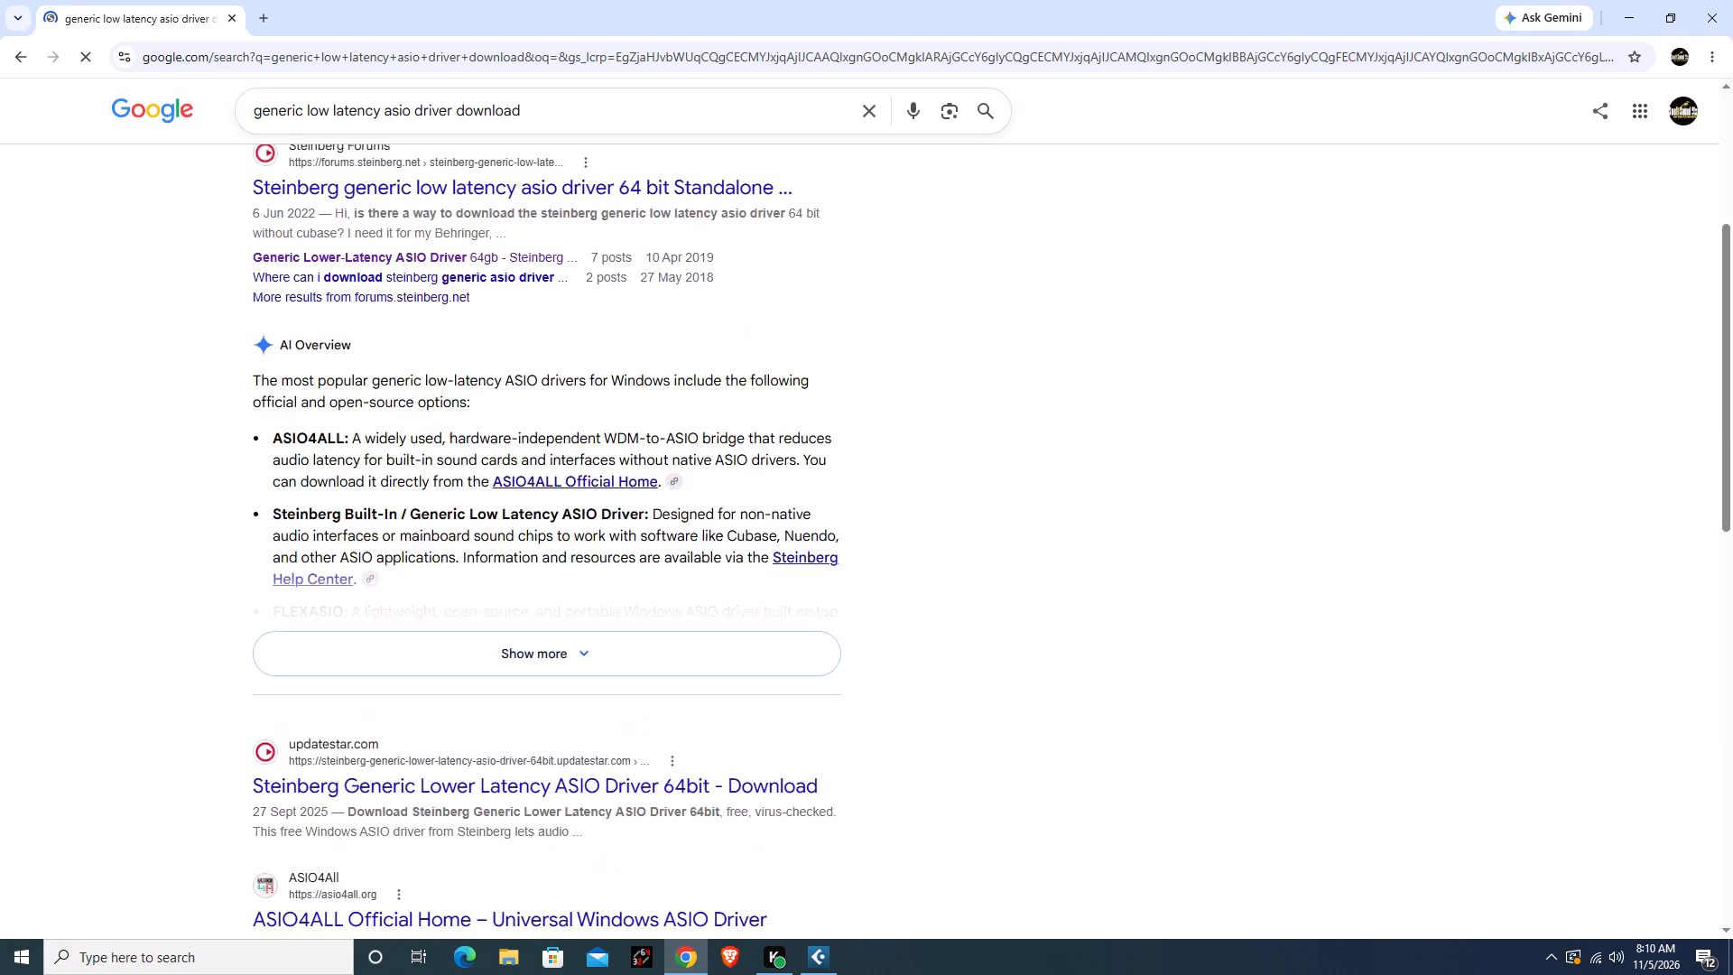
{"action": "scroll", "coordinate": [585, 719], "scroll_direction": "up", "scroll_amount": 6}
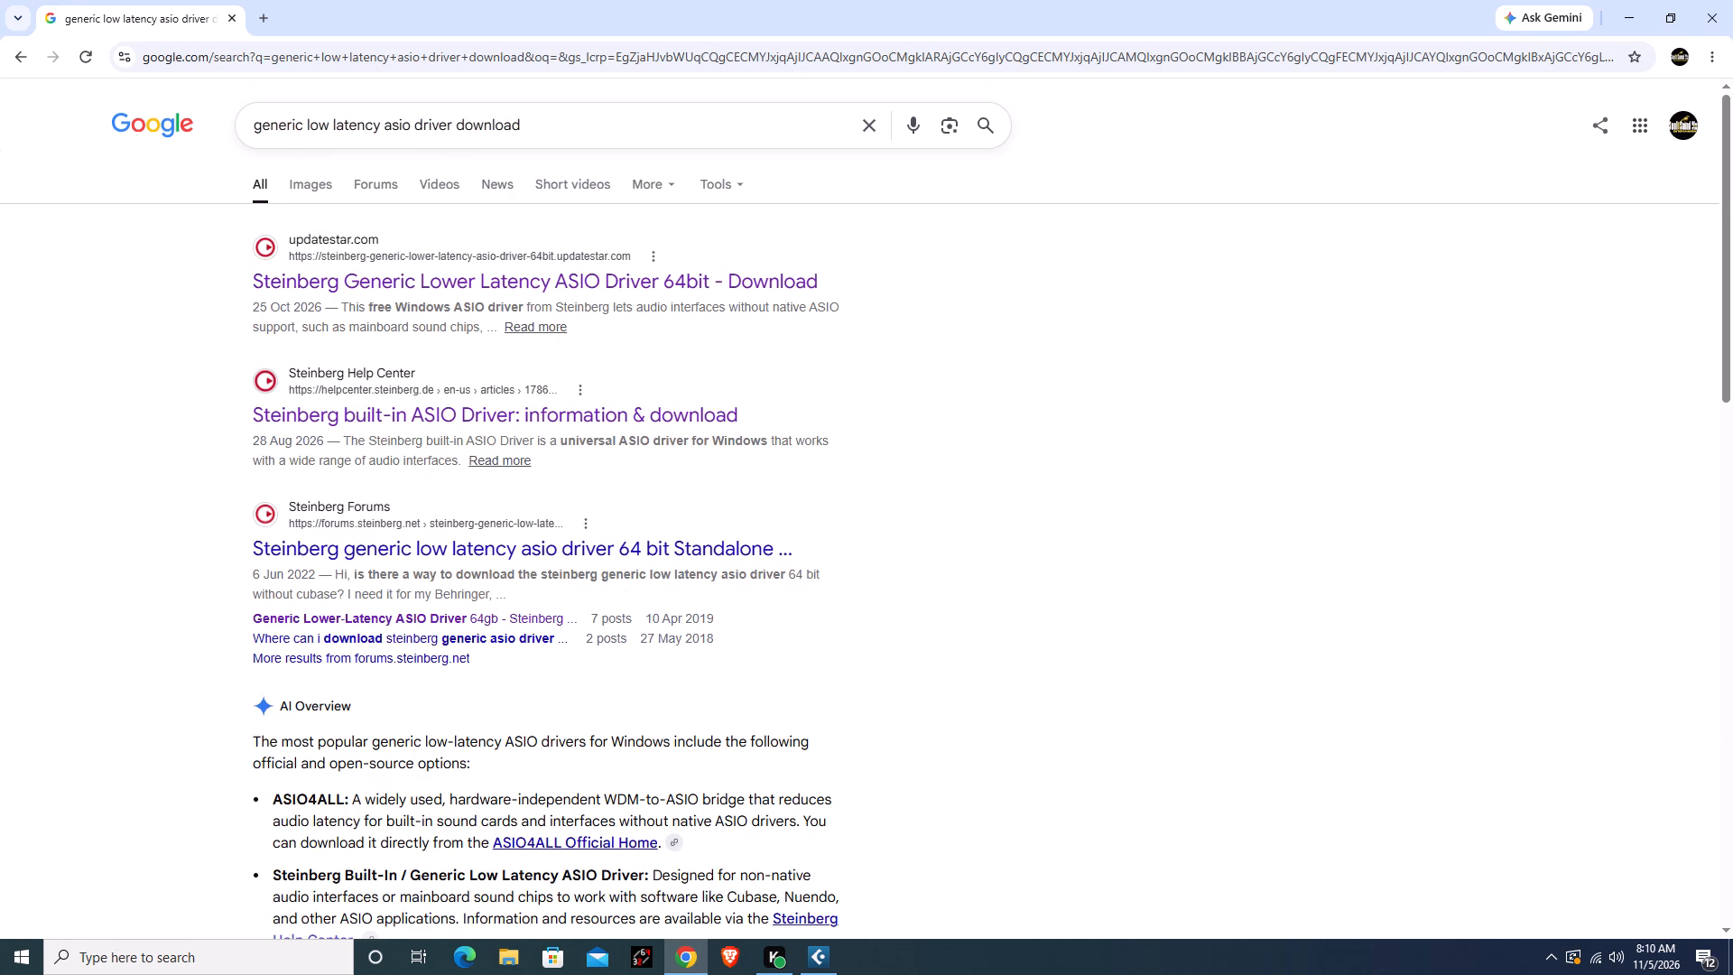
Refine the search to "generic low latency asio drive 32 bit driver download" and look through the results.
{"action": "left_click", "coordinate": [449, 128]}
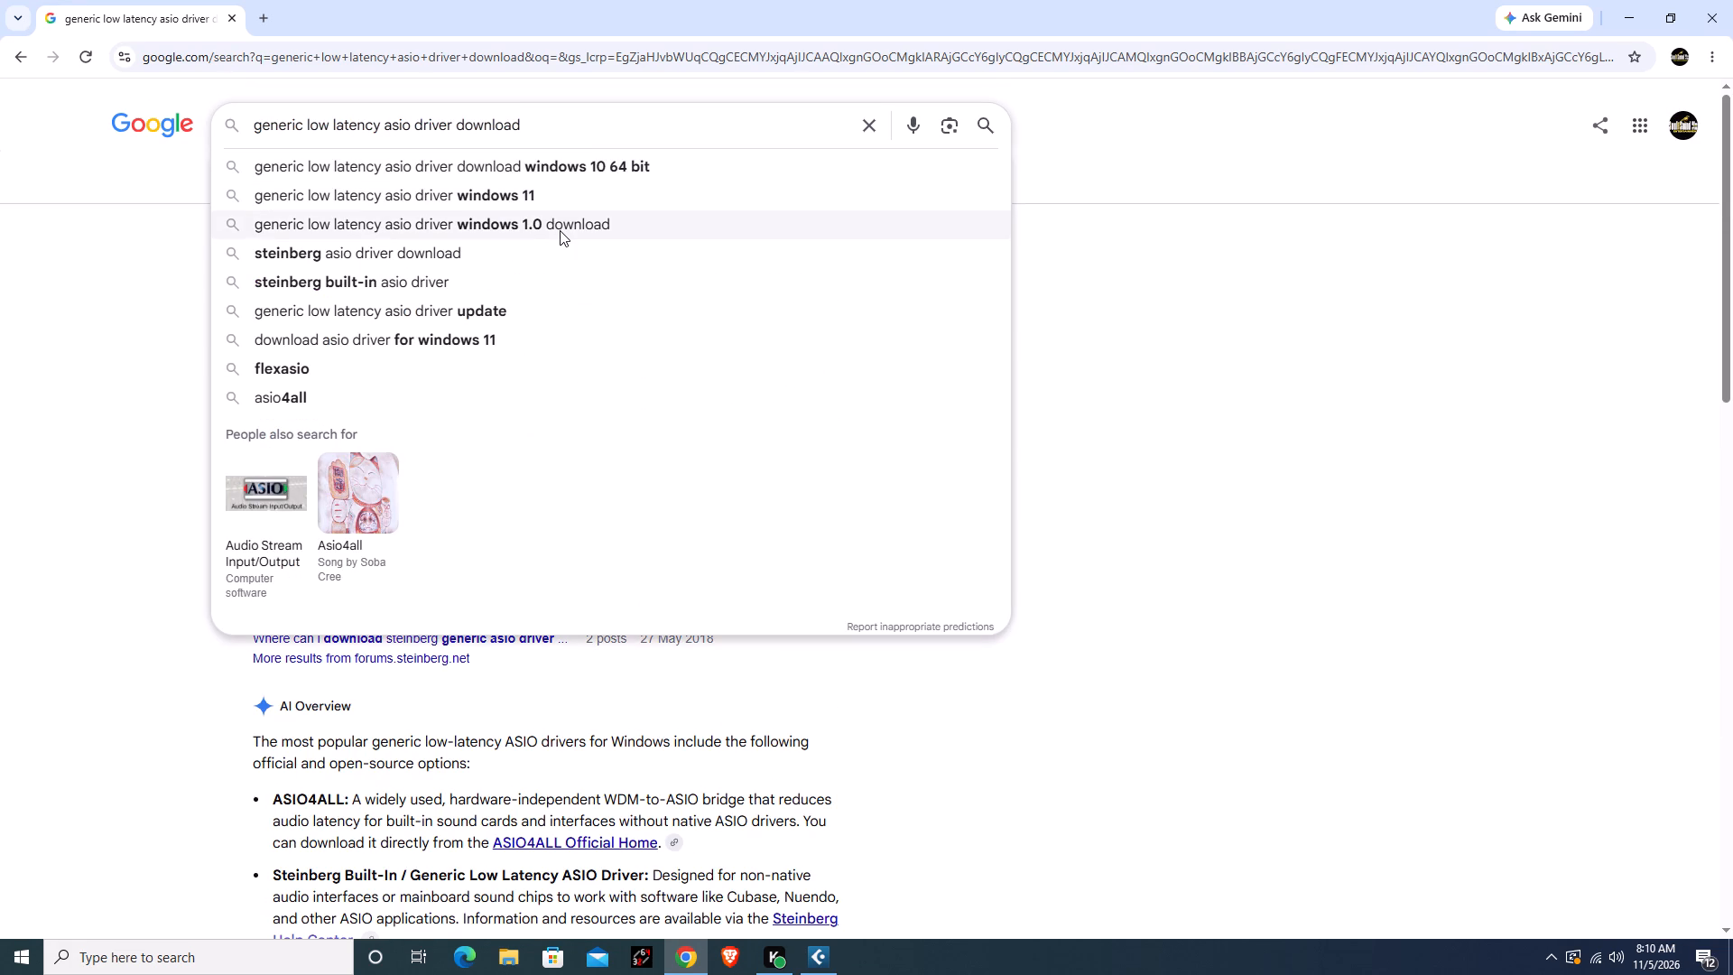
{"action": "key", "text": "space"}
{"action": "type", "text": "32"}
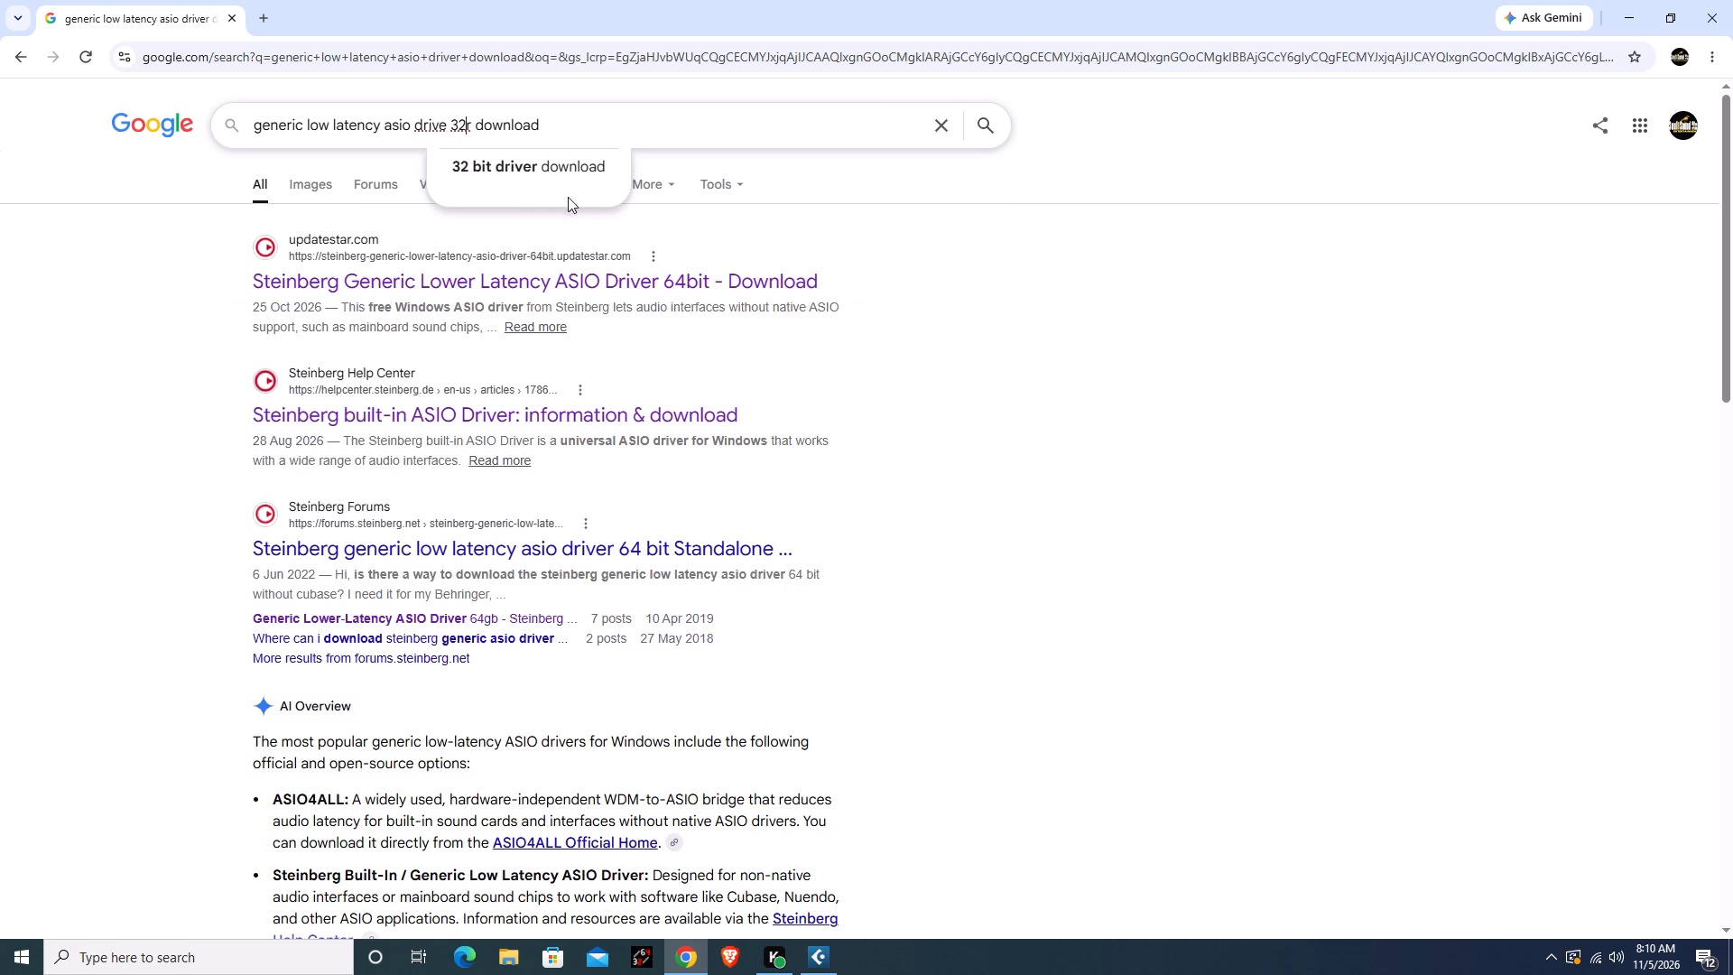
{"action": "left_click", "coordinate": [526, 163]}
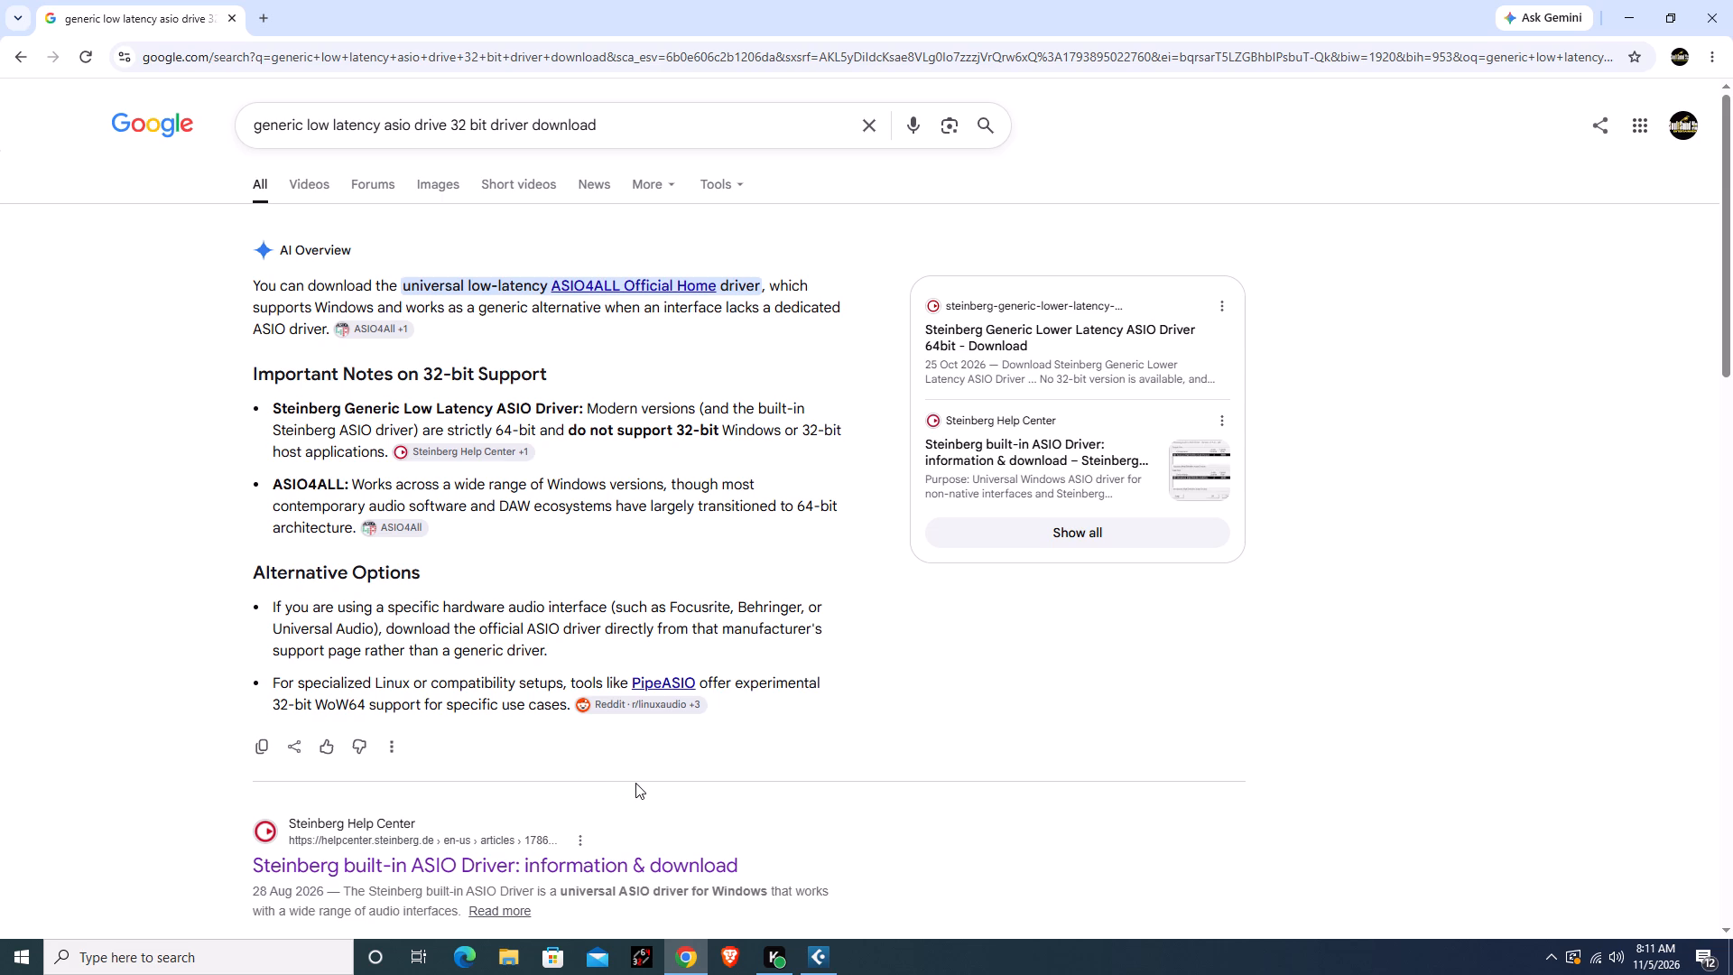
{"action": "scroll", "coordinate": [635, 783], "scroll_direction": "down", "scroll_amount": 4}
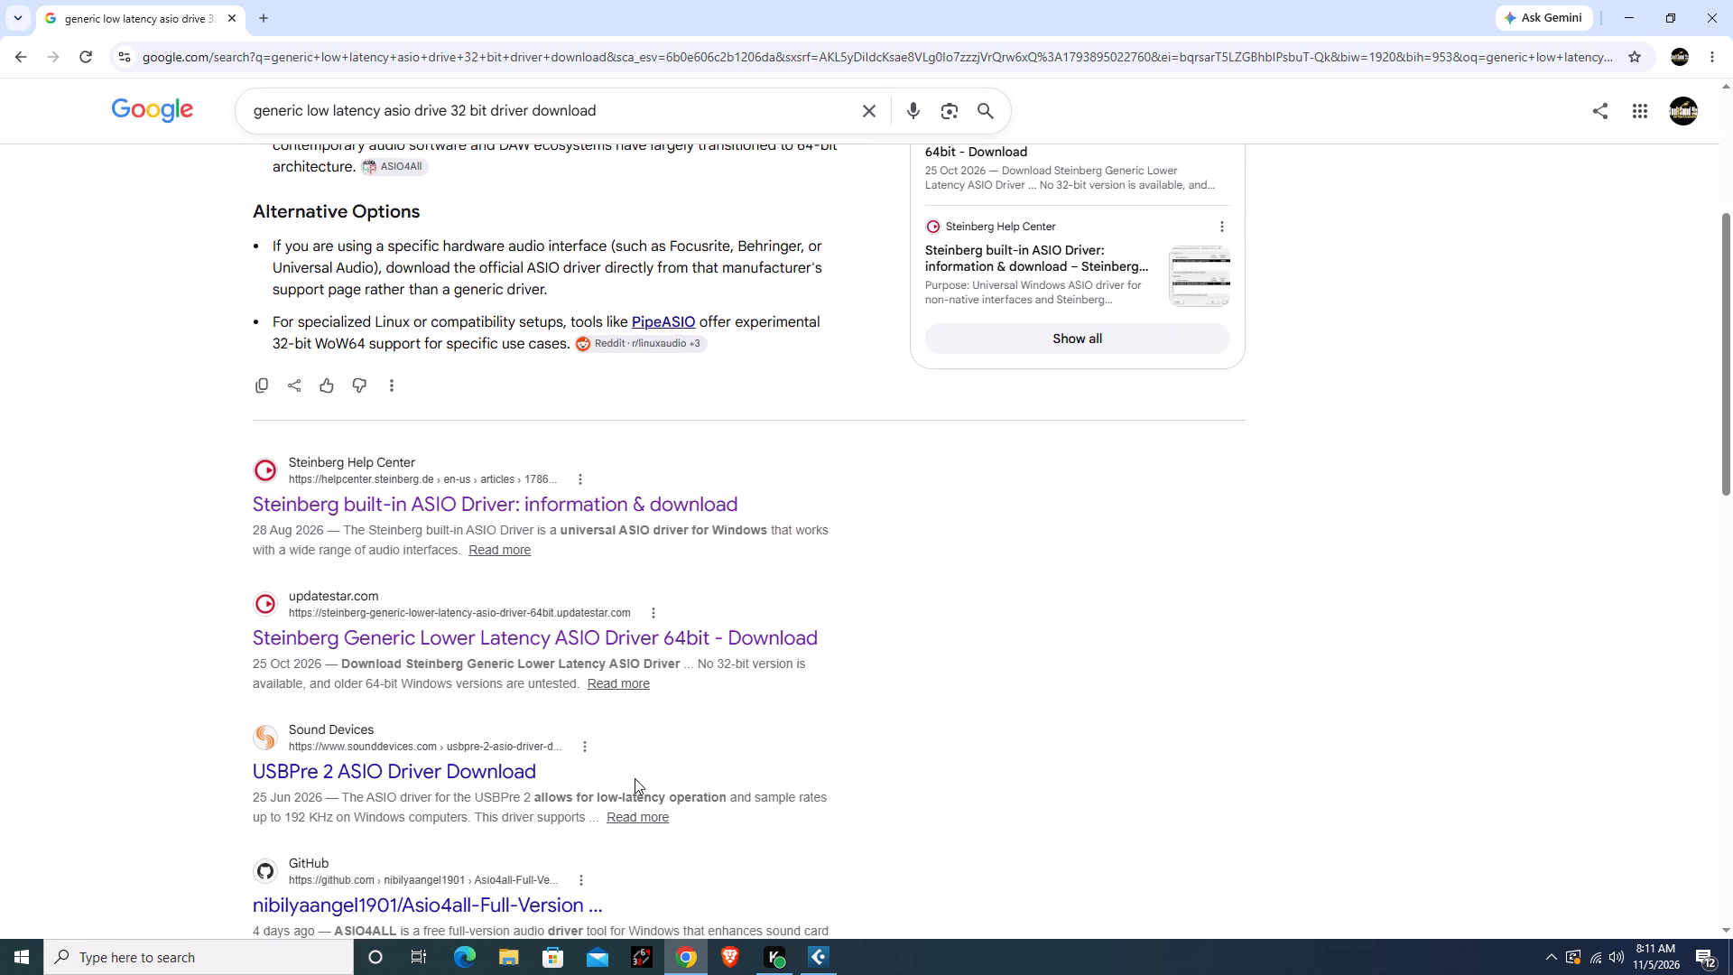
{"action": "scroll", "coordinate": [635, 778], "scroll_direction": "down", "scroll_amount": 9}
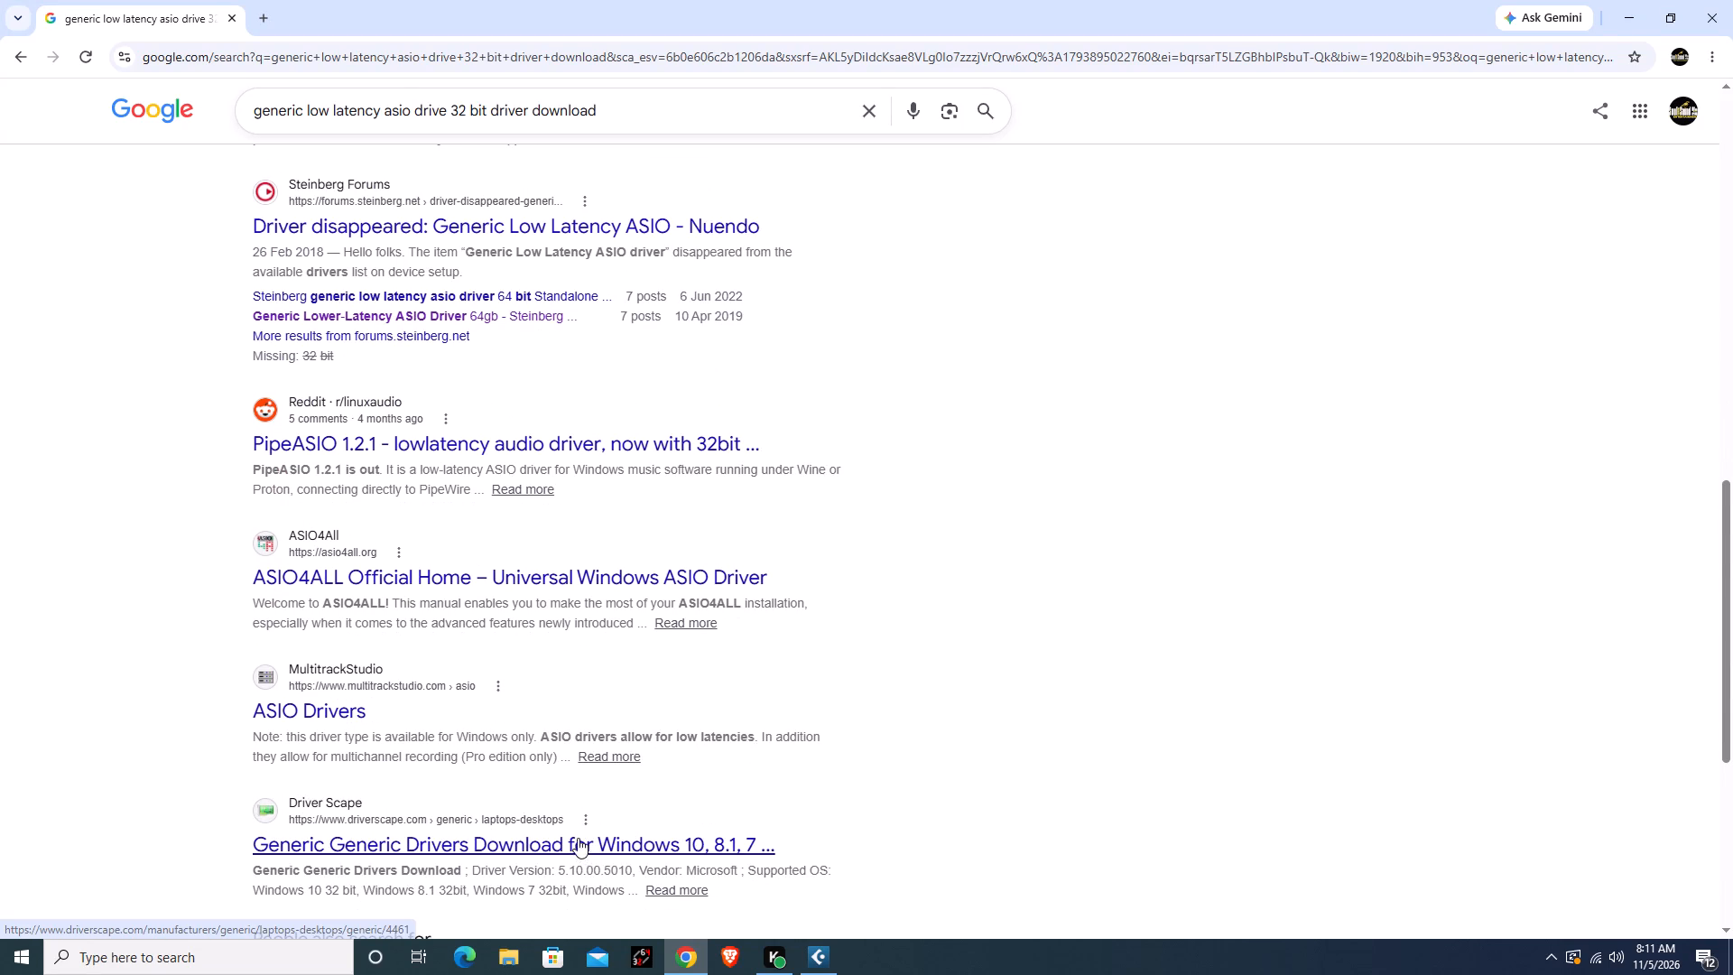
{"action": "scroll", "coordinate": [578, 820], "scroll_direction": "down", "scroll_amount": 3}
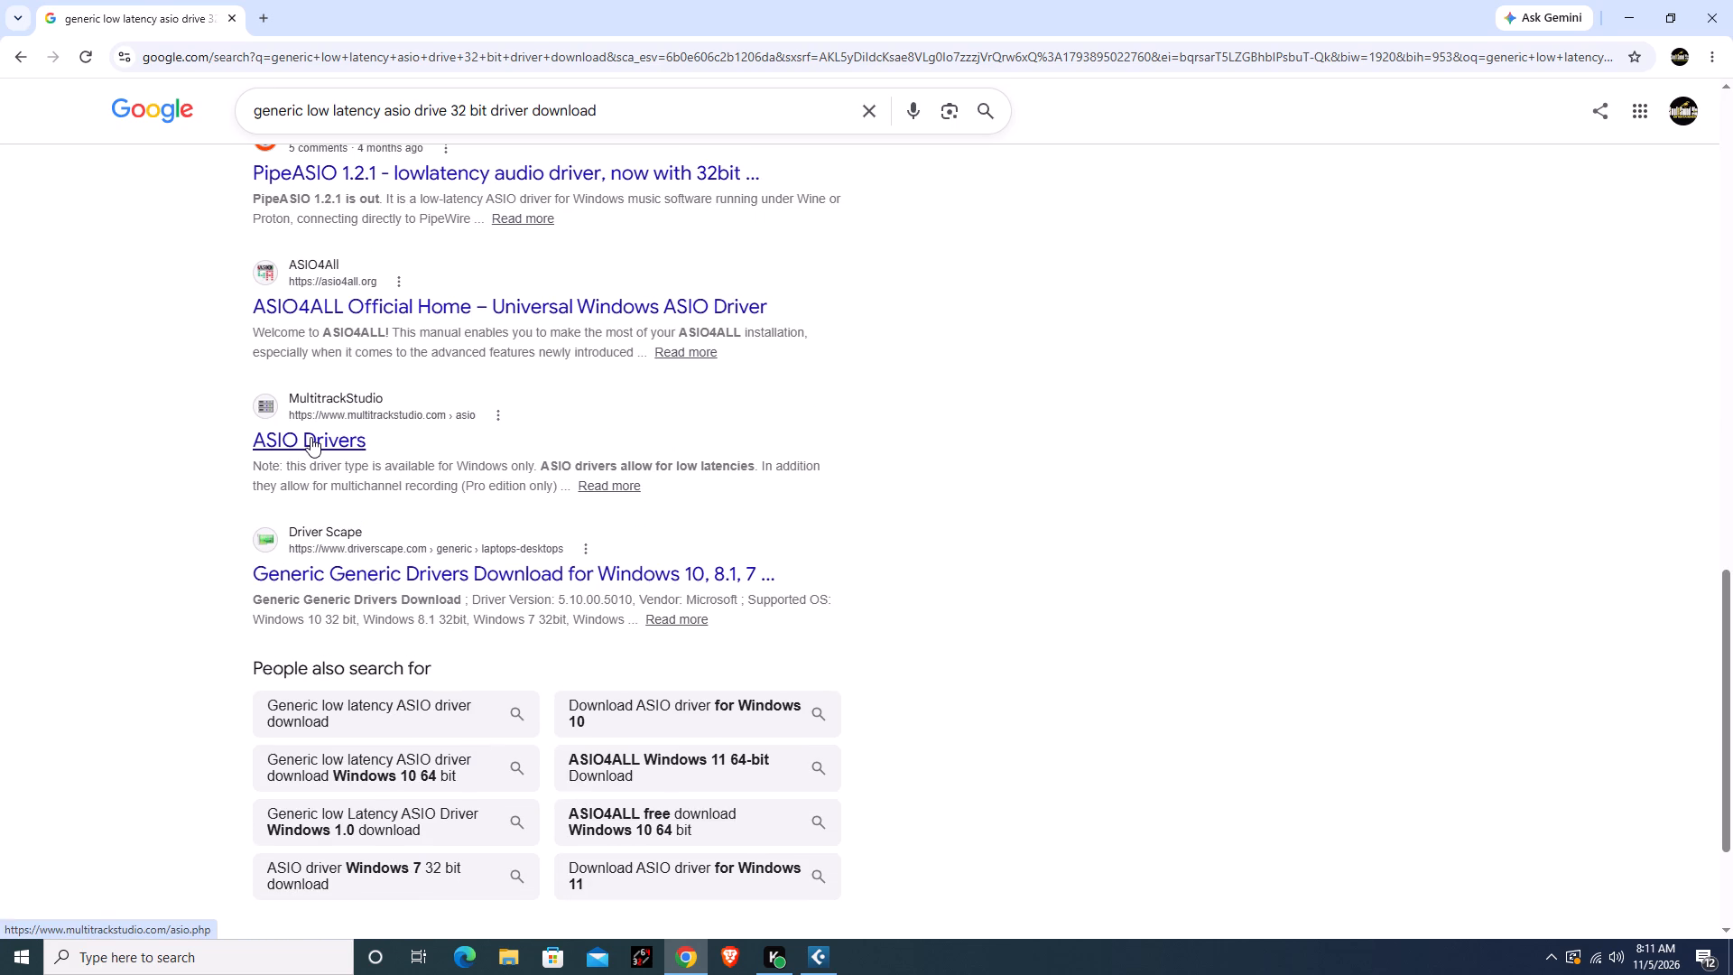
Examine MultitrackStudio's ASIO Drivers page and its download page for a driver, and return to the search results.
{"action": "left_click", "coordinate": [310, 437]}
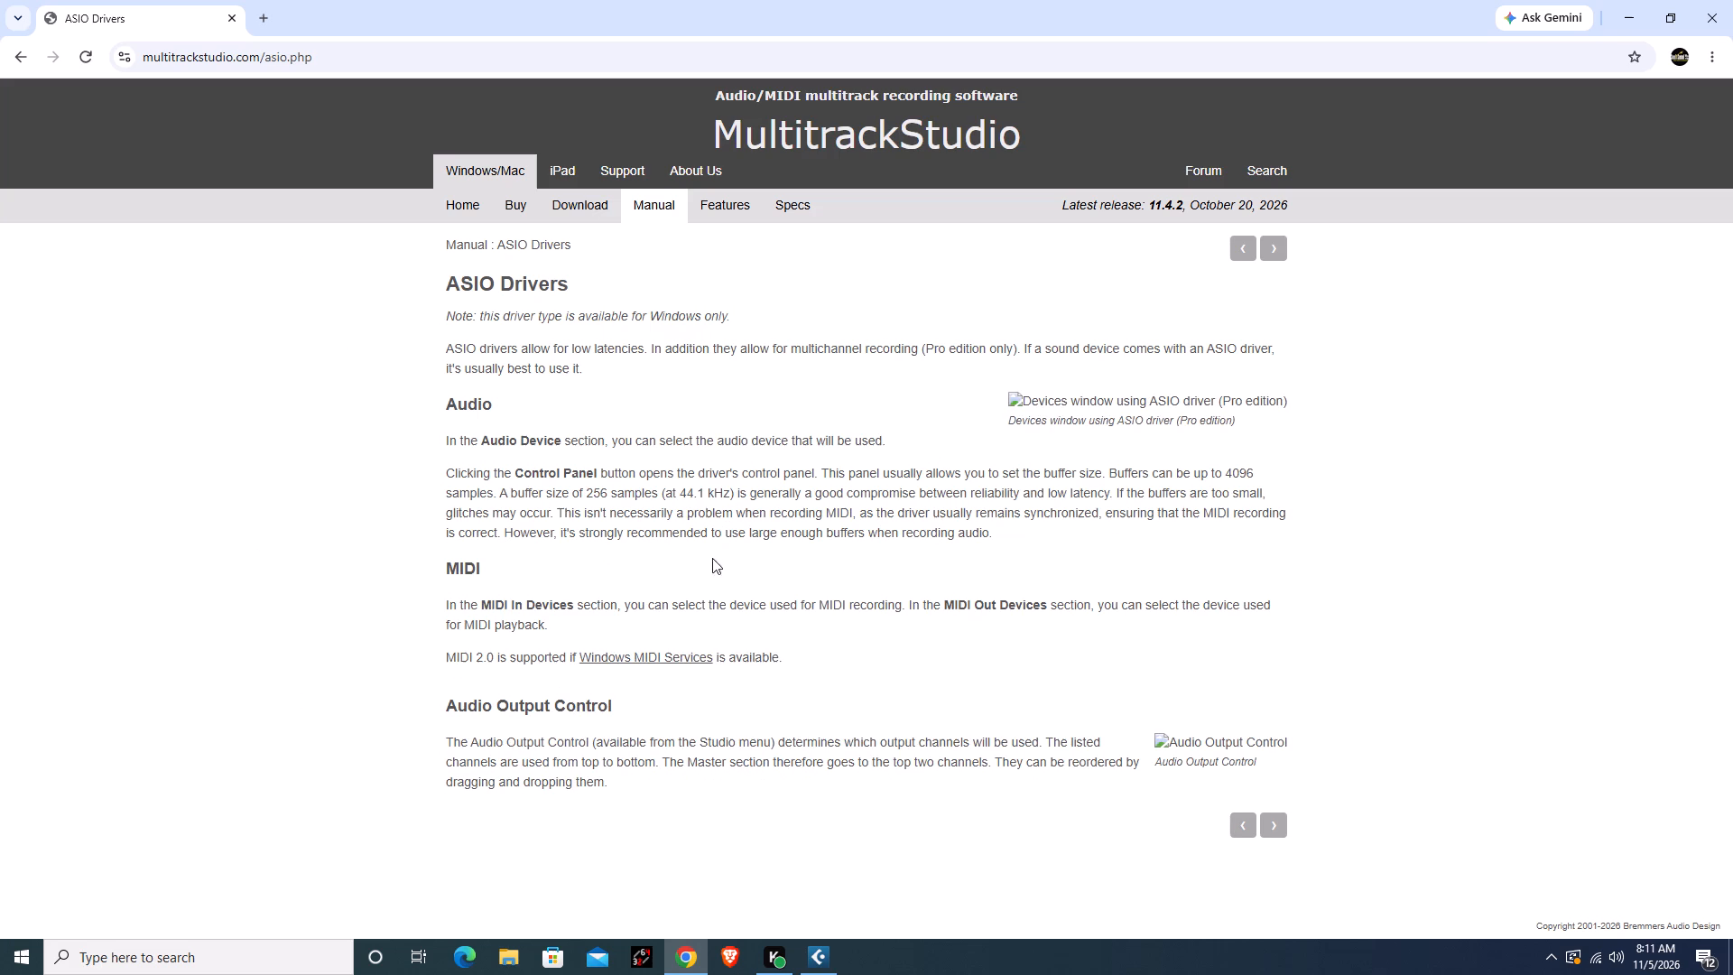
{"action": "scroll", "coordinate": [688, 596], "scroll_direction": "down", "scroll_amount": 5}
{"action": "left_click", "coordinate": [576, 197]}
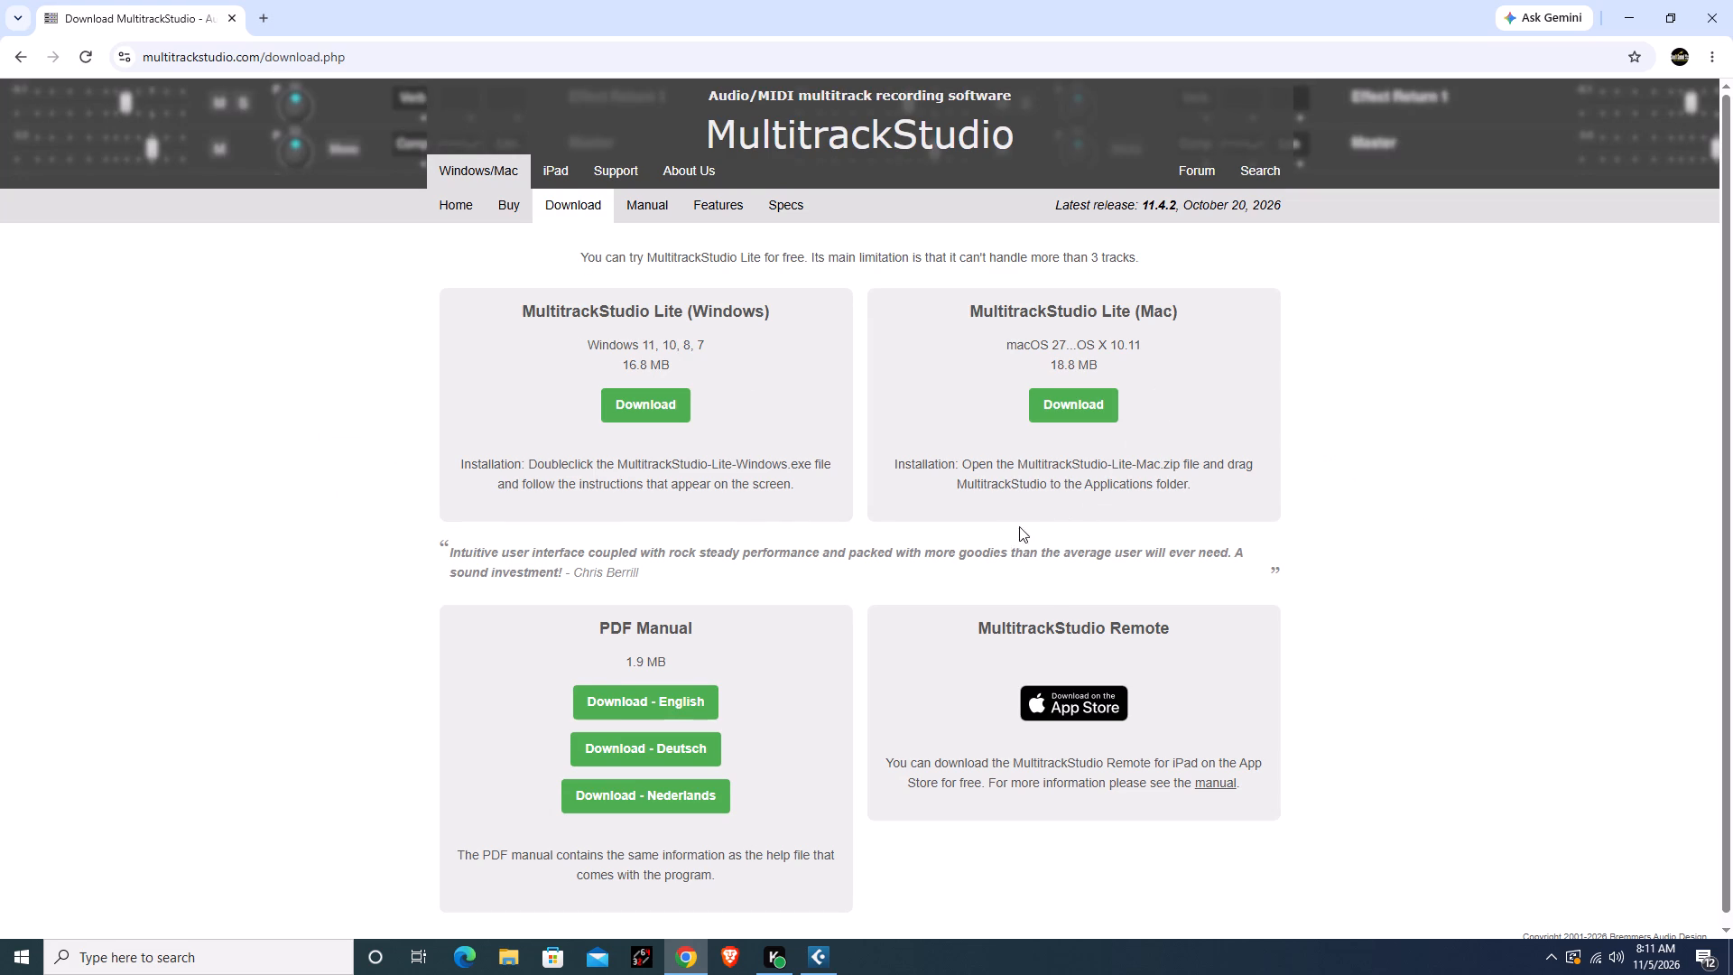
{"action": "scroll", "coordinate": [798, 534], "scroll_direction": "down", "scroll_amount": 12}
{"action": "scroll", "coordinate": [797, 534], "scroll_direction": "up", "scroll_amount": 5}
{"action": "left_click", "coordinate": [15, 54]}
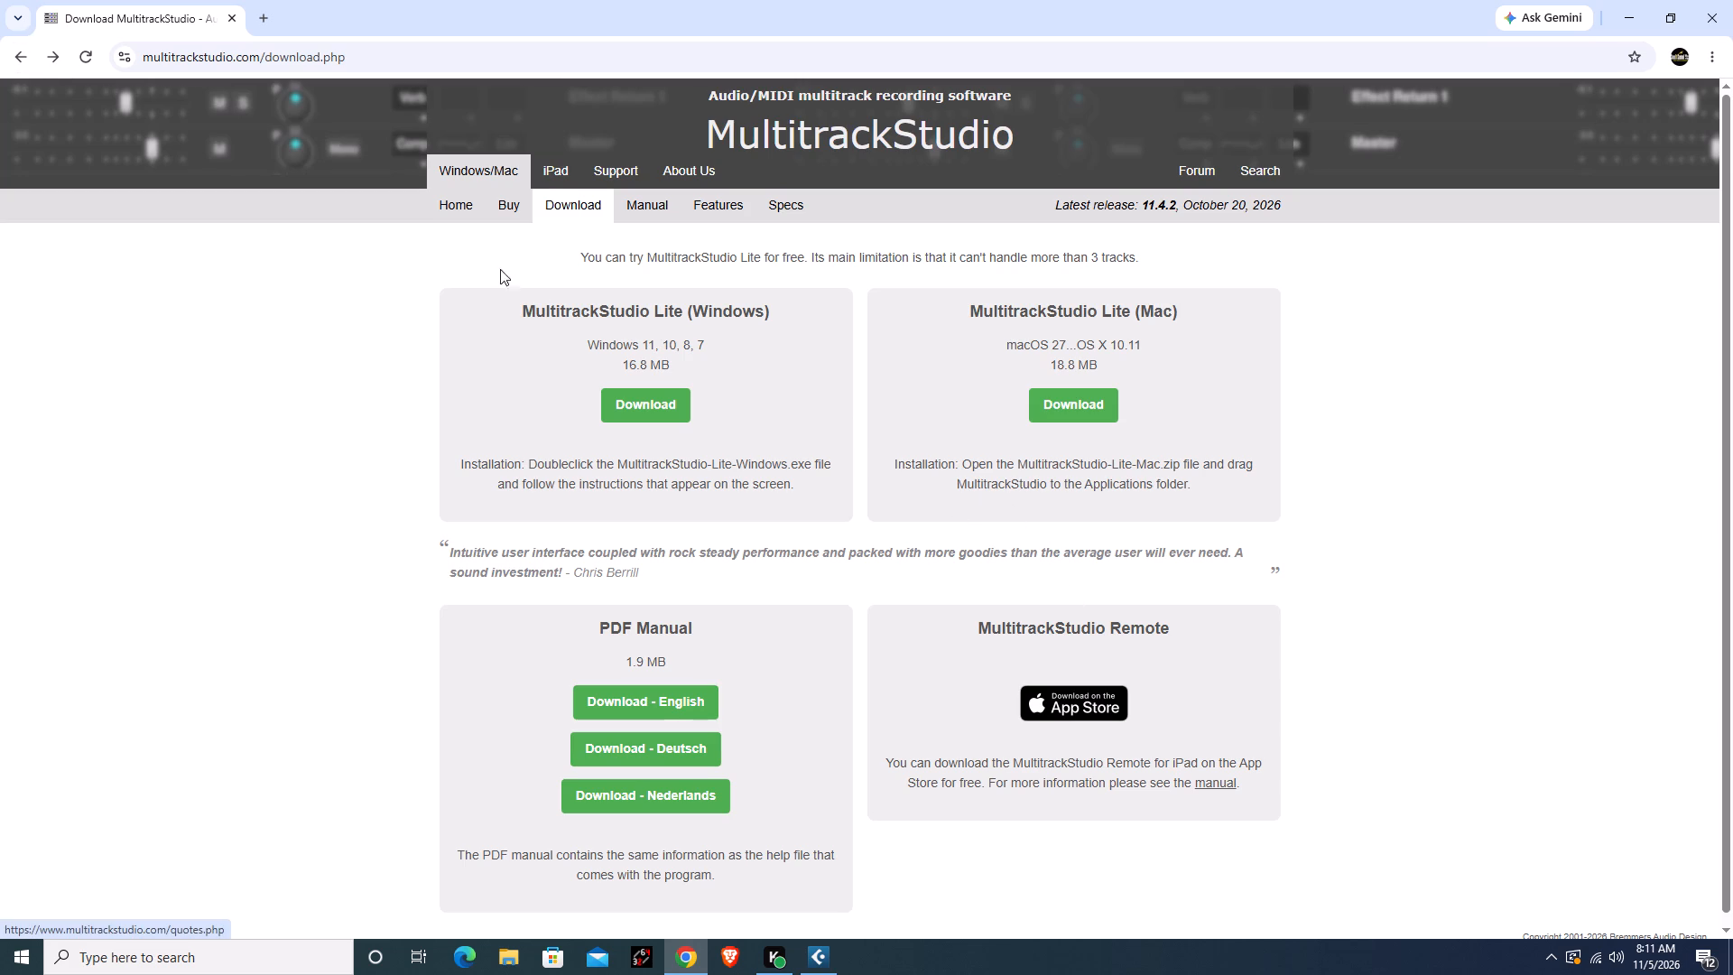
{"action": "left_click", "coordinate": [18, 57]}
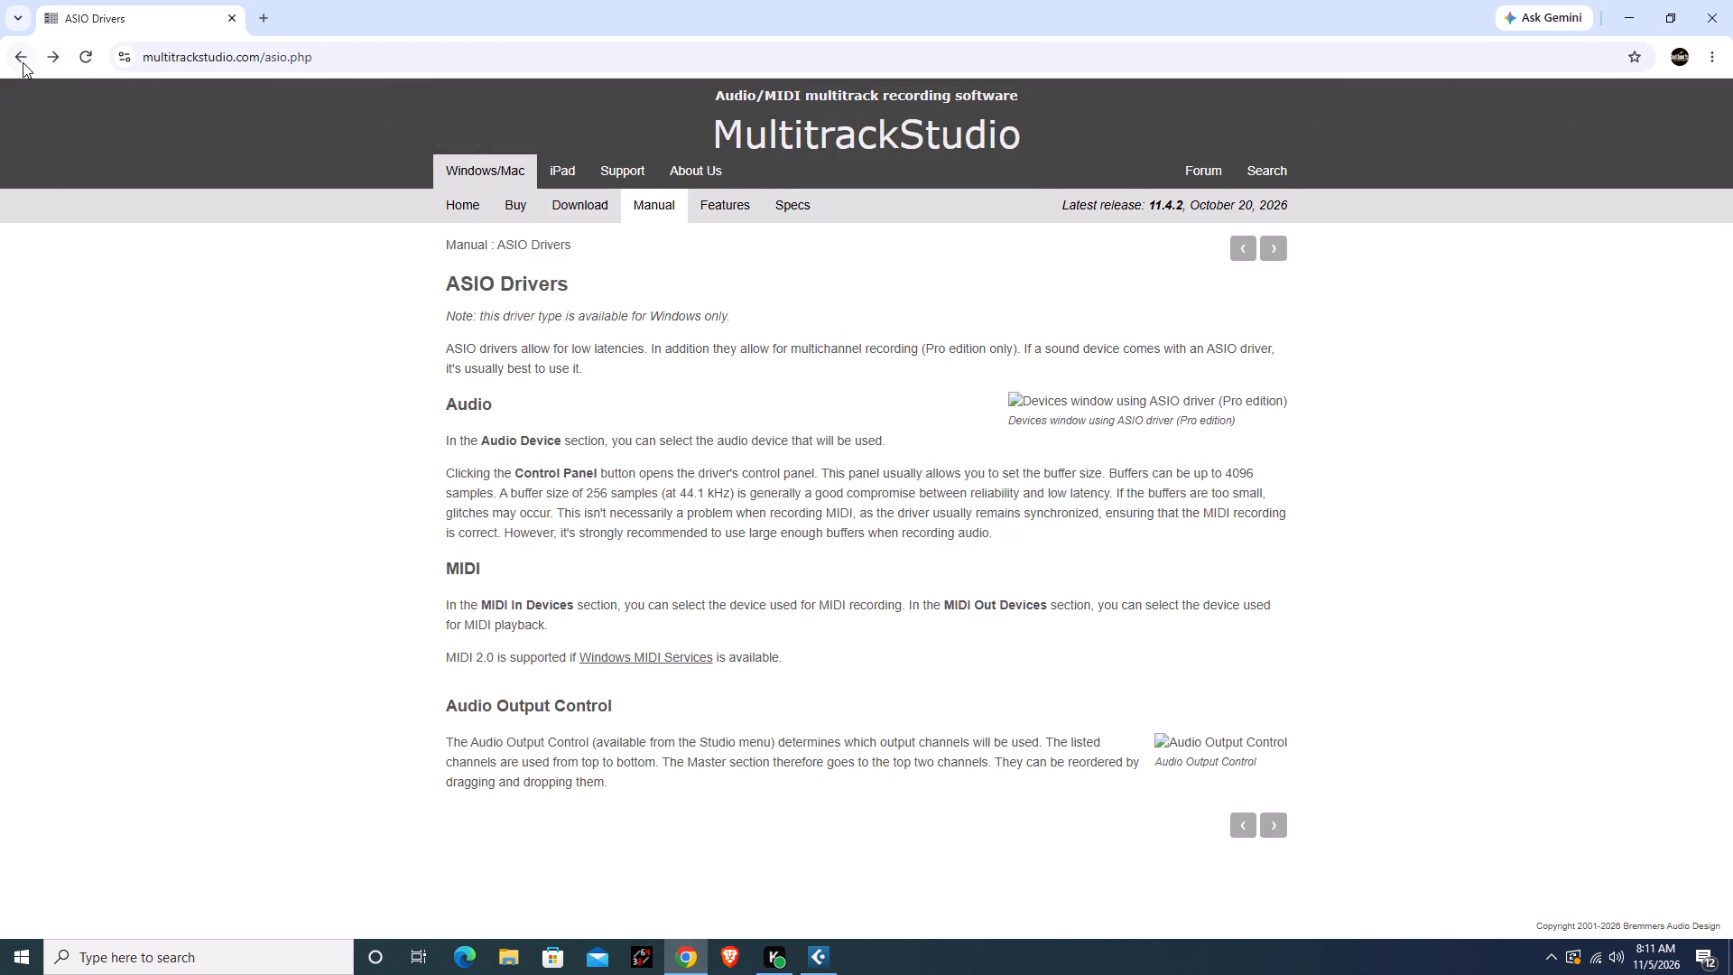
{"action": "left_click", "coordinate": [17, 58]}
Run the related search "Generic low Latency ASIO Driver Windows 1.0 download" and open the Edit page of the updatestar.com result.
{"action": "scroll", "coordinate": [584, 604], "scroll_direction": "down", "scroll_amount": 3}
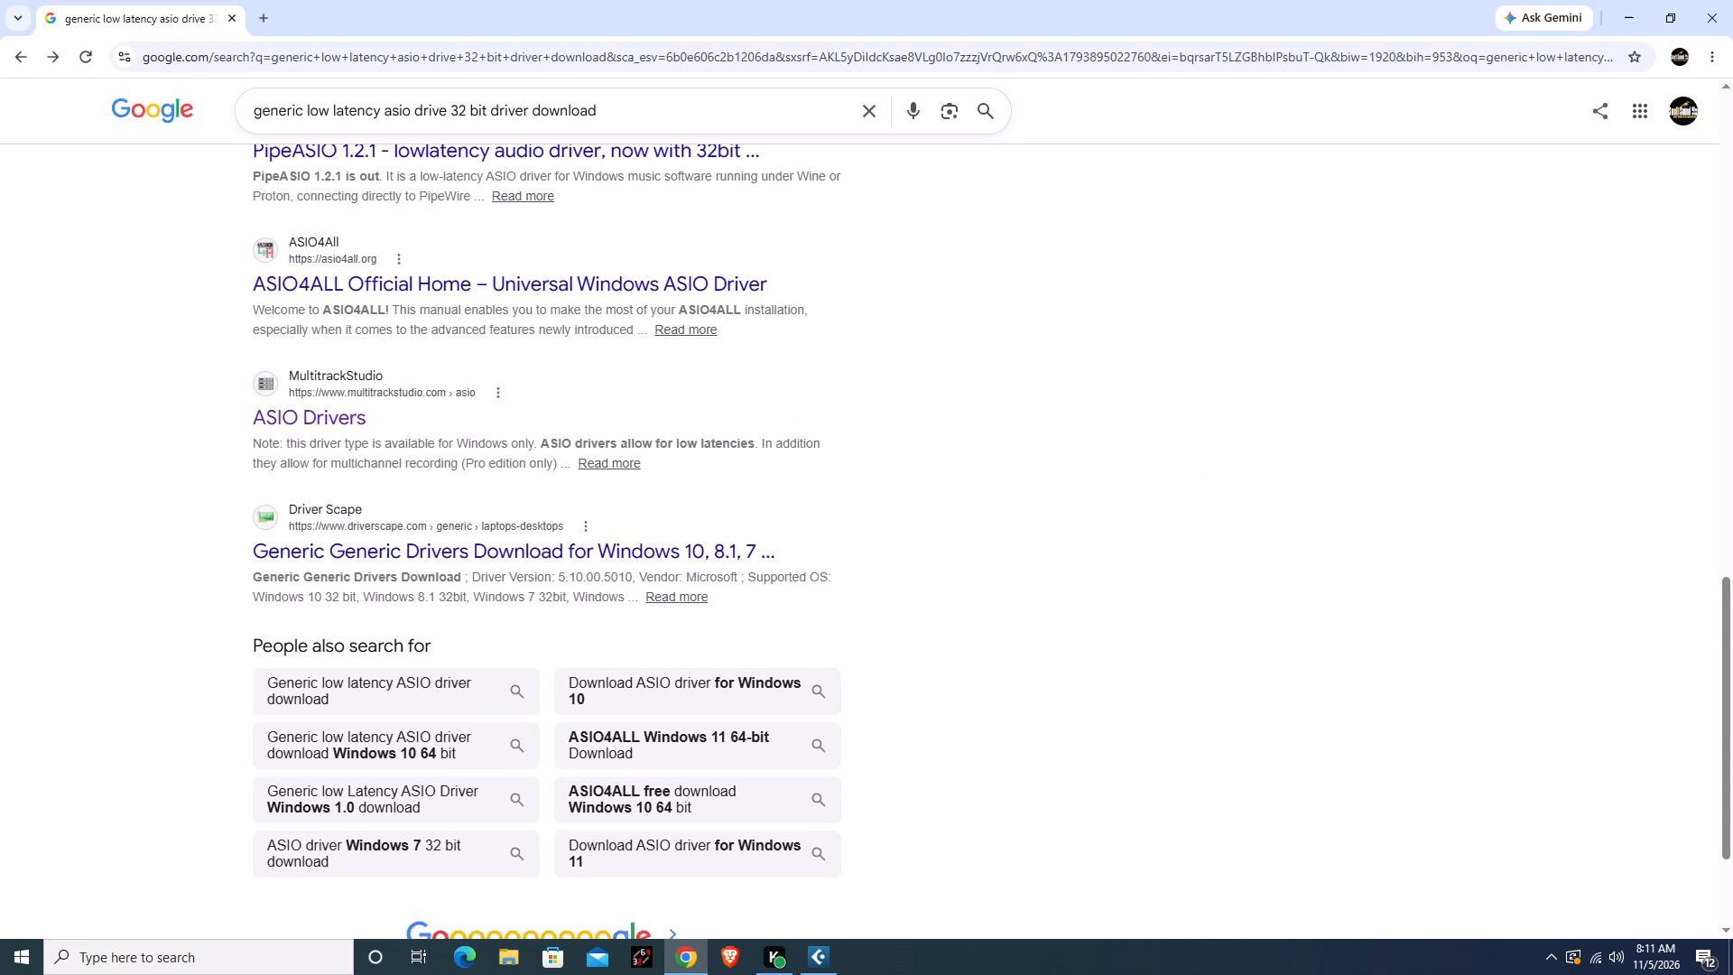
{"action": "scroll", "coordinate": [586, 608], "scroll_direction": "down", "scroll_amount": 3}
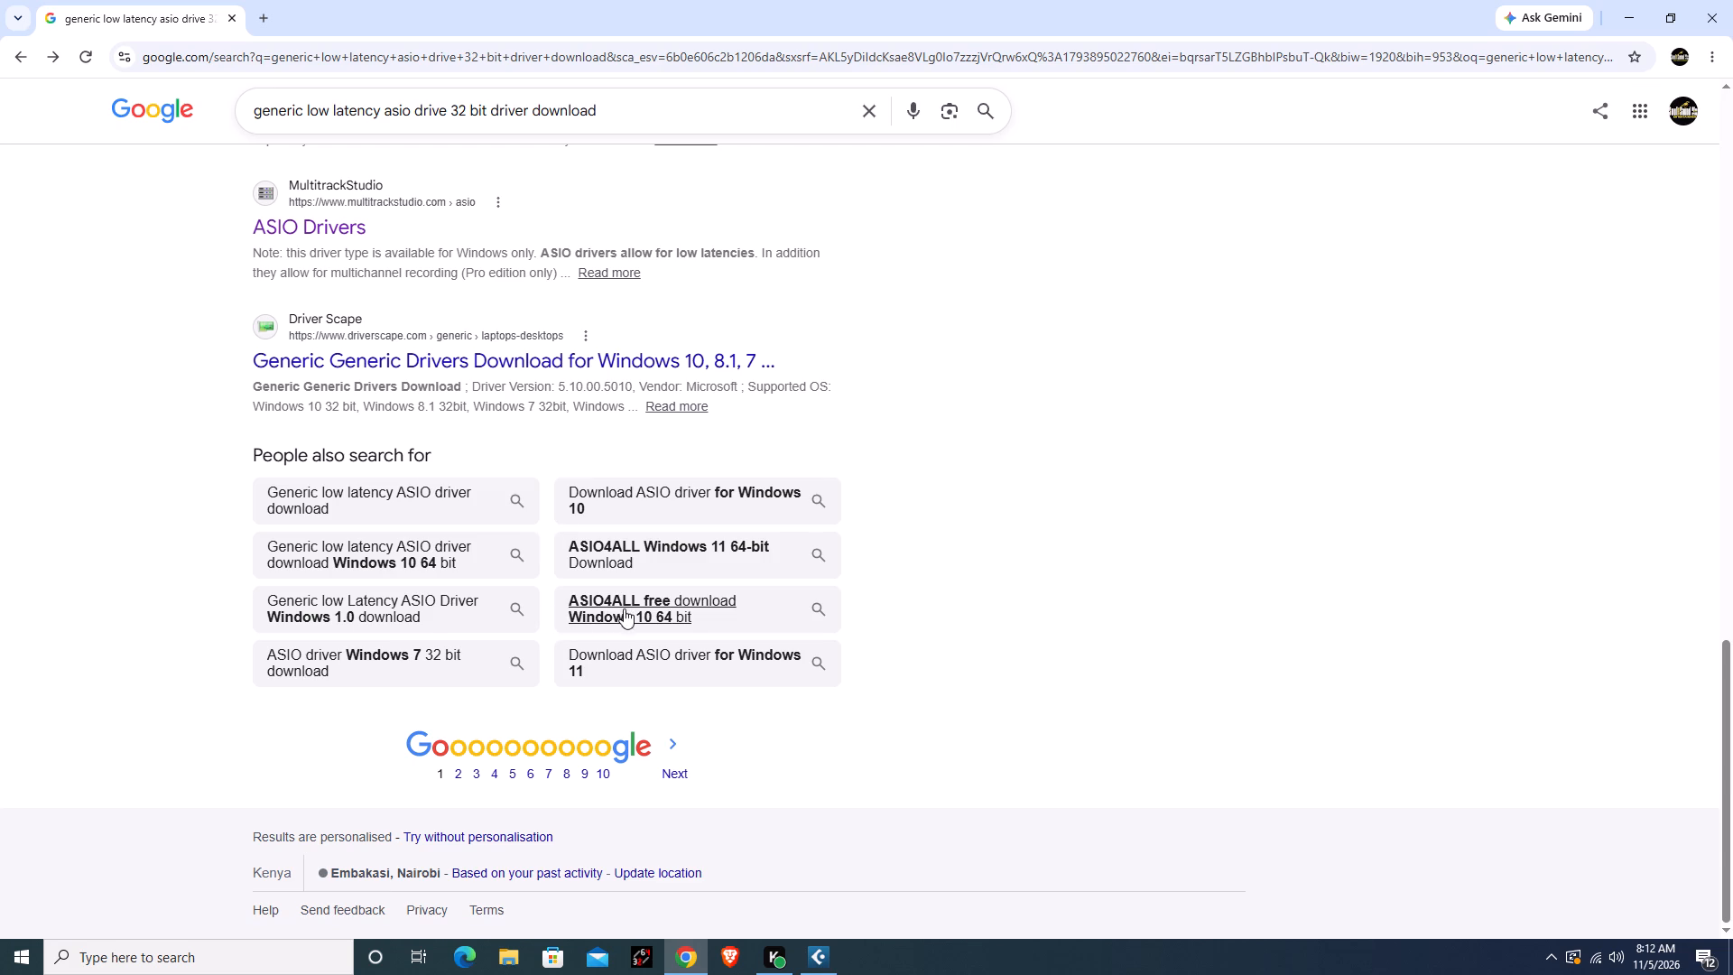
{"action": "left_click", "coordinate": [390, 615]}
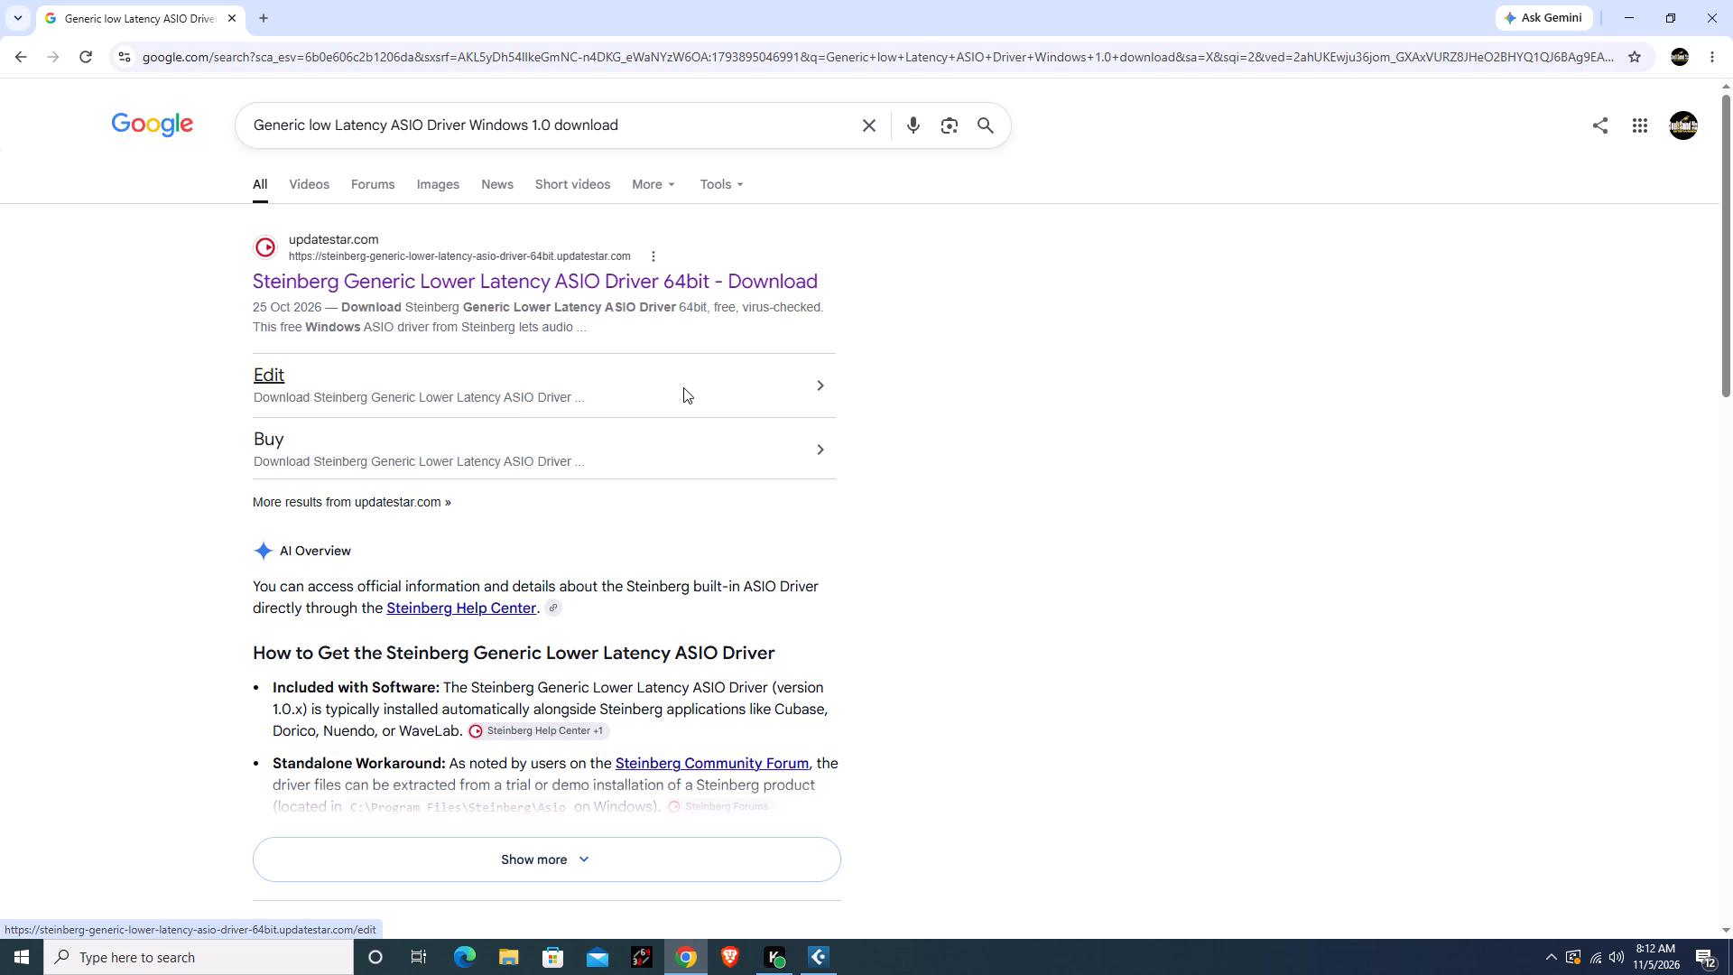
{"action": "left_click", "coordinate": [565, 390]}
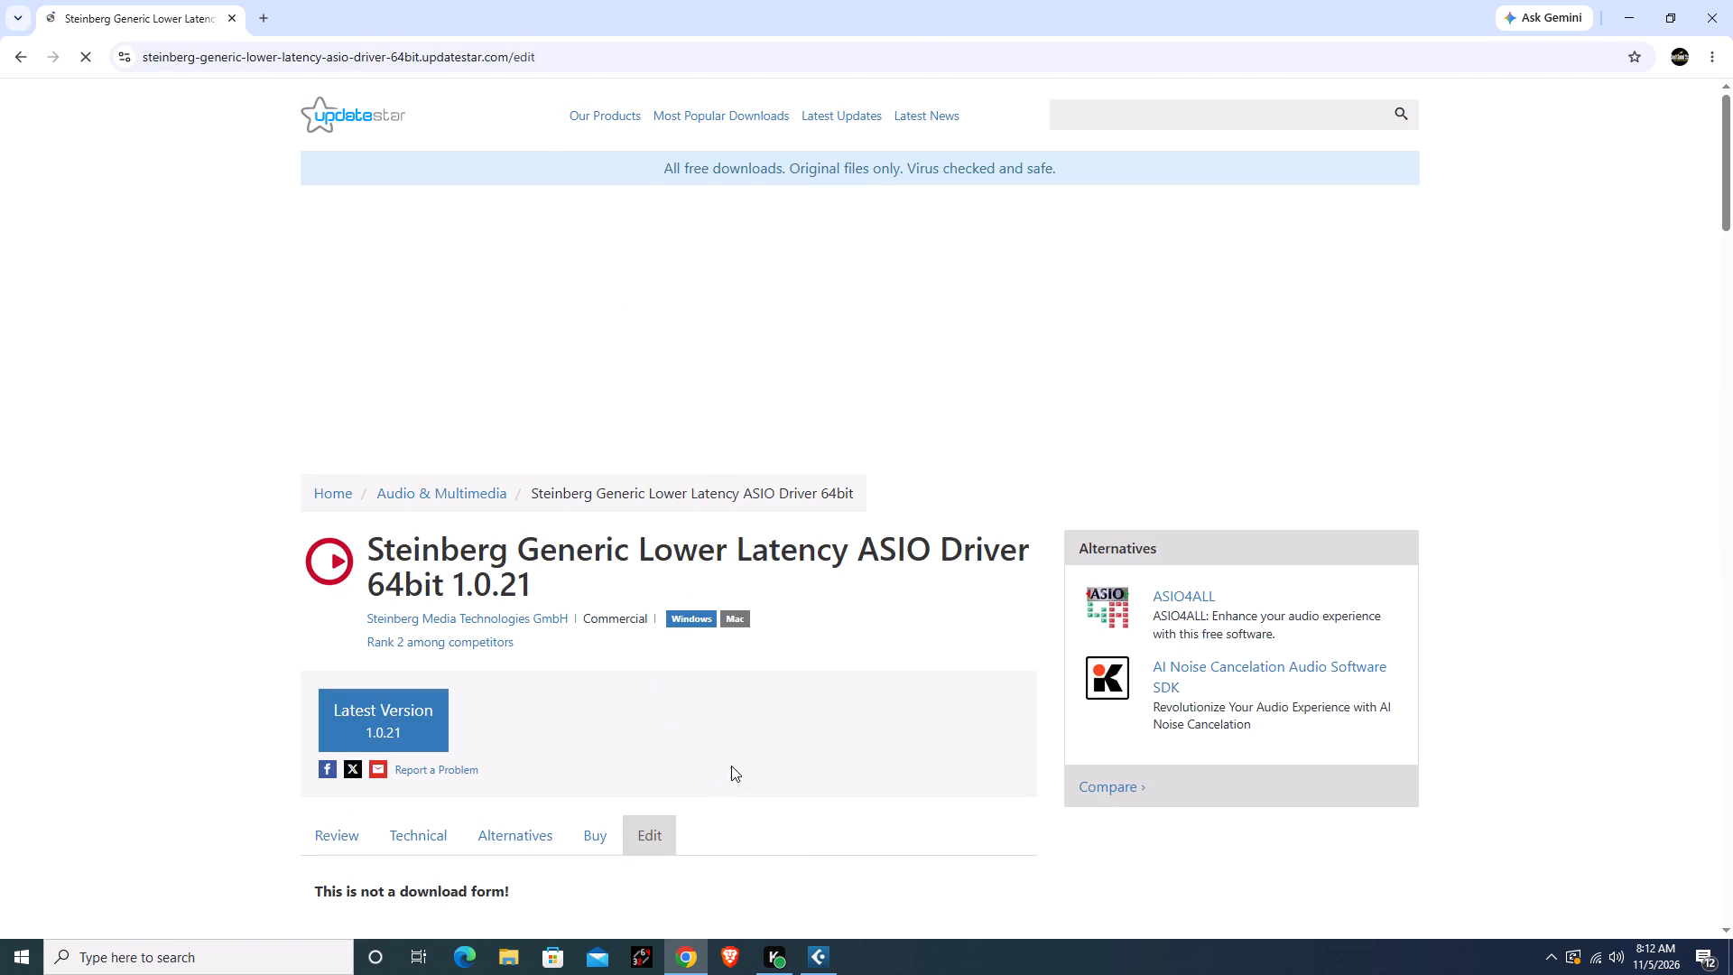
Clear the Mac requirement in the Steinberg Generic Lower Latency ASIO Driver 64bit form, leaving Windows selected.
{"action": "scroll", "coordinate": [789, 748], "scroll_direction": "down", "scroll_amount": 4}
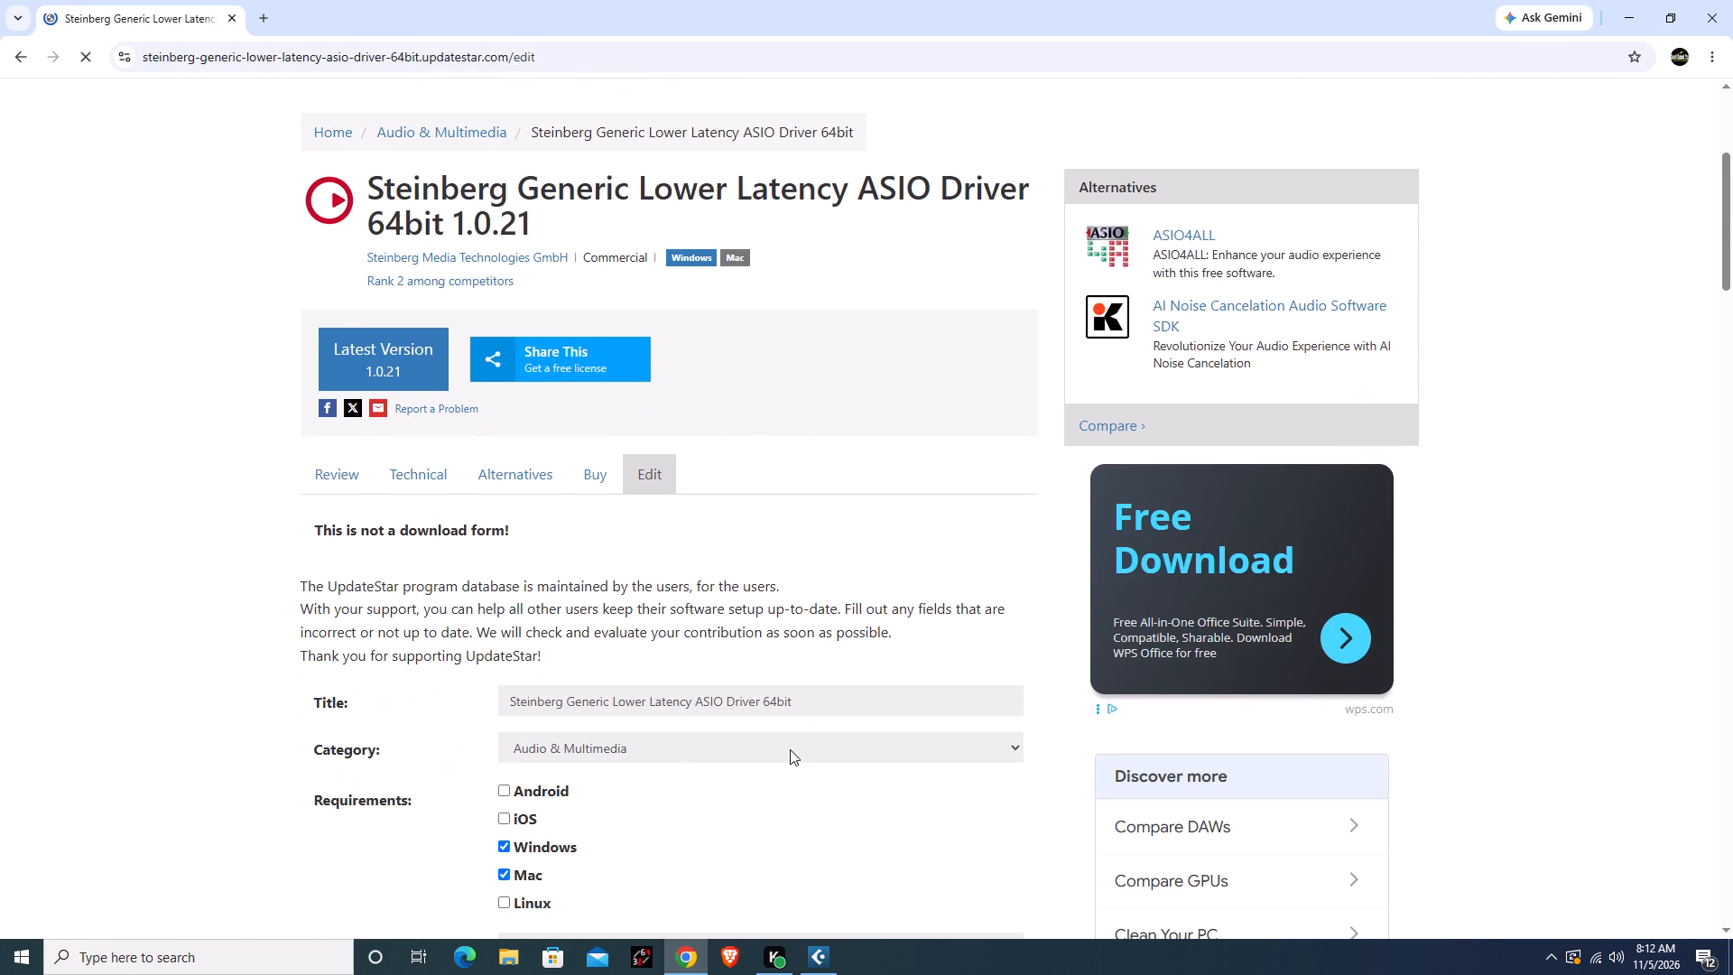
{"action": "scroll", "coordinate": [790, 750], "scroll_direction": "down", "scroll_amount": 3}
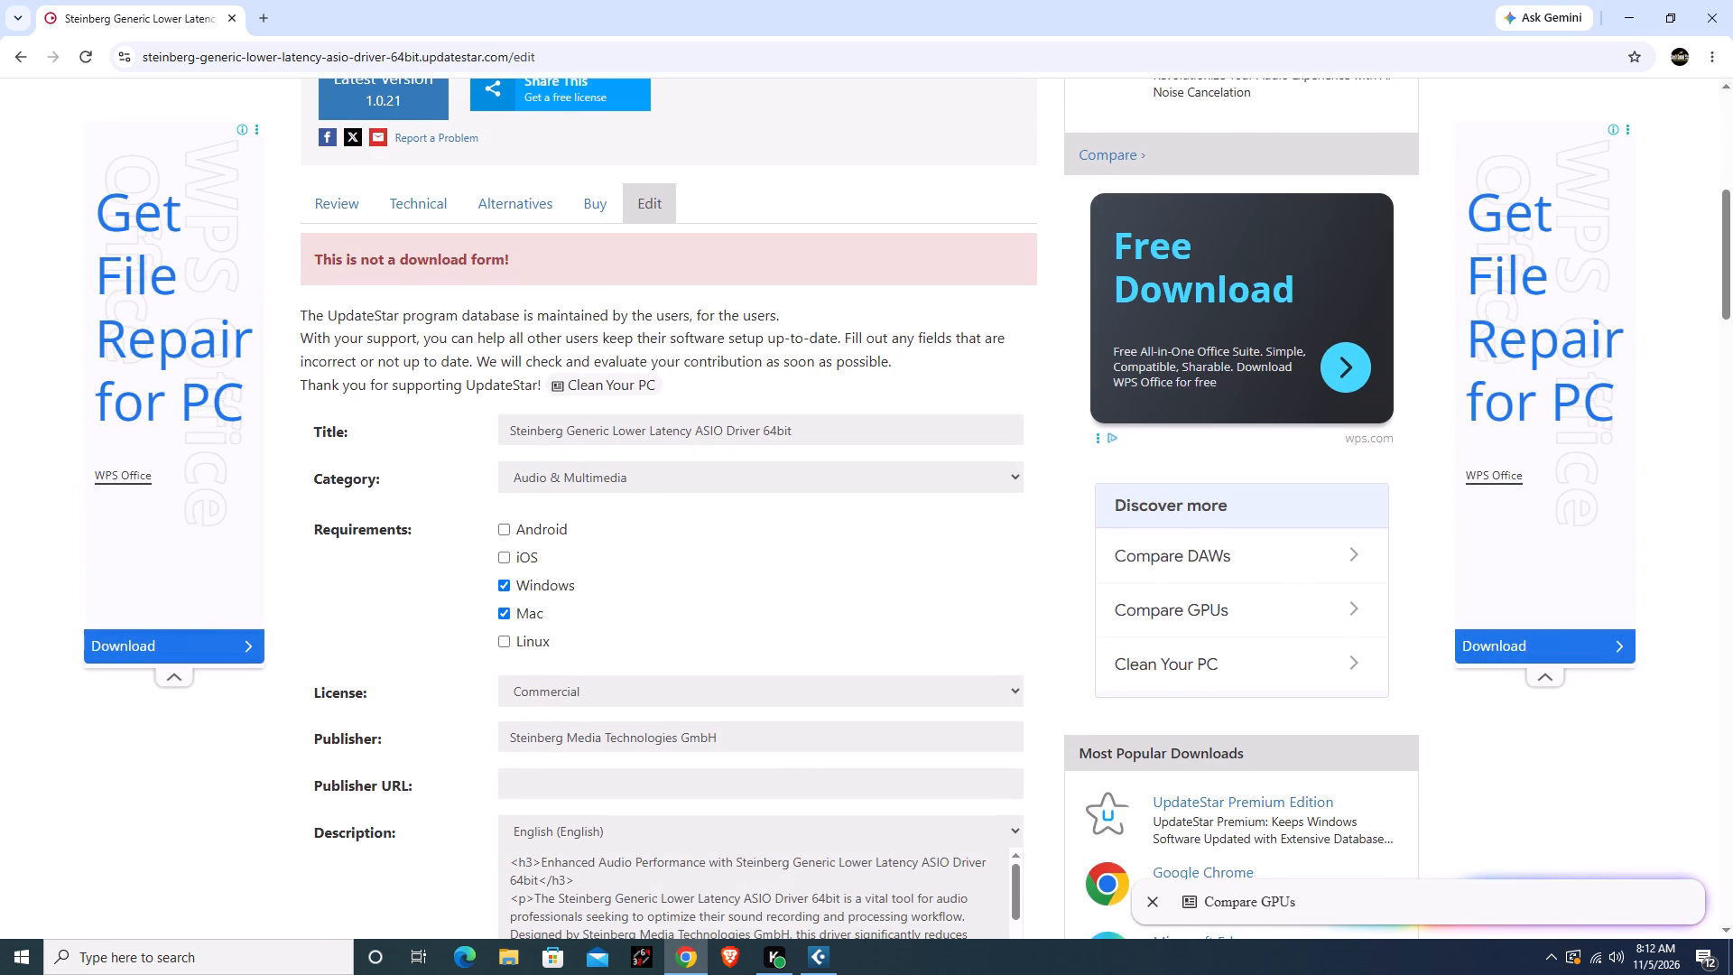
{"action": "scroll", "coordinate": [788, 745], "scroll_direction": "down", "scroll_amount": 2}
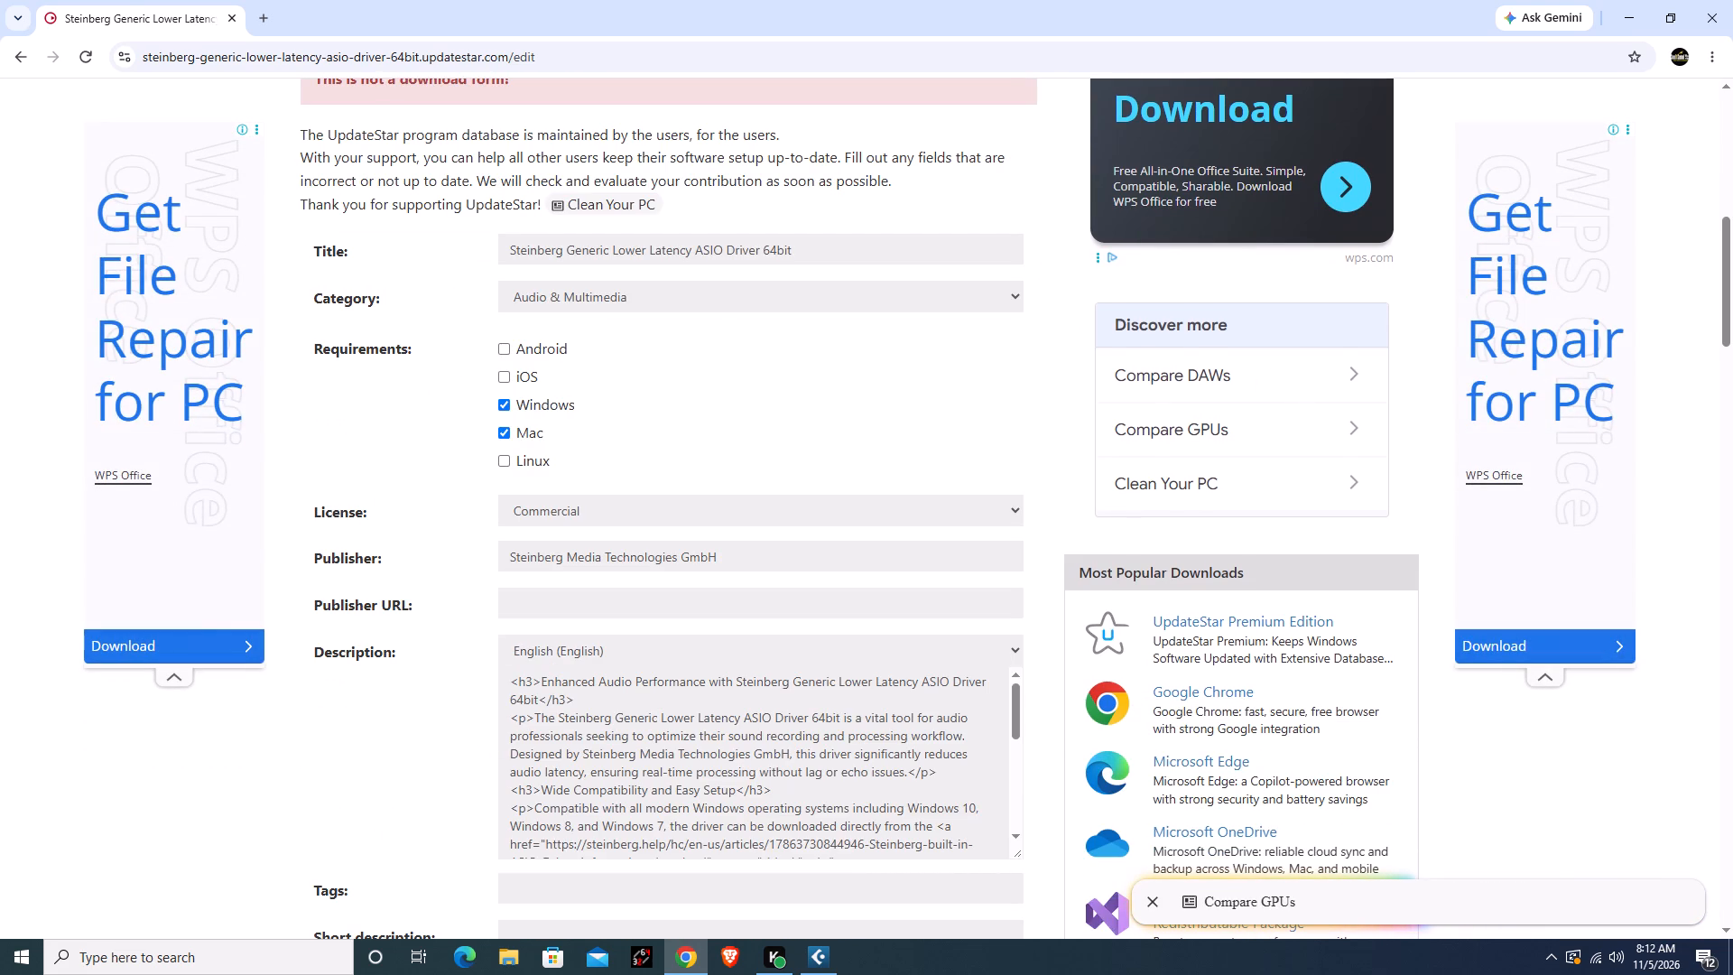
{"action": "left_click", "coordinate": [505, 432]}
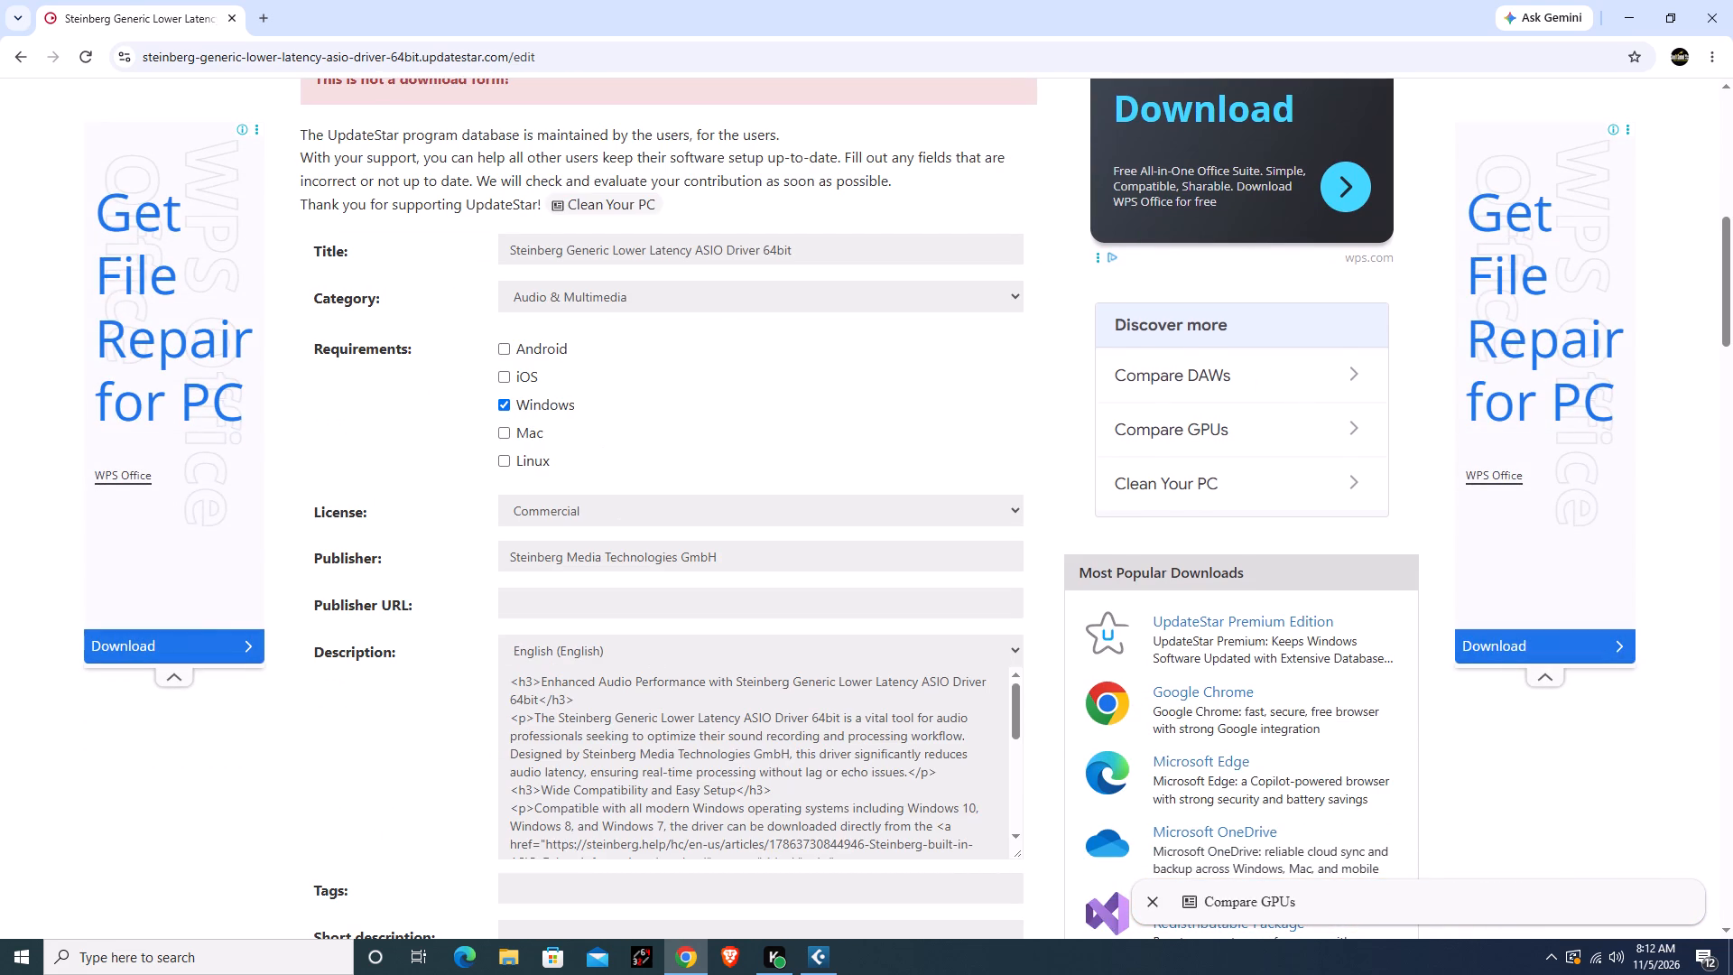
Look through the driver's description, and dismiss the Compare GPUs pop-up and one of the two WPS Office side adverts.
{"action": "scroll", "coordinate": [672, 770], "scroll_direction": "down", "scroll_amount": 2}
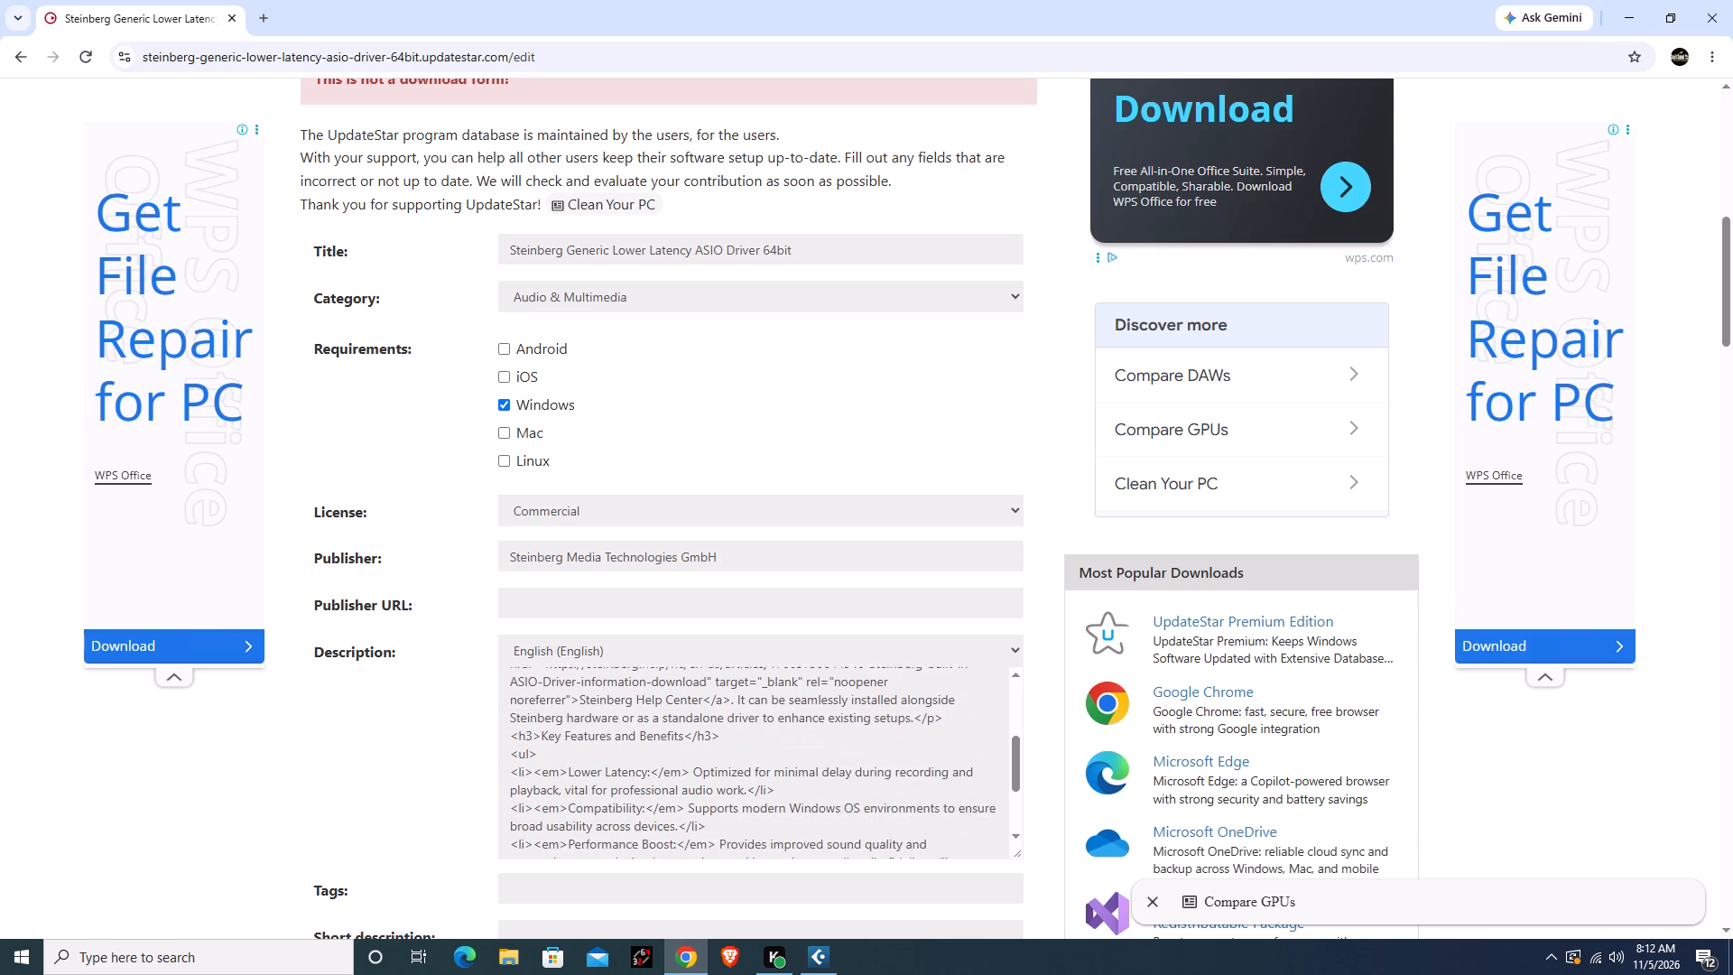
{"action": "scroll", "coordinate": [673, 770], "scroll_direction": "down", "scroll_amount": 1}
{"action": "scroll", "coordinate": [690, 533], "scroll_direction": "down", "scroll_amount": 3}
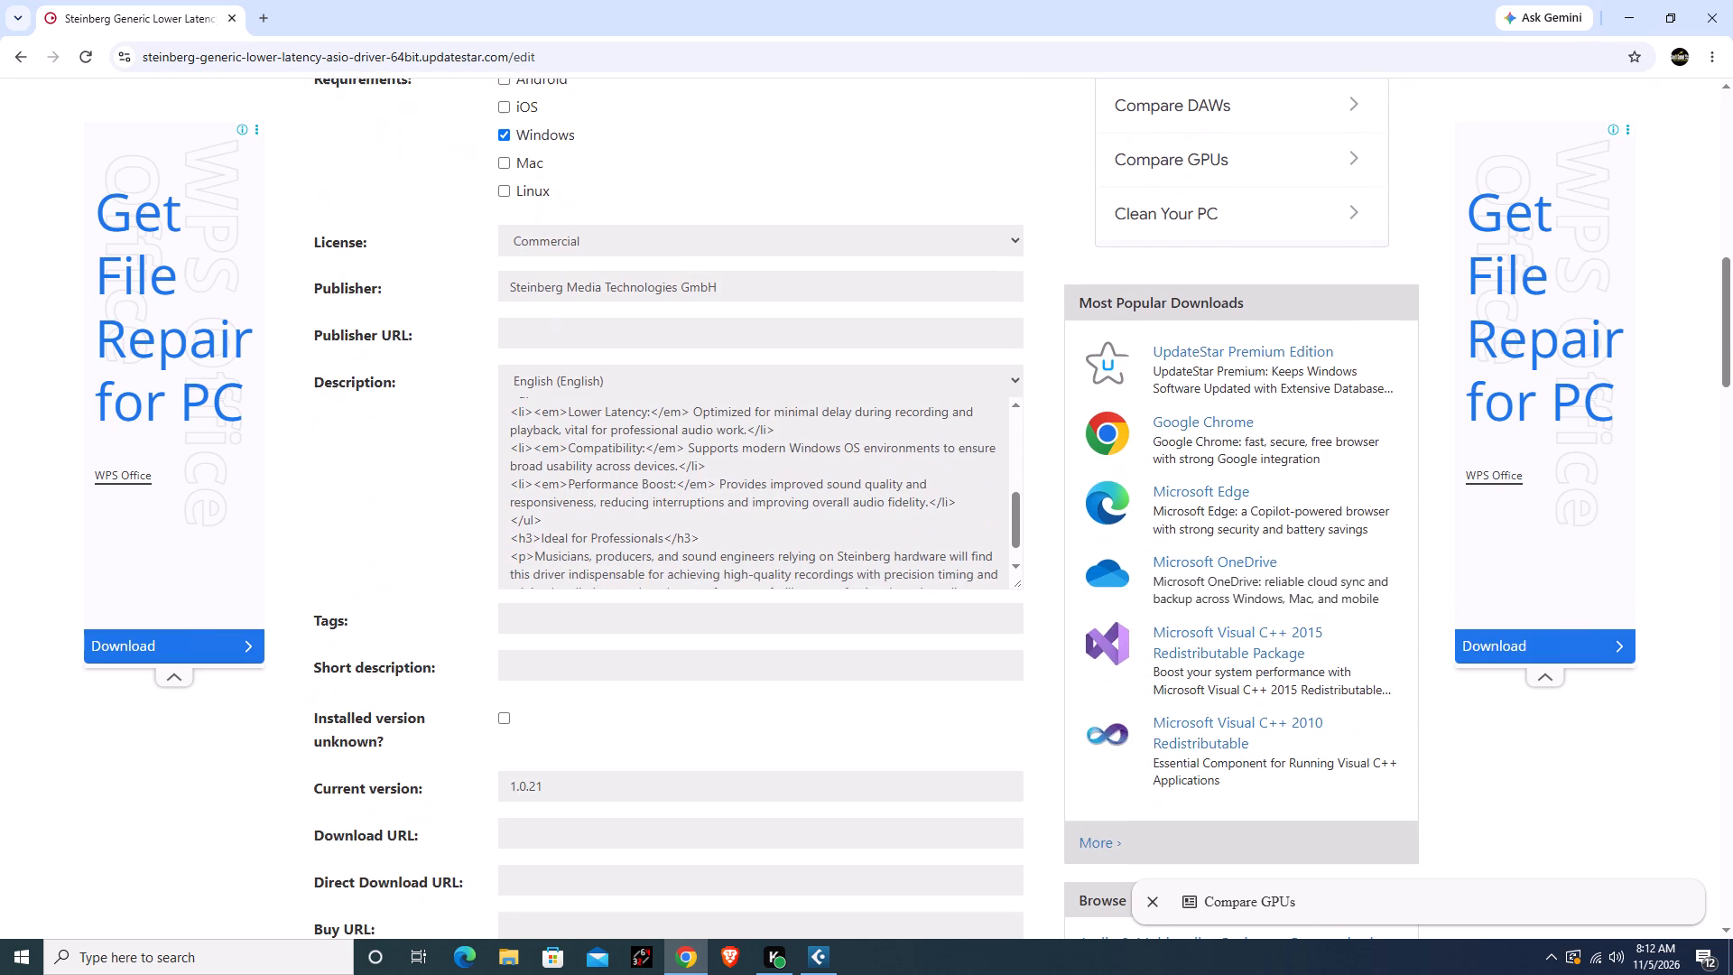
{"action": "left_click", "coordinate": [1153, 903]}
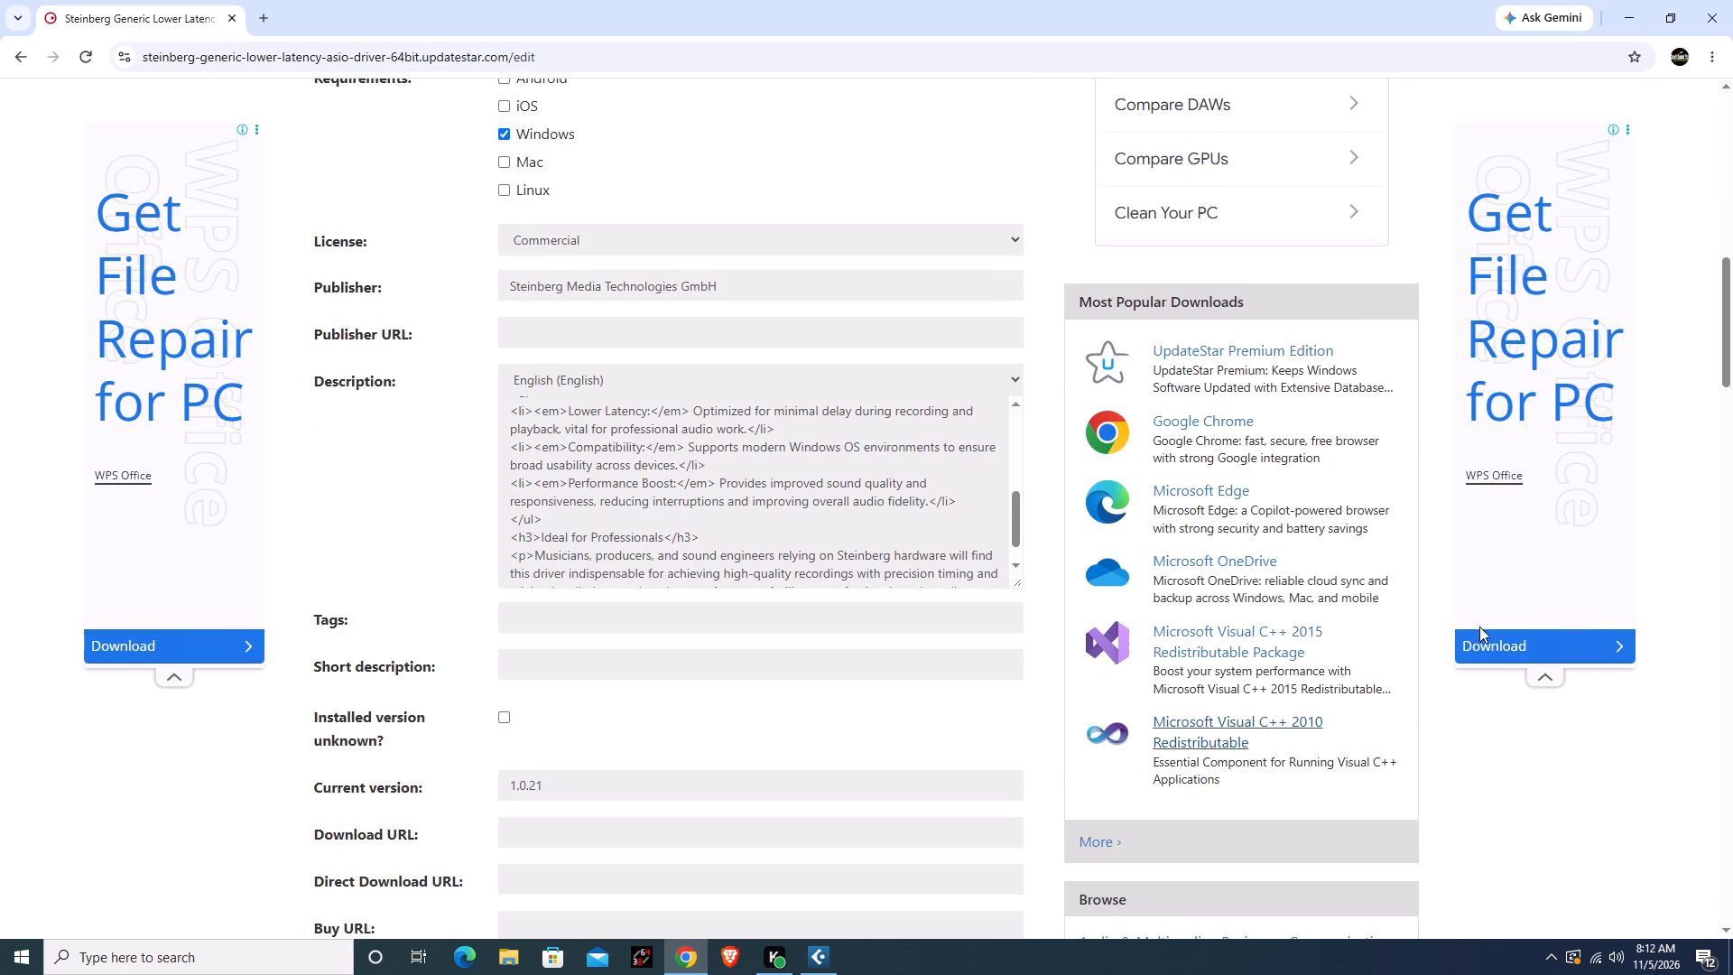
{"action": "left_click", "coordinate": [1540, 675]}
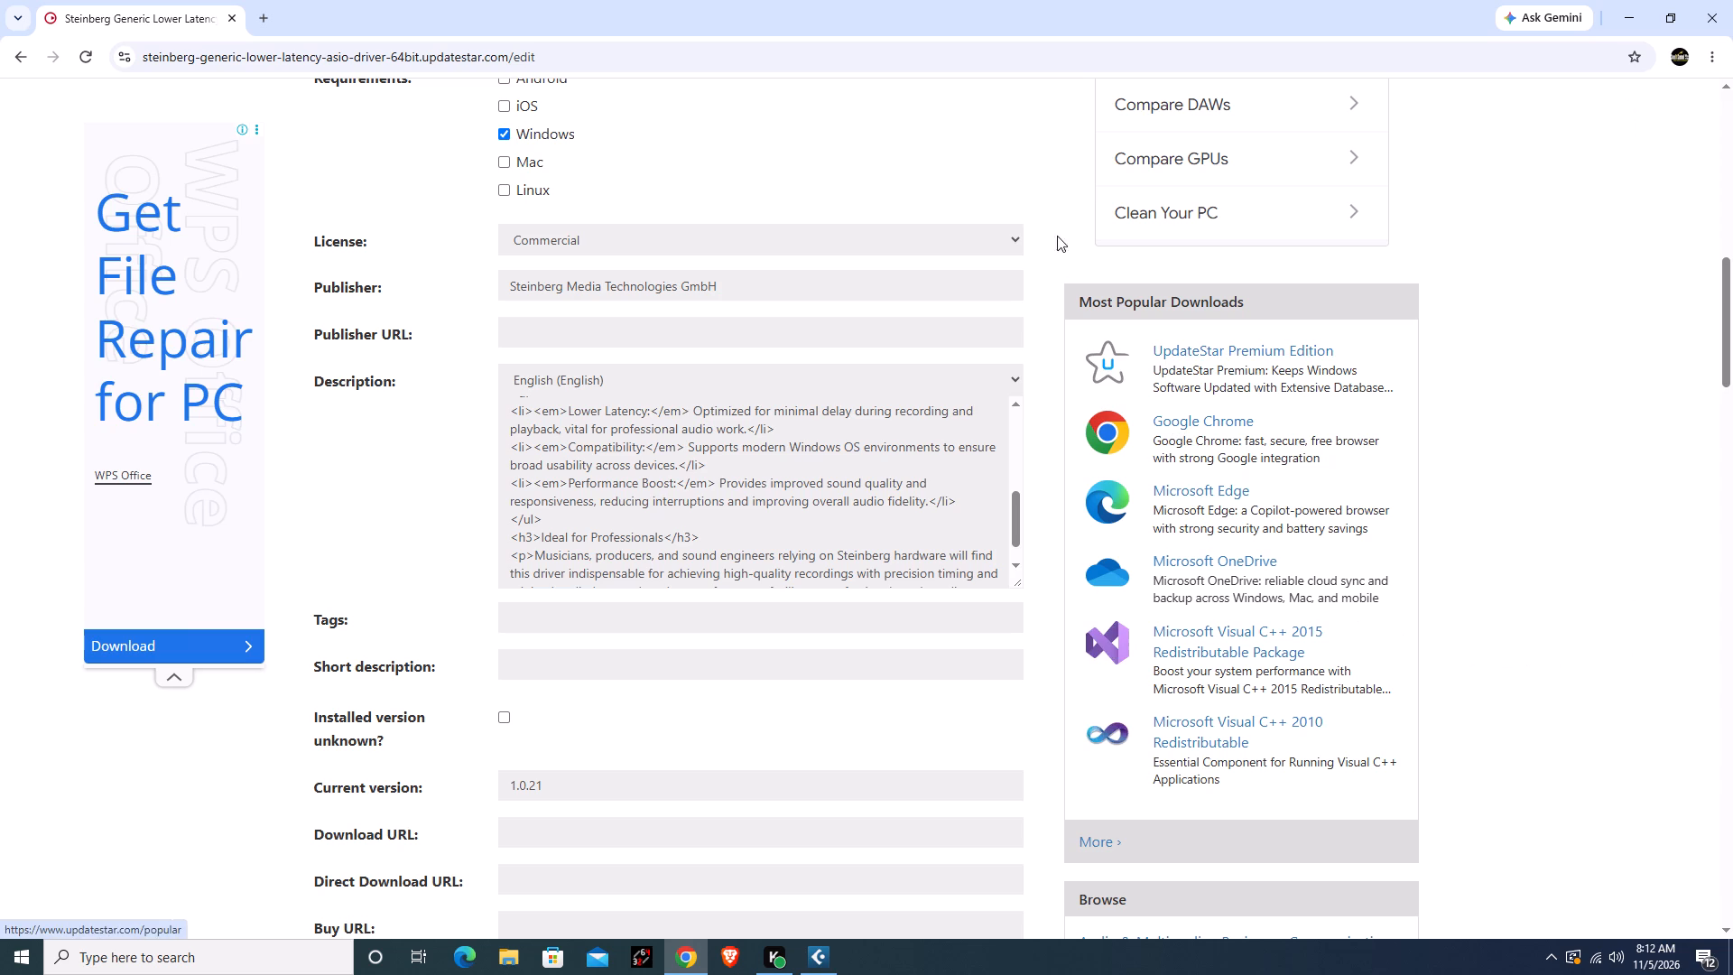
Look through the rest of the Steinberg Generic Lower Latency ASIO Driver 64bit page for a way to download the driver.
{"action": "scroll", "coordinate": [788, 628], "scroll_direction": "down", "scroll_amount": 11}
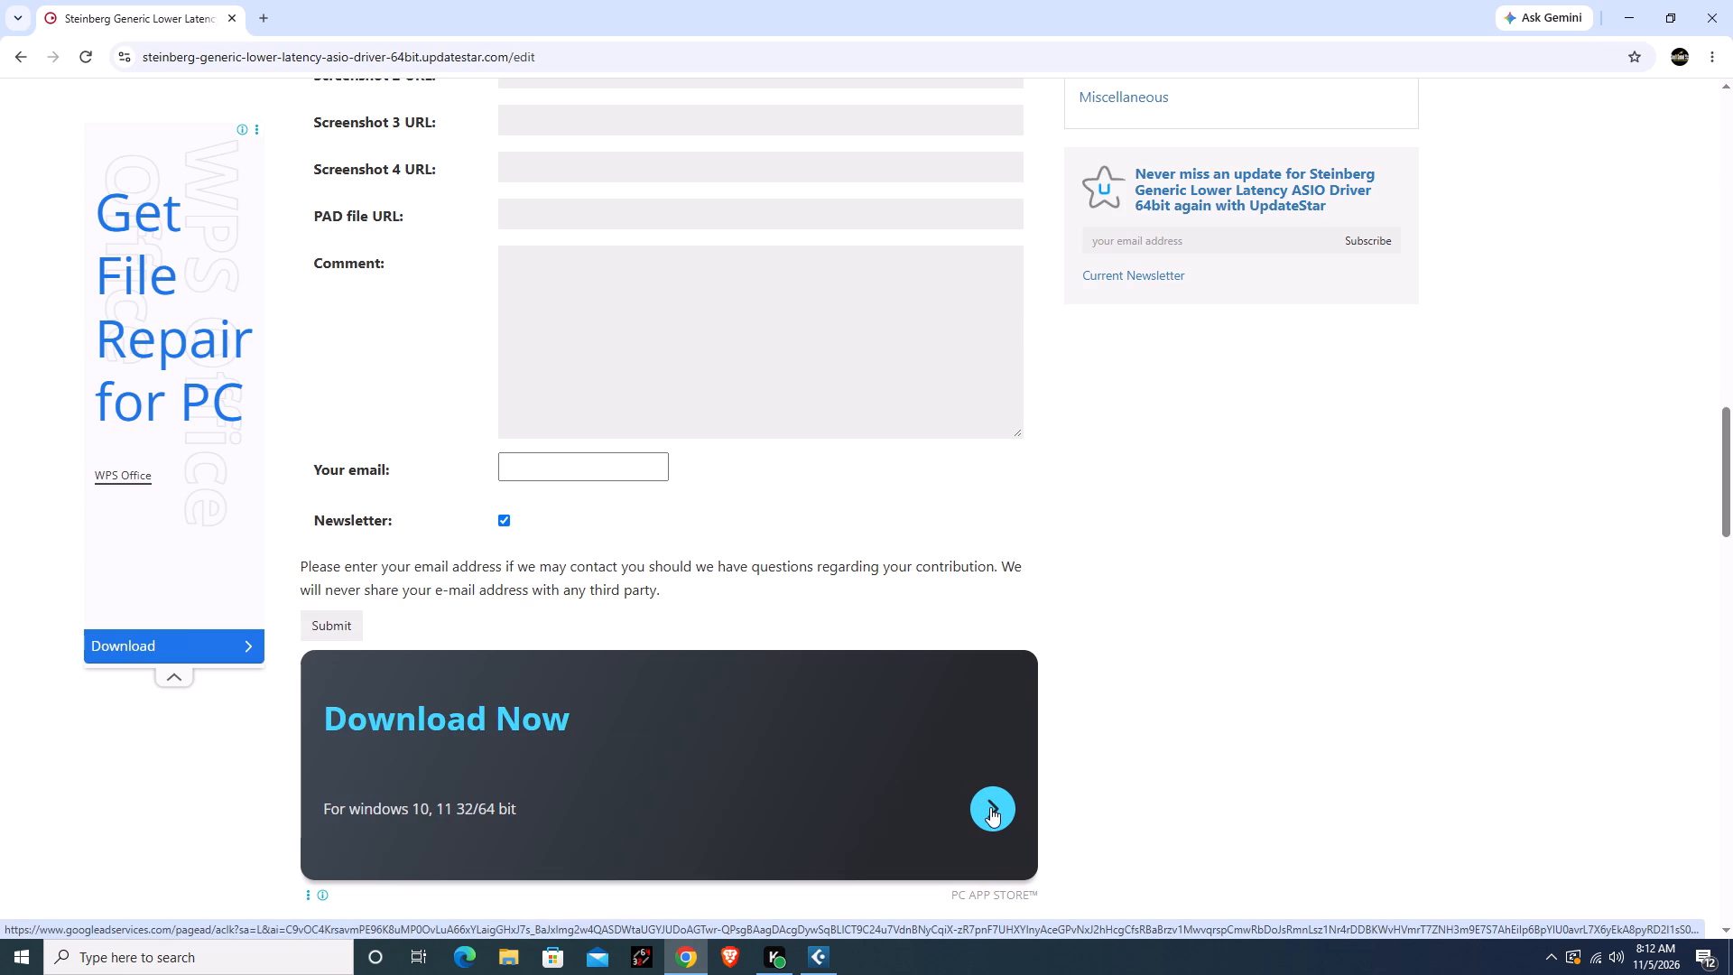
{"action": "scroll", "coordinate": [727, 599], "scroll_direction": "up", "scroll_amount": 7}
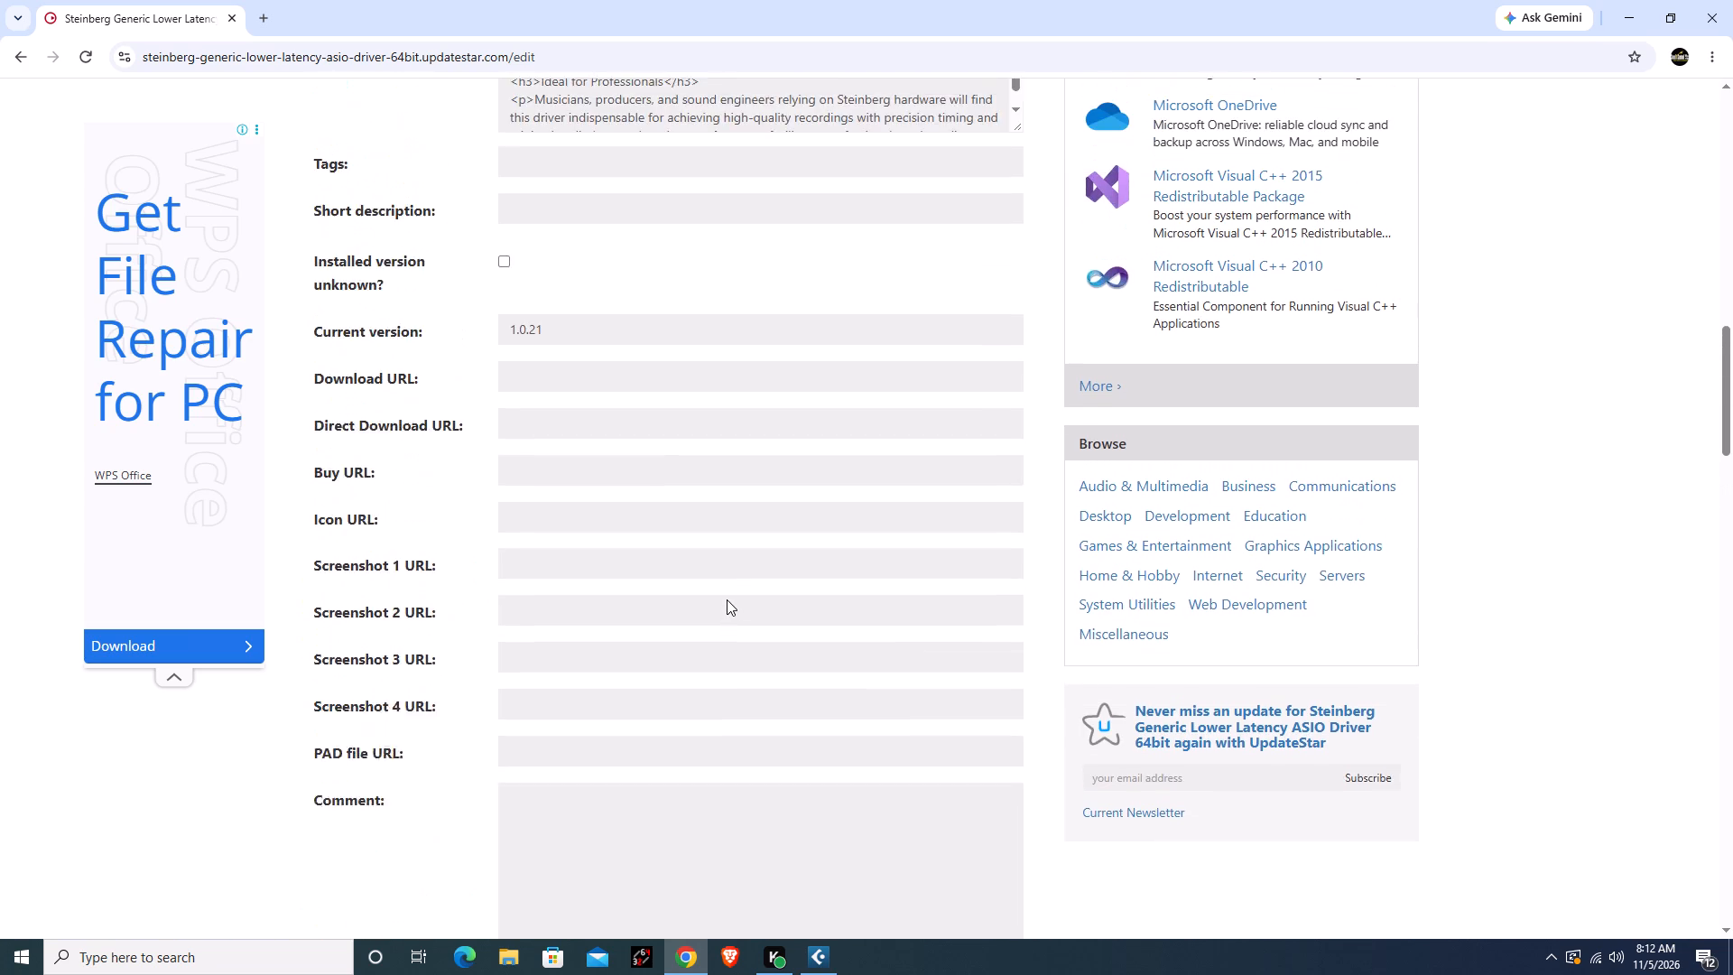
{"action": "scroll", "coordinate": [727, 599], "scroll_direction": "up", "scroll_amount": 1}
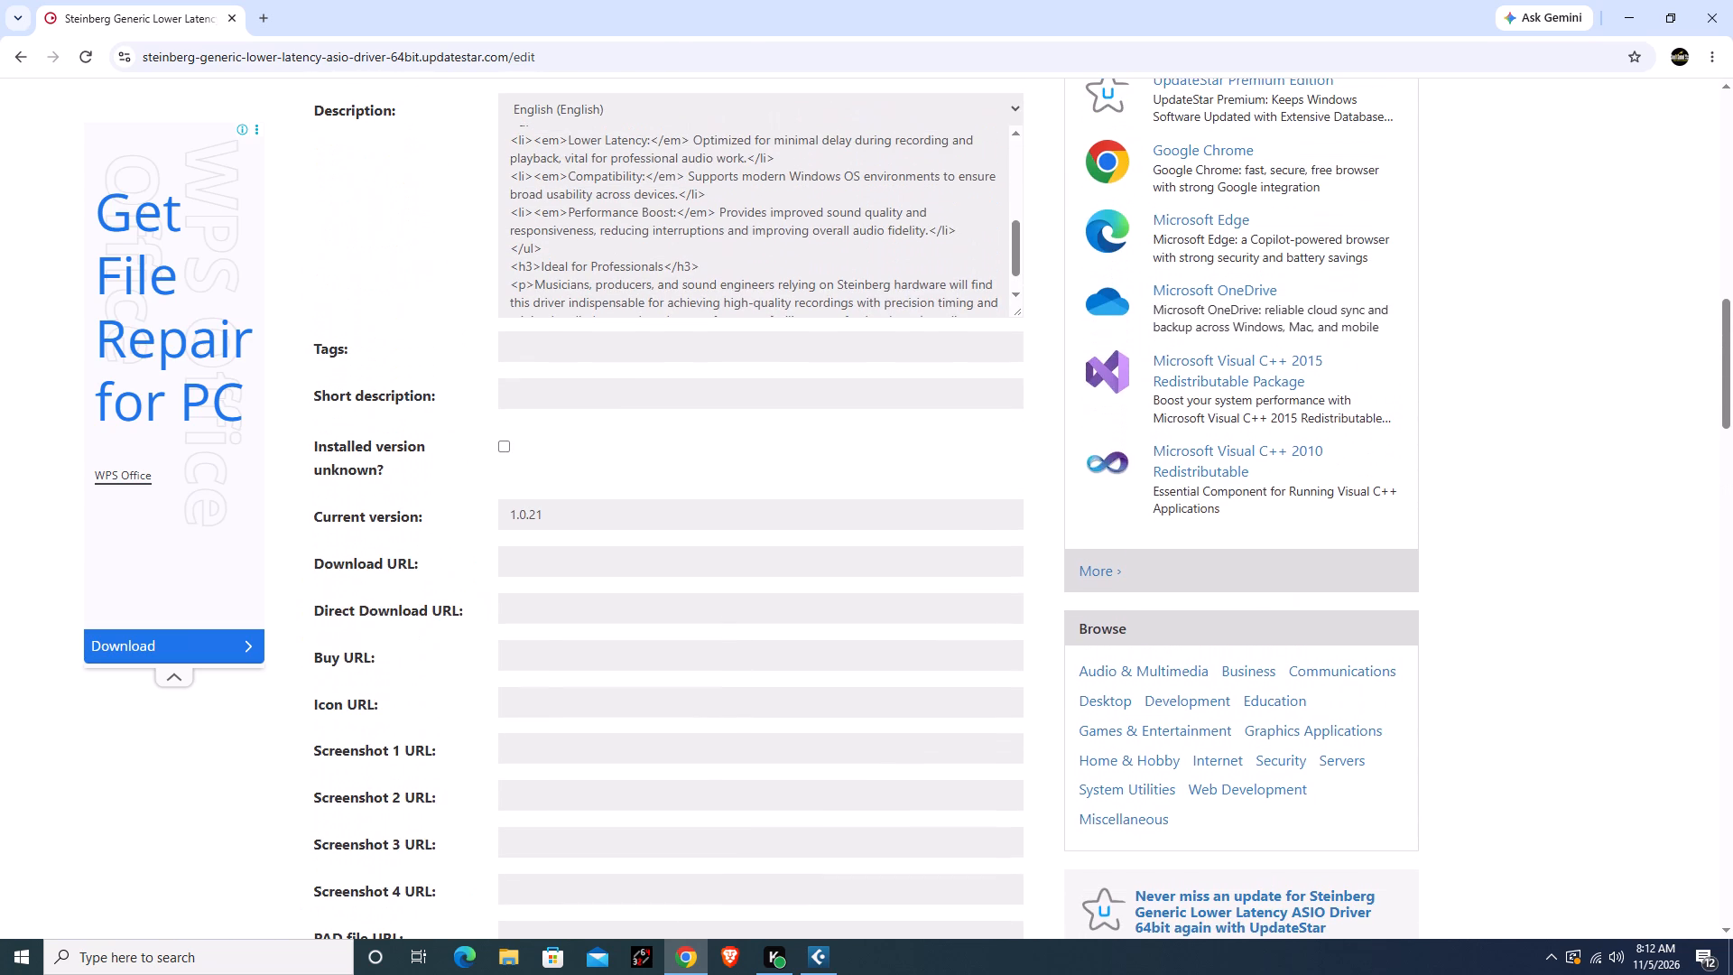
{"action": "scroll", "coordinate": [727, 599], "scroll_direction": "down", "scroll_amount": 10}
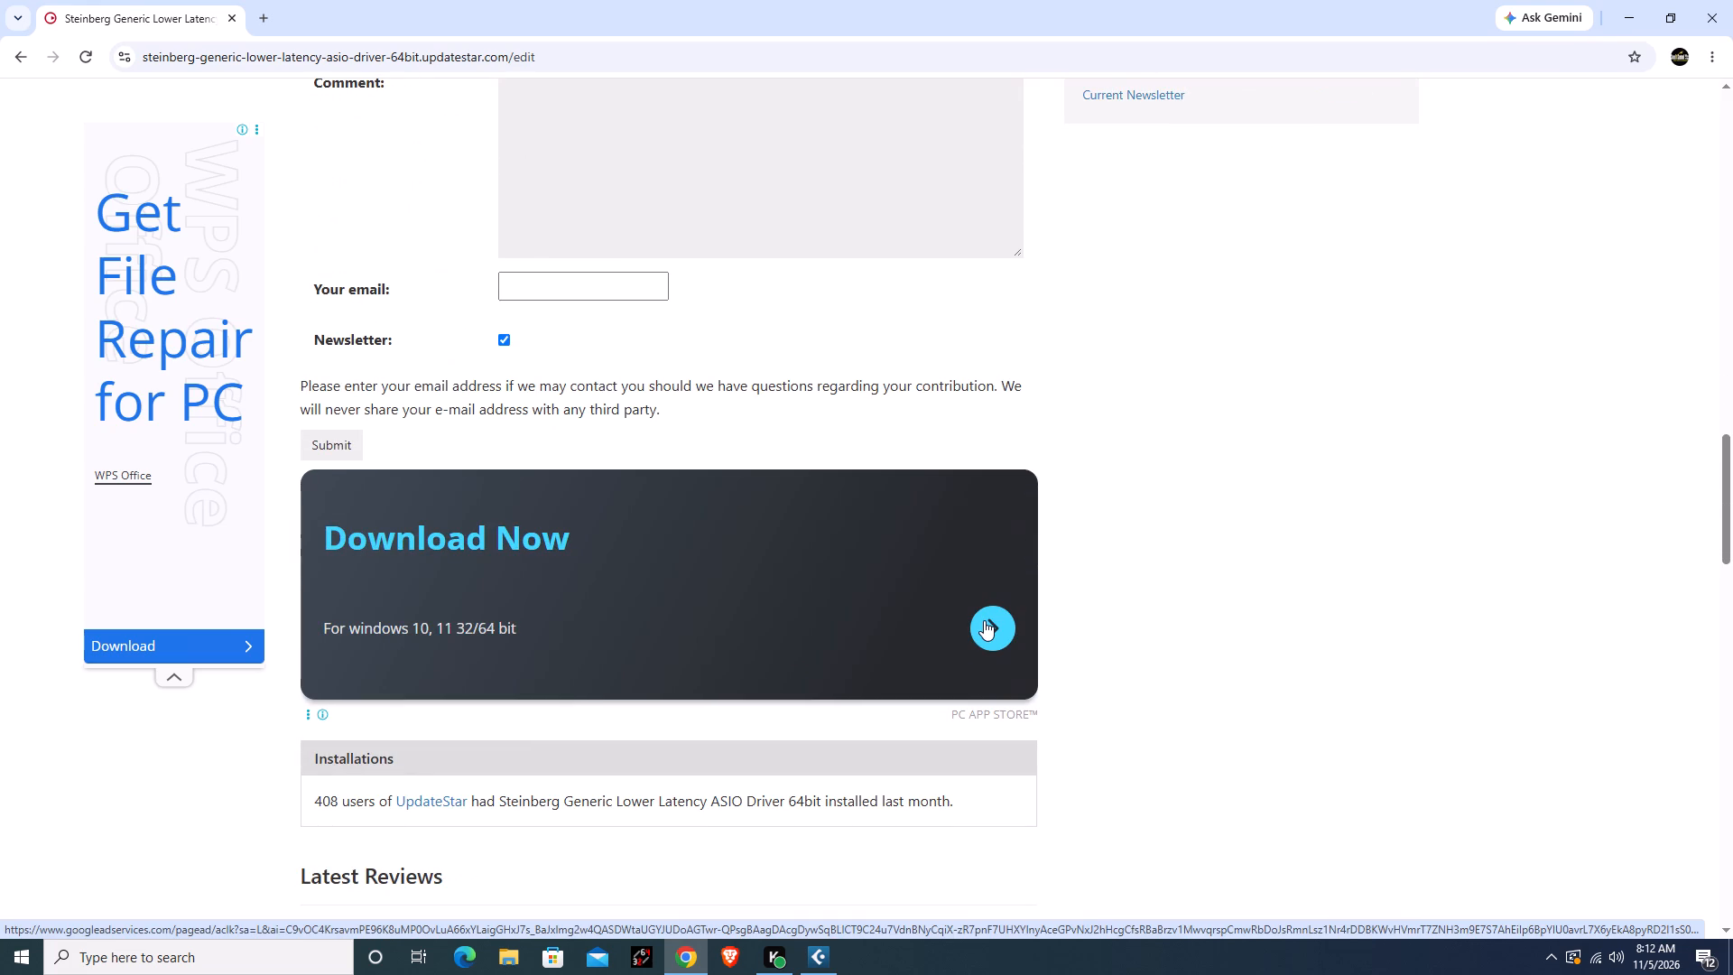
{"action": "scroll", "coordinate": [769, 658], "scroll_direction": "down", "scroll_amount": 12}
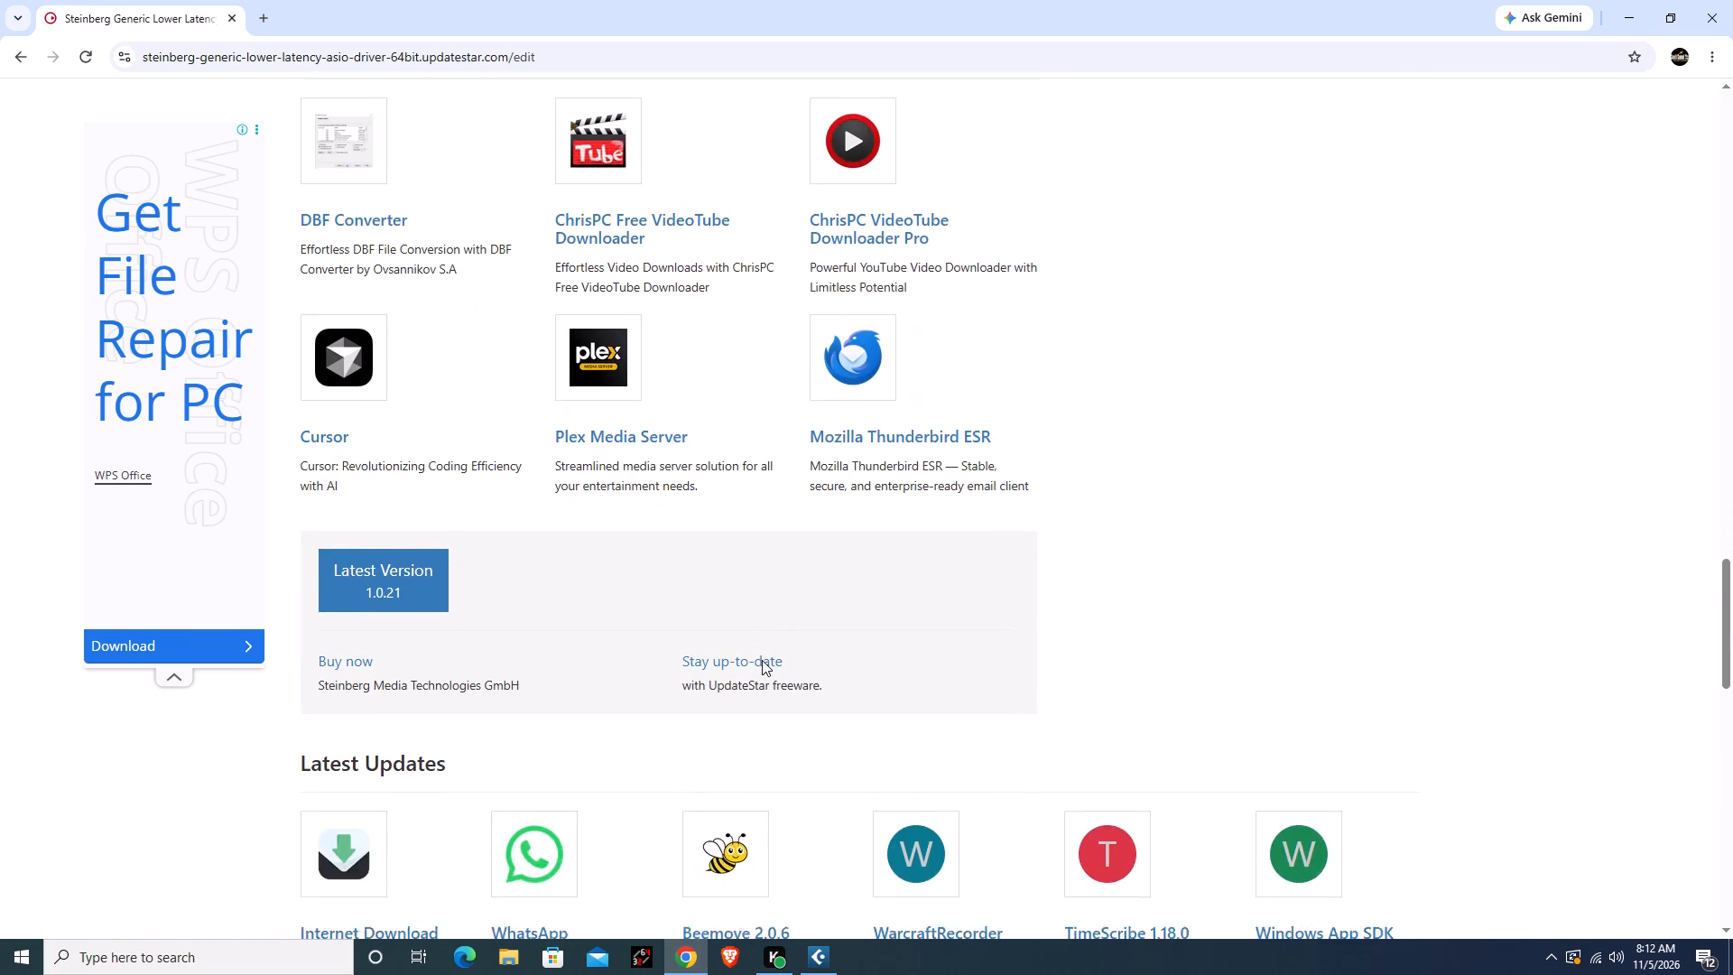
{"action": "scroll", "coordinate": [762, 660], "scroll_direction": "down", "scroll_amount": 2}
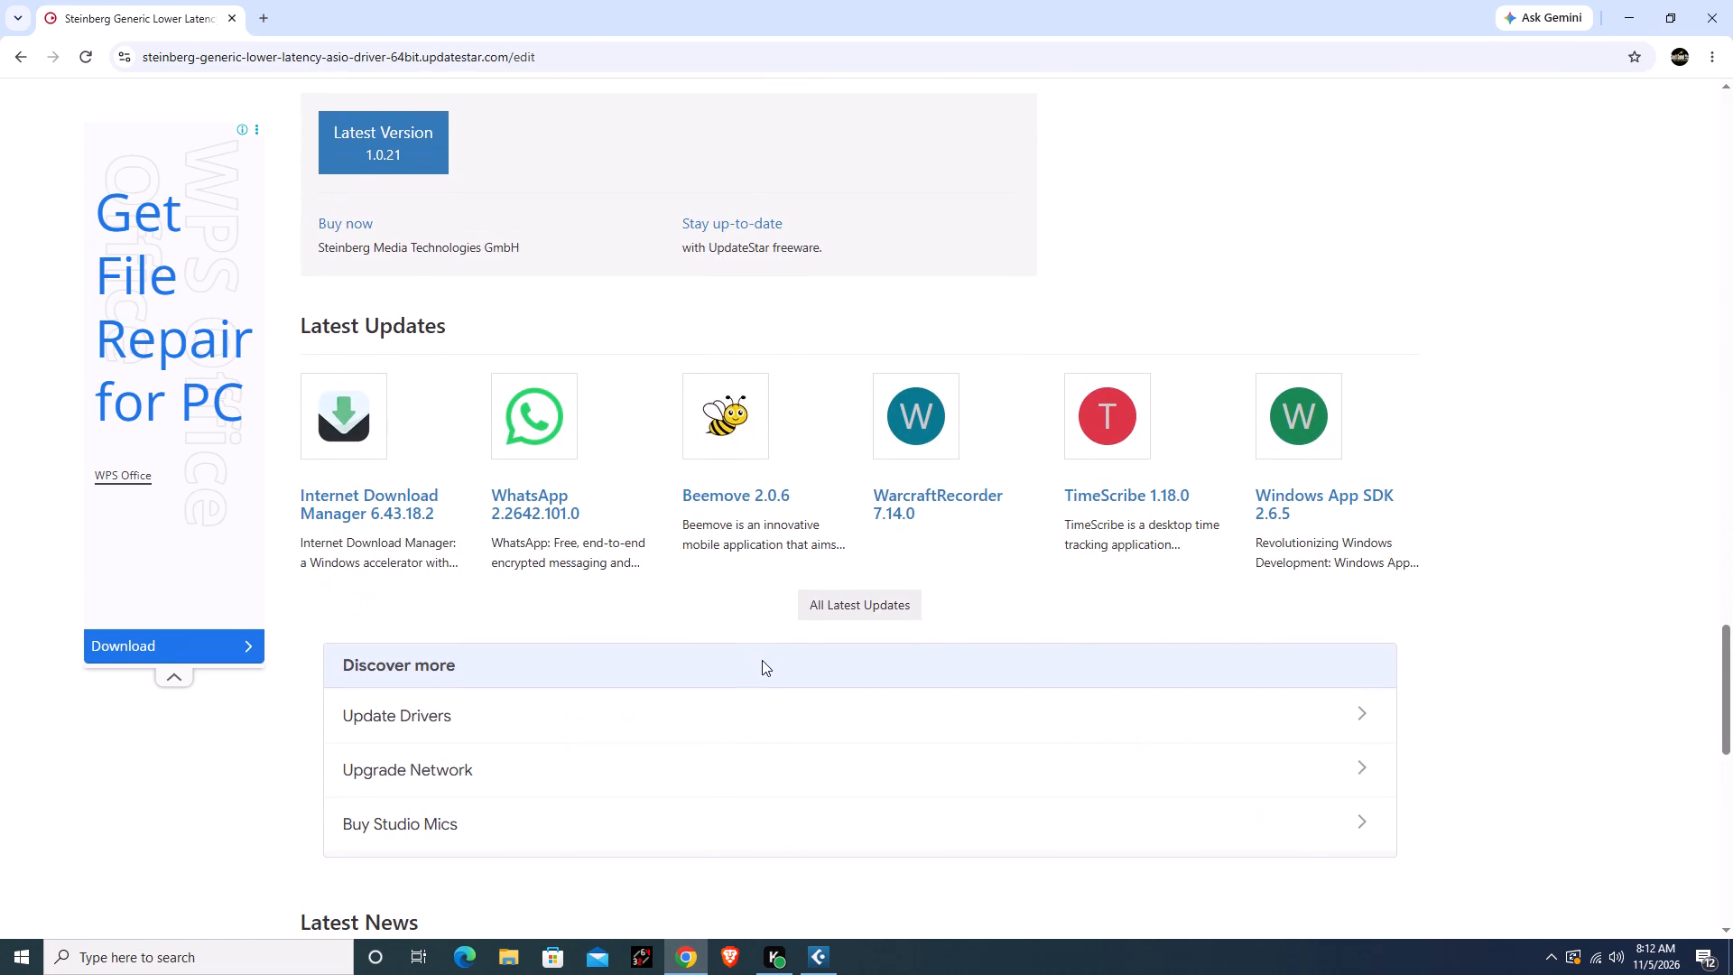
{"action": "scroll", "coordinate": [762, 660], "scroll_direction": "down", "scroll_amount": 3}
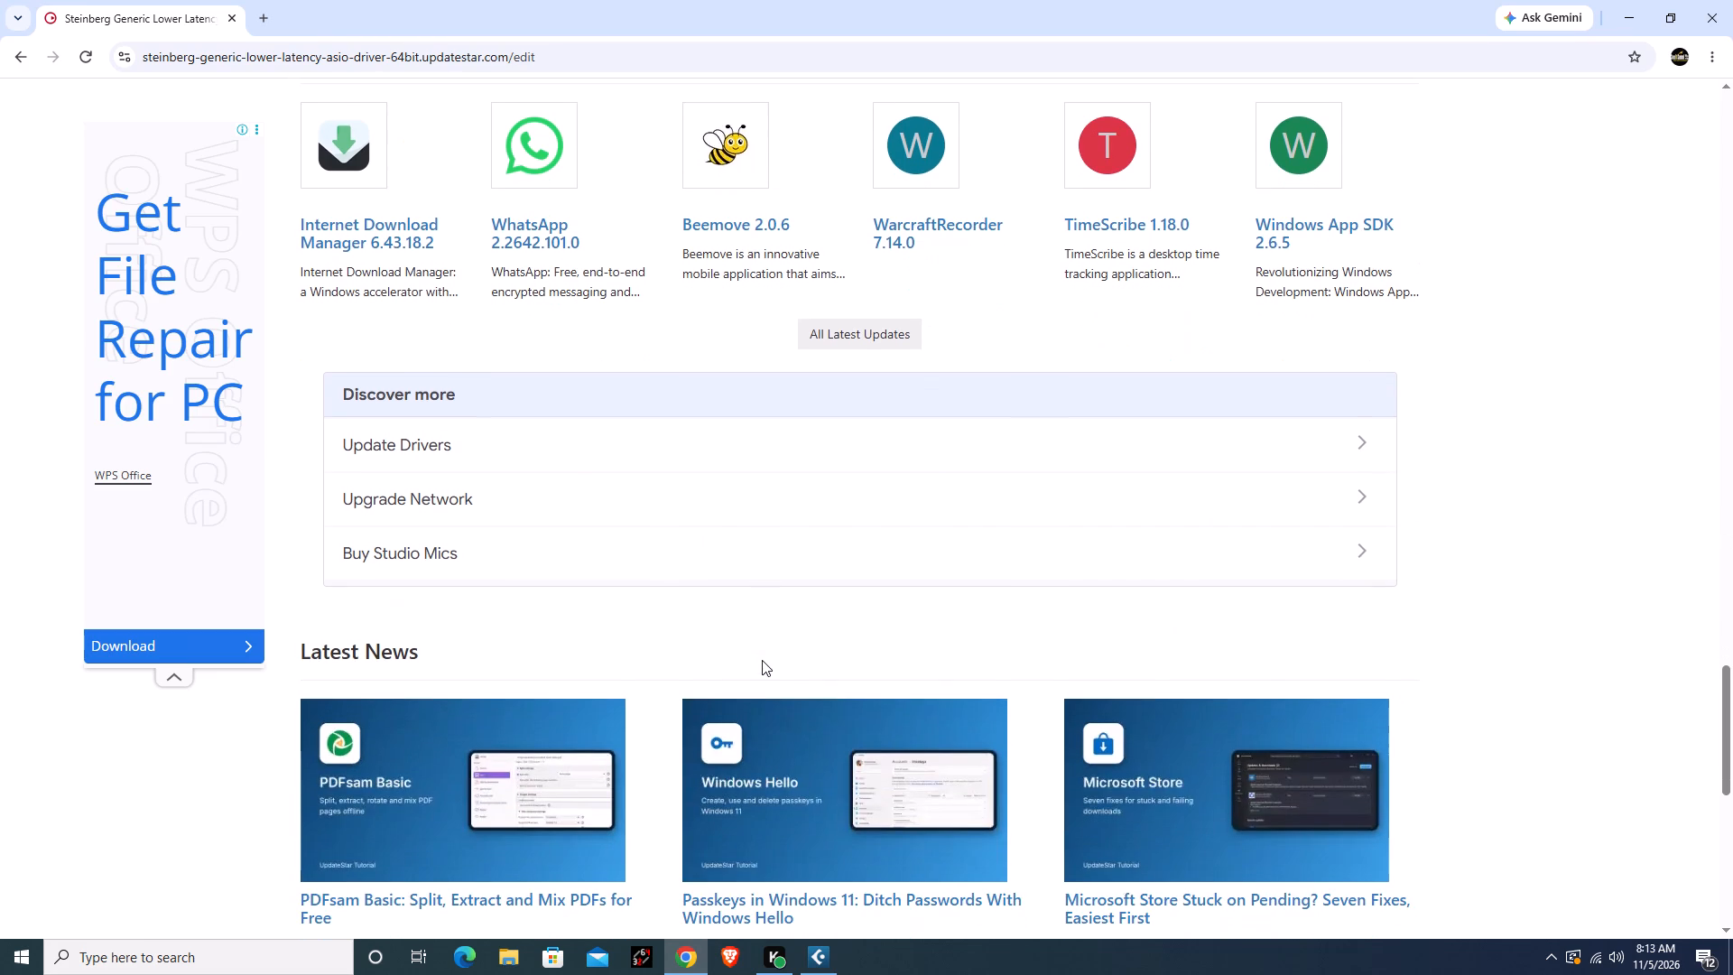
{"action": "scroll", "coordinate": [762, 660], "scroll_direction": "down", "scroll_amount": 5}
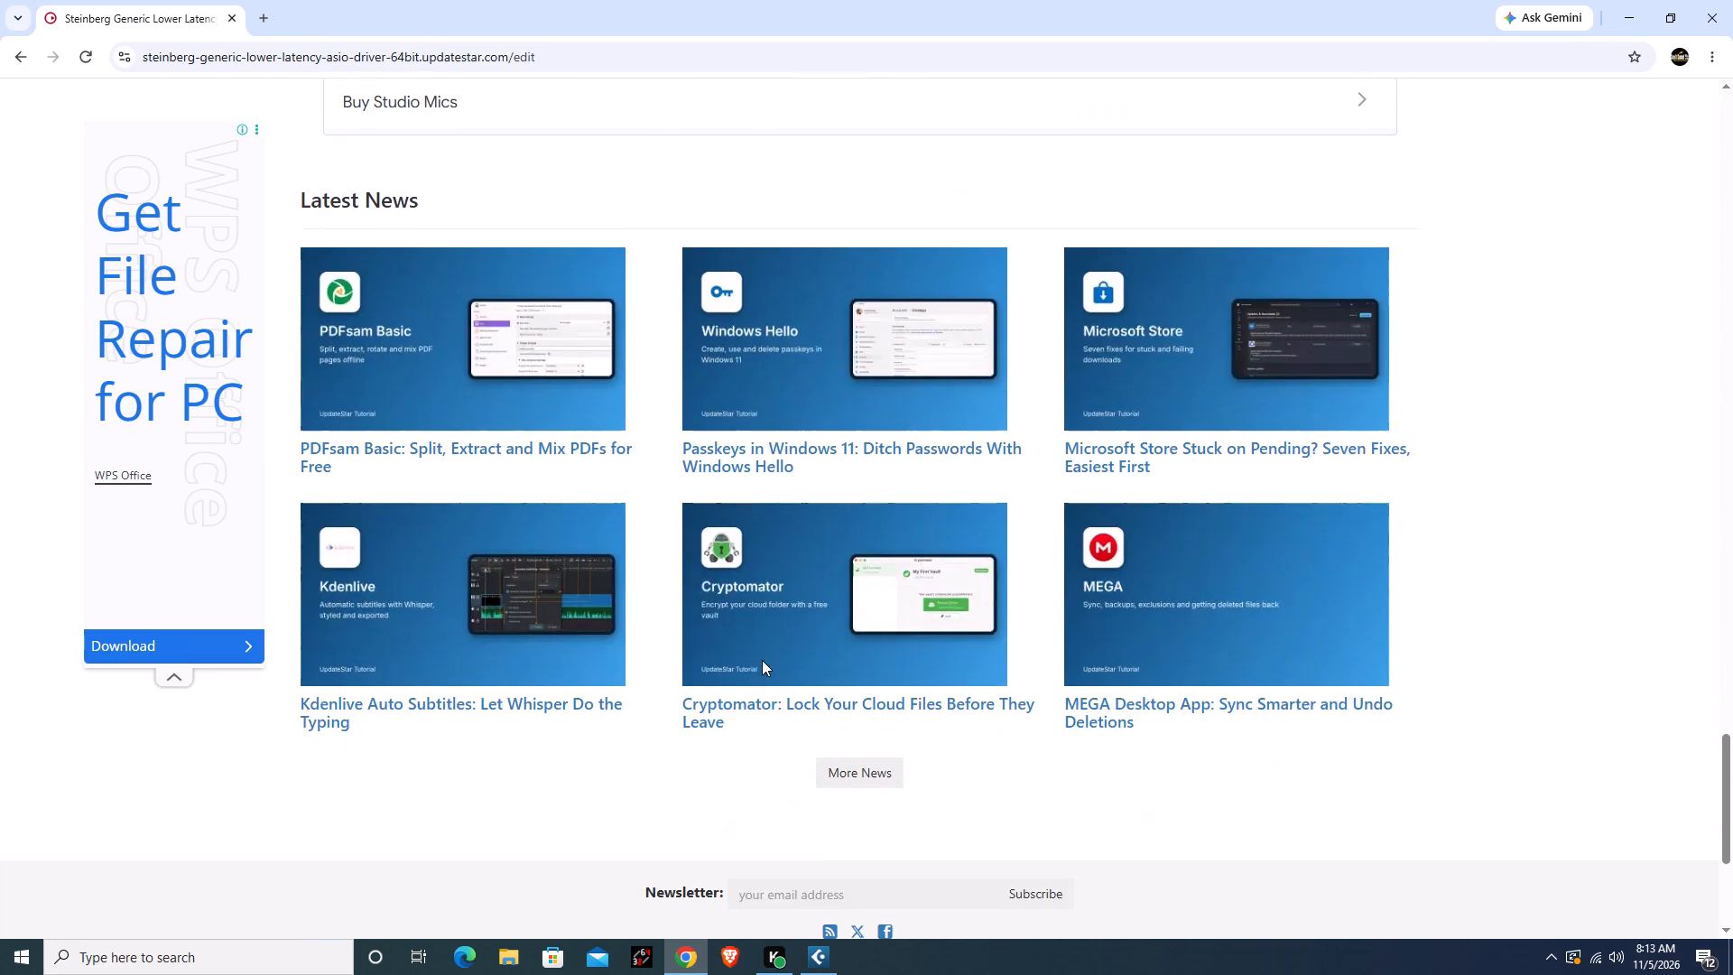
{"action": "scroll", "coordinate": [762, 660], "scroll_direction": "down", "scroll_amount": 5}
{"action": "scroll", "coordinate": [762, 660], "scroll_direction": "up", "scroll_amount": 5}
{"action": "scroll", "coordinate": [762, 660], "scroll_direction": "down", "scroll_amount": 3}
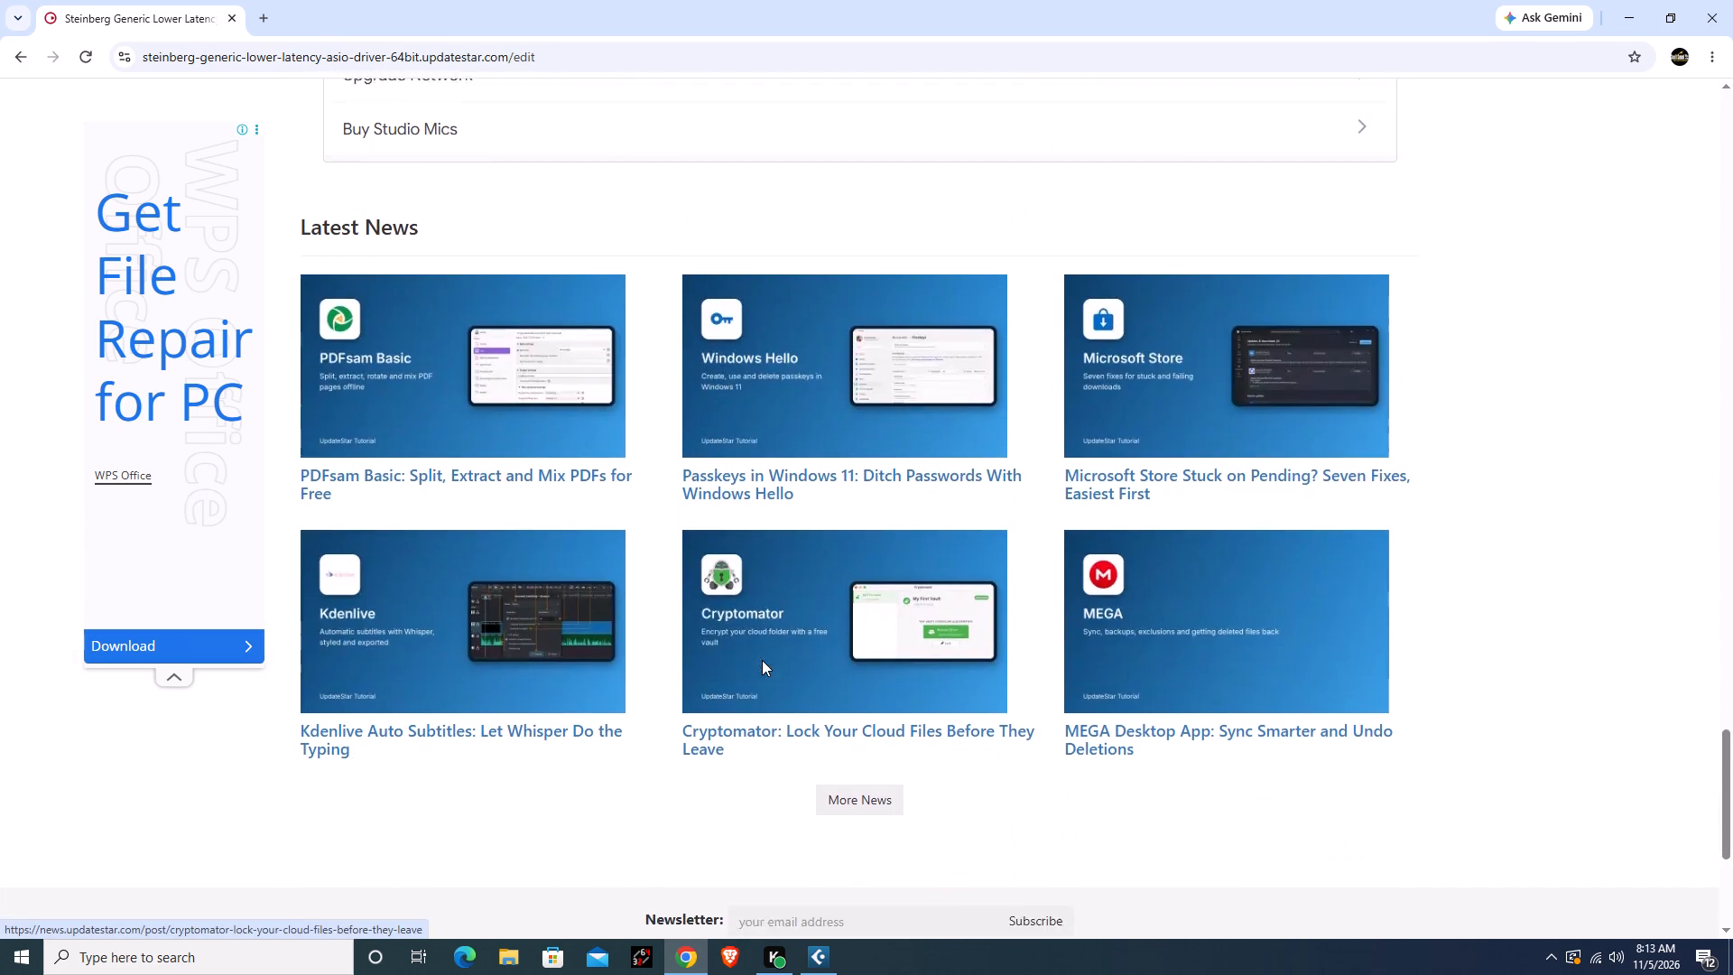
{"action": "scroll", "coordinate": [762, 660], "scroll_direction": "down", "scroll_amount": 6}
{"action": "scroll", "coordinate": [762, 660], "scroll_direction": "up", "scroll_amount": 6}
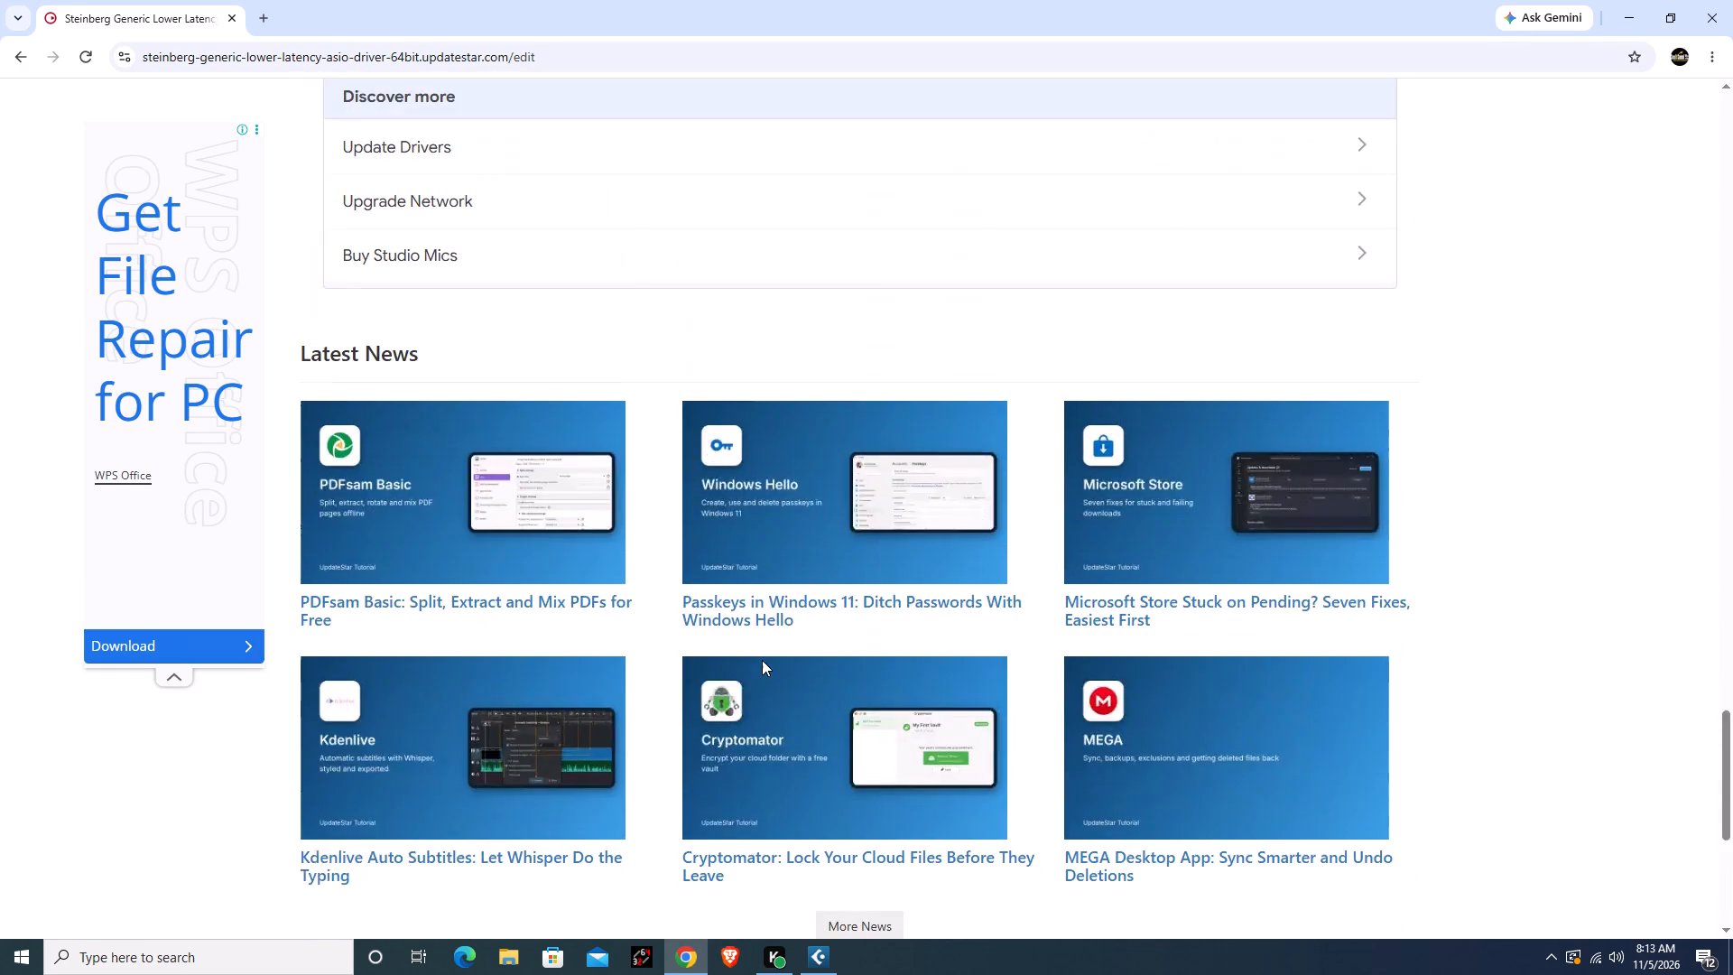
Open the driver's Latest Version 1.0.21 download page, dismissing the PDF compression advert, and follow its download link to Steinberg's site.
{"action": "scroll", "coordinate": [762, 660], "scroll_direction": "up", "scroll_amount": 6}
{"action": "scroll", "coordinate": [524, 684], "scroll_direction": "up", "scroll_amount": 5}
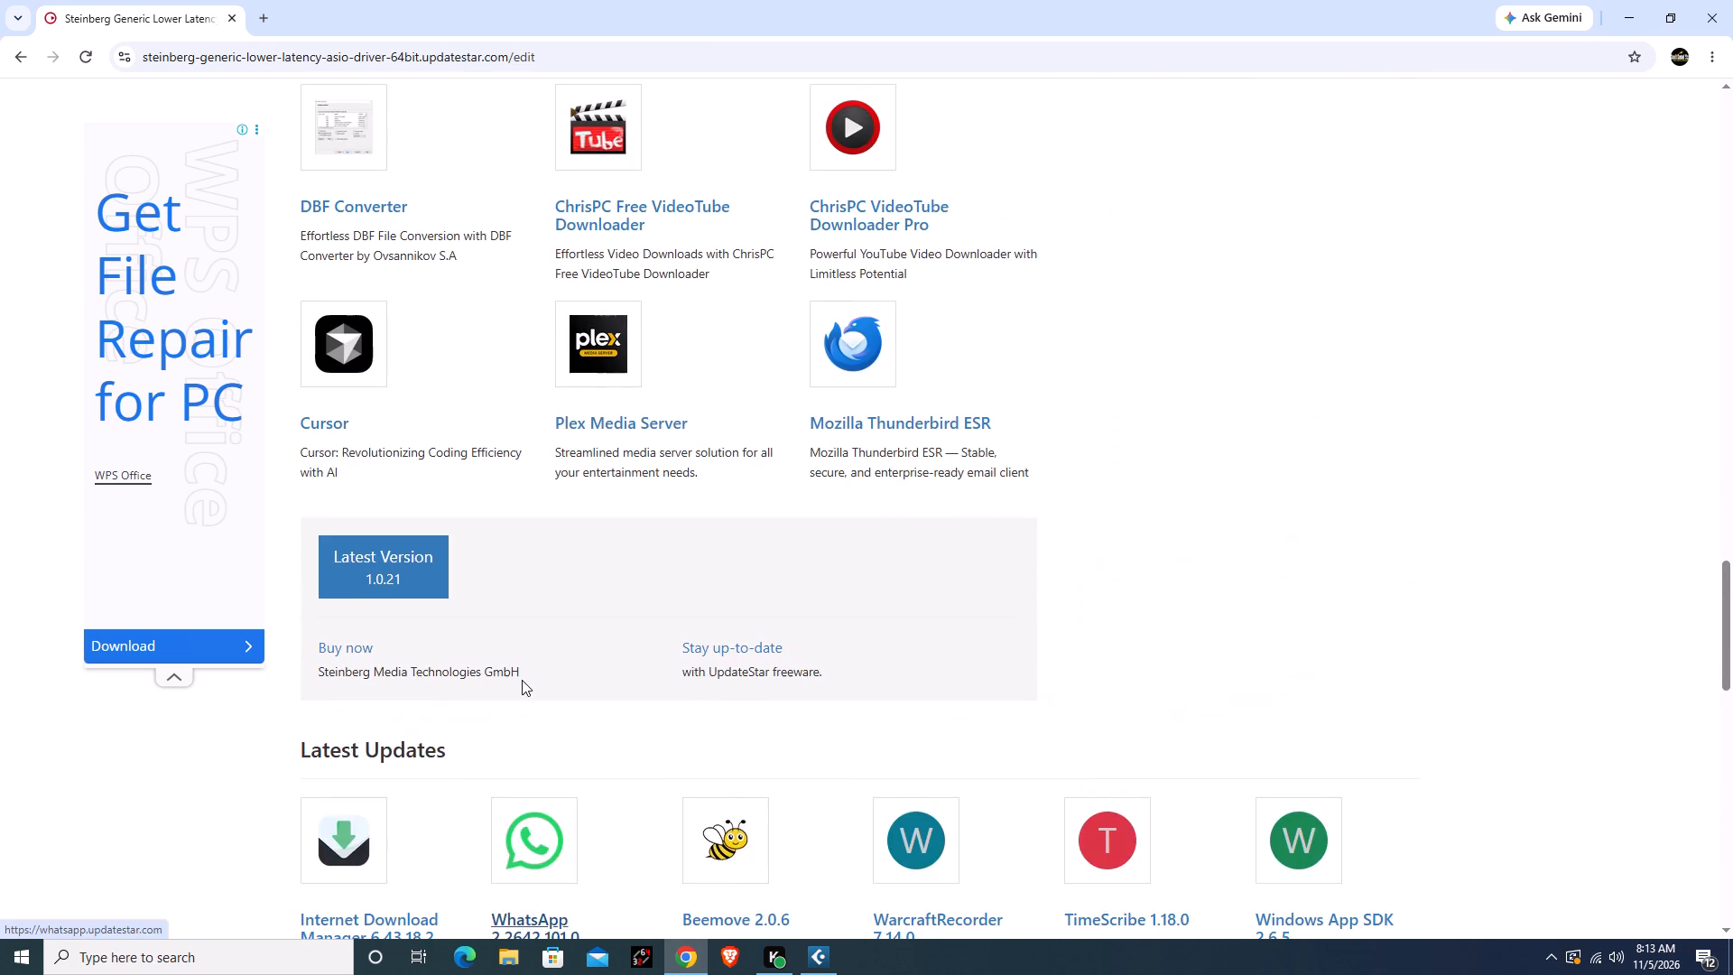
{"action": "scroll", "coordinate": [522, 679], "scroll_direction": "up", "scroll_amount": 1}
{"action": "left_click", "coordinate": [393, 640]}
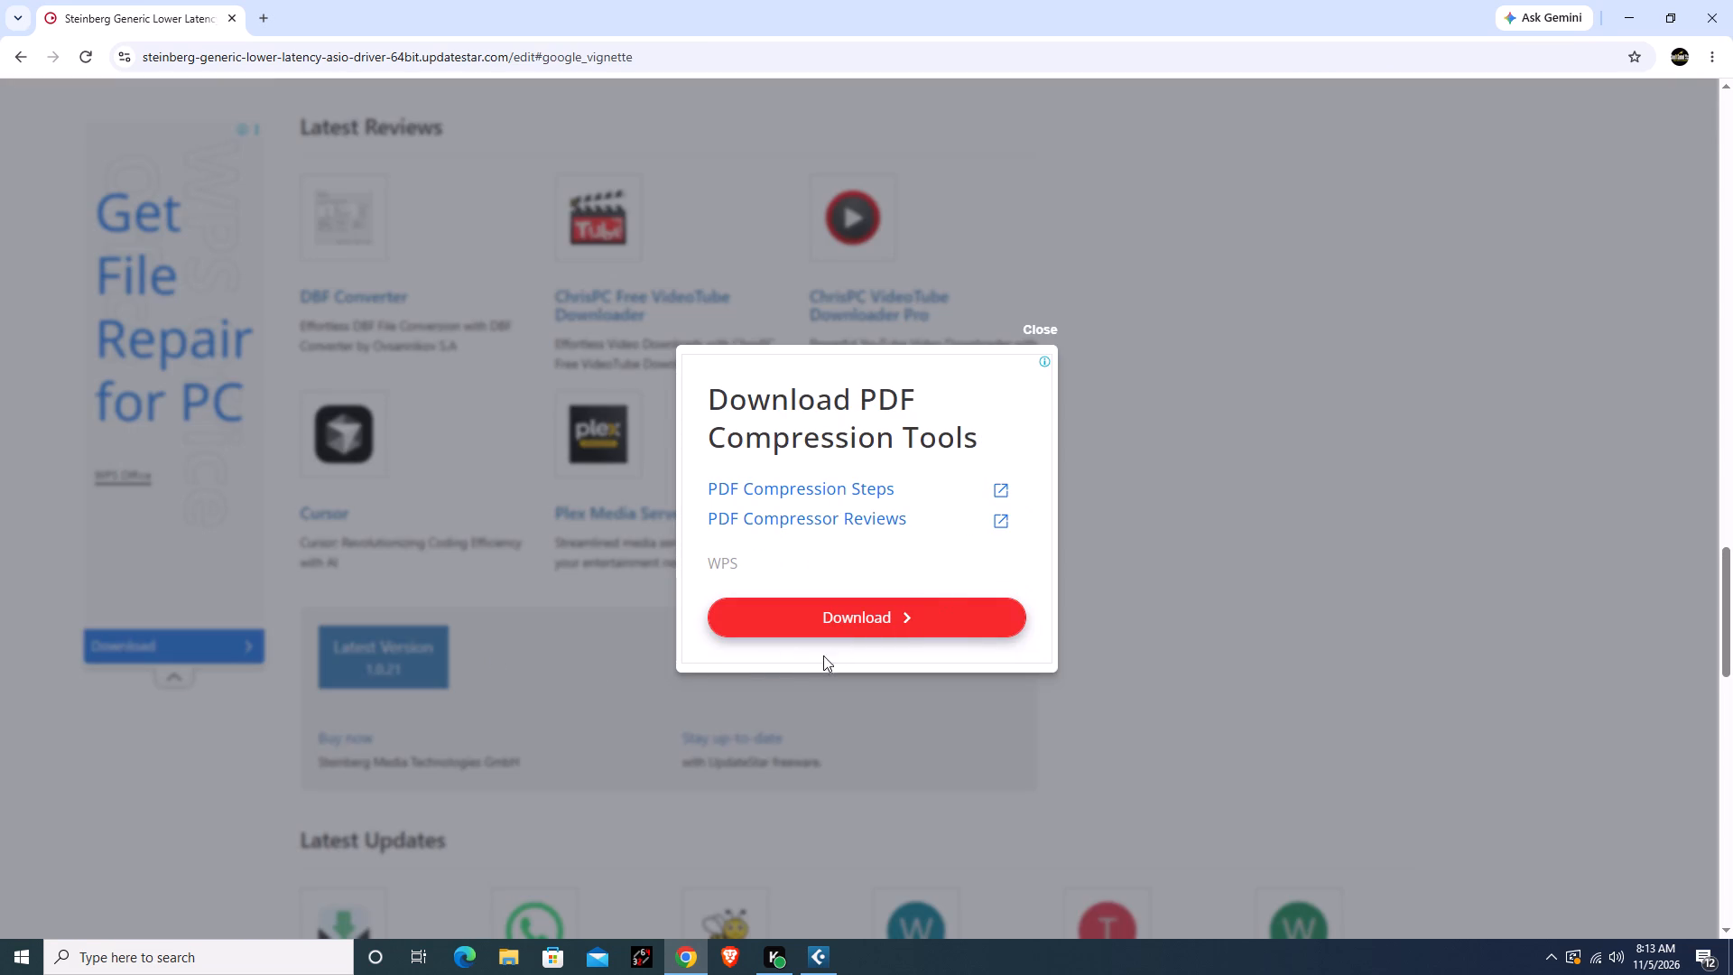
{"action": "left_click", "coordinate": [1033, 330]}
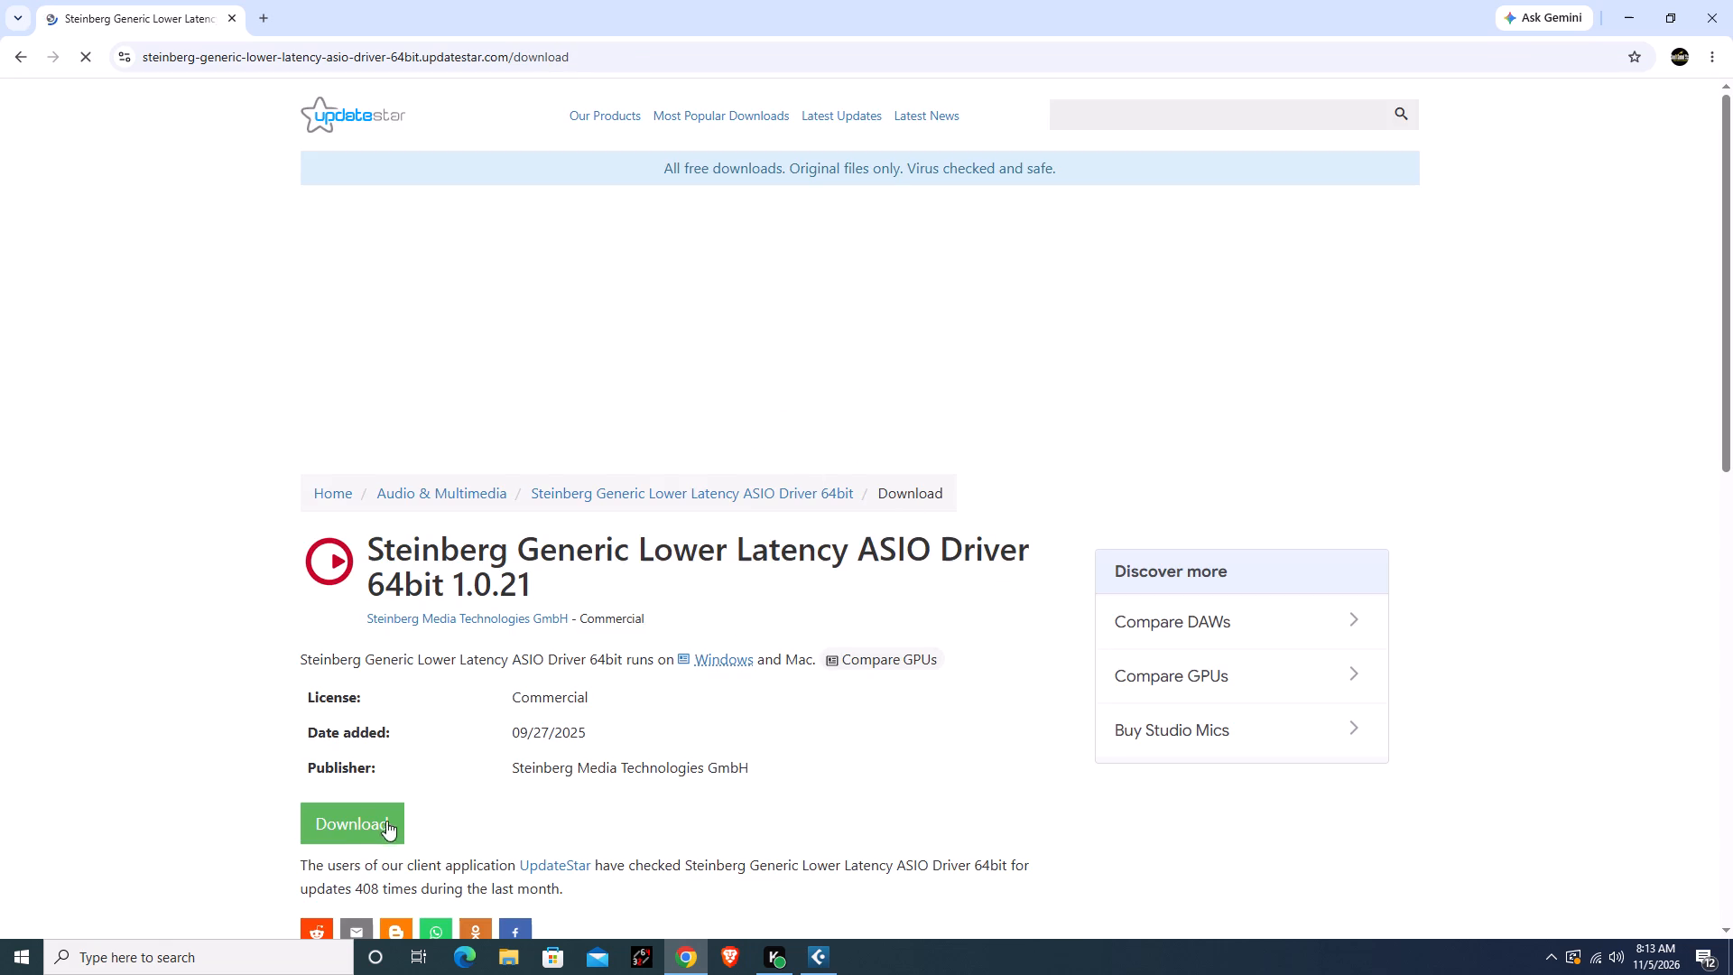
{"action": "left_click", "coordinate": [362, 823]}
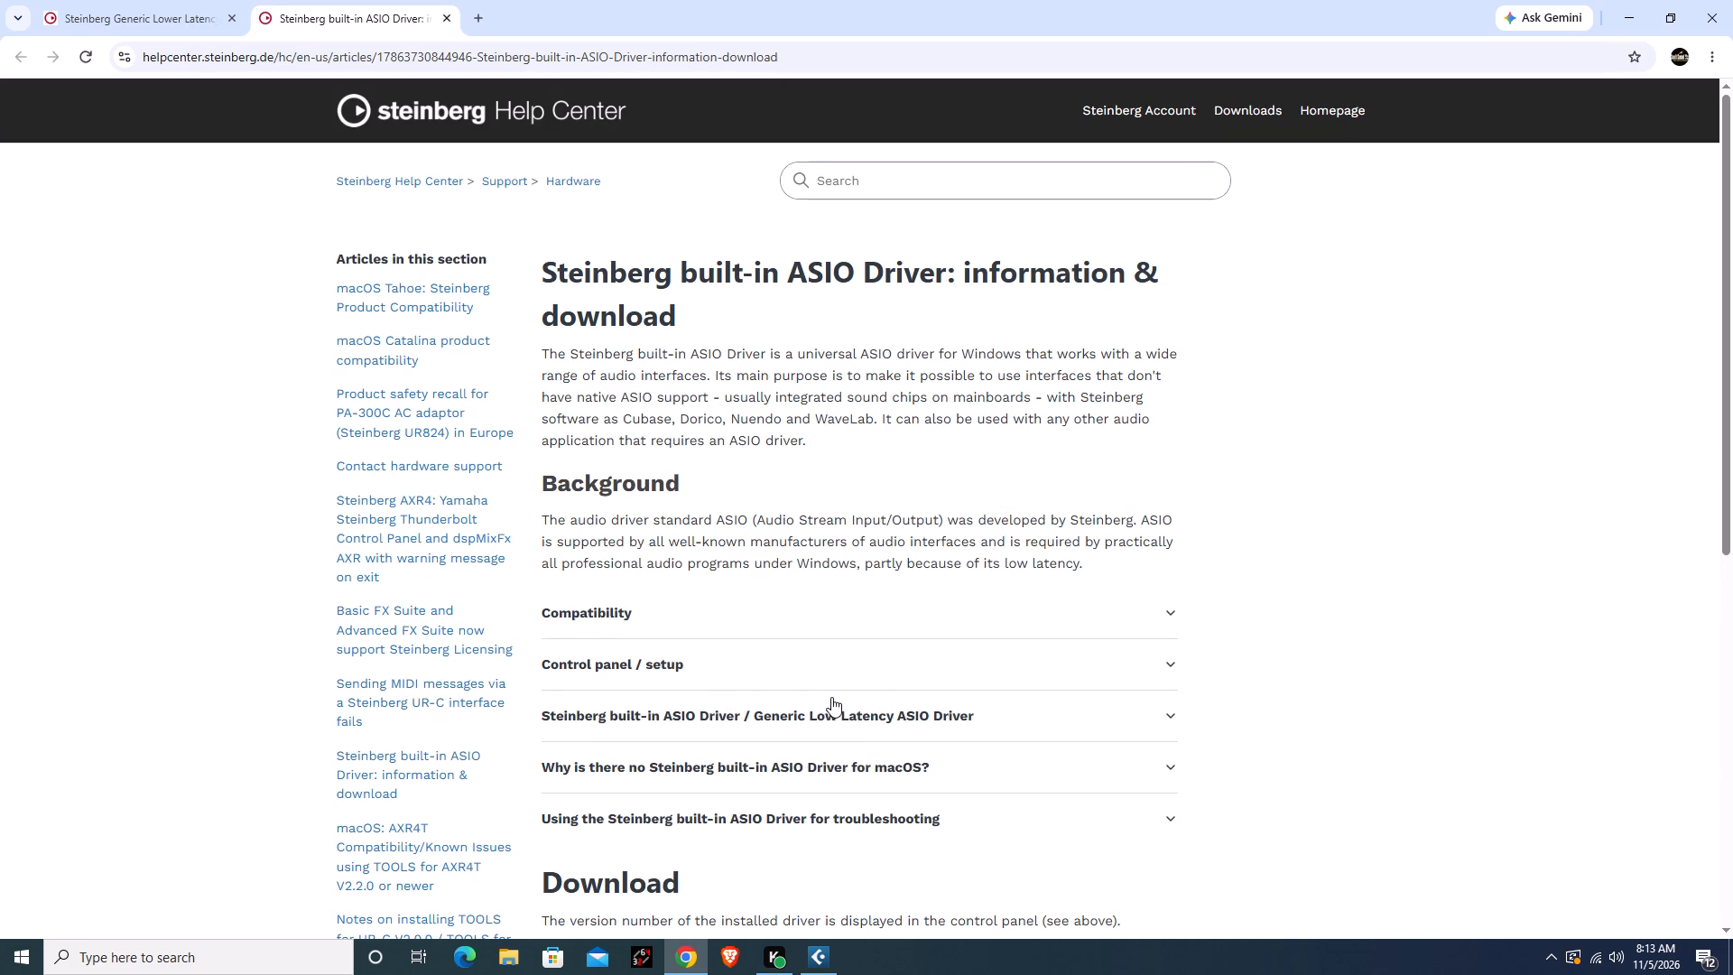
Expand the section on the built-in versus Generic Low Latency ASIO Driver, and download the latest Steinberg built-in ASIO Driver.
{"action": "left_click", "coordinate": [1168, 713]}
{"action": "scroll", "coordinate": [1012, 787], "scroll_direction": "down", "scroll_amount": 4}
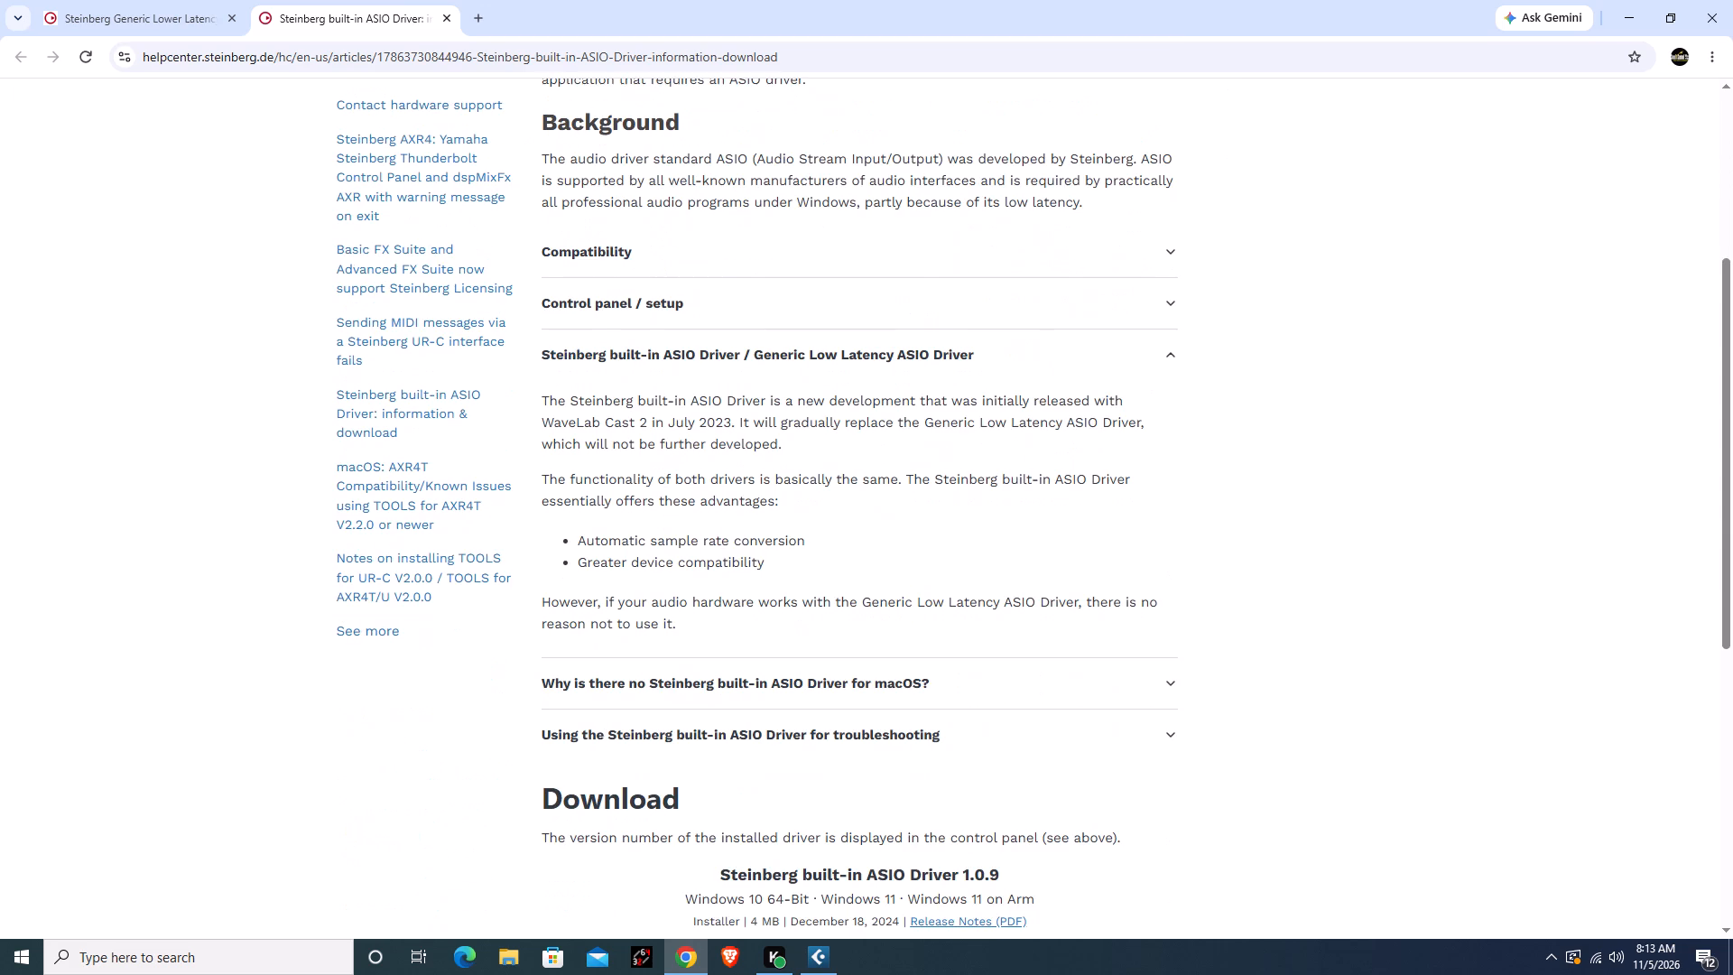
{"action": "scroll", "coordinate": [1012, 788], "scroll_direction": "down", "scroll_amount": 4}
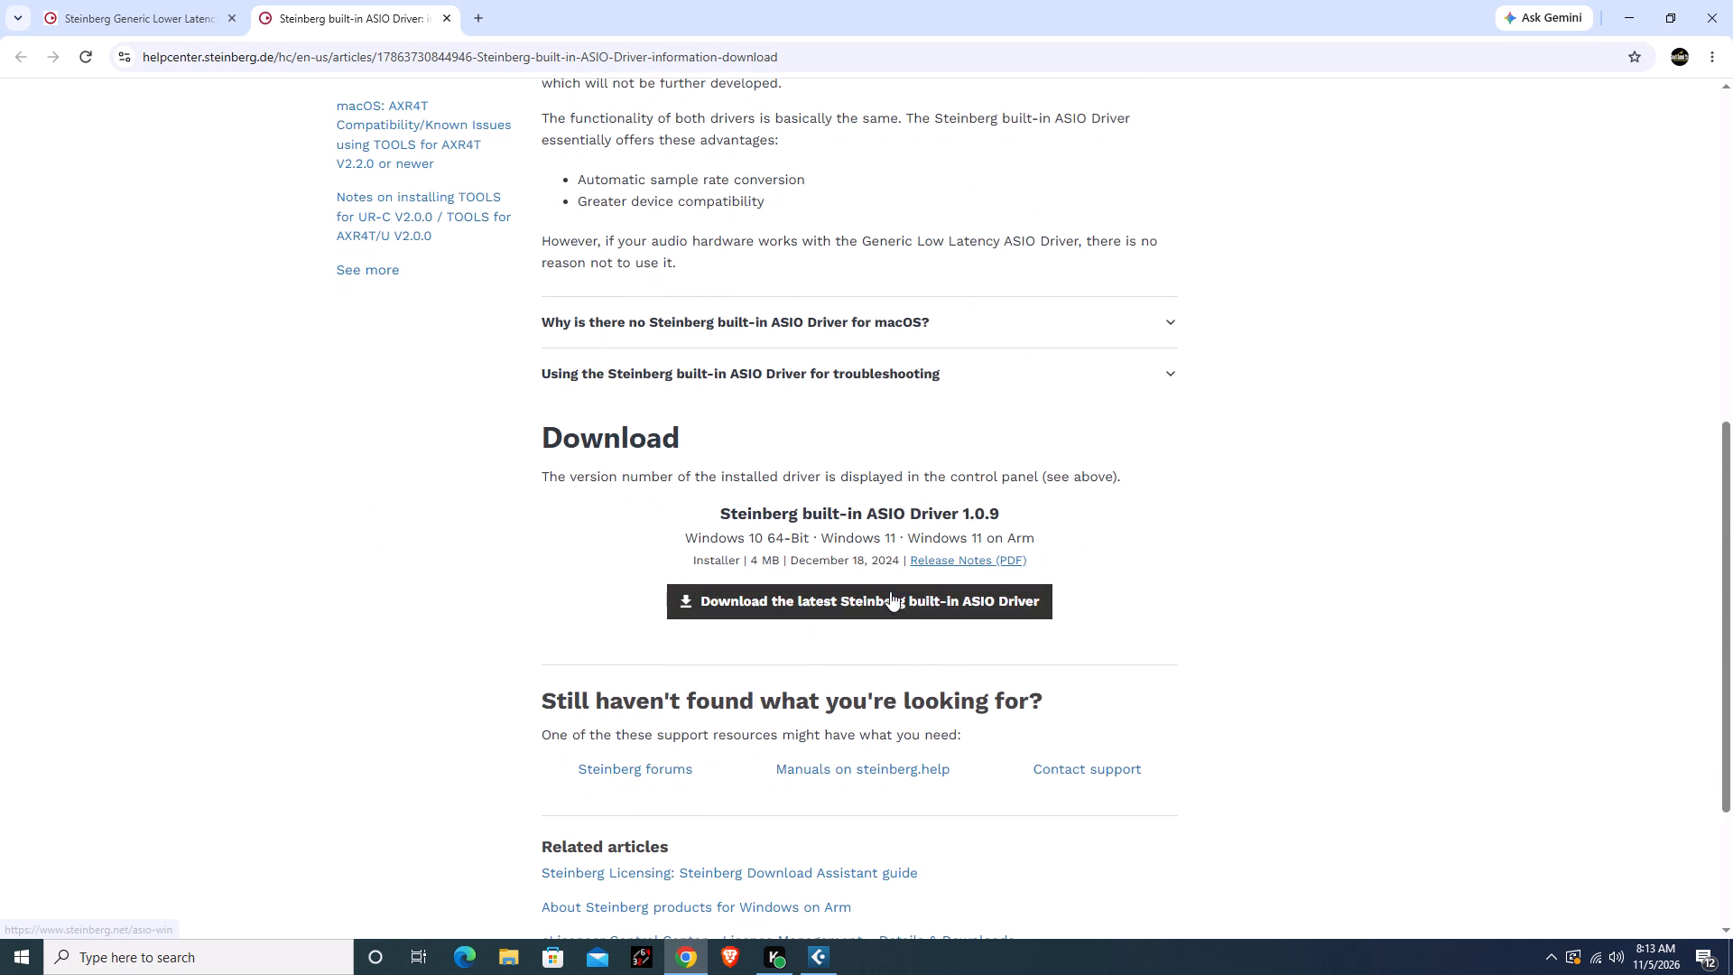
{"action": "left_click", "coordinate": [908, 596]}
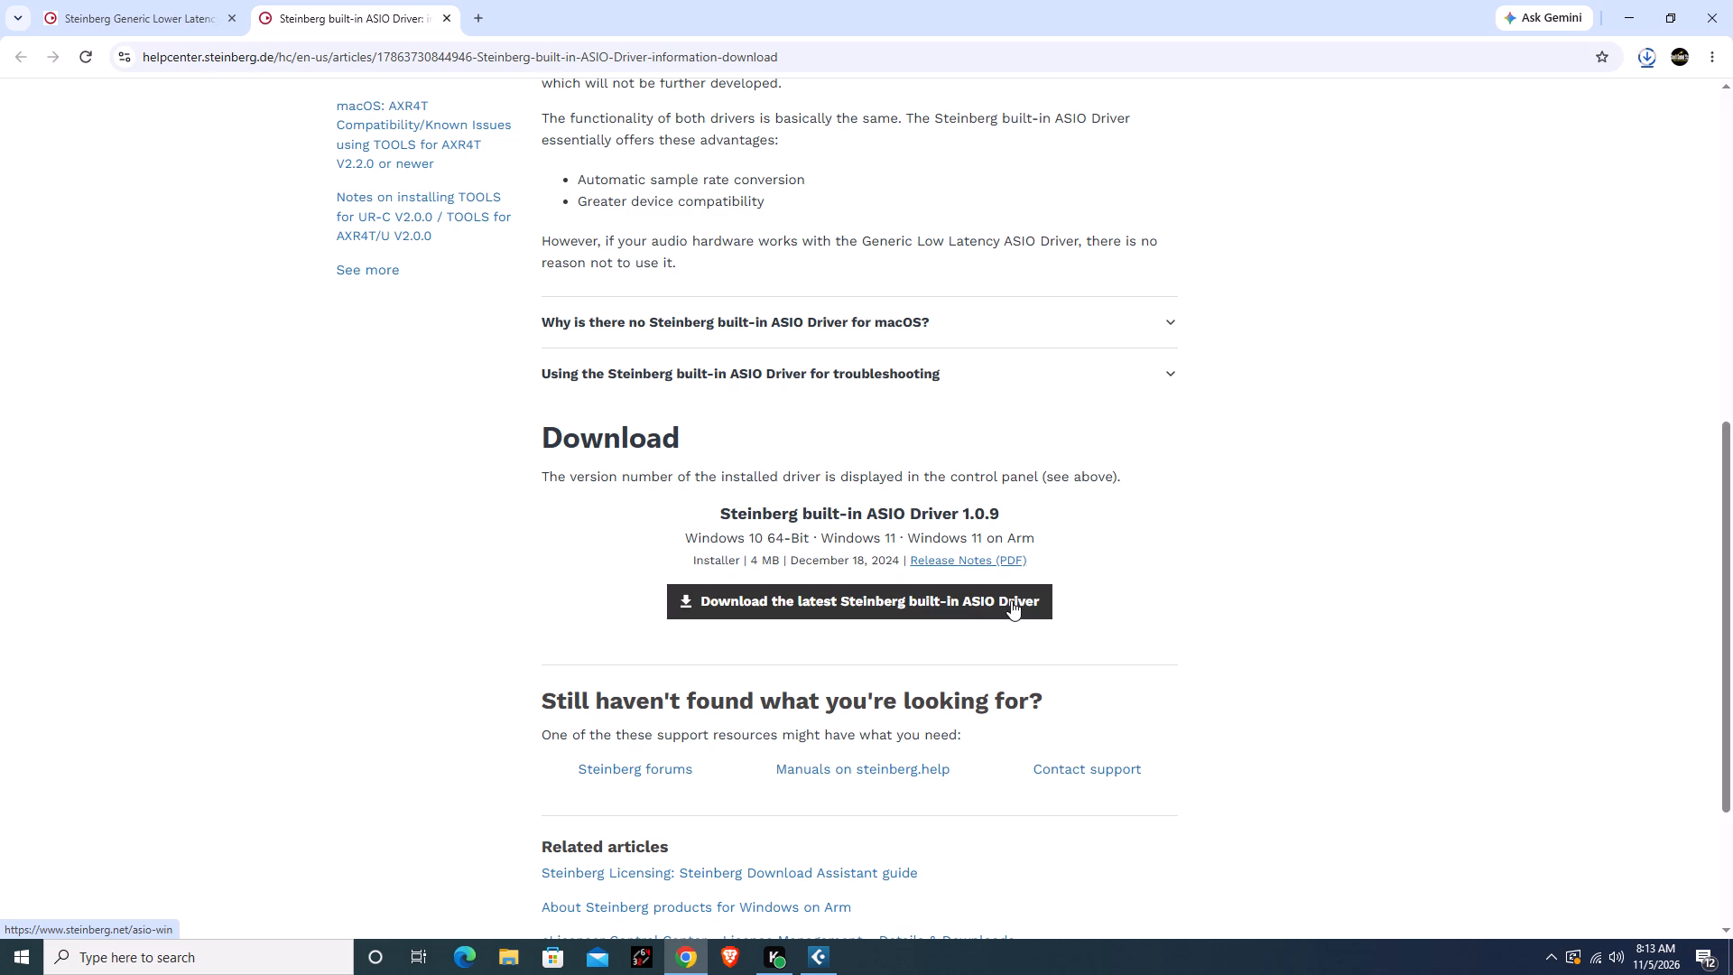
Check the driver's download progress in the recent download history.
{"action": "left_click", "coordinate": [1643, 60]}
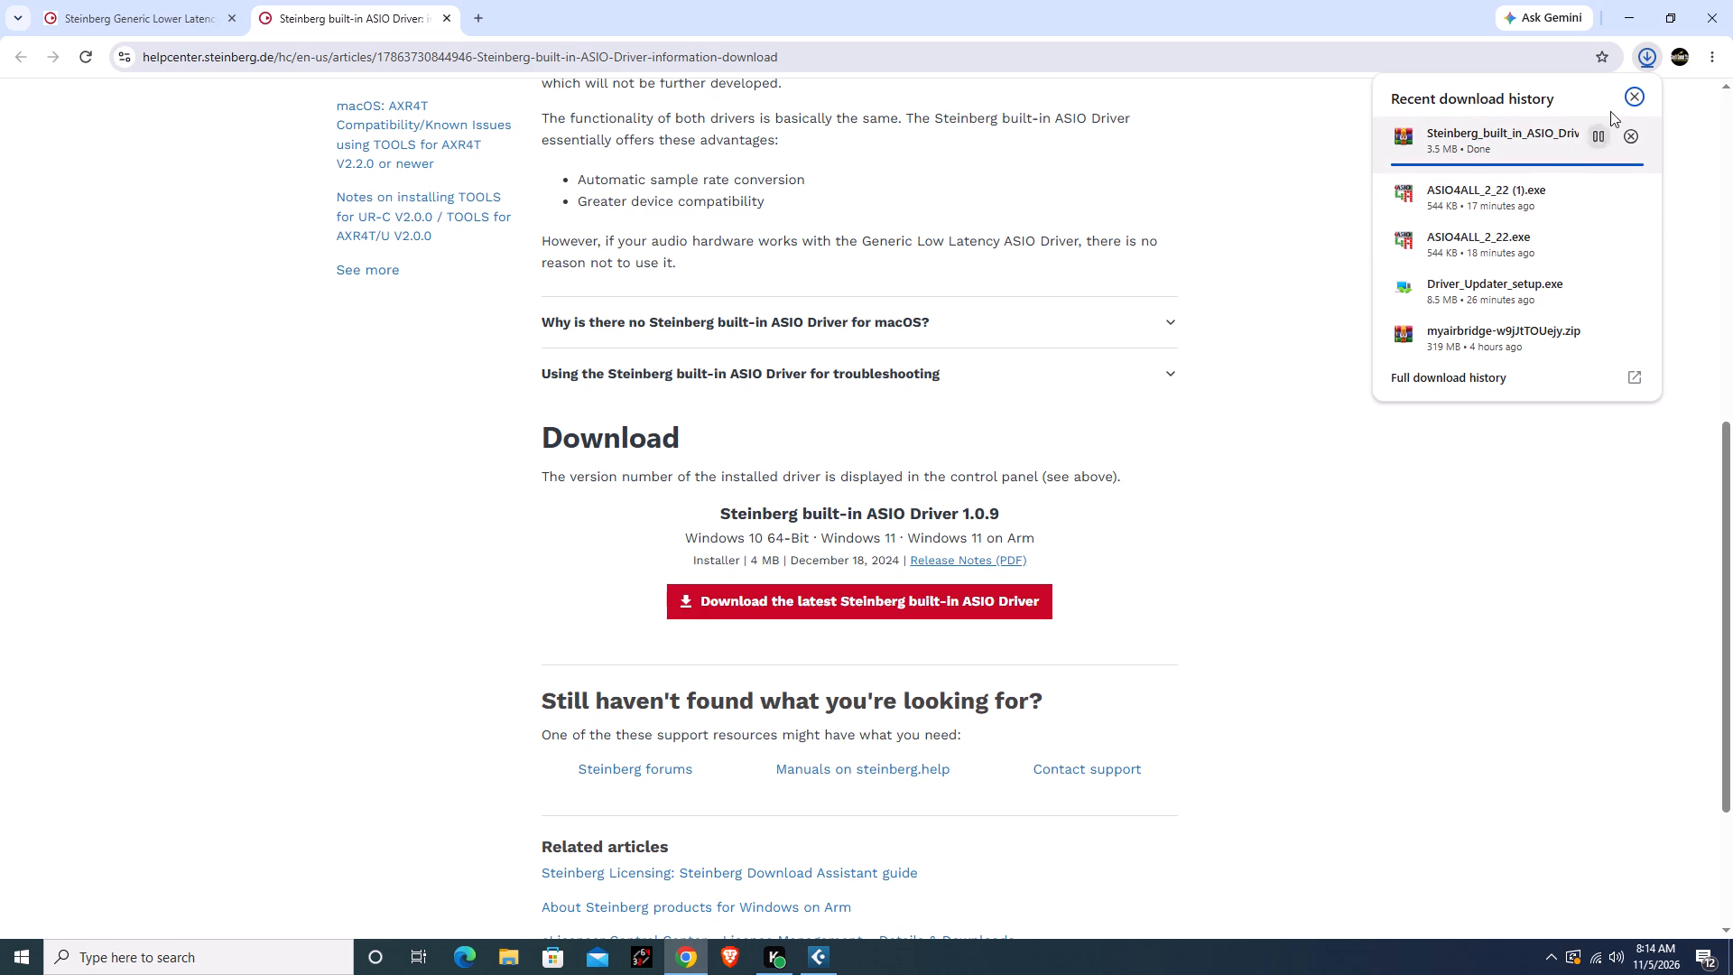
{"action": "left_click", "coordinate": [1627, 96]}
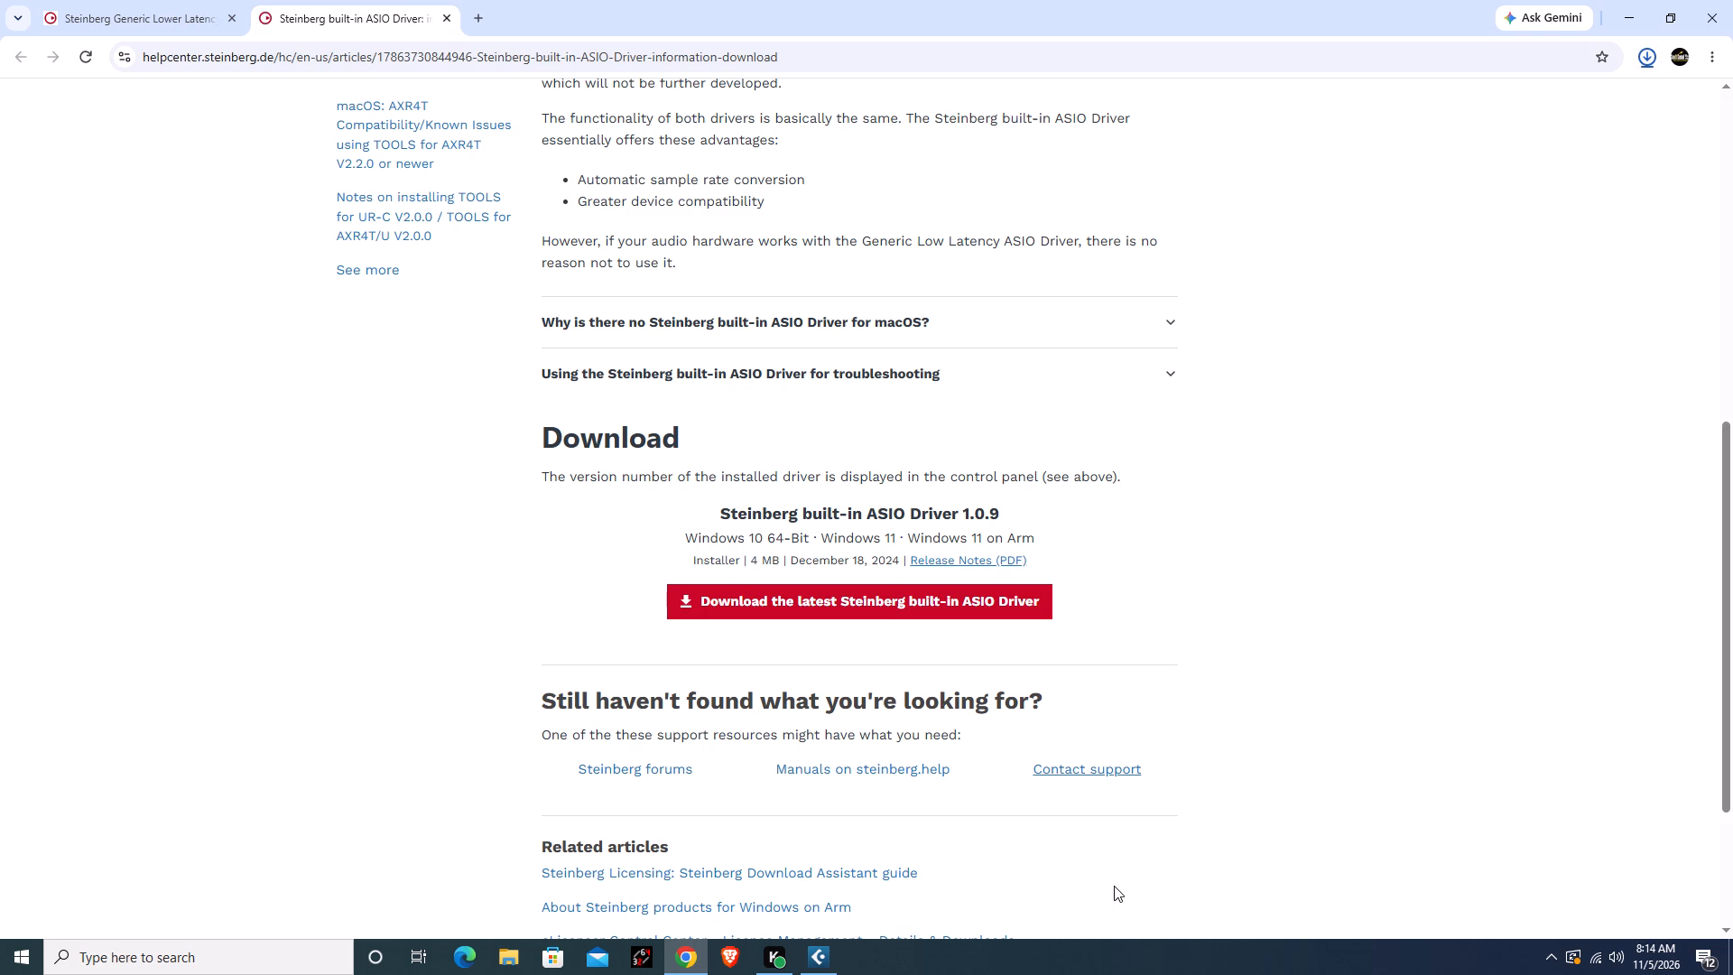
{"action": "left_click", "coordinate": [1648, 58]}
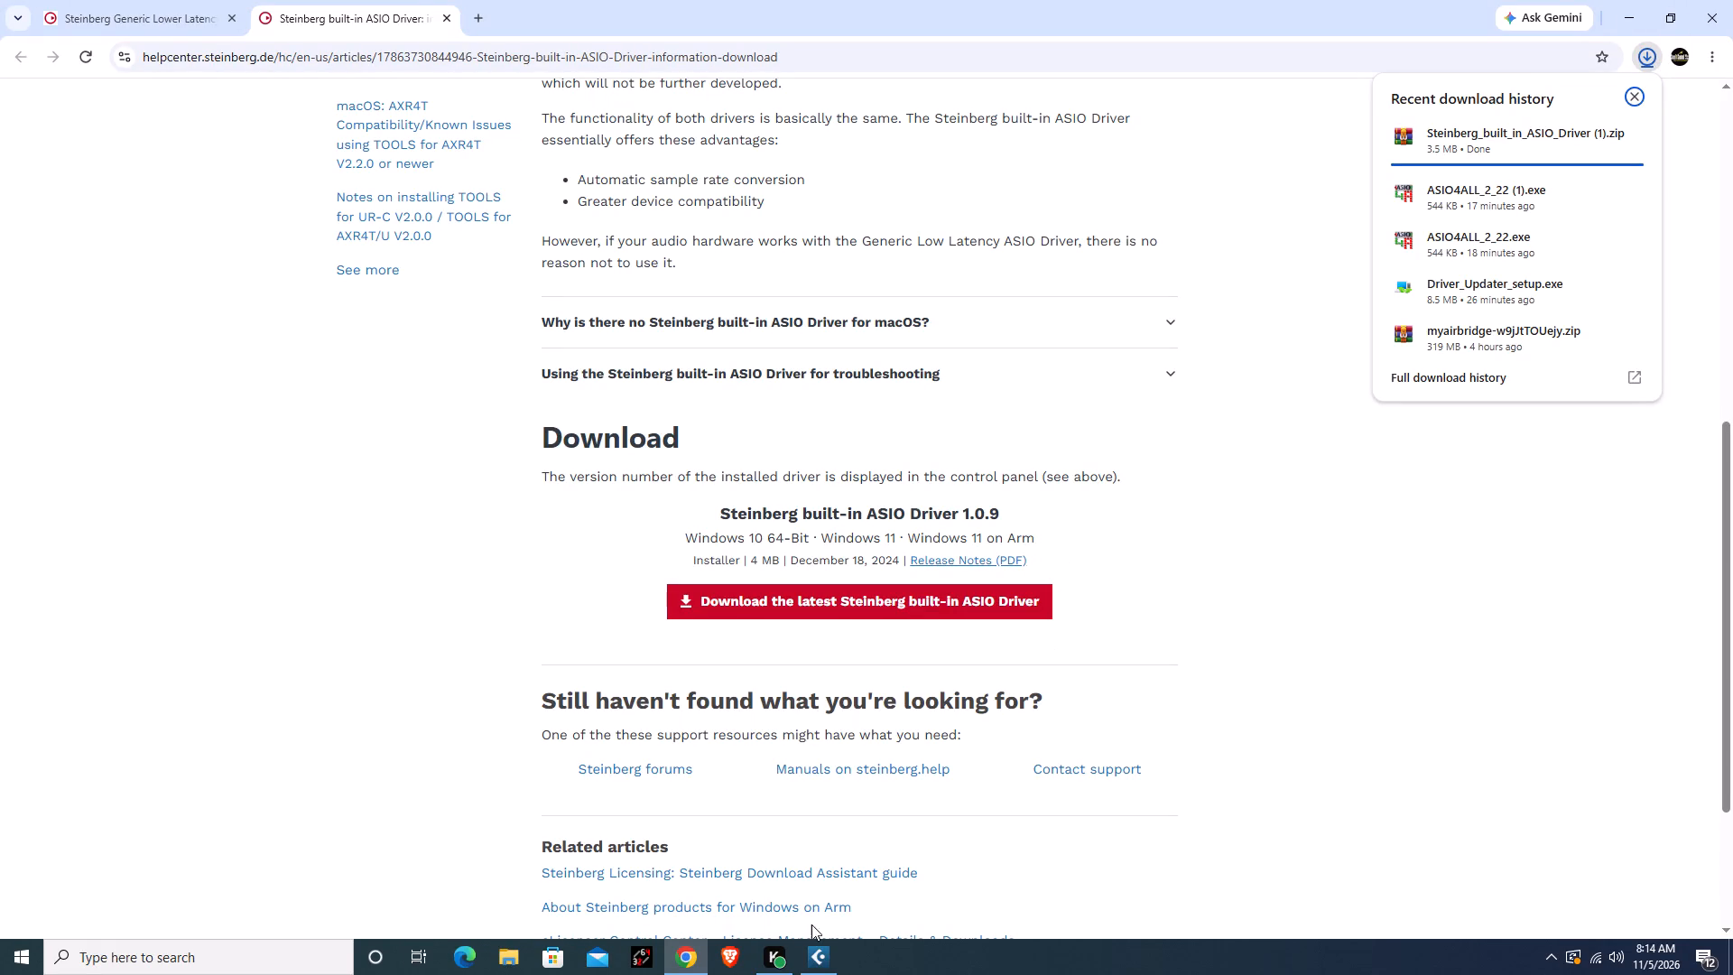
Switch to Cubase and play the DIANA WORSHIP SONGS project from the start.
{"action": "left_click", "coordinate": [820, 955]}
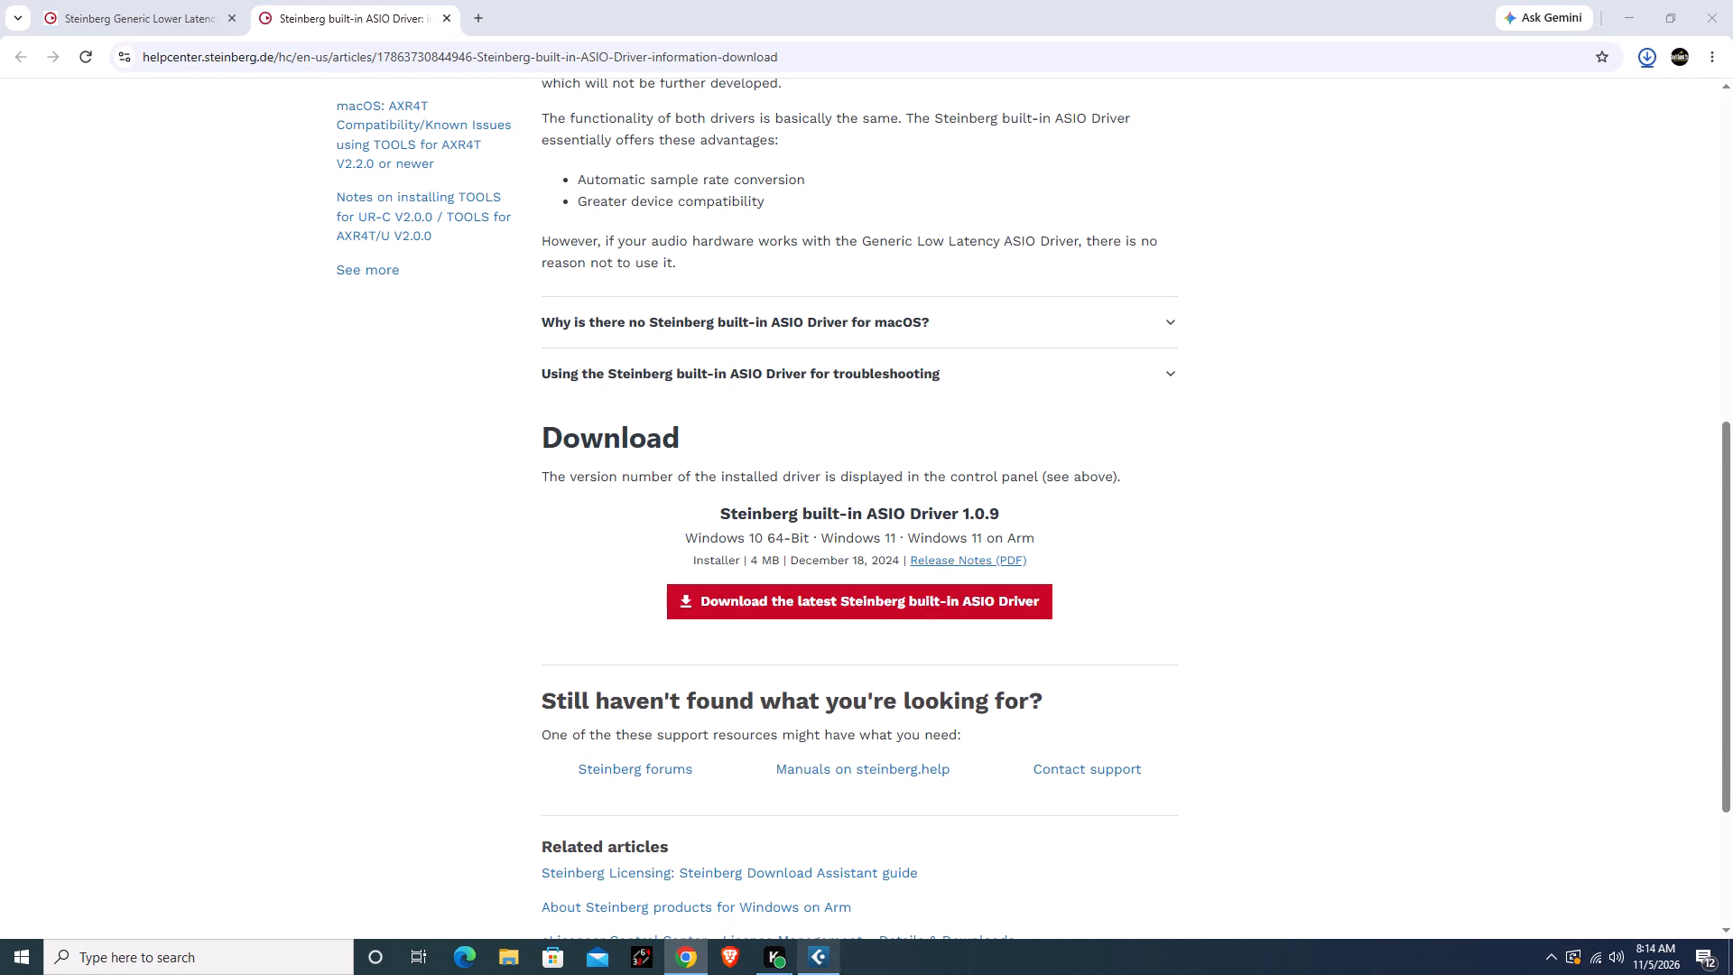
{"action": "left_click", "coordinate": [818, 958]}
{"action": "key", "text": "space"}
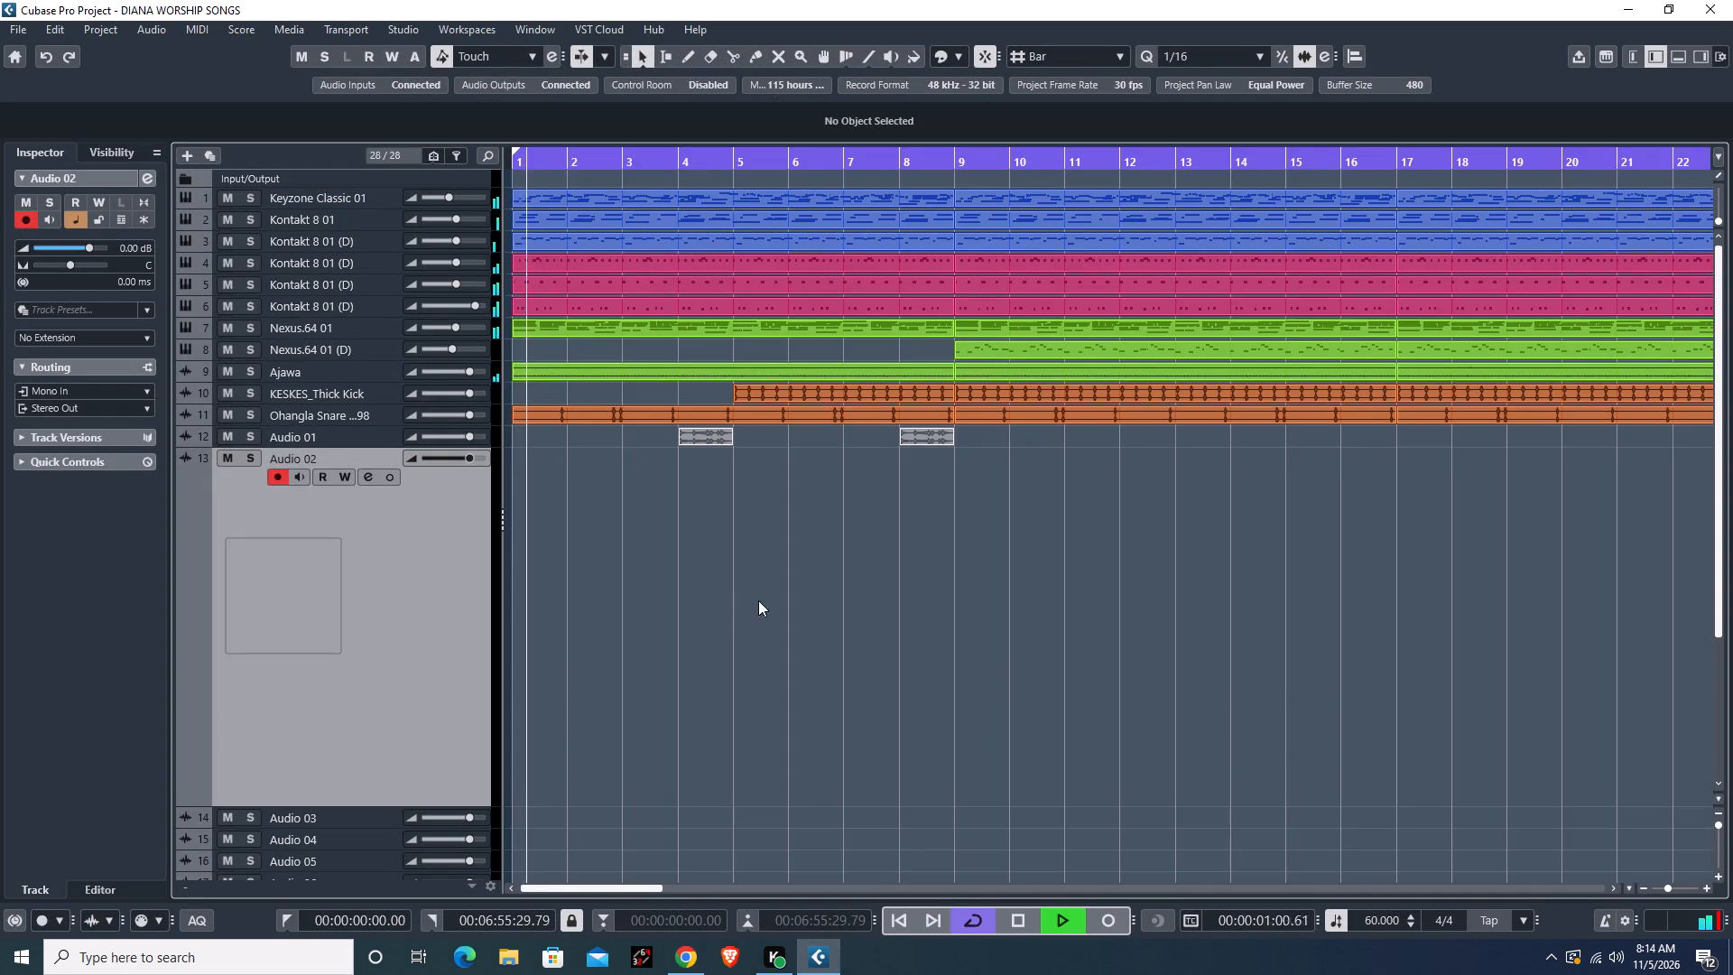
{"action": "left_click", "coordinate": [718, 594]}
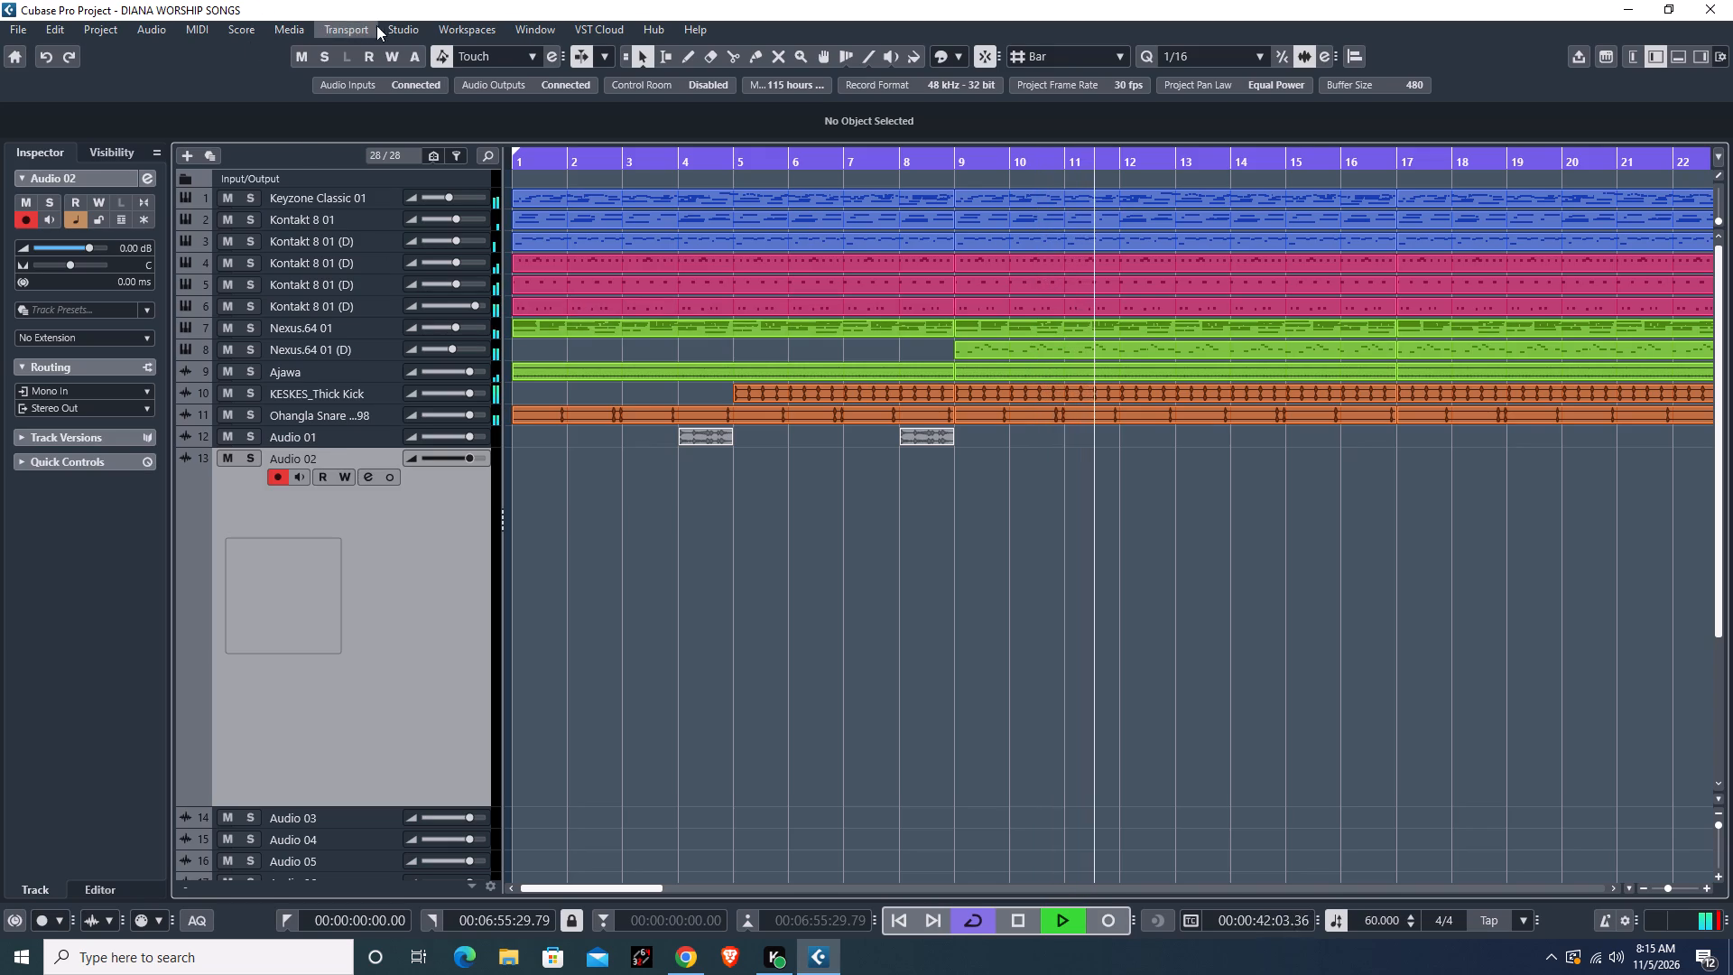
Check which ASIO drivers are available in the Studio Setup audio system settings, and close the setup without changing the driver.
{"action": "left_click", "coordinate": [400, 25]}
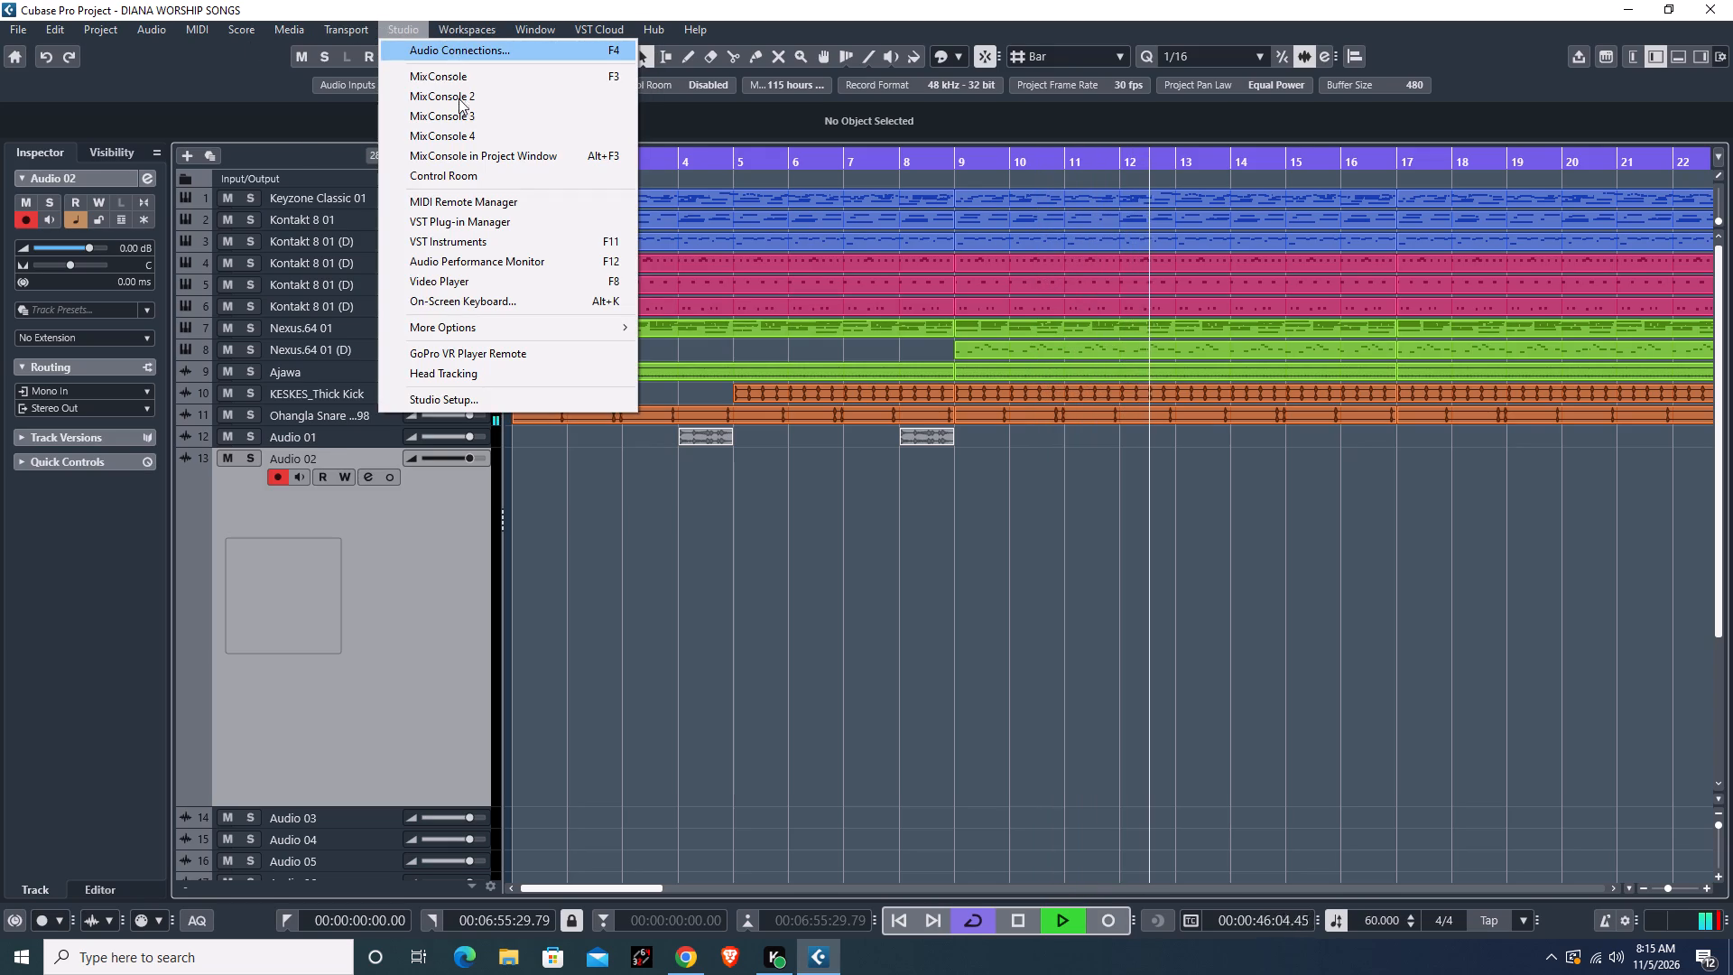
{"action": "left_click", "coordinate": [444, 398]}
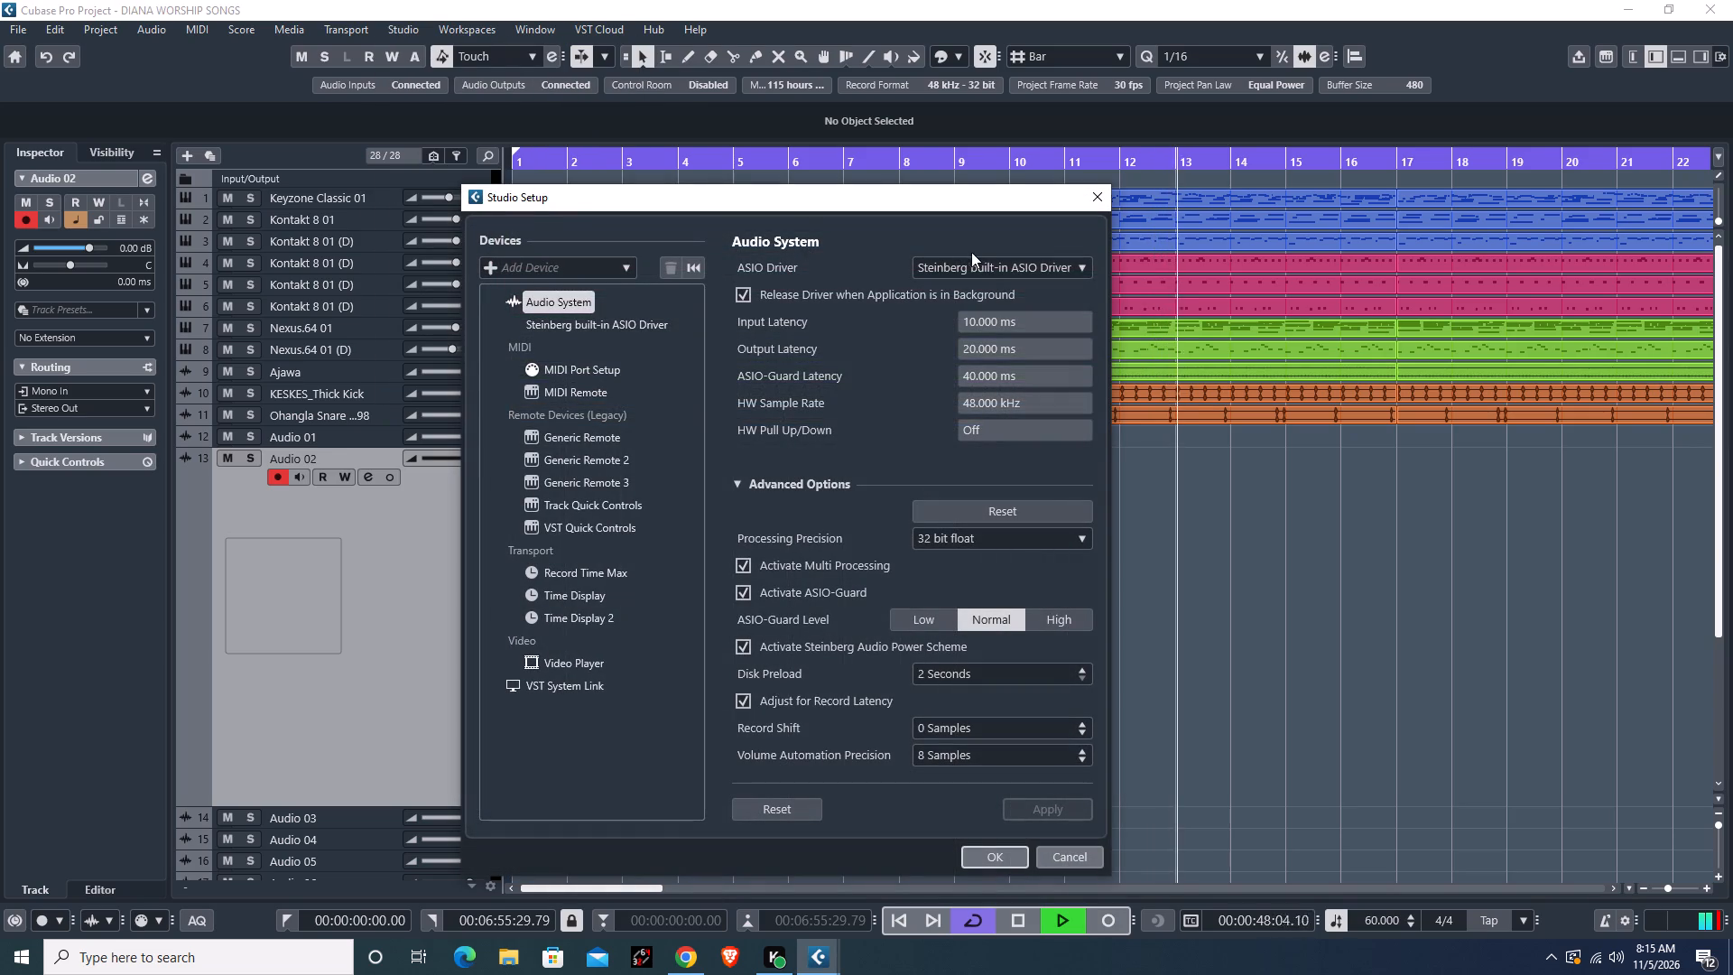
{"action": "left_click", "coordinate": [991, 274]}
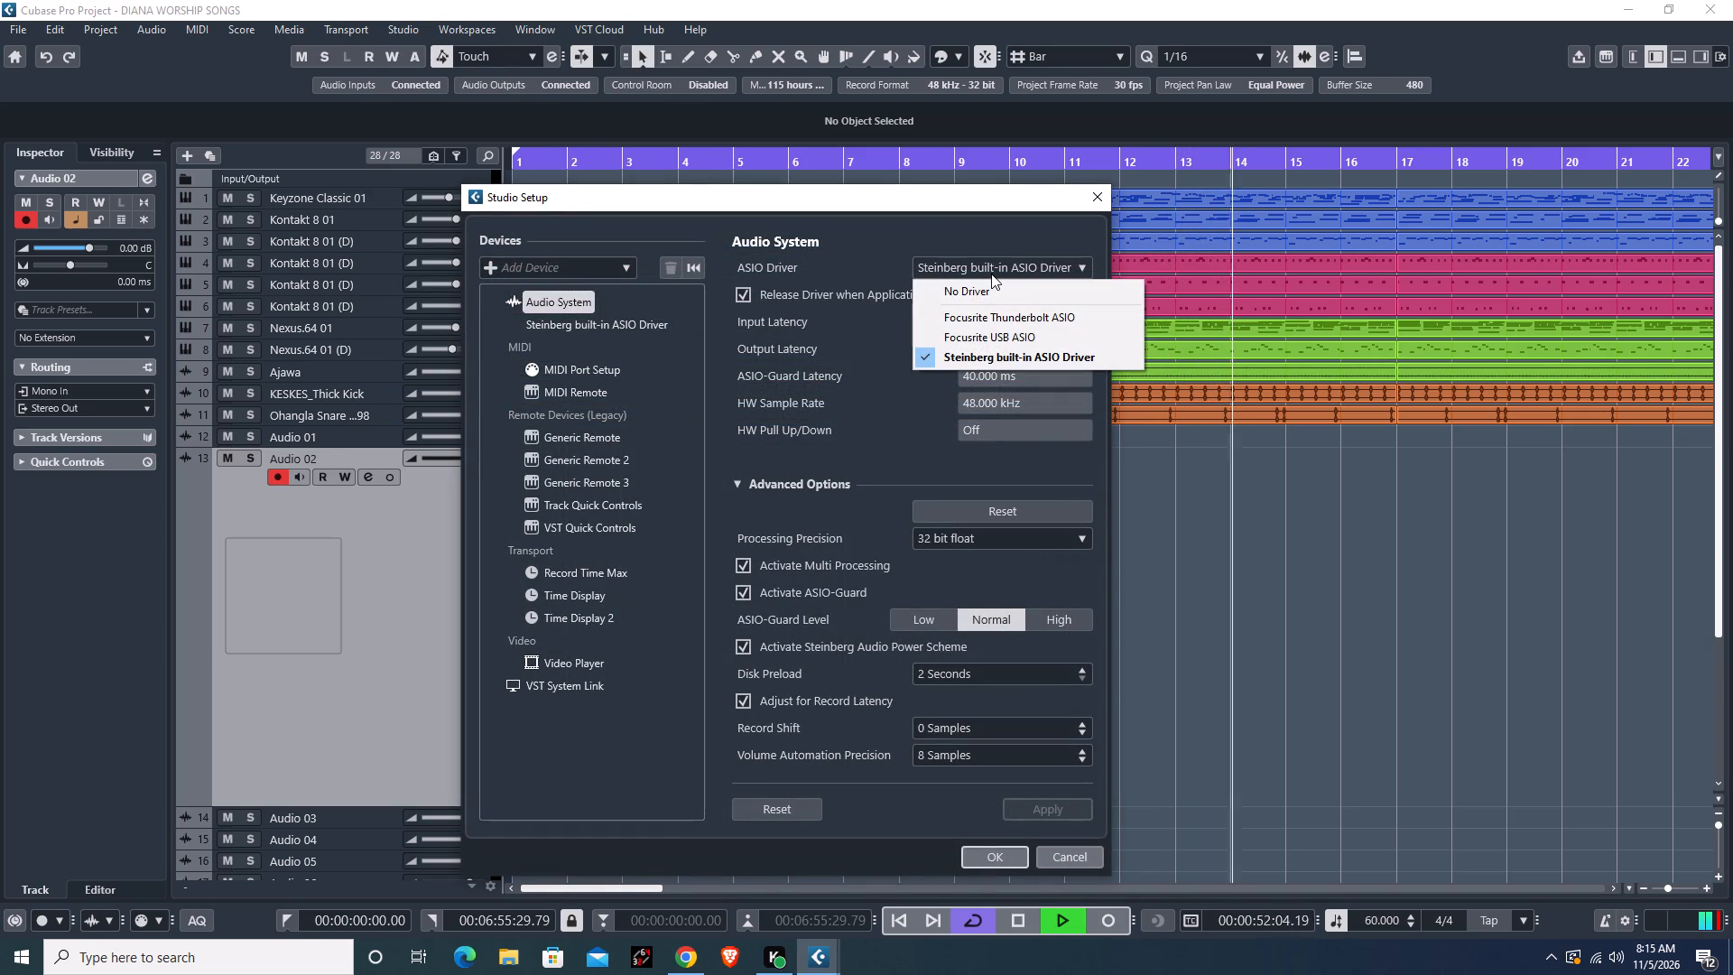
{"action": "left_click", "coordinate": [1010, 268]}
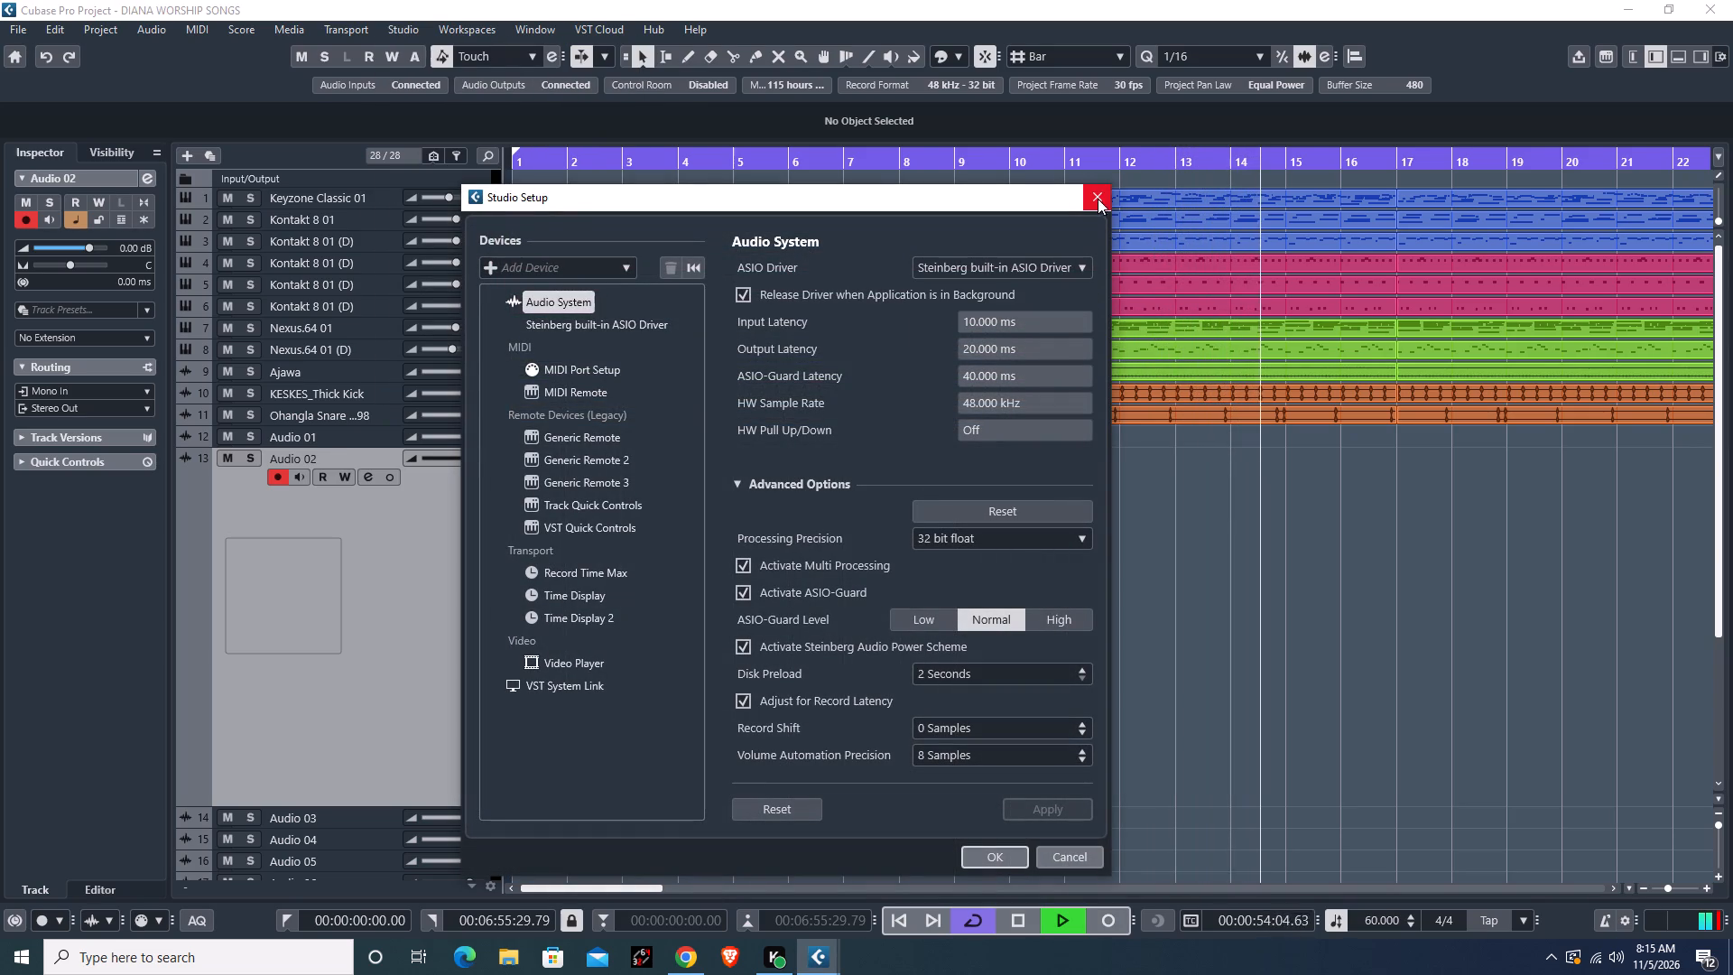
{"action": "left_click", "coordinate": [1098, 198]}
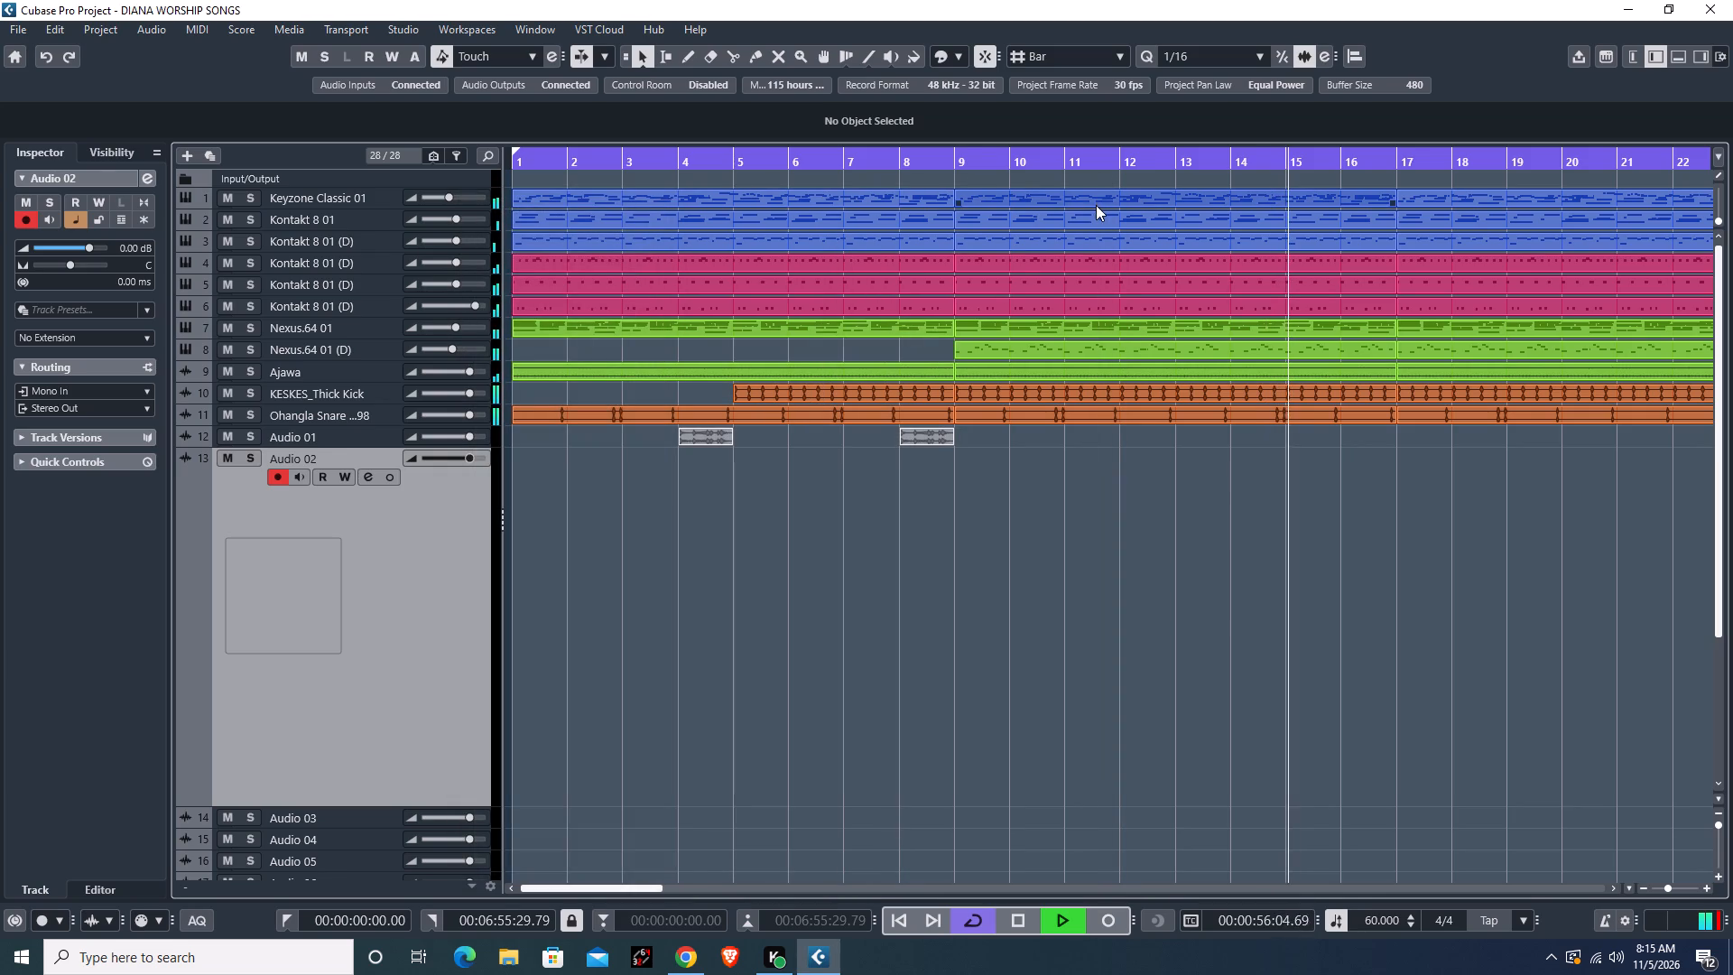
Check the input and output bus choices in Audio 02's routing, keeping Mono In and Stereo Out.
{"action": "left_click", "coordinate": [370, 641]}
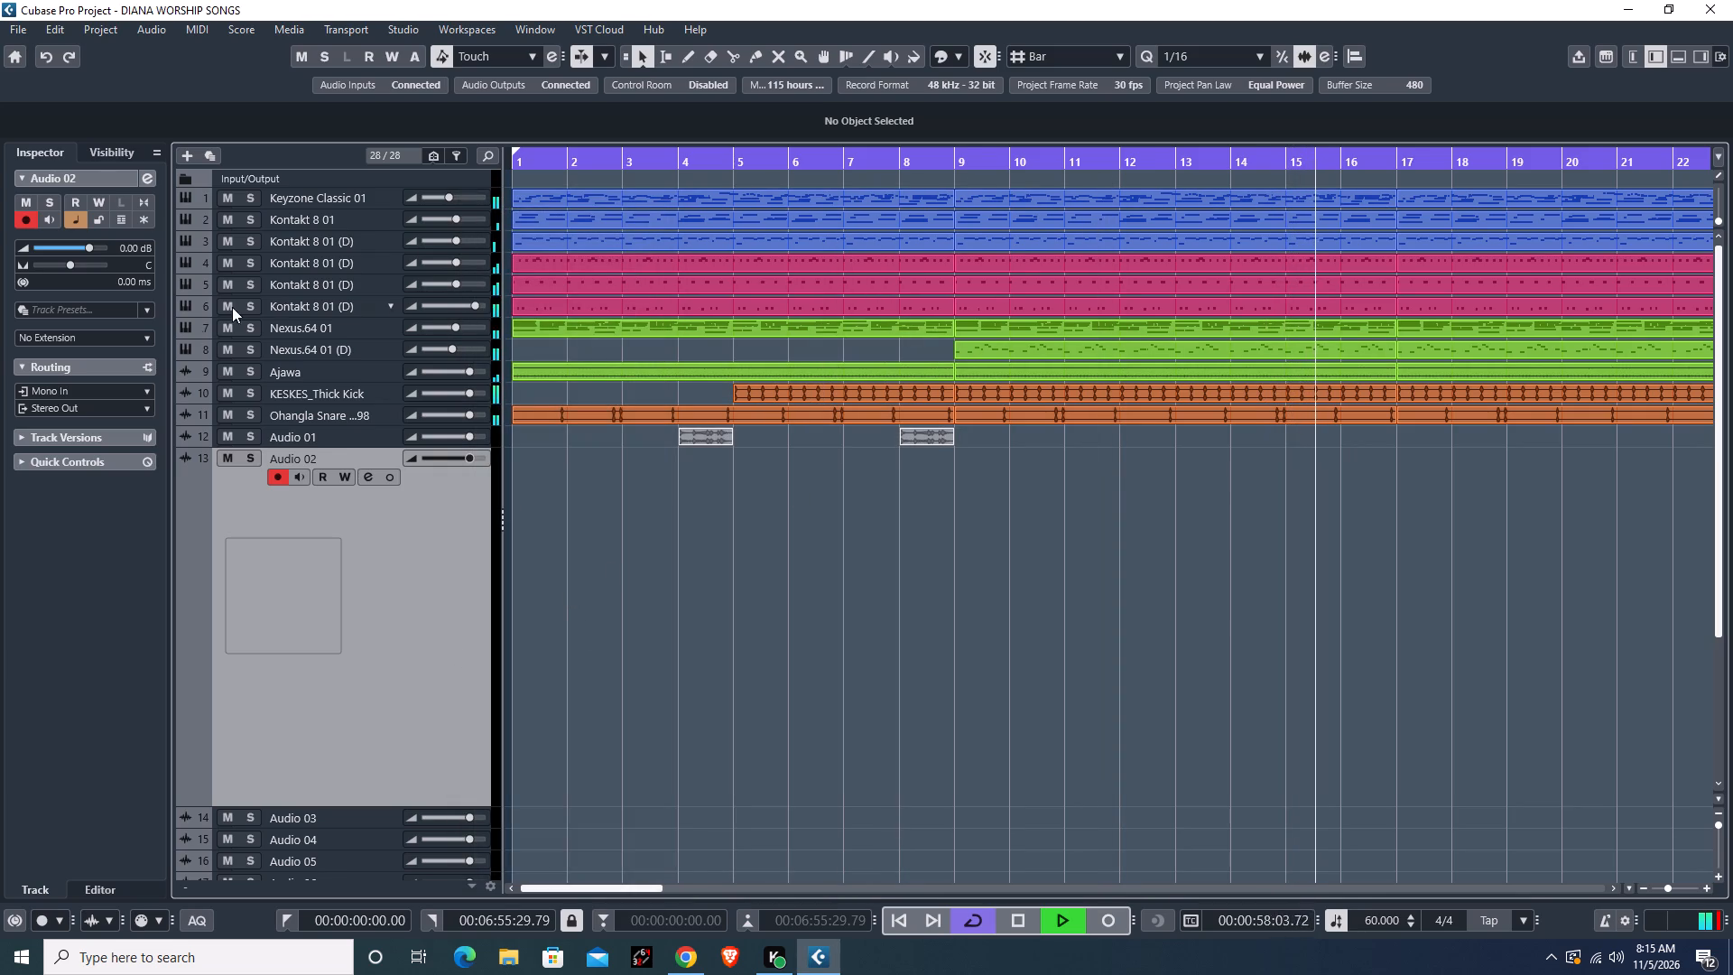
{"action": "left_click", "coordinate": [85, 389]}
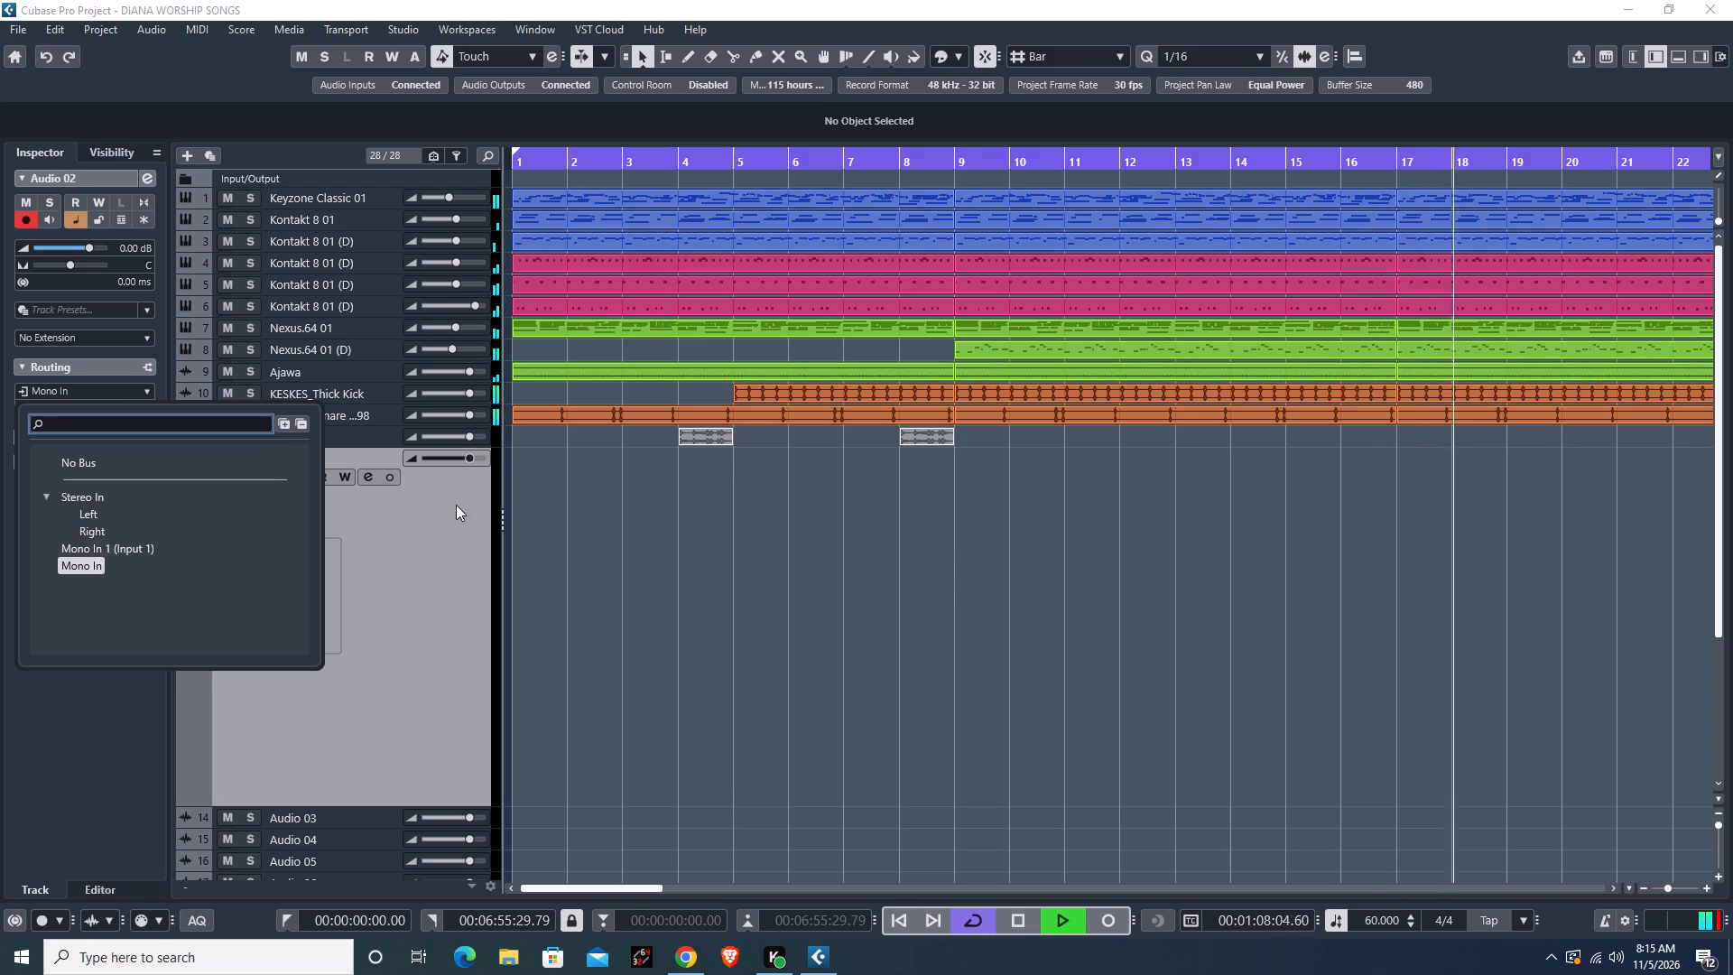
{"action": "left_click", "coordinate": [445, 529]}
{"action": "left_click", "coordinate": [105, 411]}
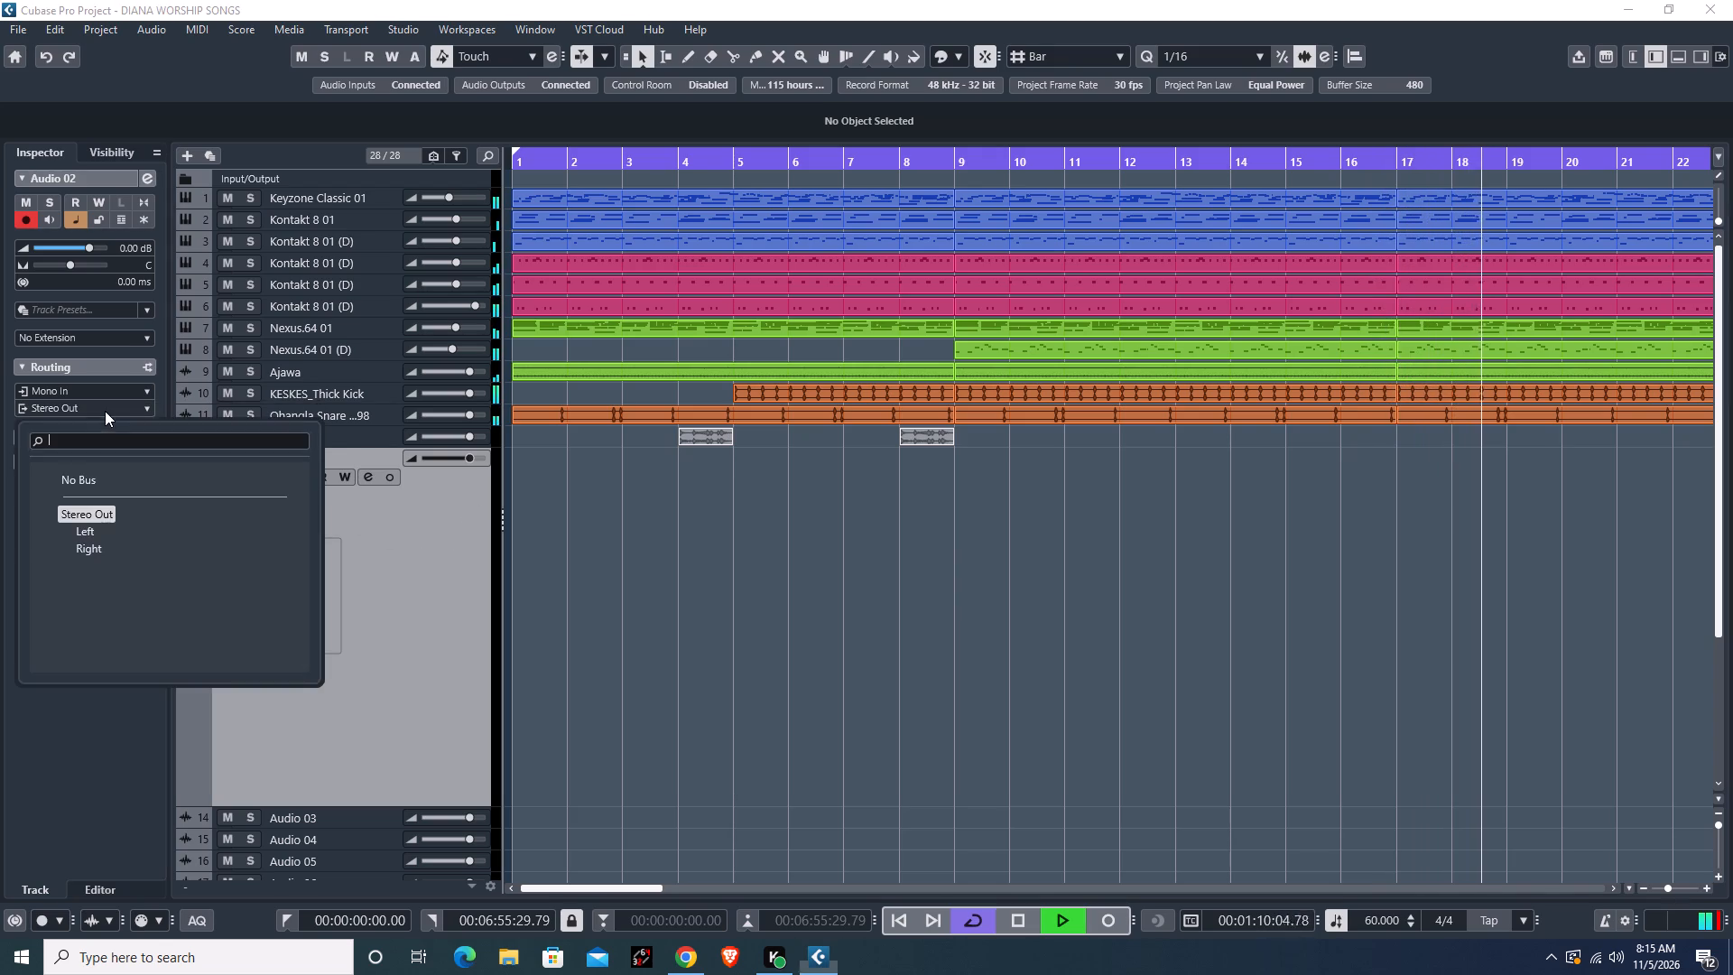
{"action": "left_click", "coordinate": [413, 537]}
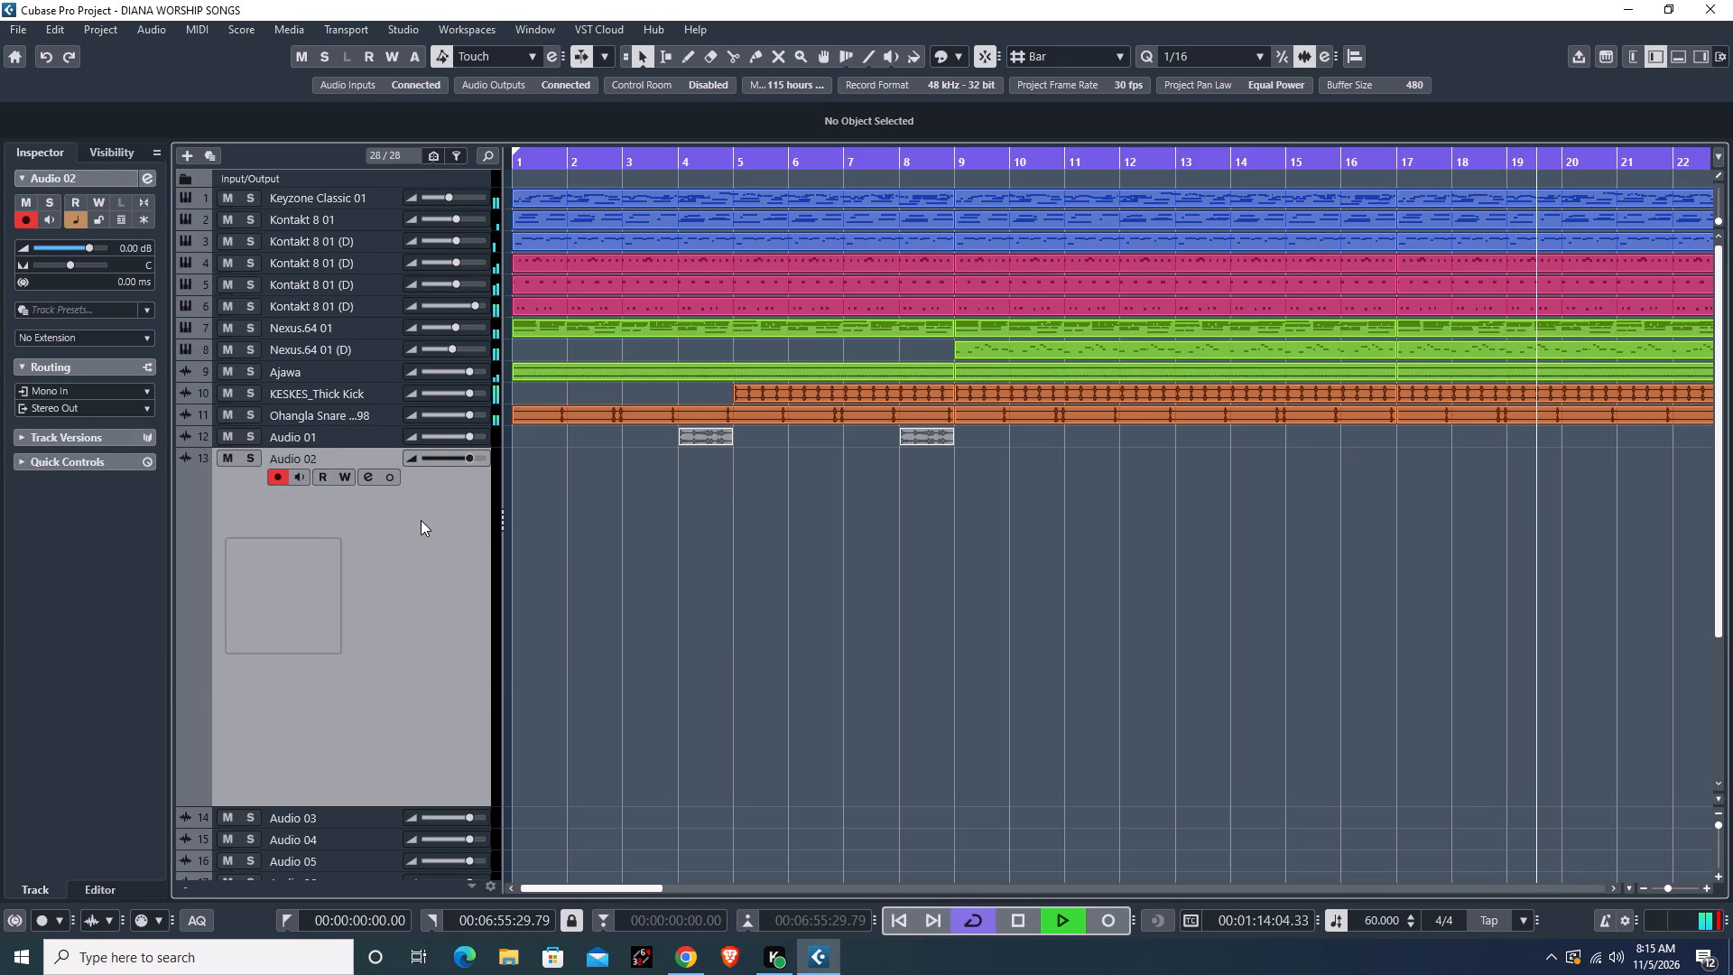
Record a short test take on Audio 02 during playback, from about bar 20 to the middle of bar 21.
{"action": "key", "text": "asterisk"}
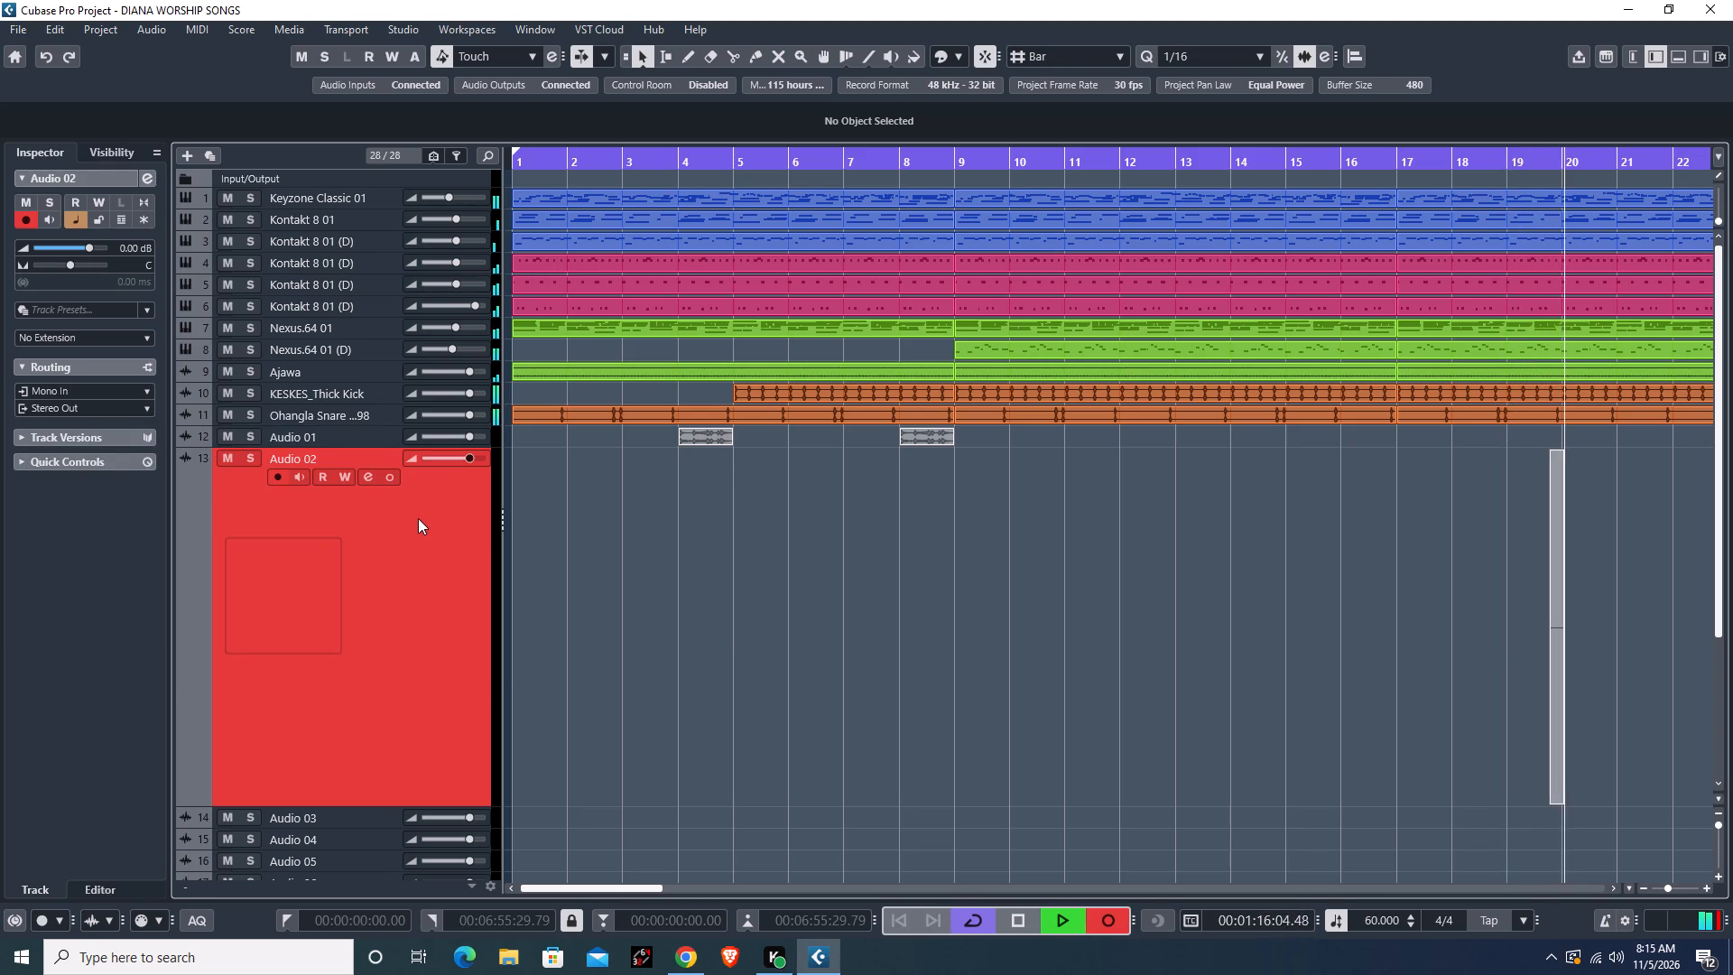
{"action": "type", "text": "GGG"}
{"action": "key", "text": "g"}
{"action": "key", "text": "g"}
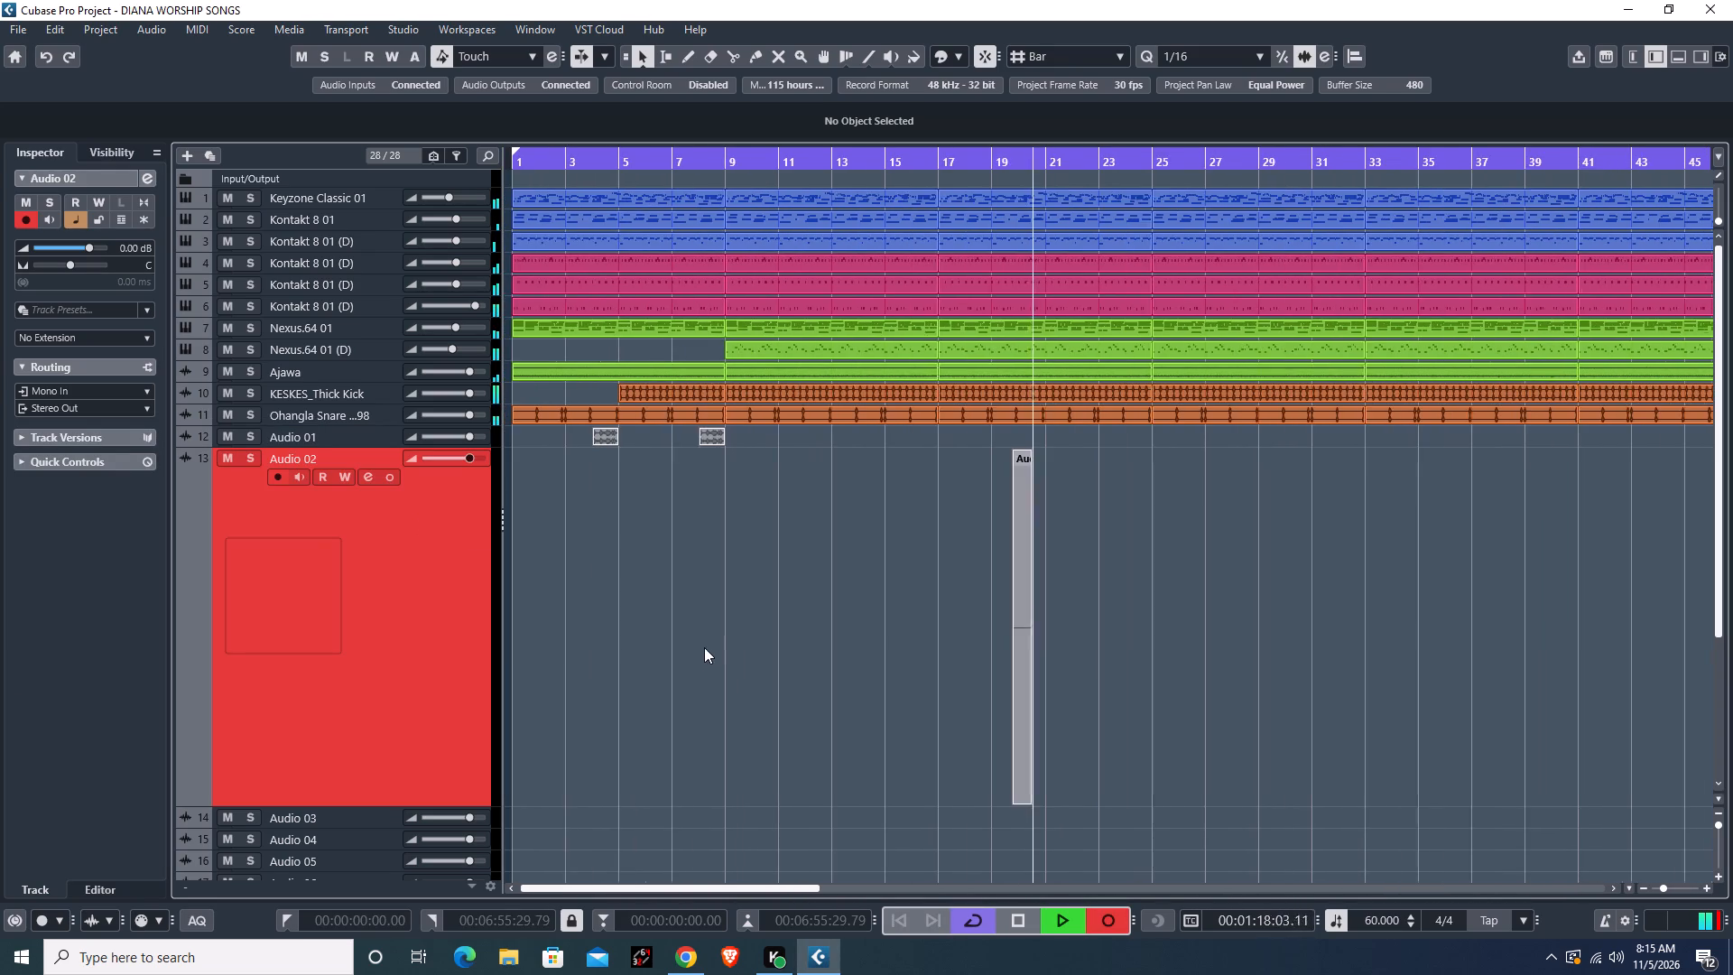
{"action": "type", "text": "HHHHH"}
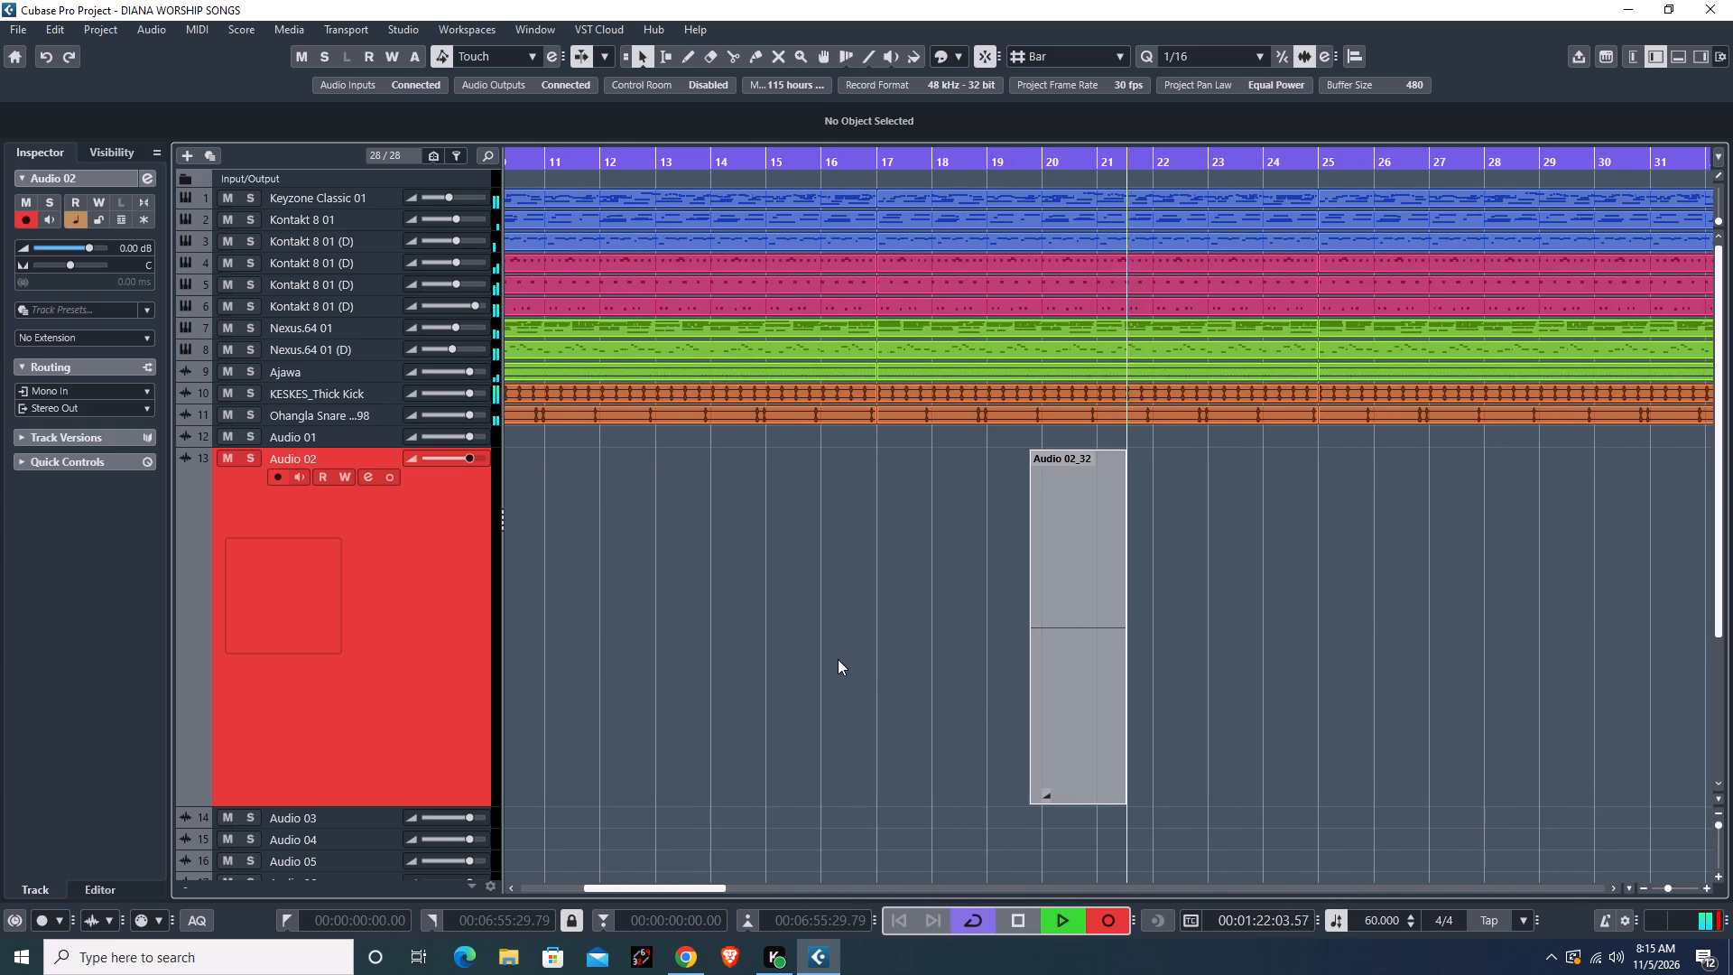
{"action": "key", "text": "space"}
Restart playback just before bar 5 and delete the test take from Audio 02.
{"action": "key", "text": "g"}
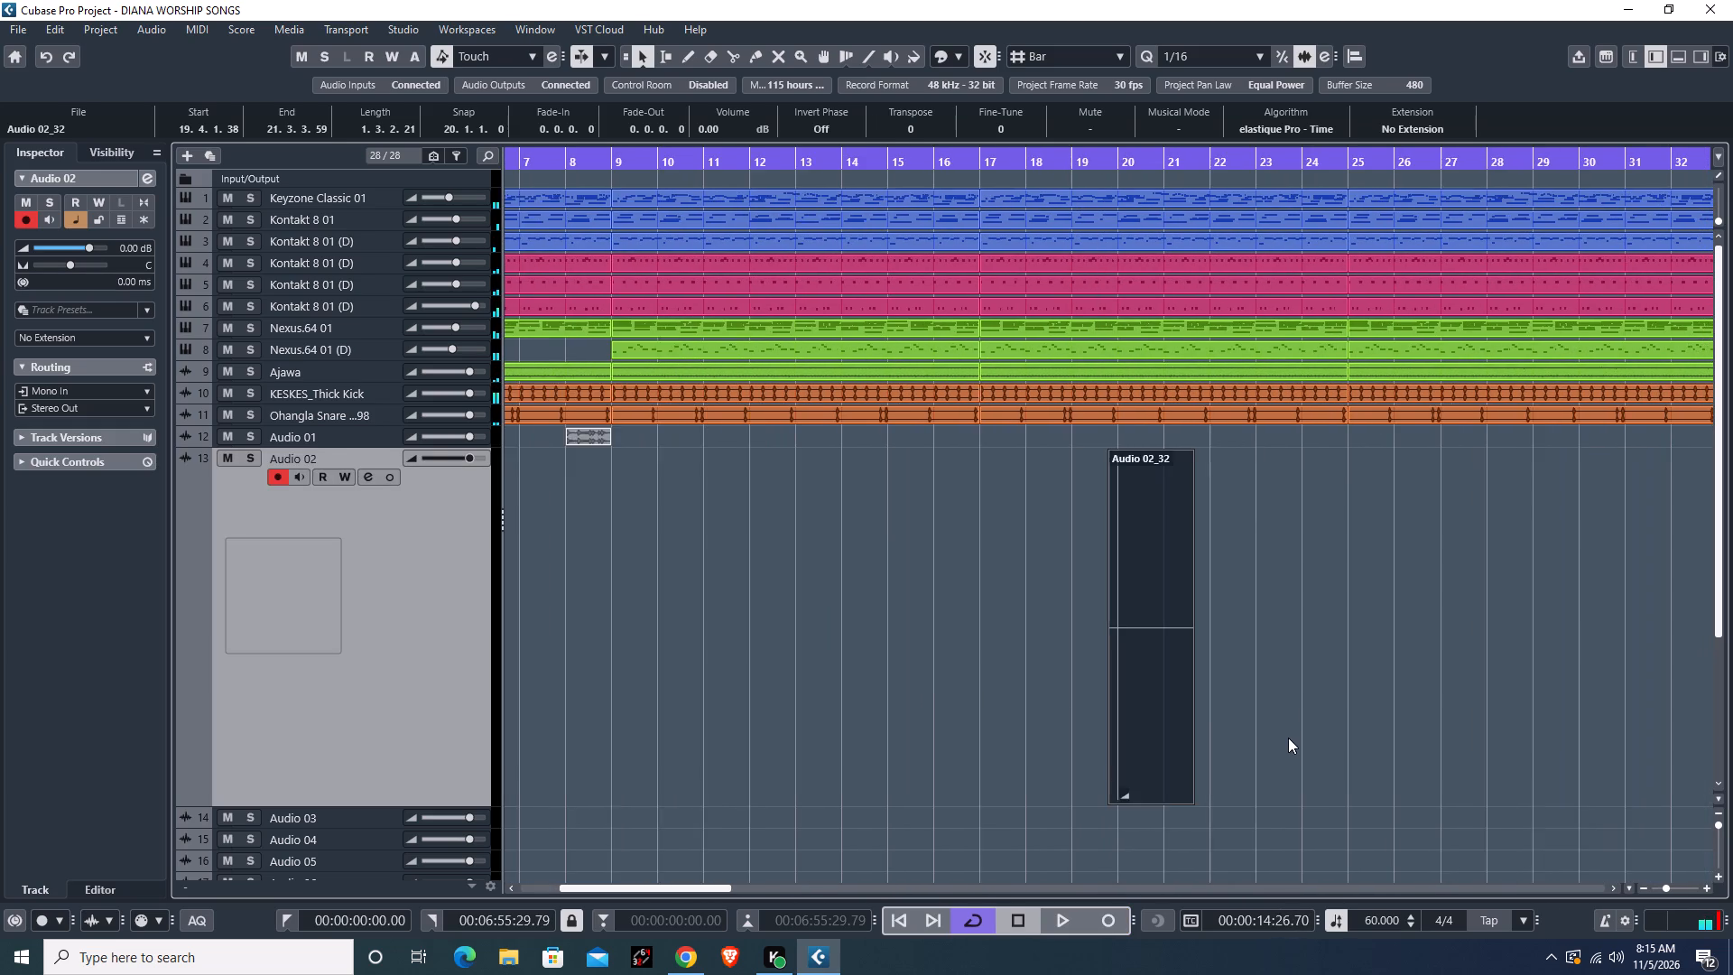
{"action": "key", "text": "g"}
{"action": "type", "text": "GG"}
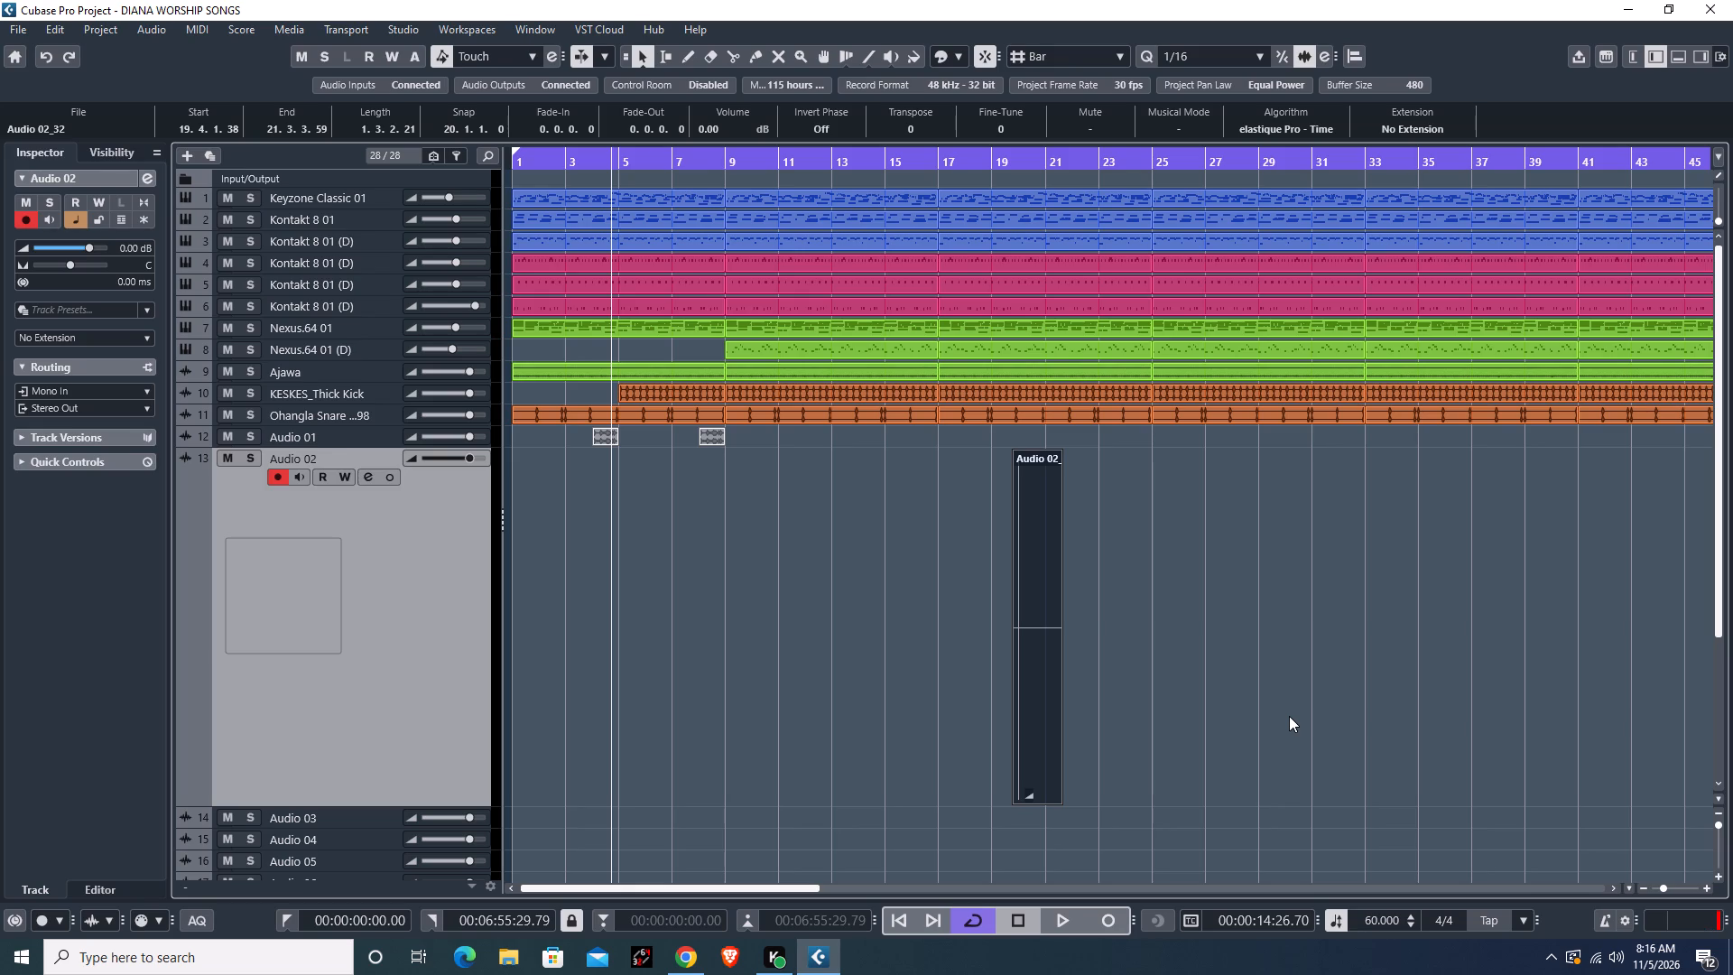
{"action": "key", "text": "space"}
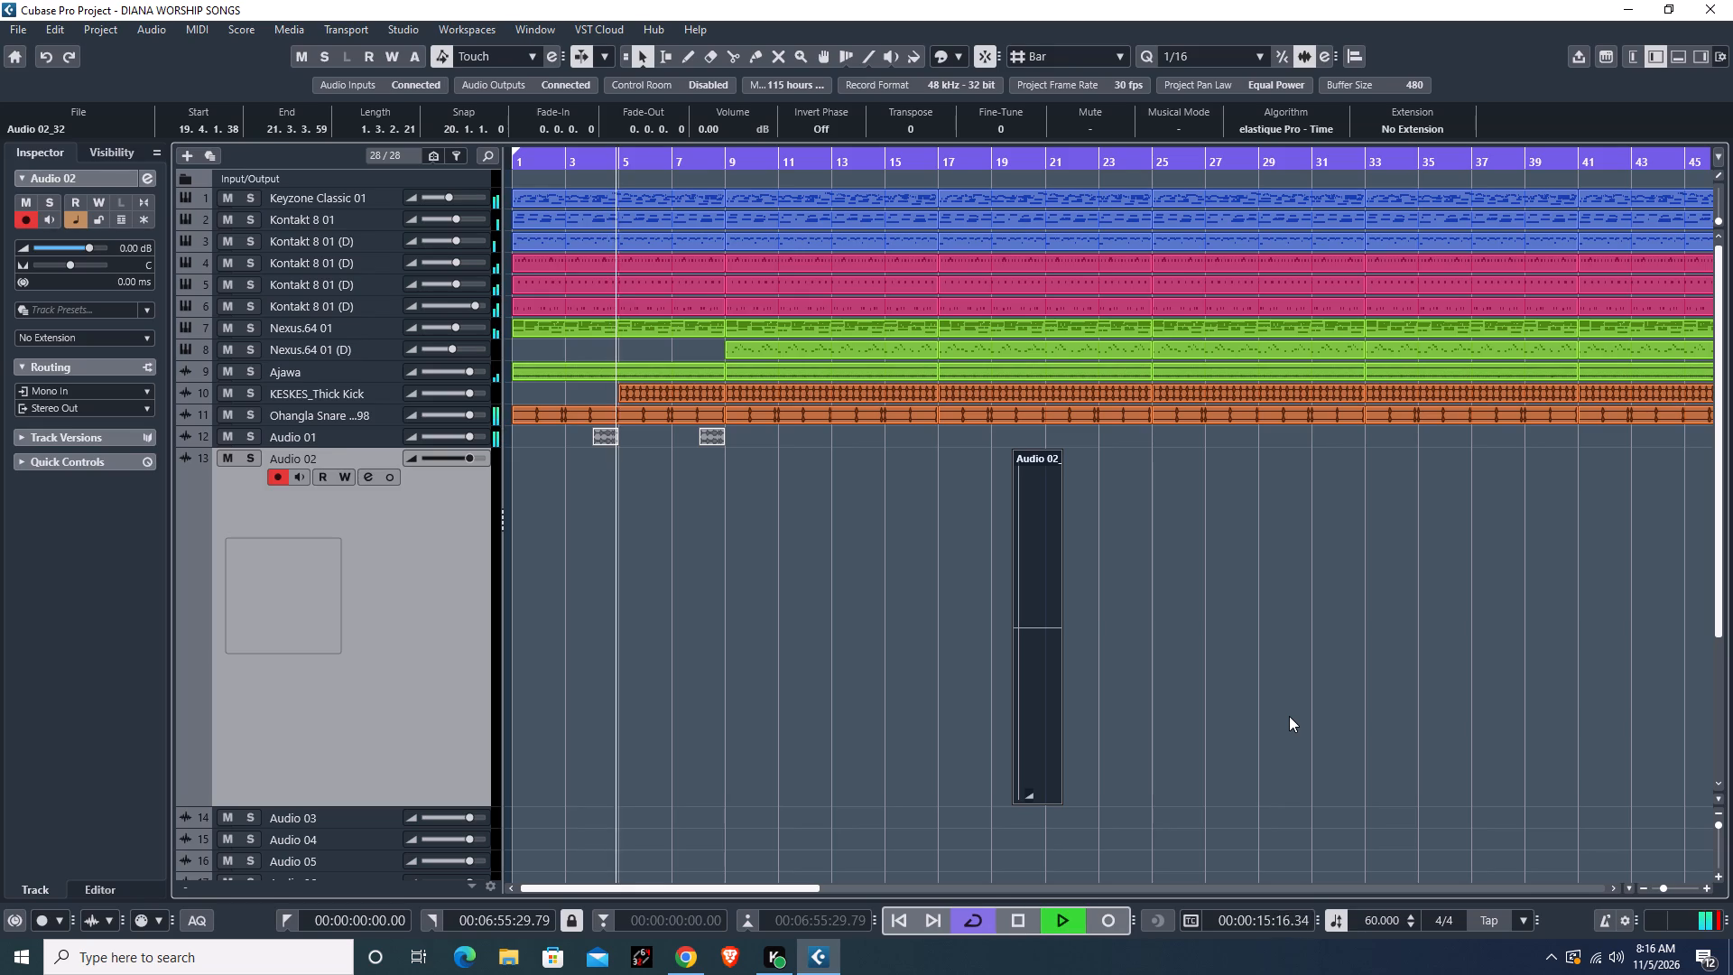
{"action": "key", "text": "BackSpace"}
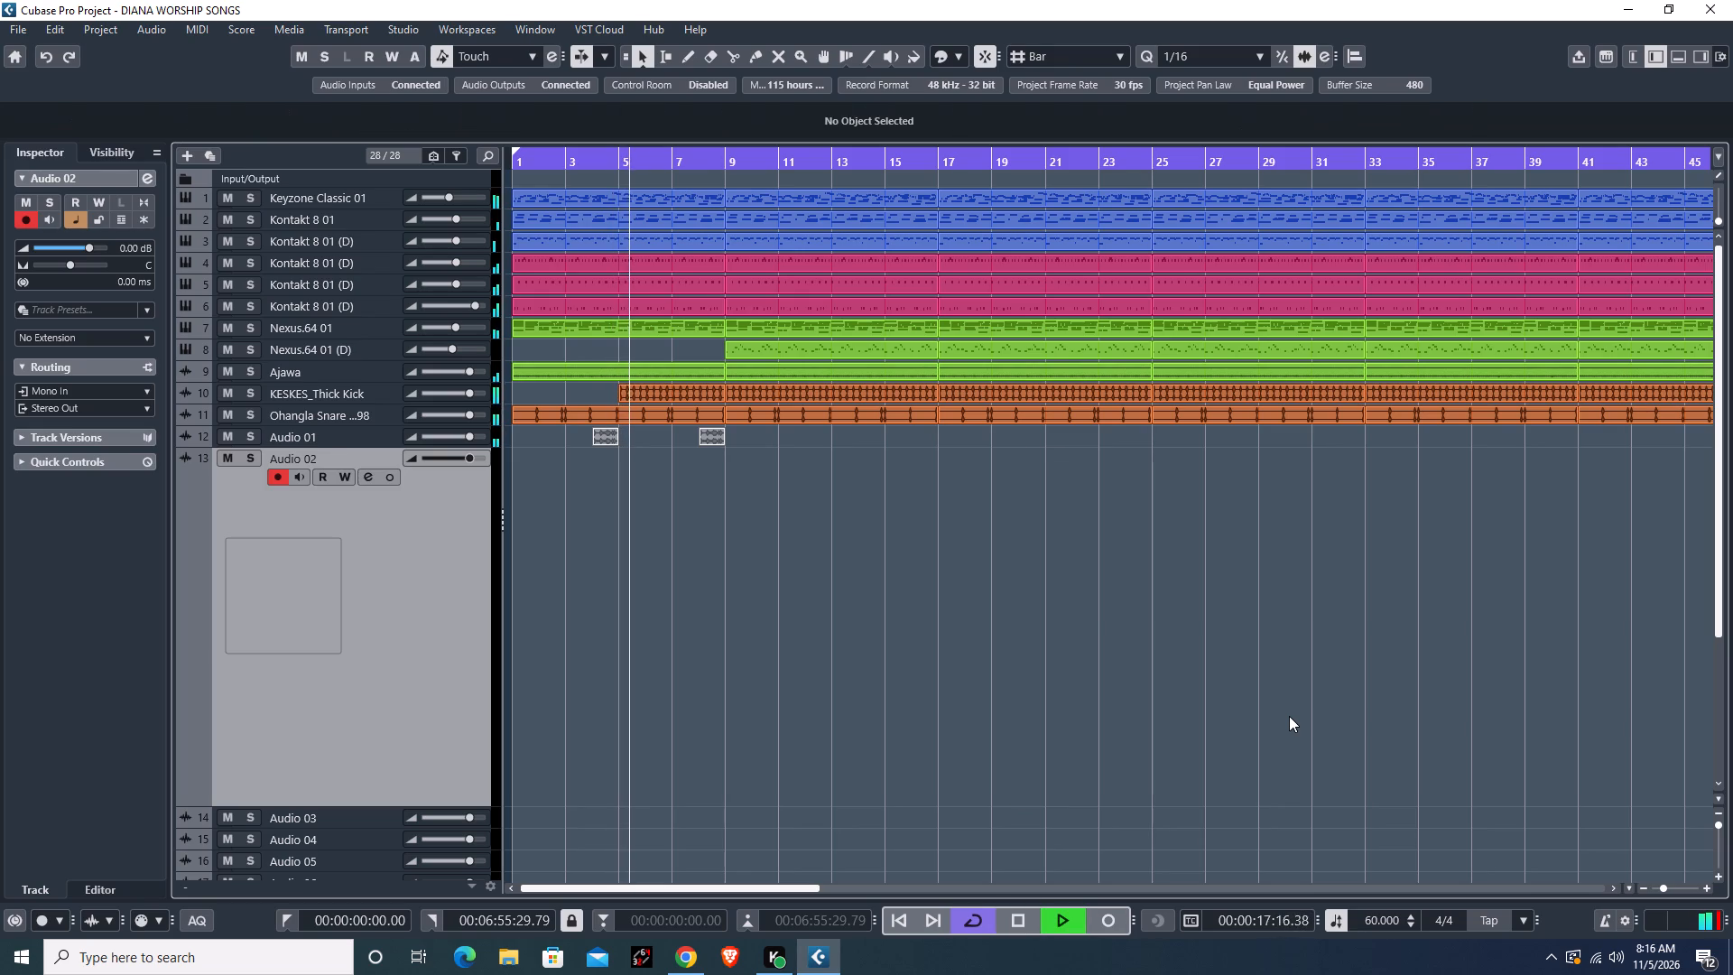
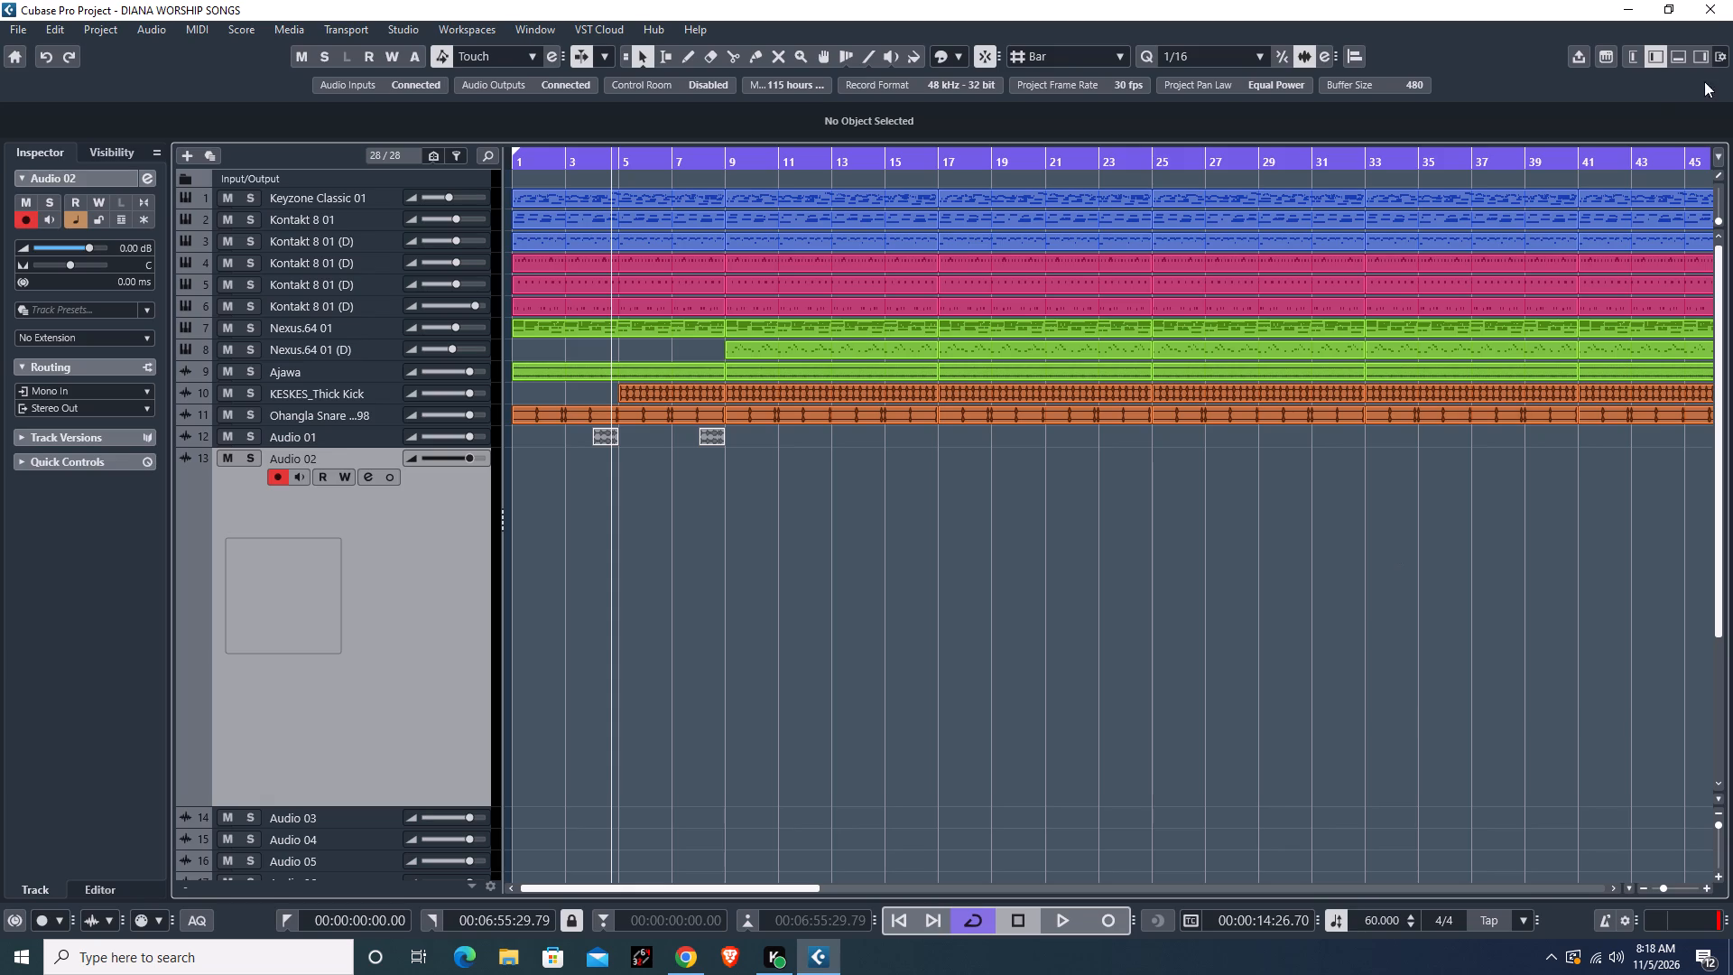
Close Cubase, saving the changes to the DIANA WORSHIP SONGS project.
{"action": "left_click", "coordinate": [1726, 14]}
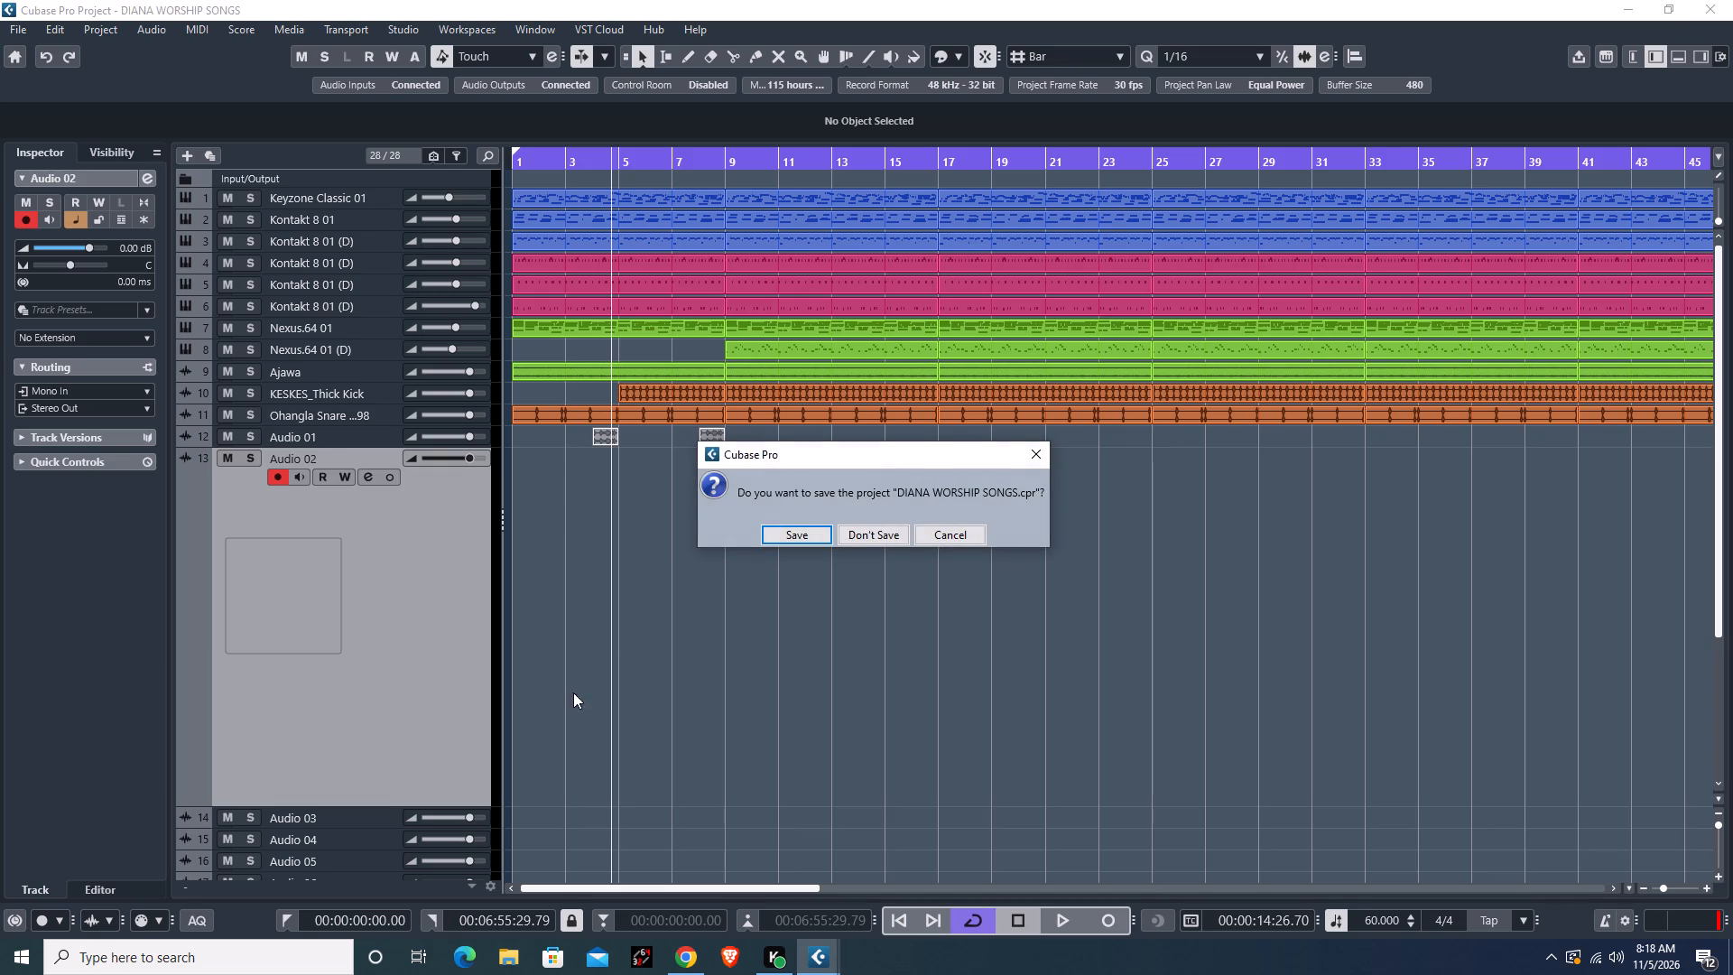
{"action": "left_click", "coordinate": [792, 538]}
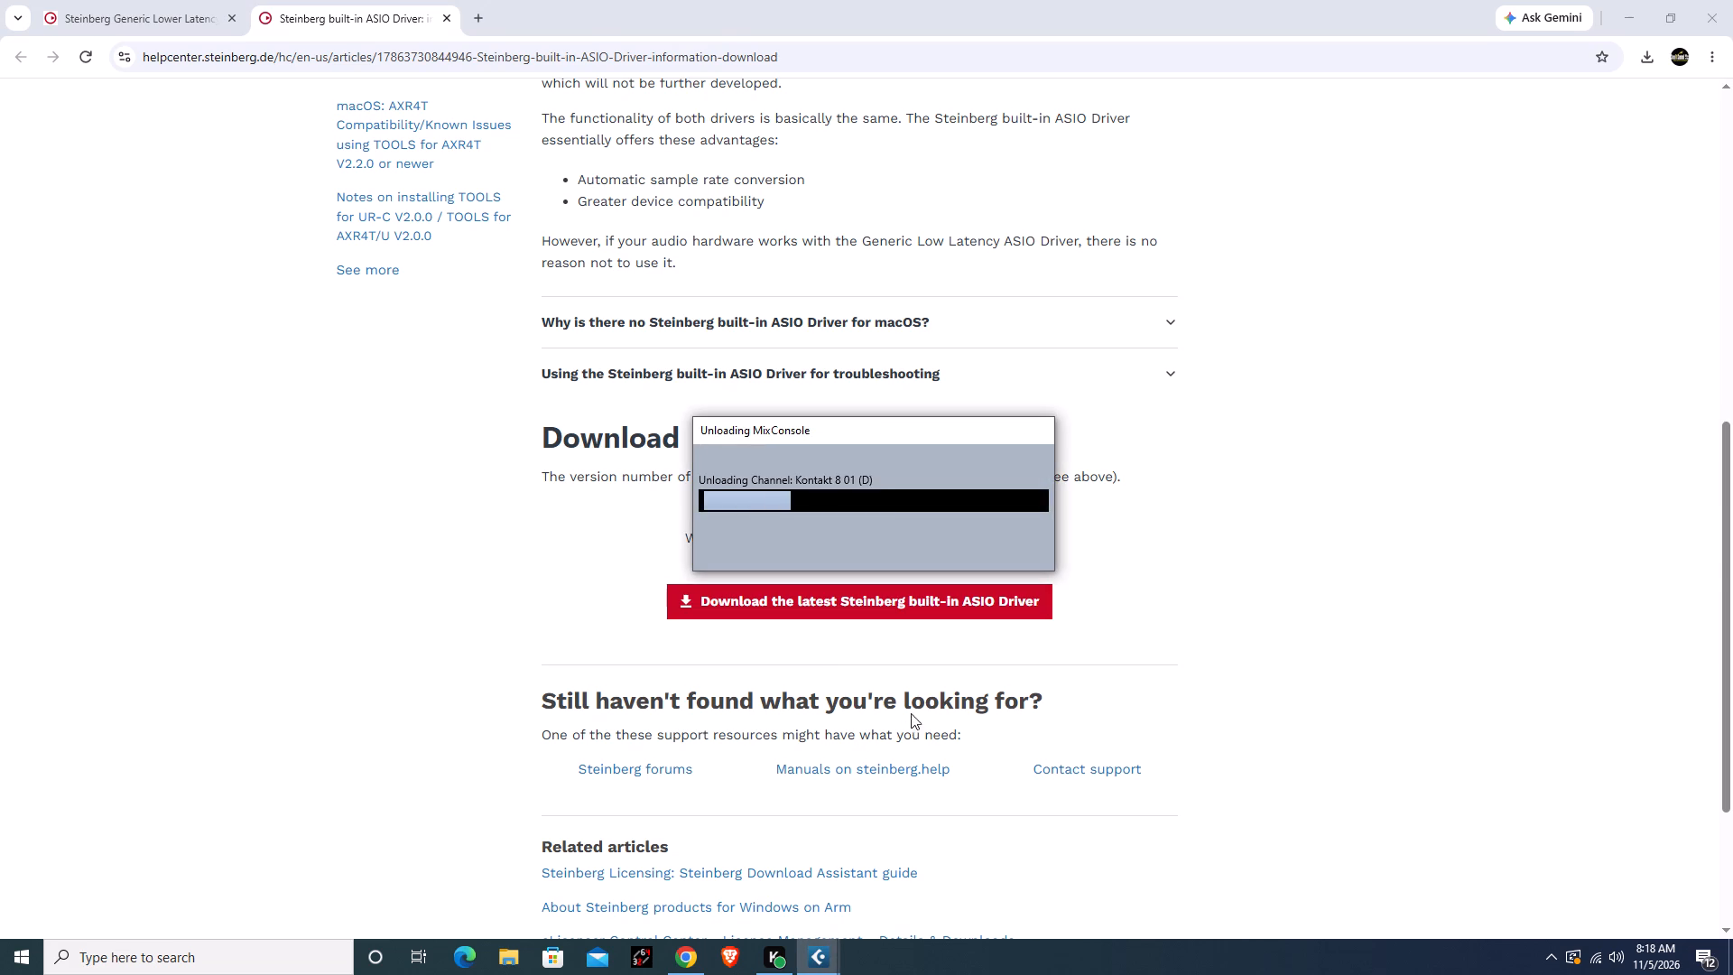
Close the Chrome window showing the Steinberg ASIO driver download pages.
{"action": "left_click", "coordinate": [1723, 19]}
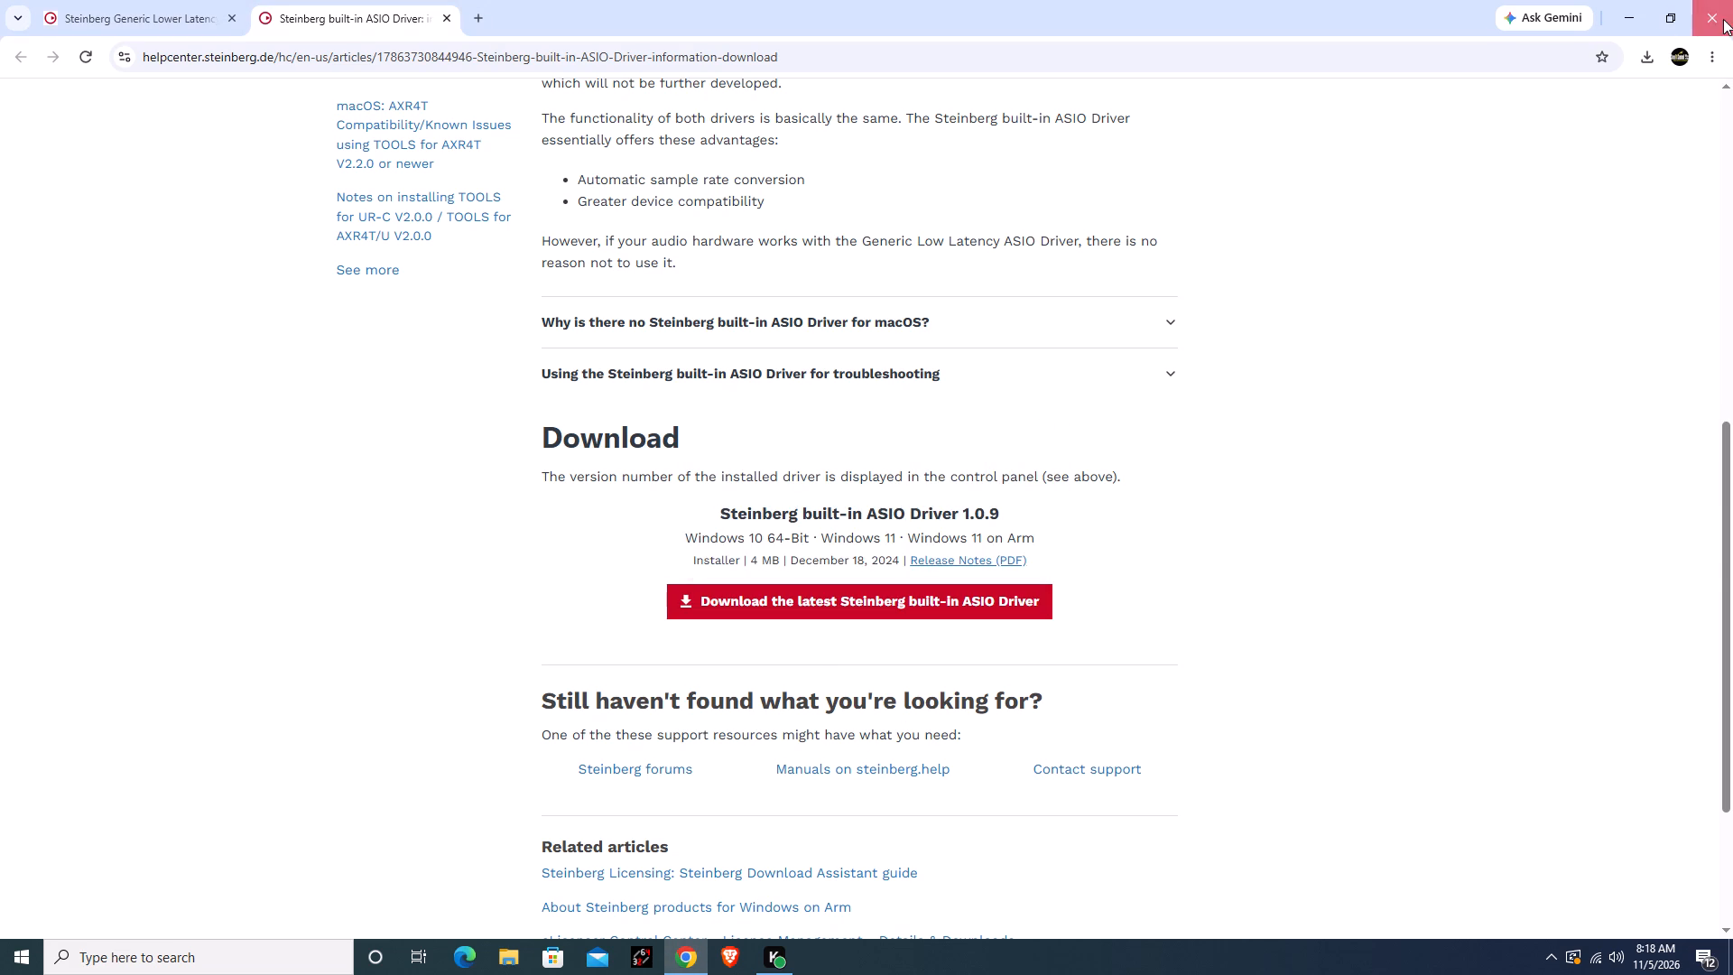